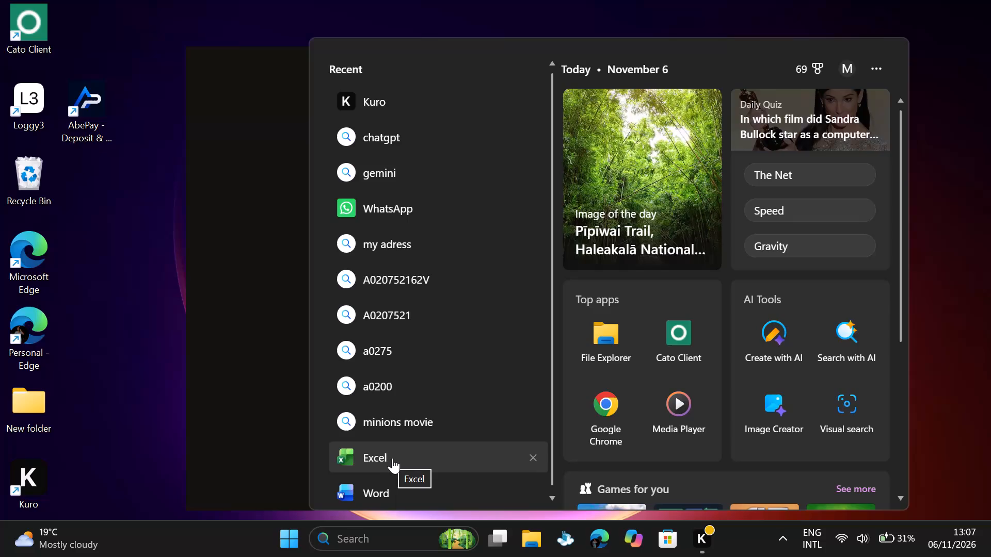
# Open Excel and create a blank workbook.
pyautogui.click(393, 458)
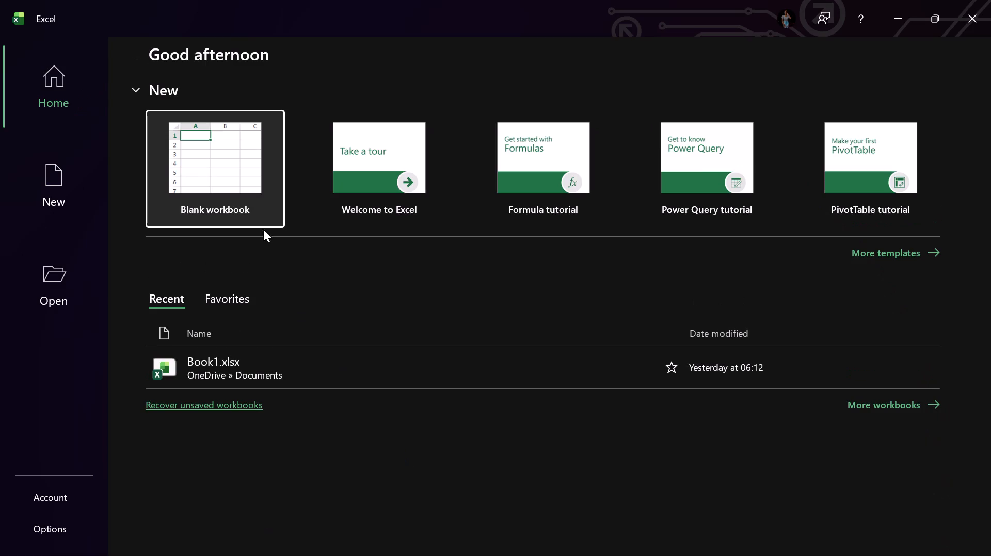
pyautogui.click(234, 174)
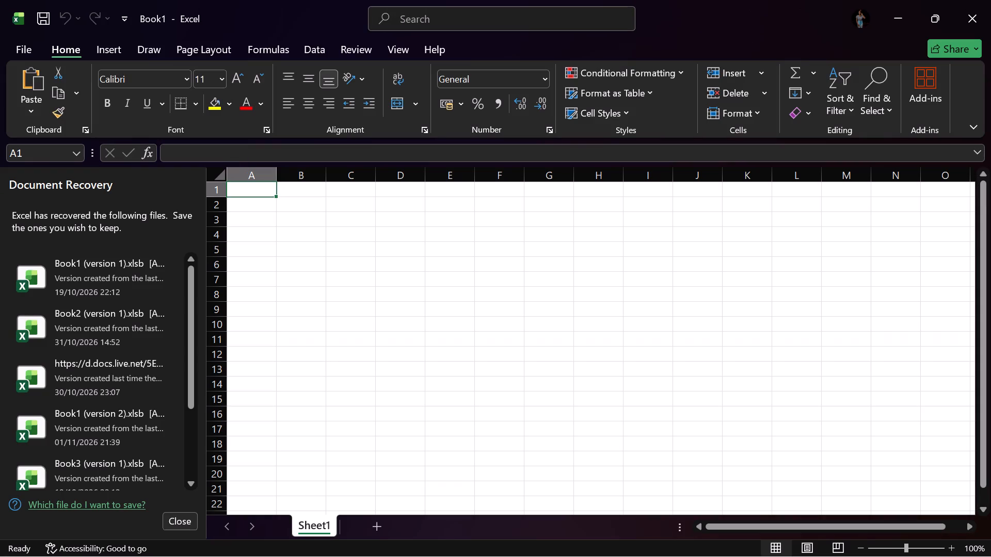
# Enter the column header NAME OF STUDENT in cell A1.
pyautogui.click(235, 188)
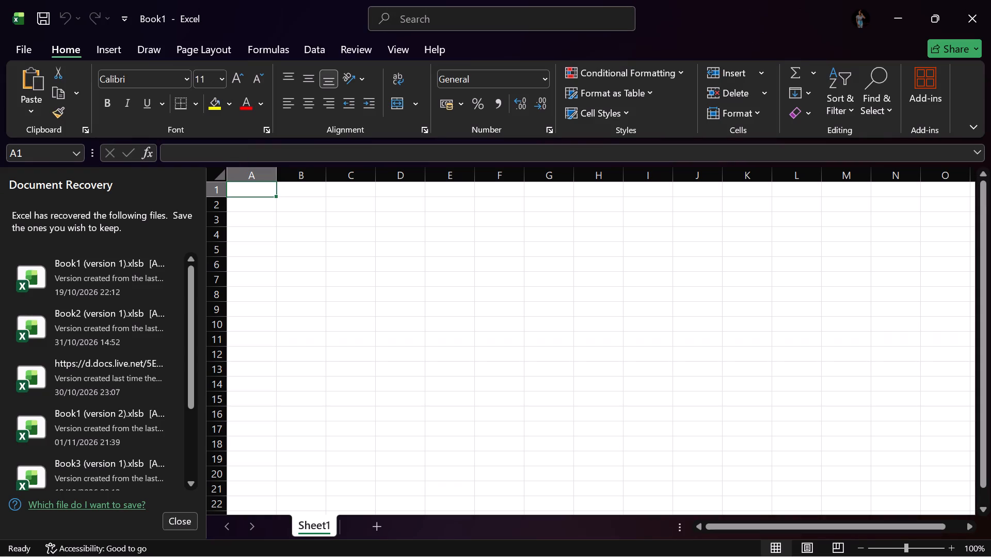
pyautogui.doubleClick(243, 191)
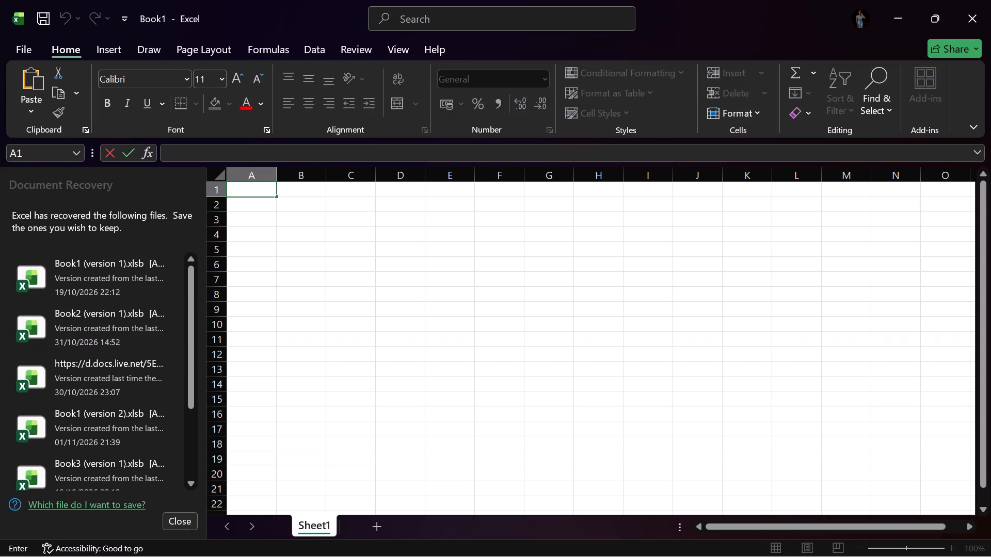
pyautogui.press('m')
pyautogui.press('BackSpace')
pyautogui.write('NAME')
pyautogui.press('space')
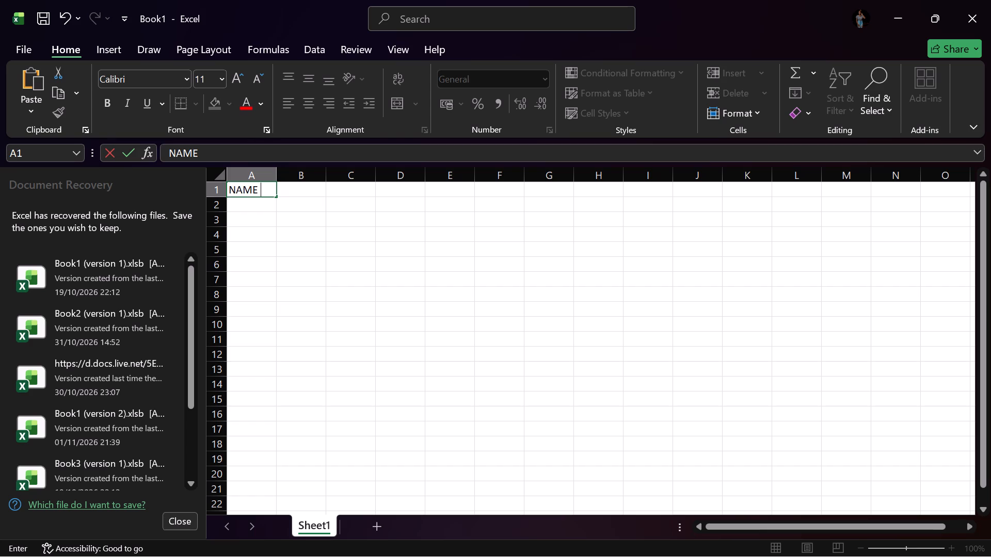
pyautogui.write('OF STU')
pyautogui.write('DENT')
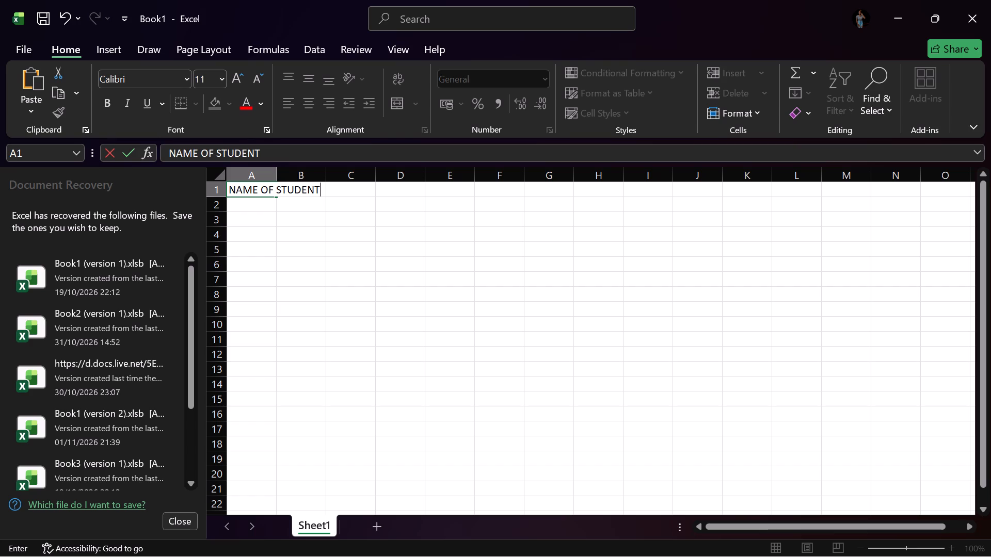
pyautogui.click(260, 192)
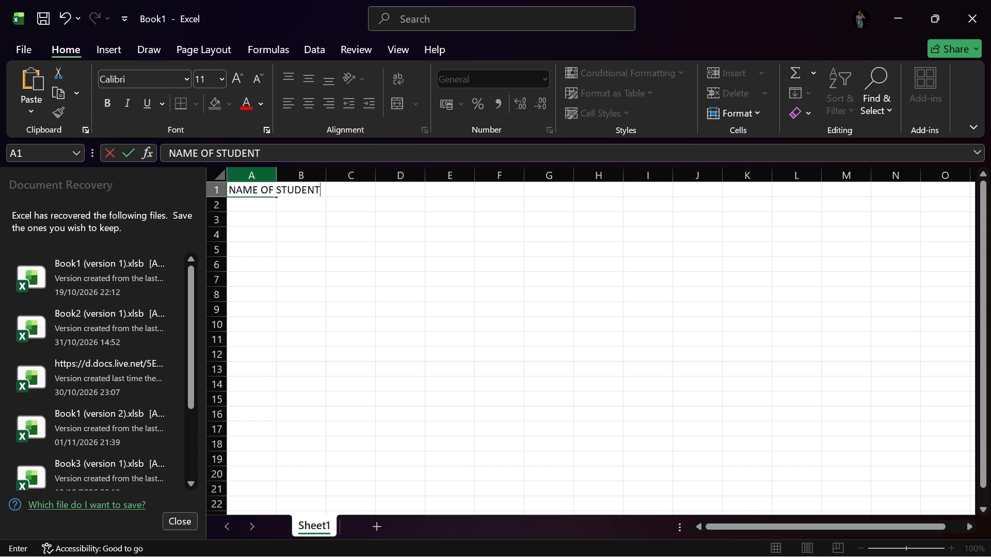
# Widen column A to about 16 so the NAME OF STUDENT header fits inside it.
pyautogui.click(270, 180)
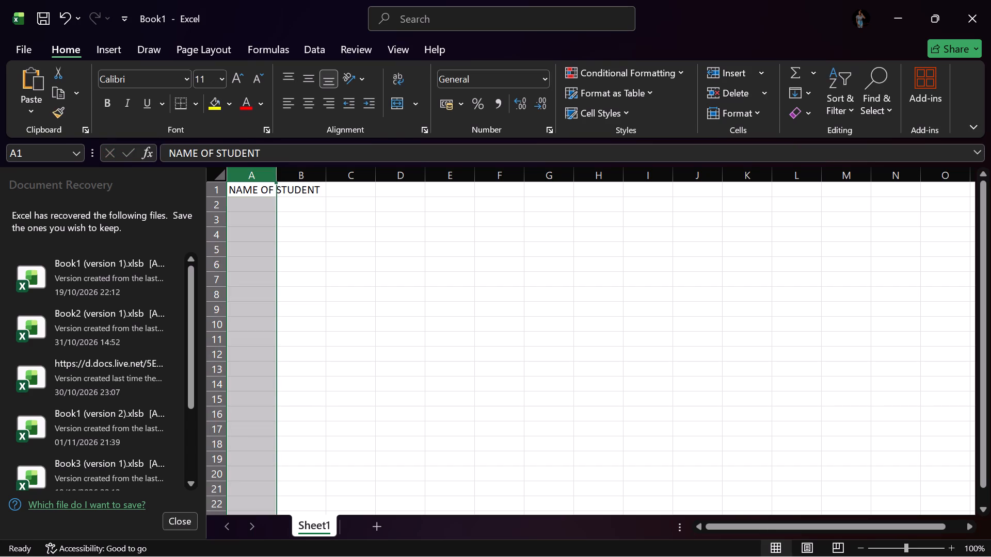
pyautogui.moveTo(275, 182); pyautogui.dragTo(317, 186)
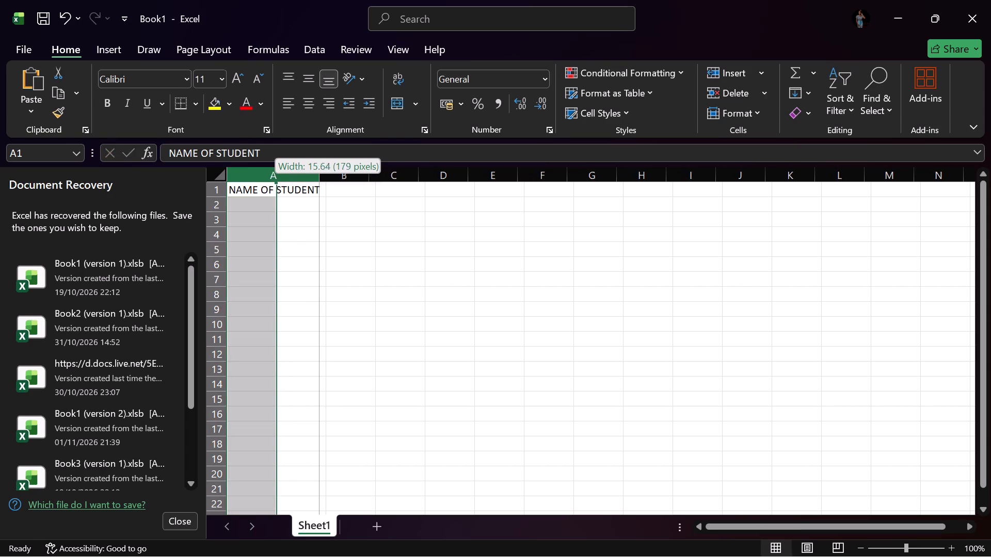
pyautogui.moveTo(317, 186); pyautogui.dragTo(322, 185)
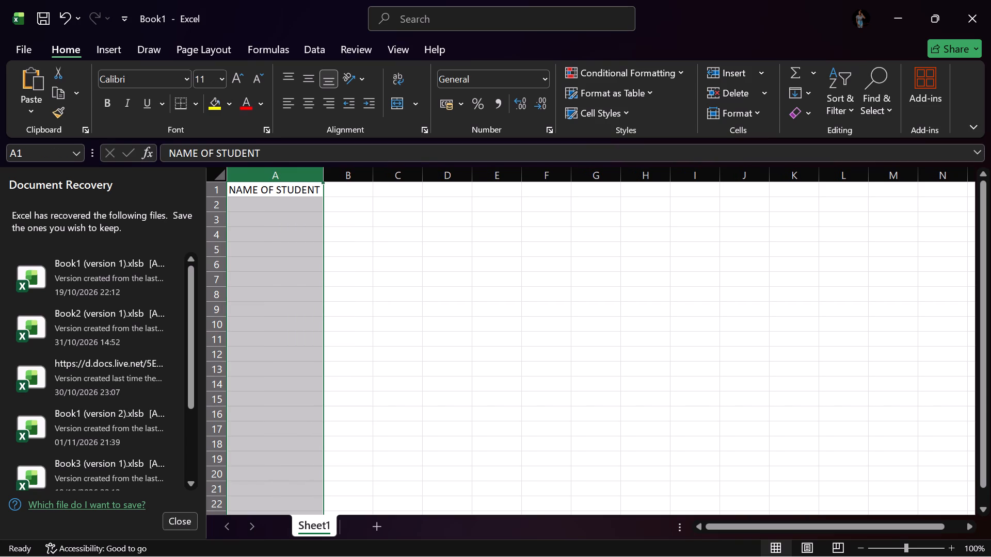
# Enter the first student's first and last name in cell A2, capitalising only the initial letters.
pyautogui.doubleClick(247, 206)
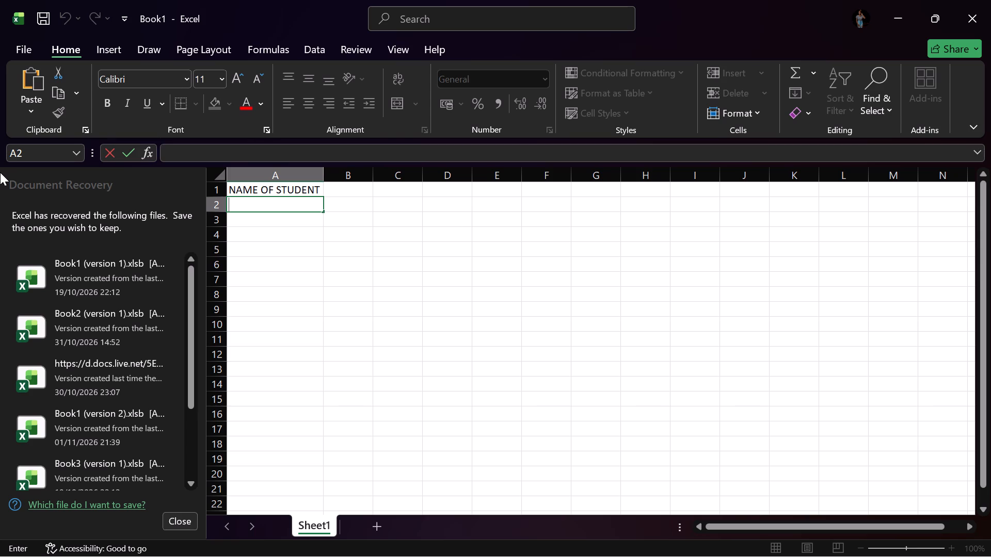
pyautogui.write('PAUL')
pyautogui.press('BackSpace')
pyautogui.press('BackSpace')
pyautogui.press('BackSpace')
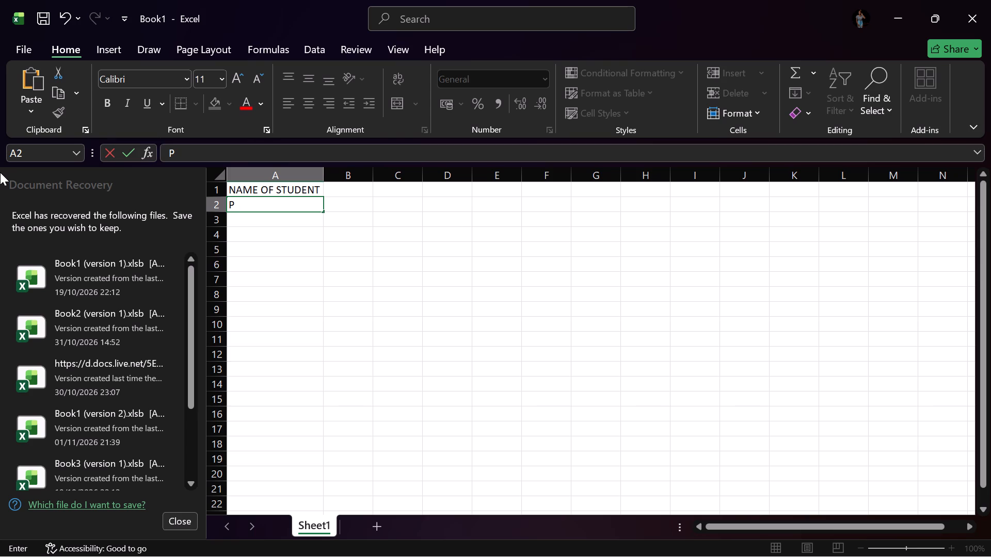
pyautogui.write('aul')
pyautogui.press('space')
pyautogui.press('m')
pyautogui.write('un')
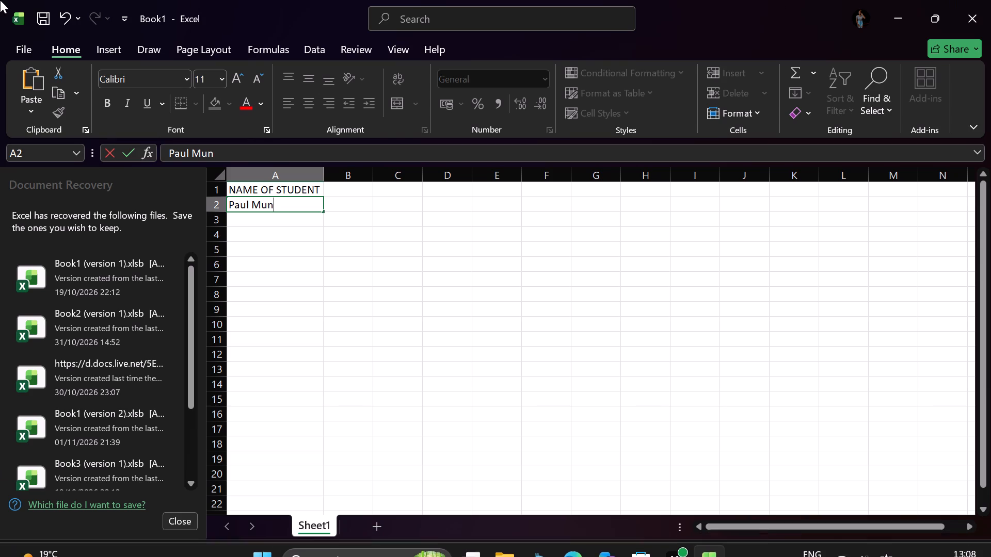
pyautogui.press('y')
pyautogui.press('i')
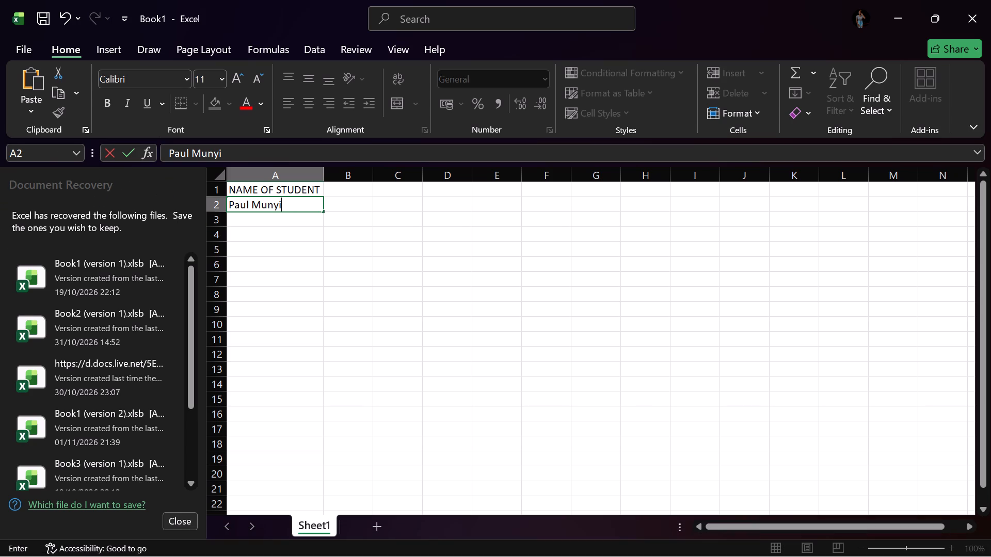
# Enter the second student's first and last name in cell A3.
pyautogui.click(236, 223)
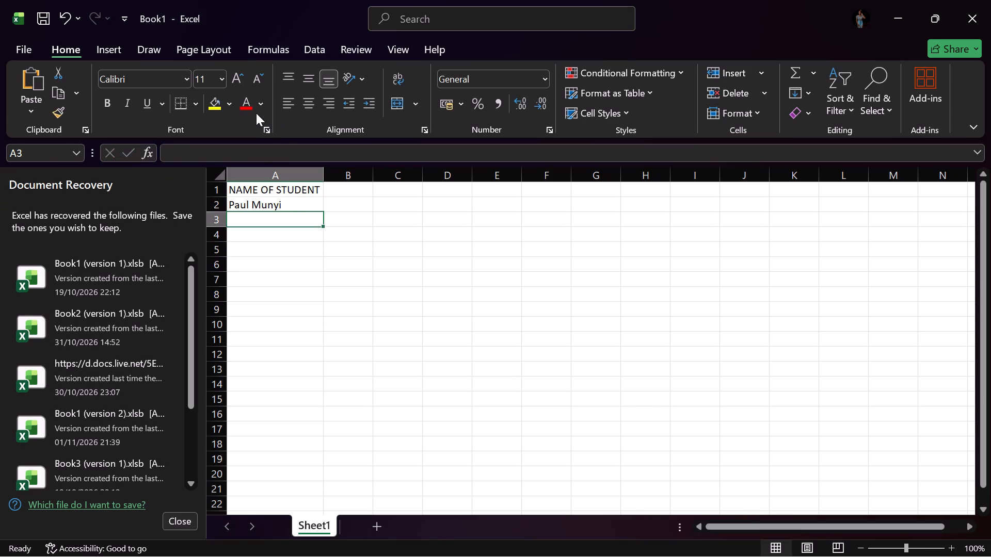
pyautogui.click(235, 219)
pyautogui.doubleClick(235, 219)
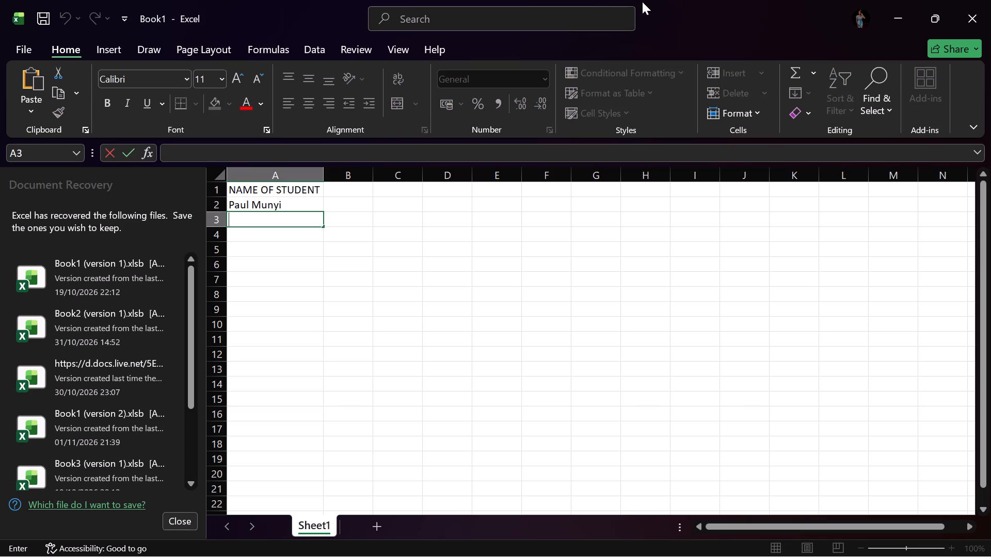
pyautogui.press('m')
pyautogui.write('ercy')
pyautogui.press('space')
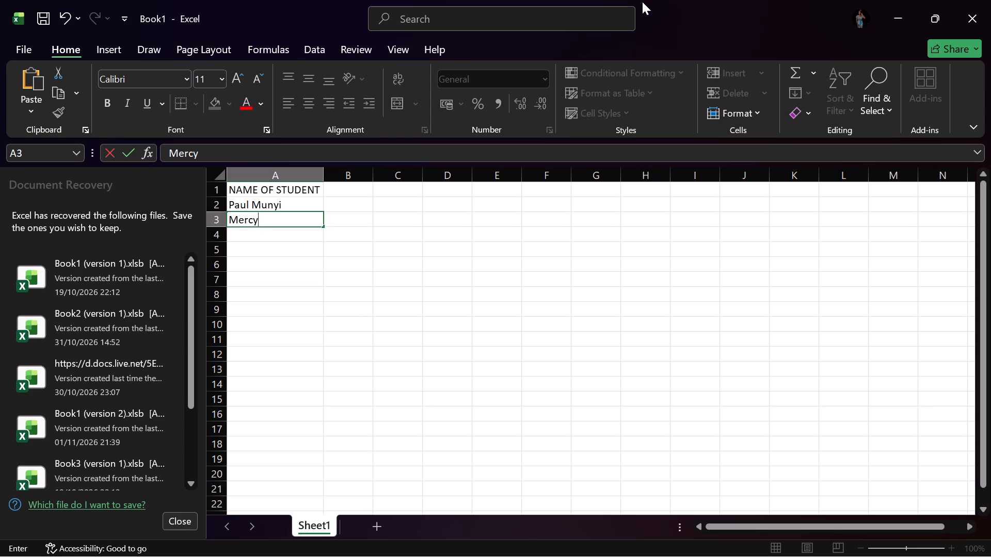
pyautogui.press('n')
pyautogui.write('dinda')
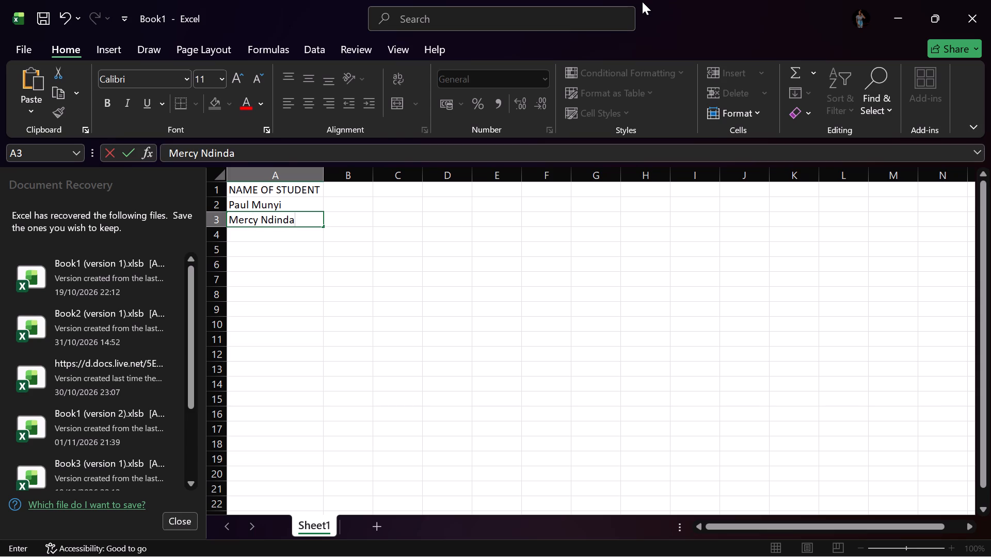
# Enter the third student's first and last name in cell A4, with capitalised initials.
pyautogui.click(234, 240)
pyautogui.click(231, 239)
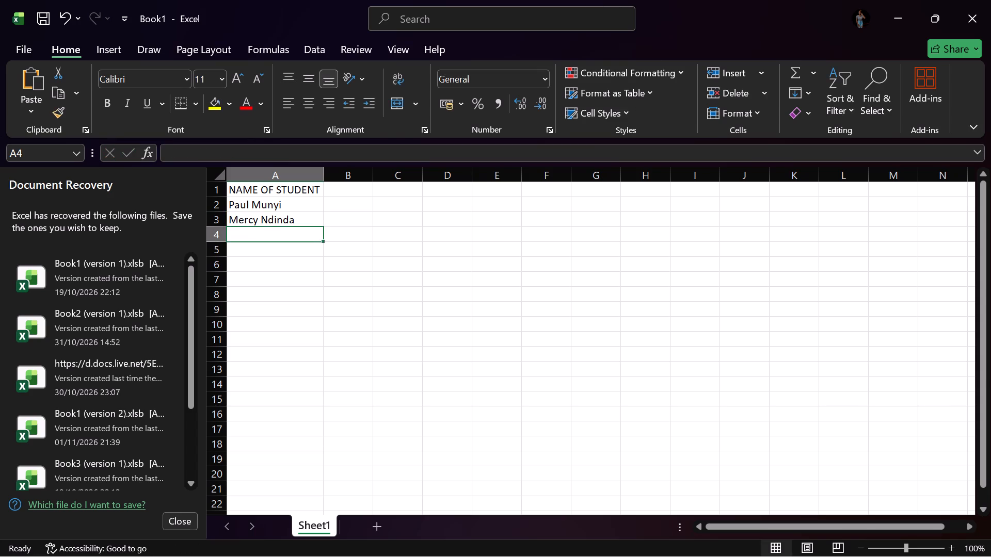
pyautogui.click(230, 234)
pyautogui.click(234, 233)
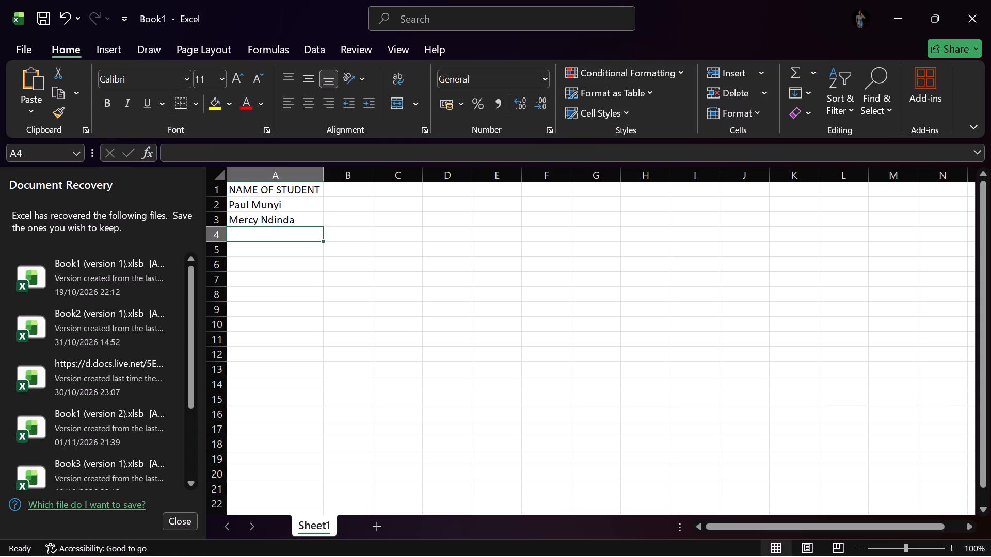
pyautogui.doubleClick(241, 236)
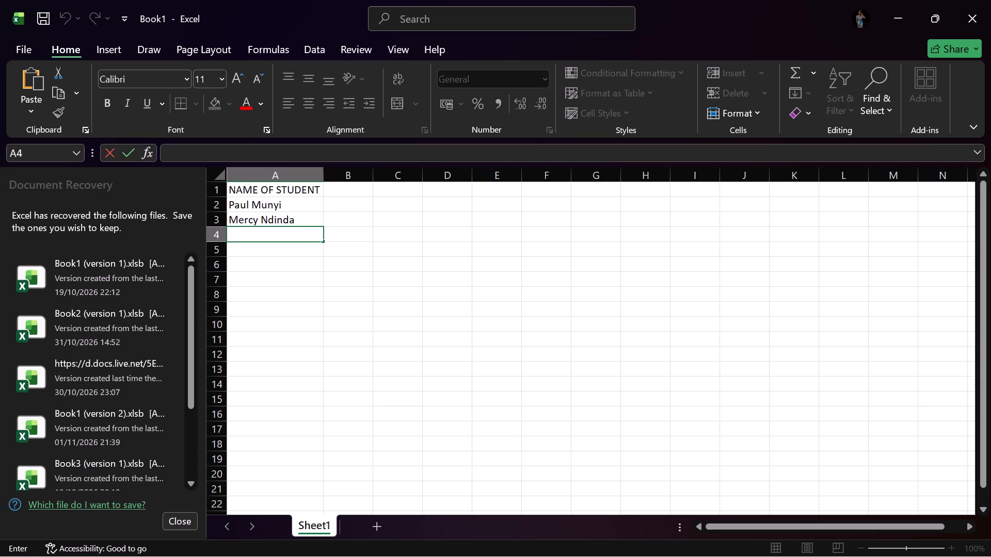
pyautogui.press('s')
pyautogui.press('BackSpace')
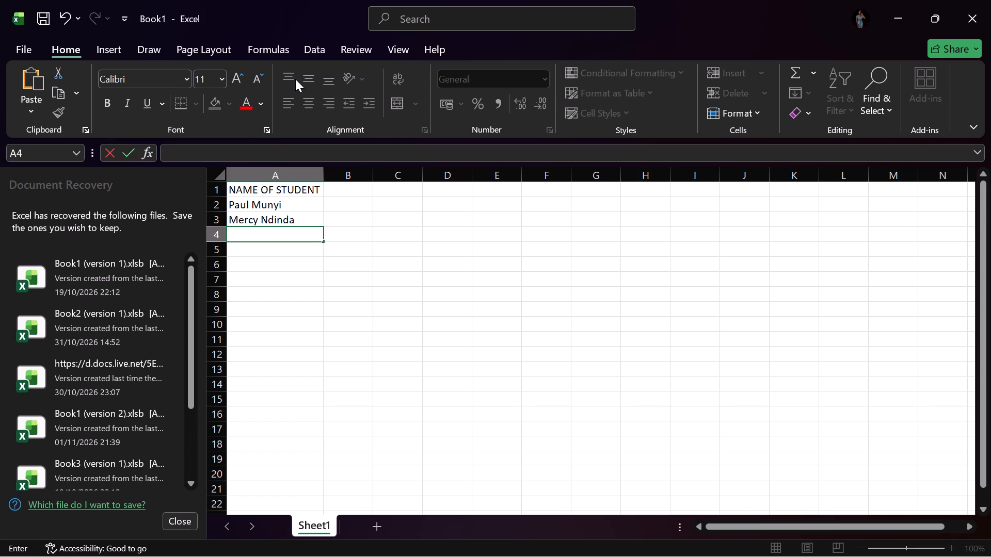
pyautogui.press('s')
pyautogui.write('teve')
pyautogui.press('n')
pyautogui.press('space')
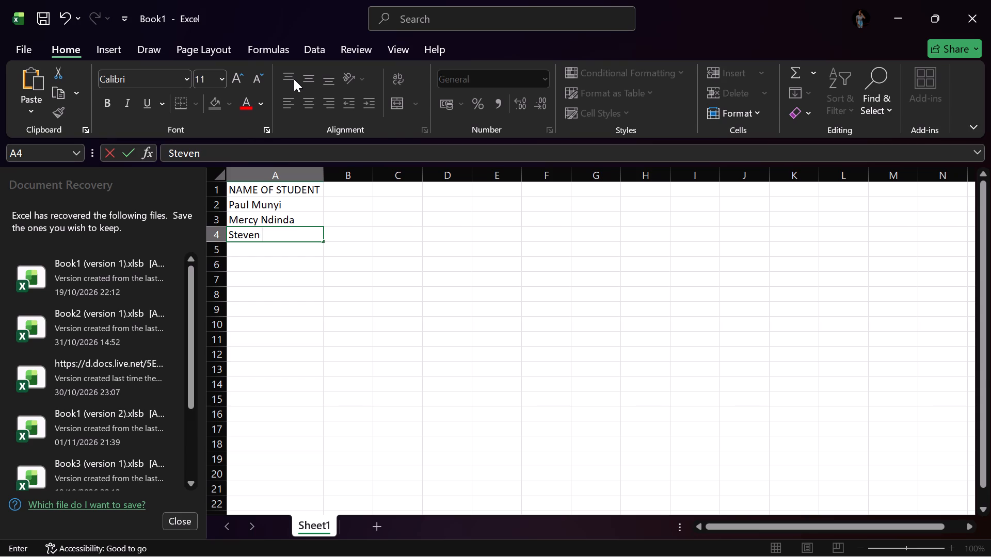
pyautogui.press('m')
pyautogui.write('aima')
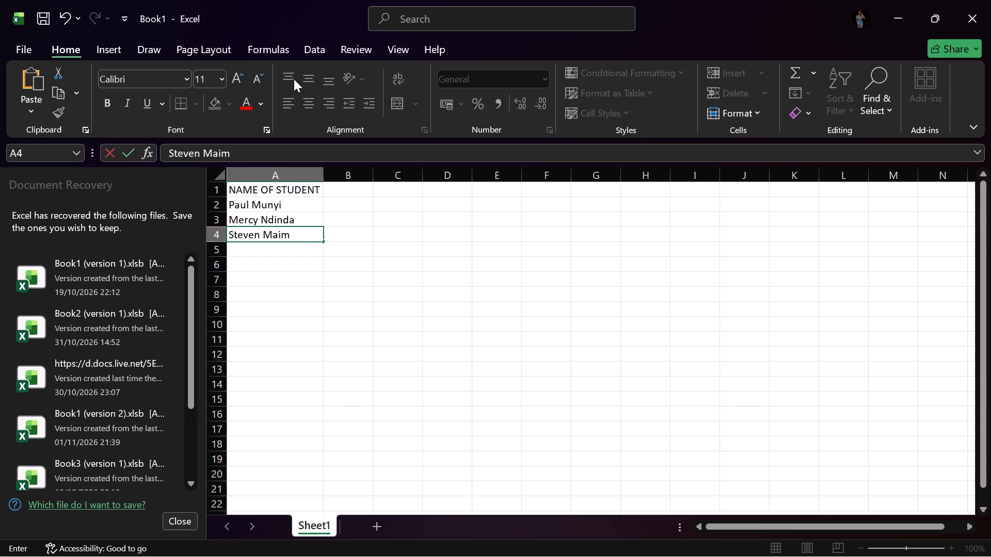
# Enter the fourth student's first and last name in cell A5, with capitalised initials.
pyautogui.click(236, 253)
pyautogui.doubleClick(235, 247)
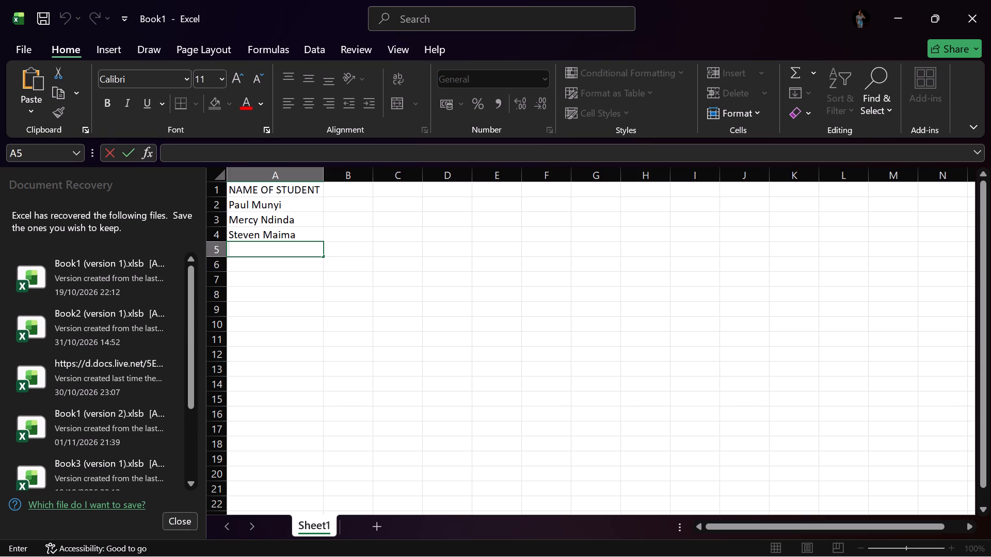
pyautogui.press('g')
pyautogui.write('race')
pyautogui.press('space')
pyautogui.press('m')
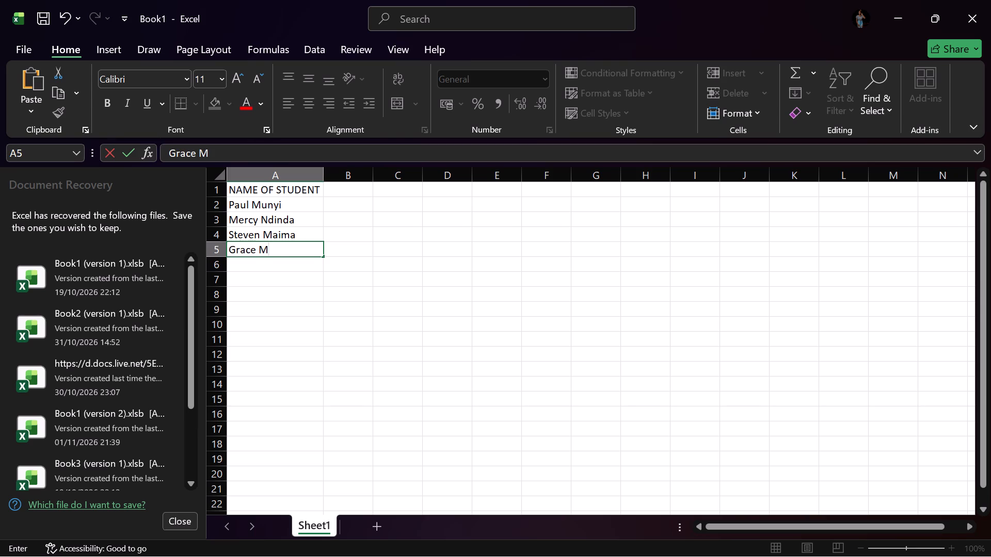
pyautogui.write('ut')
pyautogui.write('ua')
# Enter the fifth student's first and last name in cell A6, capitalising both initials.
pyautogui.click(250, 265)
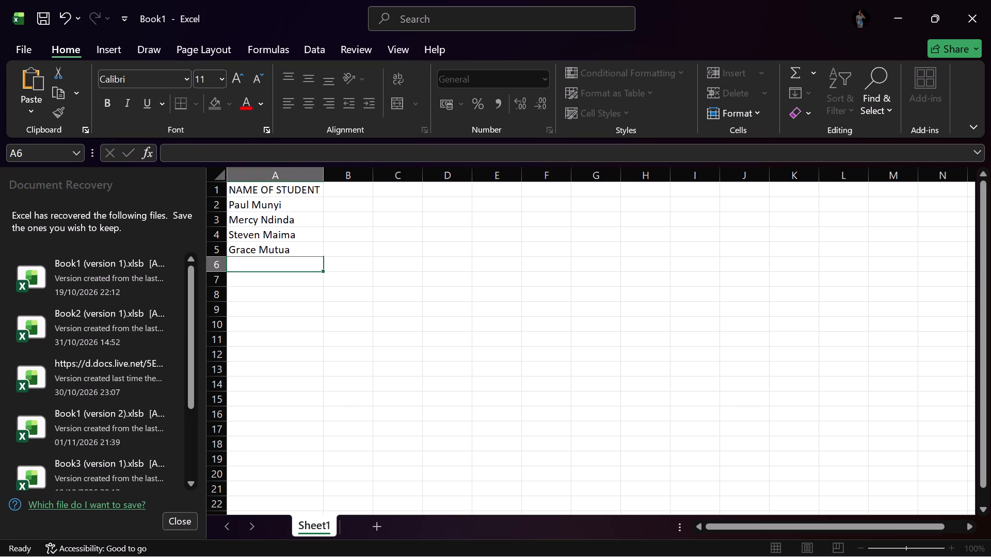
pyautogui.doubleClick(250, 265)
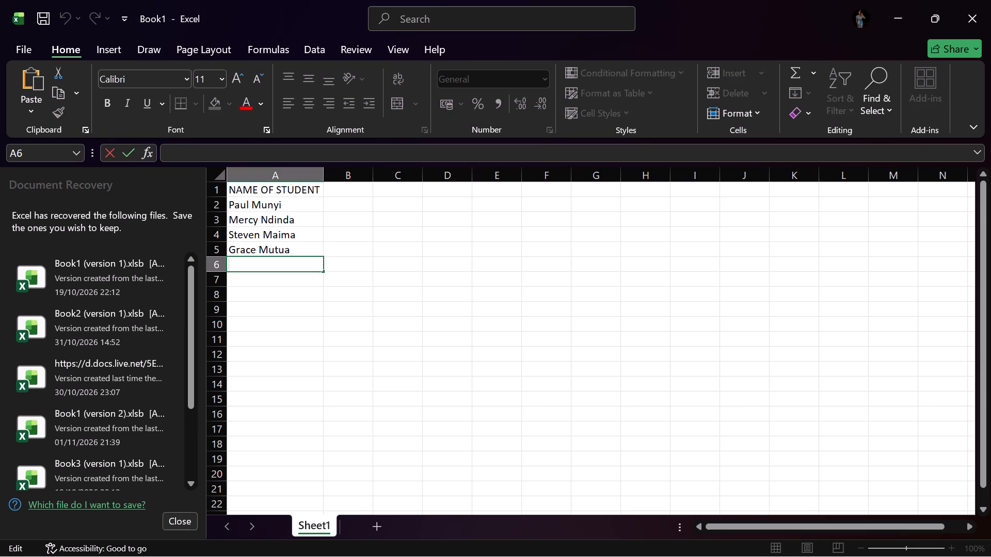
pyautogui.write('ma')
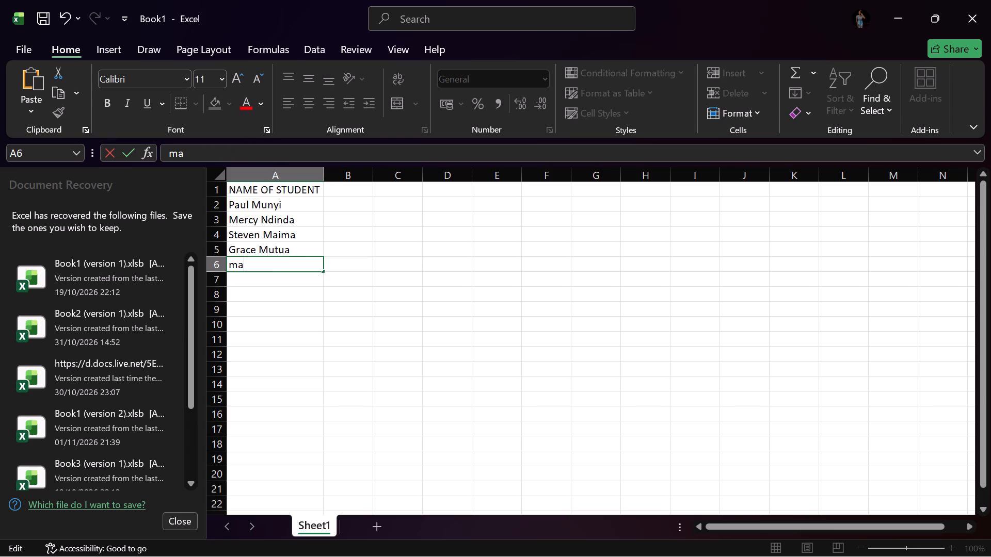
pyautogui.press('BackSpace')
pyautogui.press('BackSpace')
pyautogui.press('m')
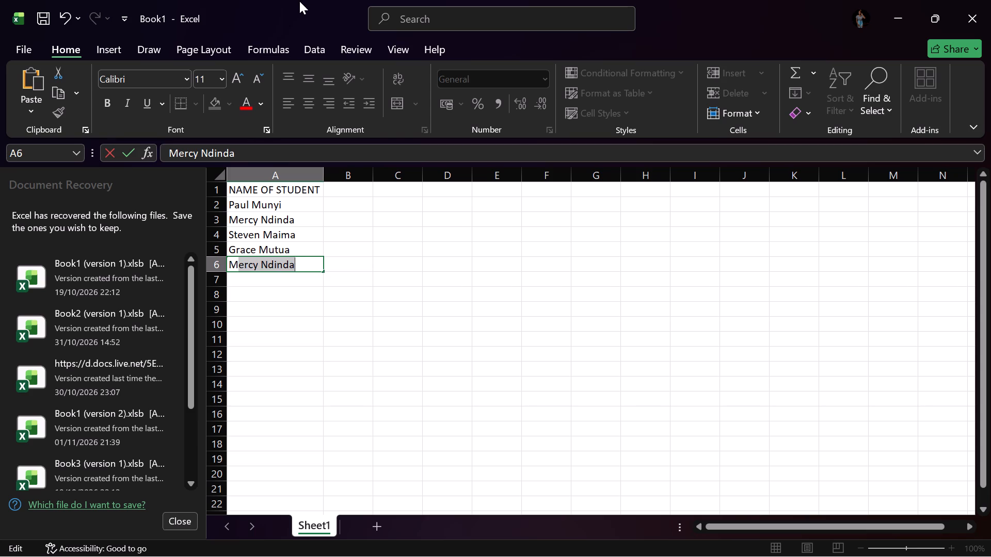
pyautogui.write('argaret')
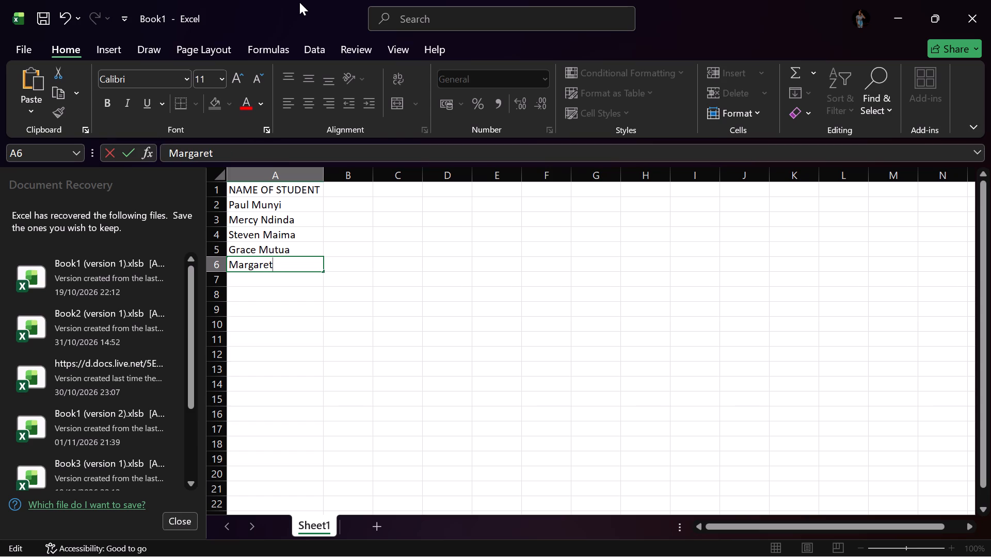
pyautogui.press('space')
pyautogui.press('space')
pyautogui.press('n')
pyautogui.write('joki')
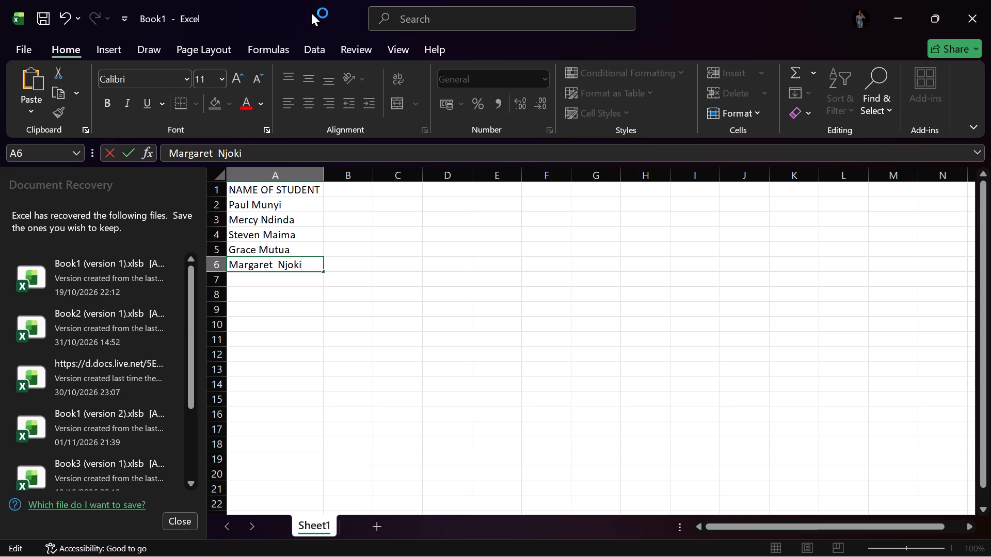
# Enter the sixth student's first and last name in cell A7, with capitalised initials.
pyautogui.doubleClick(236, 282)
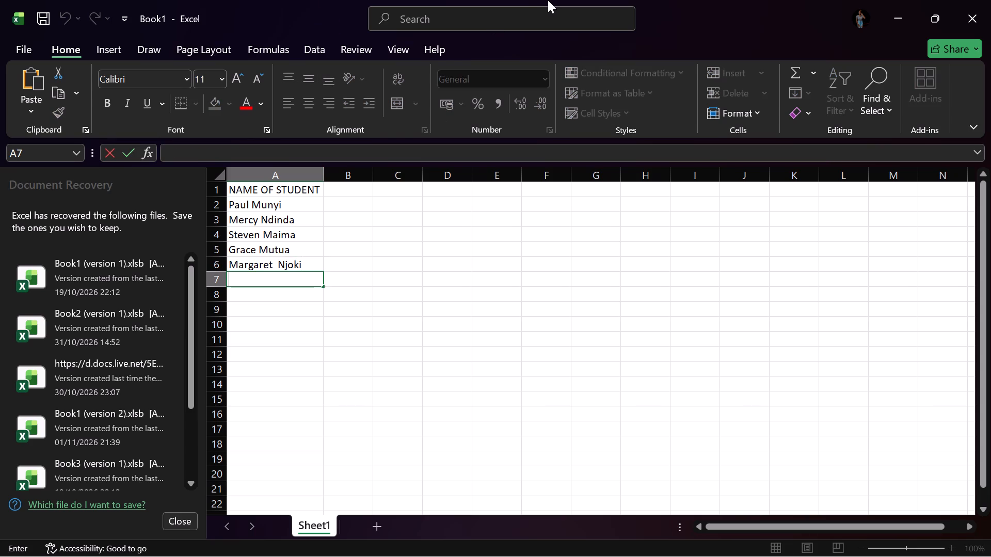
pyautogui.click(548, 0)
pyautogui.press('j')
pyautogui.press('BackSpace')
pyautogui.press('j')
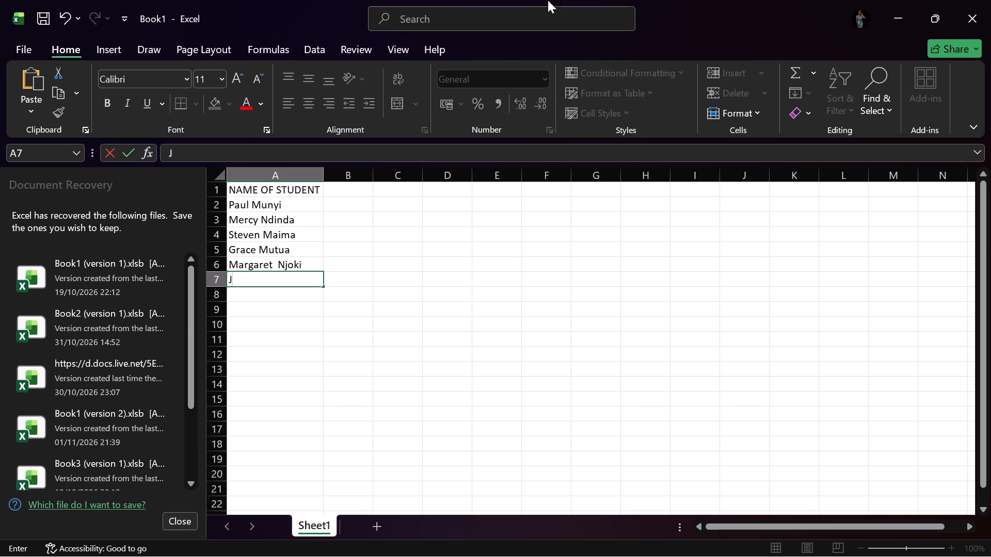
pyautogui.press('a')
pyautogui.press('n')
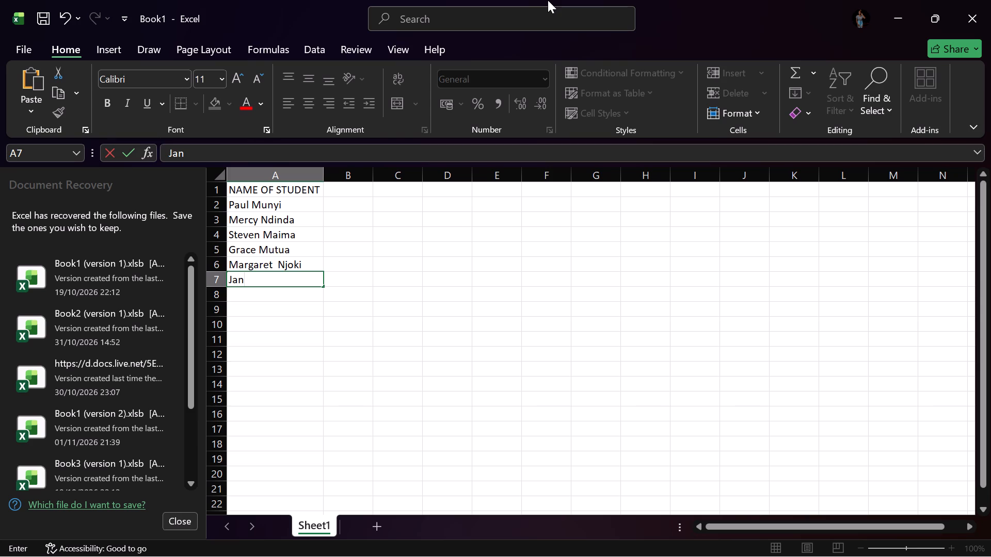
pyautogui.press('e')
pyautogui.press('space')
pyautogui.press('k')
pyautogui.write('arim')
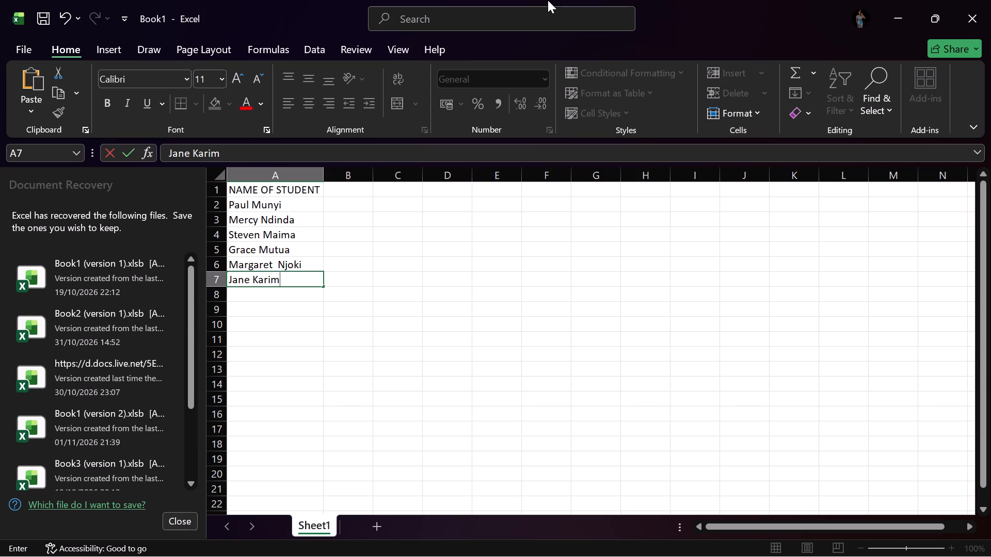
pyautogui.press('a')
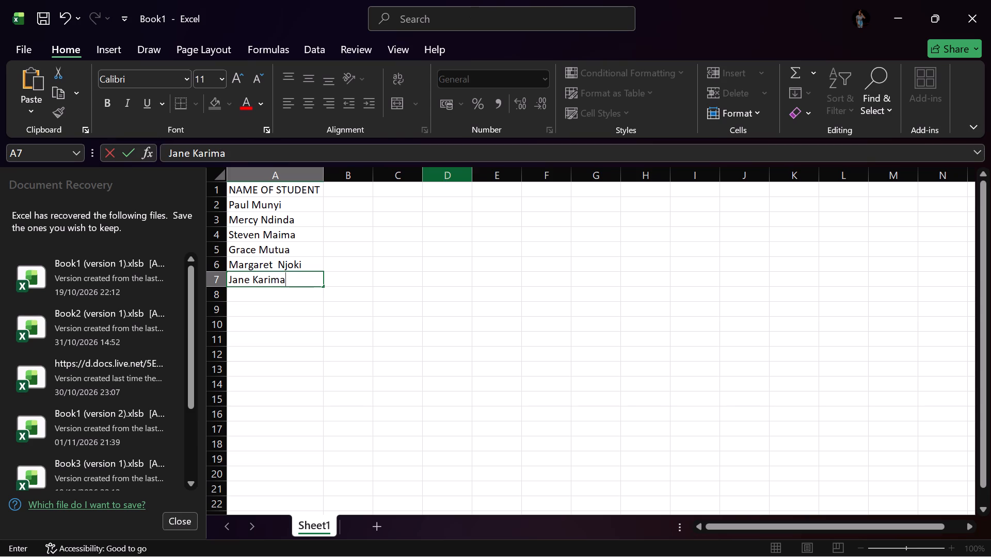
# Enter the seventh student's first and last name in cell A8, correcting the spelling of the last name.
pyautogui.doubleClick(249, 297)
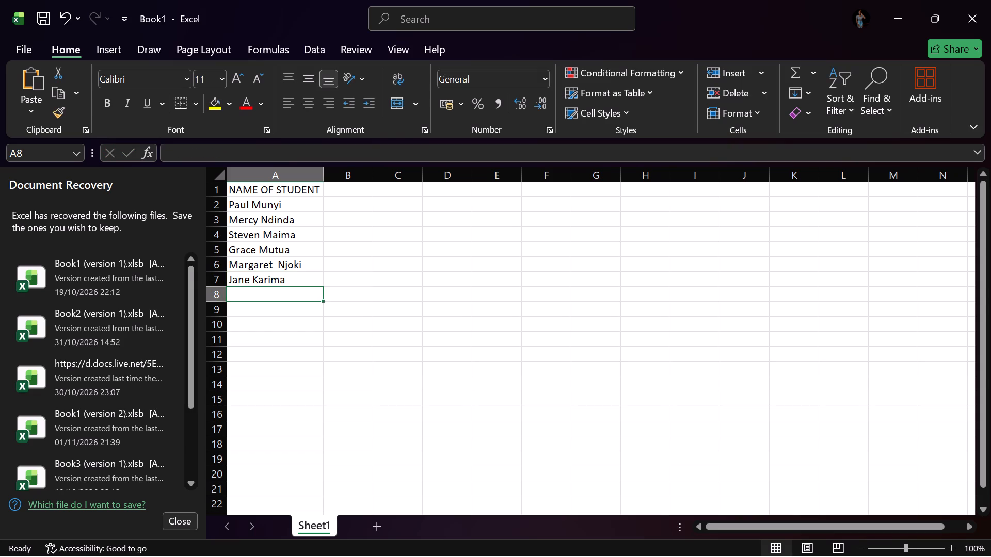
pyautogui.click(233, 293)
pyautogui.doubleClick(233, 293)
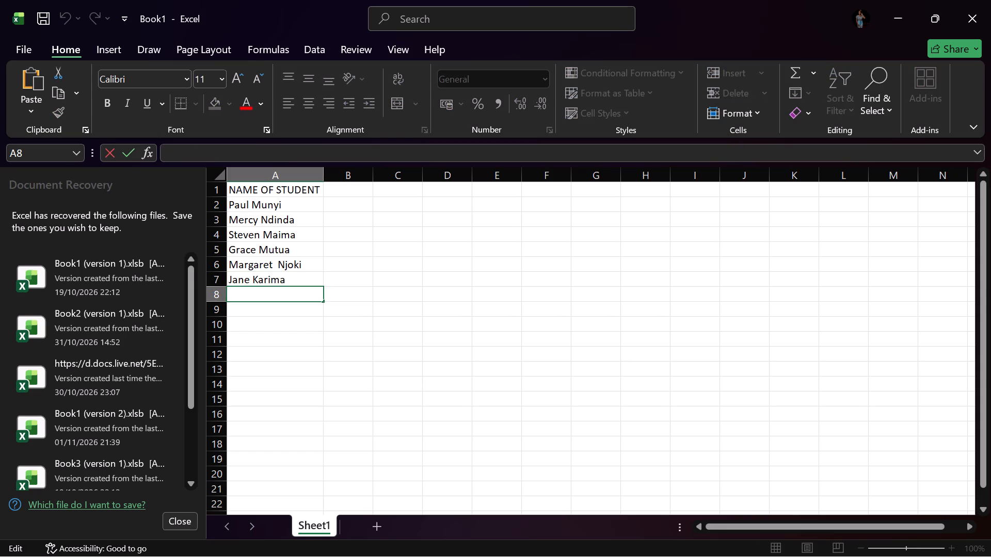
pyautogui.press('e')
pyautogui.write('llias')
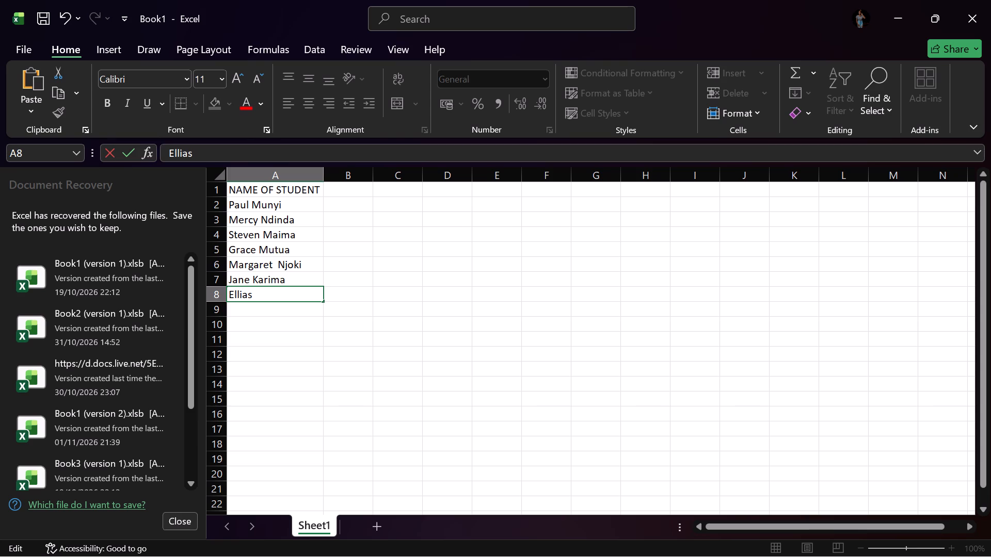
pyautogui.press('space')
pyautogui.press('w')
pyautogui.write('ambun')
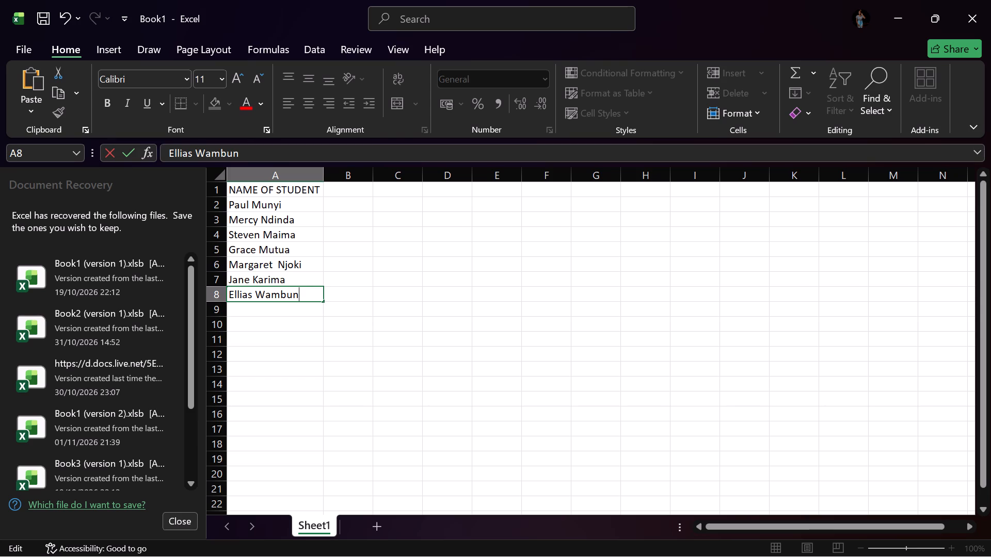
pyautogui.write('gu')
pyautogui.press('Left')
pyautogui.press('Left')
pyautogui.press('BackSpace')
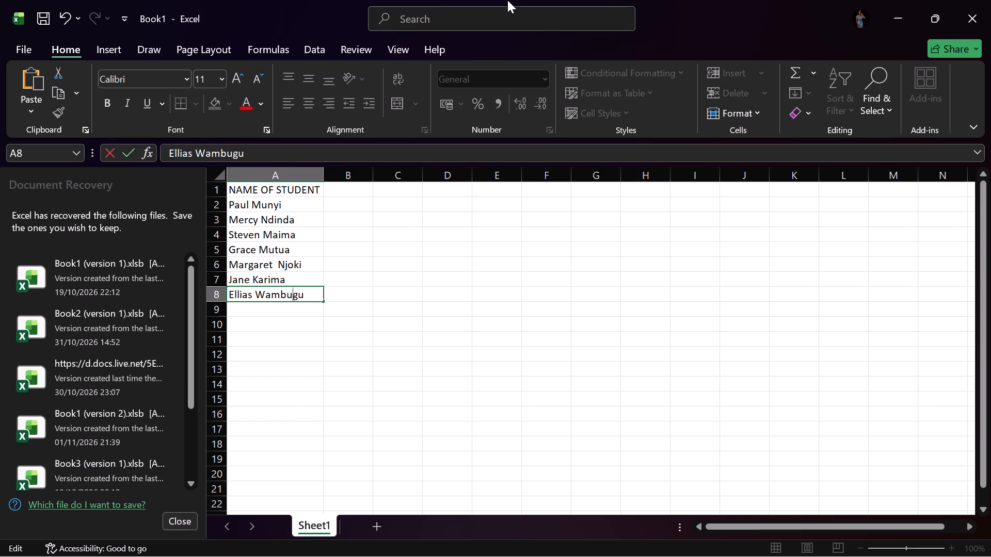
# Enter the eighth student's first and last name in cell A9, with capitalised initials.
pyautogui.doubleClick(277, 310)
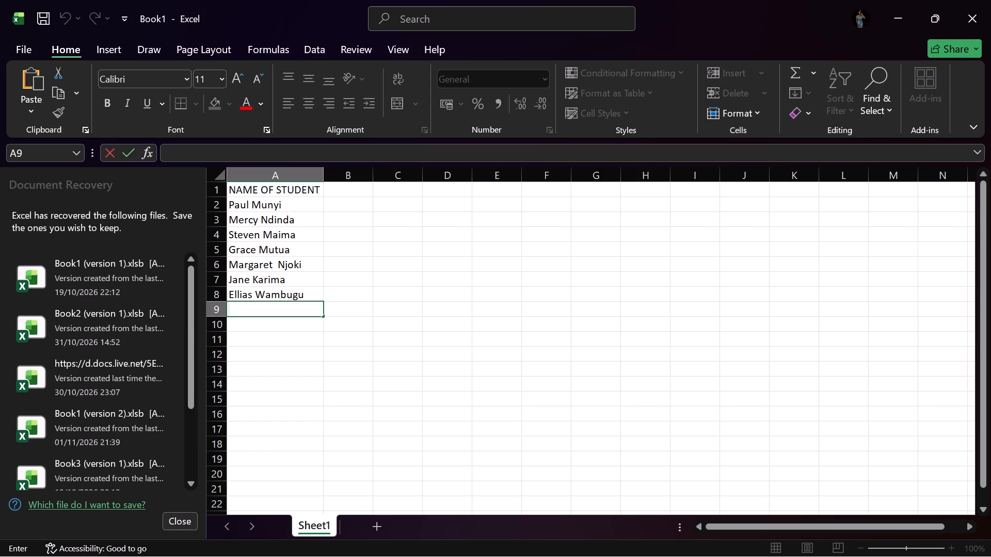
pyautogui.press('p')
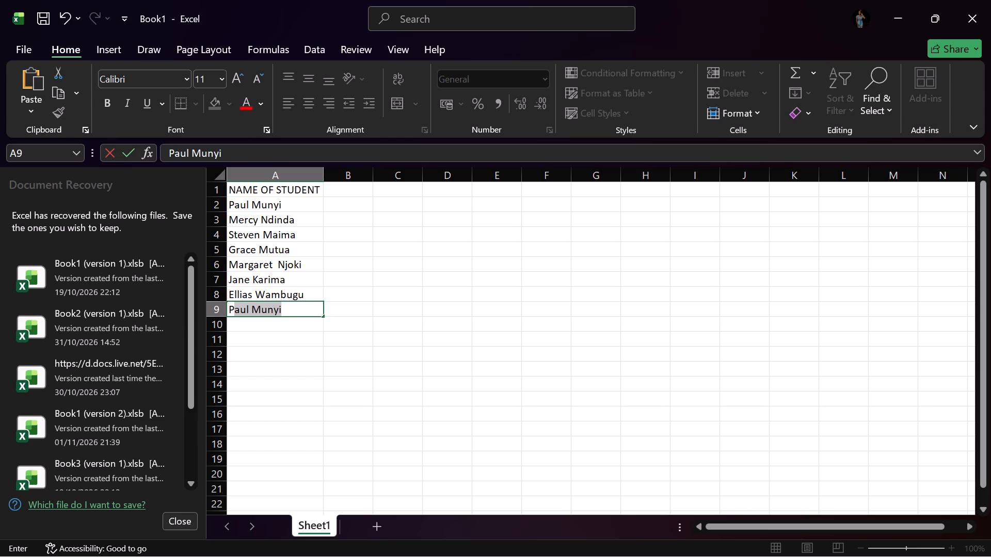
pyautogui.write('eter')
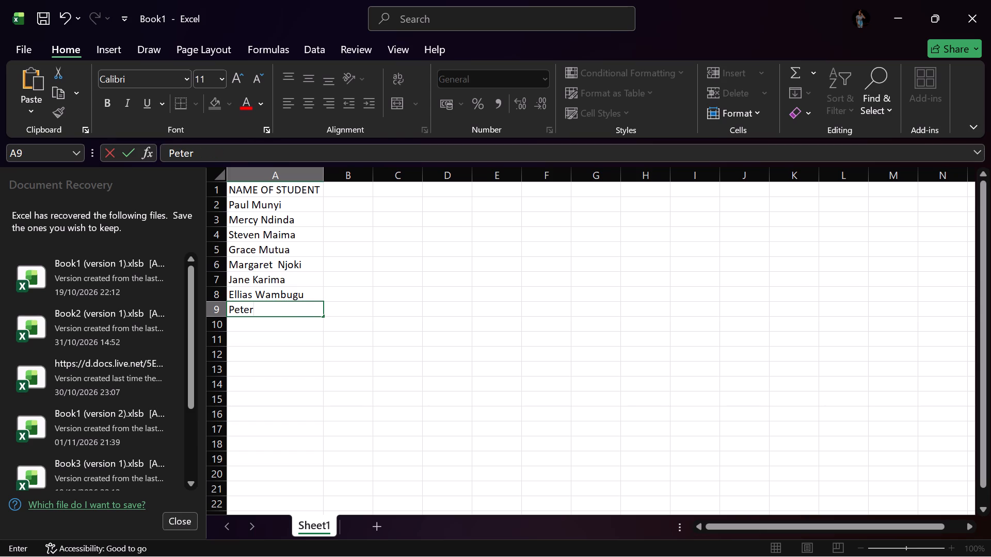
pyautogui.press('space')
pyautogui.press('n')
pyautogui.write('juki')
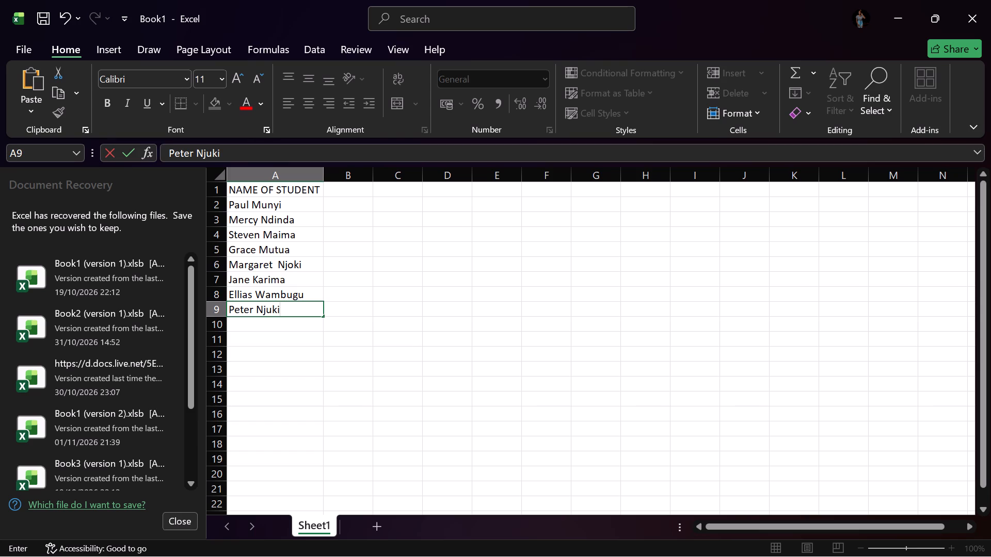
# Enter the ninth student's first and last name in cell A10, capitalising only the initials.
pyautogui.doubleClick(254, 325)
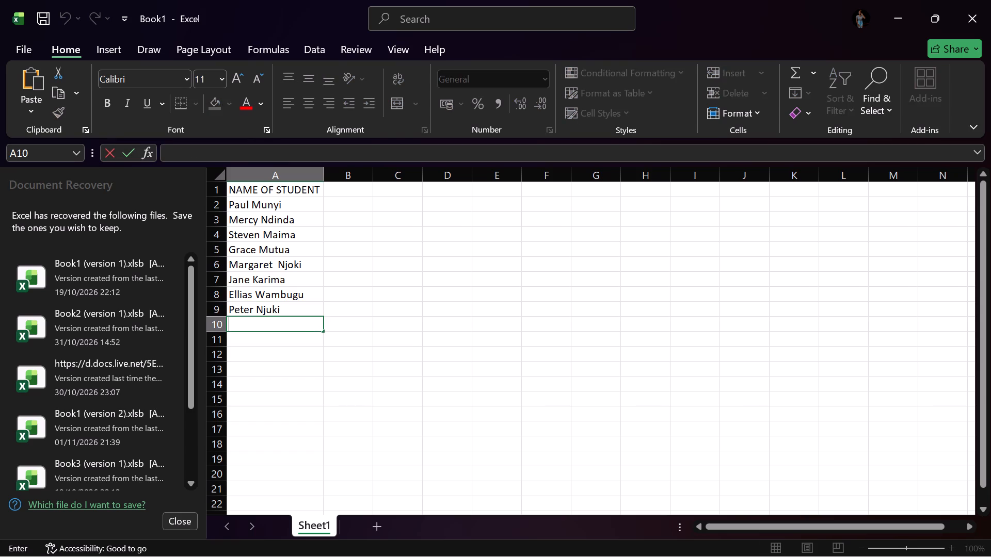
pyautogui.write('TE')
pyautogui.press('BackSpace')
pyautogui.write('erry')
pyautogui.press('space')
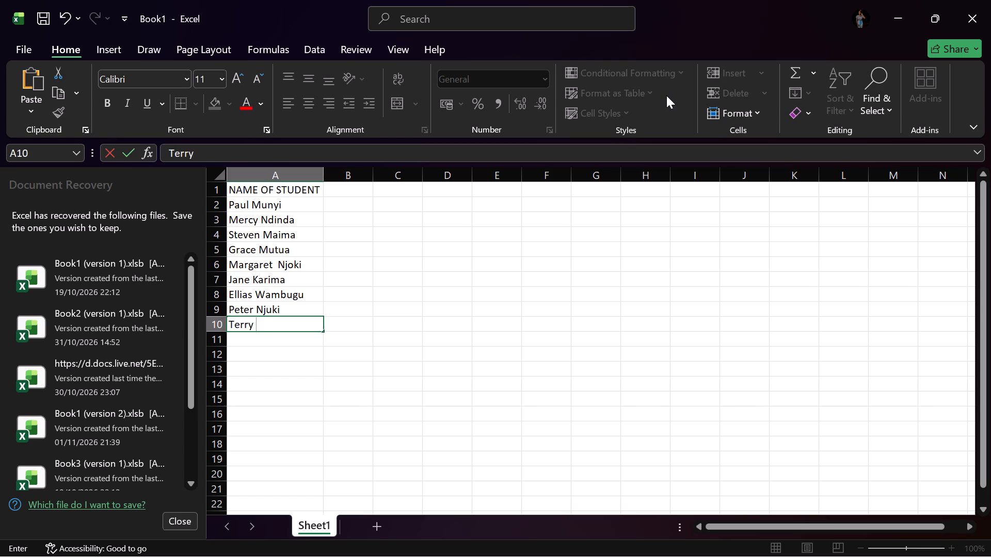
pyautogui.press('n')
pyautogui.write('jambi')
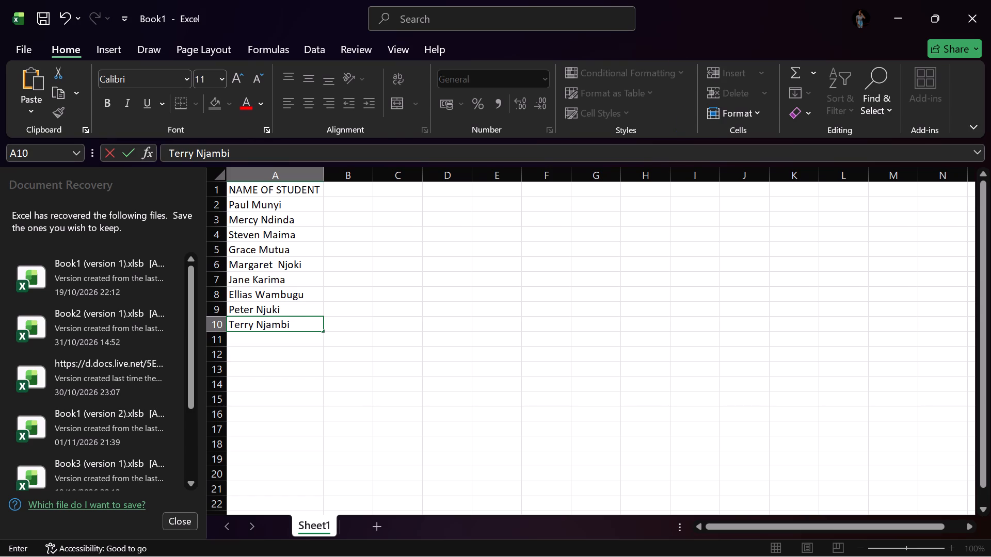
# Enter the tenth student's first and last name in cell A11, capitalising only the initials.
pyautogui.doubleClick(256, 342)
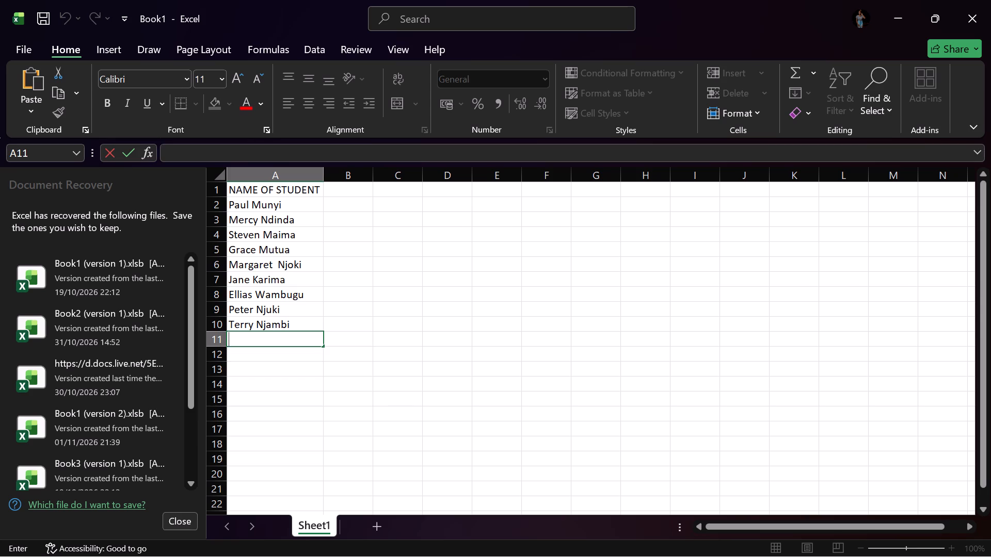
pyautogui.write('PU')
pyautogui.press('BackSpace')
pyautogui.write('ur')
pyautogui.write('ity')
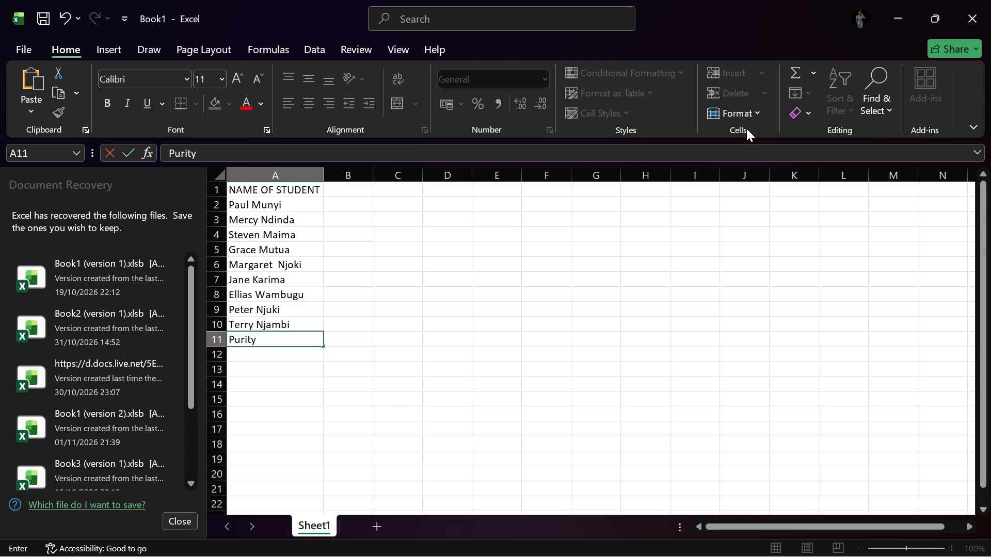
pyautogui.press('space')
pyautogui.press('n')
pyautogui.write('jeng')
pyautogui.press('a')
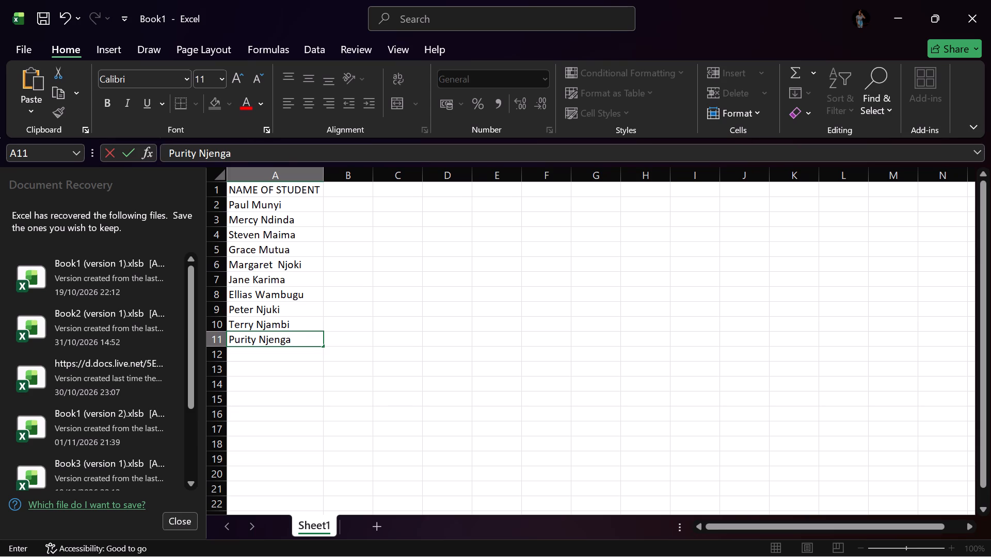
# Enter the eleventh student's first and last name in cell A12, with capitalised initials and no leading space.
pyautogui.doubleClick(262, 355)
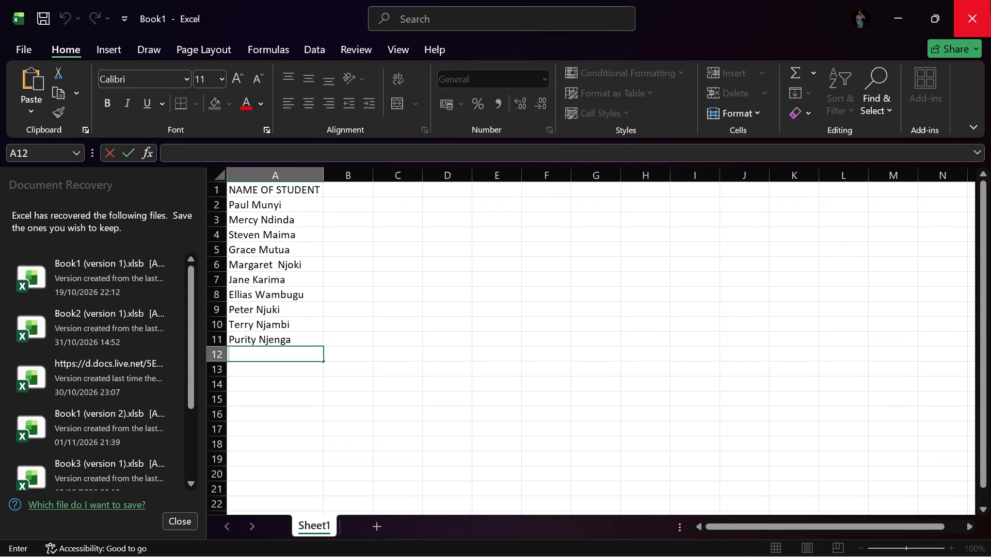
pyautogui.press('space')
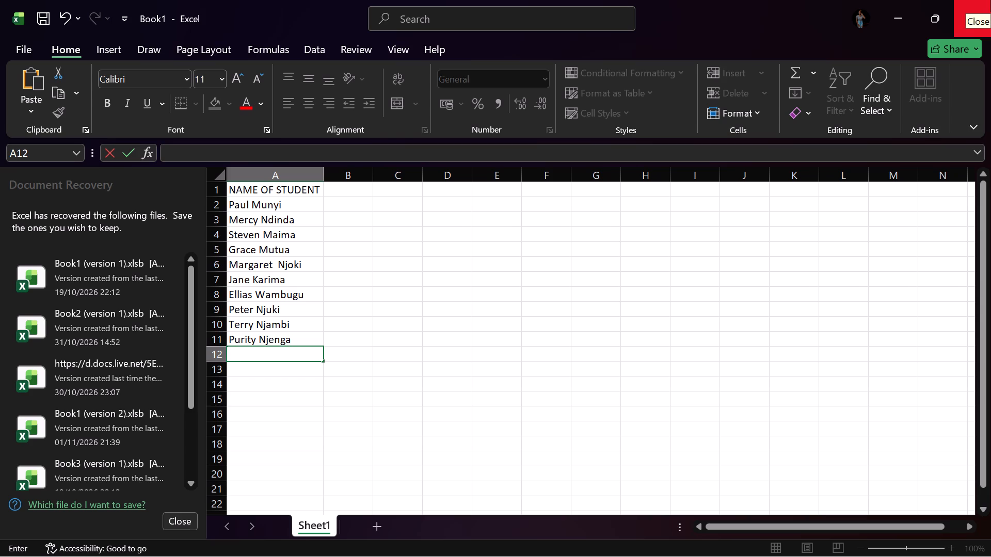
pyautogui.press('BackSpace')
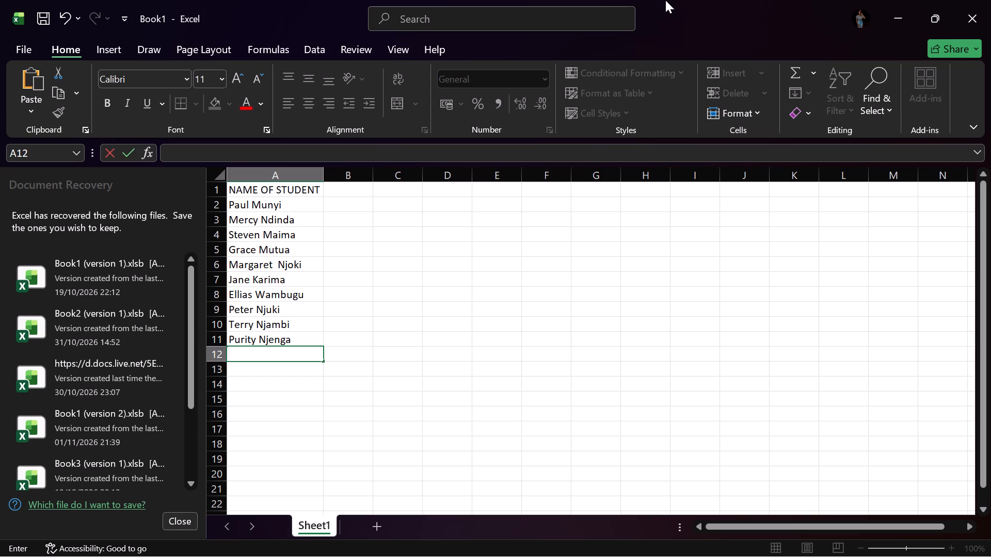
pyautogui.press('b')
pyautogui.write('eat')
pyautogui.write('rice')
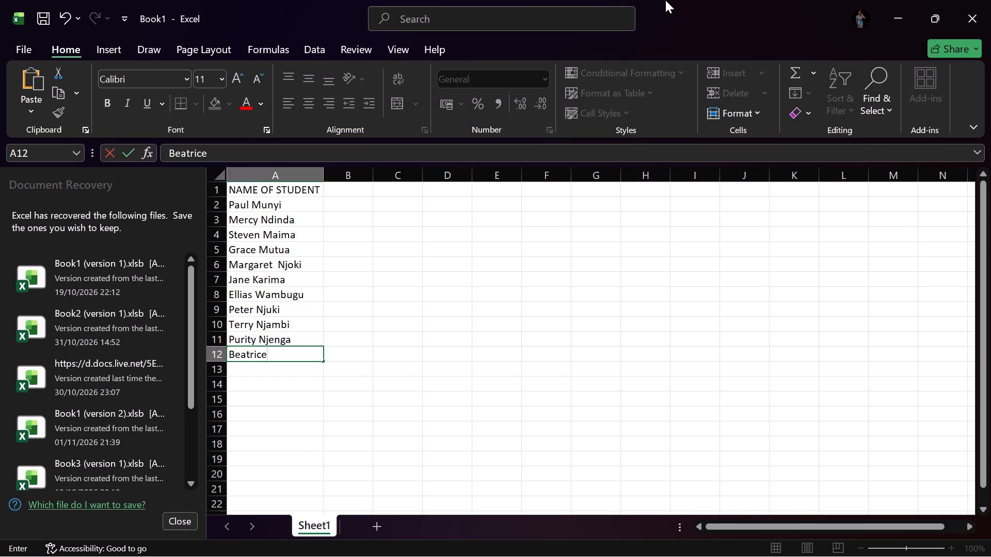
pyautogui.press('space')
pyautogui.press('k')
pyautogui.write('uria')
# Enter the twelfth student's first and last name in cell A13, with capitalised initials.
pyautogui.doubleClick(253, 373)
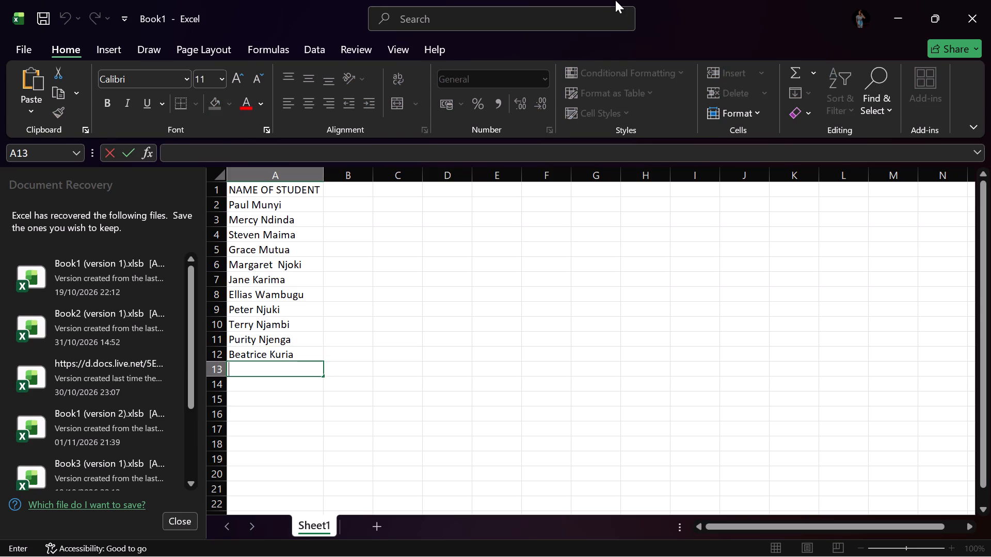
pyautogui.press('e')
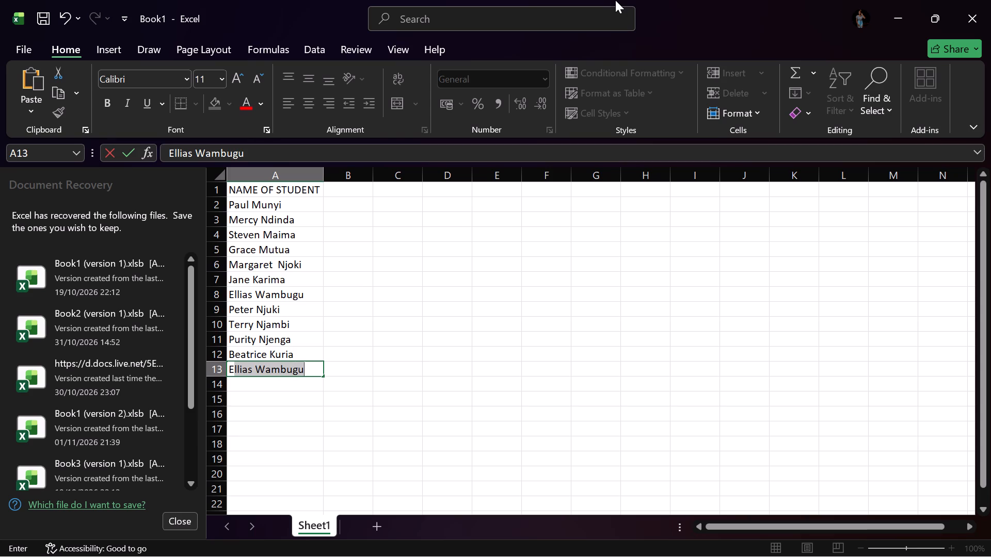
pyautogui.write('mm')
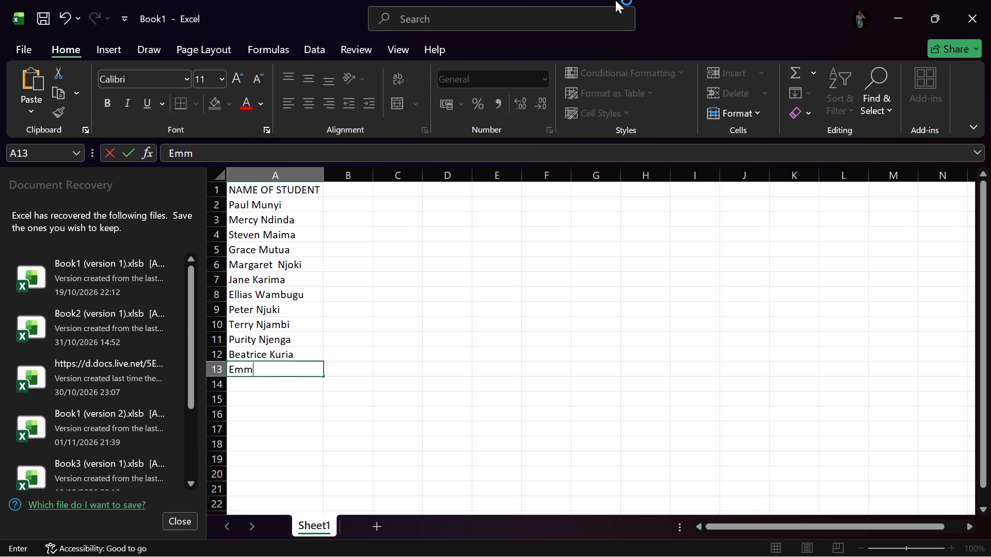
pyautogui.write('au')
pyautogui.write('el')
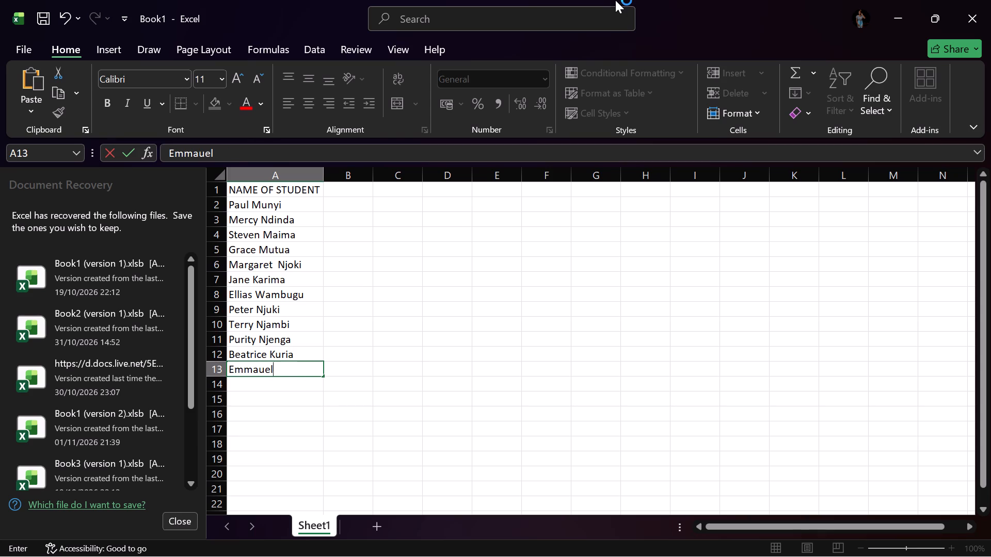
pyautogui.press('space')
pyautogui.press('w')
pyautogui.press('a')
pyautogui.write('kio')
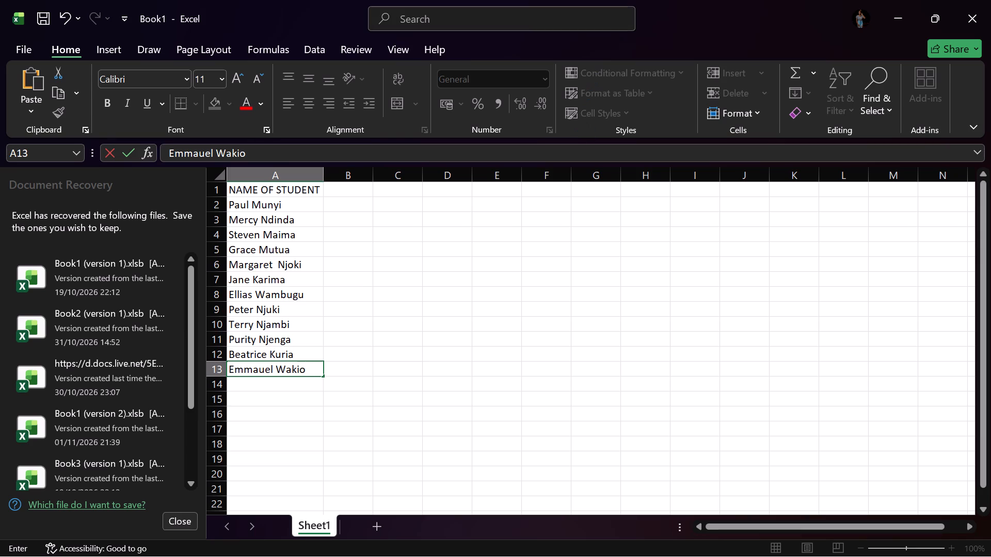
# Enter the thirteenth student's first and last name in cell A14, with capitalised initials.
pyautogui.doubleClick(240, 389)
pyautogui.doubleClick(240, 388)
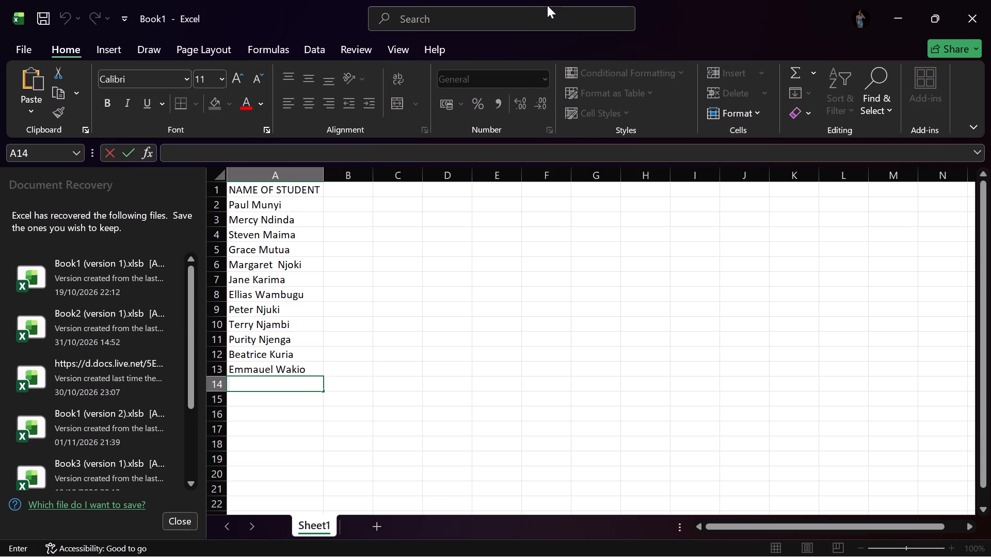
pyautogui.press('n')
pyautogui.press('BackSpace')
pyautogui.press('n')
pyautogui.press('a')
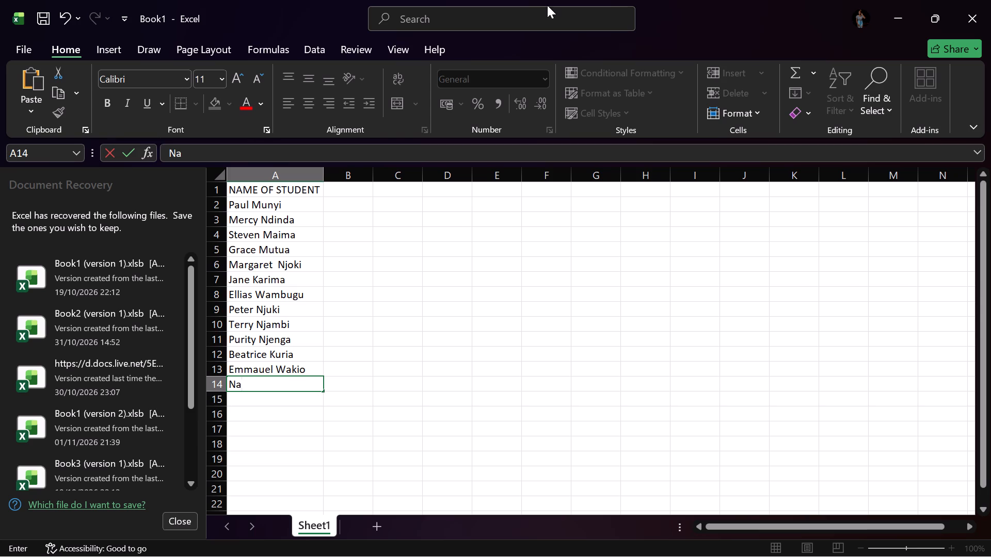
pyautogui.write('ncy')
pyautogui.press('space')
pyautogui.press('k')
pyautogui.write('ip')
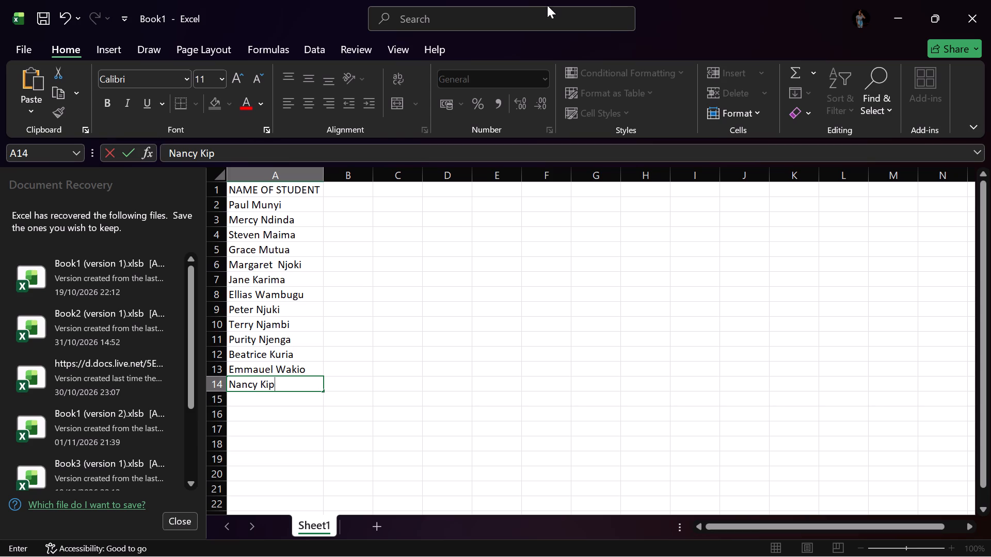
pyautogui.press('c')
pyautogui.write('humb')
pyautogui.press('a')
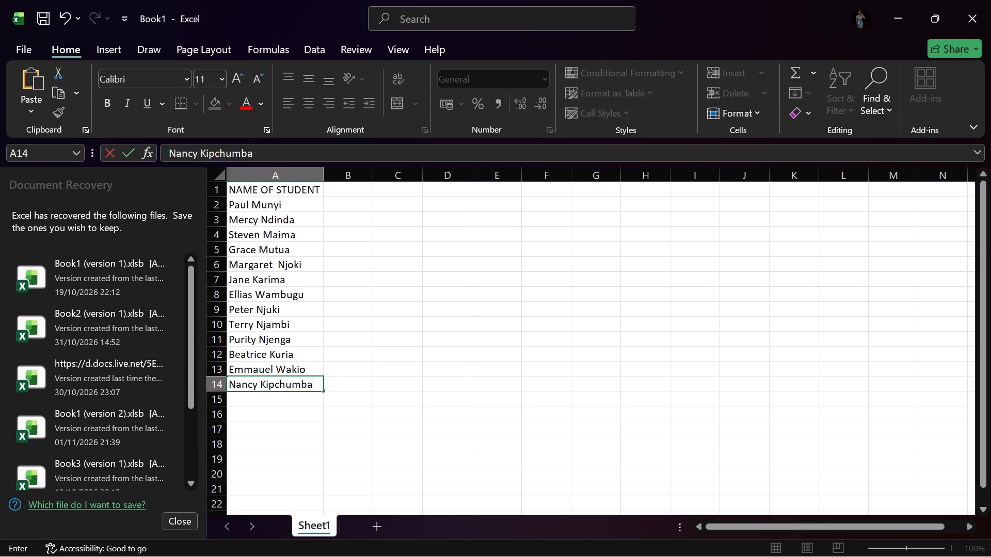
# Enter the fourteenth student's first and last name in cell A15, with capitalised initials.
pyautogui.doubleClick(243, 400)
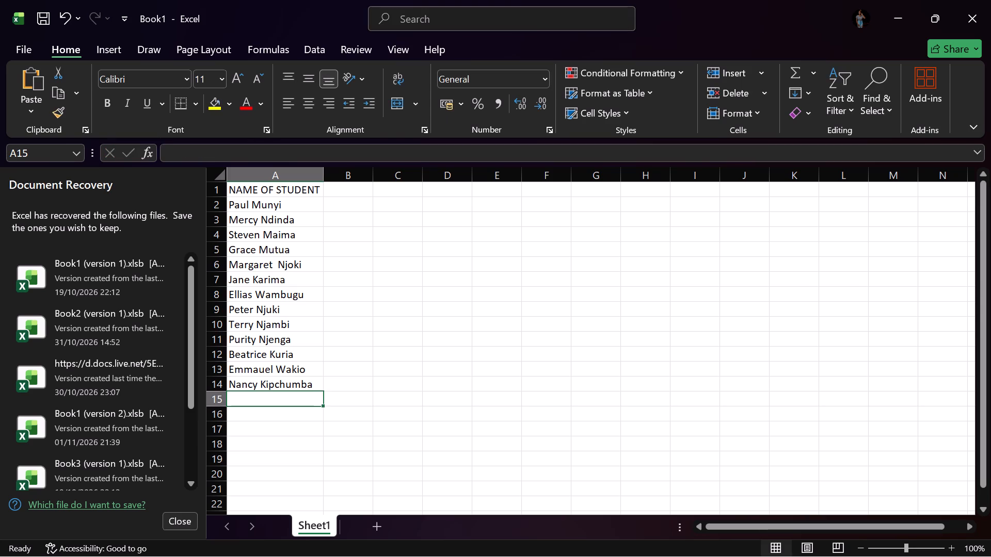
pyautogui.click(245, 401)
pyautogui.click(245, 401)
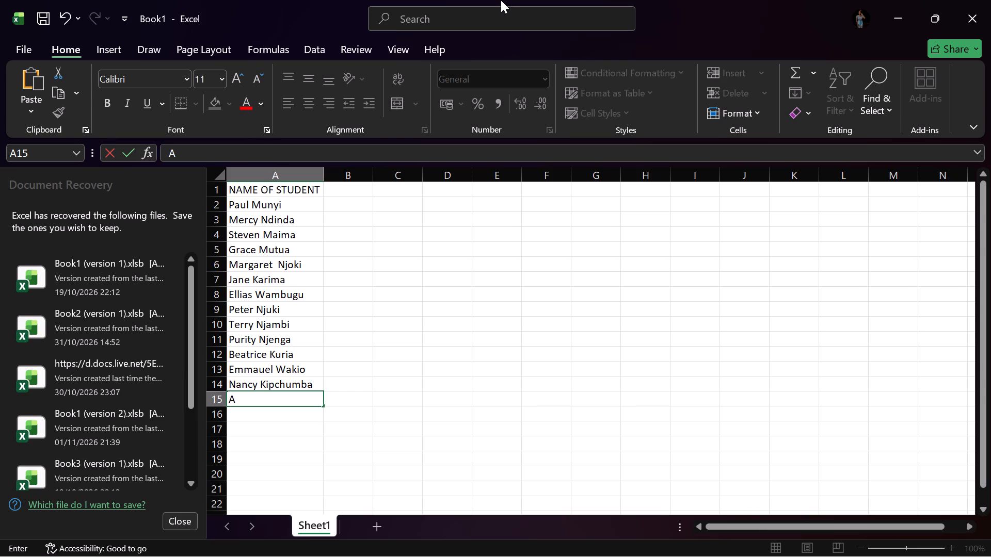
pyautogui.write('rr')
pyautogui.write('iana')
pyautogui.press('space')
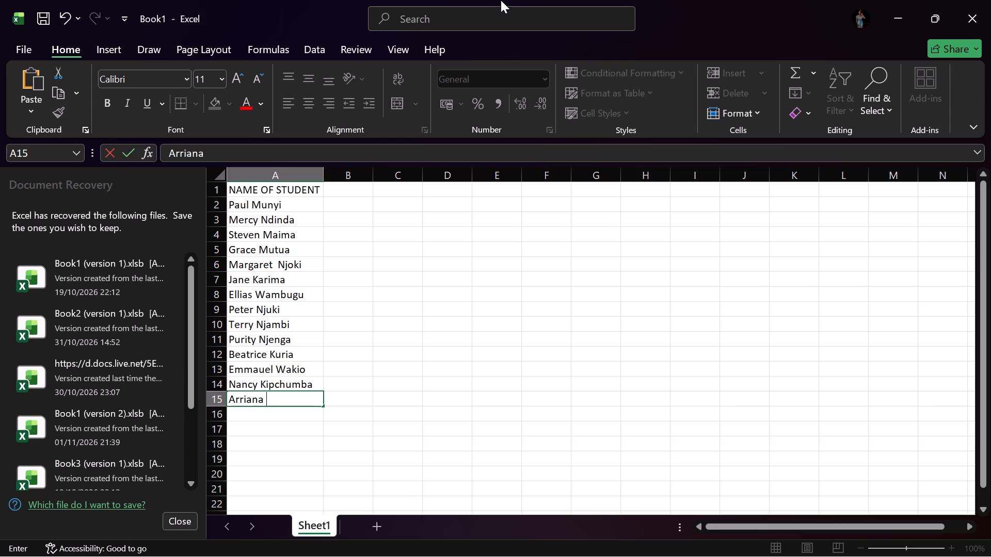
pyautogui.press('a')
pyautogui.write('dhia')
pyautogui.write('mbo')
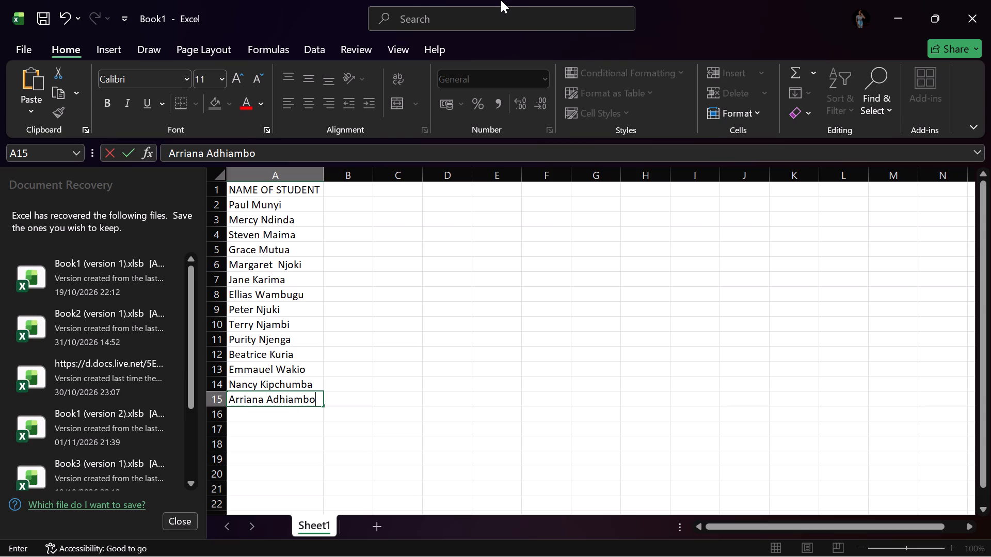
# Enter the fifteenth student's first name in cell A16, rejecting the suggested completion from an earlier row.
pyautogui.doubleClick(234, 416)
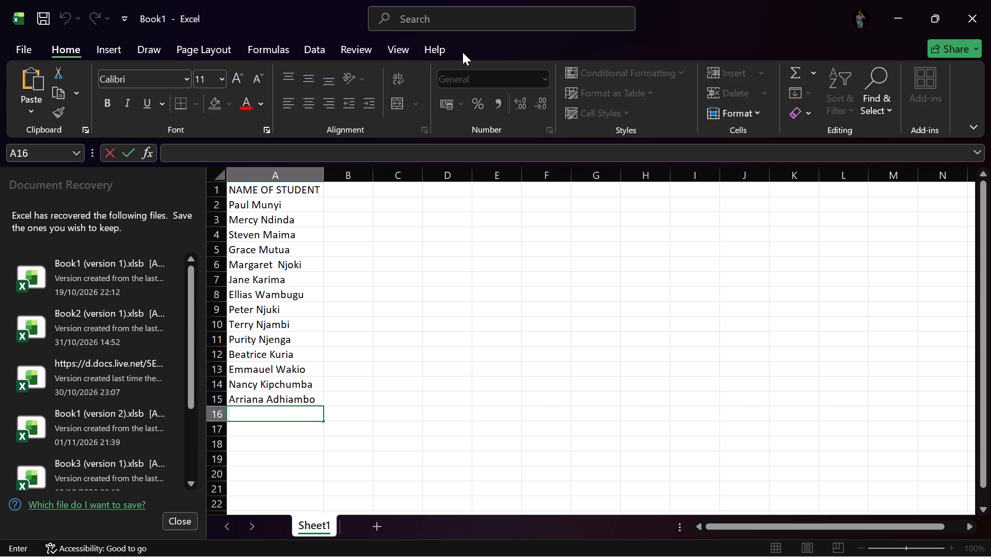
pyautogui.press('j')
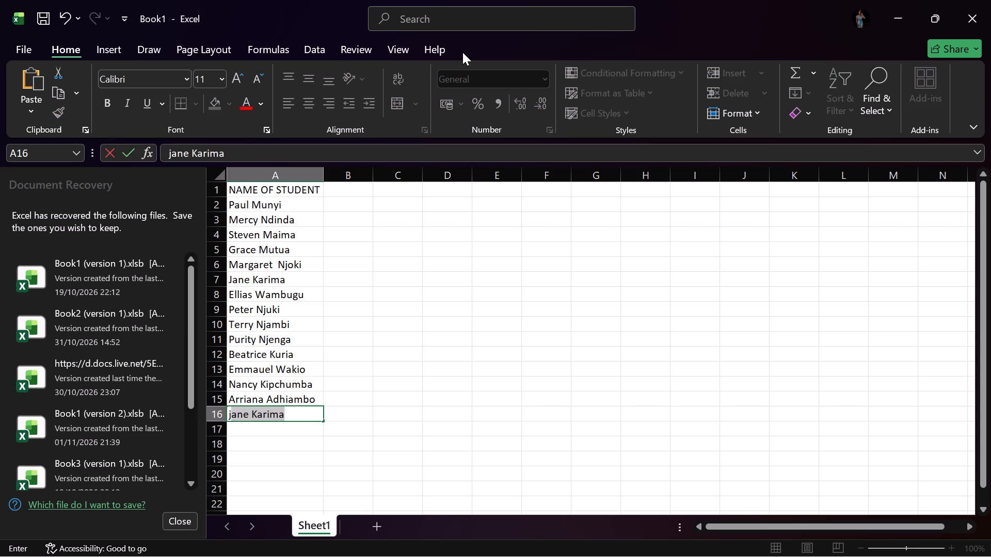
pyautogui.press('BackSpace')
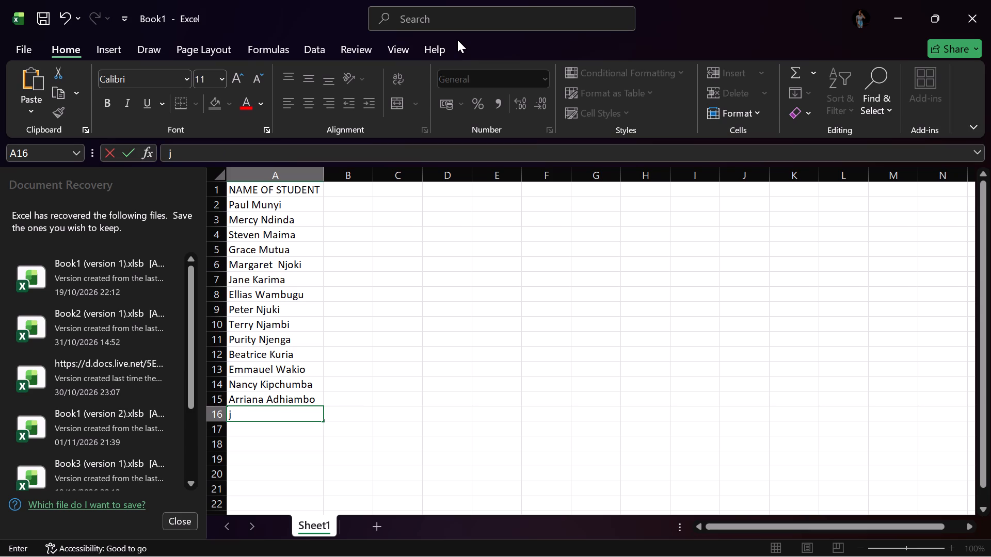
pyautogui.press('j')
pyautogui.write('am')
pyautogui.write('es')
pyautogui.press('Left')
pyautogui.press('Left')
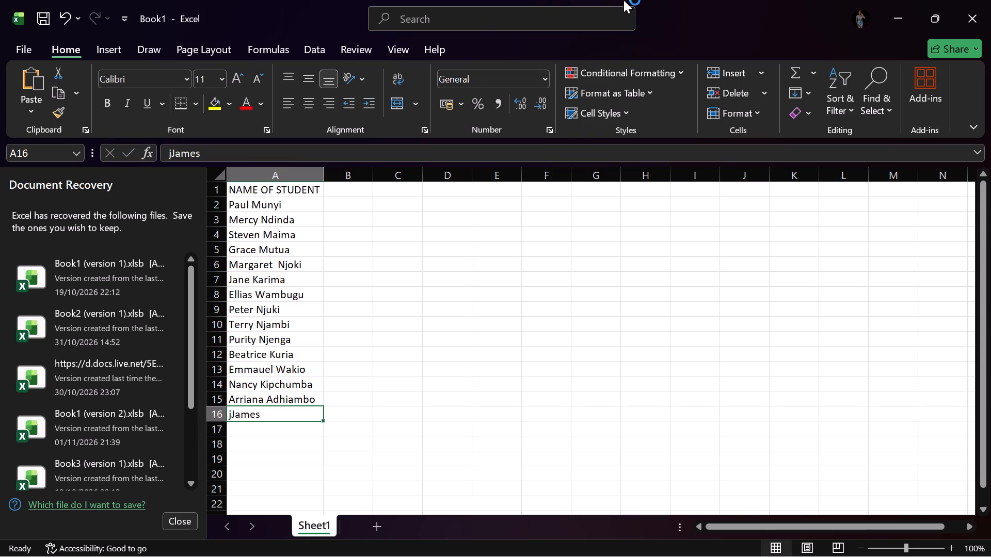
# Remove the stray lowercase j in front of the first name in cell A16.
pyautogui.doubleClick(277, 414)
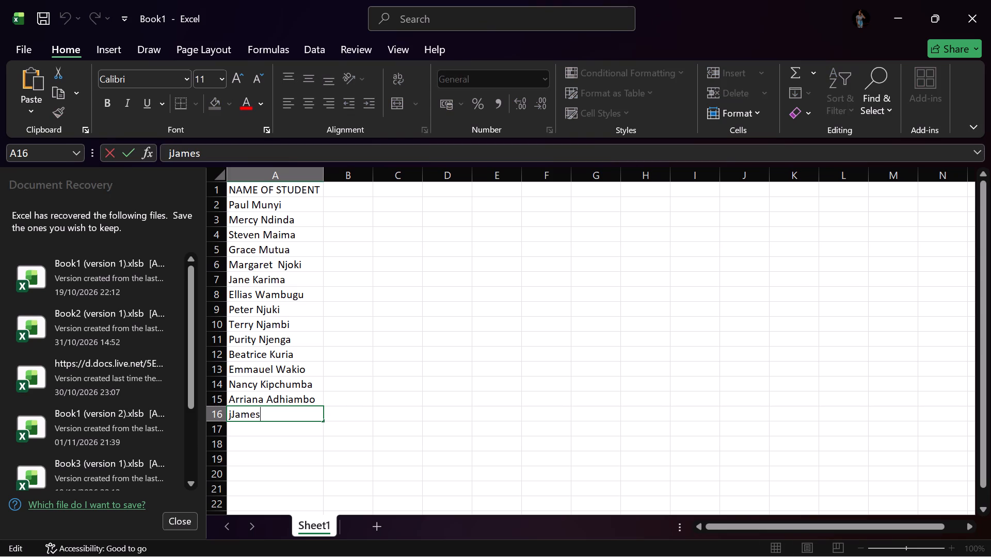
pyautogui.press('Left')
pyautogui.press('Left')
pyautogui.press('Left')
pyautogui.press('Left')
pyautogui.press('Left')
pyautogui.press('BackSpace')
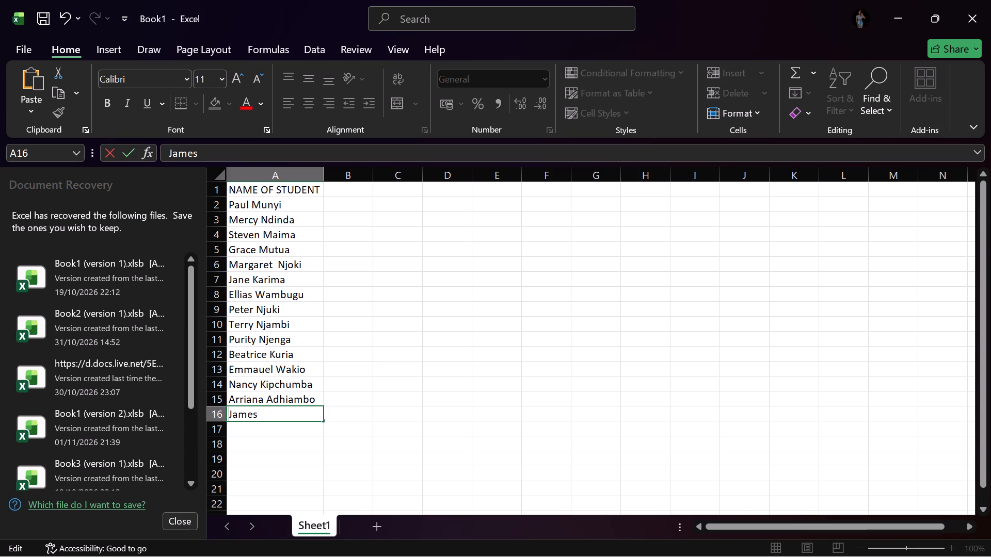
# Add the fifteenth student's last name after the first name in cell A16, with a capitalised initial.
pyautogui.press('Right')
pyautogui.press('Right')
pyautogui.press('Right')
pyautogui.press('Right')
pyautogui.press('Right')
pyautogui.press('Right')
pyautogui.press('Right')
pyautogui.press('Right')
pyautogui.press('Right')
pyautogui.press('Right')
pyautogui.press('Right')
pyautogui.press('Right')
pyautogui.press('Right')
pyautogui.press('Right')
pyautogui.press('Right')
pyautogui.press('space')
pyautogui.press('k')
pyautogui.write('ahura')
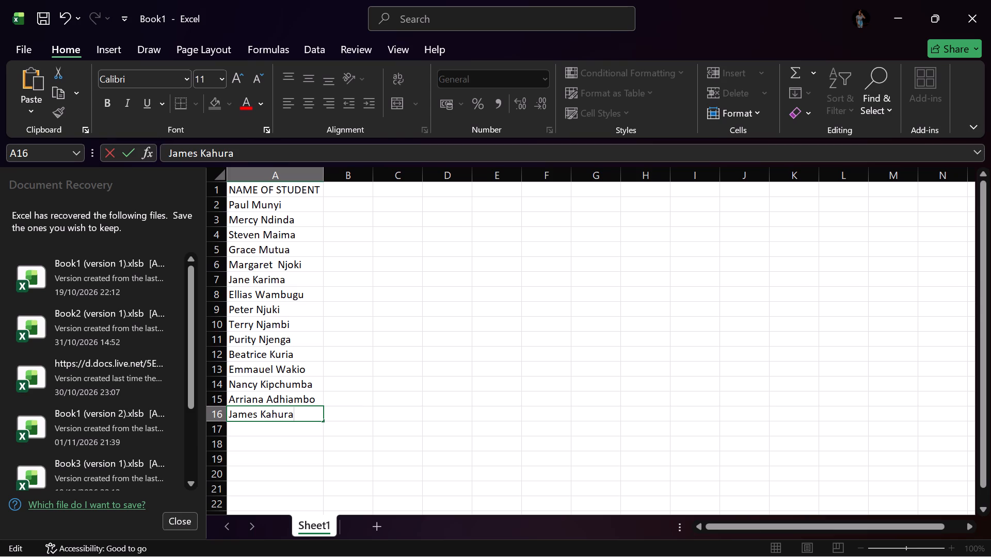
# Enter the sixteenth student's first and last name in cell A17, with capitalised initials.
pyautogui.doubleClick(236, 433)
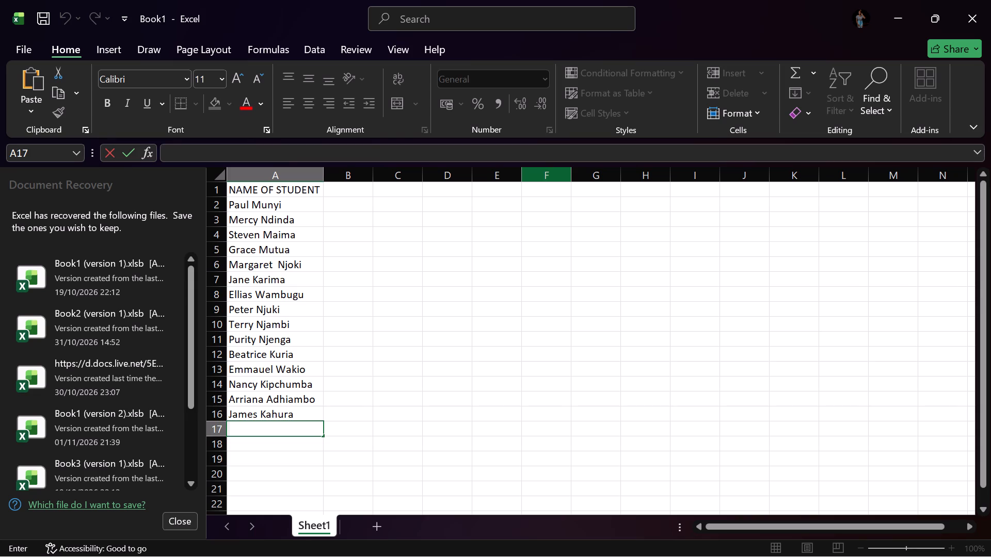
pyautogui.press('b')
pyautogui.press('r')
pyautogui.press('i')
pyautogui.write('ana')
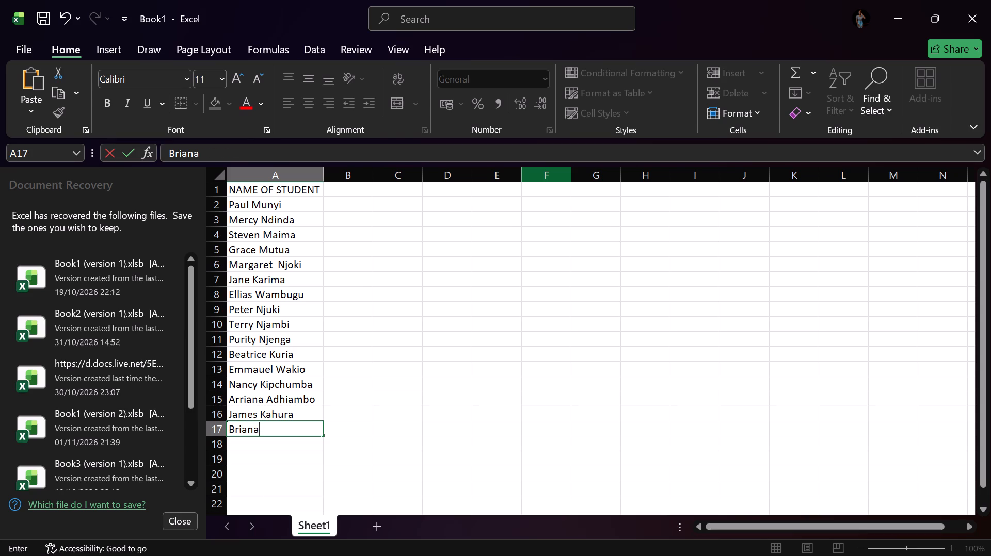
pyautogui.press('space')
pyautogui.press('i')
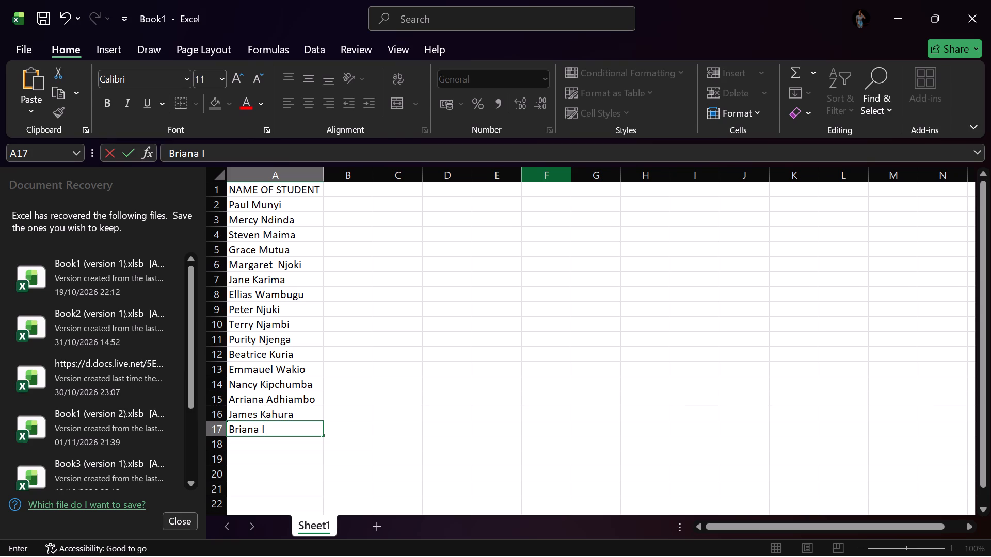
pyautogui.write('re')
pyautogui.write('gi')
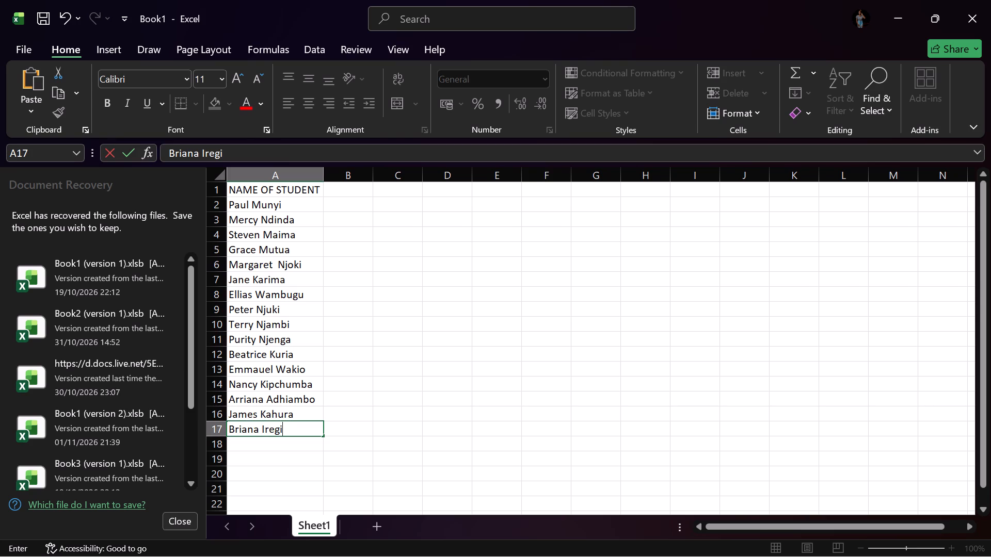
# Enter the seventeenth student's first and last name in cell A18, overriding the suggested completion from an earlier row.
pyautogui.doubleClick(248, 445)
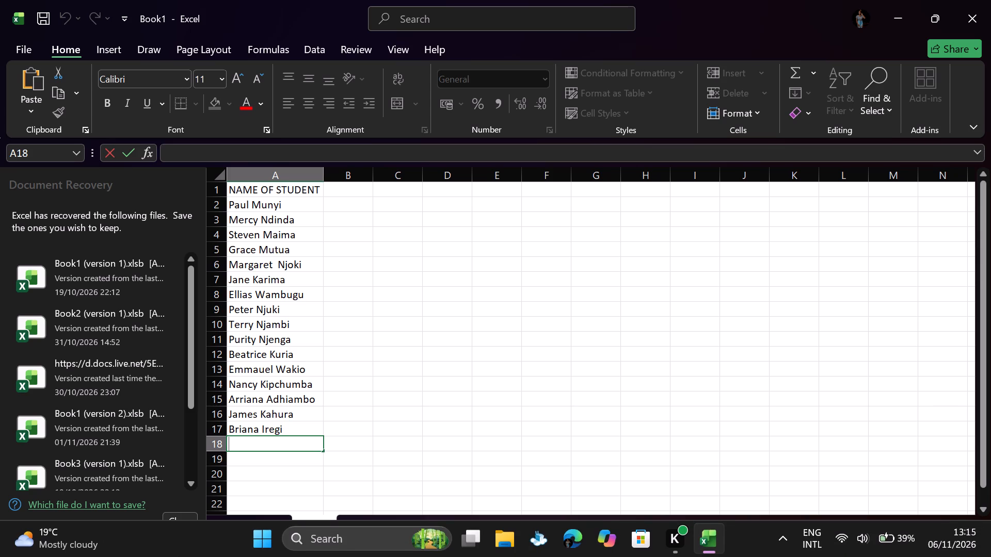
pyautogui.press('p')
pyautogui.press('BackSpace')
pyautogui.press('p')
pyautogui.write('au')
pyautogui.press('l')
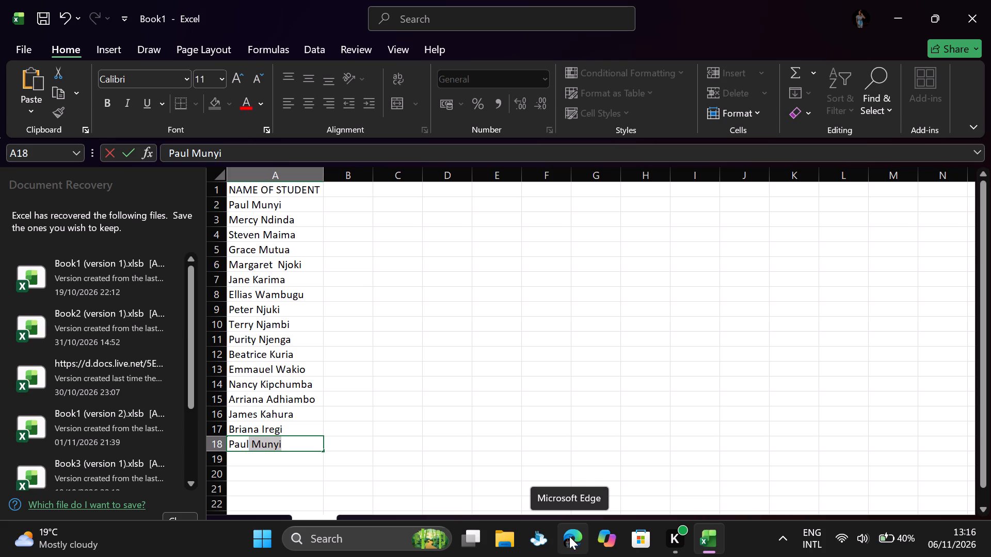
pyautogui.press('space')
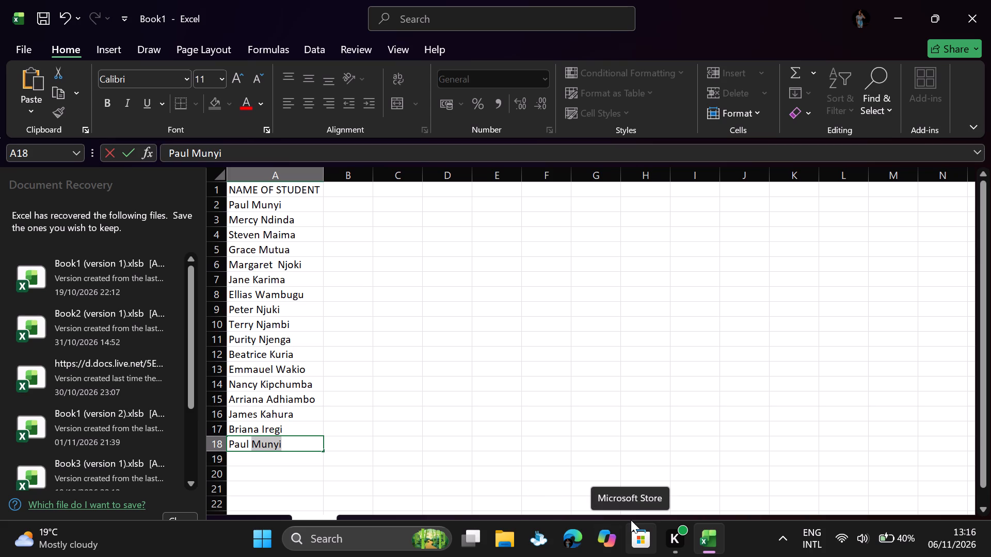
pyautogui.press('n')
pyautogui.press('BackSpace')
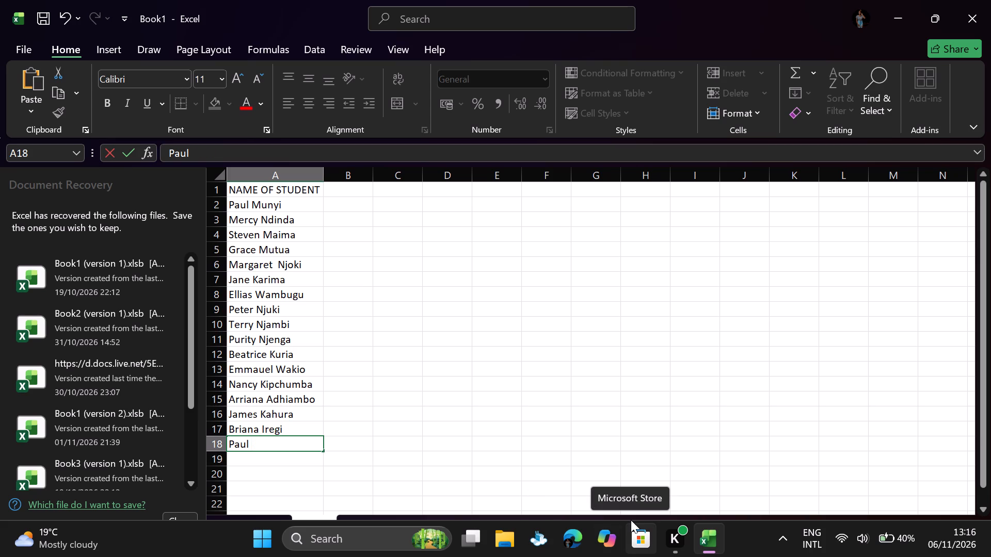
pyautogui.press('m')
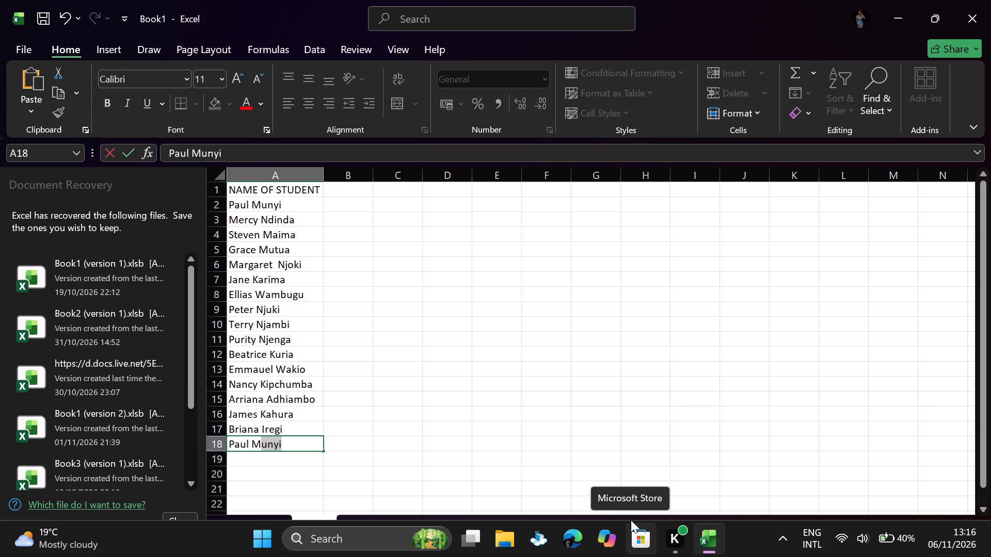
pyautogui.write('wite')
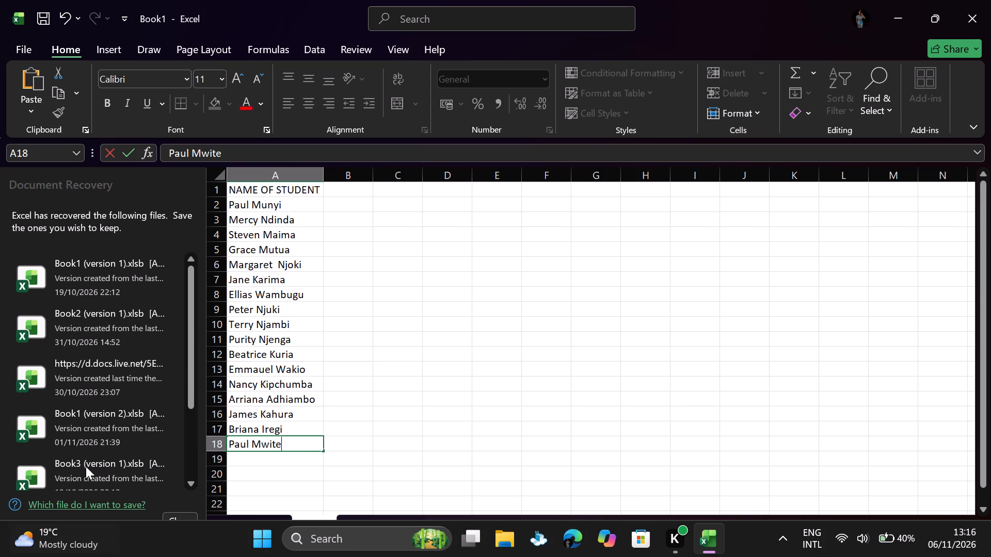
# Enter the eighteenth student's first and last name in cell A19, with capitalised initials.
pyautogui.doubleClick(231, 461)
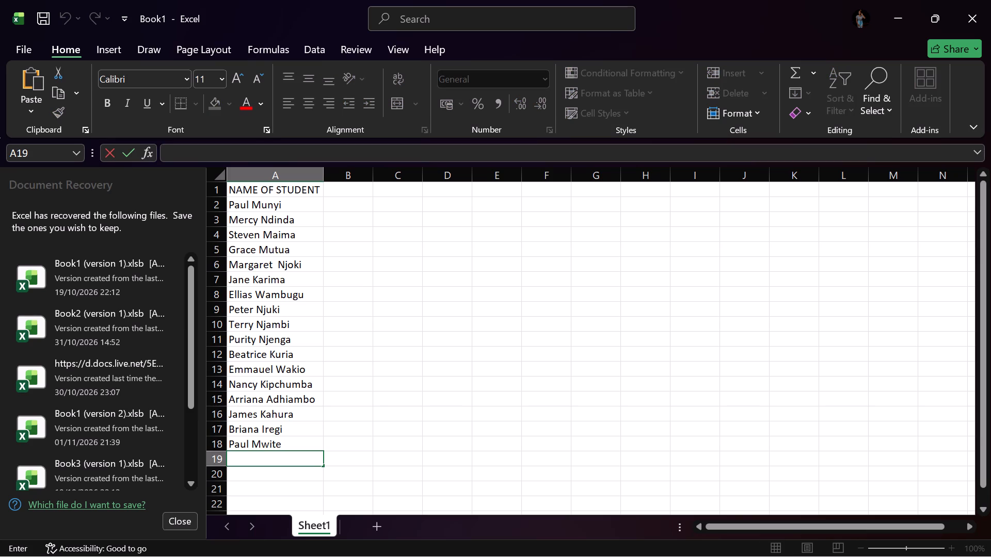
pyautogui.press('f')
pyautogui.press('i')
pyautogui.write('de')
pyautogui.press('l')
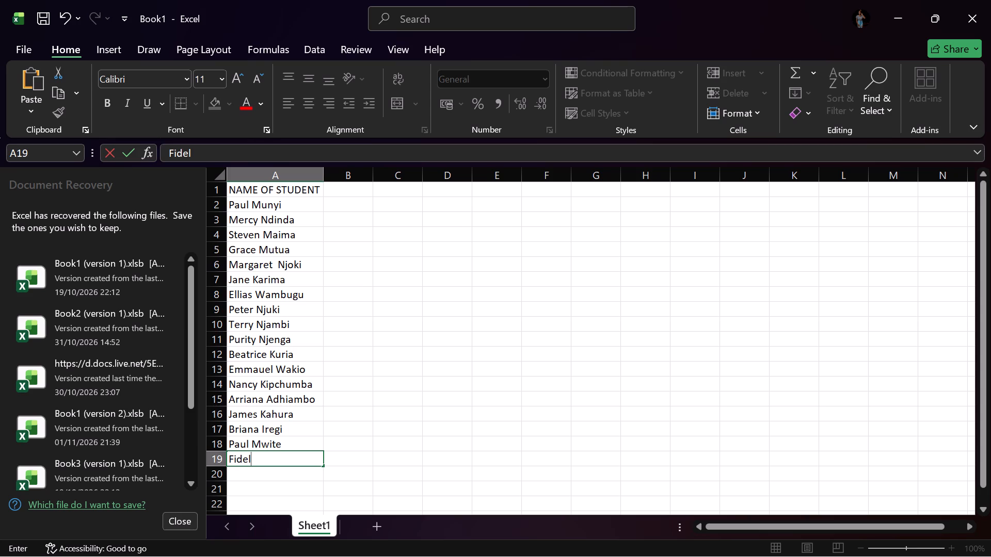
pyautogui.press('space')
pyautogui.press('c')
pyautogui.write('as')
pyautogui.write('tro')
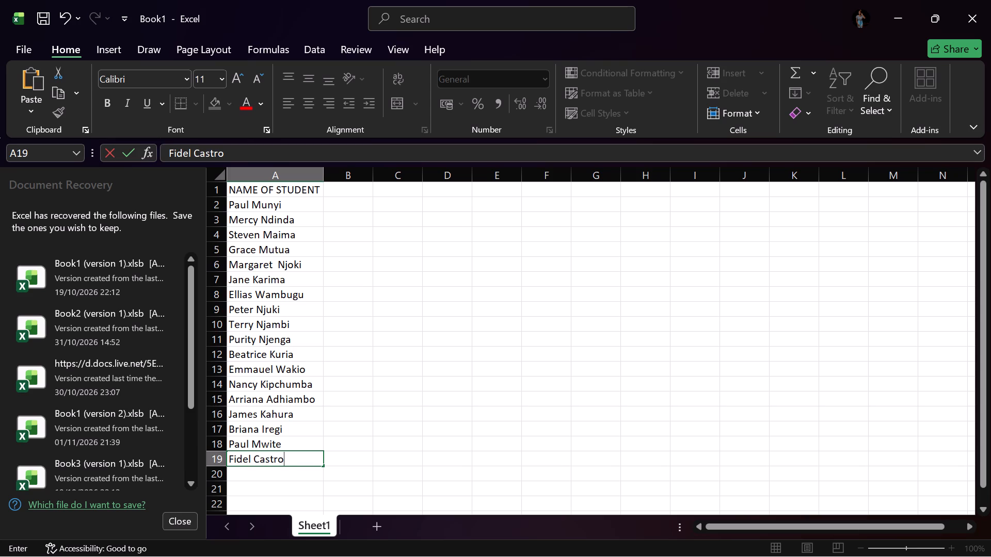
# Enter the nineteenth student's first and last name in cell A20, with capitalised initials.
pyautogui.doubleClick(234, 478)
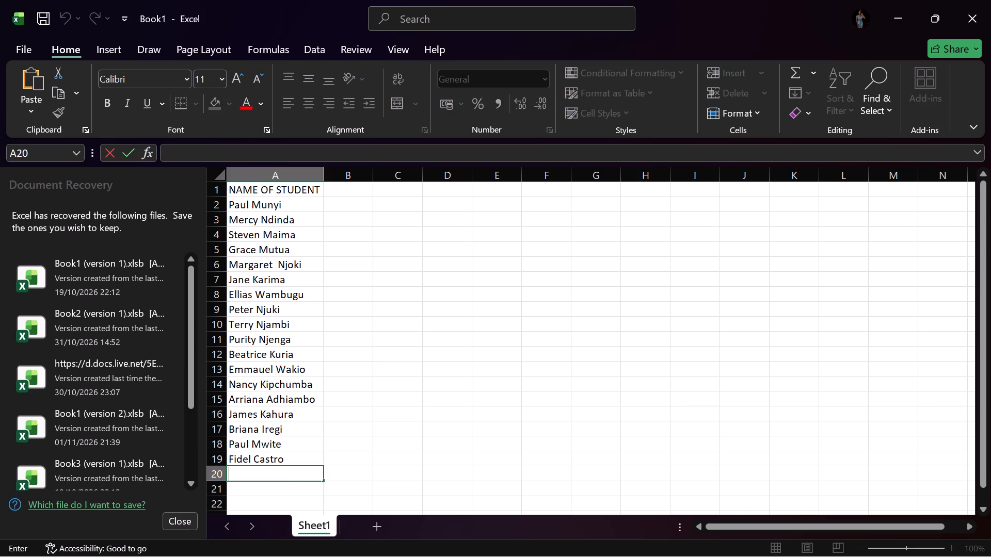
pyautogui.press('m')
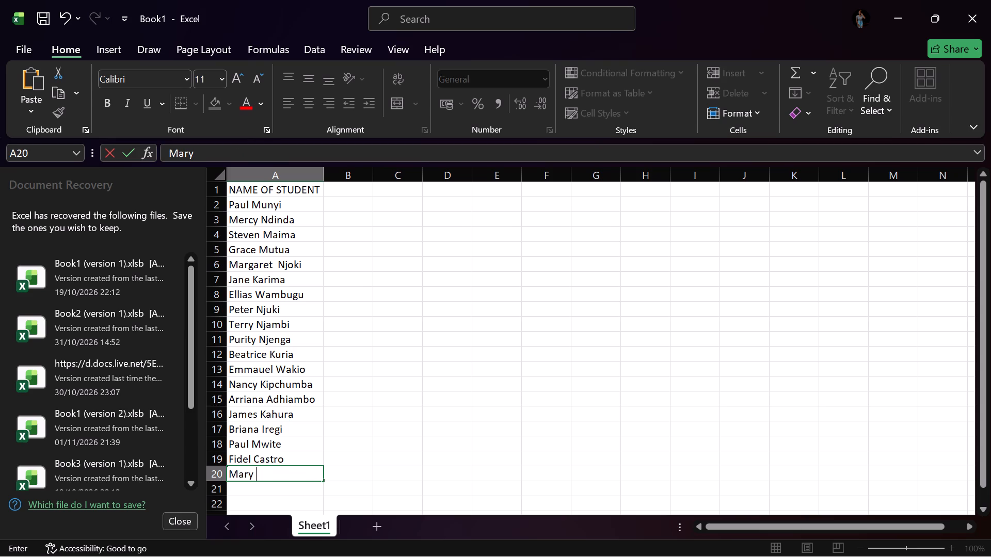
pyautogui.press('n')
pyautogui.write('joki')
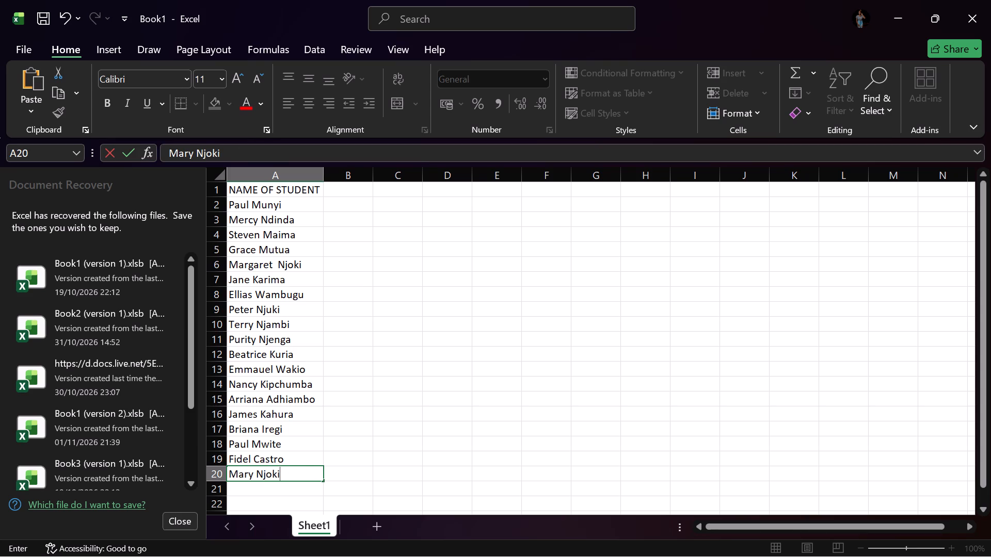
# Enter the twentieth student's first and last name in cell A21, with capitalised initials.
pyautogui.doubleClick(242, 490)
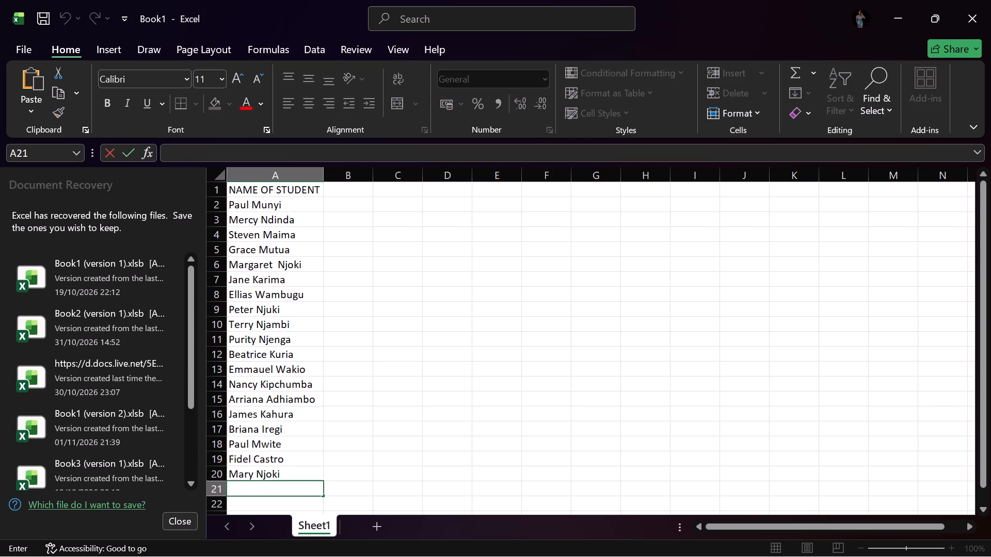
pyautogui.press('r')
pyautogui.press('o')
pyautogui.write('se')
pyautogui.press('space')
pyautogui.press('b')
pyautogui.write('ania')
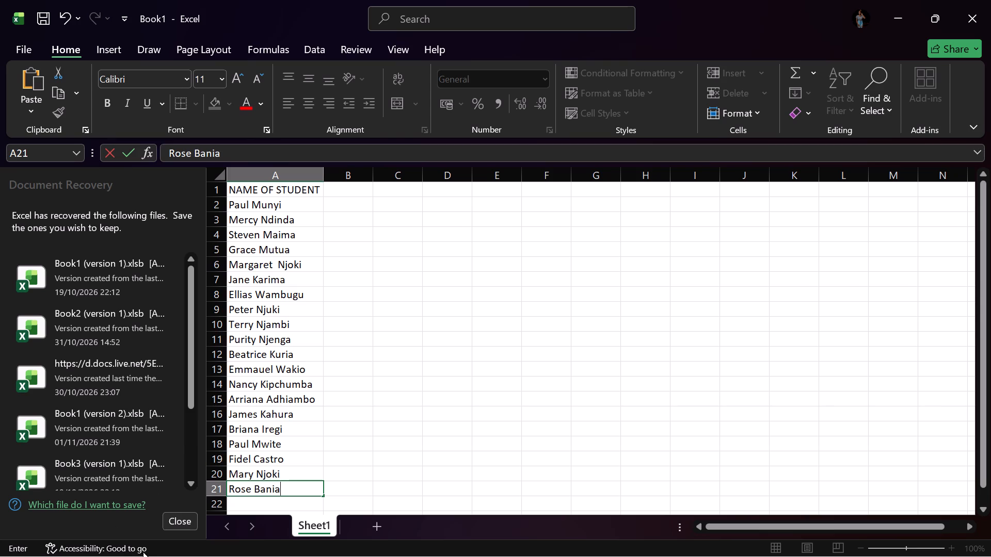
# Enter the twenty-first student's first and last name in cell A22, with capitalised initials.
pyautogui.doubleClick(245, 503)
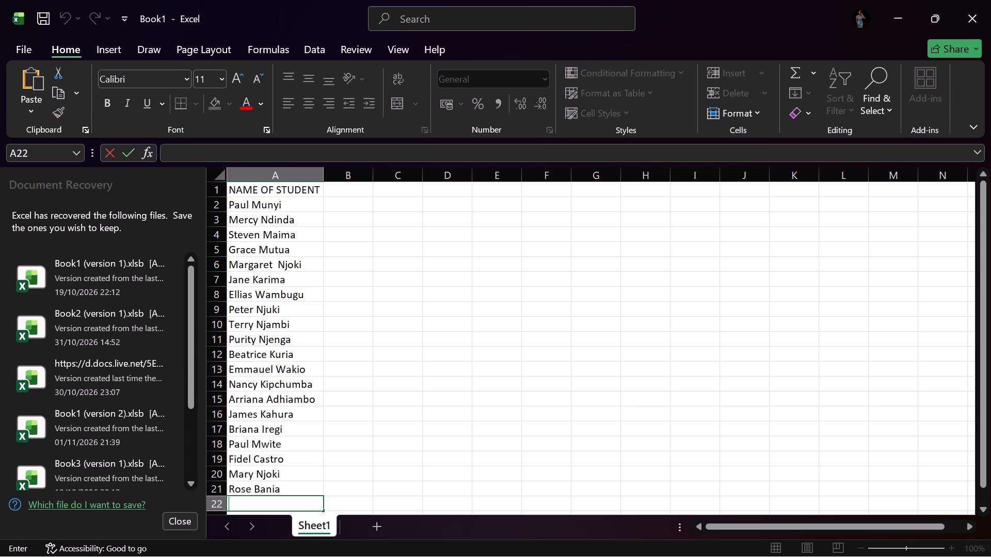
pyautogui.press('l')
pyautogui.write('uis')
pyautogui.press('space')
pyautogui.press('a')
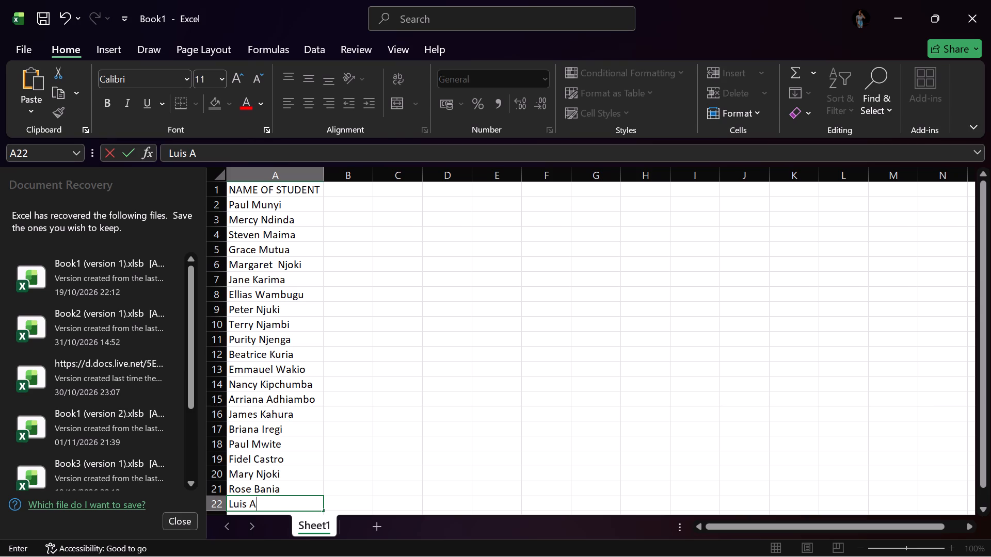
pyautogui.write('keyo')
# Enter the twenty-second student's first and last name in cell A23, with capitalised initials.
pyautogui.scroll(-3, 378, 452)
pyautogui.scroll(1, 378, 452)
pyautogui.scroll(-1, 378, 452)
pyautogui.scroll(1, 378, 452)
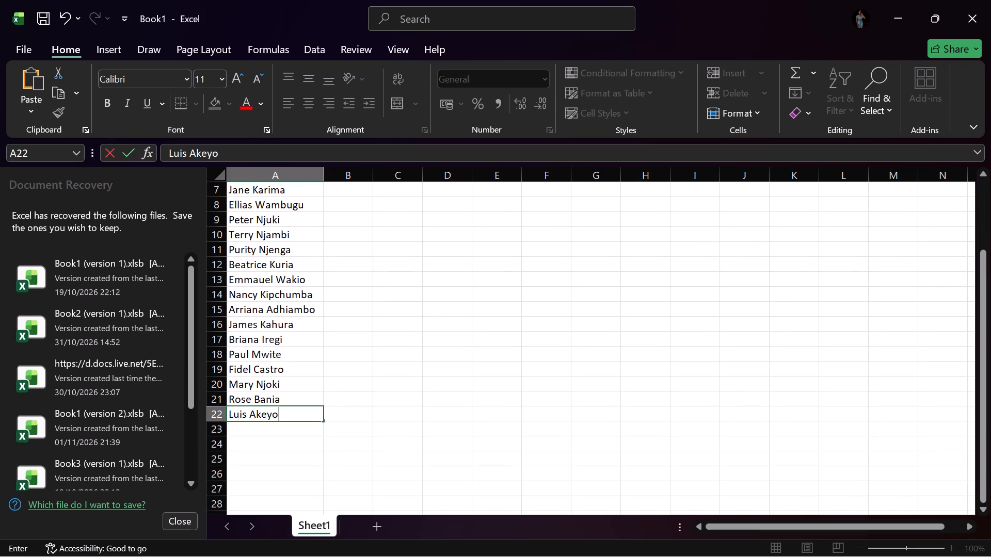
pyautogui.doubleClick(237, 431)
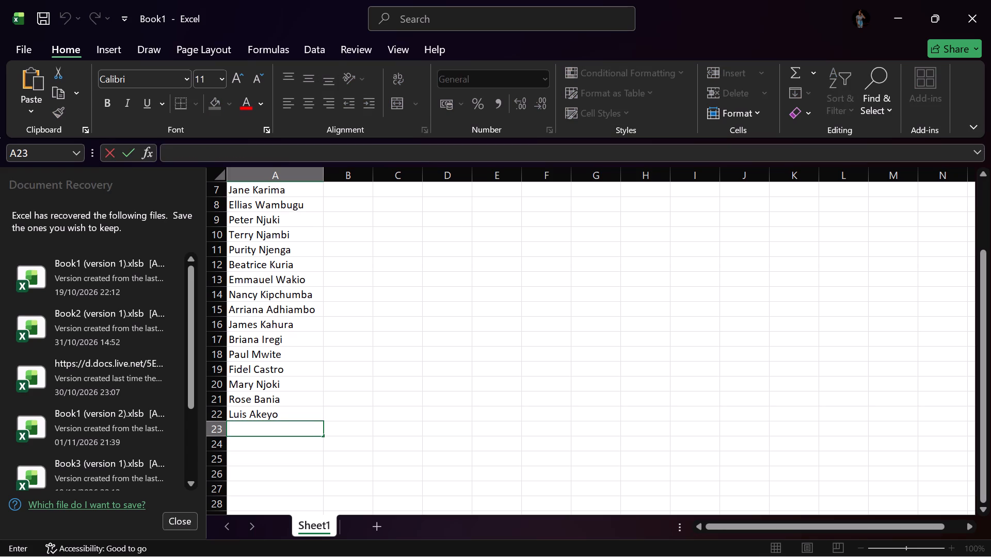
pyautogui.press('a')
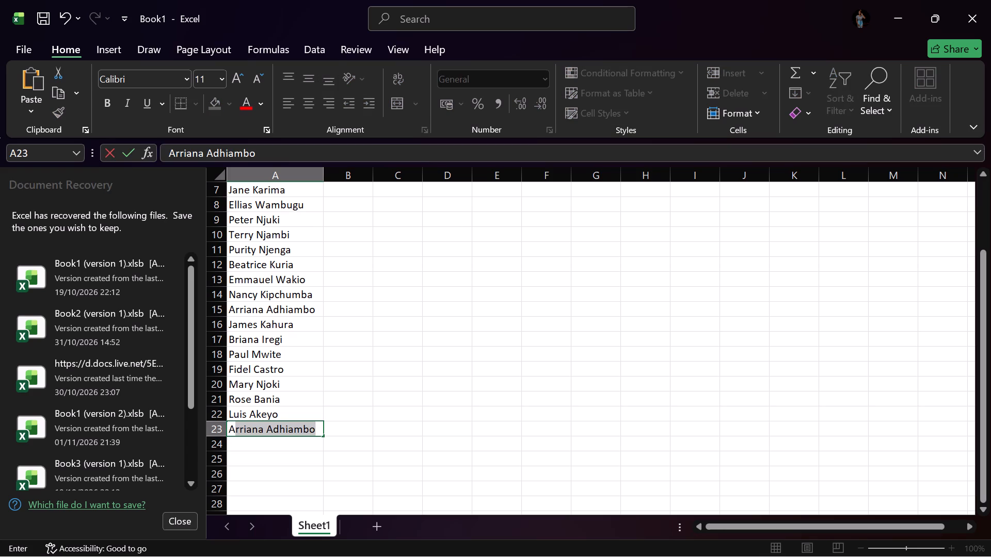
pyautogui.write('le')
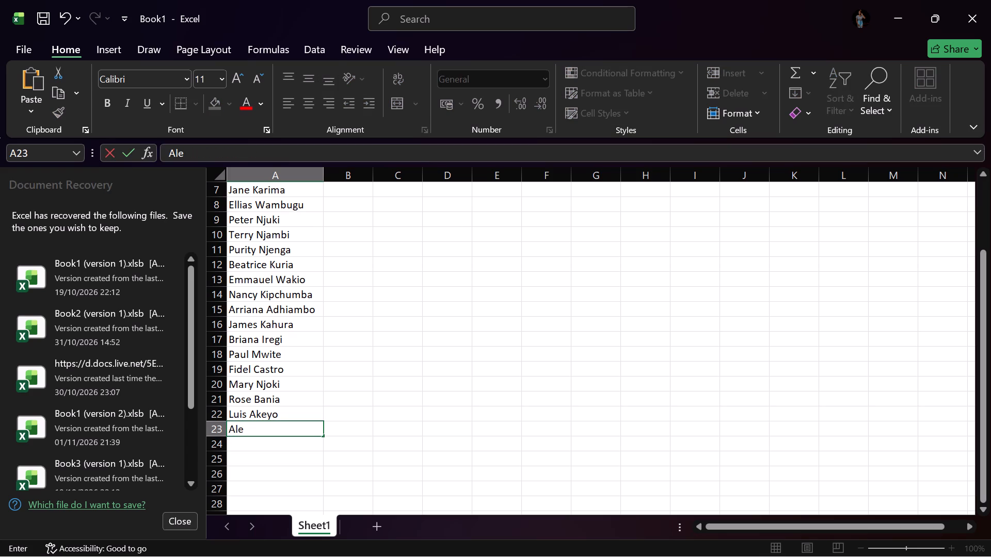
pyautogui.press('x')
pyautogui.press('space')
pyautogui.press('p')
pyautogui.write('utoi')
# Enter the twenty-third student's first and last name in cell A24, with capitalised initials.
pyautogui.doubleClick(229, 444)
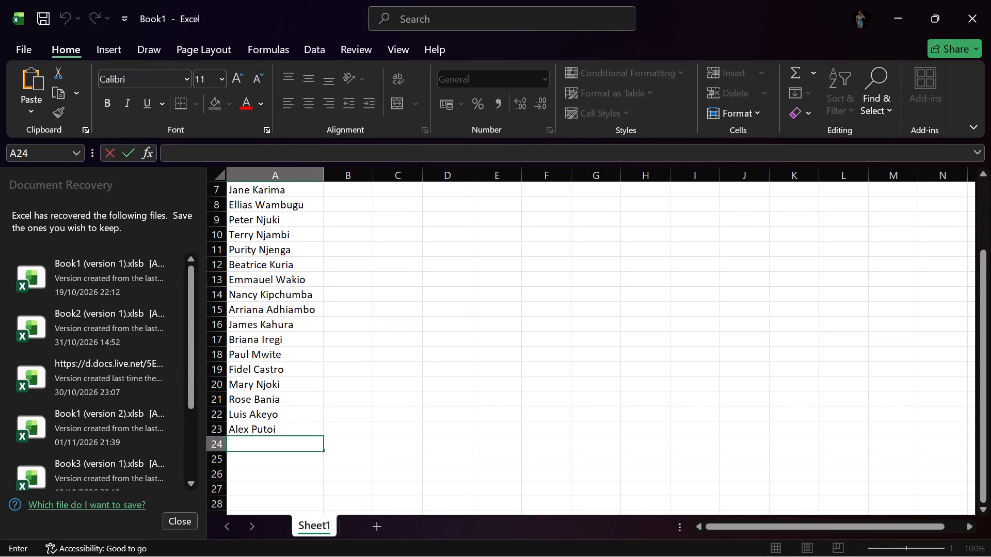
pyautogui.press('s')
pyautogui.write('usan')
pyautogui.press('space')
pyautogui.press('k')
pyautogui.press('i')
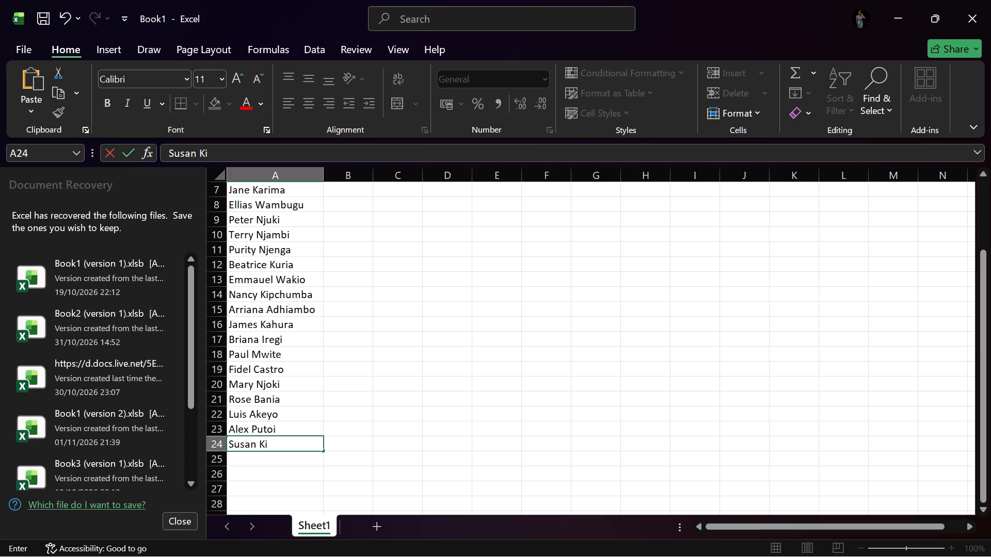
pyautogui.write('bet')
# Enter the twenty-fourth student's first and last name in cell A25, with capitalised initials.
pyautogui.click(245, 461)
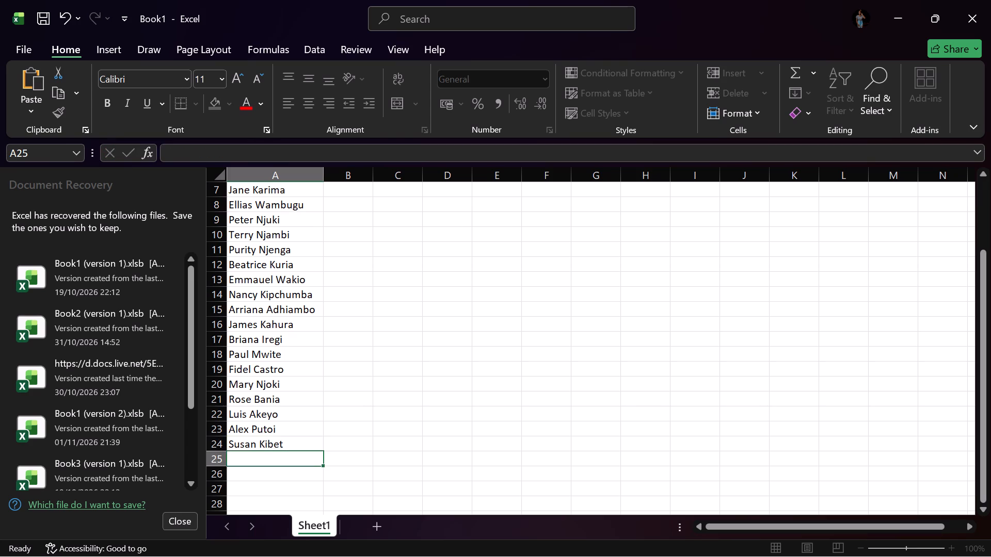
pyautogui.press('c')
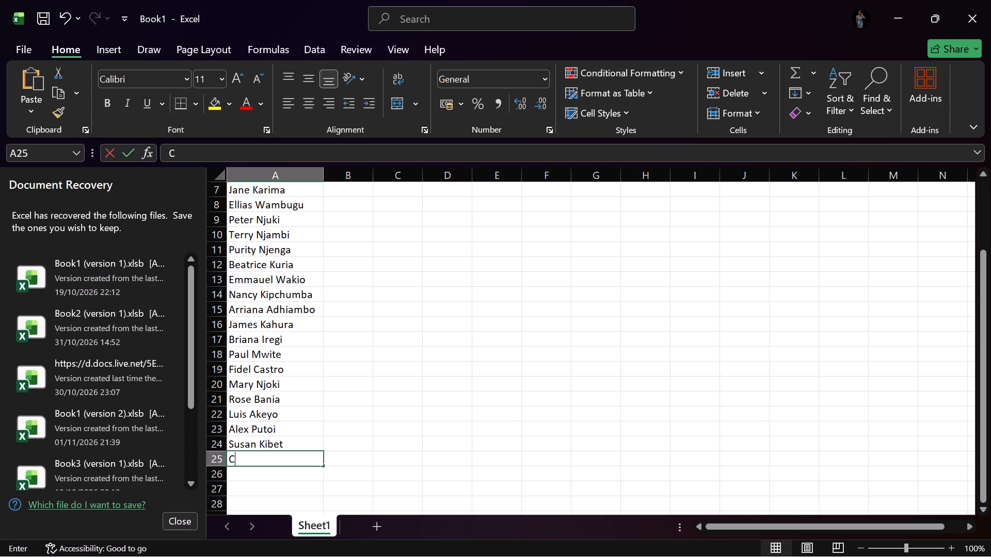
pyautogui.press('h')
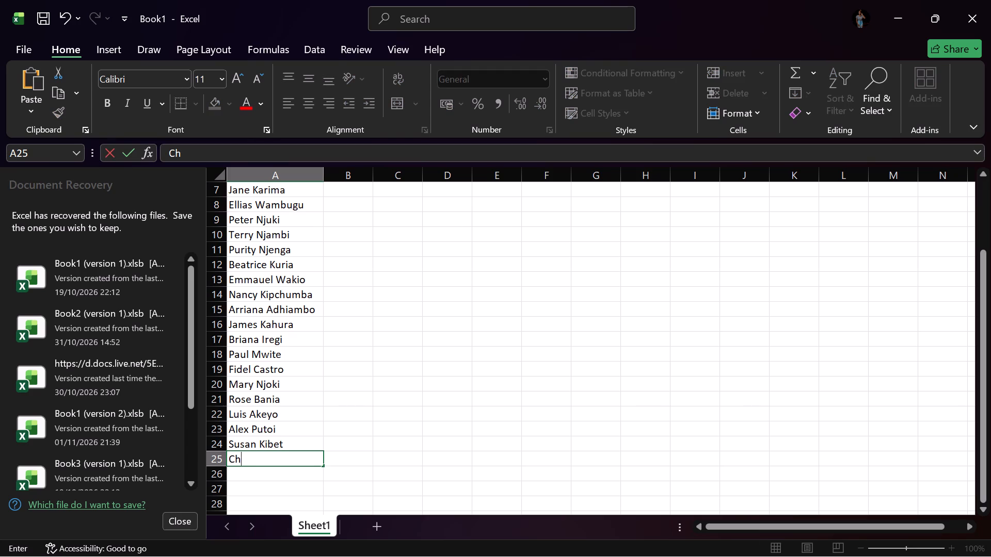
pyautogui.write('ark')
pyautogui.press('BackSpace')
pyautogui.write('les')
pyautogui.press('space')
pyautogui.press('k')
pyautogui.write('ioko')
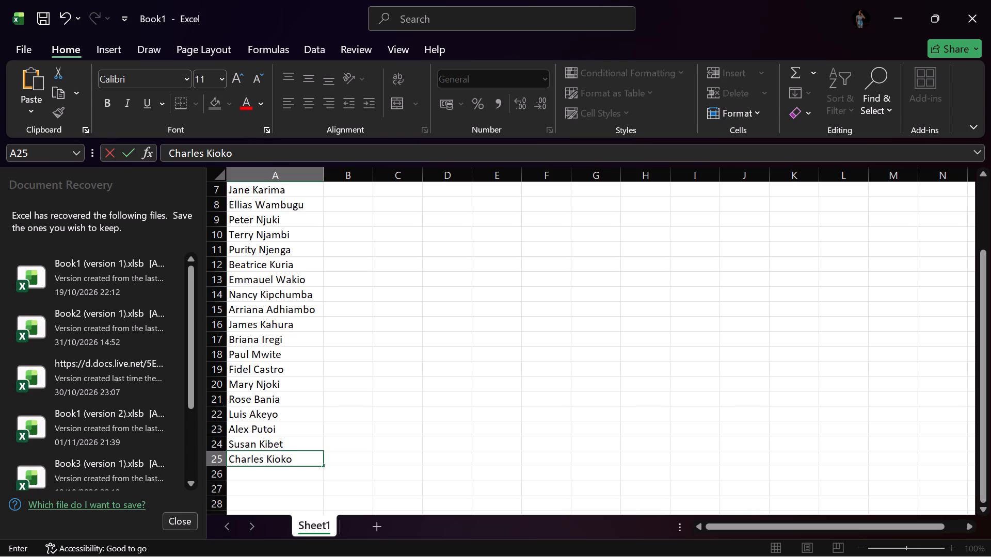
# Enter the twenty-fifth student's first and last name in cell A26, with capitalised initials.
pyautogui.scroll(-1, 520, 247)
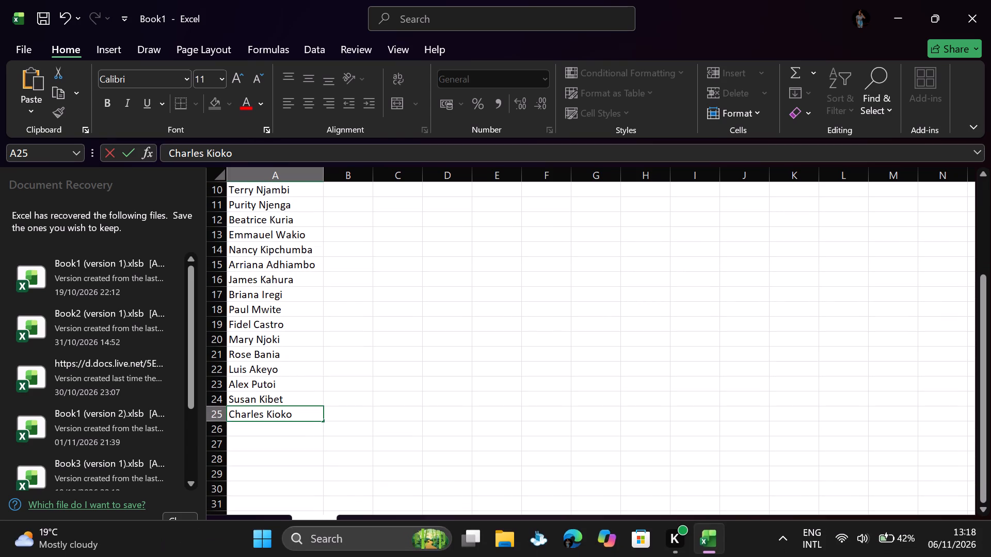
pyautogui.doubleClick(241, 430)
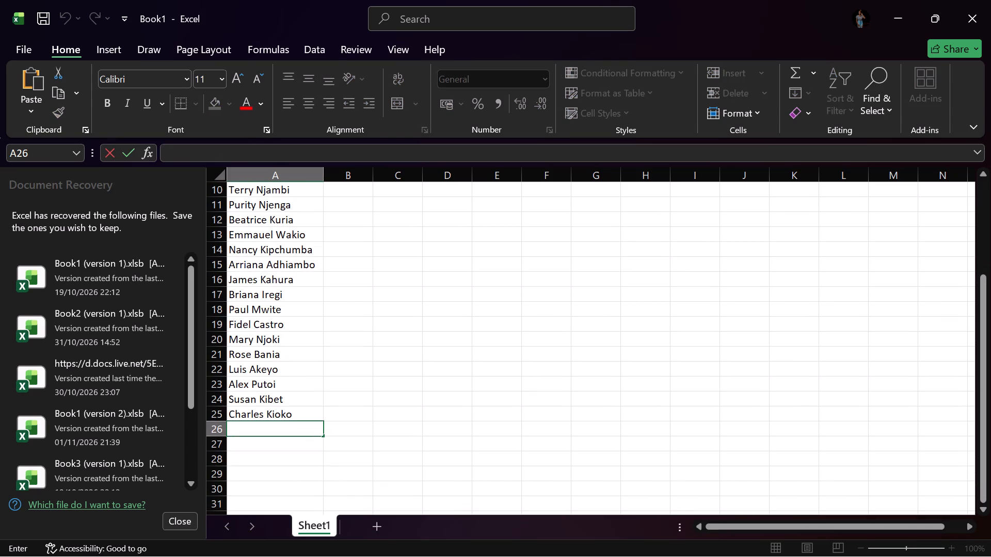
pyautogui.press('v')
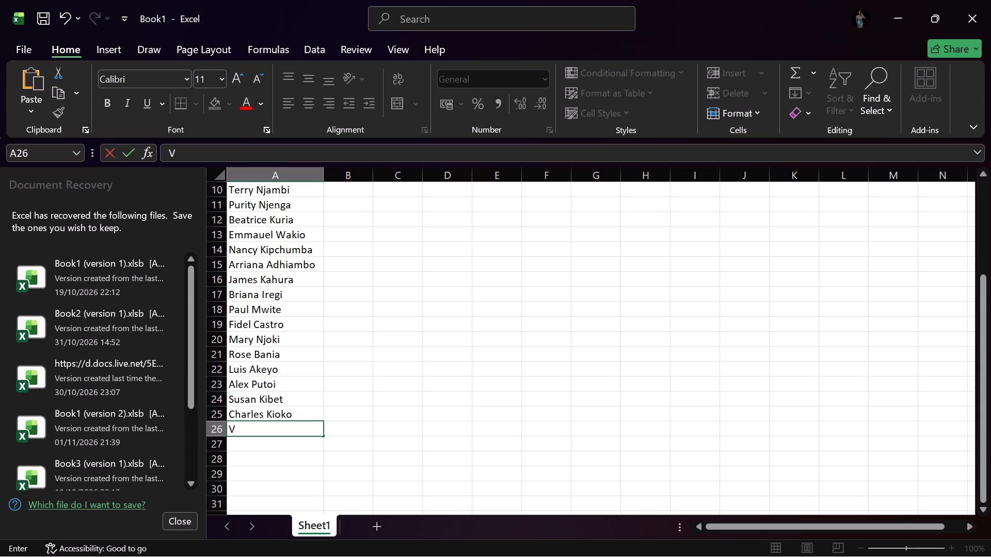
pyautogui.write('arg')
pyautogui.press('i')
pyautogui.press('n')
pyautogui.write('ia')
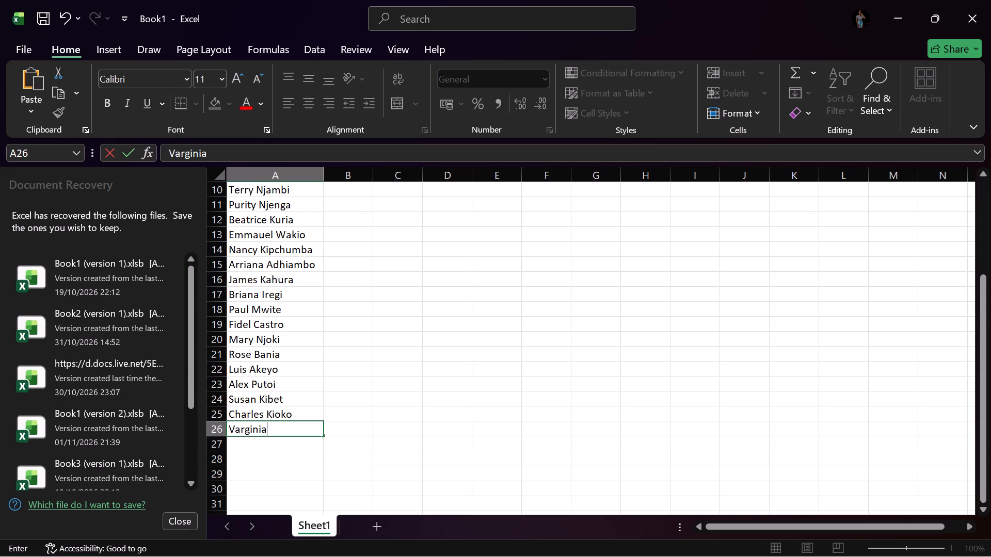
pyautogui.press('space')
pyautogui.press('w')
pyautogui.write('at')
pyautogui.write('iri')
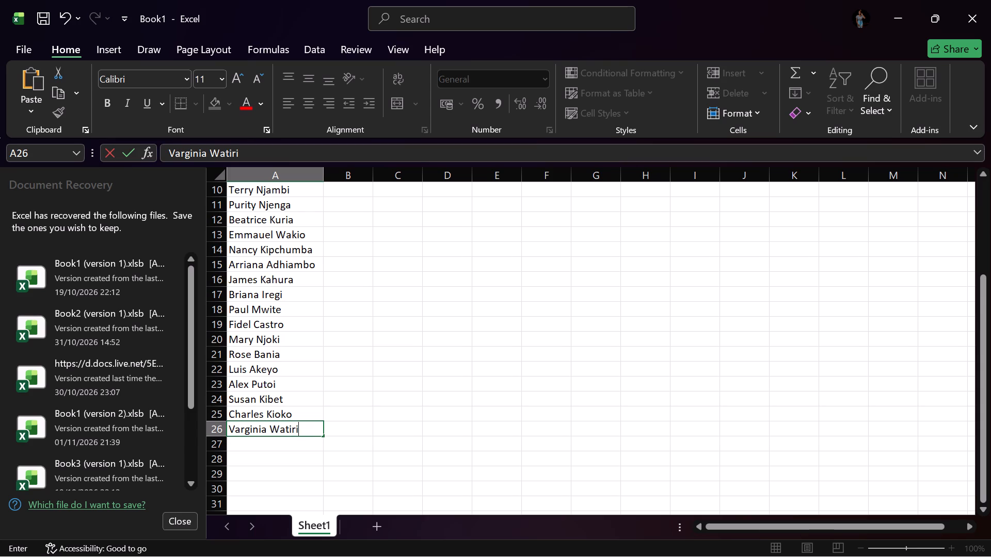
# Enter the twenty-sixth student's first and last name in cell A27, with capitalised initials.
pyautogui.click(243, 447)
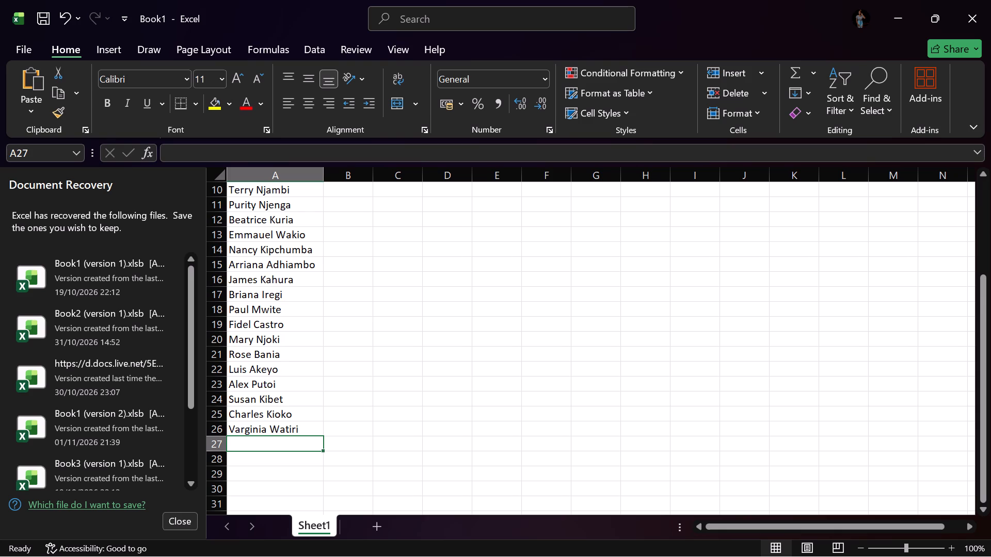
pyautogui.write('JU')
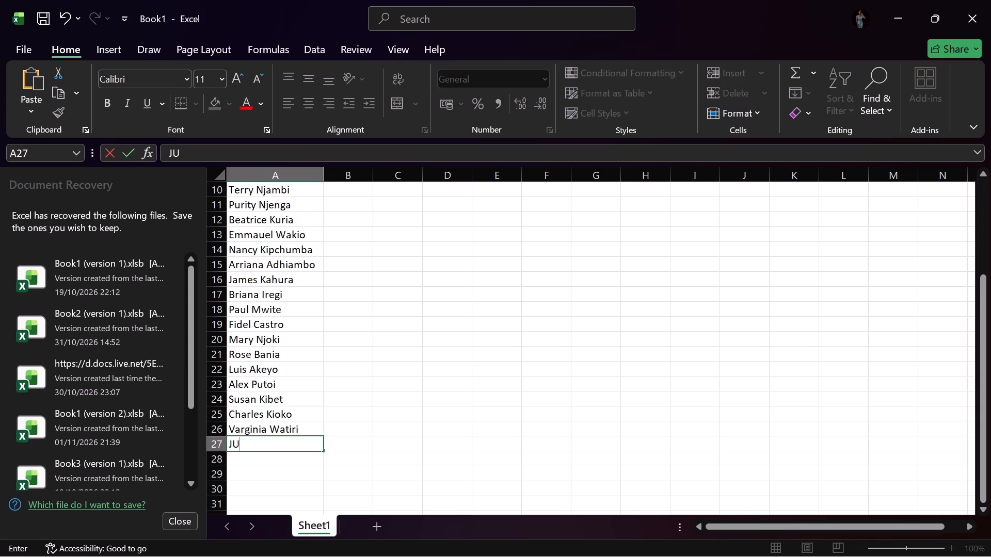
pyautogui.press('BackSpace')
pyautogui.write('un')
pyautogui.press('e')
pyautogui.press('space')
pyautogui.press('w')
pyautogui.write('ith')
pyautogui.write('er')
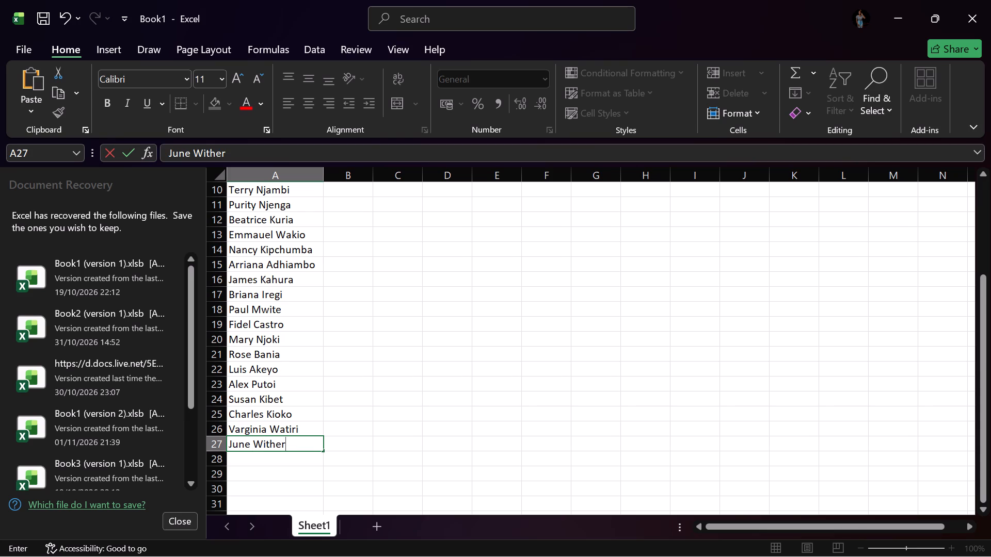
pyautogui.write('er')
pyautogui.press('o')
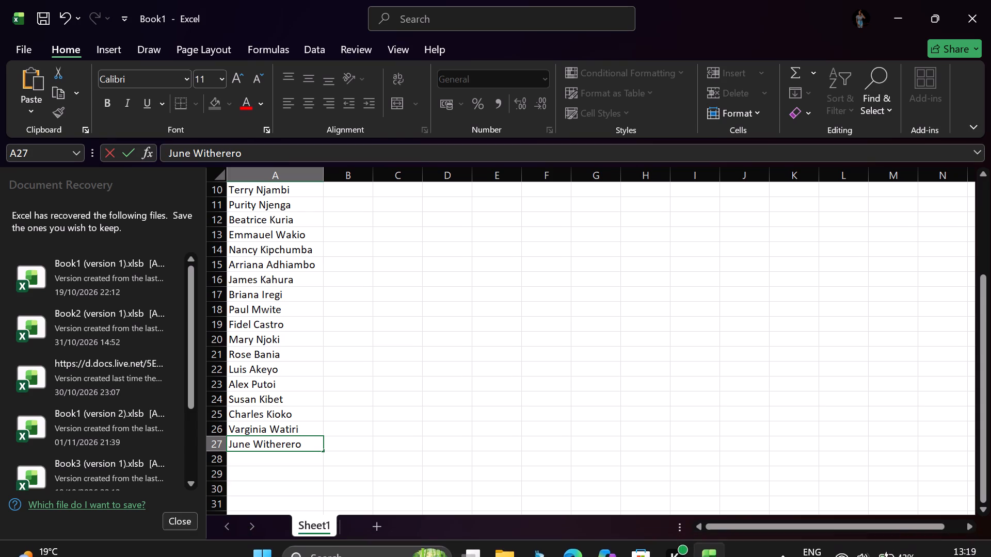
# Enter the twenty-seventh student's first and last name in cell A28, with capitalised initials.
pyautogui.click(238, 461)
pyautogui.click(238, 461)
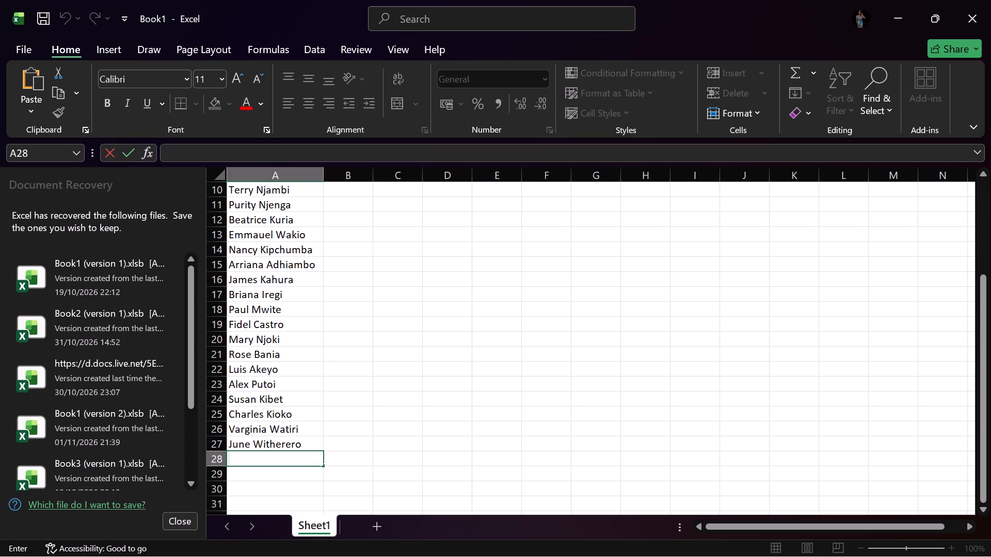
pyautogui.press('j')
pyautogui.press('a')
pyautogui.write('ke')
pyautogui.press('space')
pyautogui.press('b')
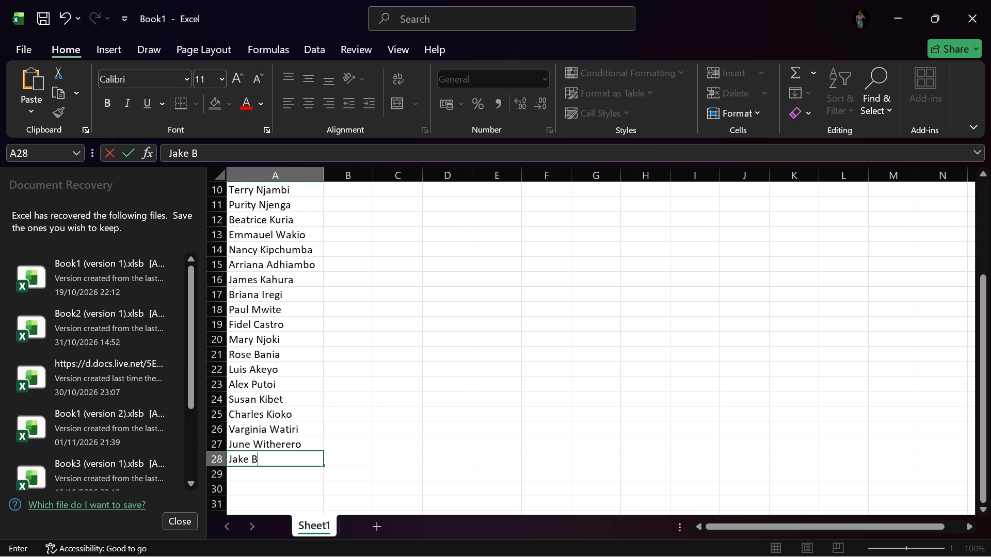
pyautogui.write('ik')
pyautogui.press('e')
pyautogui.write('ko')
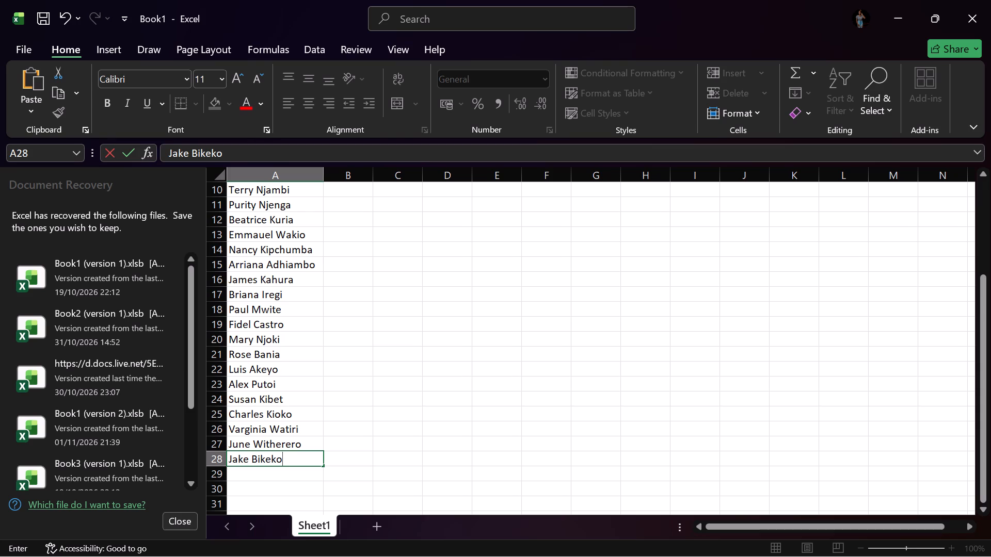
# Enter the twenty-eighth student's first and last name in cell A29, with capitalised initials.
pyautogui.doubleClick(238, 474)
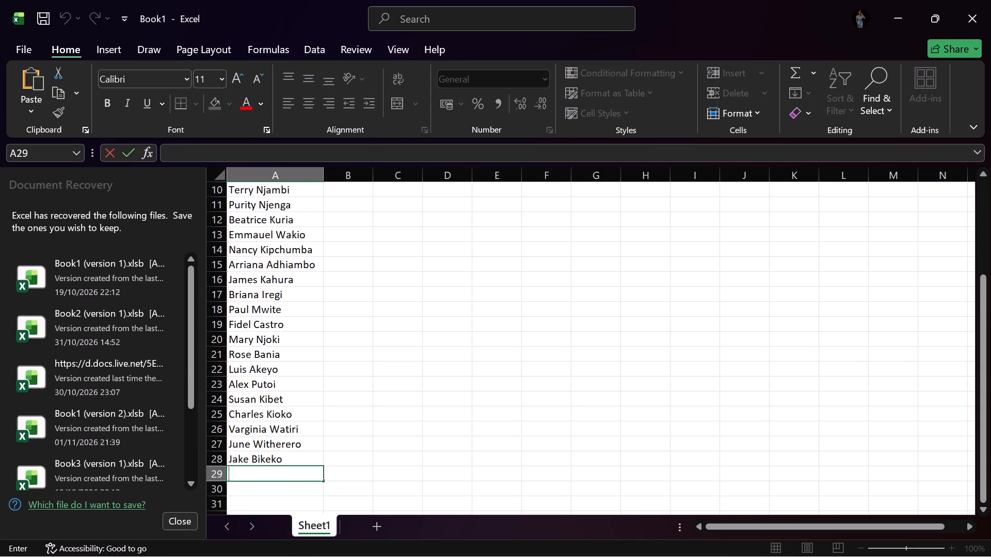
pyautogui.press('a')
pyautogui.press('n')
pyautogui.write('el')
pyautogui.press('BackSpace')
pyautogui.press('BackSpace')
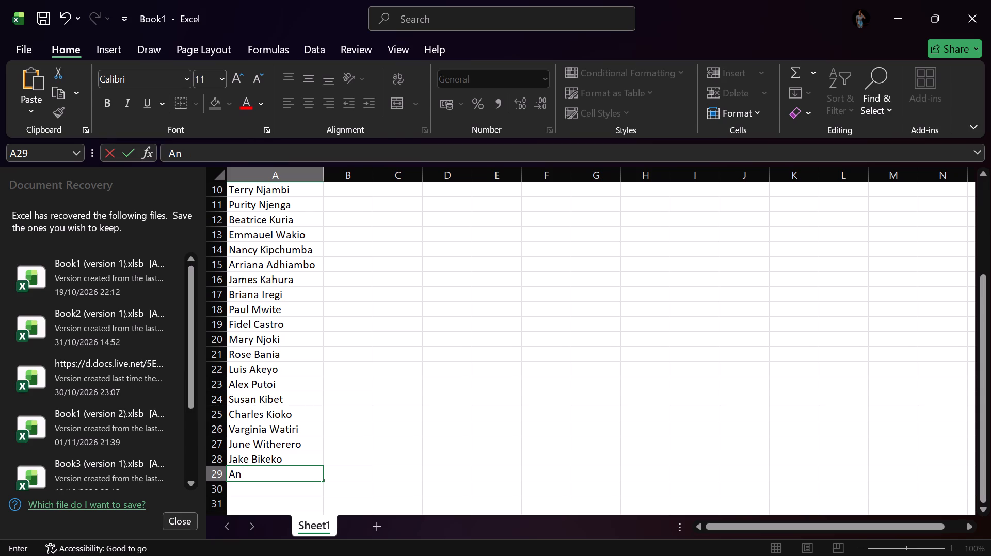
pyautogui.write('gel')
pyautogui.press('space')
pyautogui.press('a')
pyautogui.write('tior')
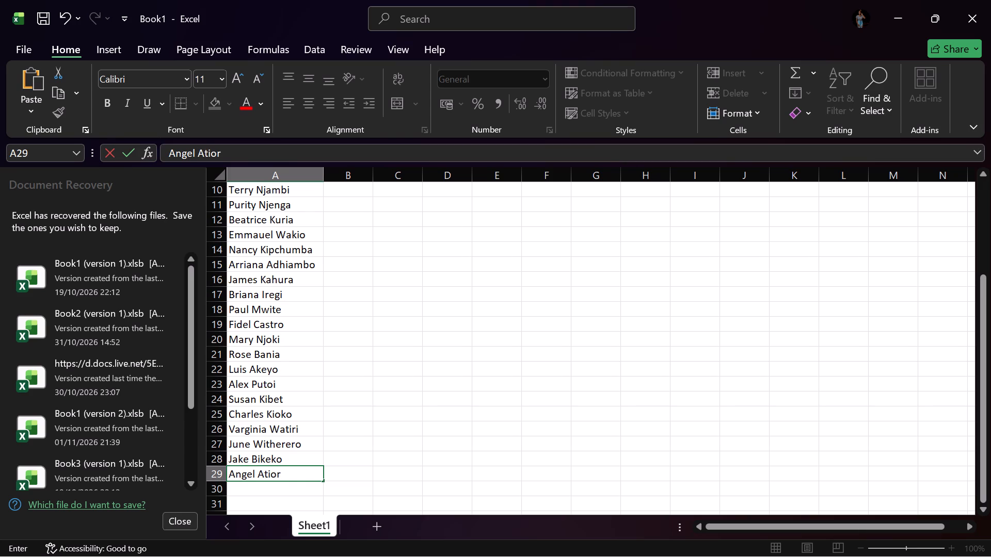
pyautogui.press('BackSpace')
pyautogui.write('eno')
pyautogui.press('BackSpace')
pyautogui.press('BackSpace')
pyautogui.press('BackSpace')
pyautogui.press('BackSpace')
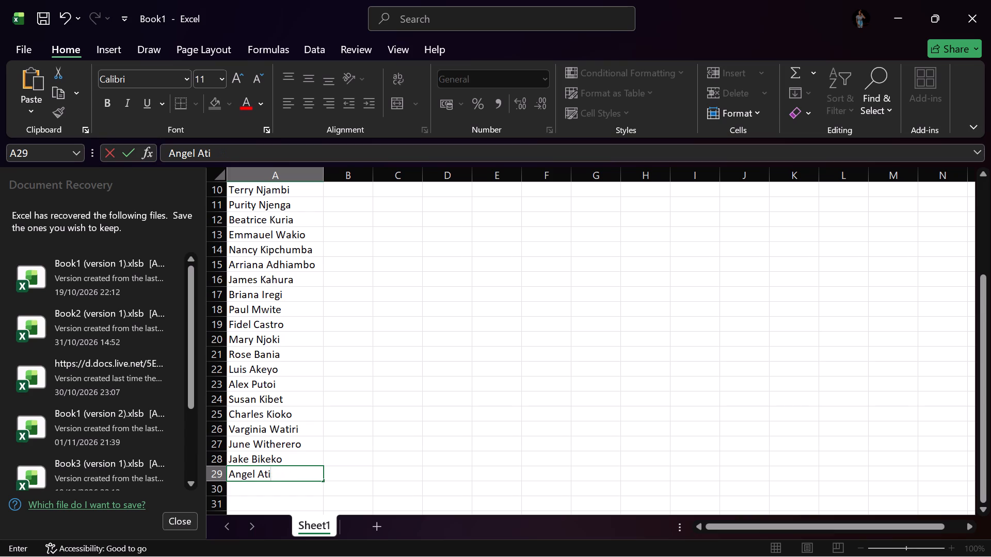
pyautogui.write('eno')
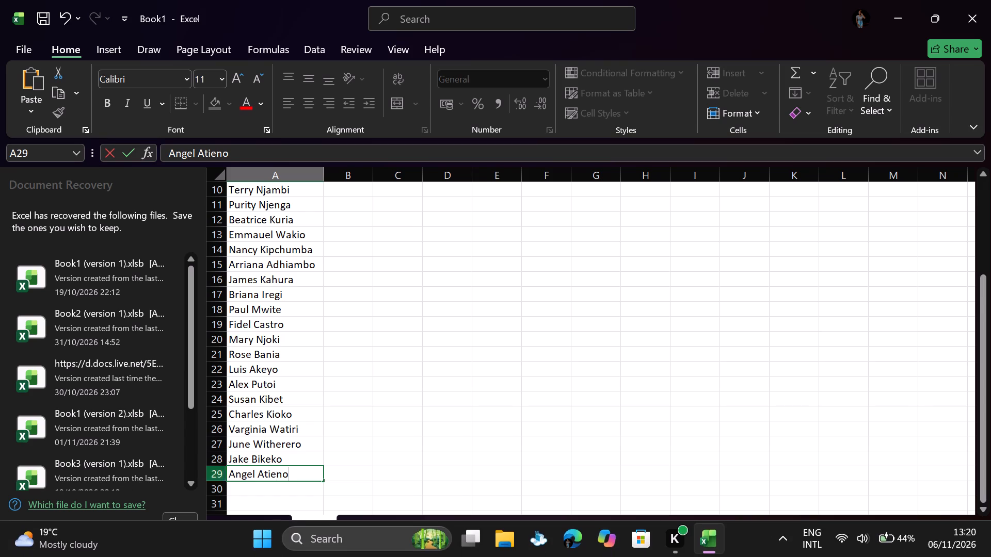
# Enter the twenty-ninth student's first and last name in cell A30, with capitalised initials.
pyautogui.doubleClick(237, 493)
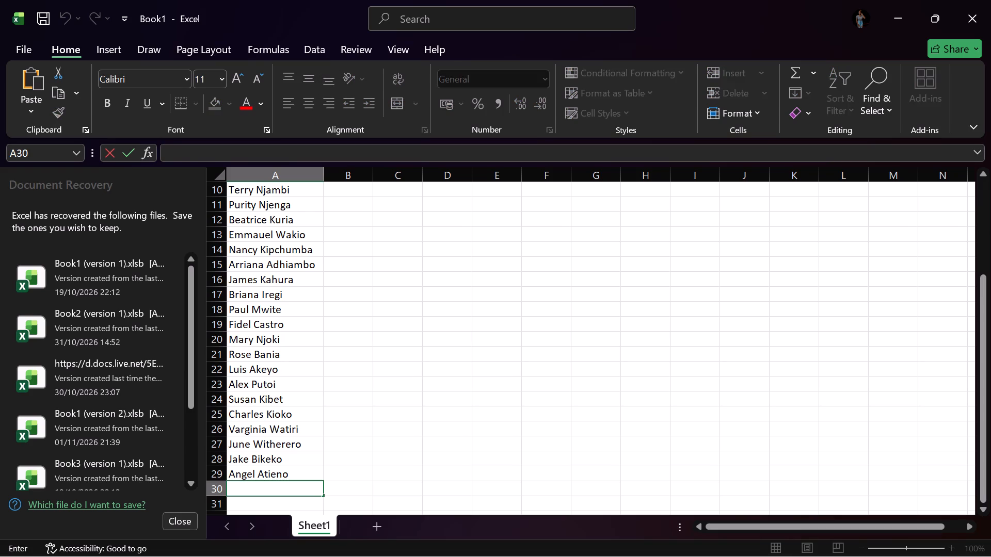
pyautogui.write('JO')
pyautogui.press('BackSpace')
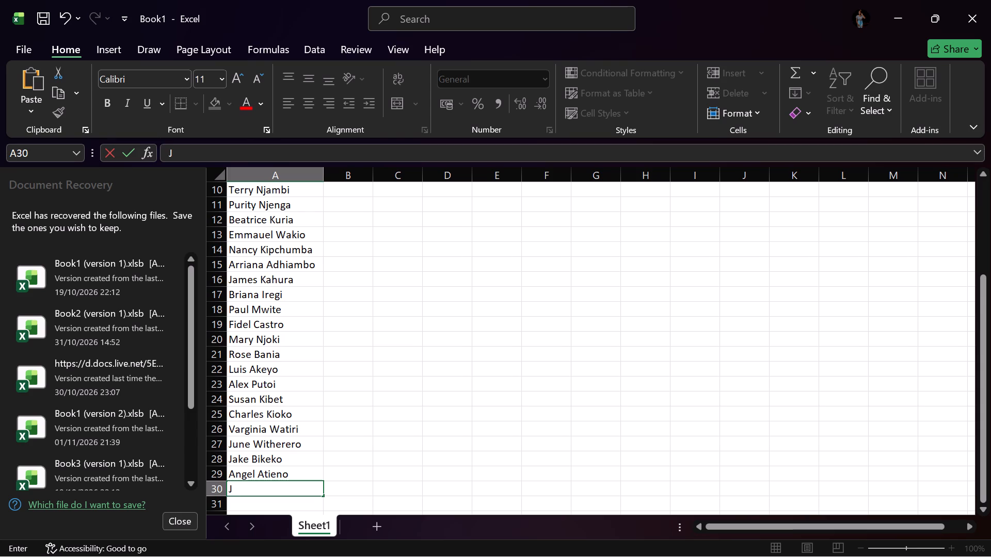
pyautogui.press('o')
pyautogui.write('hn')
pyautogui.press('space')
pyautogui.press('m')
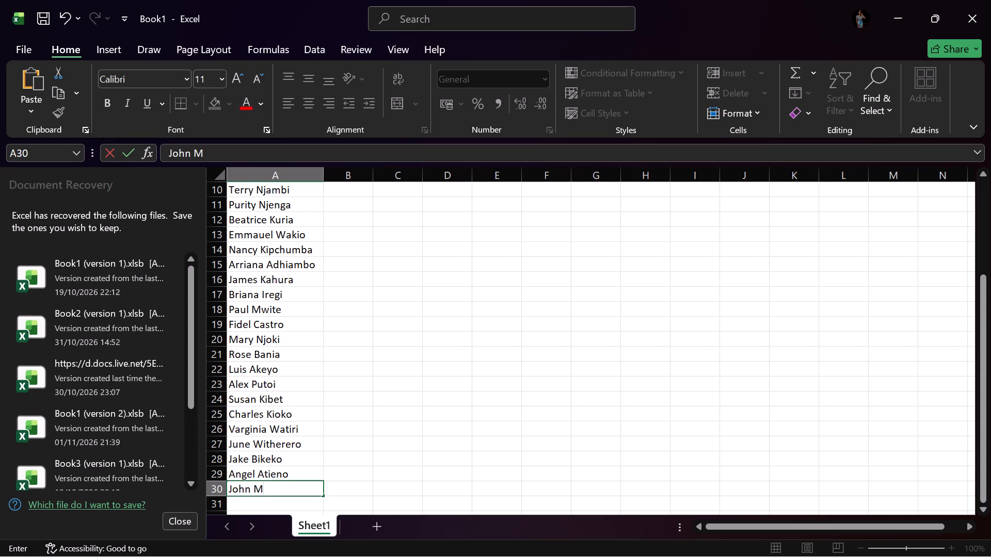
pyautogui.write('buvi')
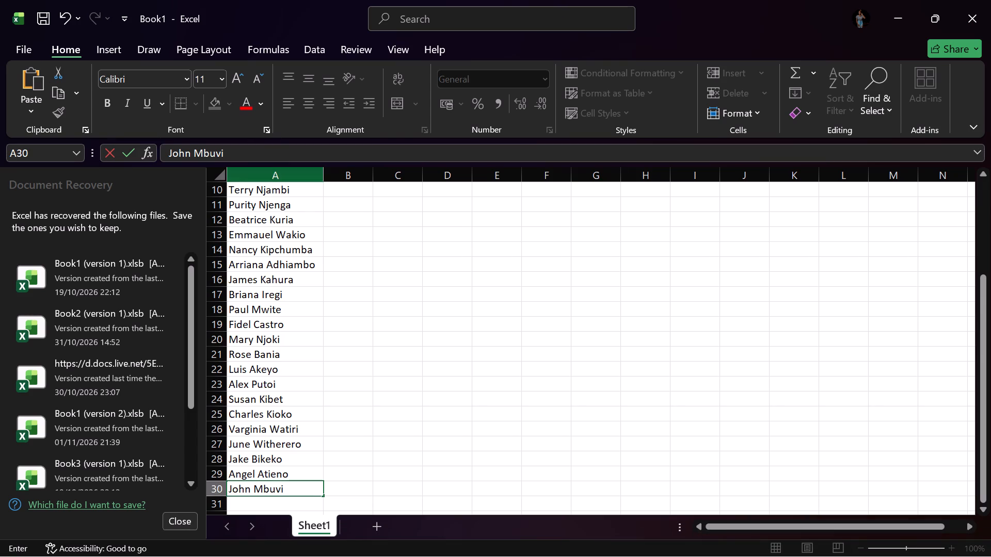
# Enter the column header ENGLISH in cell B1, beside NAME OF STUDENT.
pyautogui.scroll(9, 364, 389)
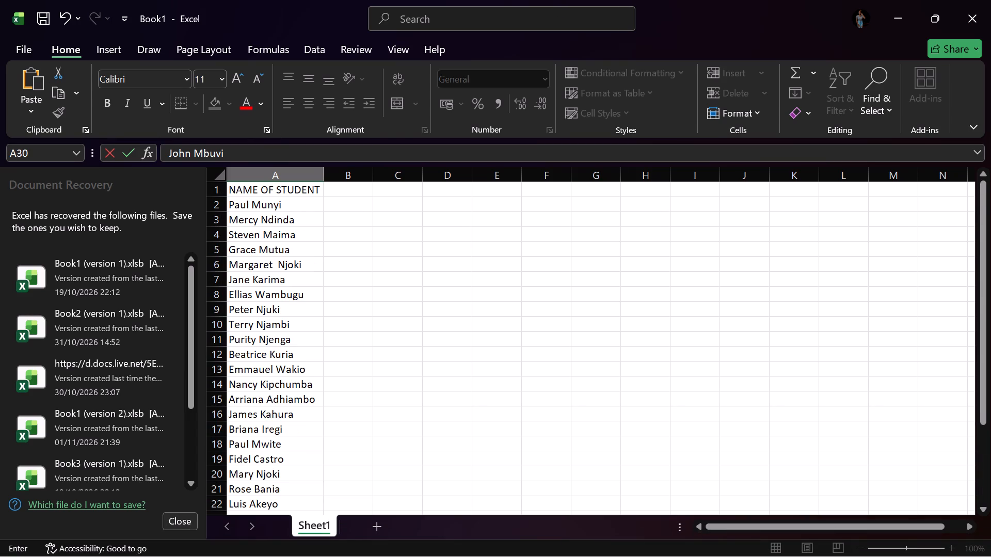
pyautogui.doubleClick(342, 190)
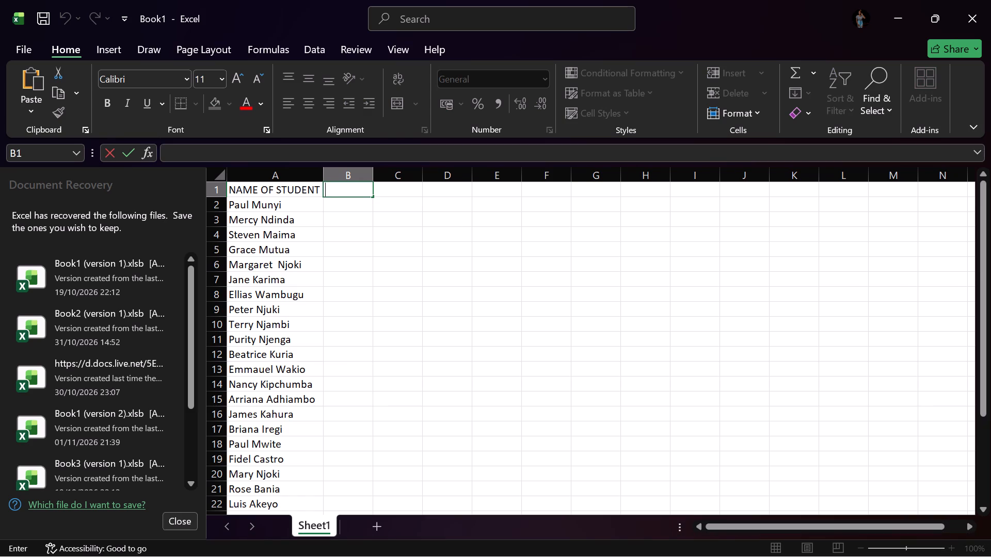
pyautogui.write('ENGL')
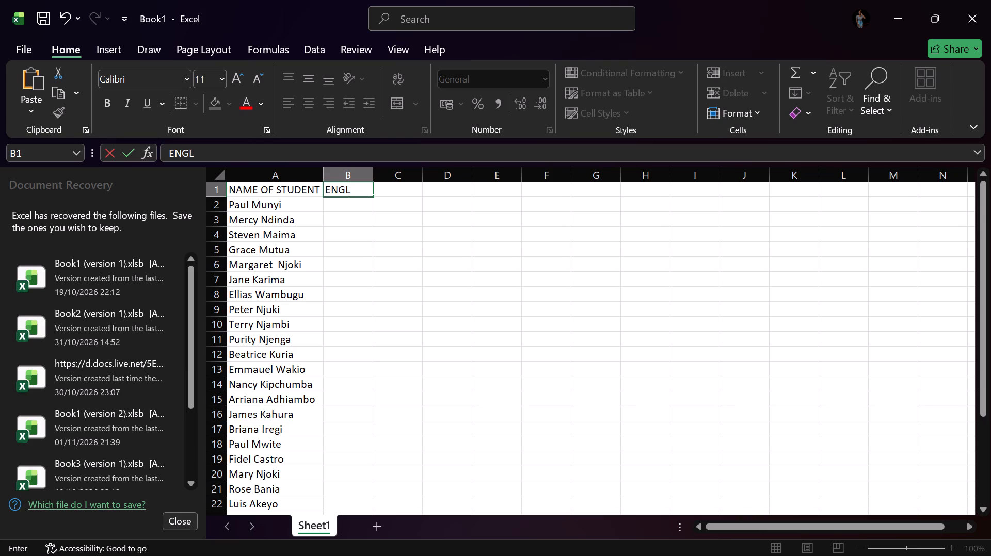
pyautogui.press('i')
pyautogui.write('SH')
# Enter the column header KISWAHILI in cell C1.
pyautogui.doubleClick(394, 189)
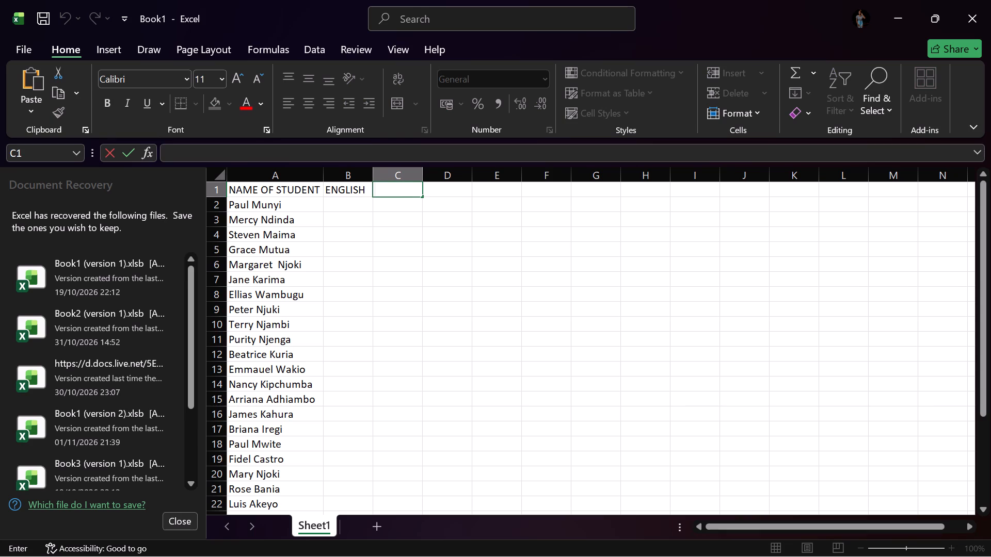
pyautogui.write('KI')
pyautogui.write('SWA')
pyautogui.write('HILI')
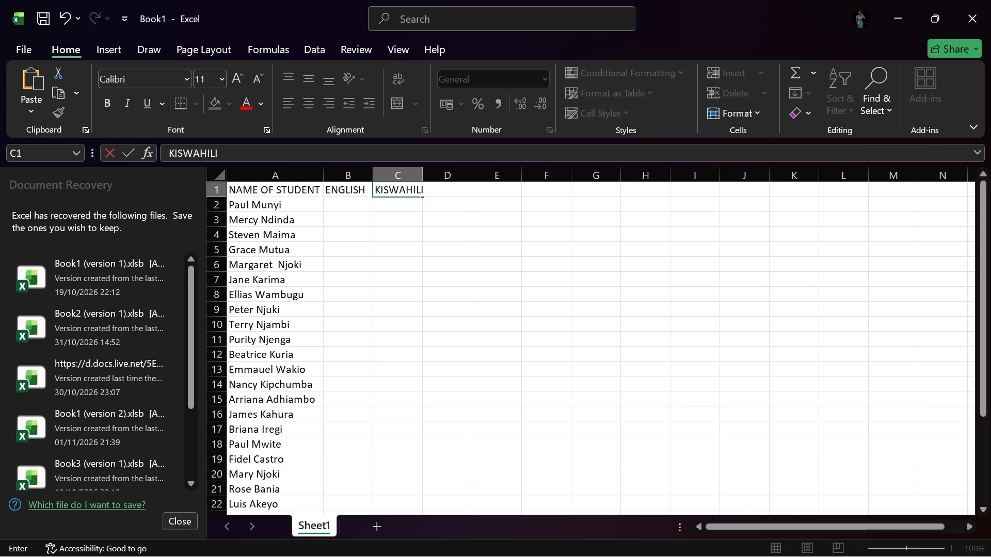
# Try to enter the column header MATHEMATICS in cell D1, beside KISWAHILI.
pyautogui.doubleClick(449, 188)
pyautogui.click(457, 194)
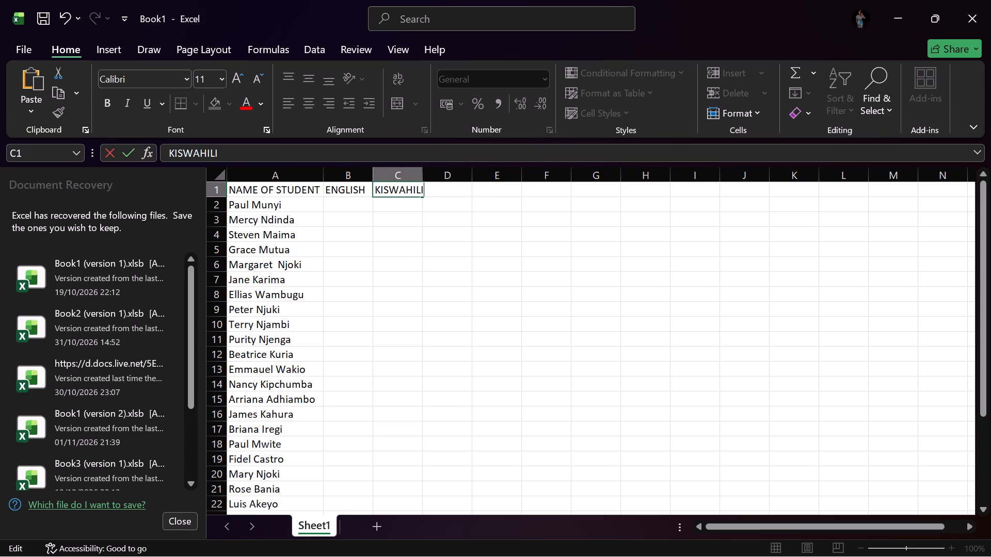
pyautogui.click(452, 189)
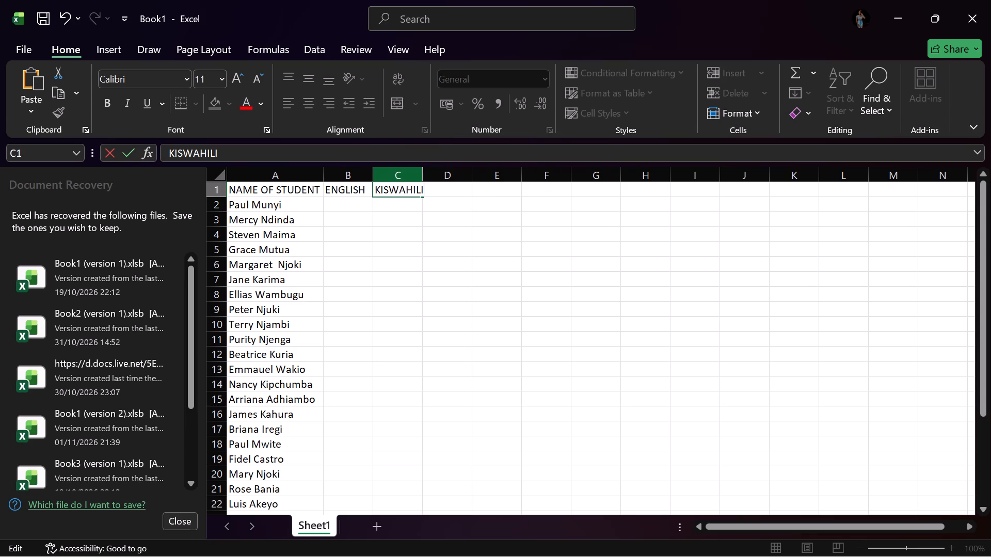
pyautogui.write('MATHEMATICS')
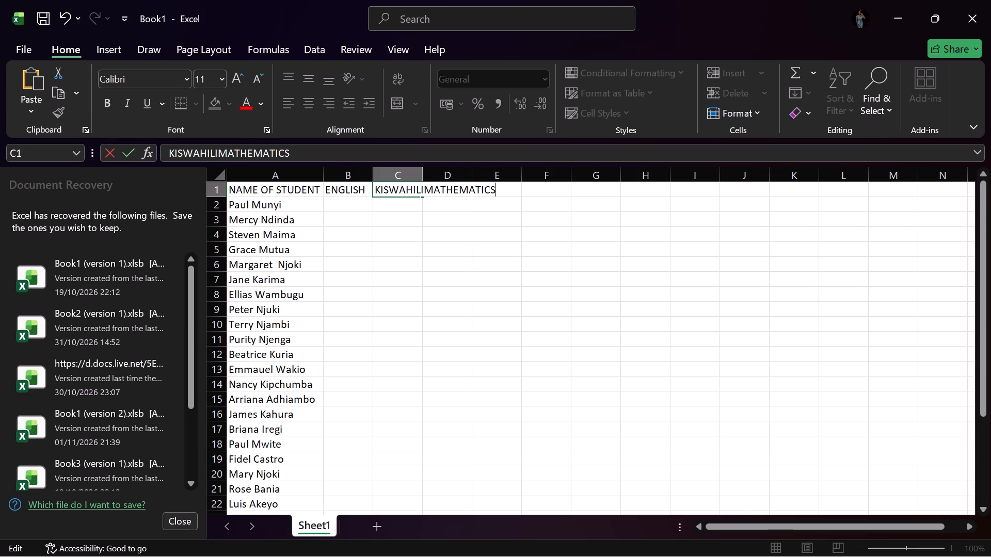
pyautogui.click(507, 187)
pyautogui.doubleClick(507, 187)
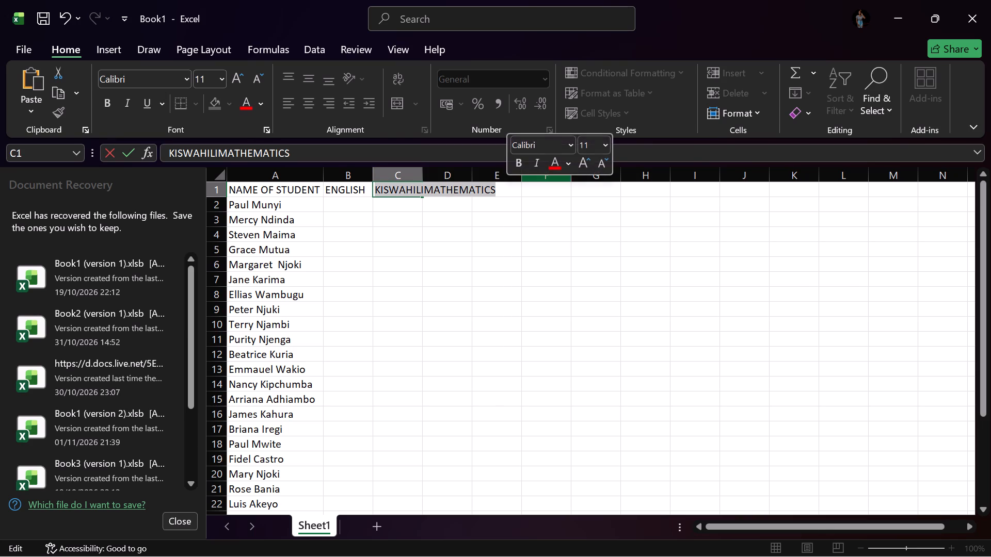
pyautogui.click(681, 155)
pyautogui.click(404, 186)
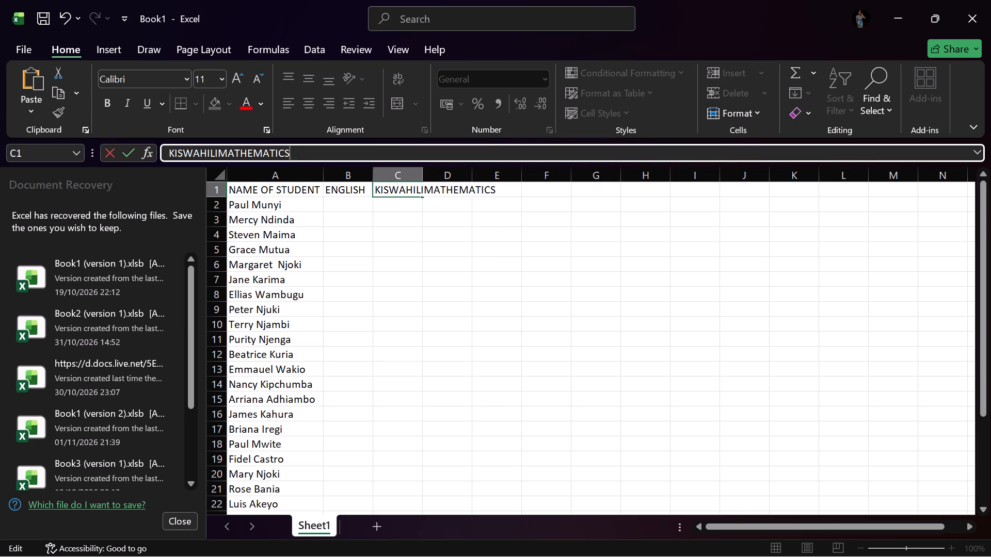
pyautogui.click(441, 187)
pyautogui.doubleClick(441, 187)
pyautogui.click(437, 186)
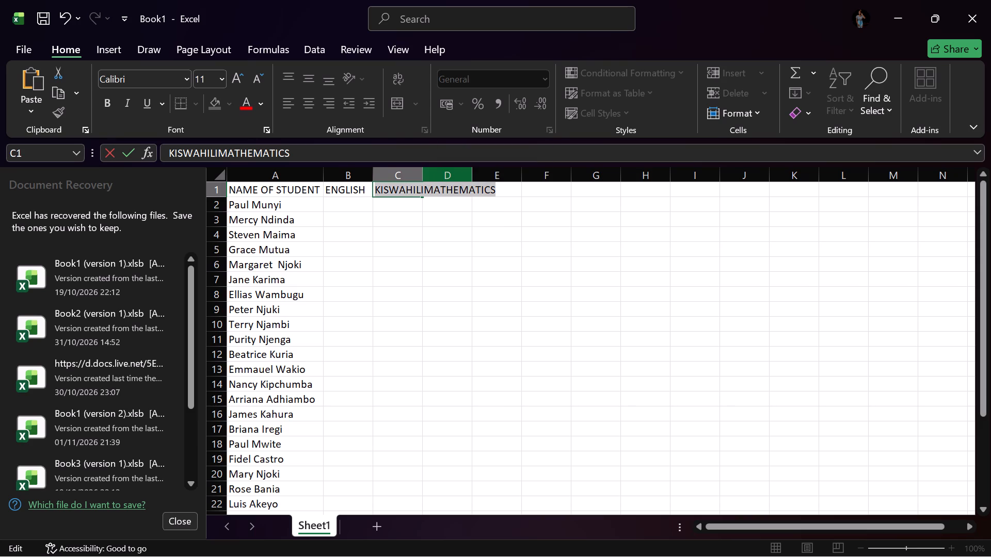
# Widen column D to cover the MATHEMATICS text, and widen column C slightly for KISWAHILI.
pyautogui.click(462, 178)
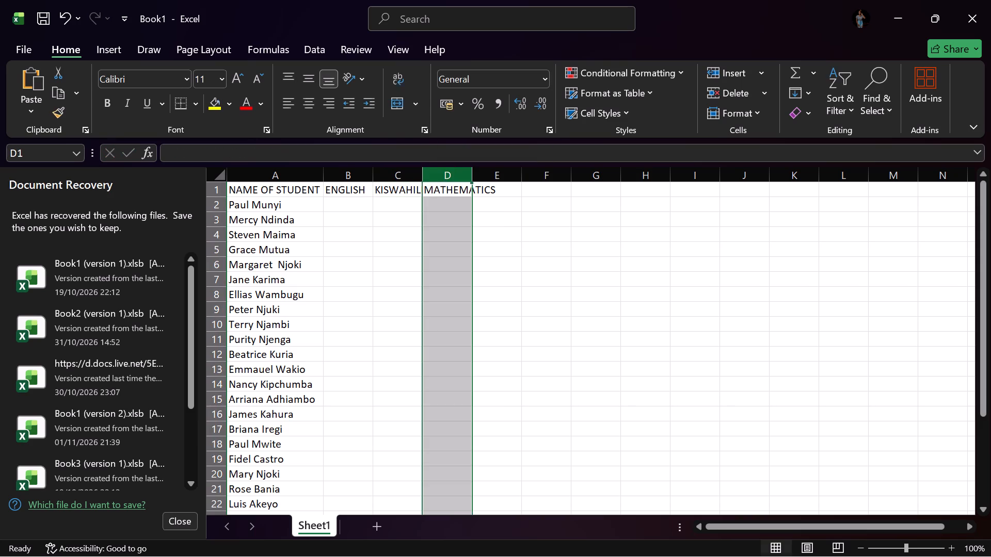
pyautogui.moveTo(471, 179); pyautogui.dragTo(490, 181)
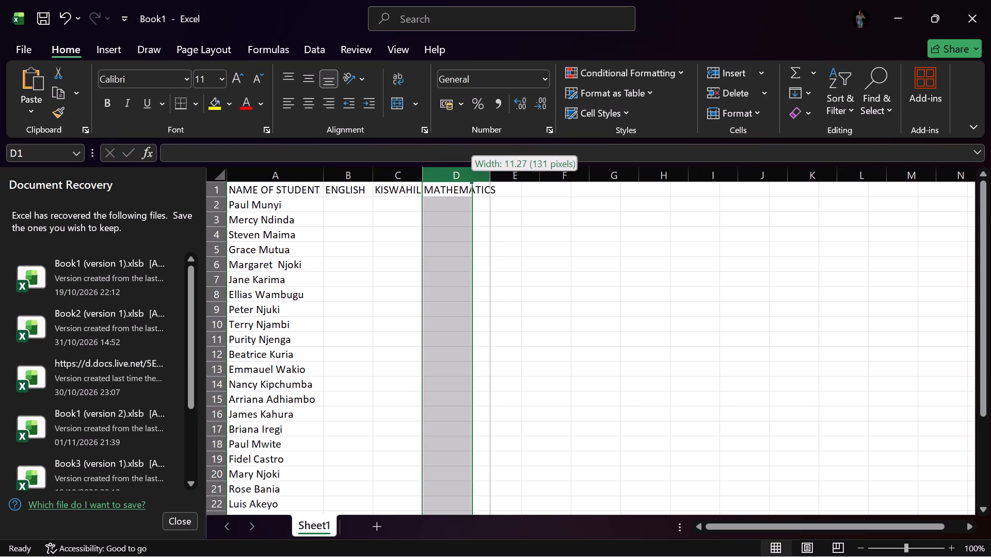
pyautogui.moveTo(490, 181); pyautogui.dragTo(498, 178)
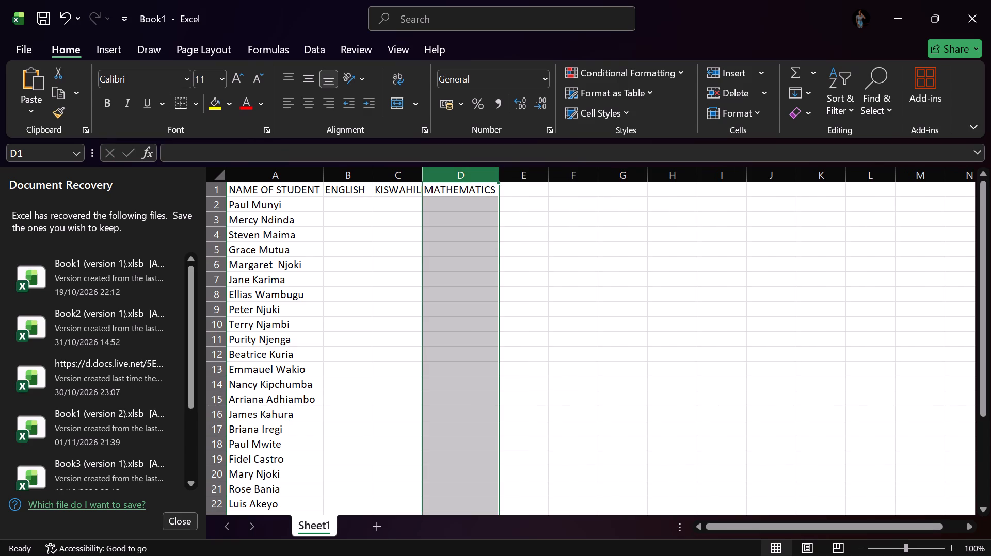
pyautogui.click(417, 180)
pyautogui.click(411, 176)
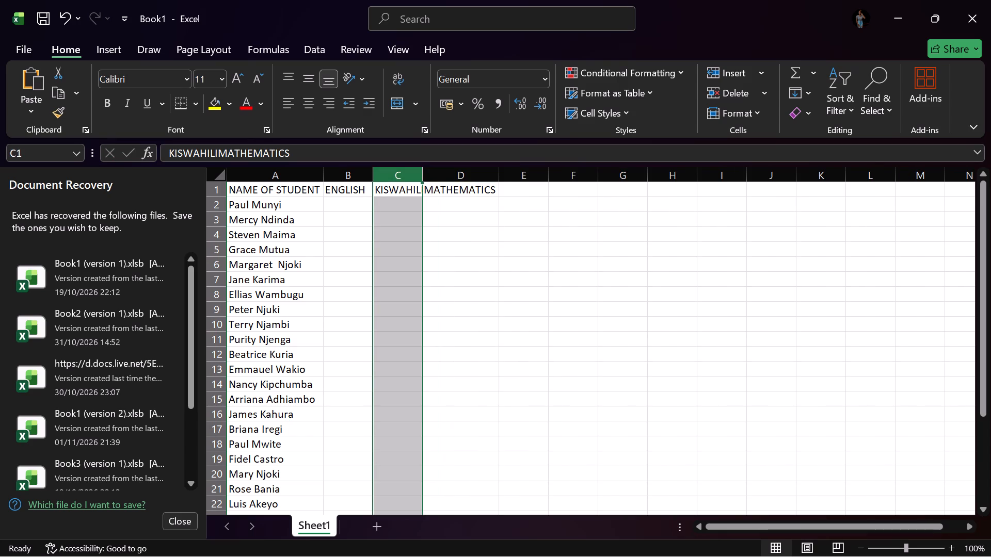
pyautogui.moveTo(421, 175); pyautogui.dragTo(426, 176)
pyautogui.click(427, 178)
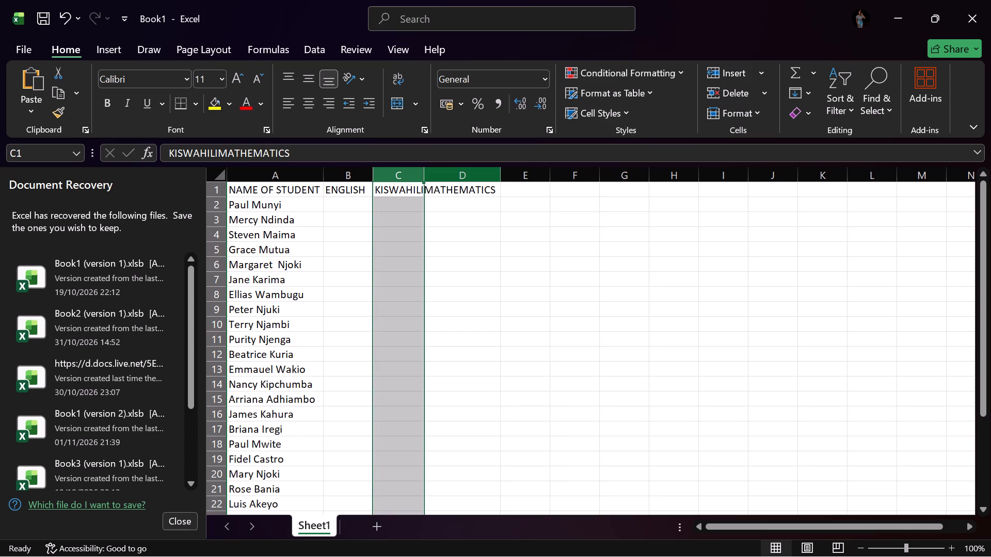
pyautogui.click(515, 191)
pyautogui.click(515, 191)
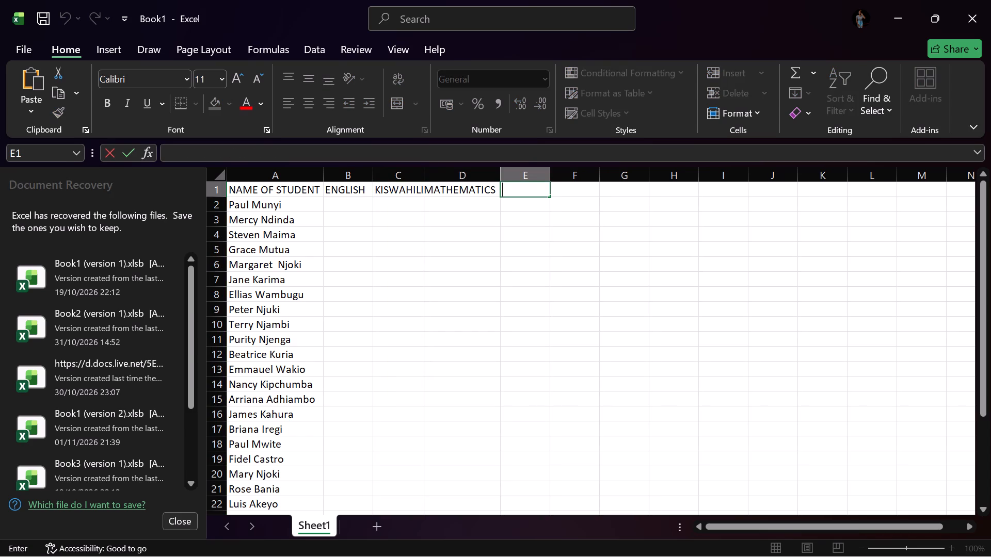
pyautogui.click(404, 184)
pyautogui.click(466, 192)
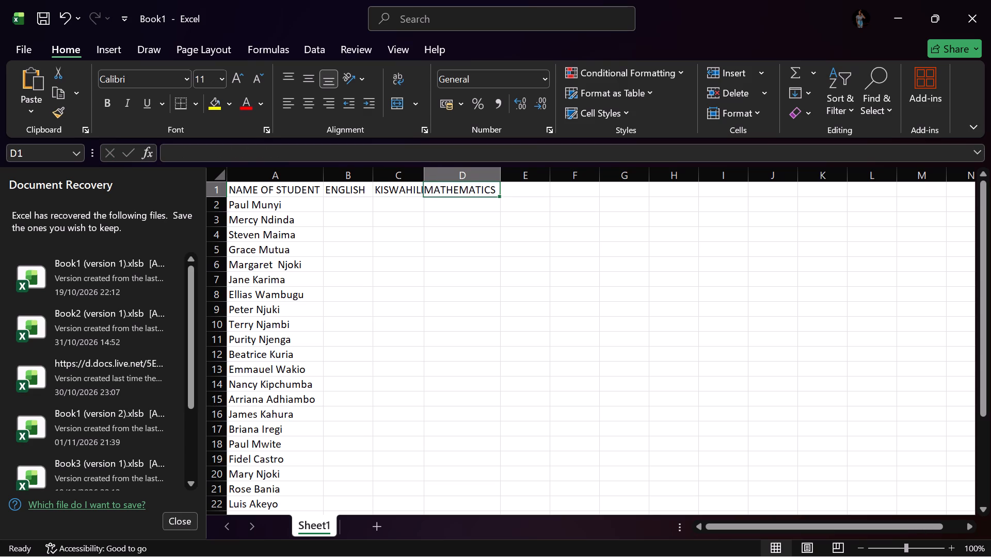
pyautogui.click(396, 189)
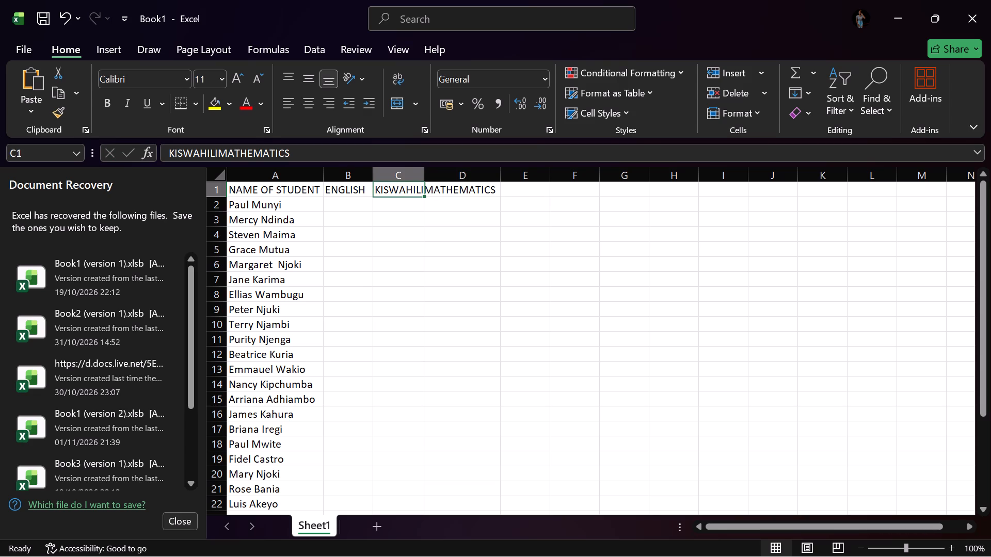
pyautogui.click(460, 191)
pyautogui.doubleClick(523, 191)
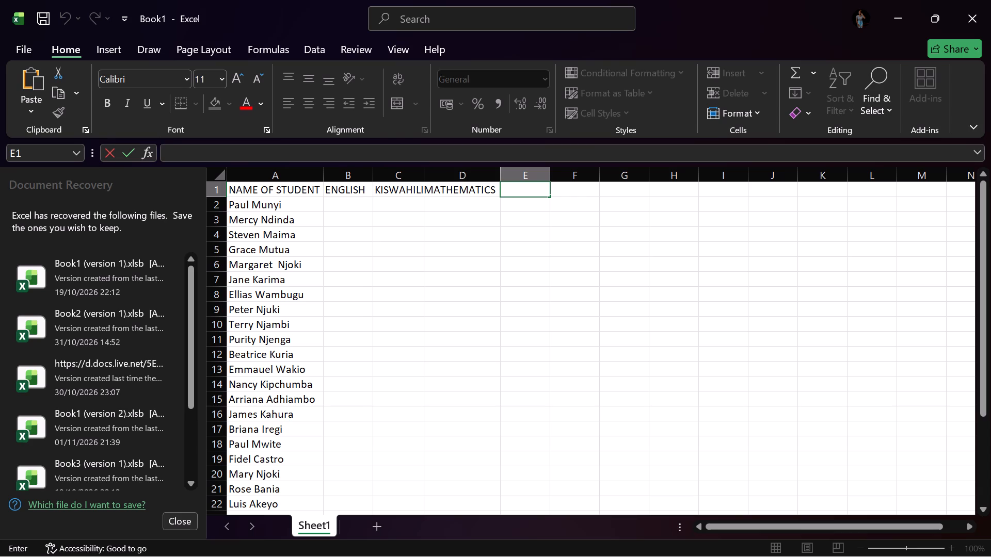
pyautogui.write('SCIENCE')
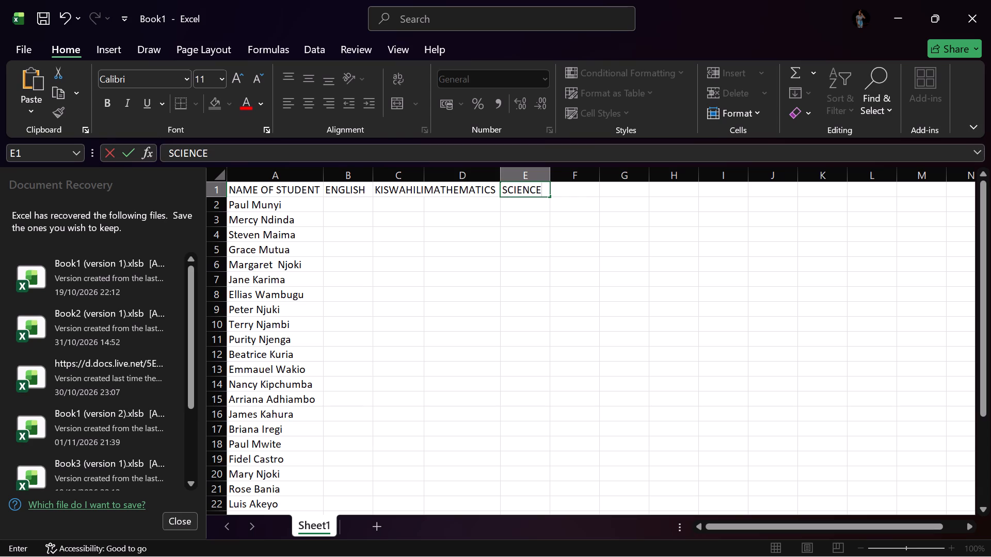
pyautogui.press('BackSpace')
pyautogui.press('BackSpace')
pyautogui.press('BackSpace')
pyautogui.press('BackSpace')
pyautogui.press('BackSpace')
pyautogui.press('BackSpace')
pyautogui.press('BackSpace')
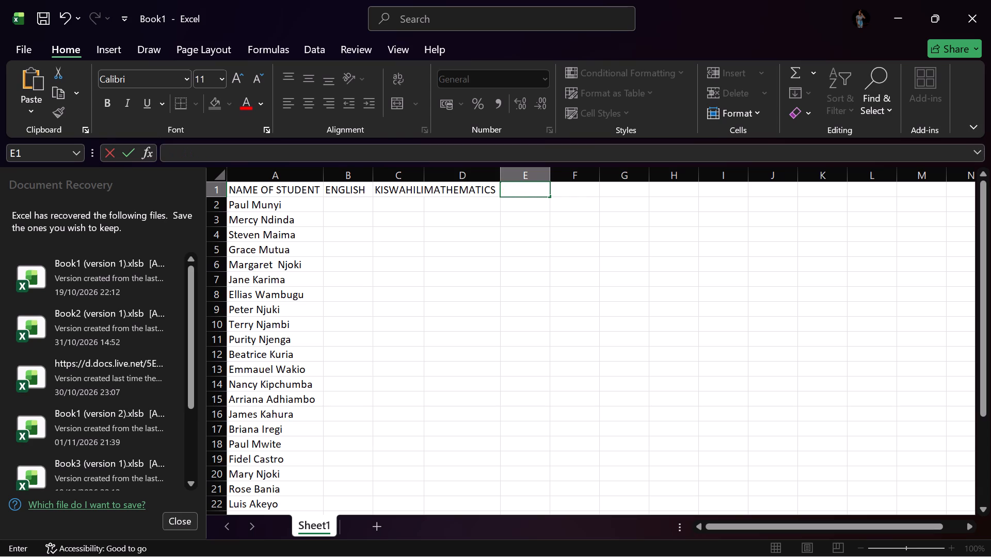
# Enter the column header BIOLOGY in cell E1.
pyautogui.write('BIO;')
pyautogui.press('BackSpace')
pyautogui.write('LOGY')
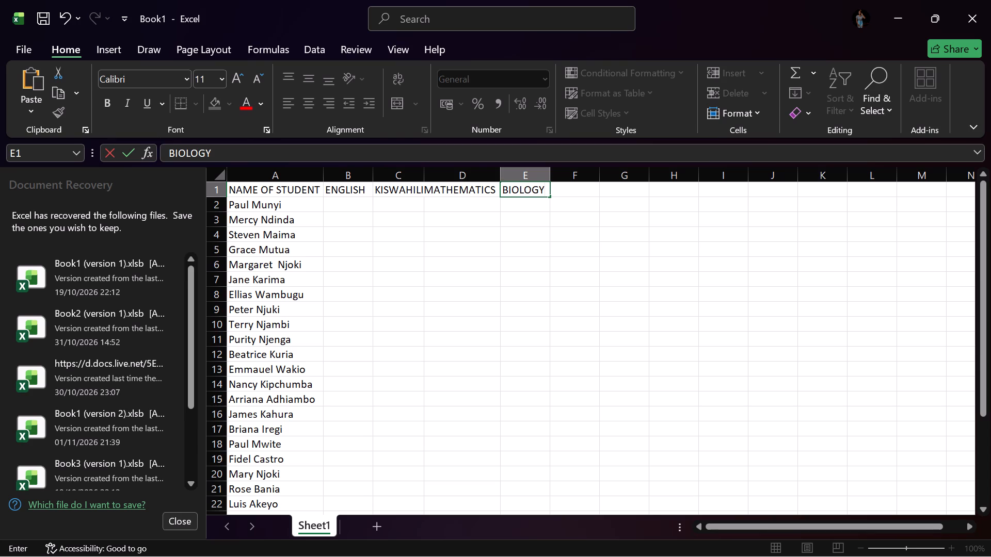
# Enter the column header AGRICULTURE in cell F1, beside BIOLOGY, and widen column F to fit it.
pyautogui.doubleClick(563, 190)
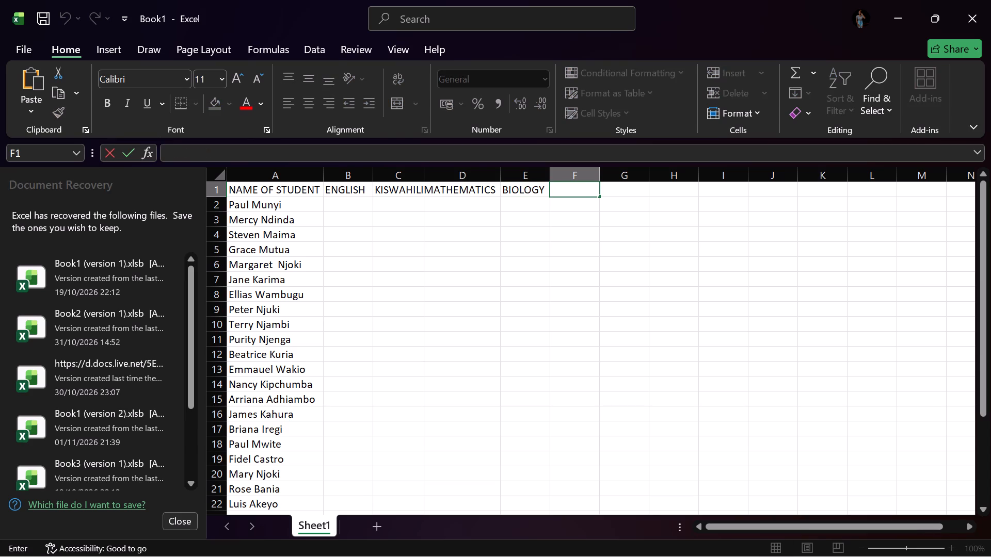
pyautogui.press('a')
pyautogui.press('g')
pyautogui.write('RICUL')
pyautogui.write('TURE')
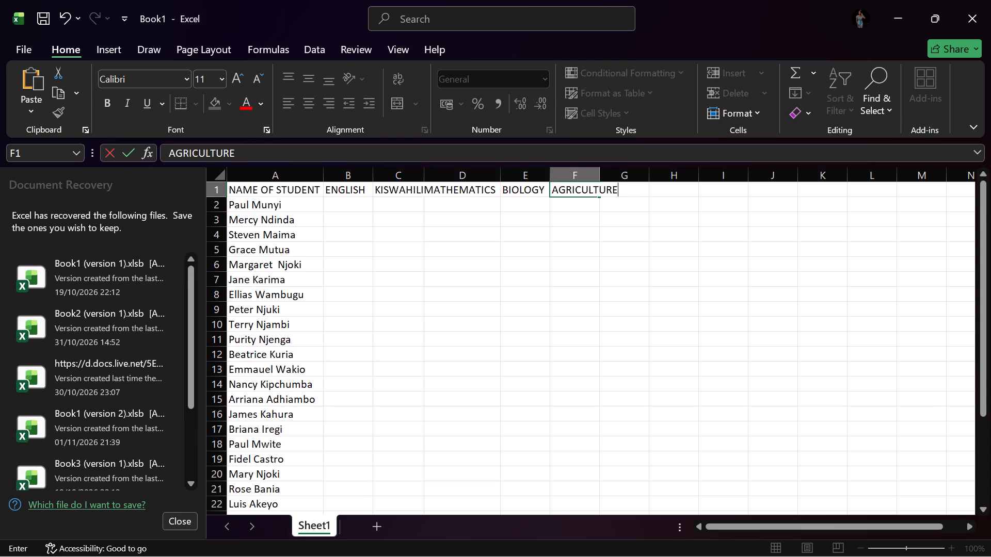
pyautogui.click(633, 190)
pyautogui.click(589, 180)
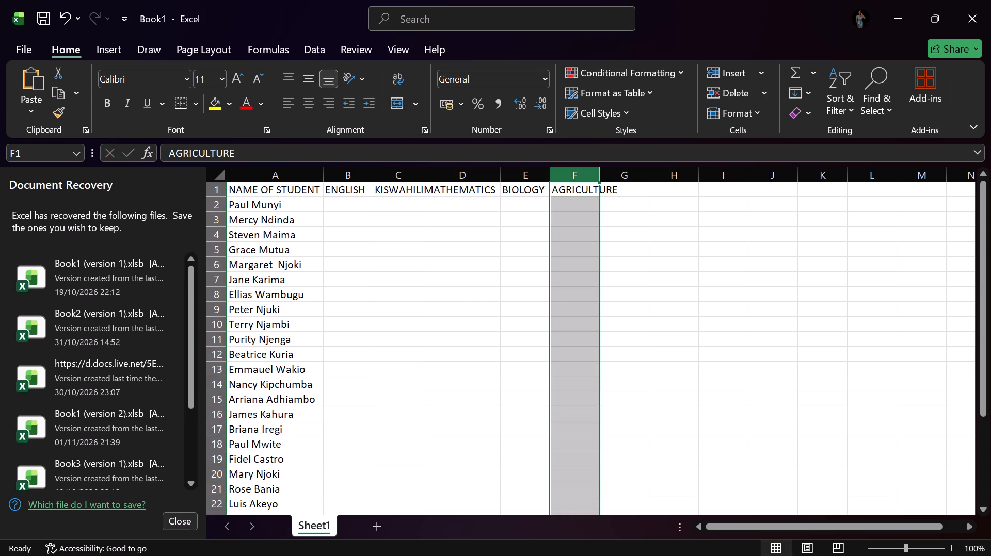
pyautogui.moveTo(598, 181); pyautogui.dragTo(618, 183)
# Enter the column header BUSINESS in cell G1, beside AGRICULTURE.
pyautogui.doubleClick(629, 188)
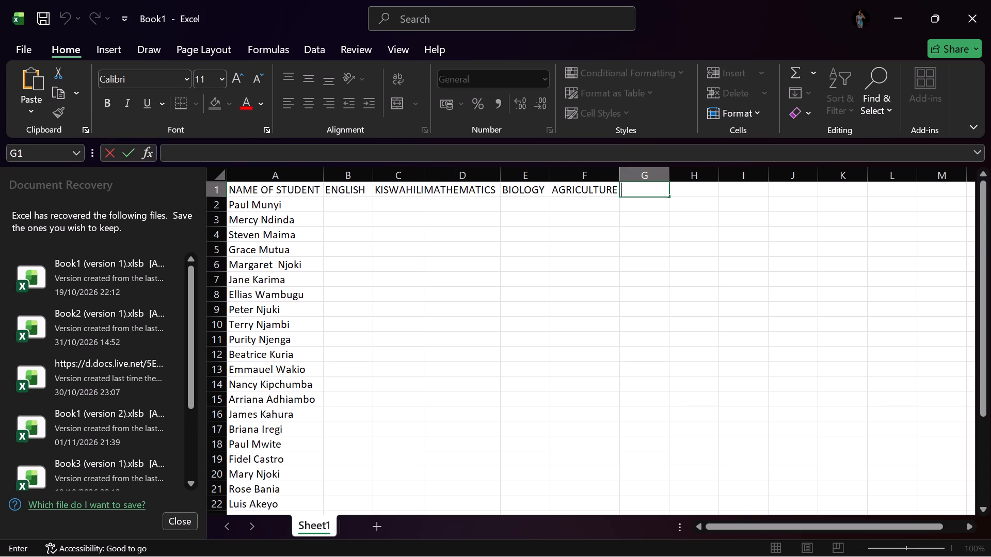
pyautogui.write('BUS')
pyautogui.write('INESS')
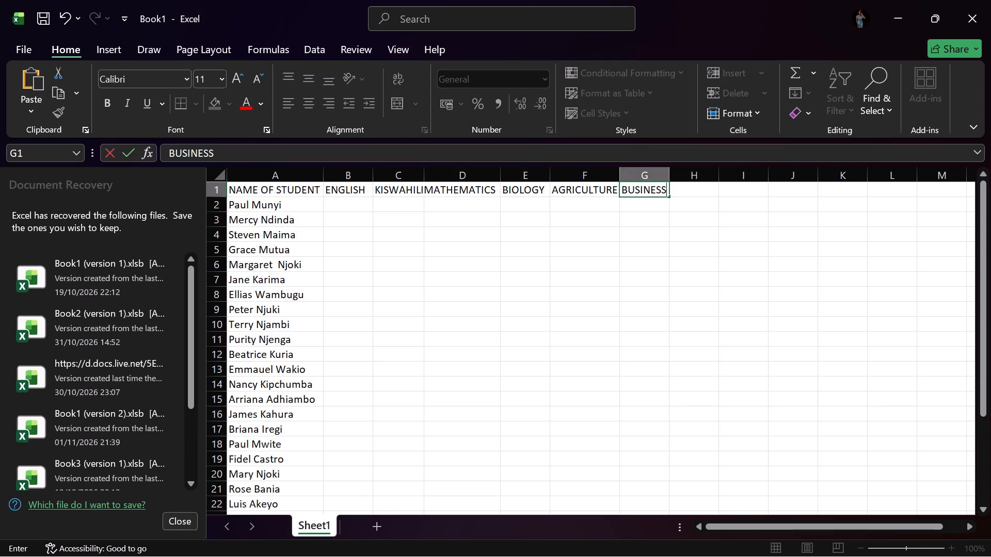
# Enter the column header LITURATURE in cell H1, beside BUSINESS, and widen column H to fit it.
pyautogui.doubleClick(688, 192)
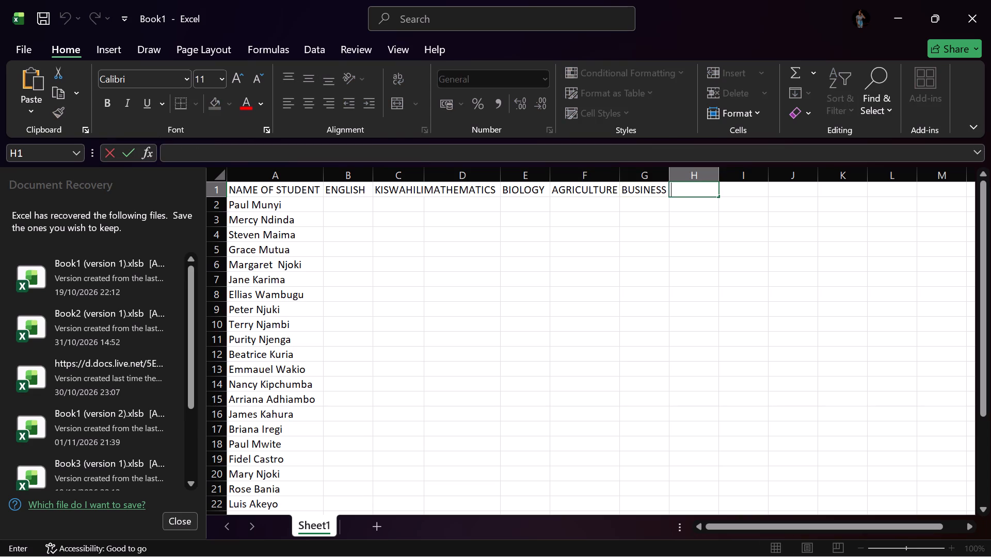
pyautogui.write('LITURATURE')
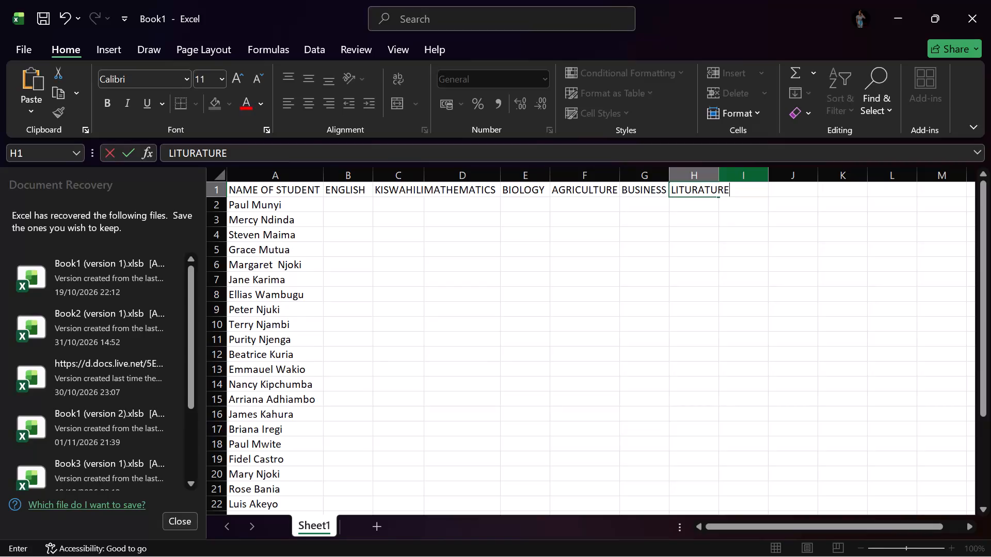
pyautogui.click(708, 182)
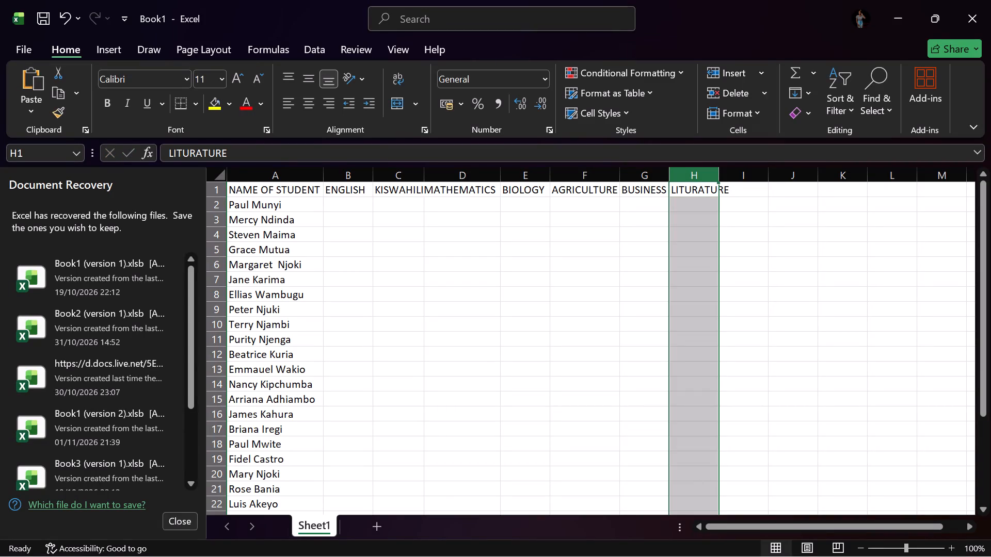
pyautogui.moveTo(718, 179); pyautogui.dragTo(732, 186)
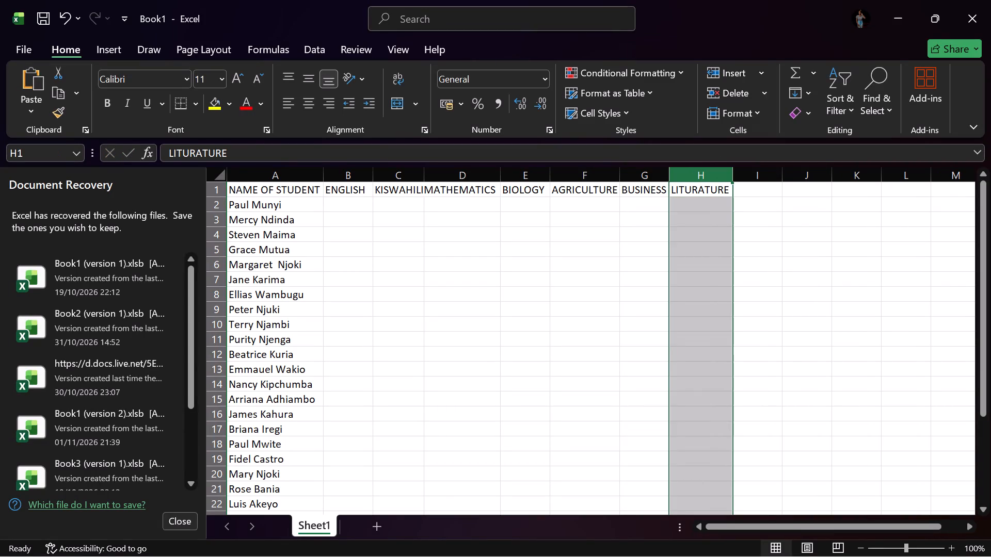
# Enter the column header GEOGRAPYH in cell I1, beside LITURATURE, and widen column I to fit it.
pyautogui.doubleClick(751, 191)
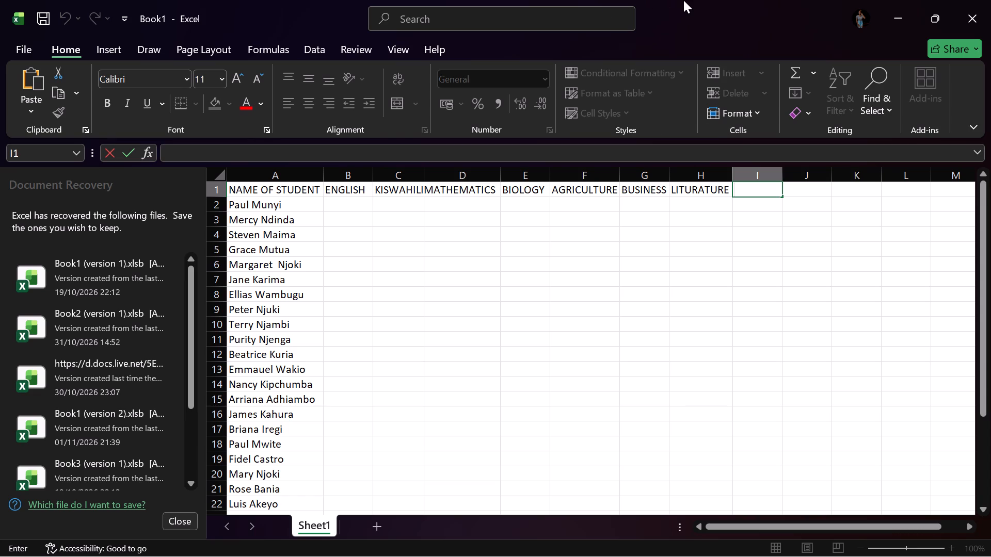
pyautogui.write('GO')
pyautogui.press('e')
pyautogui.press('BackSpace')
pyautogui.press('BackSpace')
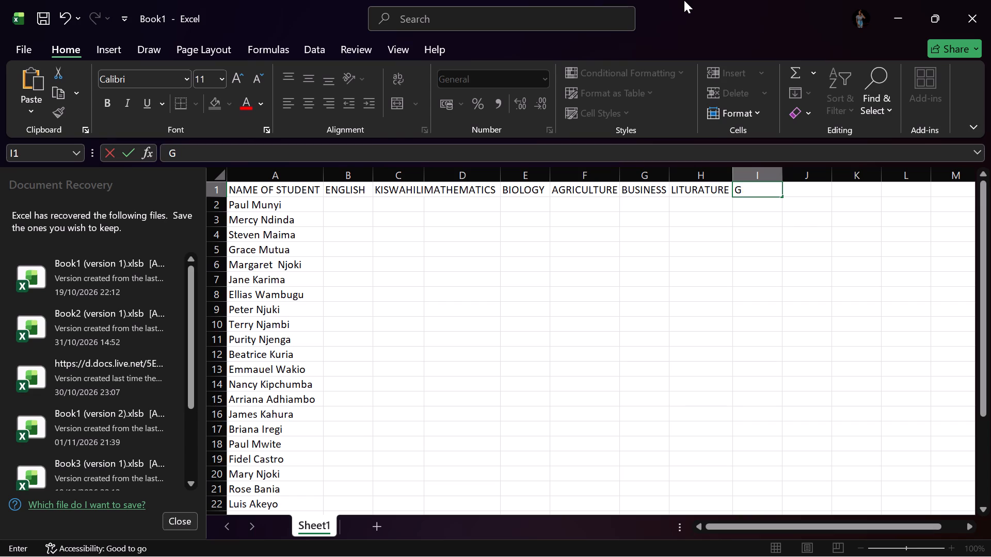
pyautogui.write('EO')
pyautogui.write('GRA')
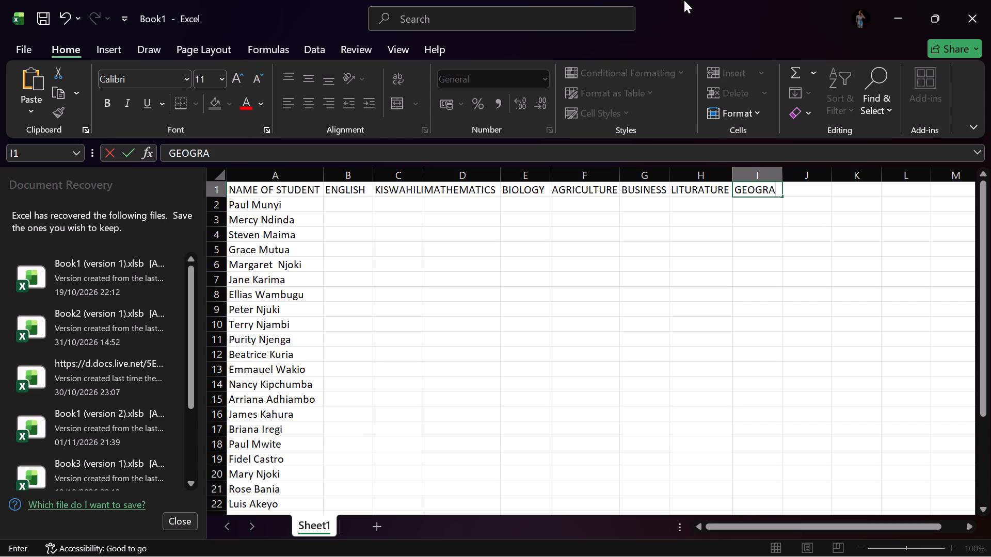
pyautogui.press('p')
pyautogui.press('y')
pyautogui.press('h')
pyautogui.click(766, 179)
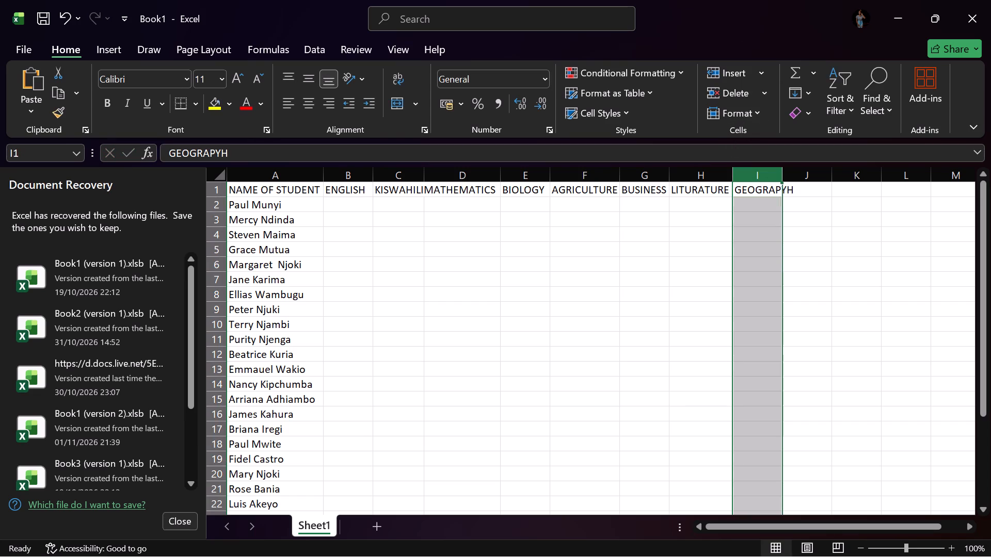
pyautogui.moveTo(781, 179); pyautogui.dragTo(795, 183)
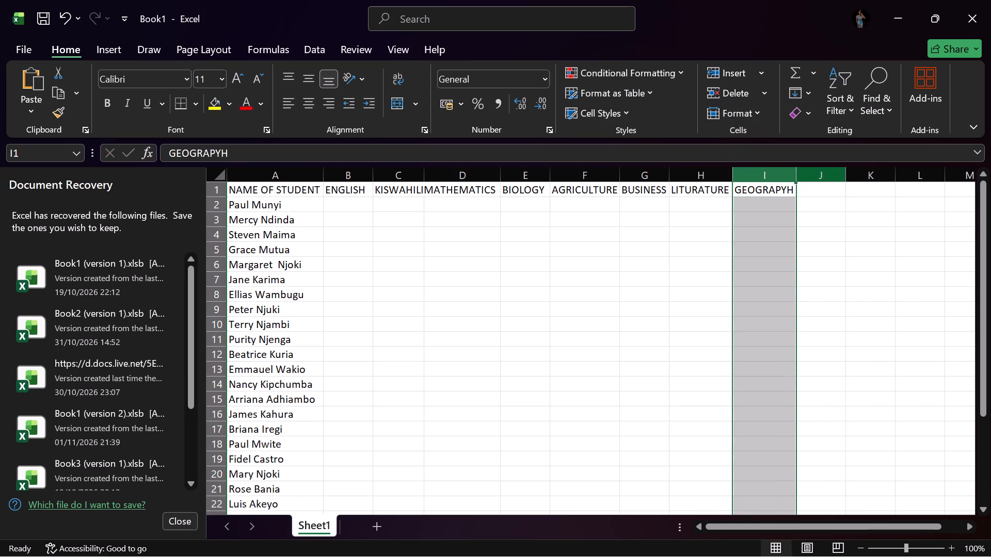
# Enter the column header CHEMISTRY in cell J1, beside GEOGRAPYH, and widen column J to fit it.
pyautogui.doubleClick(812, 190)
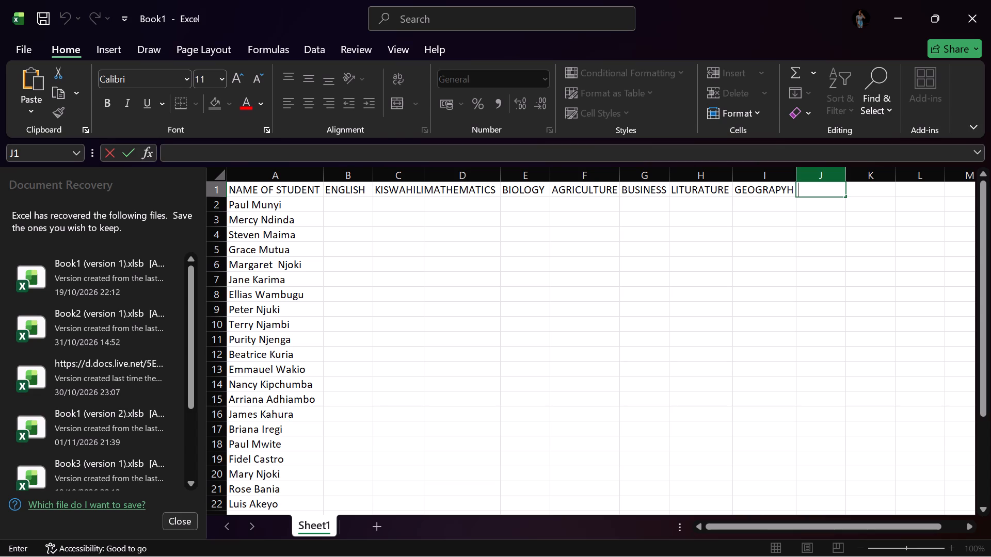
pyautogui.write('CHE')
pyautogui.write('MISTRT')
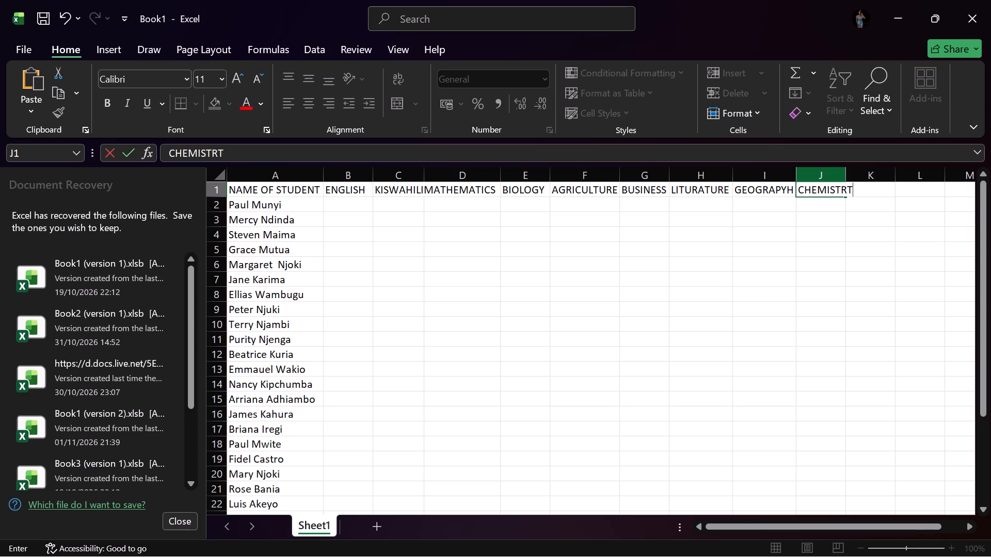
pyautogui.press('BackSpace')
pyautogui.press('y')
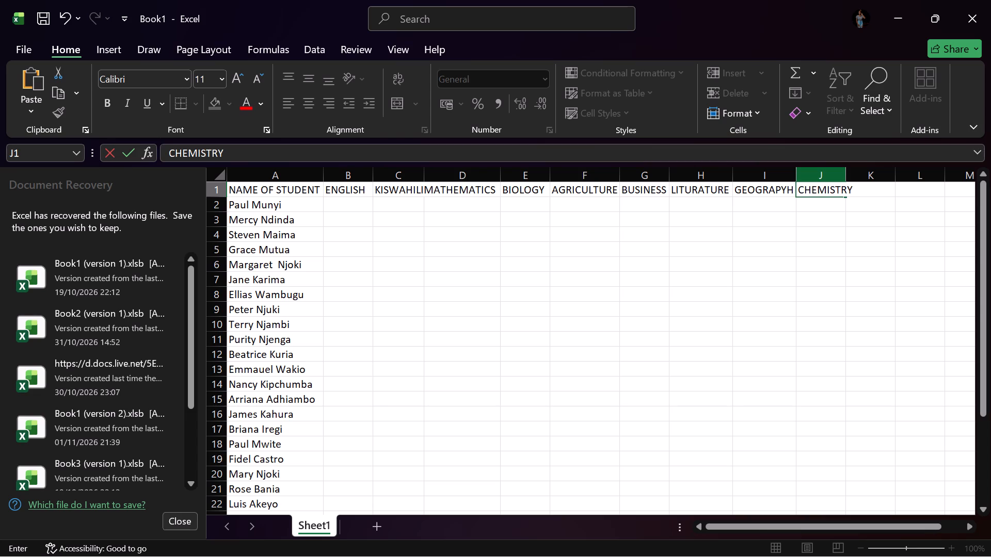
pyautogui.click(831, 180)
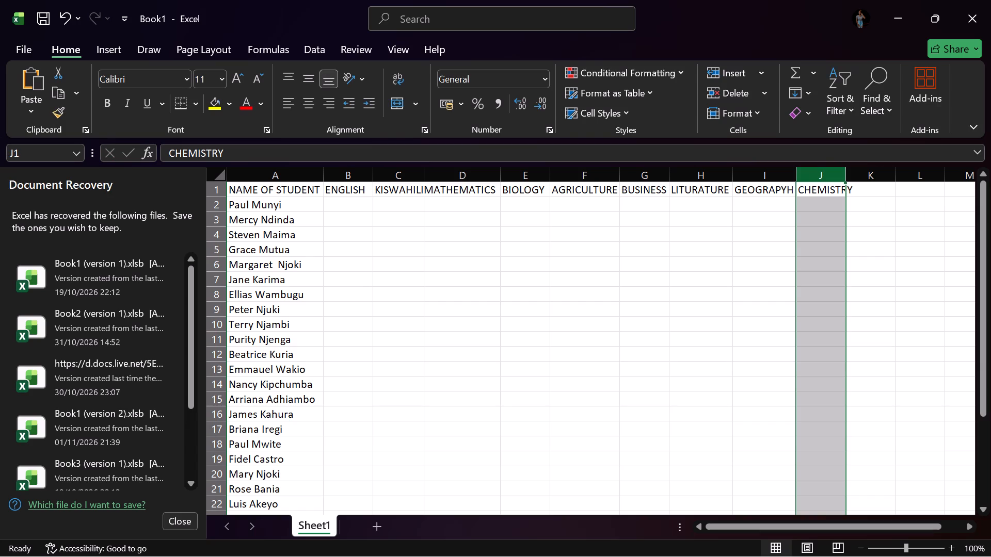
pyautogui.moveTo(846, 181); pyautogui.dragTo(850, 183)
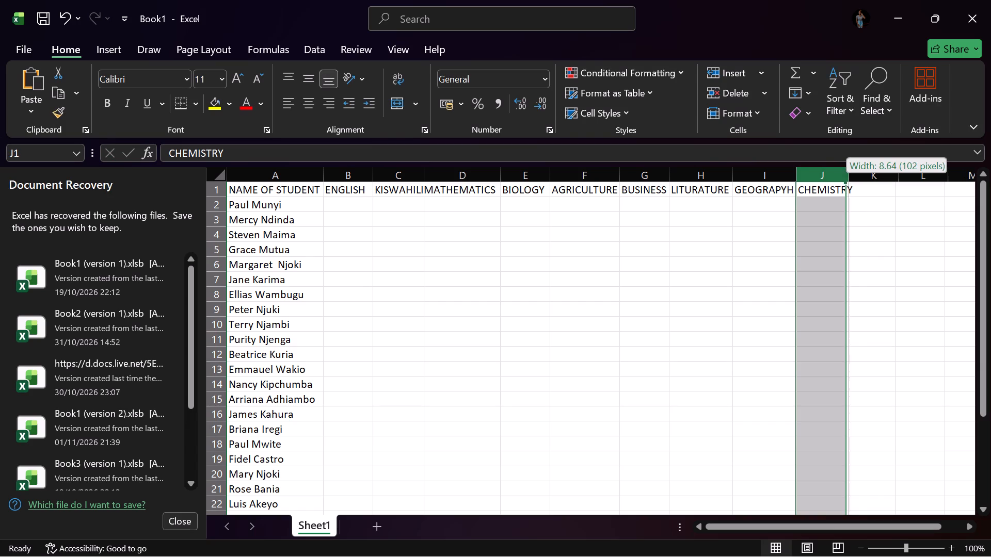
pyautogui.moveTo(850, 183); pyautogui.dragTo(858, 183)
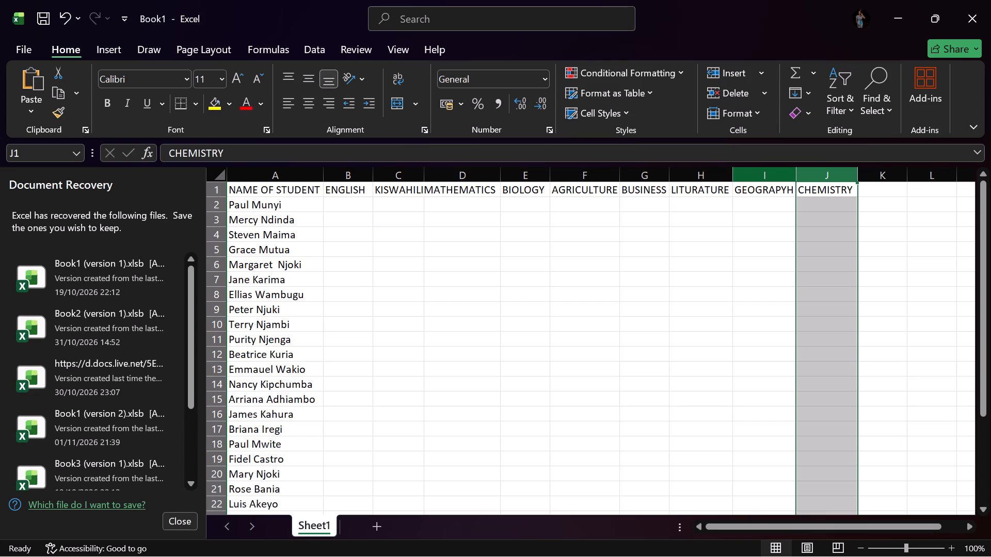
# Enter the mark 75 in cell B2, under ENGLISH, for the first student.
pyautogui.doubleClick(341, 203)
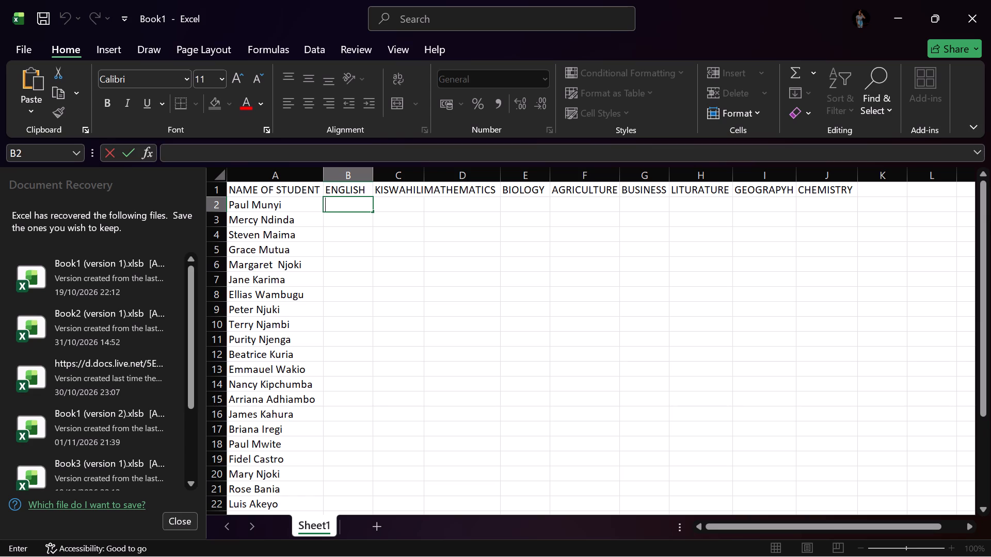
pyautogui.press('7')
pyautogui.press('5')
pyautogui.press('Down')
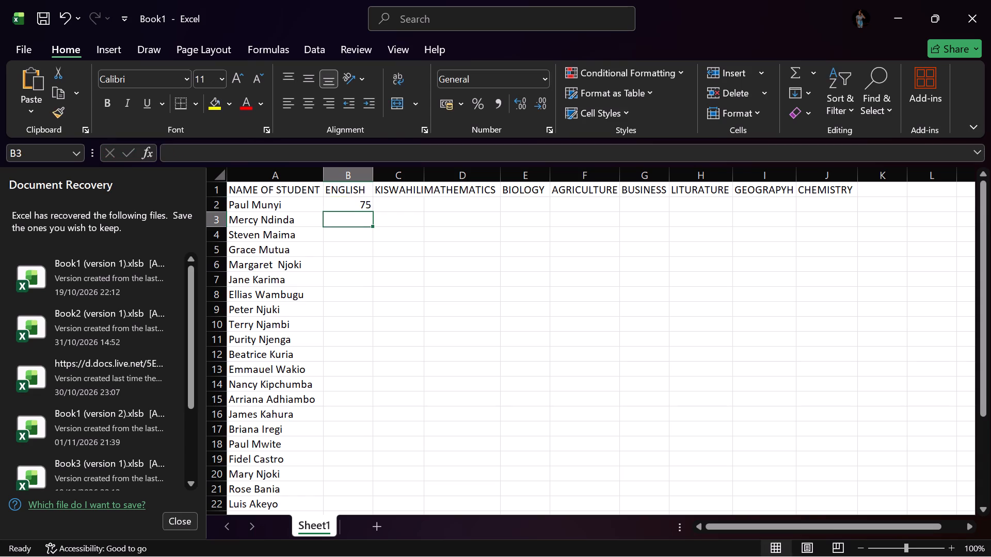
# Replace the first student's ENGLISH mark in cell B2 with 95, and enter 90 in cell B3.
pyautogui.press('Up')
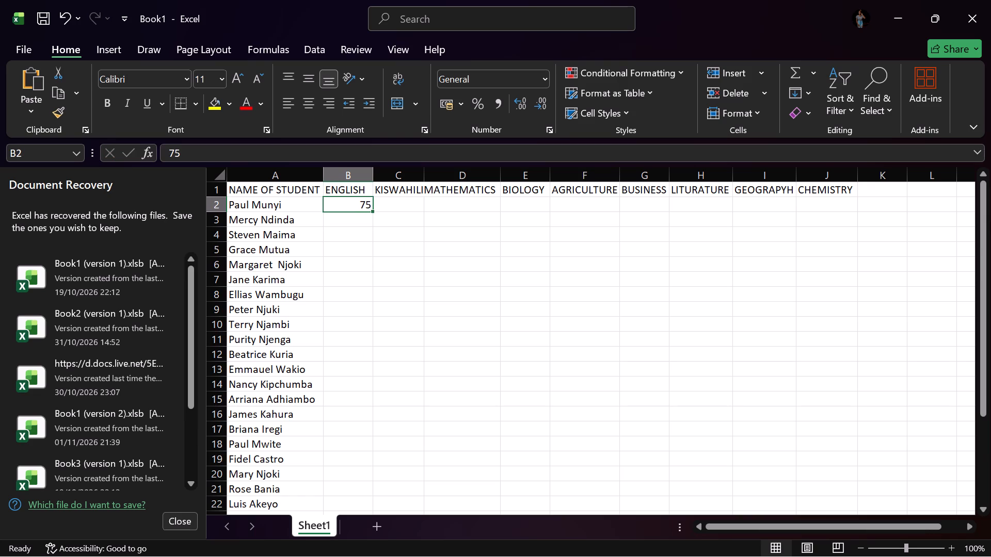
pyautogui.press('BackSpace')
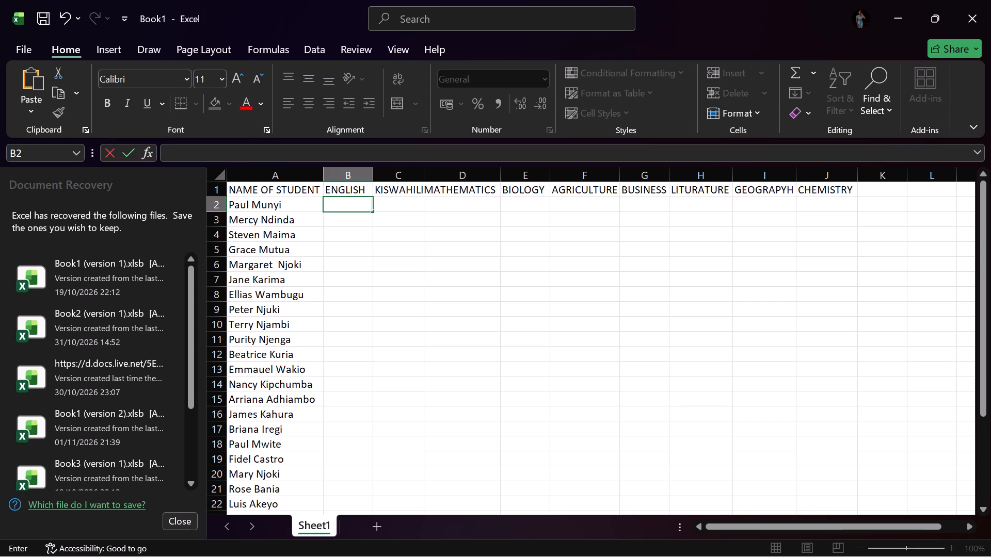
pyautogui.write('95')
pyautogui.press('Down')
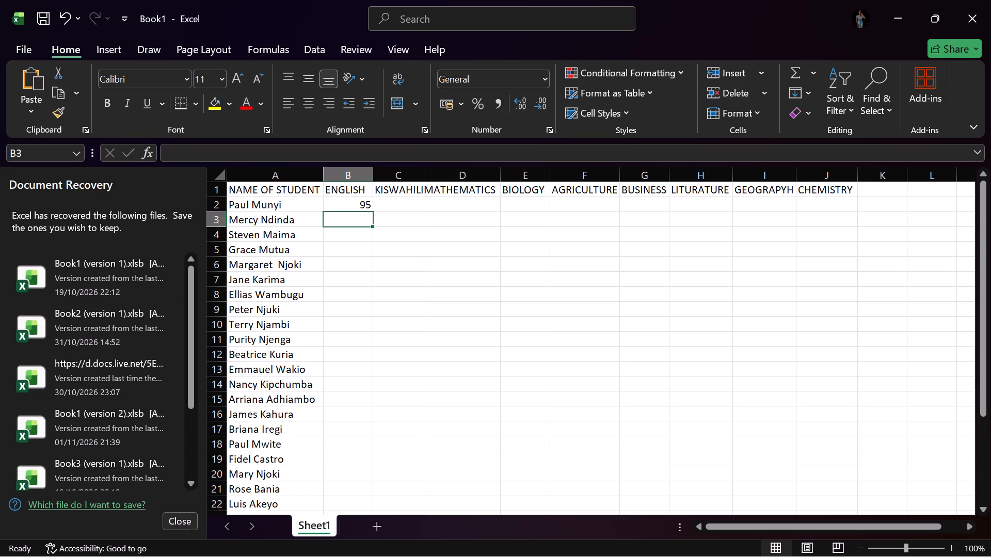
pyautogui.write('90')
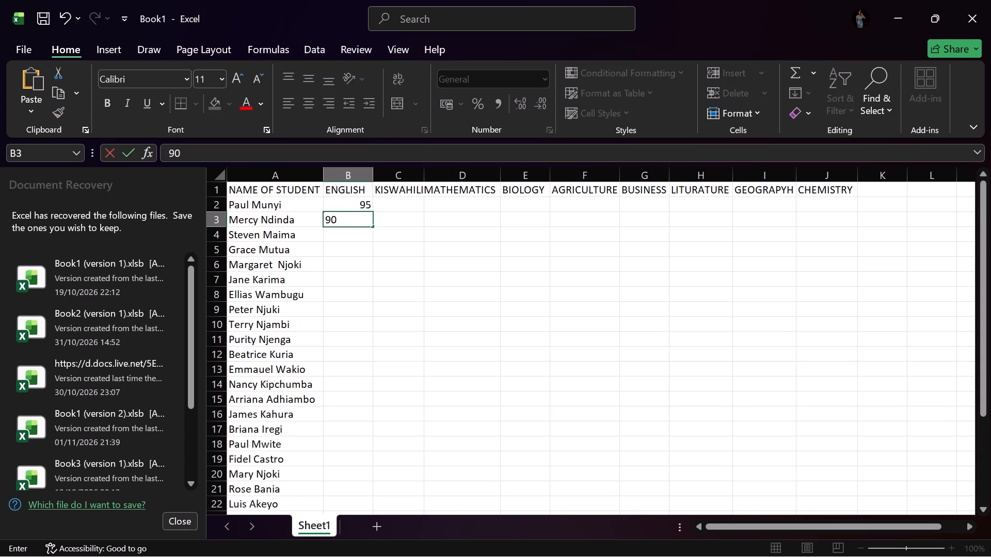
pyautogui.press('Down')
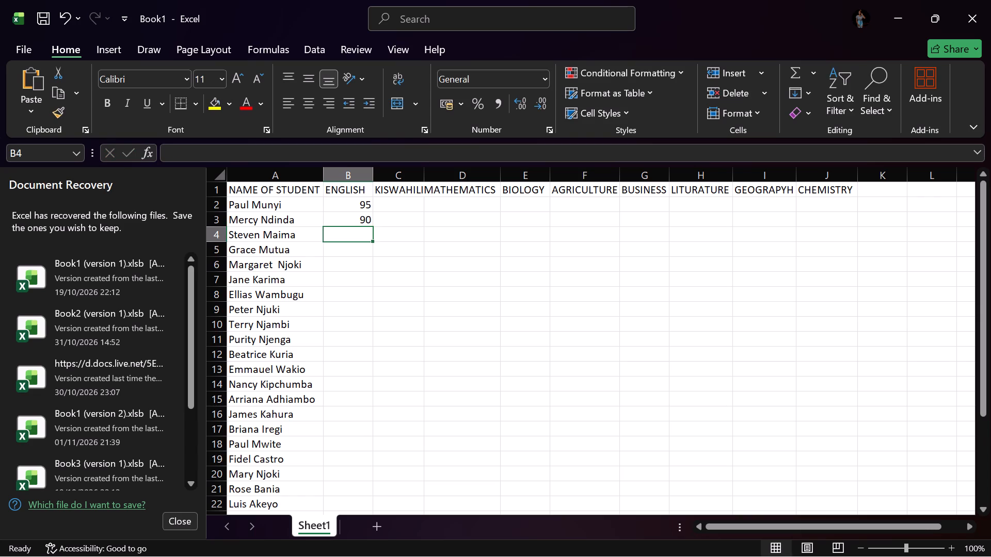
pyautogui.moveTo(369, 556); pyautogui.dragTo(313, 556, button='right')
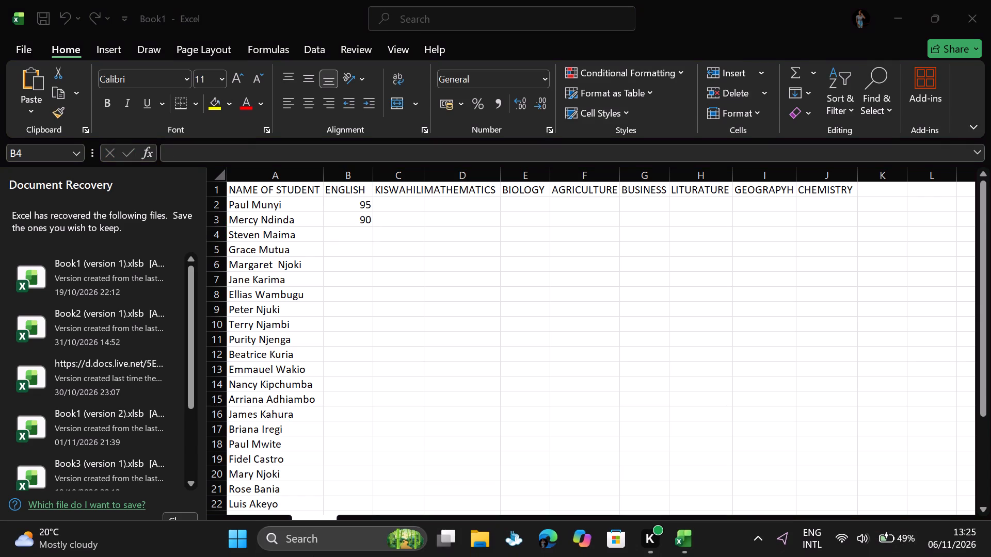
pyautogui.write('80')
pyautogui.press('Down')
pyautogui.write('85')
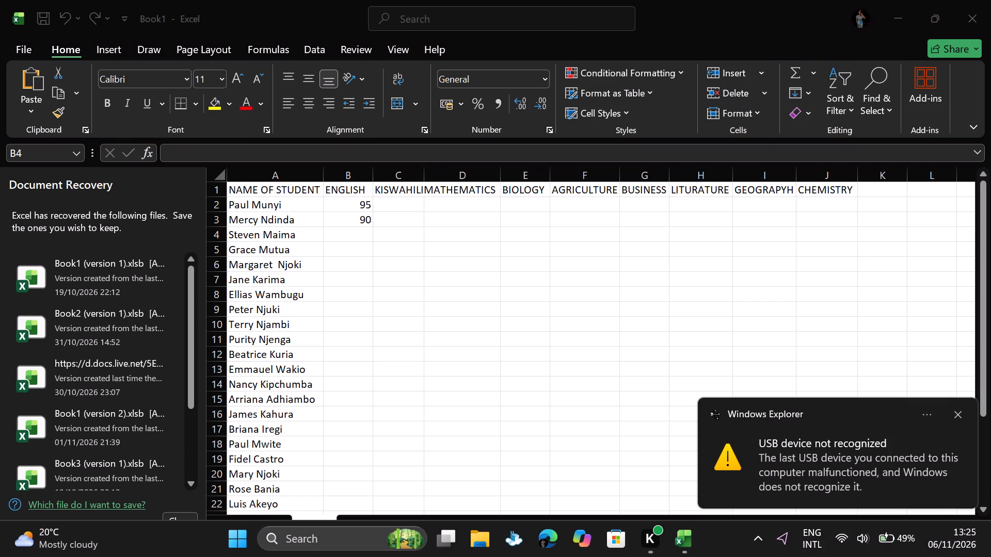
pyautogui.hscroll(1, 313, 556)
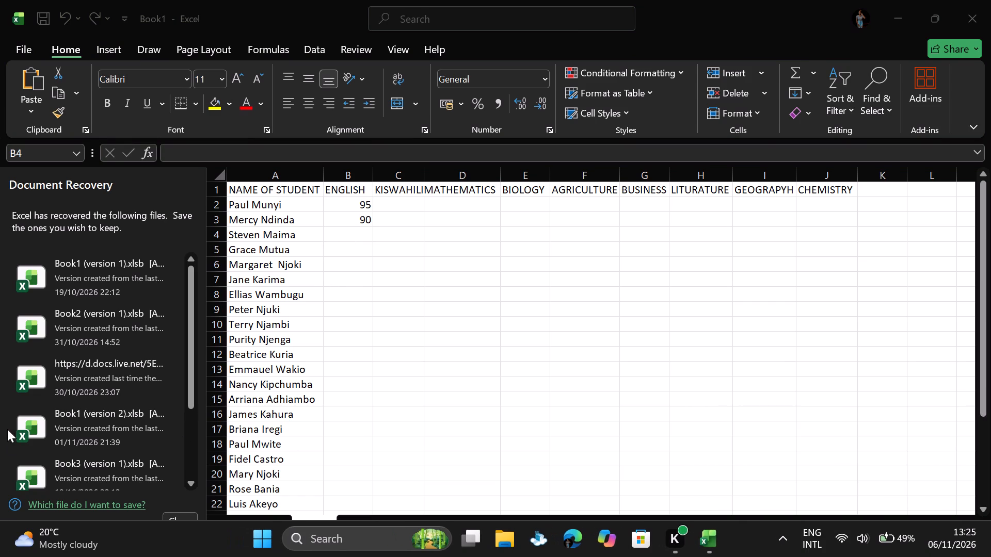
# Enter the ENGLISH marks 80 in cell B4 and 85 in cell B5 for the third and fourth students.
pyautogui.doubleClick(355, 227)
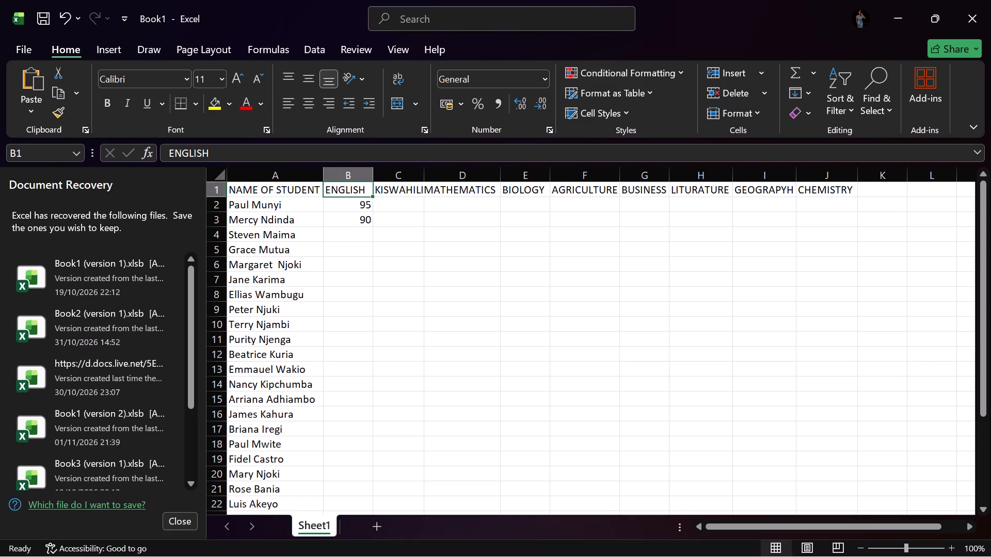
pyautogui.click(355, 227)
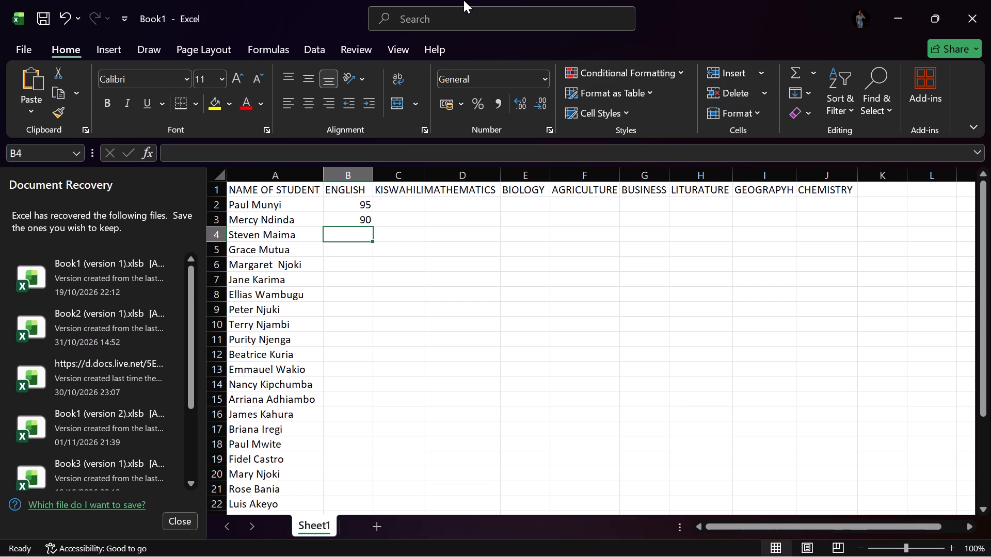
pyautogui.click(343, 236)
pyautogui.doubleClick(343, 236)
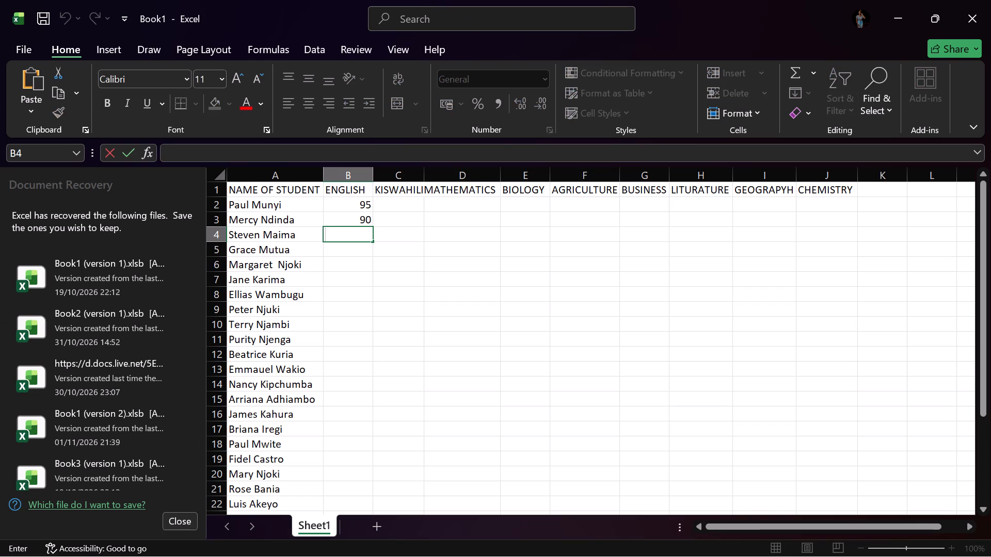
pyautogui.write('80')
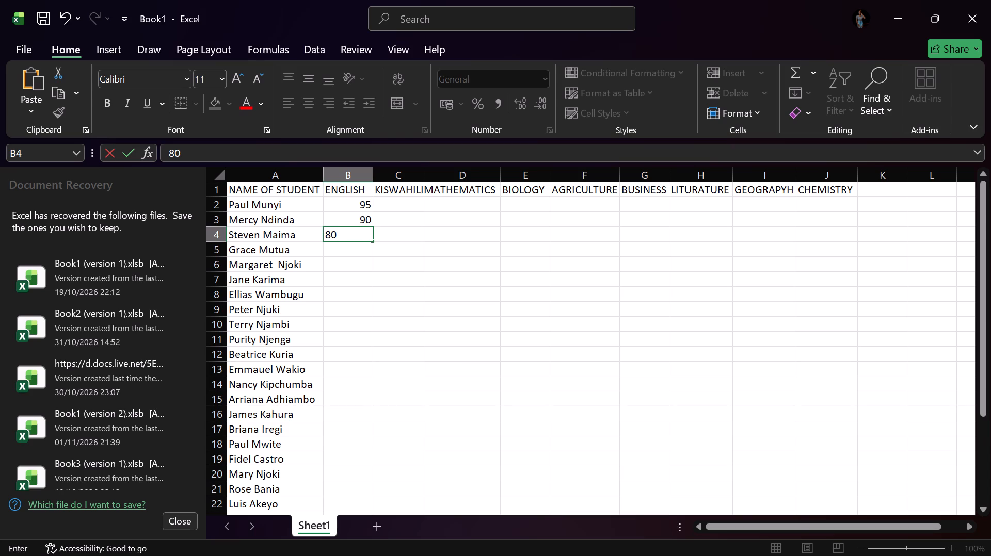
pyautogui.click(349, 255)
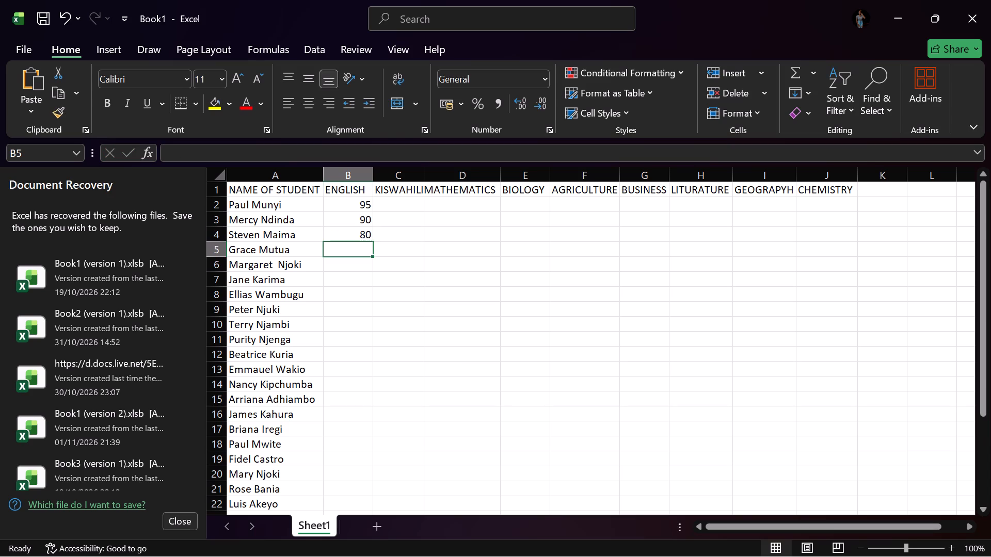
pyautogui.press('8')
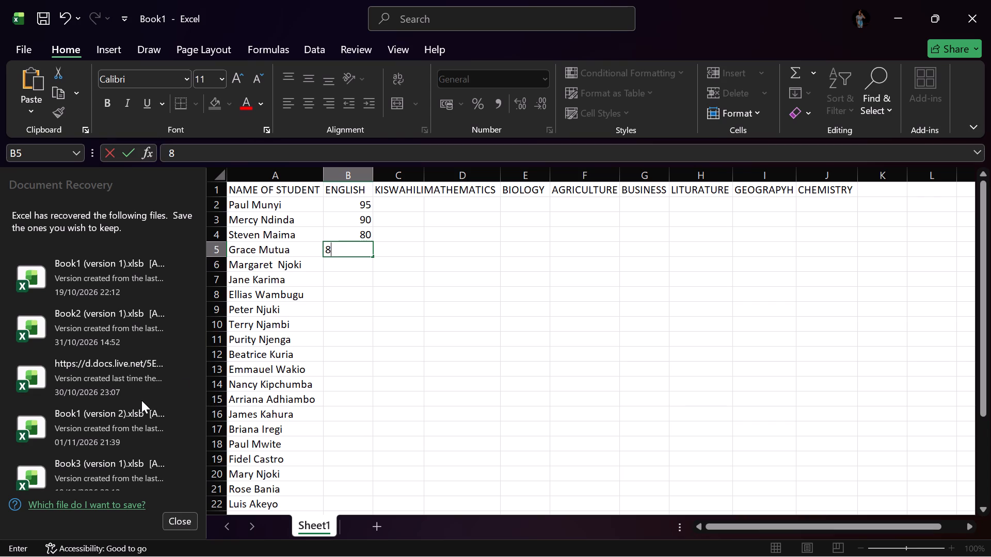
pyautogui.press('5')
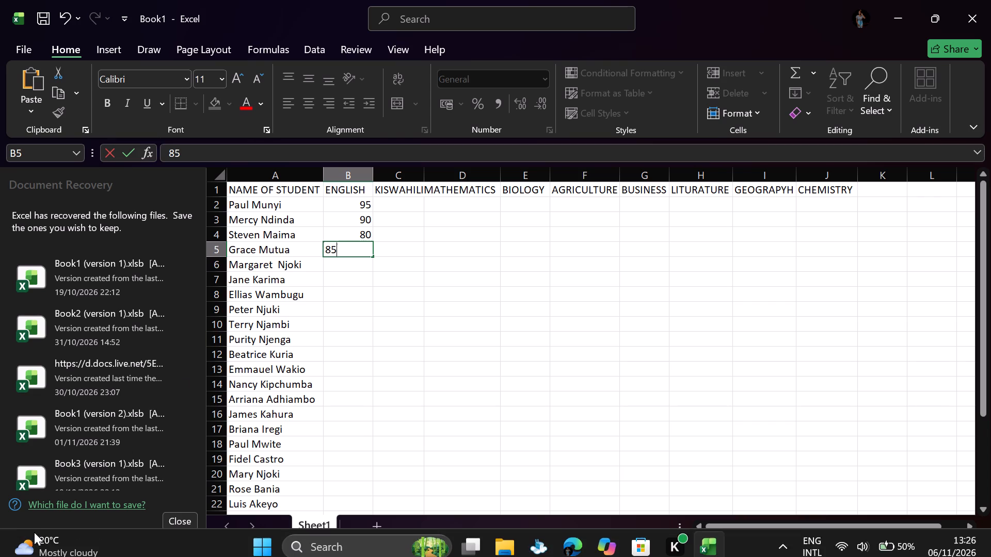
# Enter the ENGLISH marks 82 in cell B6 and 81 in cell B7 for the fifth and sixth students.
pyautogui.click(348, 260)
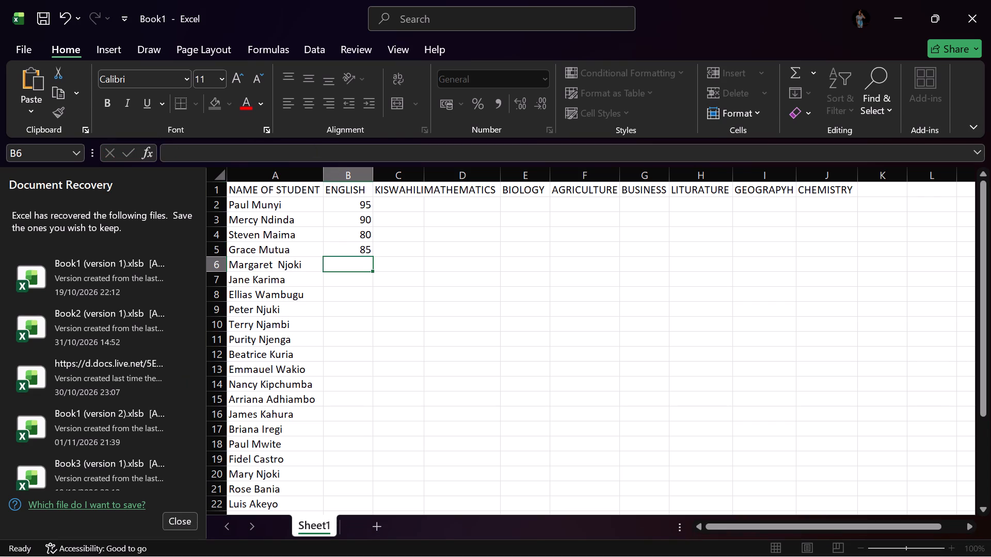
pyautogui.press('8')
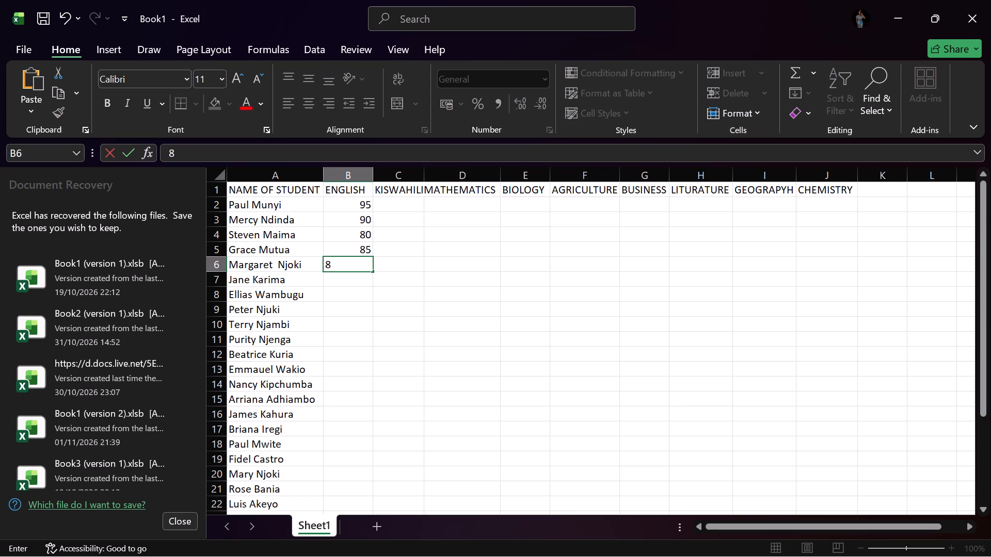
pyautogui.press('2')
pyautogui.click(329, 286)
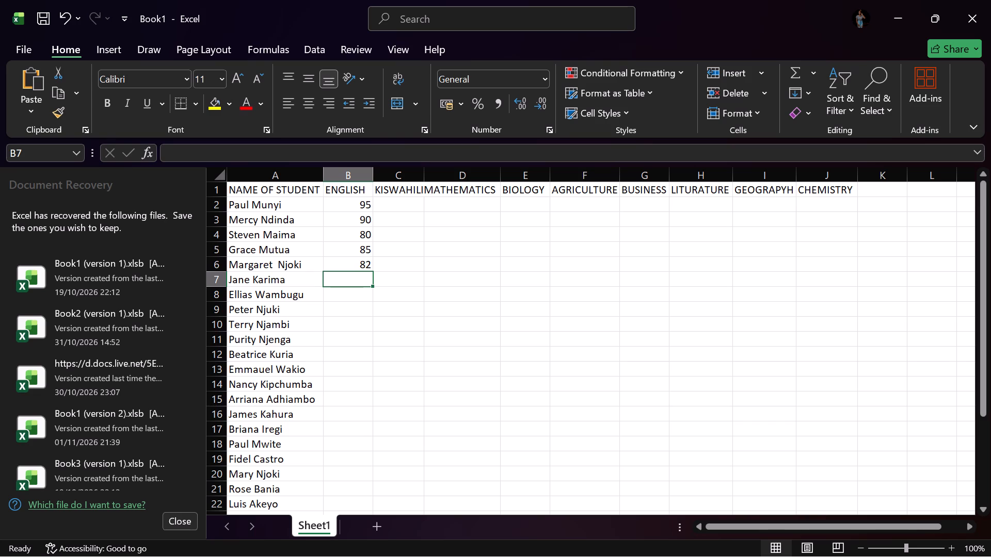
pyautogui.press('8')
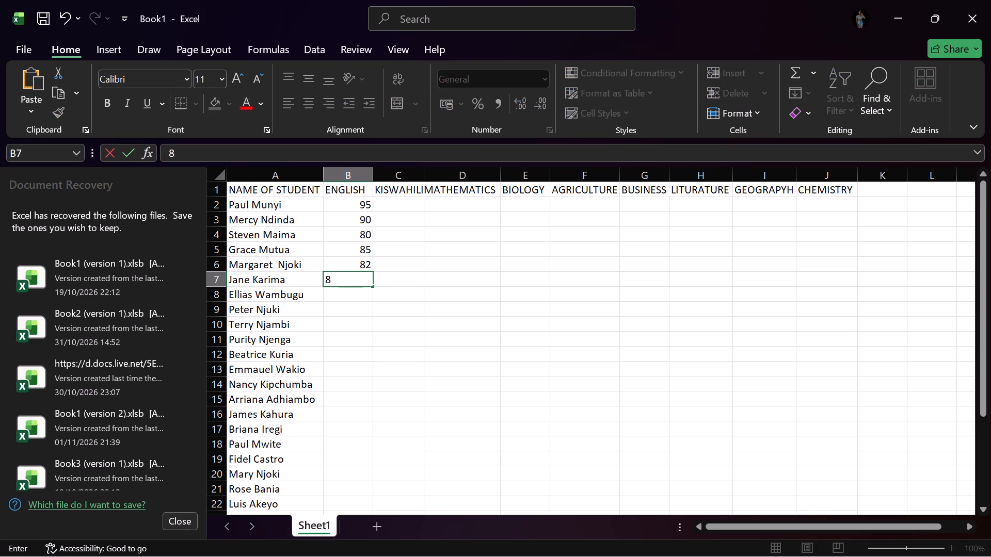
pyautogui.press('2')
pyautogui.press('BackSpace')
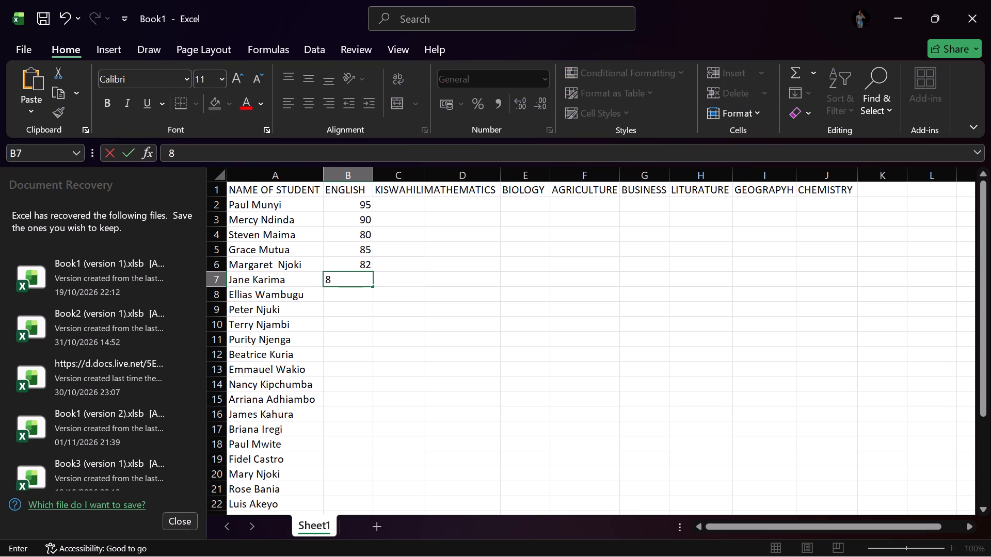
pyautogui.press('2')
pyautogui.press('BackSpace')
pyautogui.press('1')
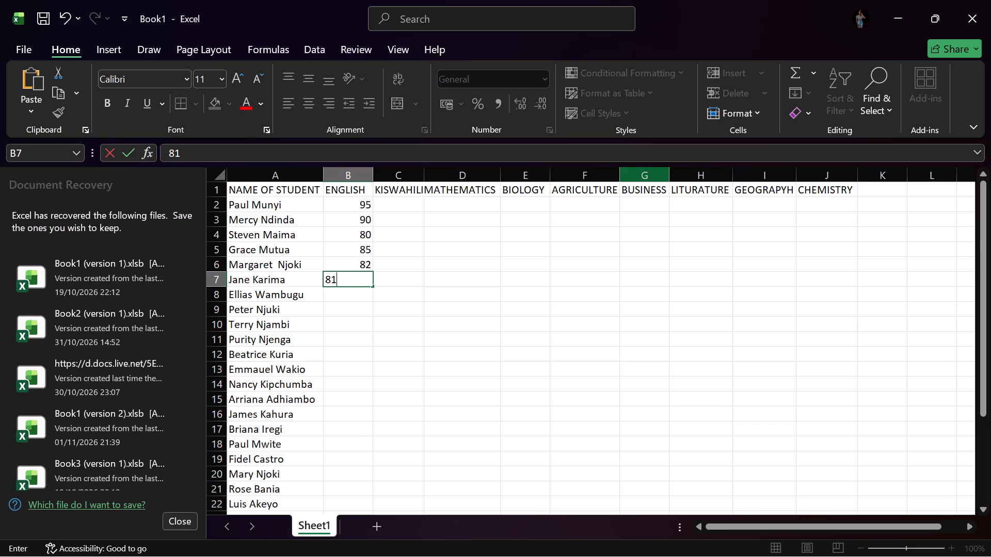
# Fill in the ENGLISH marks for the seventh to ninth students: 79 in B8, 77 in B10 and 73 in B9.
pyautogui.click(347, 294)
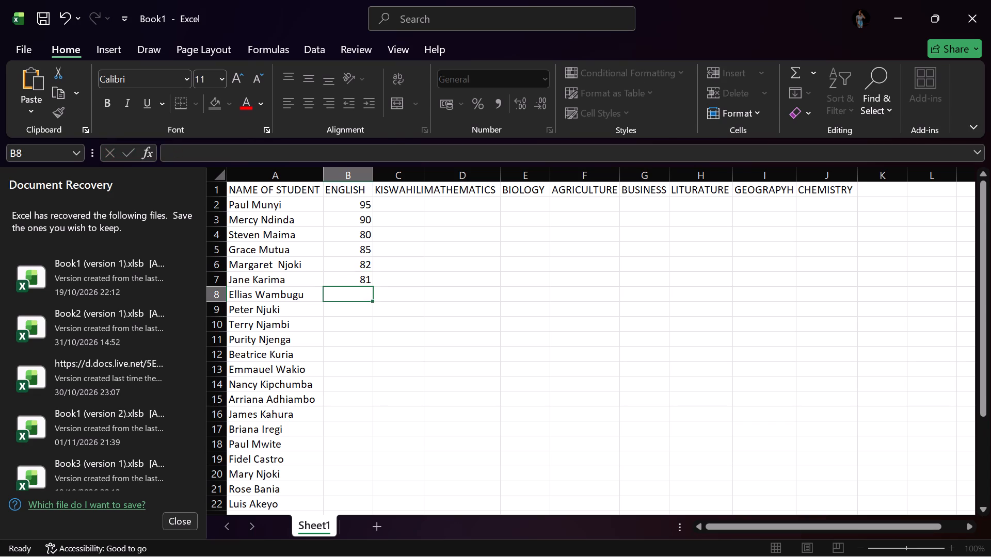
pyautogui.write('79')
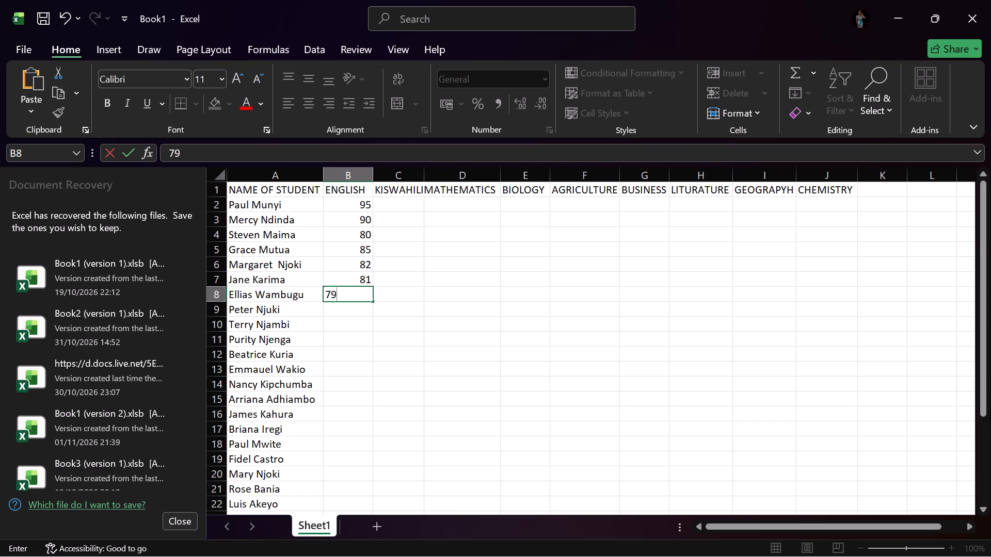
pyautogui.click(337, 318)
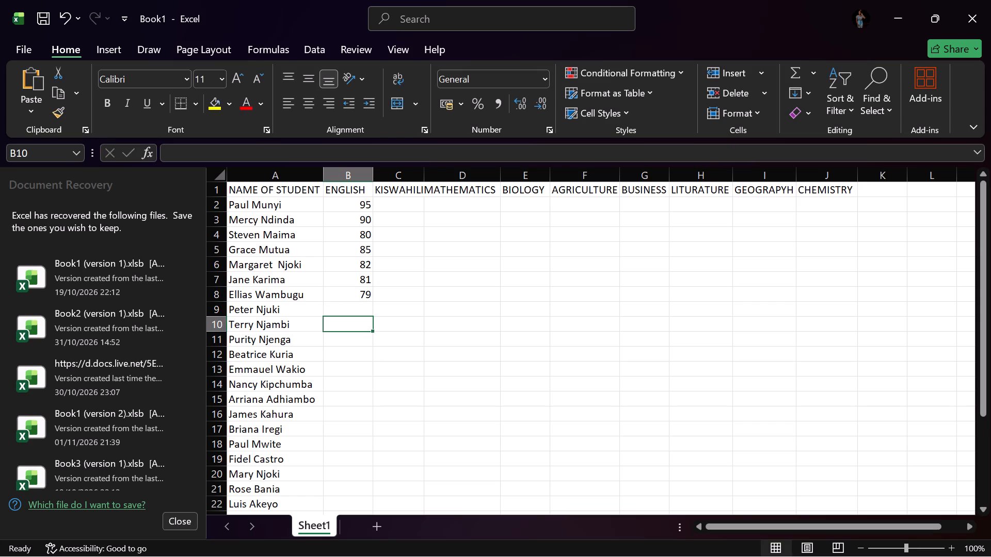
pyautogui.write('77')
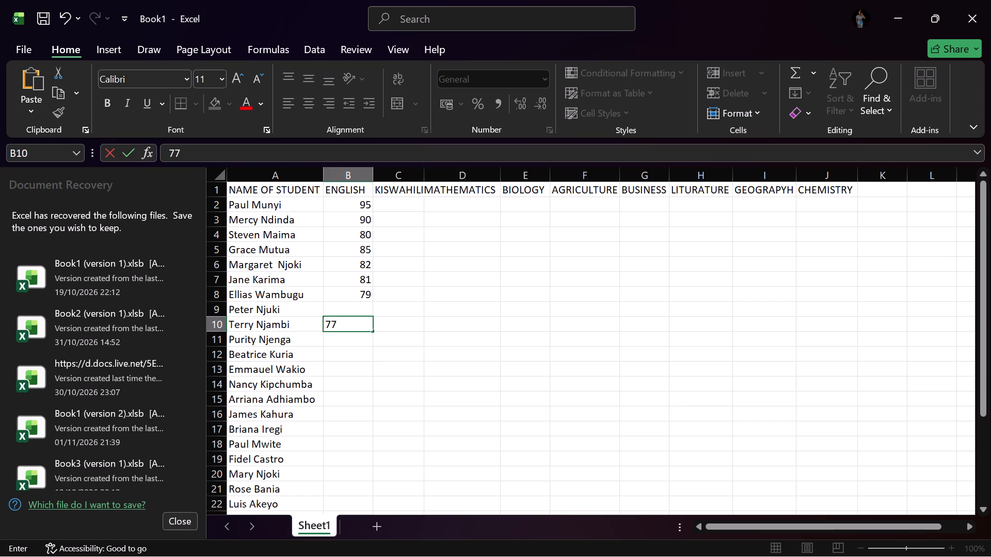
pyautogui.click(335, 312)
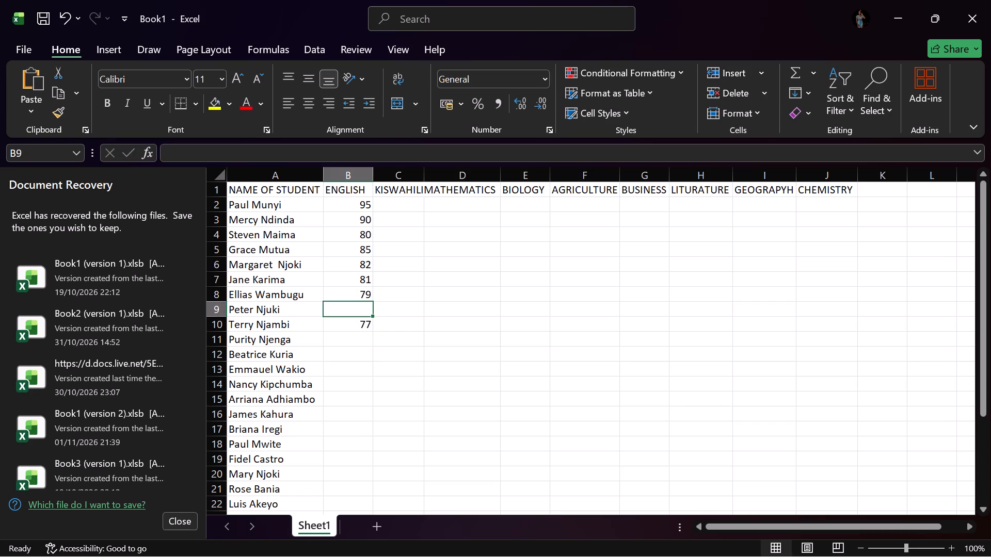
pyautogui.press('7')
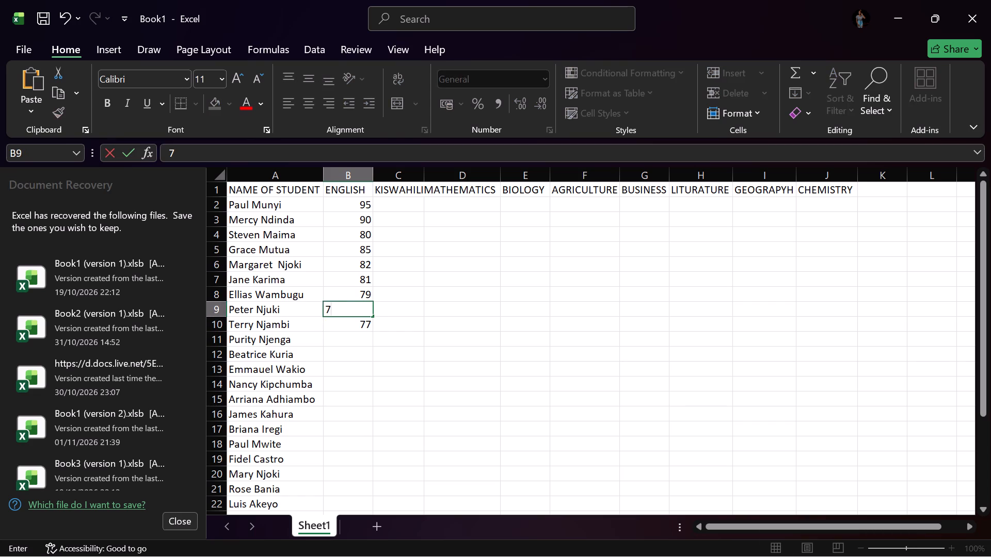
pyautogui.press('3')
# Fill in the ENGLISH marks for the next three students: 78 in B11, 77 in B12 and 76 in B13.
pyautogui.click(348, 342)
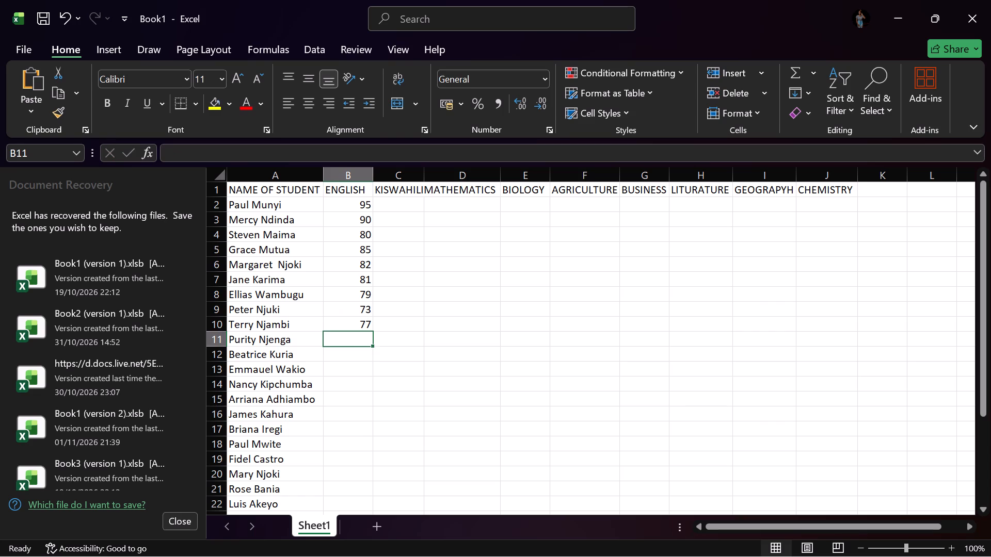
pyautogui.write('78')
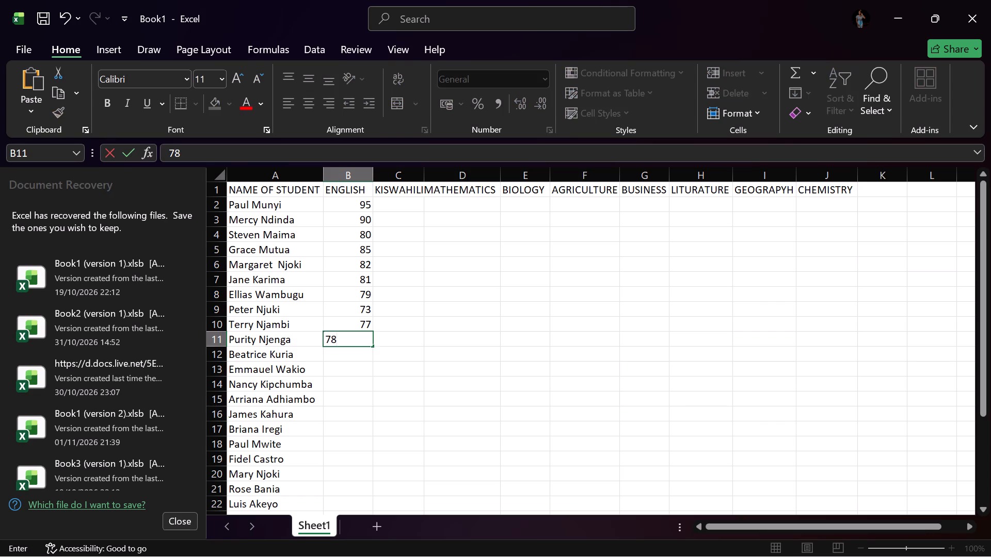
pyautogui.click(334, 354)
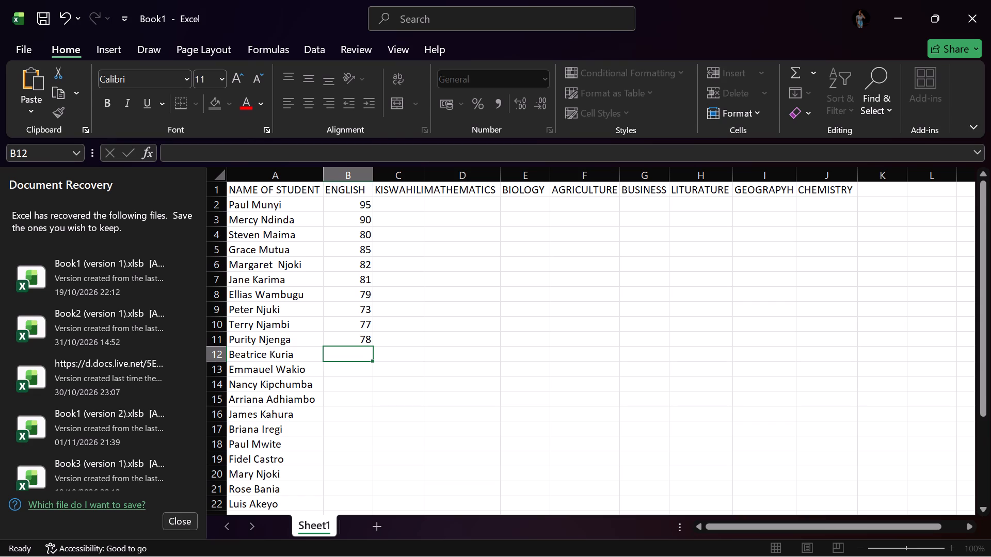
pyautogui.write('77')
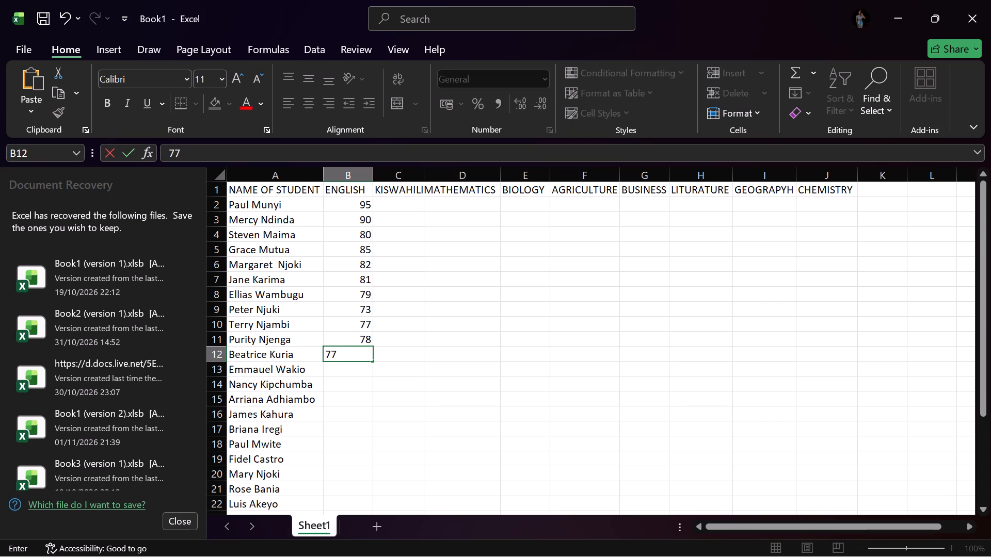
pyautogui.click(365, 368)
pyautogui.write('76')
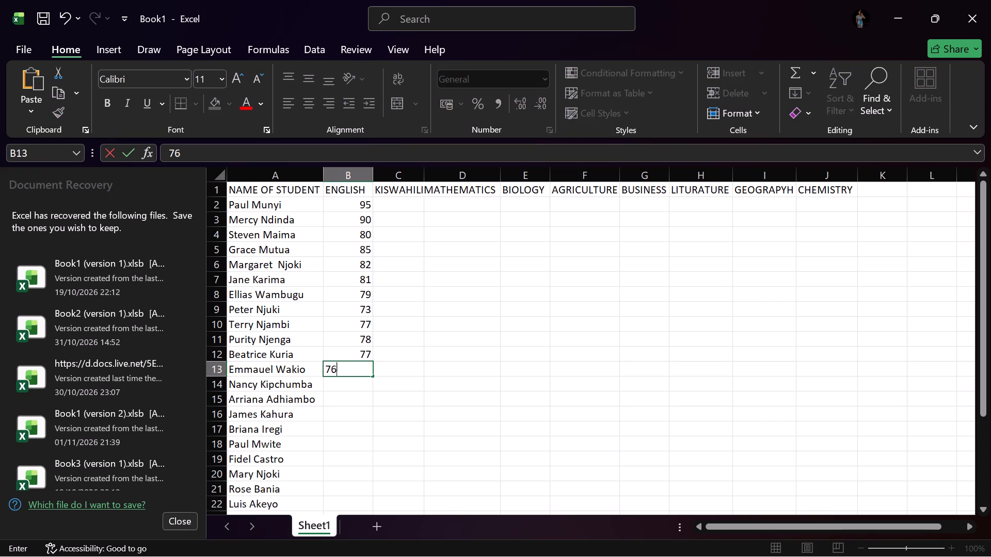
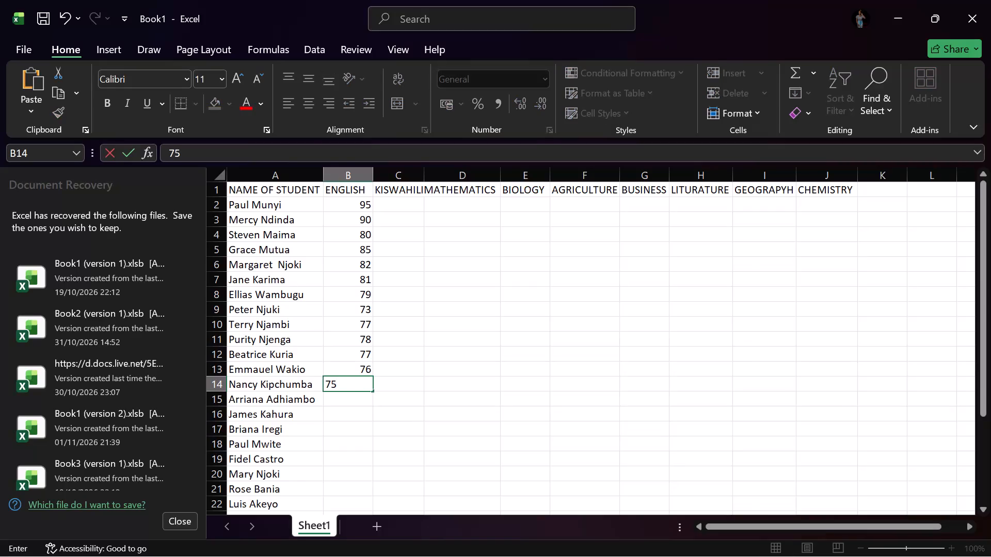
# Fill in the ENGLISH marks for the next three students: 74 in B15, 74 in B16 and 72 in B17.
pyautogui.click(337, 399)
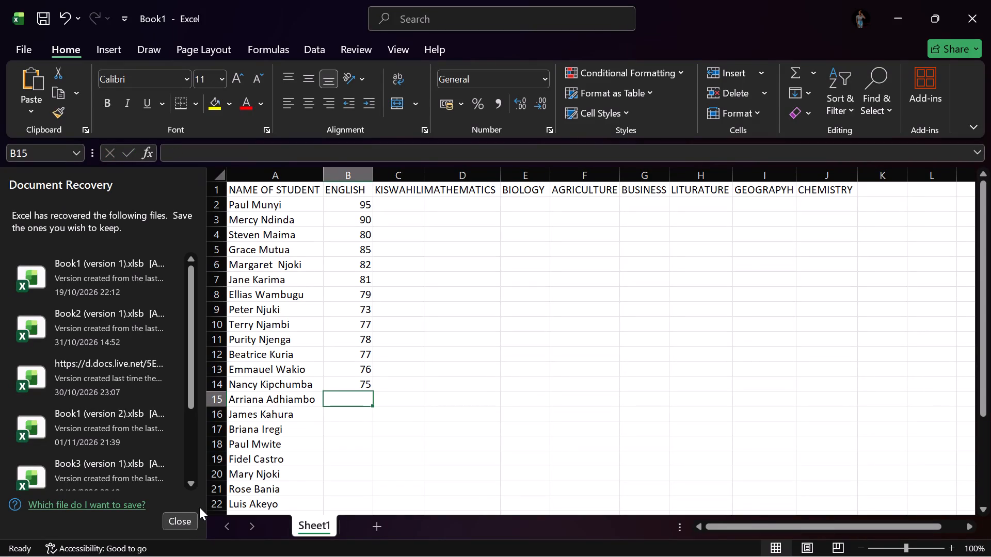
pyautogui.press('7')
pyautogui.press('4')
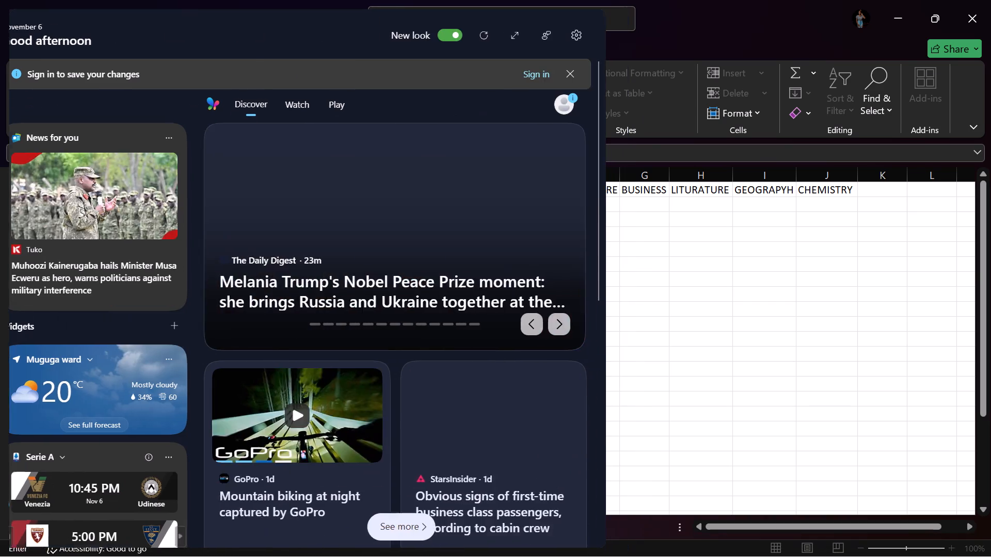
pyautogui.click(334, 414)
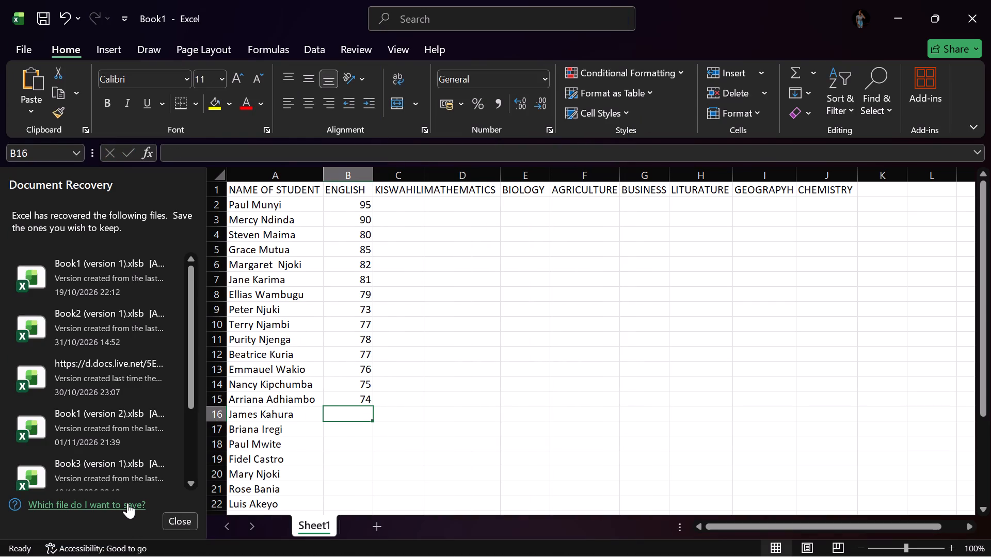
pyautogui.write('74')
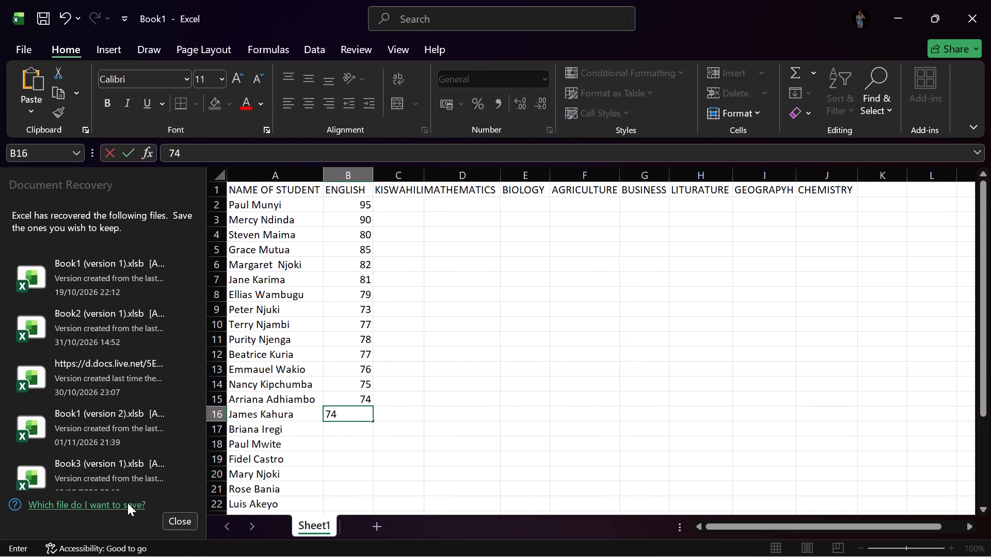
pyautogui.click(363, 432)
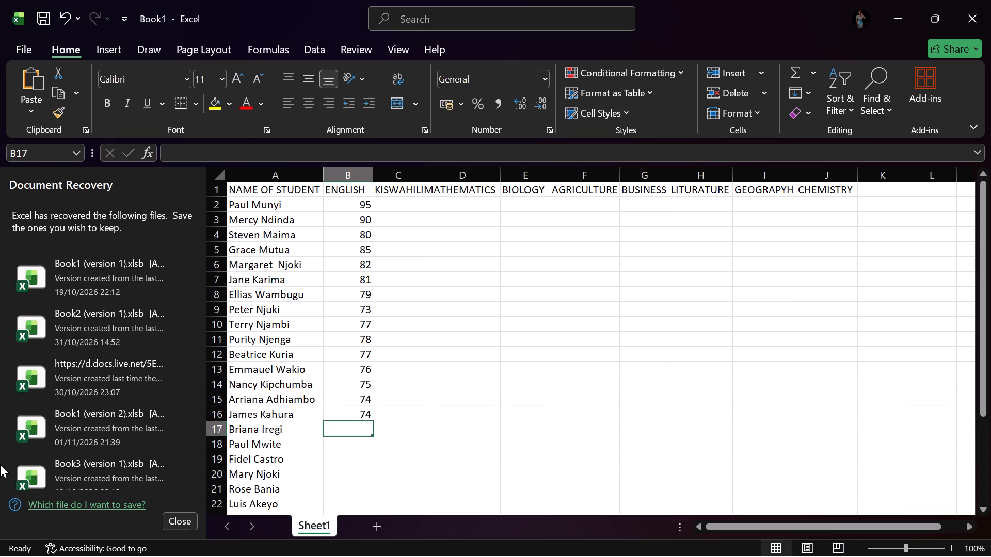
pyautogui.press('7')
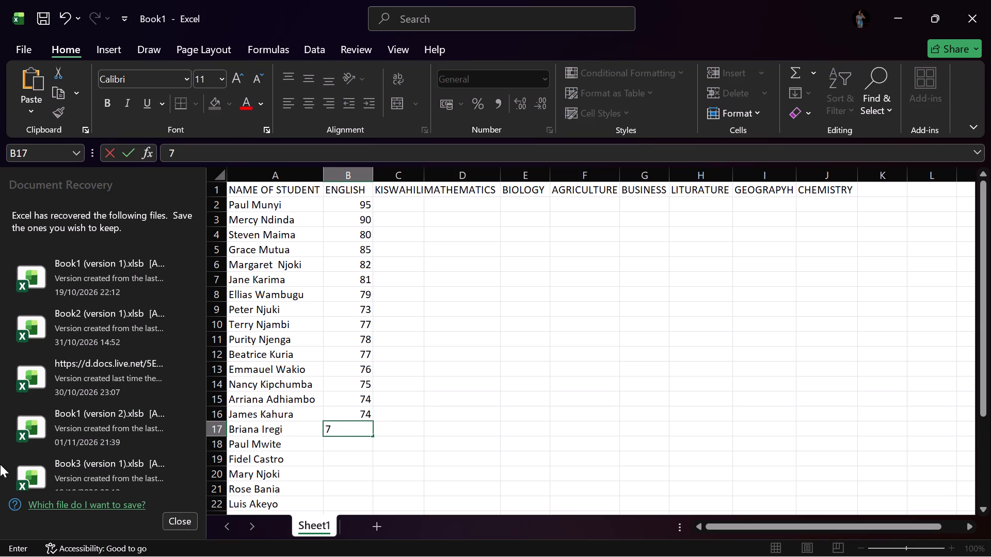
pyautogui.press('2')
pyautogui.rightClick(6, 479)
pyautogui.rightClick(6, 479)
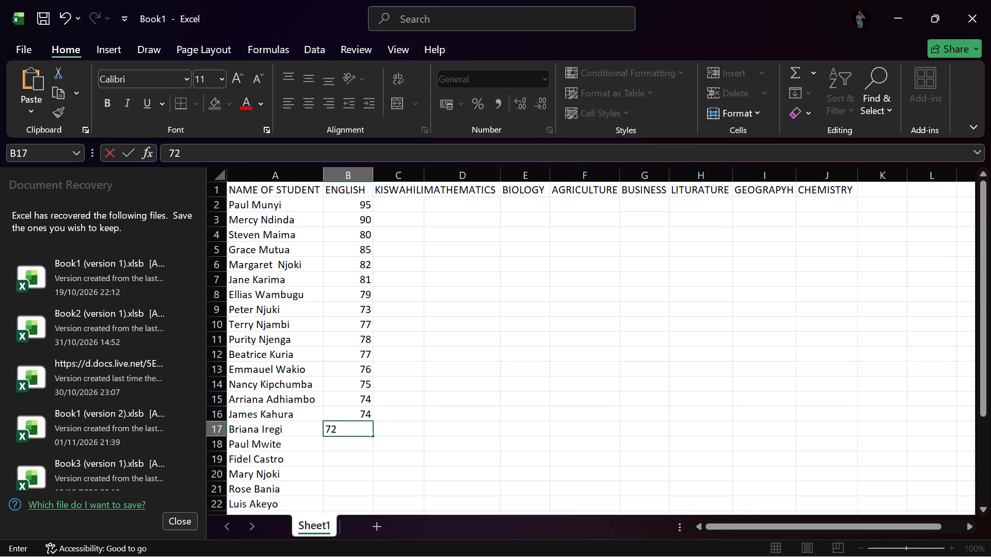
# Fill in the ENGLISH marks for the students in rows 18 to 20: 70 in B18, 70 in B19 and 68 in B20.
pyautogui.click(355, 445)
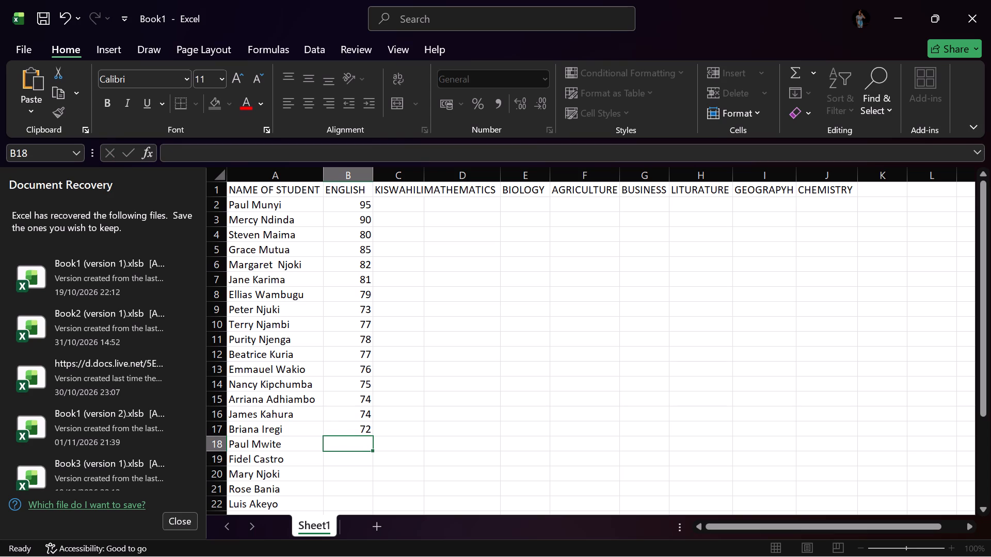
pyautogui.write('70')
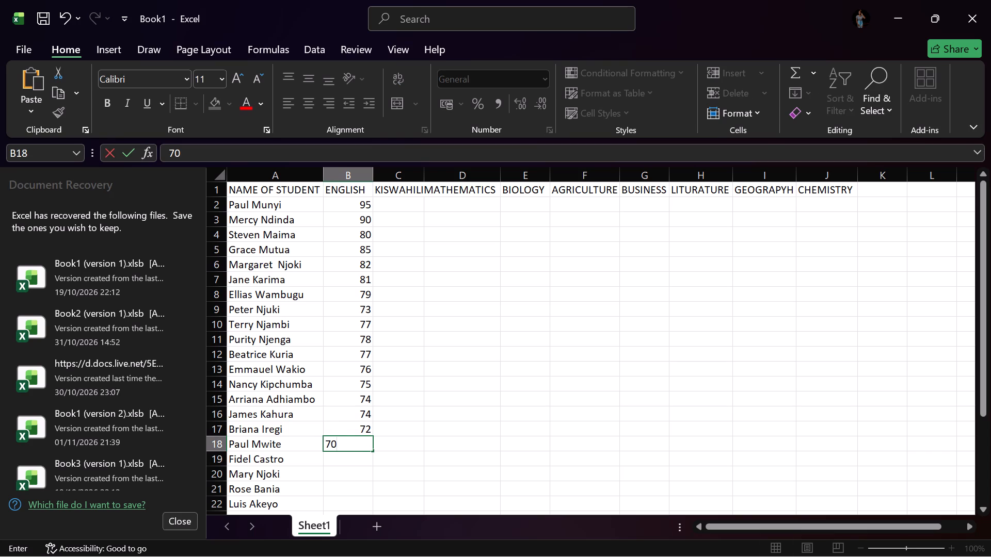
pyautogui.click(345, 464)
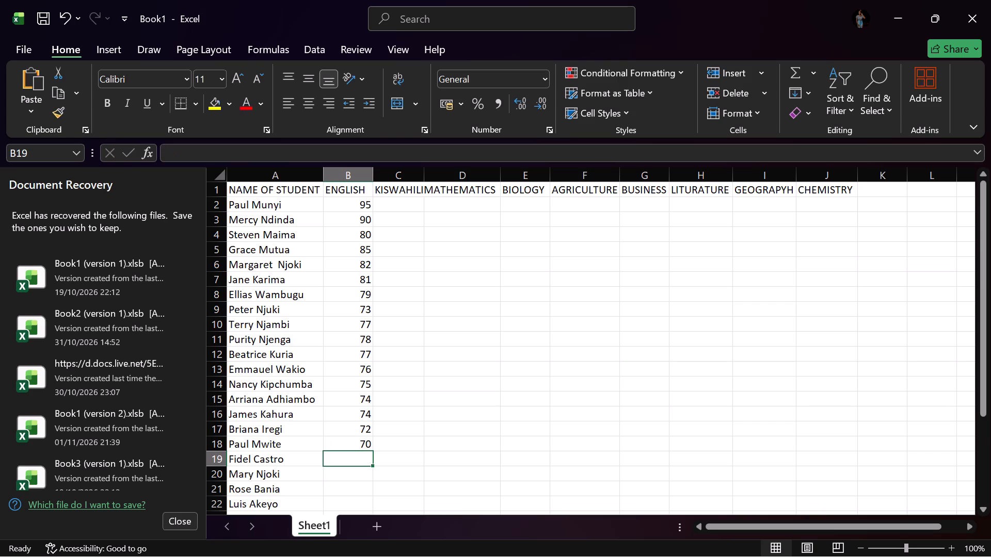
pyautogui.press('7')
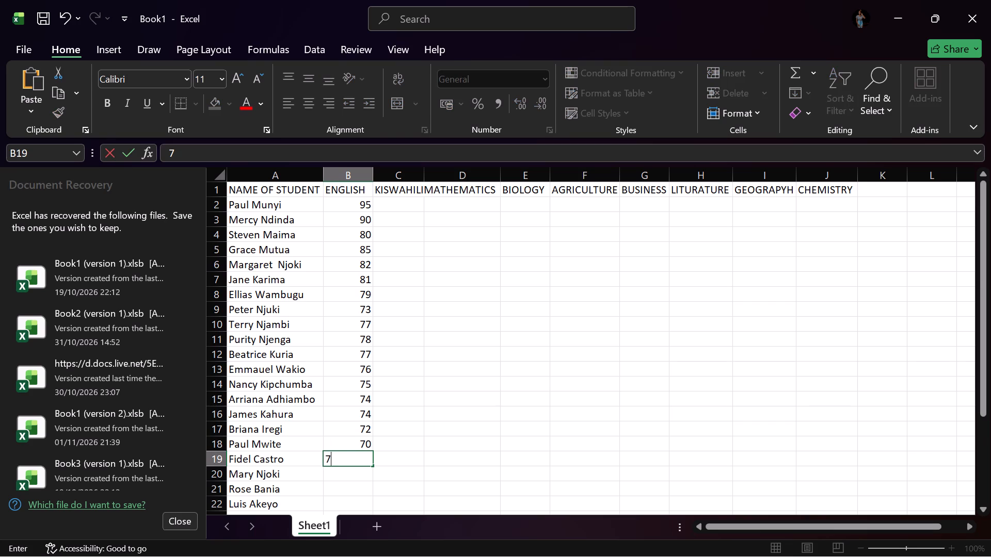
pyautogui.press('0')
pyautogui.click(349, 482)
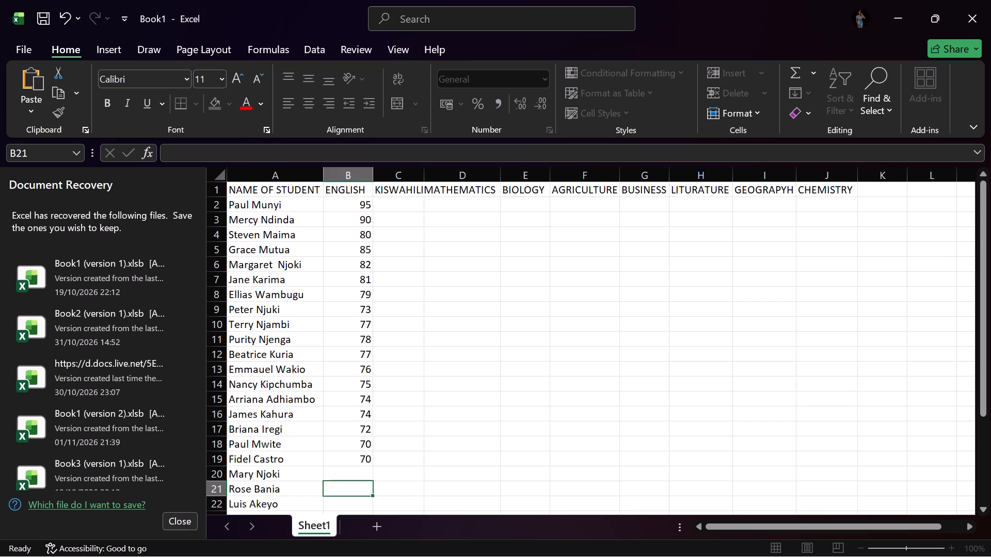
pyautogui.click(350, 478)
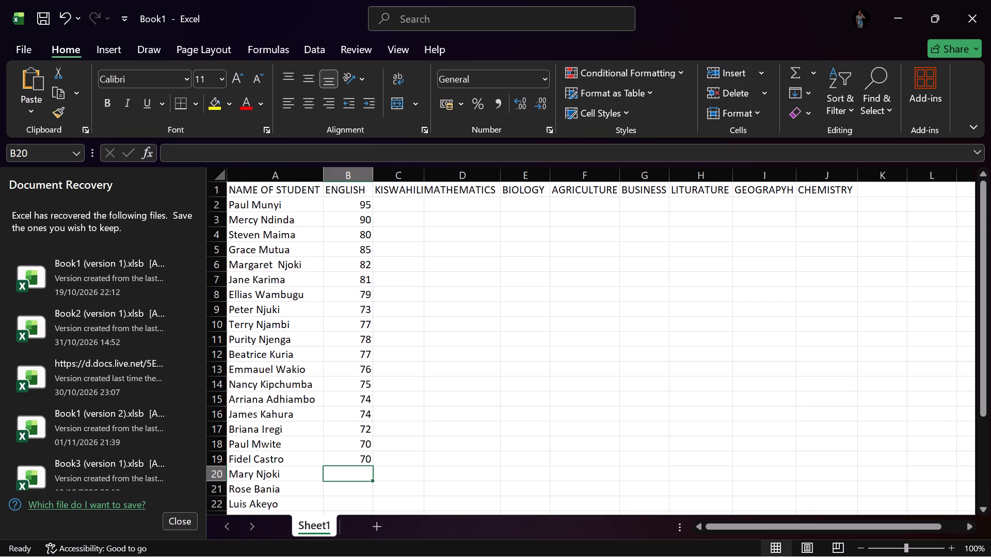
pyautogui.press('6')
pyautogui.press('8')
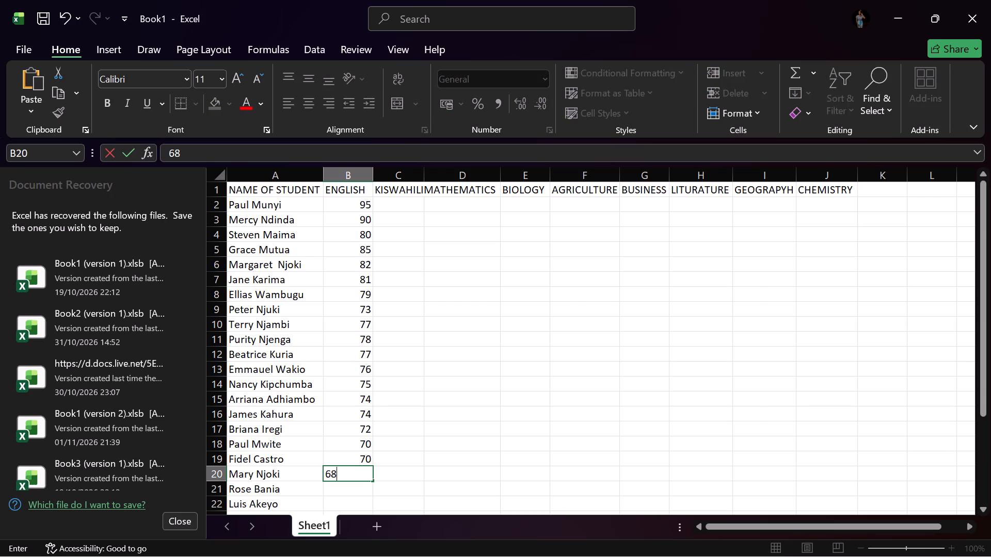
# Fill in the ENGLISH marks for the students in rows 21 to 23: 67 in B21, 66 in B22 and 65 in B23.
pyautogui.click(346, 496)
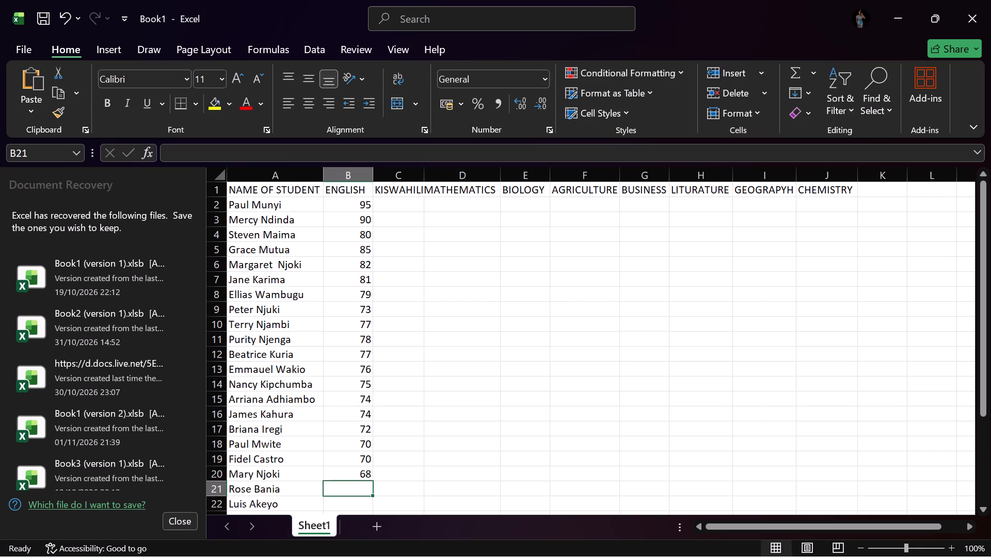
pyautogui.write('67')
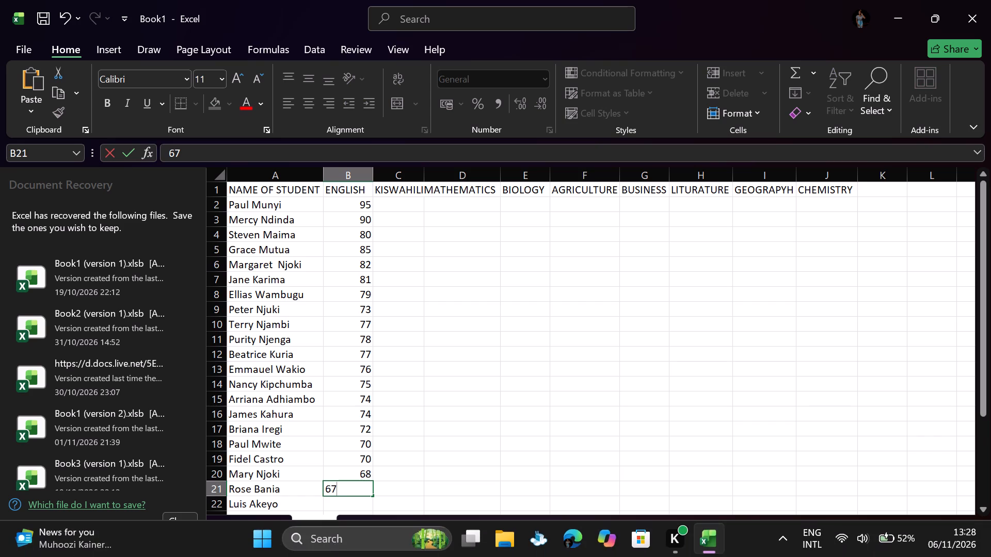
pyautogui.click(346, 504)
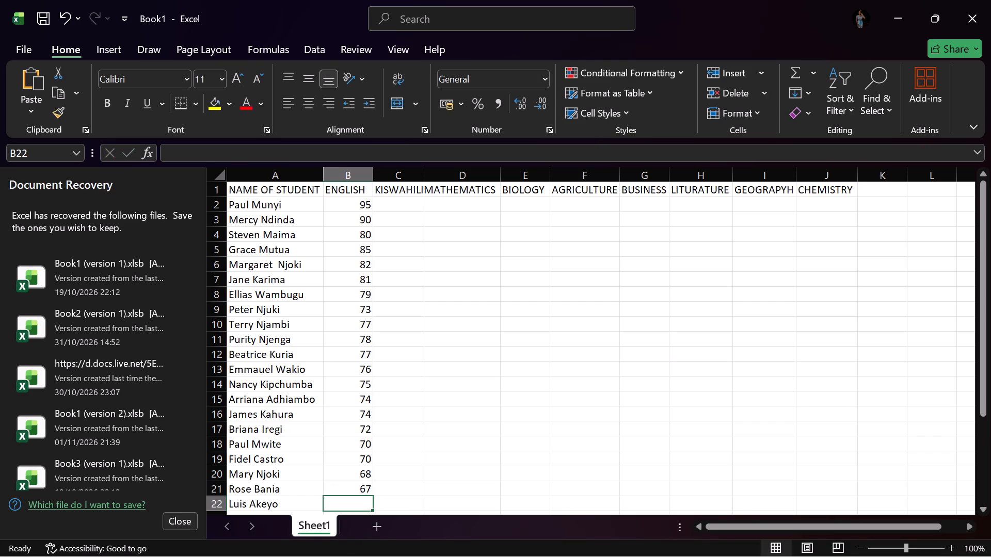
pyautogui.scroll(-4, 356, 431)
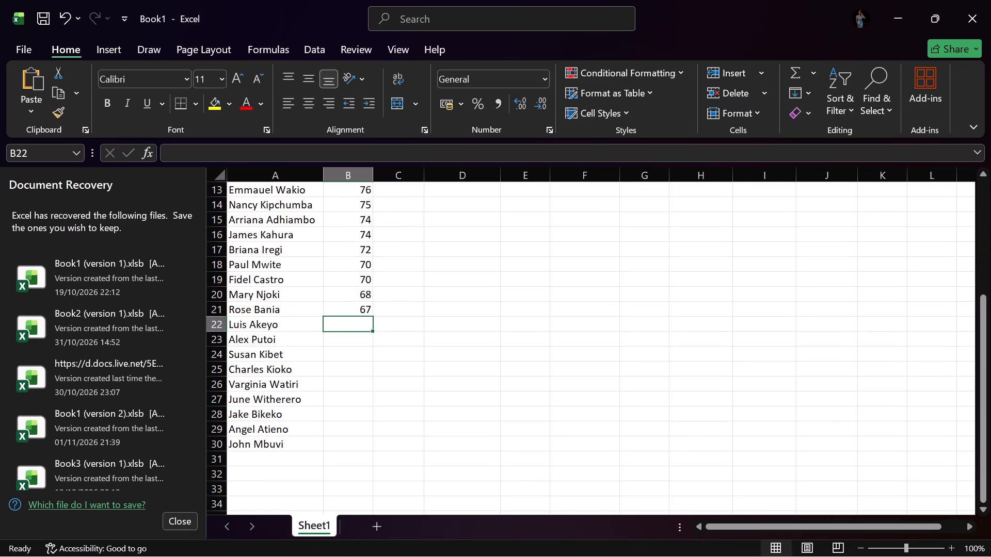
pyautogui.press('6')
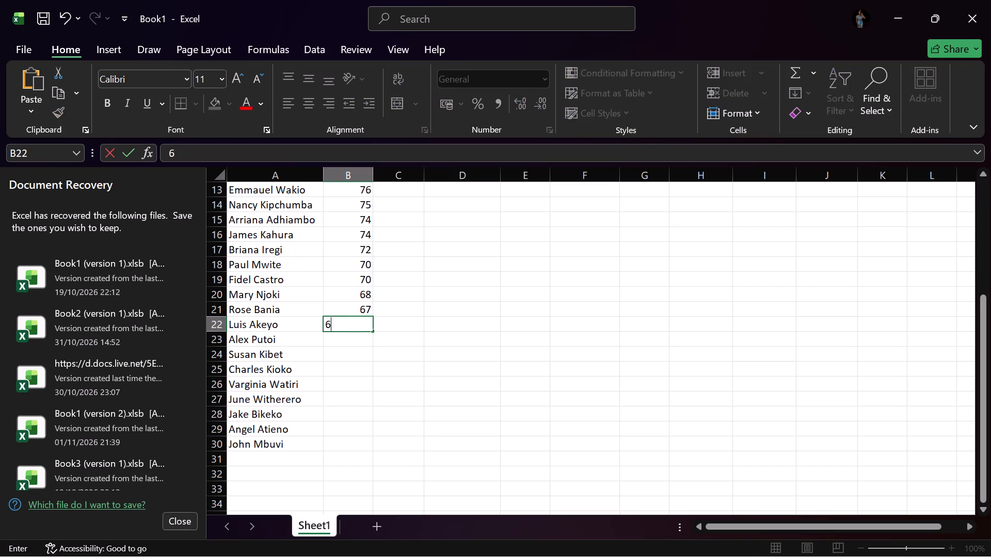
pyautogui.press('6')
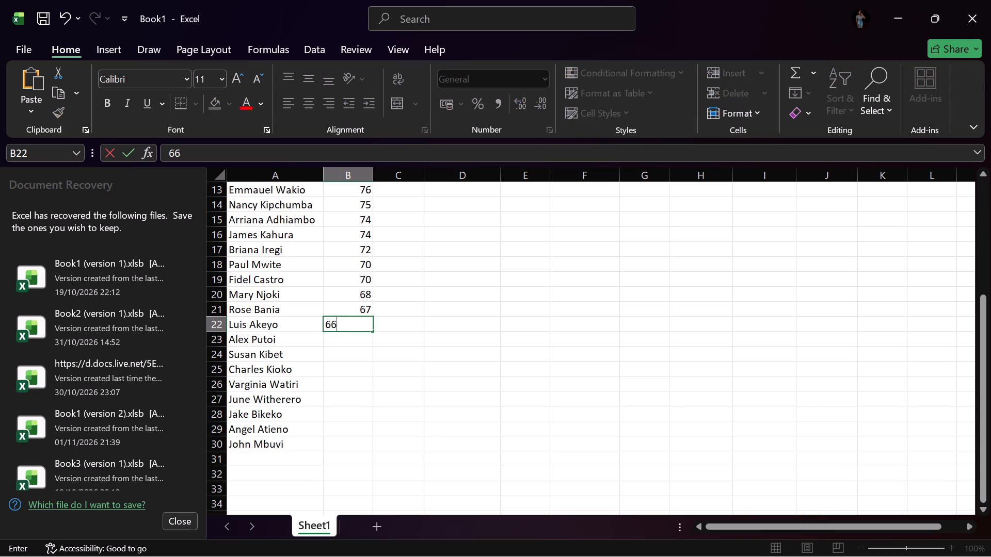
pyautogui.click(339, 343)
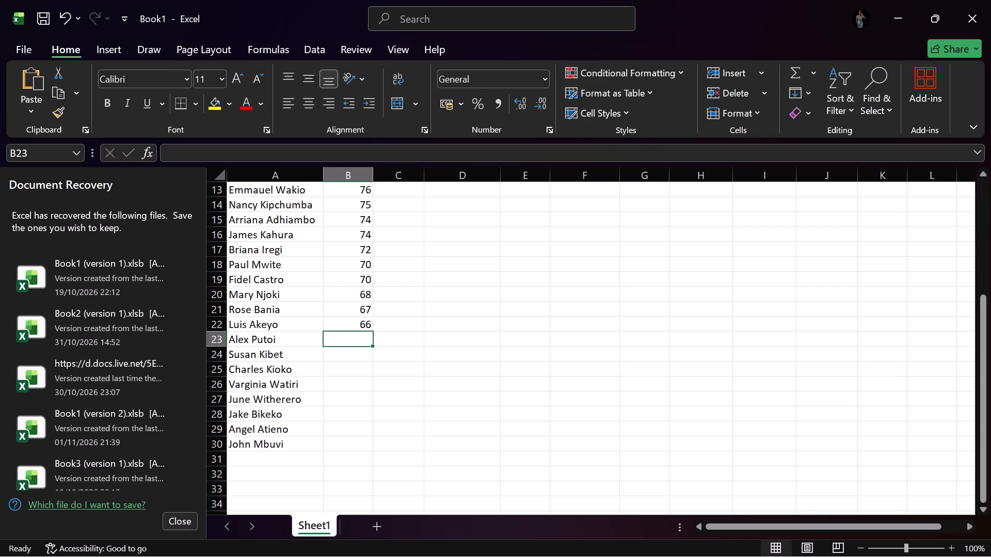
pyautogui.write('65')
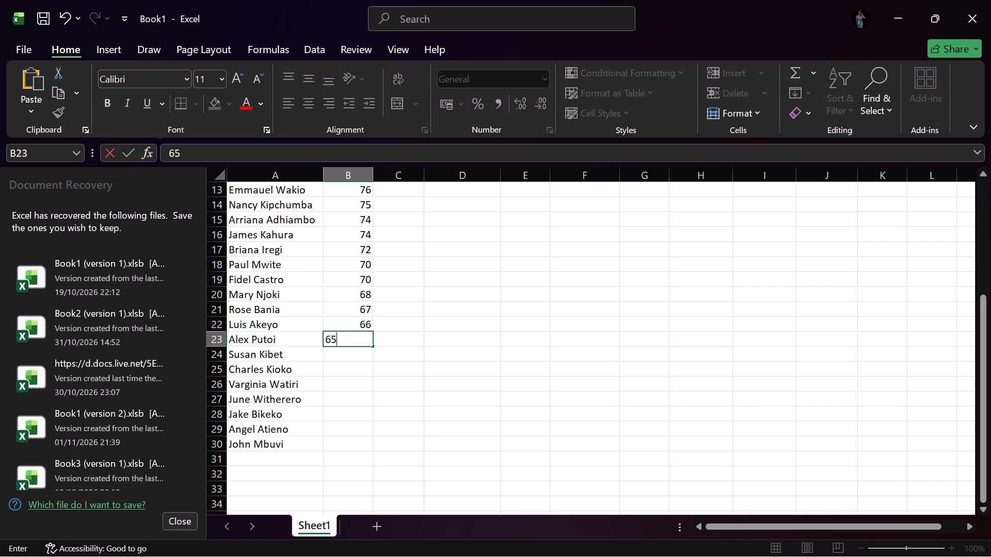
# Fill in the ENGLISH marks for the students in rows 24 to 26: 64 in B24, 64 in B25 and 63 in B26.
pyautogui.click(356, 358)
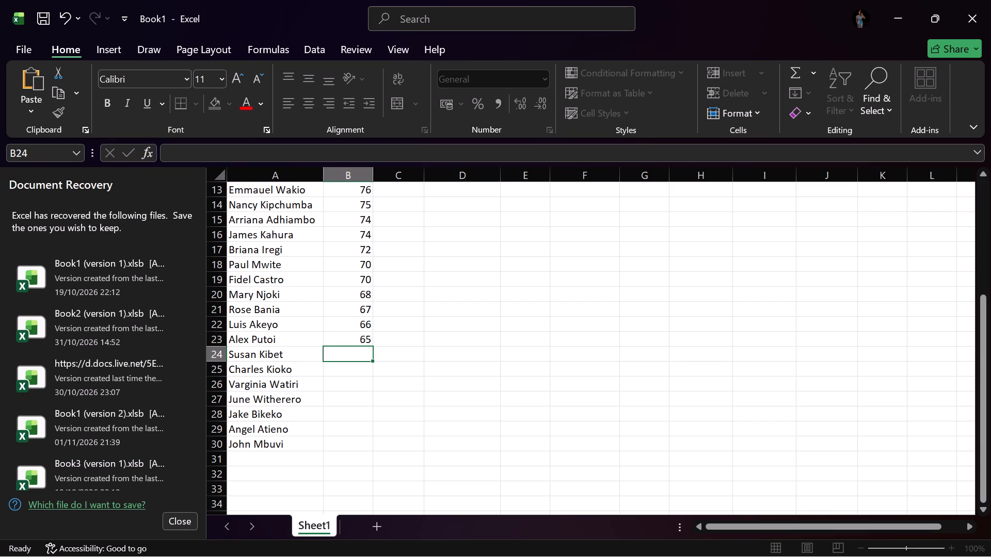
pyautogui.write('64')
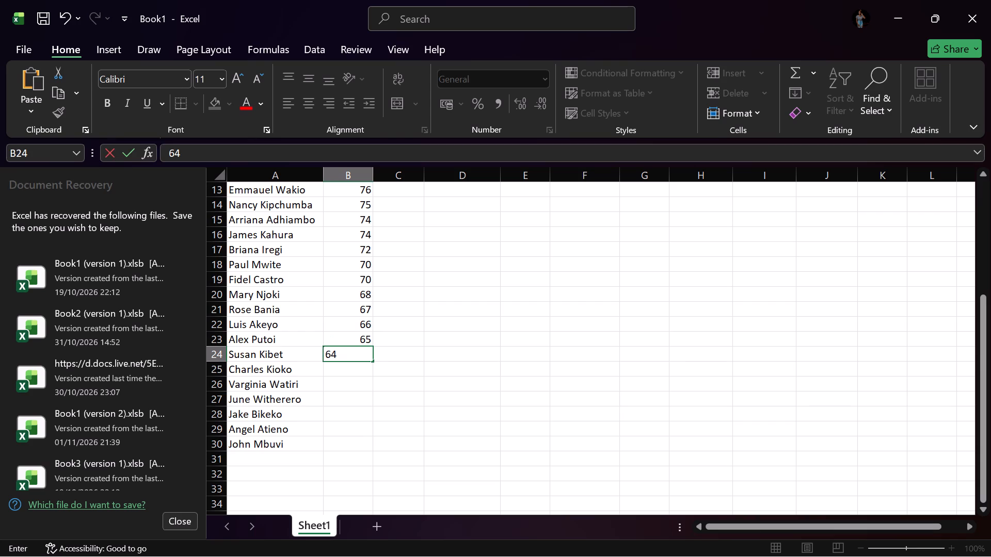
pyautogui.click(336, 372)
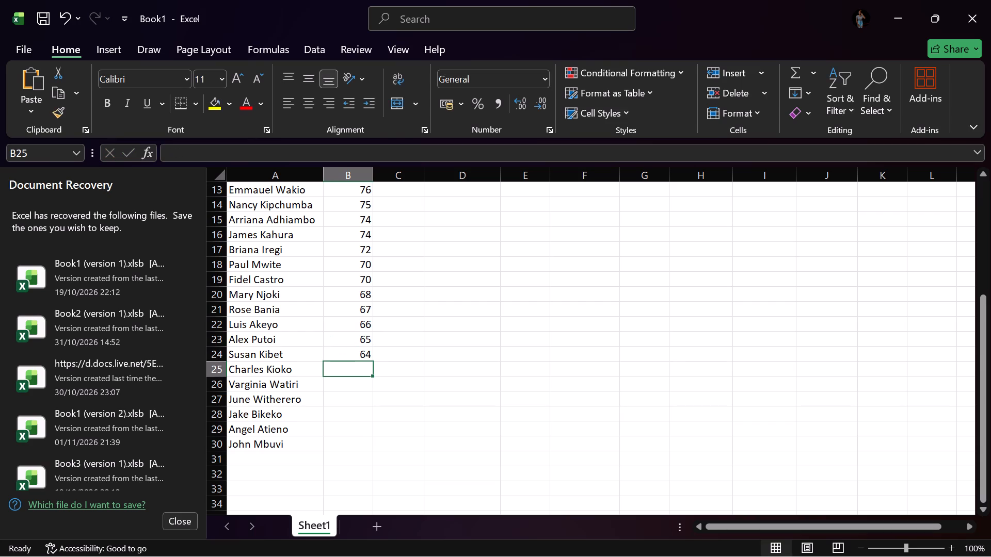
pyautogui.press('6')
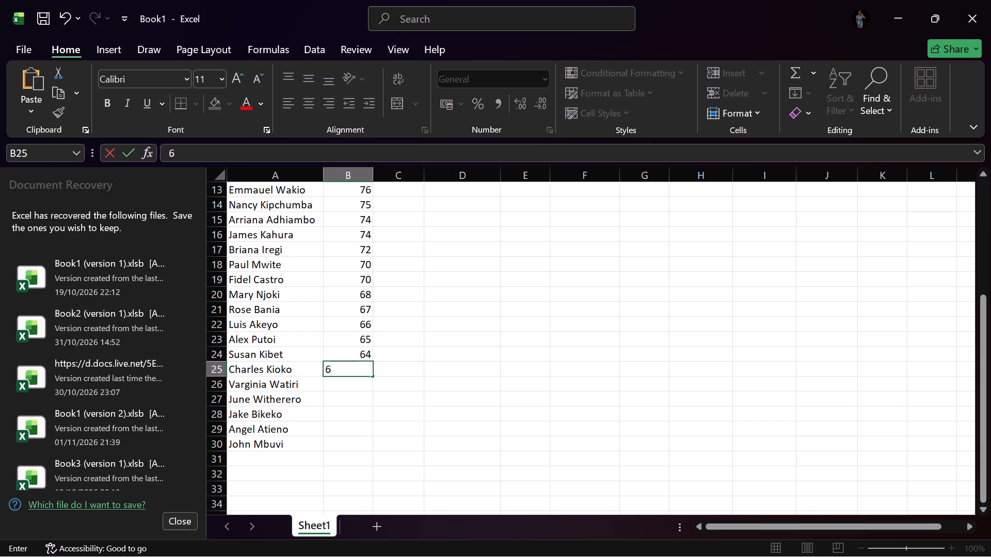
pyautogui.press('4')
pyautogui.click(334, 394)
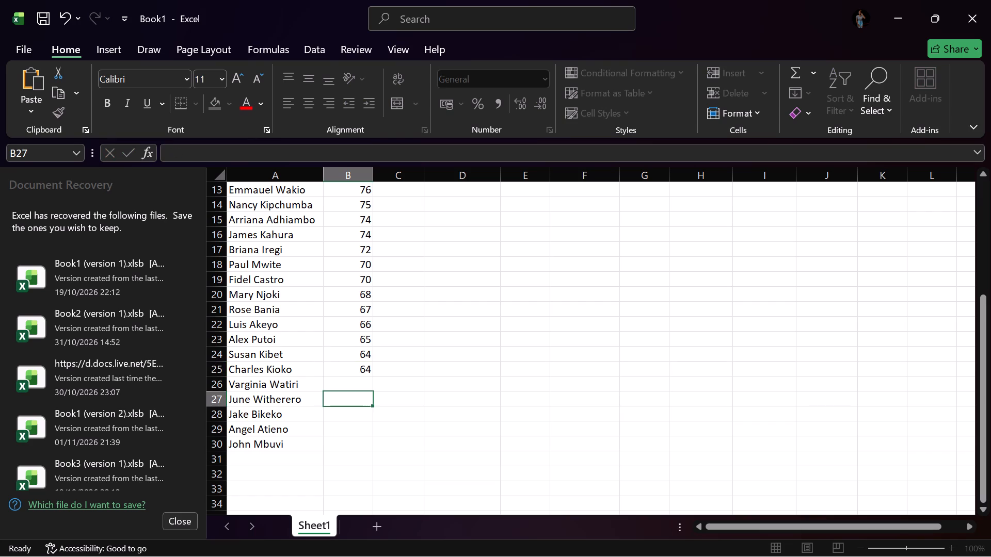
pyautogui.click(365, 385)
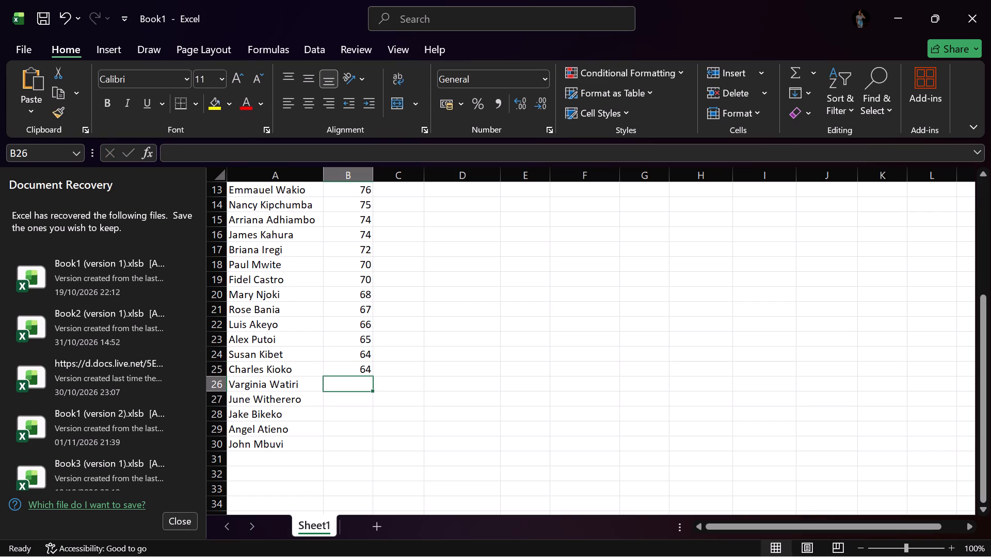
pyautogui.press('6')
pyautogui.press('3')
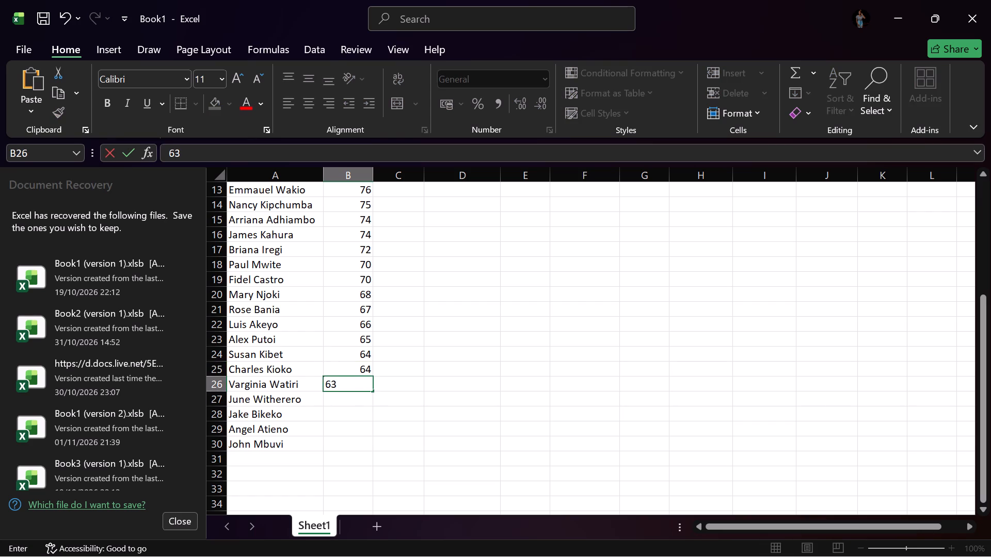
# Enter the ENGLISH marks 64 in cell B27 and 62 in cell B28 for the next two students.
pyautogui.click(324, 400)
pyautogui.write('64')
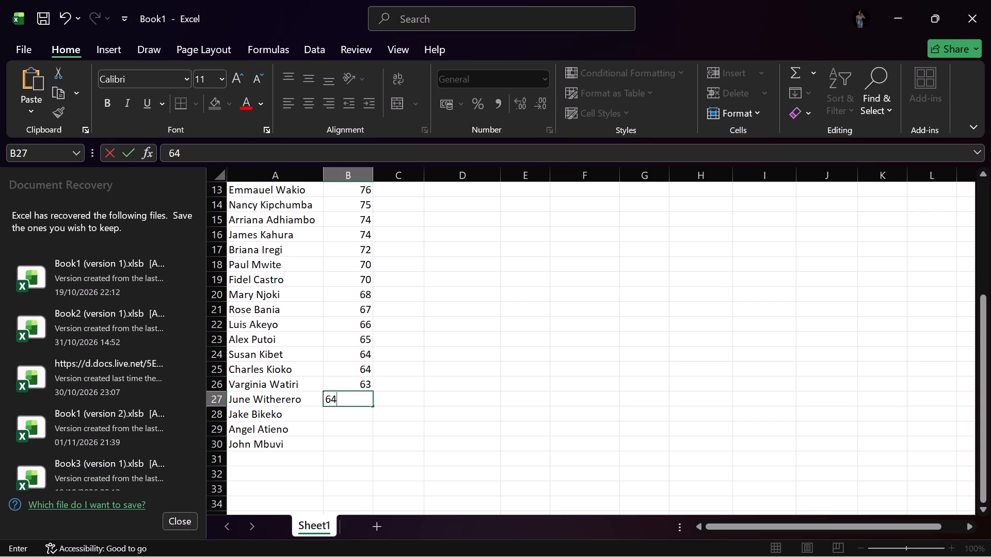
pyautogui.click(362, 417)
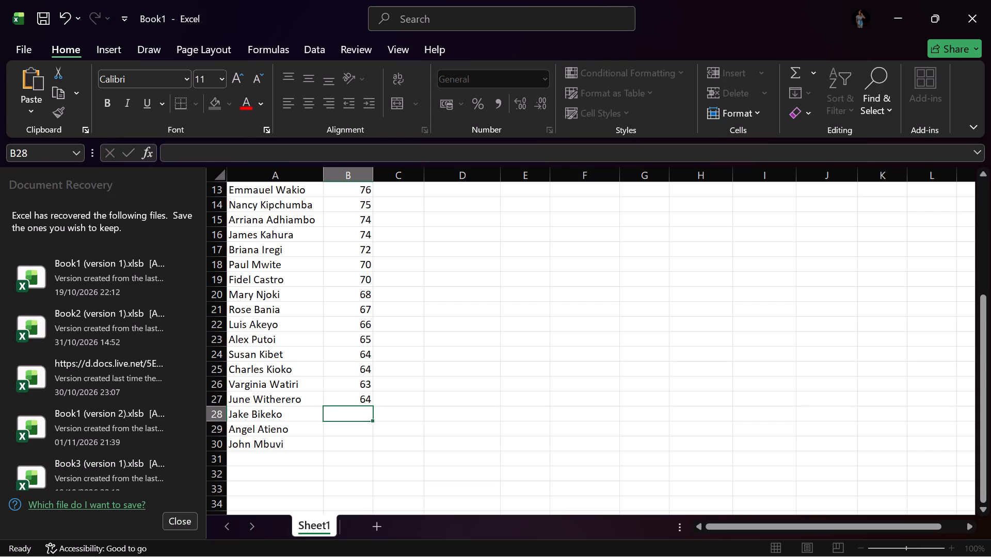
pyautogui.press('6')
pyautogui.press('2')
pyautogui.moveTo(331, 430); pyautogui.dragTo(331, 439)
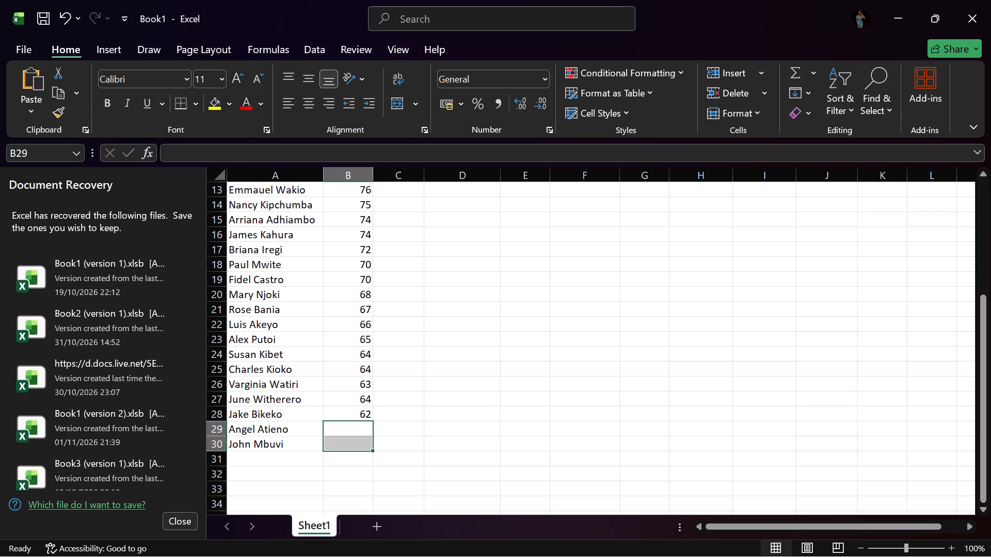
# Fill in the ENGLISH marks for the last two students: 62 in B29 and 62 in B30.
pyautogui.press('6')
pyautogui.press('2')
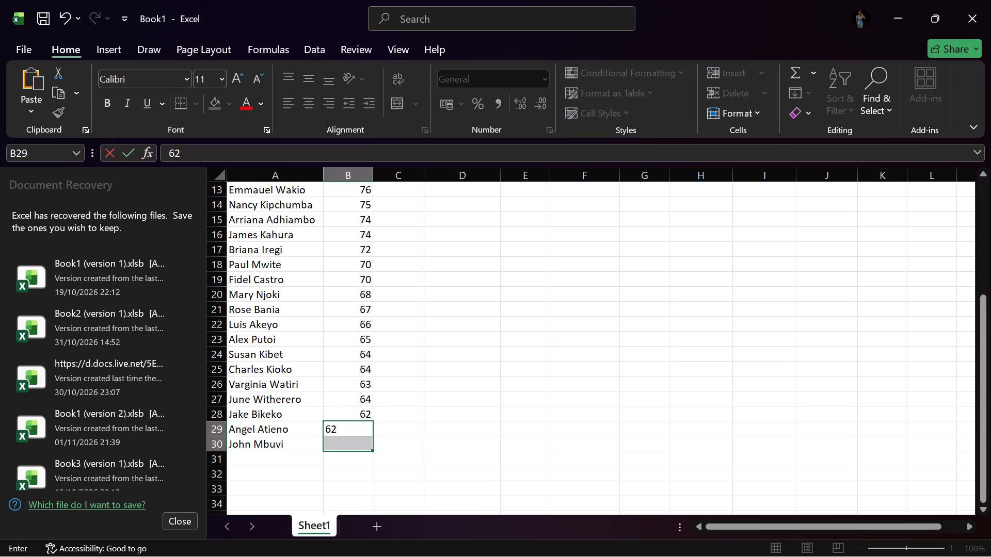
pyautogui.click(357, 443)
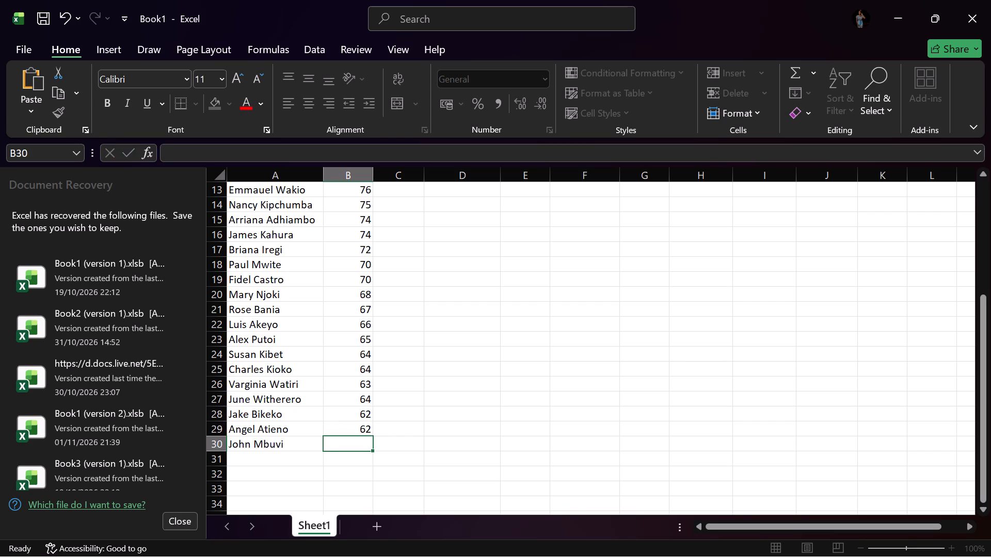
pyautogui.write('62')
pyautogui.click(533, 331)
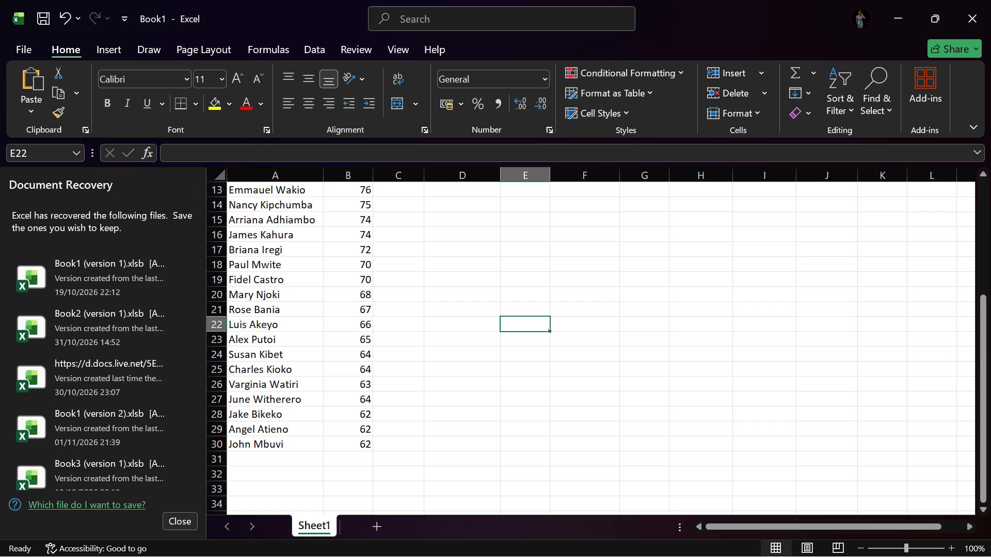
# Fill in the KISWAHILI marks for the students in rows 2 to 4: 90 in C2, 89 in C3 and 88 in C4.
pyautogui.scroll(4, 439, 398)
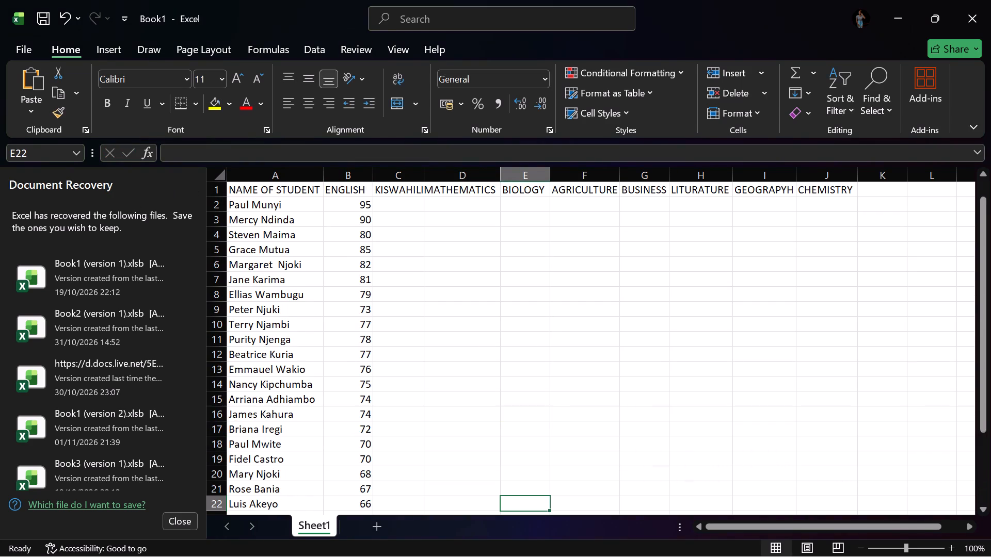
pyautogui.scroll(2, 454, 381)
pyautogui.scroll(8, 407, 367)
pyautogui.scroll(5, 414, 300)
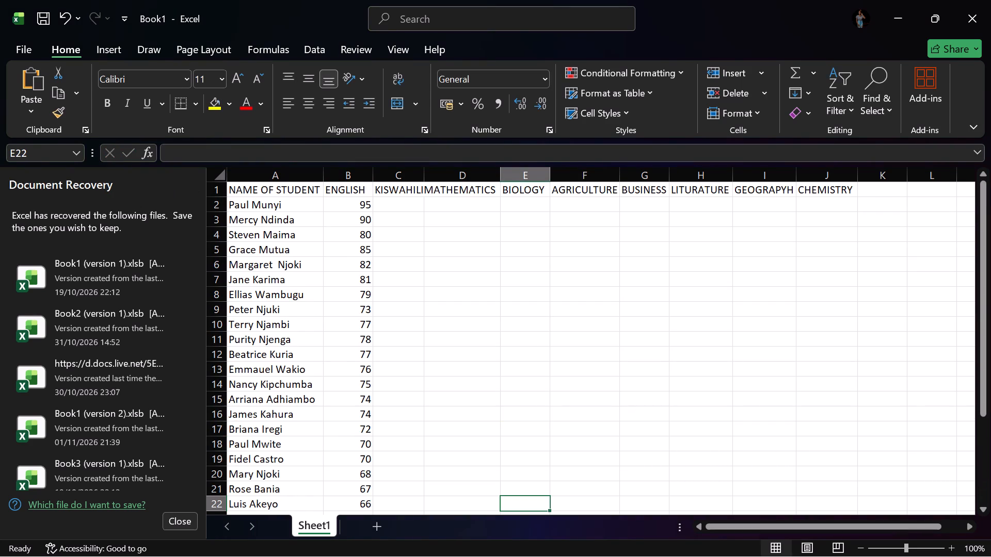
pyautogui.scroll(1, 346, 281)
pyautogui.scroll(5, 642, 477)
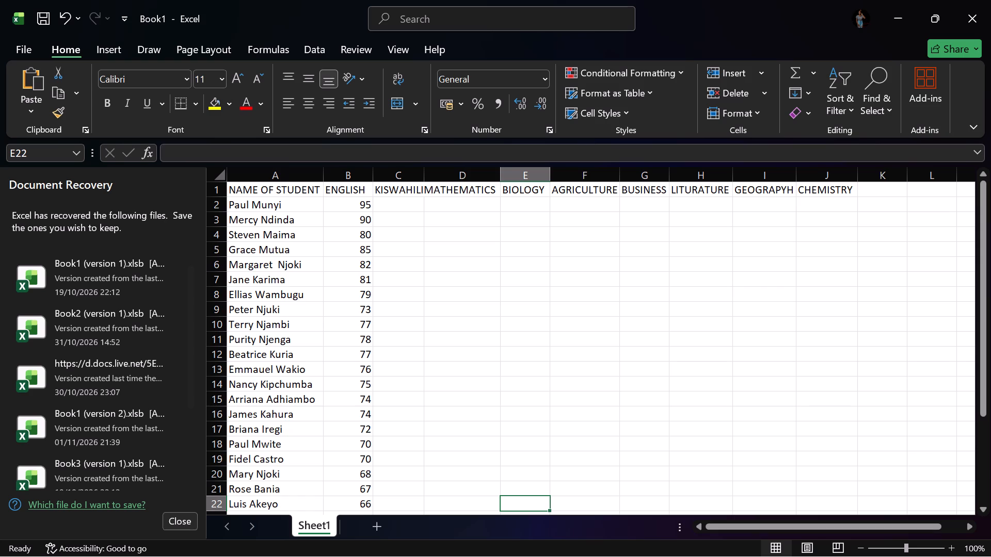
pyautogui.click(401, 214)
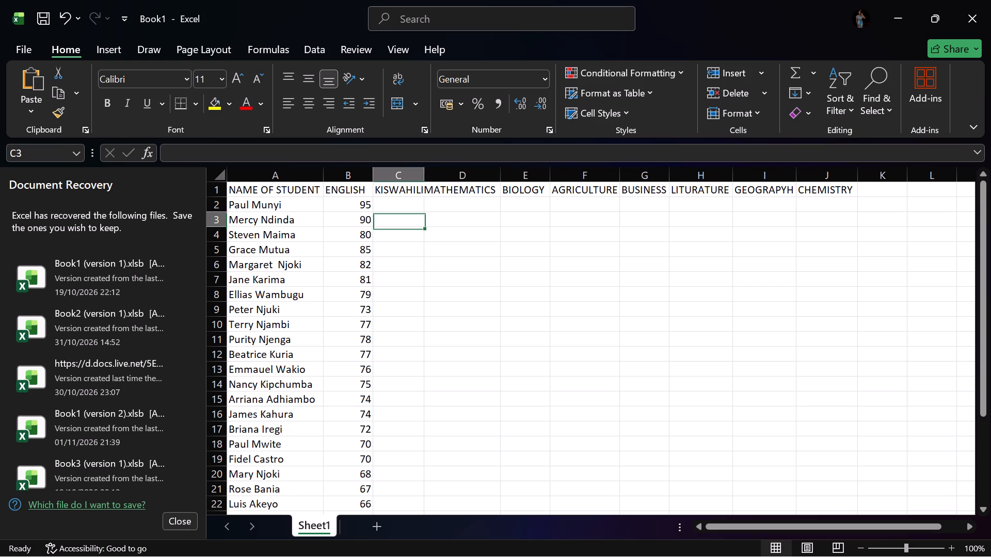
pyautogui.click(403, 205)
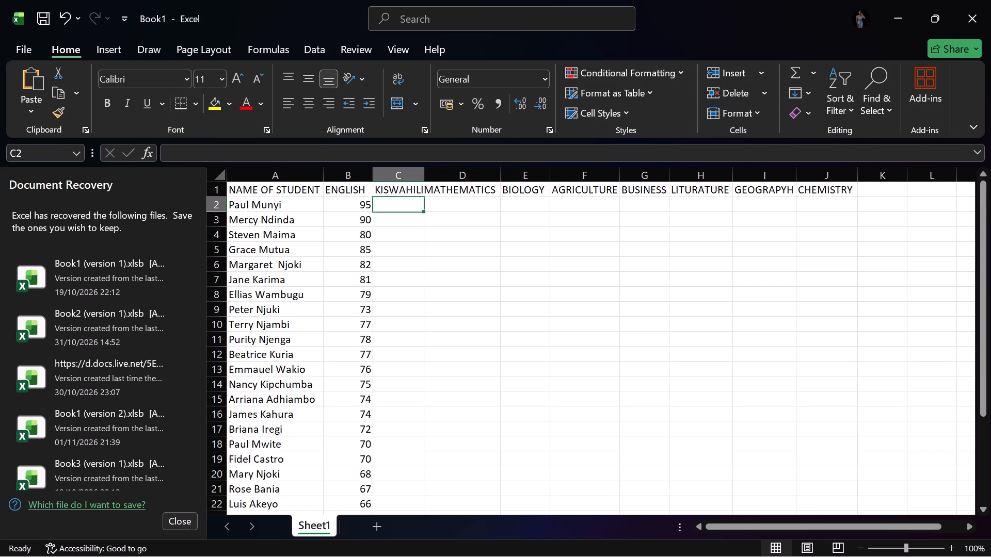
pyautogui.click(370, 206)
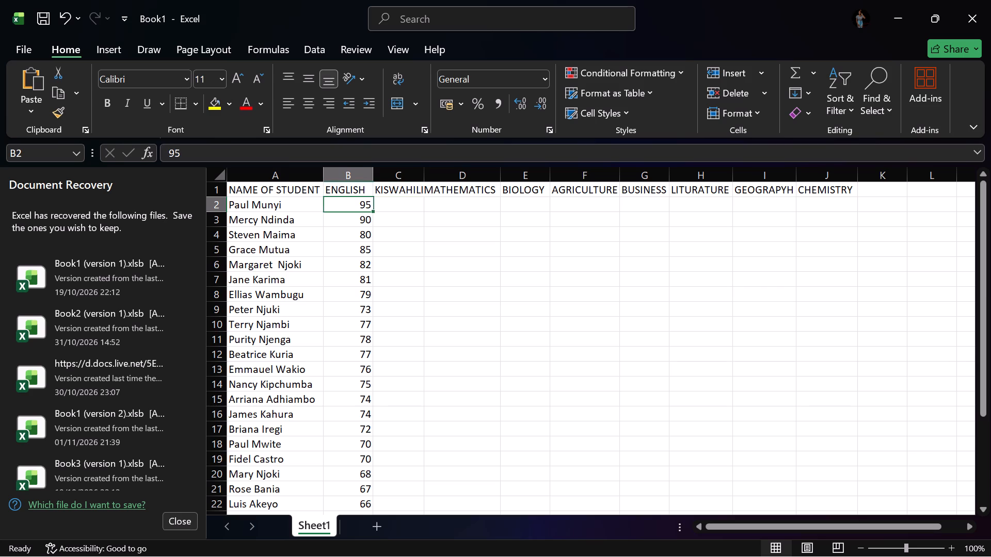
pyautogui.click(389, 205)
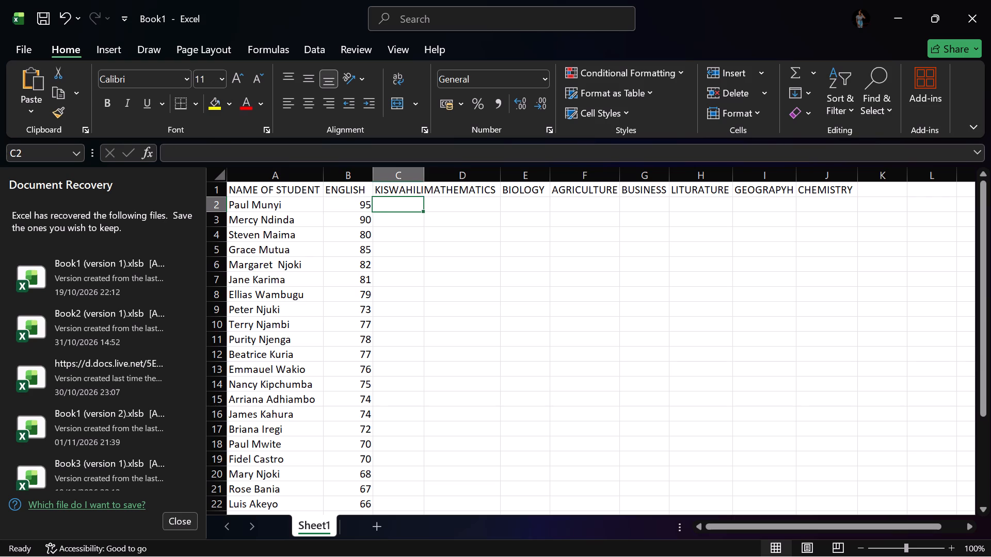
pyautogui.write('90')
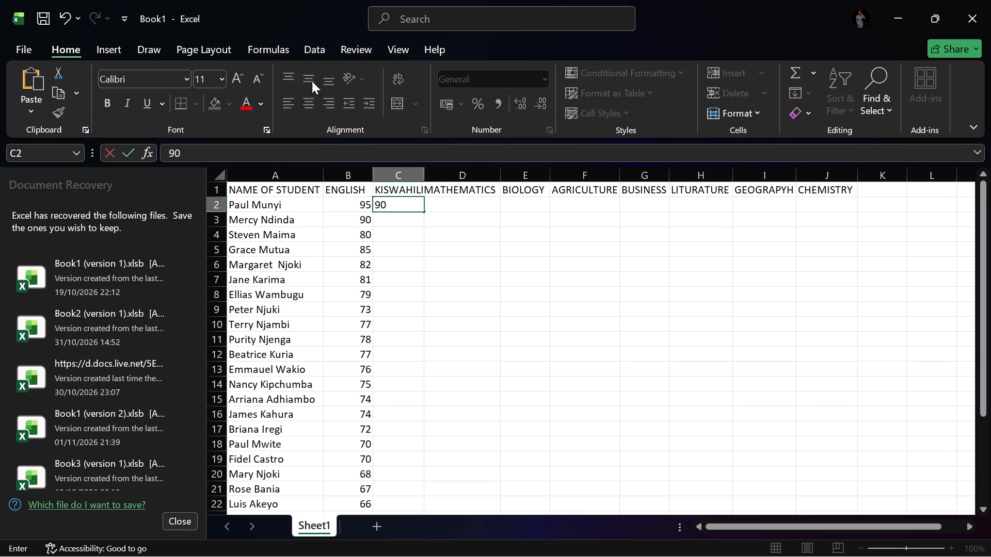
pyautogui.click(387, 220)
pyautogui.write('89')
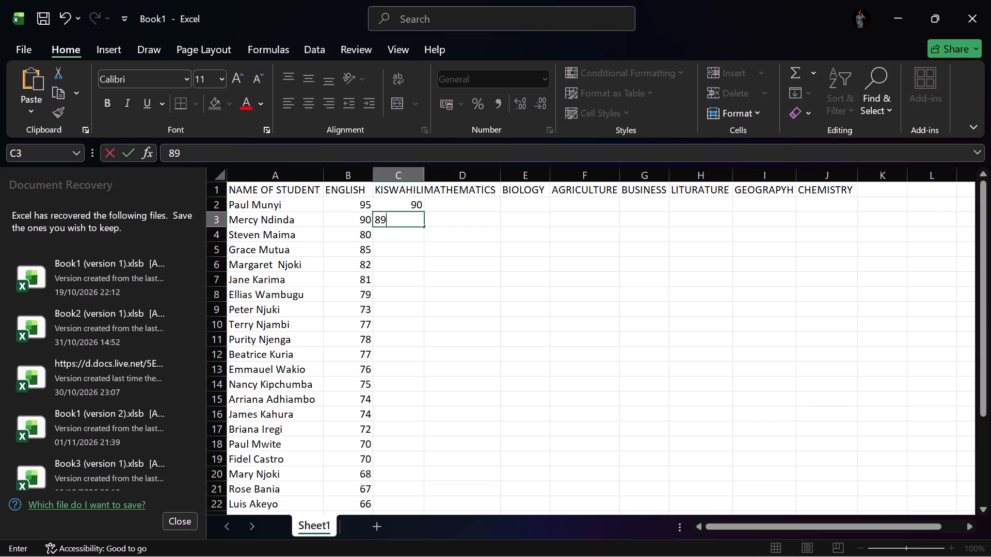
pyautogui.click(395, 237)
pyautogui.write('88')
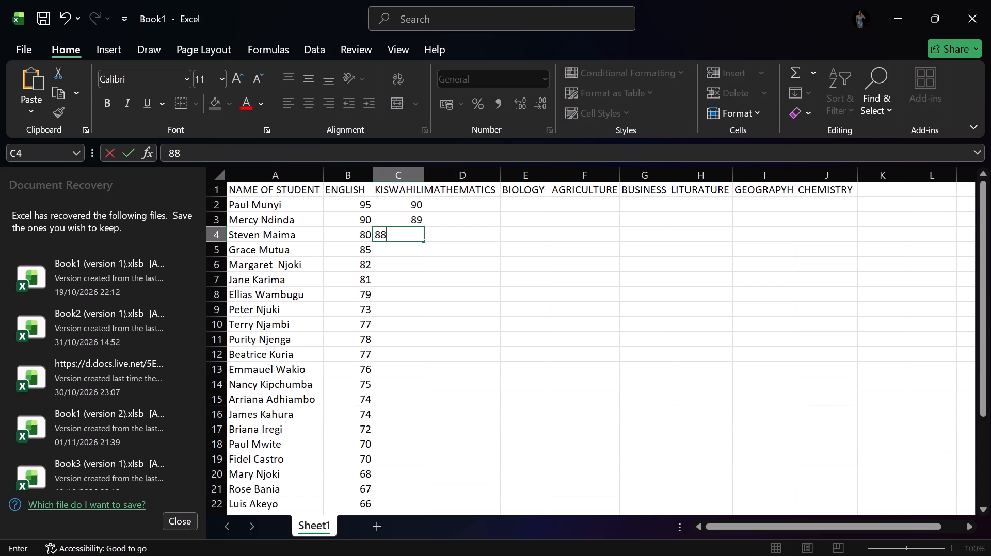
# Fill in the KISWAHILI marks for the students in rows 5 to 7: 87 in C5, 86 in C6 and 85 in C7.
pyautogui.click(386, 255)
pyautogui.write('87')
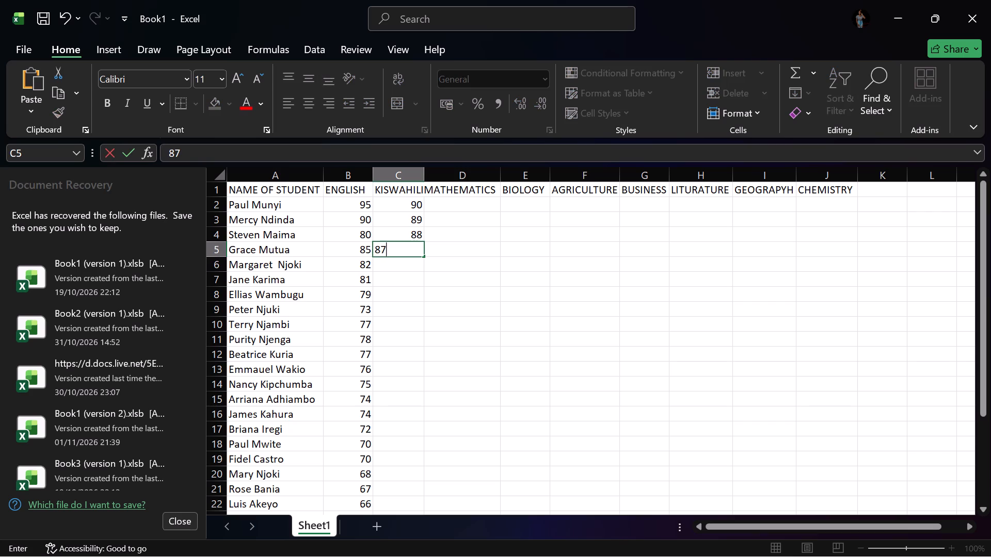
pyautogui.click(404, 266)
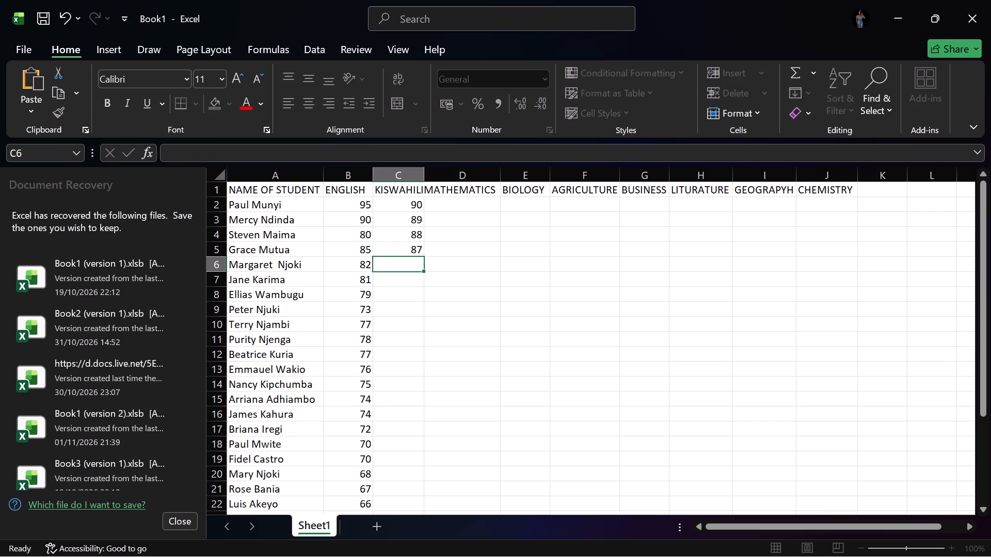
pyautogui.press('8')
pyautogui.press('6')
pyautogui.click(385, 281)
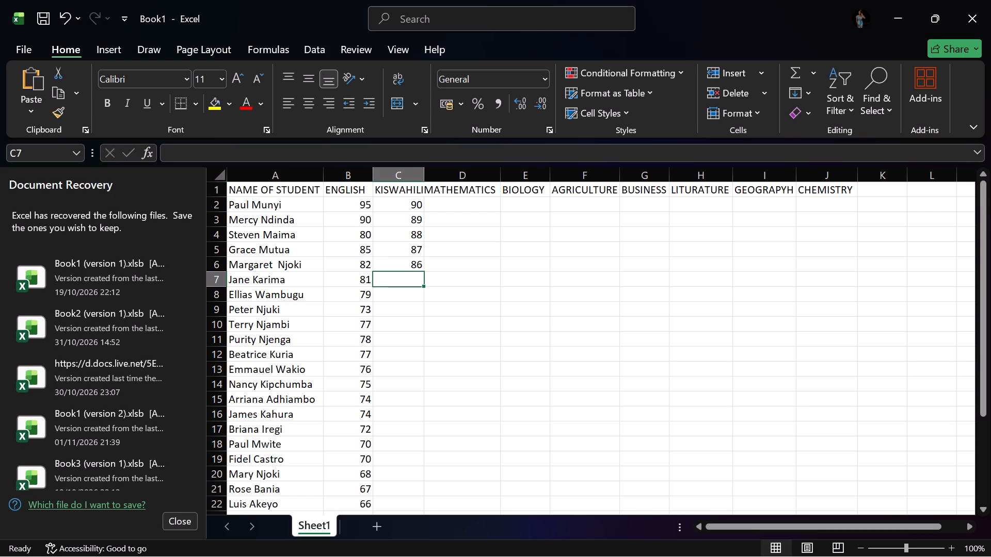
pyautogui.write('85')
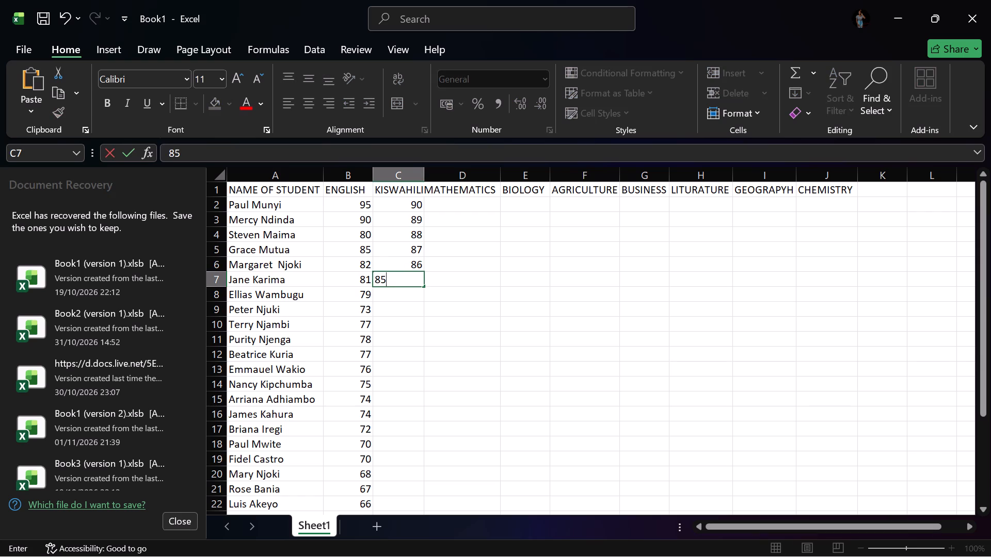
# Fill in the KISWAHILI marks for the students in rows 8 to 10: 84 in C8, 83 in C9 and 82 in C10.
pyautogui.click(392, 297)
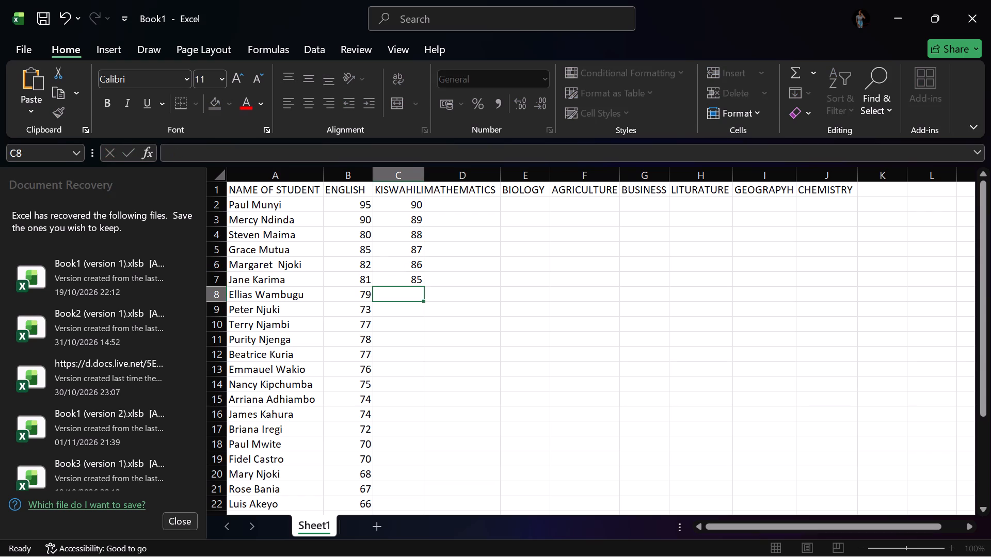
pyautogui.press('8')
pyautogui.press('4')
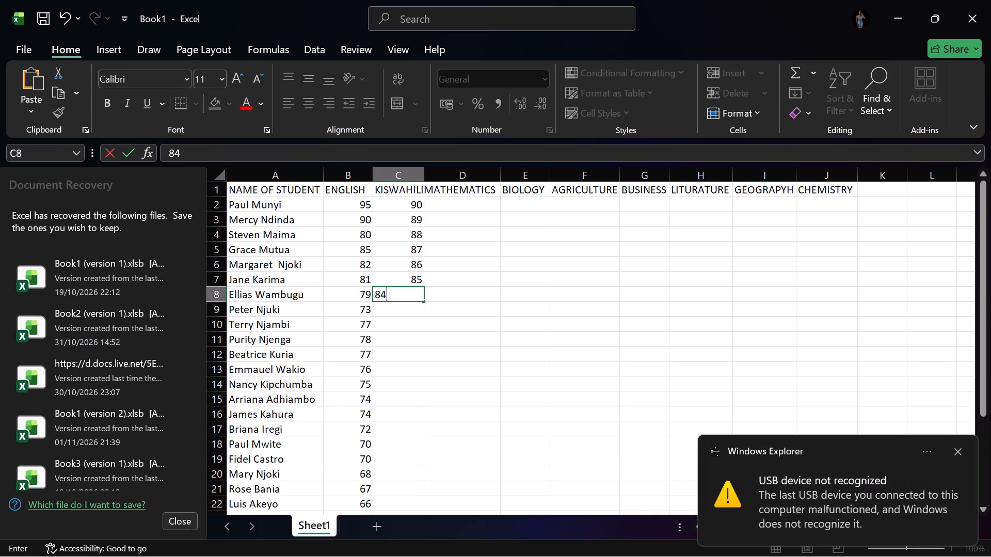
pyautogui.click(408, 315)
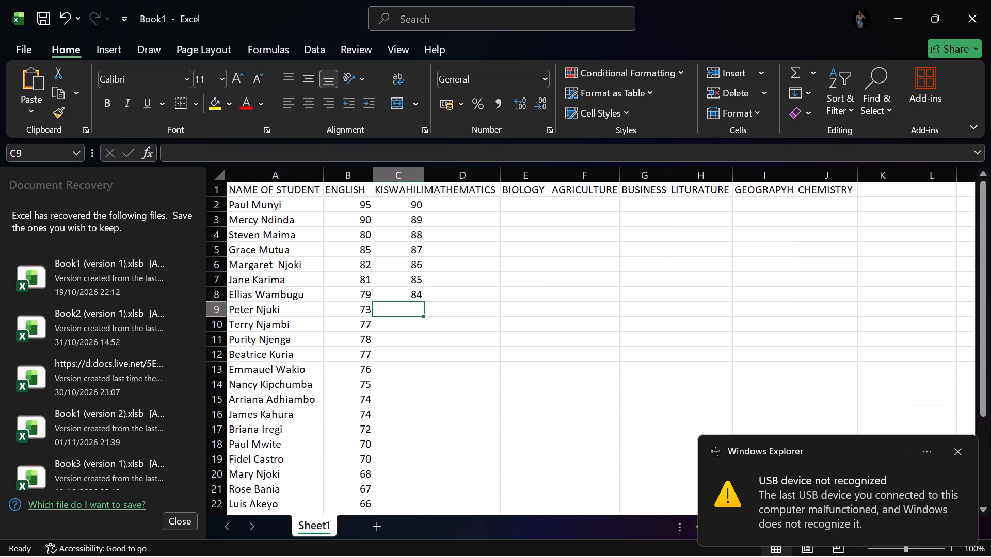
pyautogui.press('8')
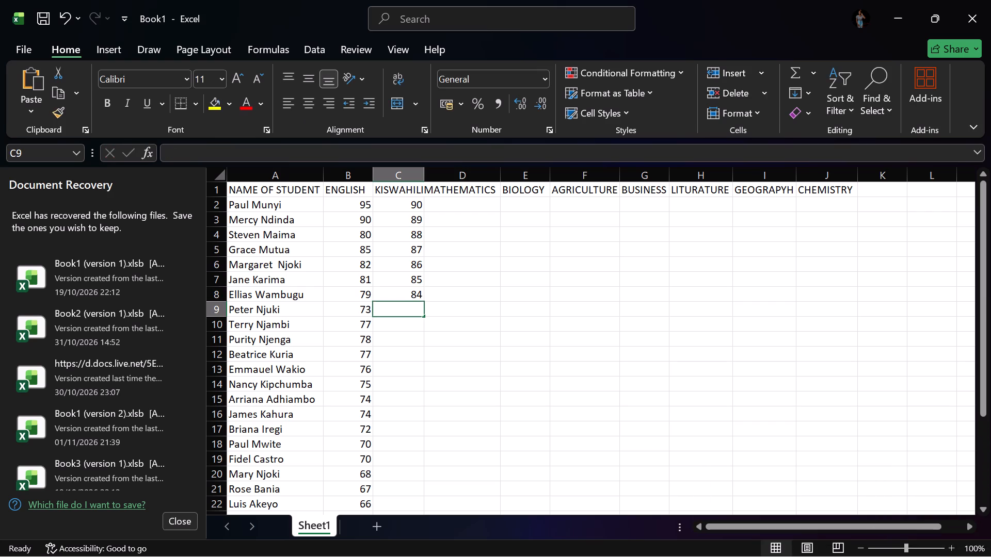
pyautogui.press('3')
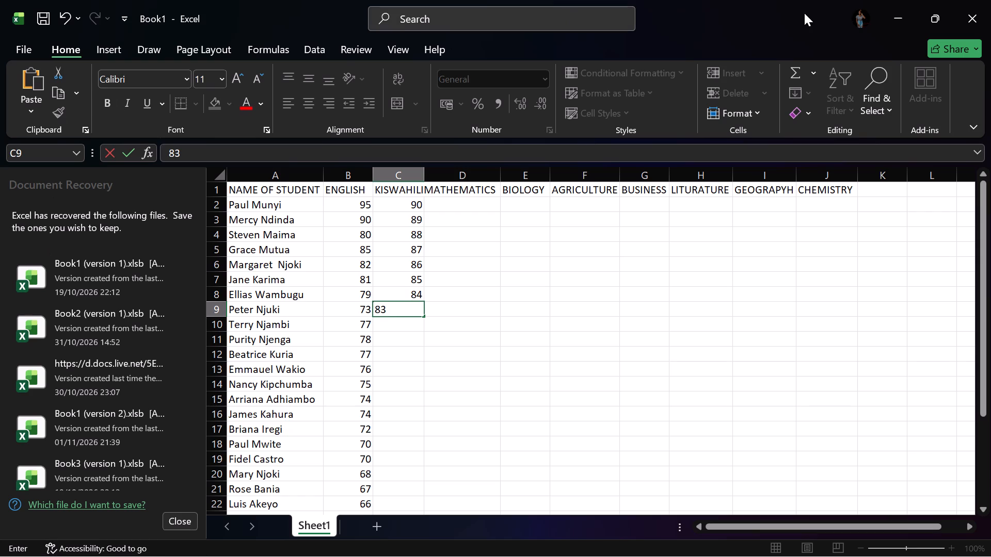
pyautogui.scroll(1, 810, 18)
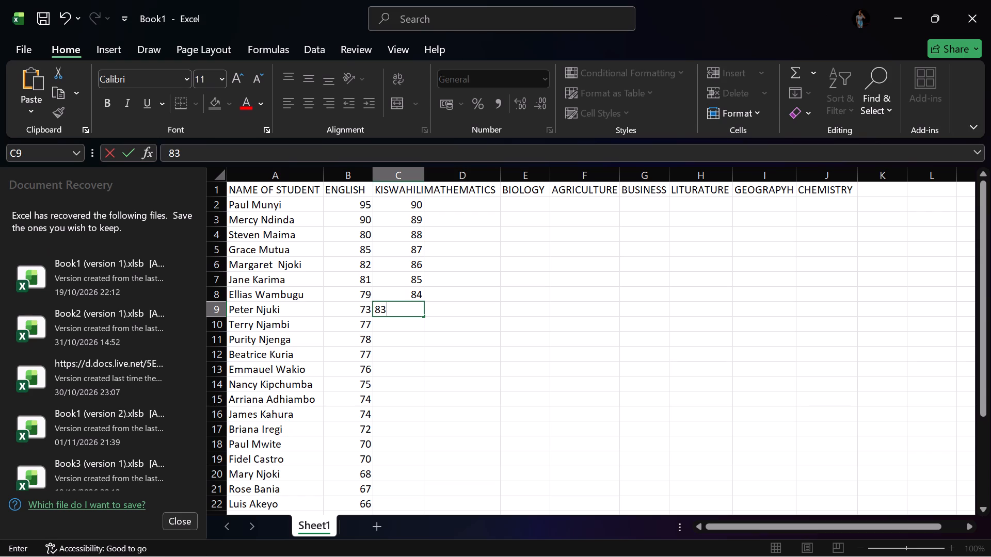
pyautogui.click(410, 333)
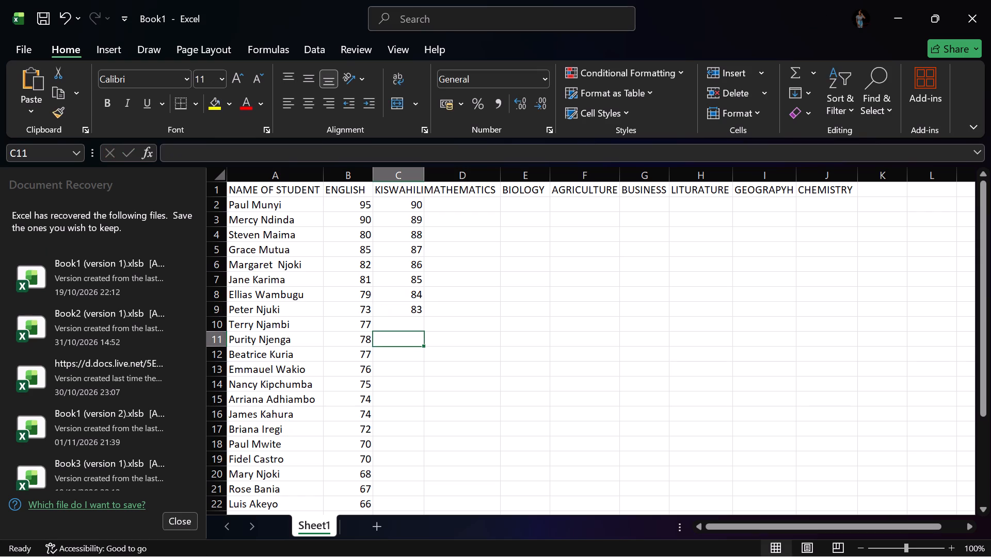
pyautogui.click(410, 327)
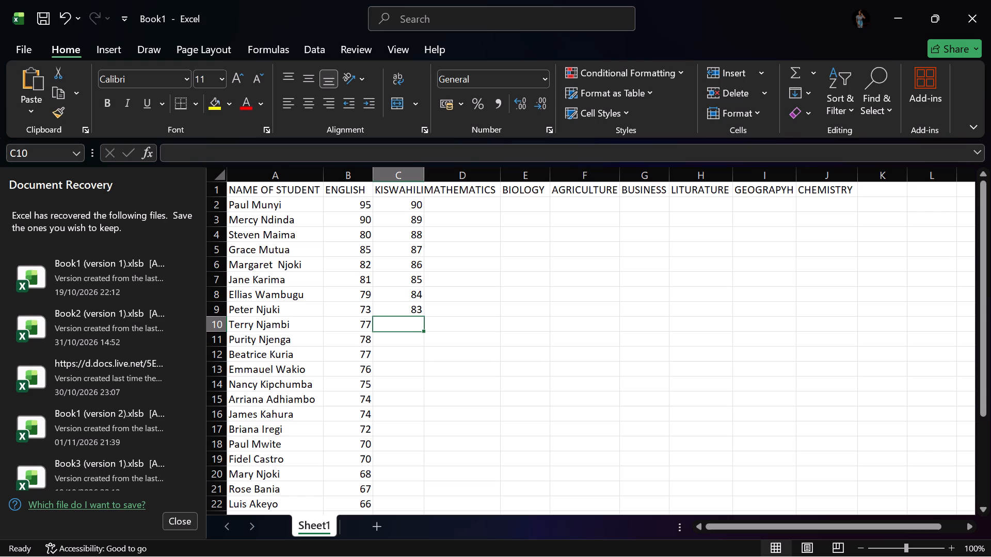
pyautogui.press('8')
pyautogui.press('2')
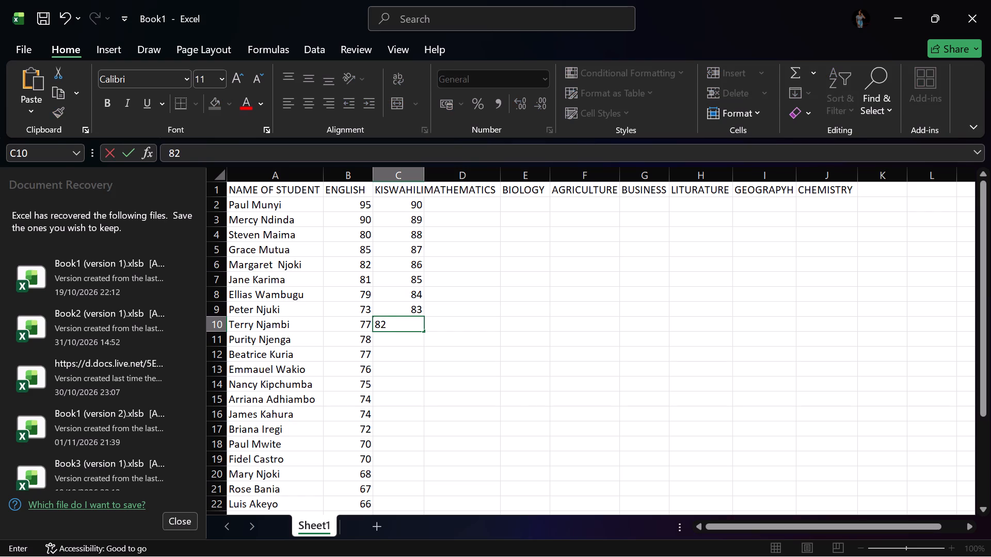
# Fill in the KISWAHILI marks for the students in rows 11 to 13: 80 in C11, 79 in C12 and 78 in C13.
pyautogui.click(389, 345)
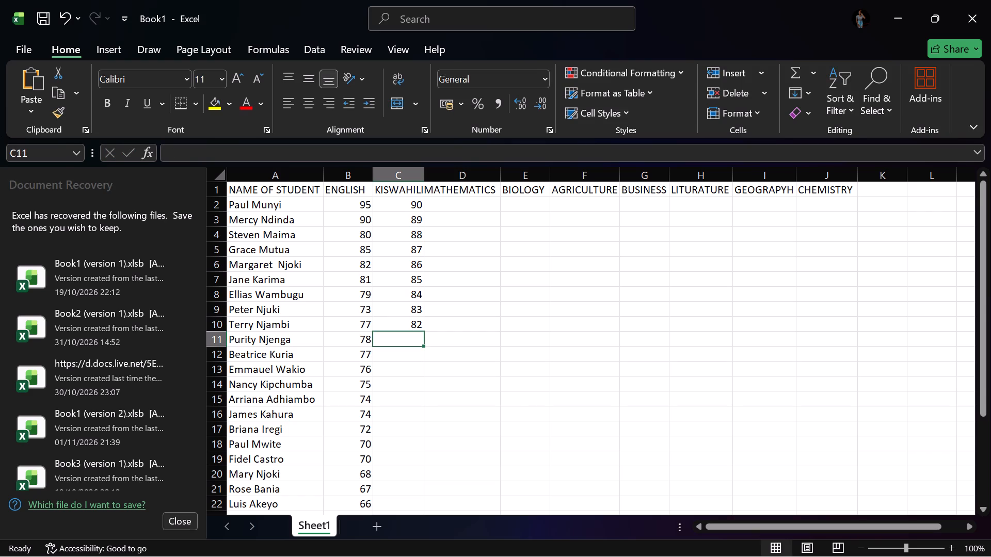
pyautogui.write('80')
pyautogui.click(389, 357)
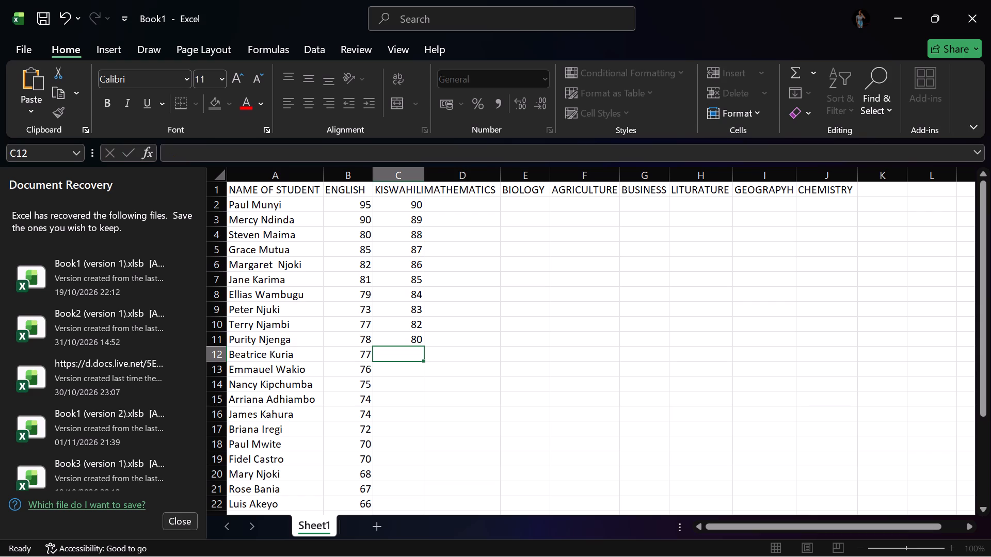
pyautogui.press('7')
pyautogui.press('9')
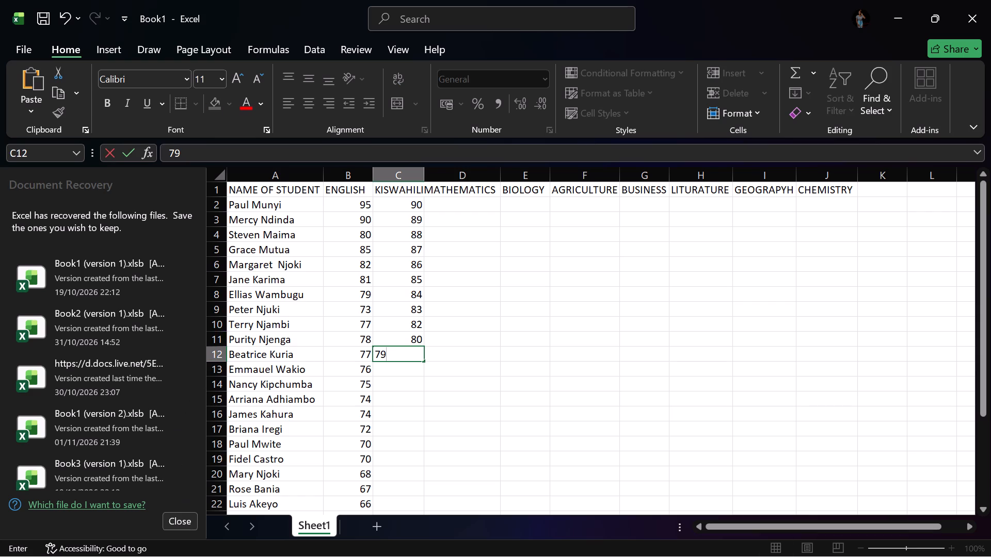
pyautogui.click(393, 372)
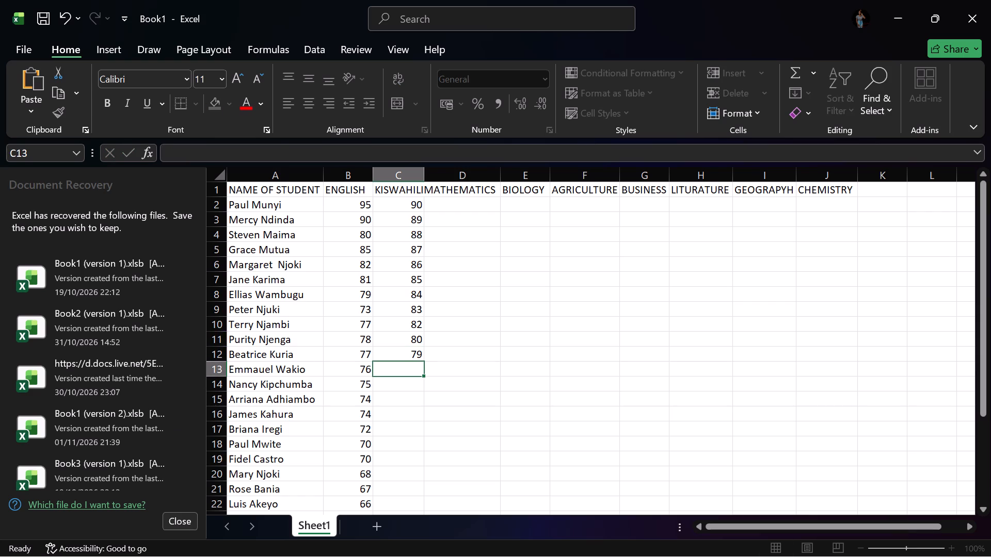
pyautogui.write('78')
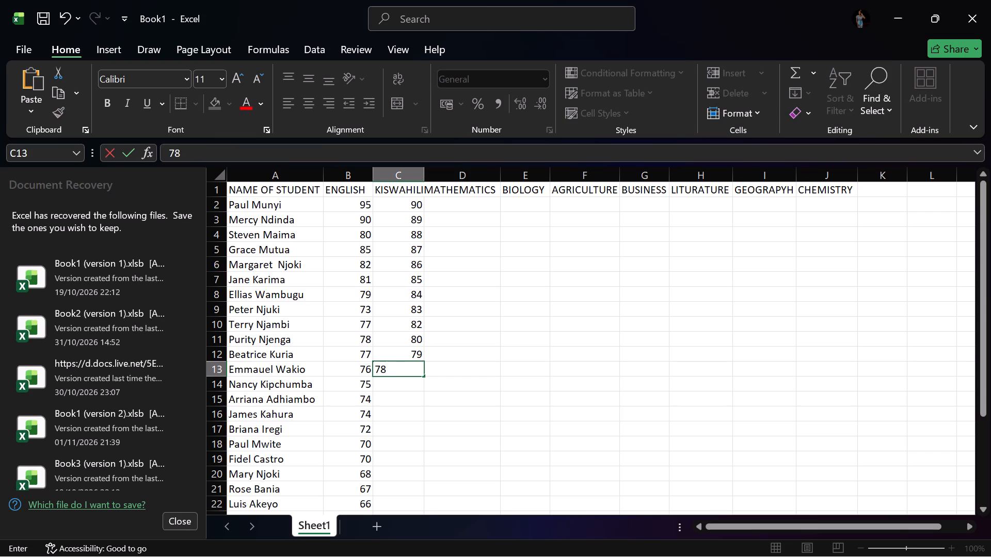
# Fill in the KISWAHILI marks for the students in rows 14 to 16: 77 in C14, 76 in C15 and 75 in C16.
pyautogui.click(391, 390)
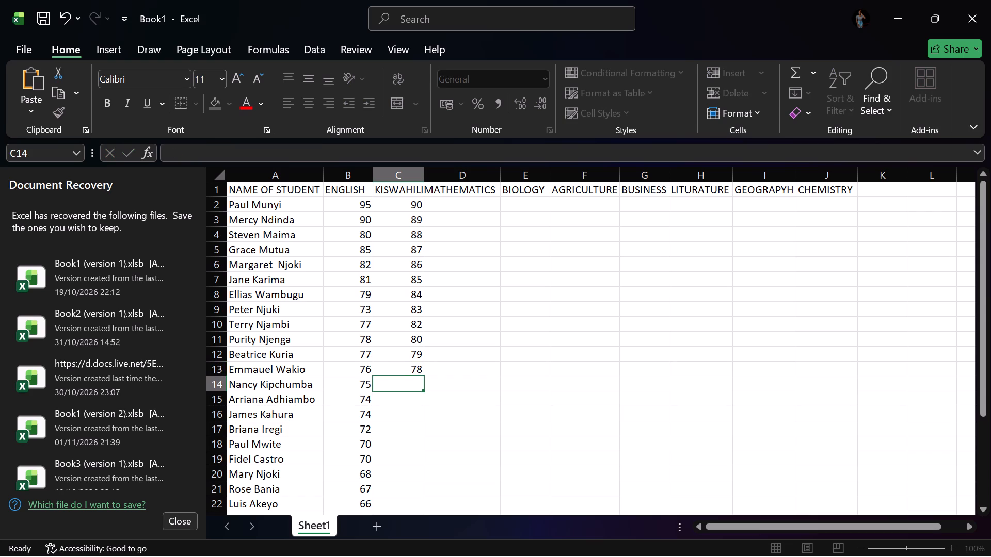
pyautogui.write('77')
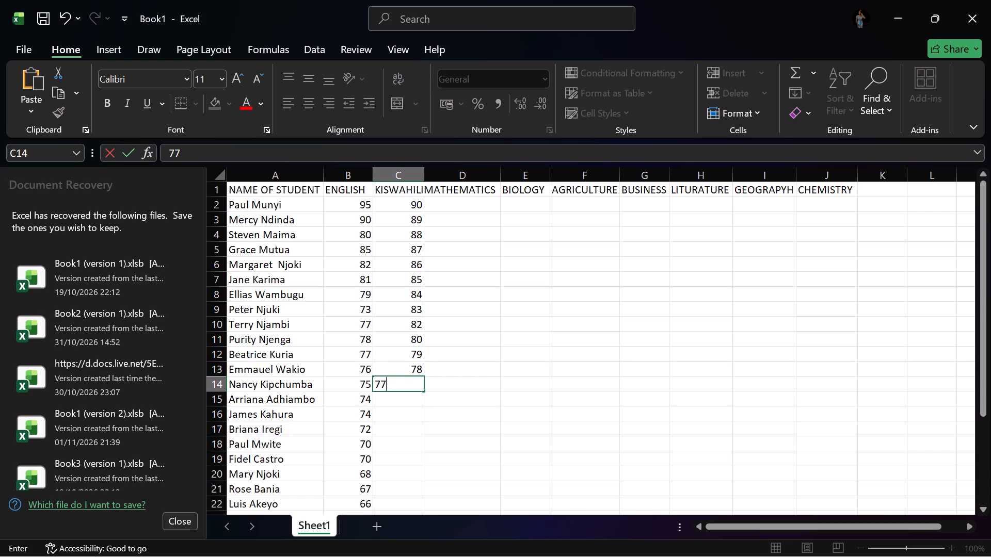
pyautogui.click(397, 401)
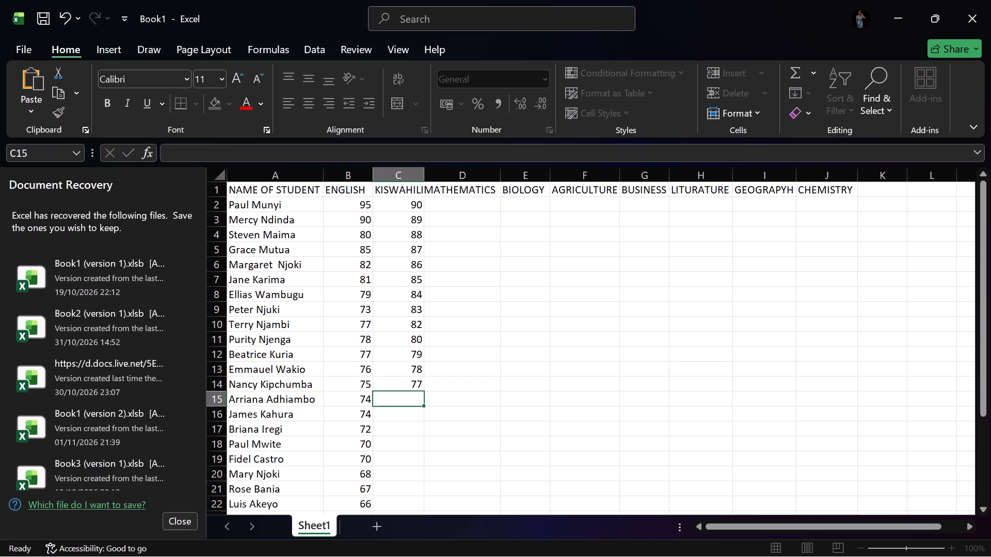
pyautogui.write('76')
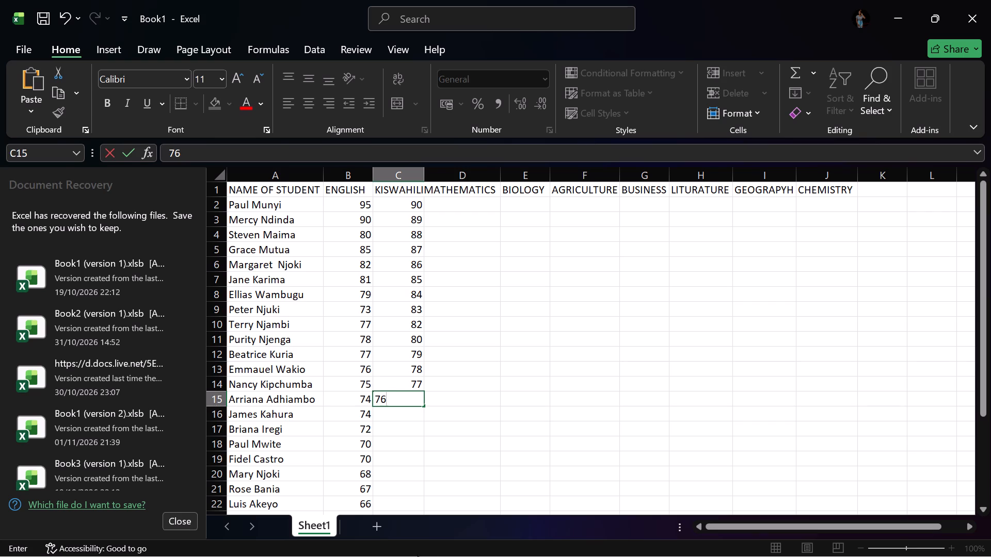
pyautogui.click(401, 413)
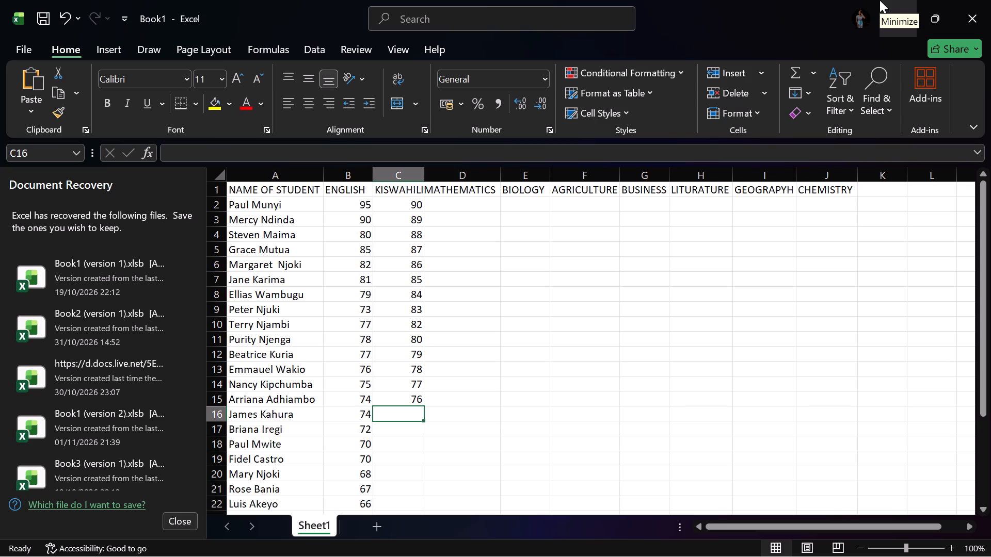
pyautogui.write('75')
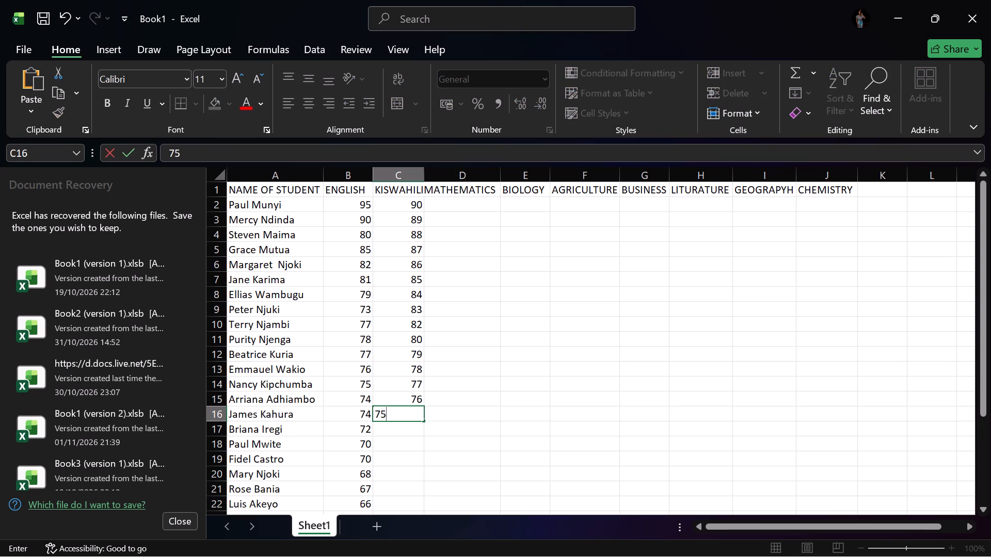
# Fill in the KISWAHILI marks for the students in rows 17 to 19: 75 in C17, 74 in C18 and 73 in C19.
pyautogui.click(408, 432)
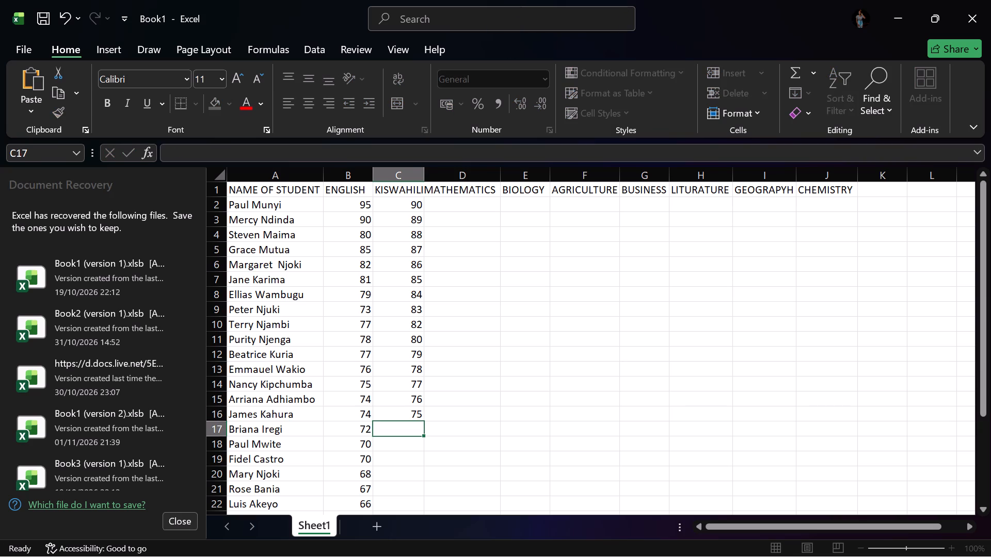
pyautogui.write('75')
pyautogui.click(406, 451)
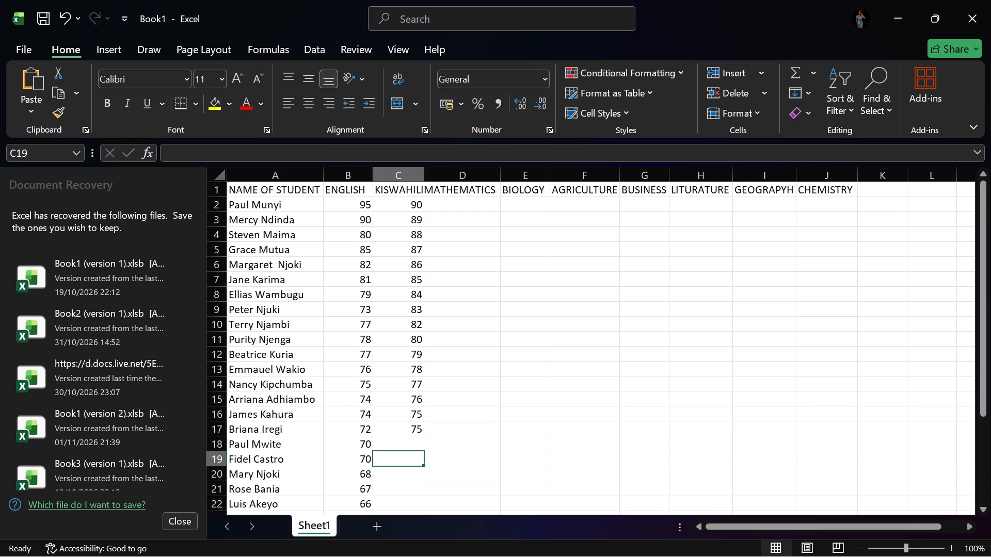
pyautogui.click(415, 446)
pyautogui.write('74')
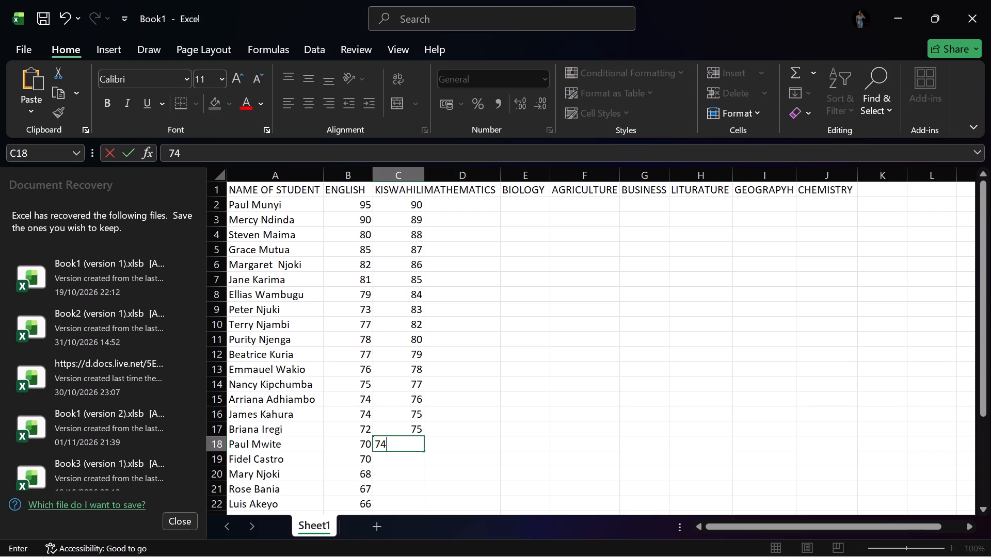
pyautogui.click(403, 461)
pyautogui.write('73')
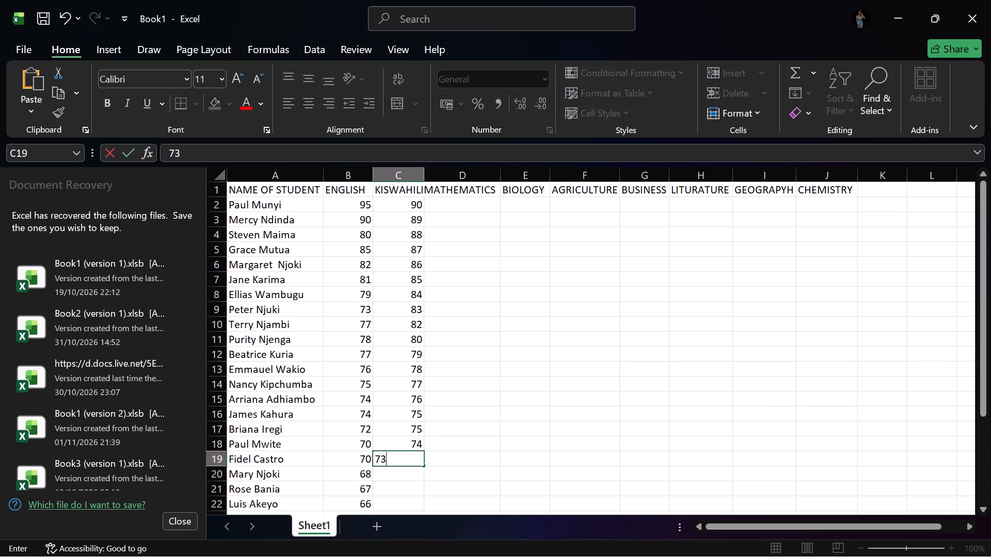
# Fill in the KISWAHILI marks for the students in rows 20 to 22: 73 in C20, 73 in C21 and 72 in C22.
pyautogui.click(391, 478)
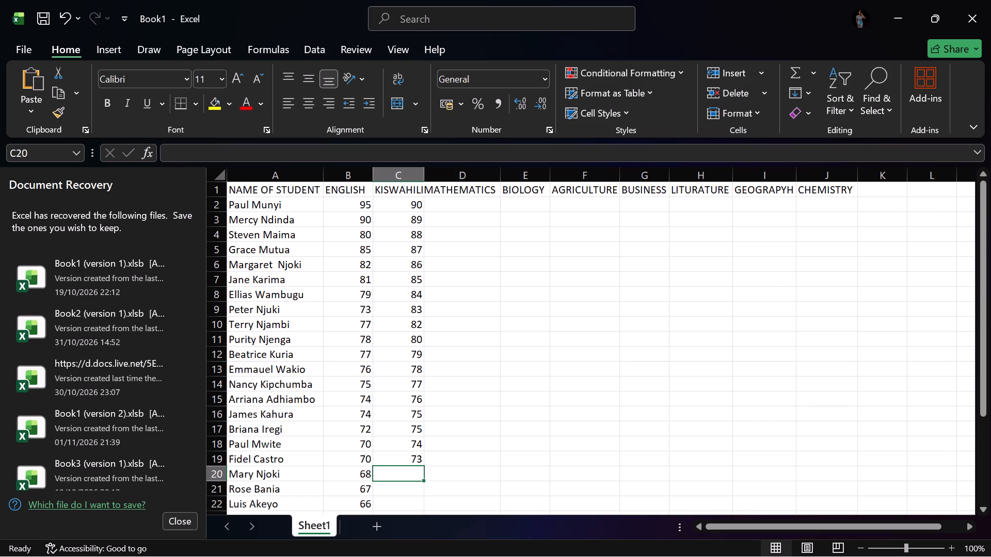
pyautogui.write('73')
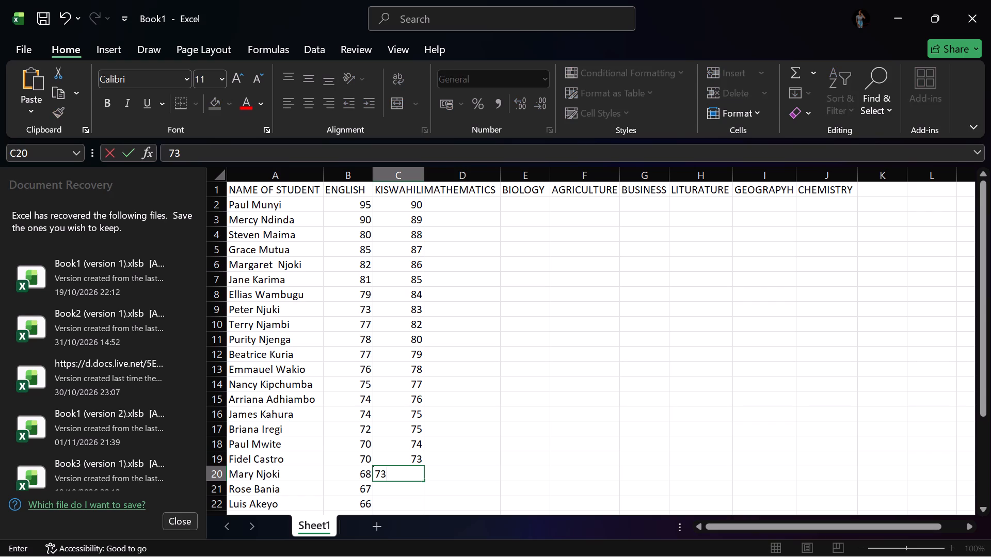
pyautogui.click(405, 494)
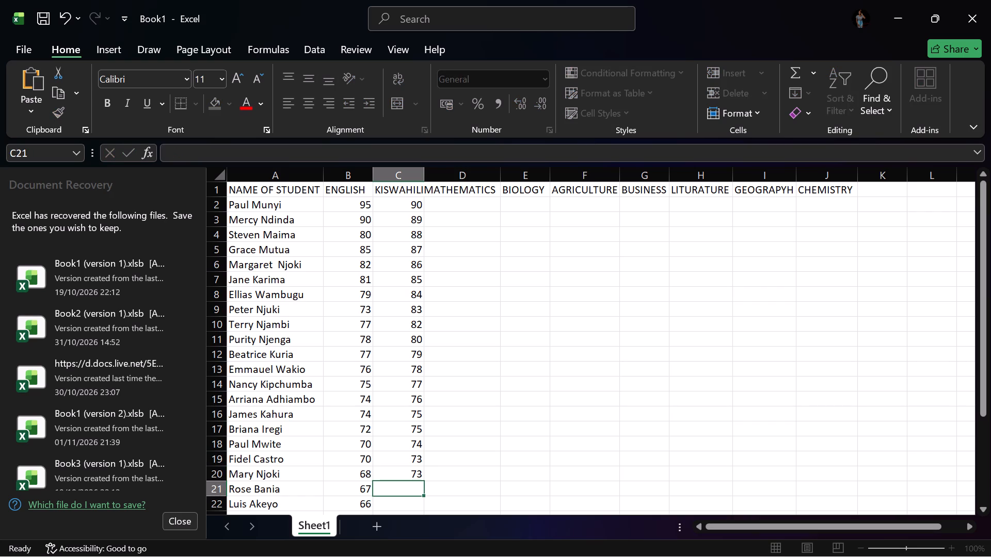
pyautogui.press('7')
pyautogui.press('3')
pyautogui.scroll(-5, 388, 468)
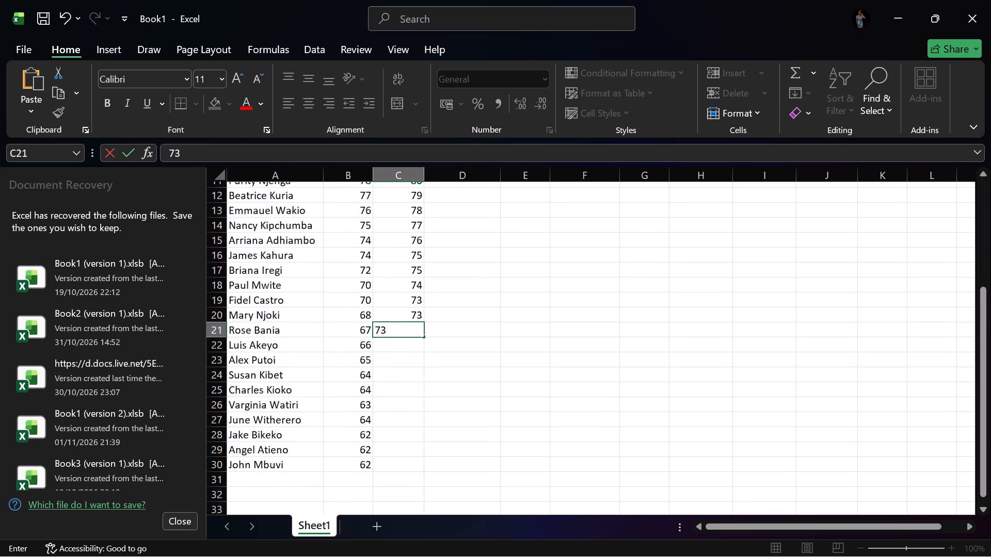
pyautogui.scroll(-1, 388, 468)
pyautogui.click(384, 238)
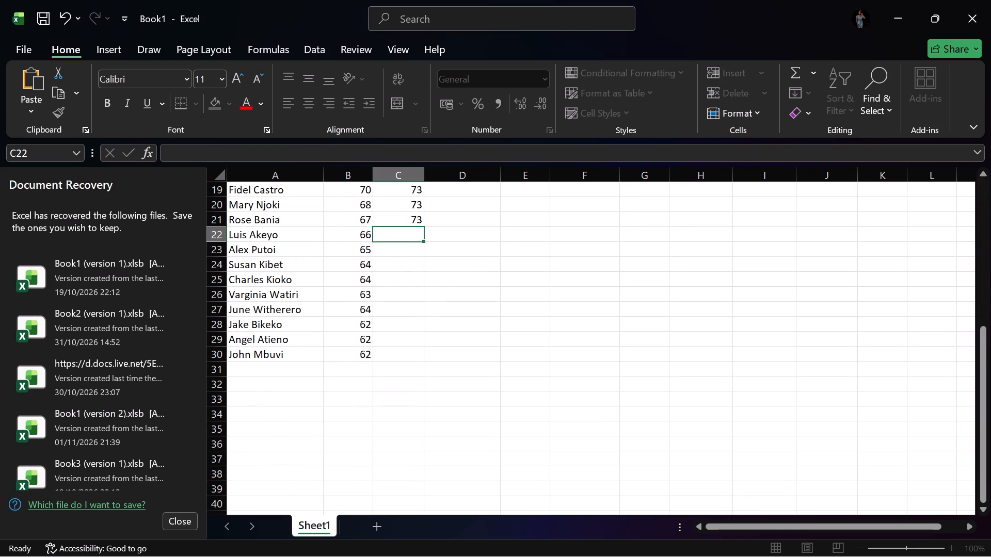
pyautogui.press('7')
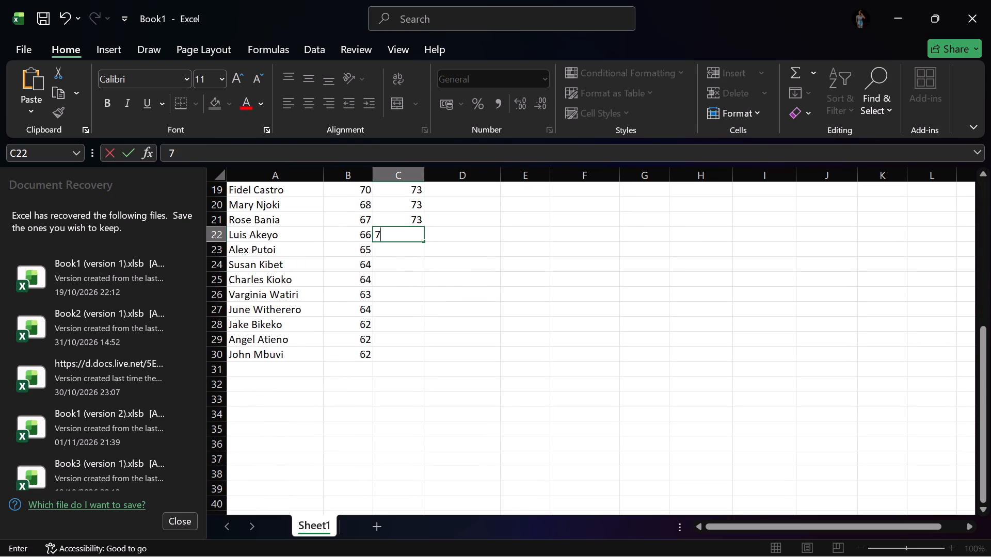
pyautogui.press('2')
# Fill in the KISWAHILI marks for the students in rows 23 to 25: 69 in C23, 68 in C24 and 67 in C25.
pyautogui.click(398, 258)
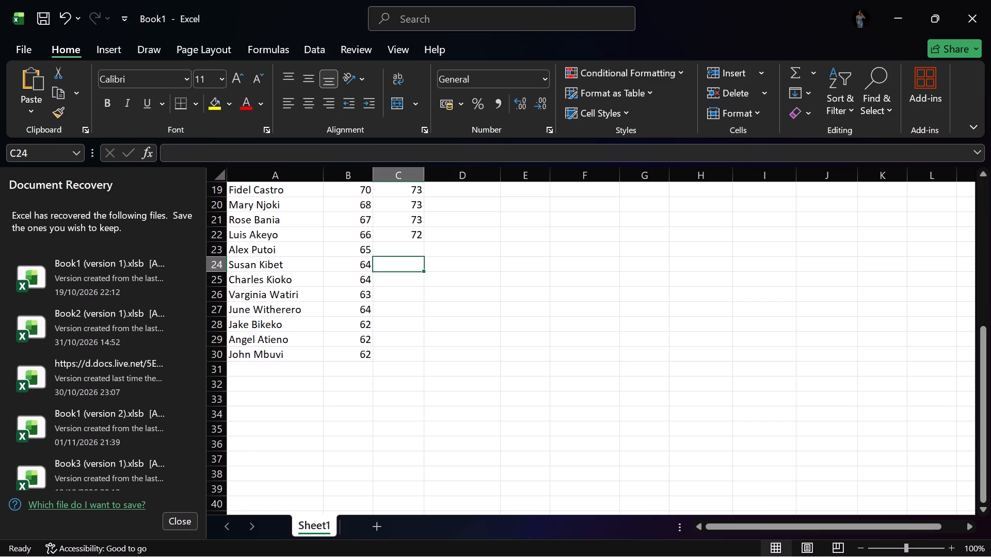
pyautogui.click(409, 253)
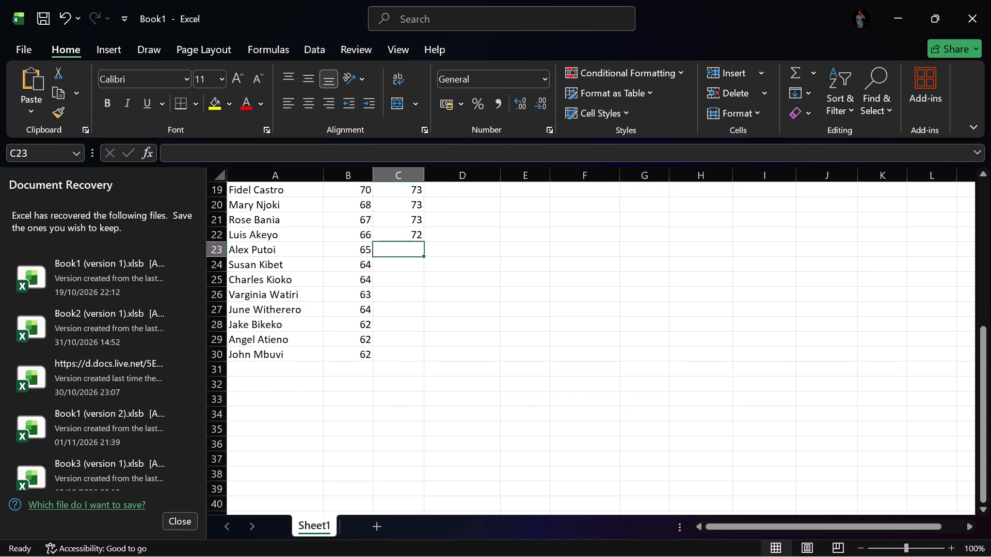
pyautogui.write('69')
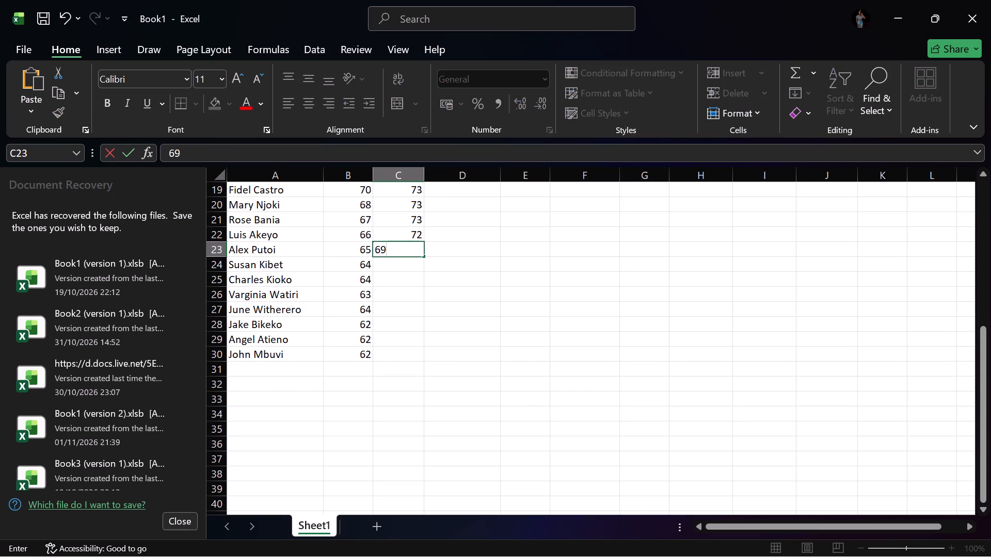
pyautogui.click(407, 271)
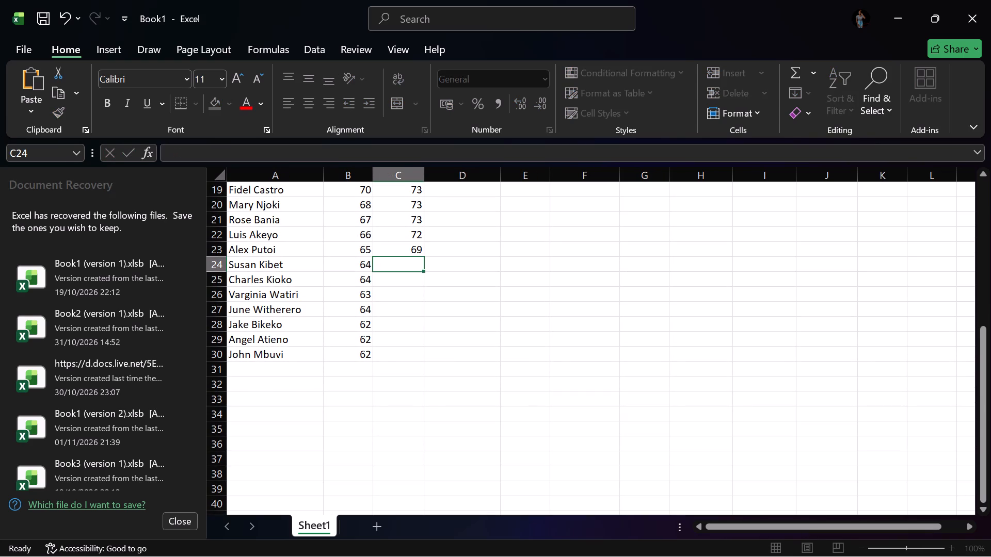
pyautogui.press('9')
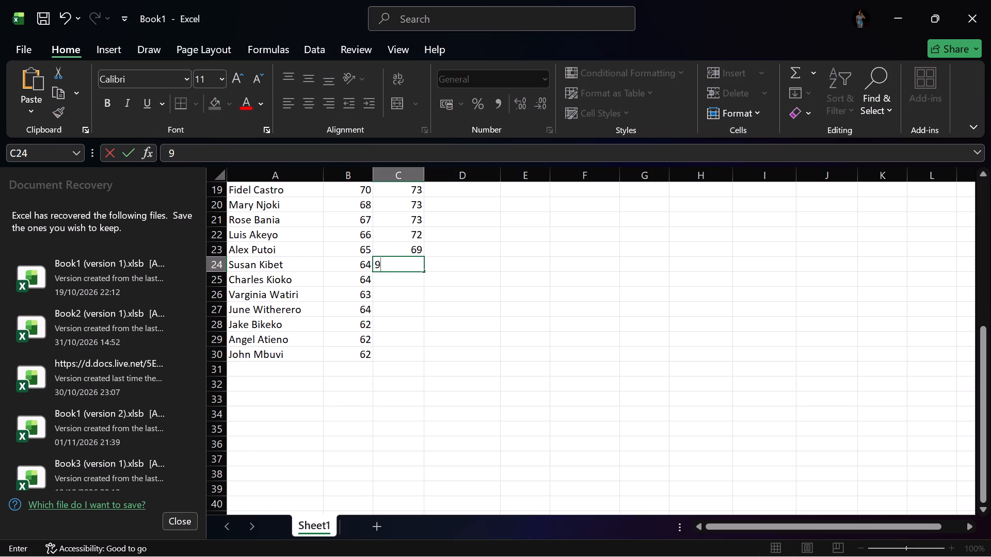
pyautogui.press('BackSpace')
pyautogui.press('6')
pyautogui.press('8')
pyautogui.click(390, 276)
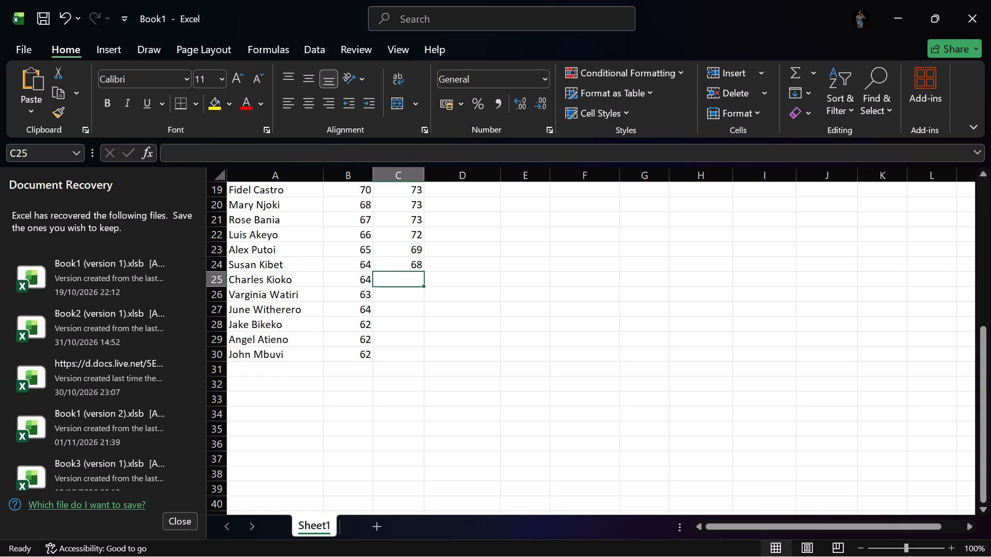
pyautogui.write('67')
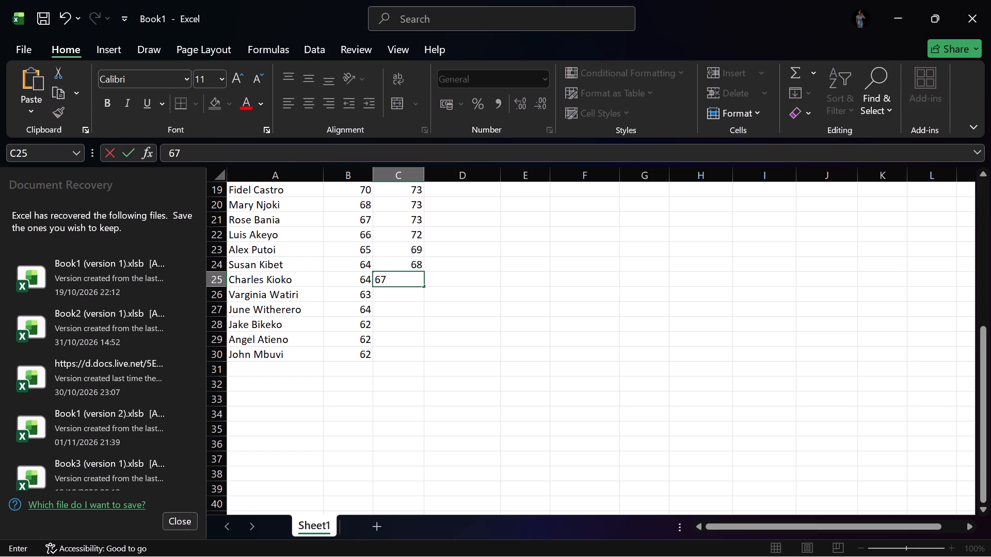
# Fill in the KISWAHILI marks for the students in rows 26 to 29: 66 in C26, 65 in C27, 64 in C28 and 64 in C29.
pyautogui.click(396, 301)
pyautogui.write('66')
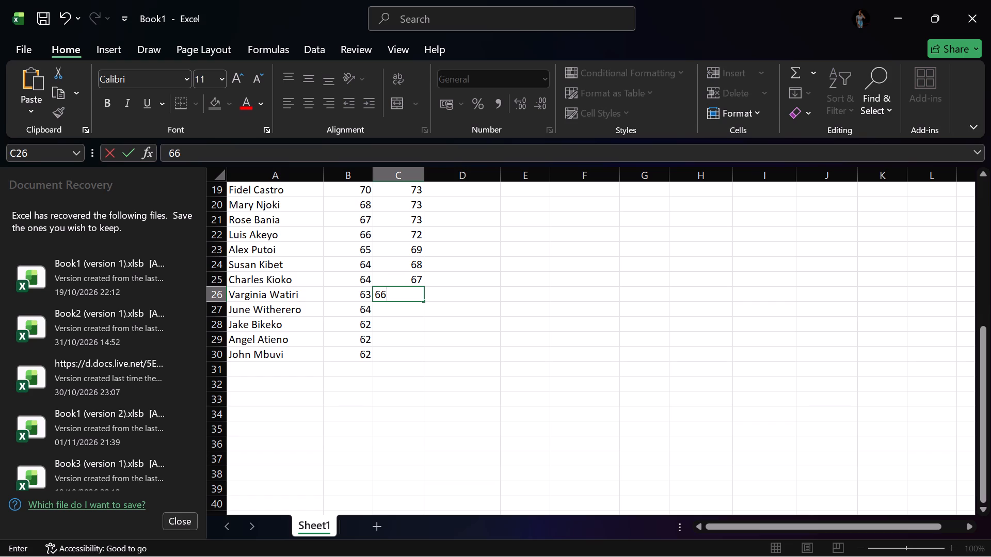
pyautogui.click(401, 311)
pyautogui.write('65')
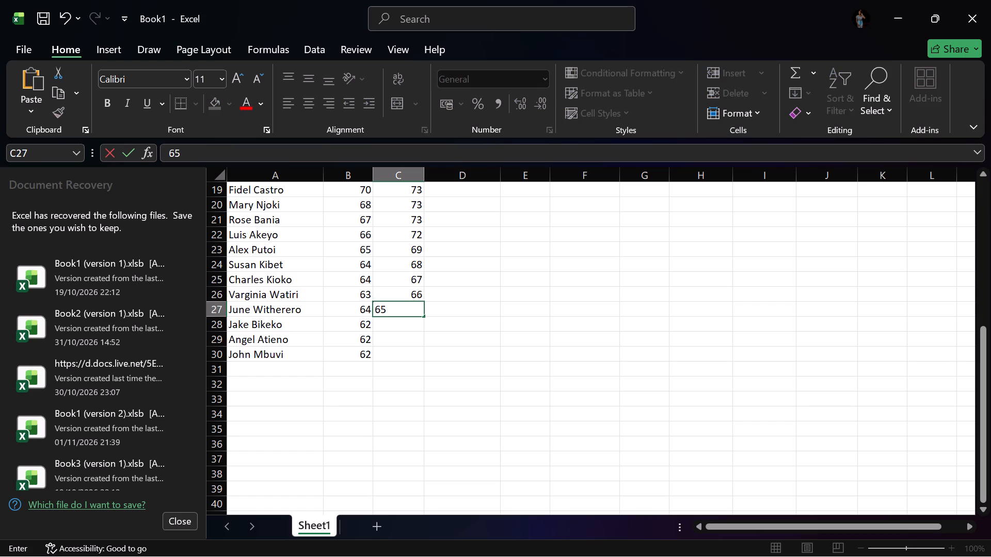
pyautogui.click(406, 329)
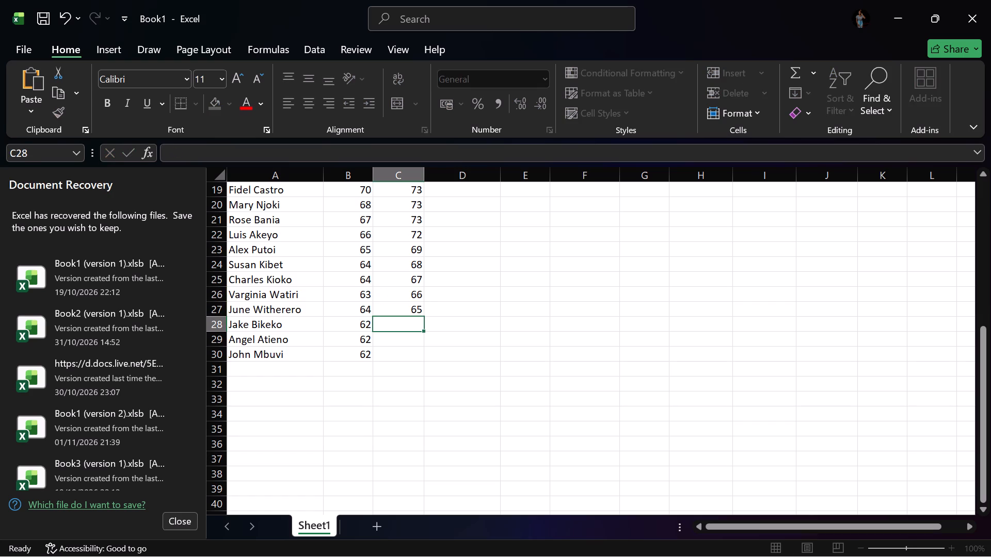
pyautogui.write('64')
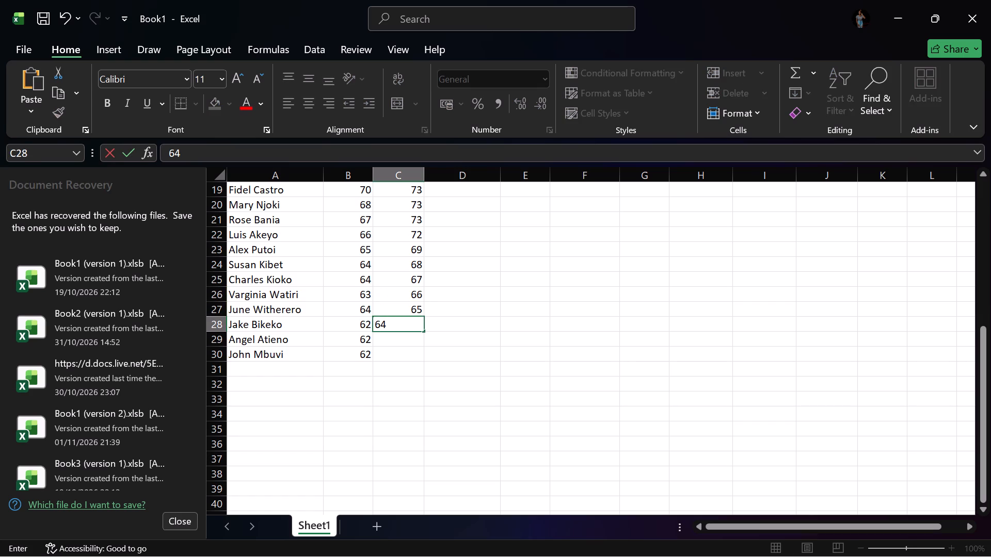
pyautogui.click(402, 341)
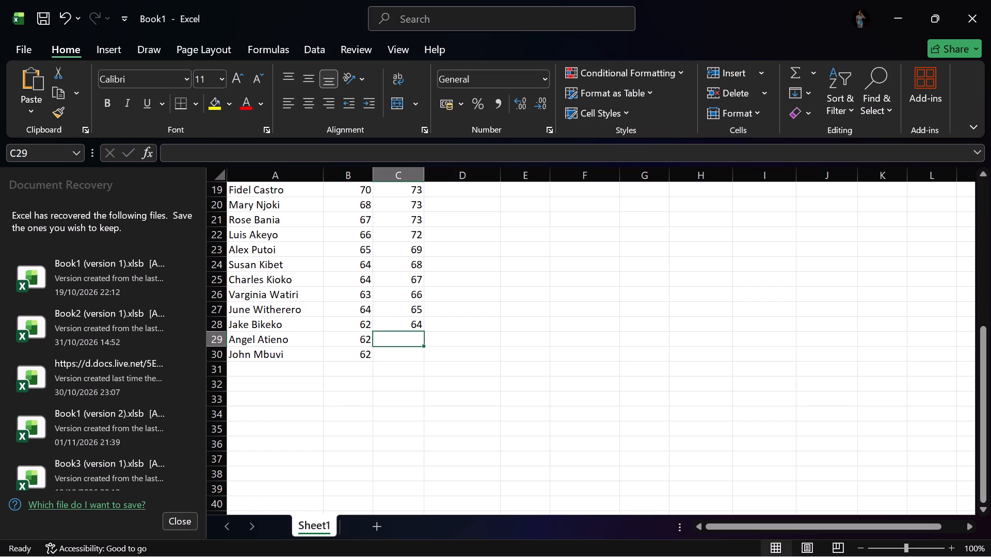
pyautogui.write('64')
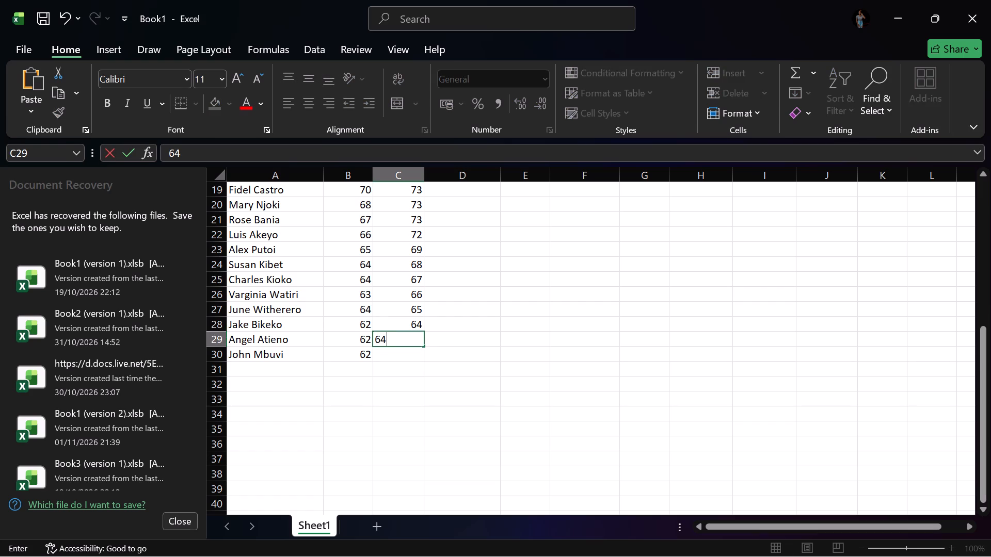
pyautogui.click(406, 356)
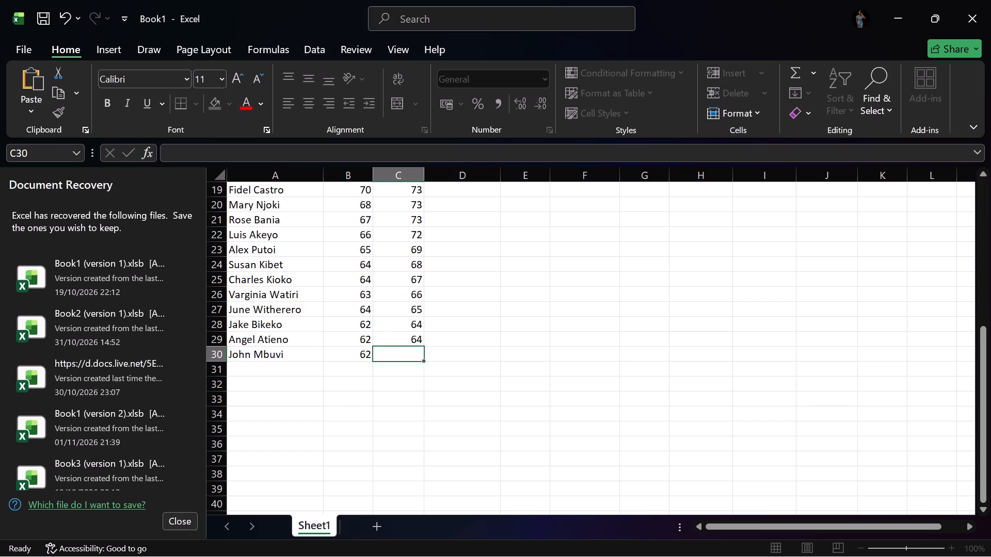
# Complete the KISWAHILI column by entering 64 in C30 for the last student.
pyautogui.write('64')
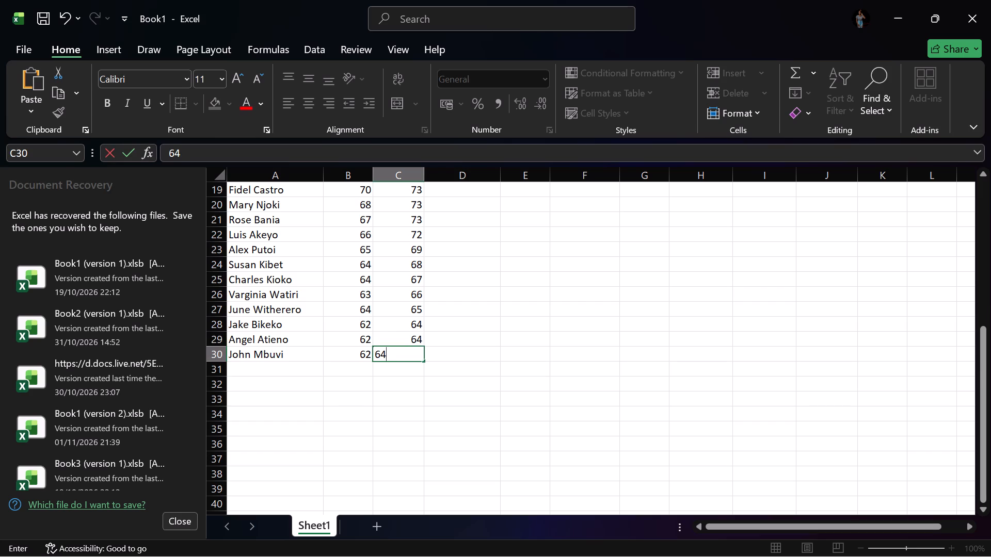
pyautogui.click(449, 376)
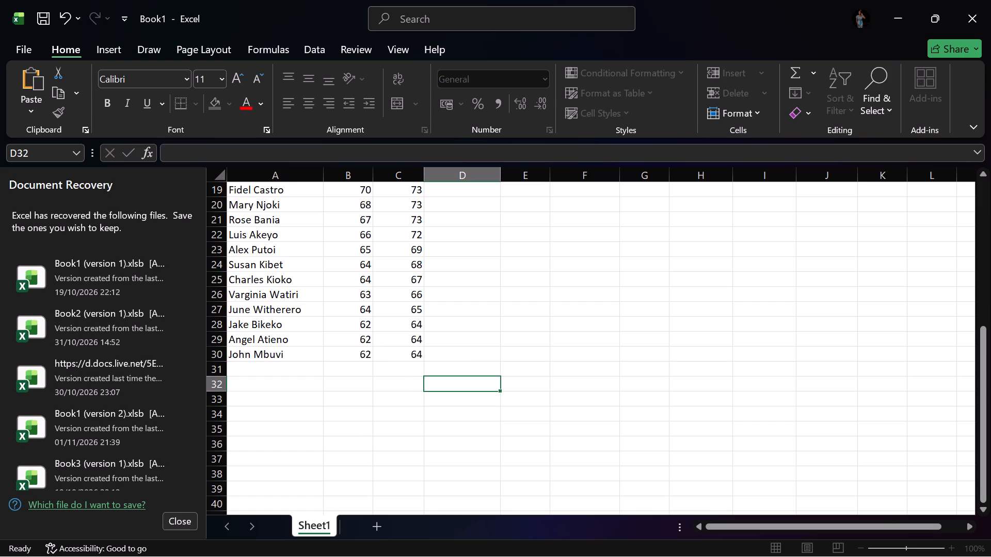
# Fill in the MATHEMATICS marks for the students in rows 2 to 4: 72 in D2, 72 in D3 and 70 in D4.
pyautogui.scroll(14, 465, 362)
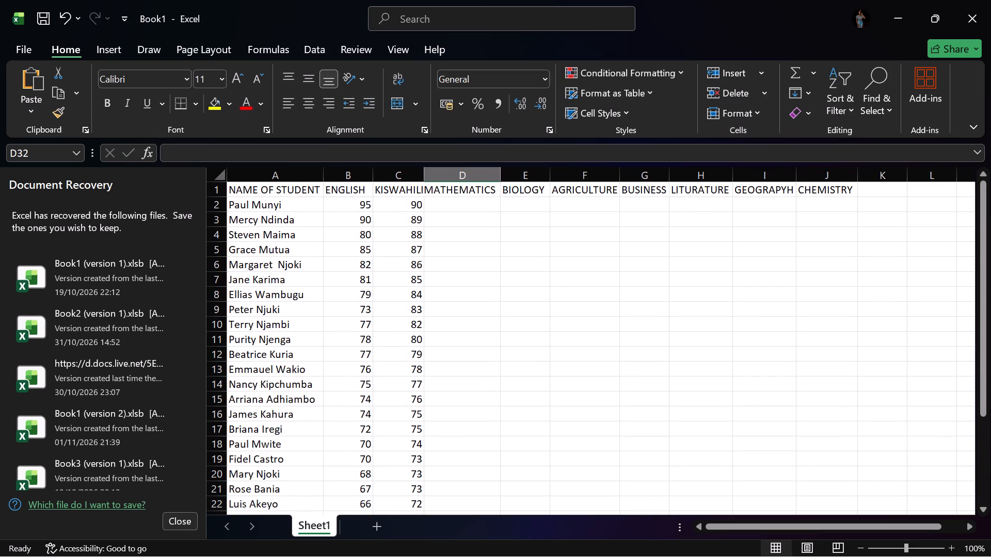
pyautogui.click(462, 201)
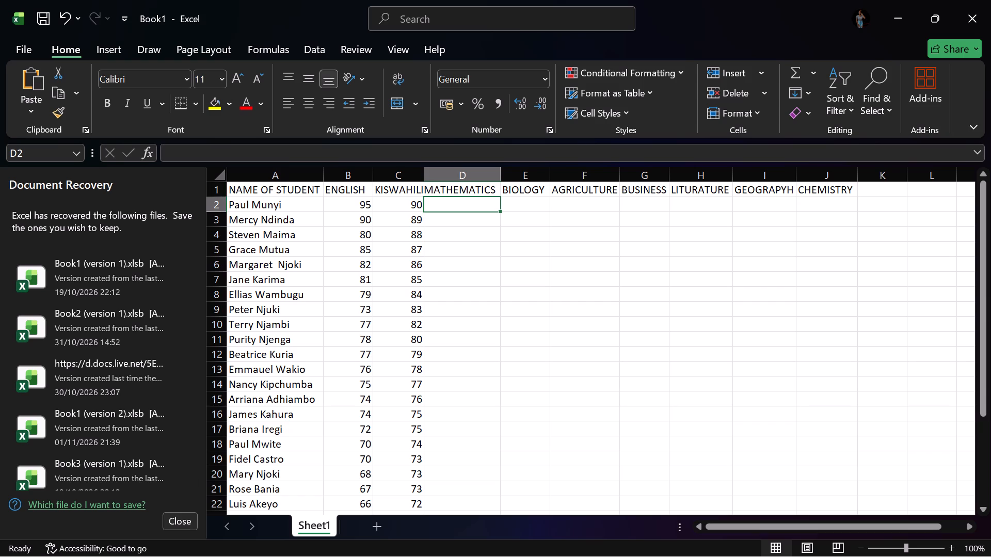
pyautogui.write('72')
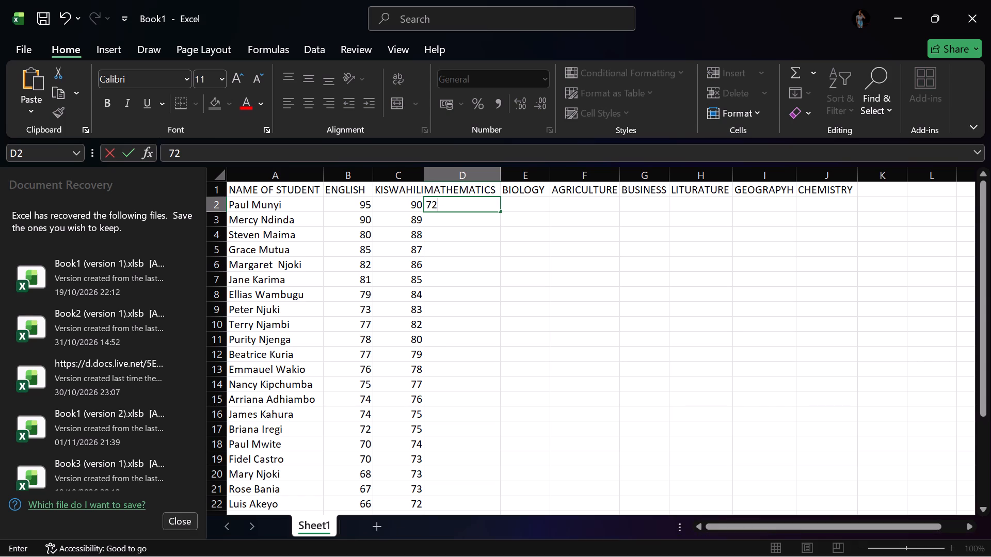
pyautogui.click(471, 225)
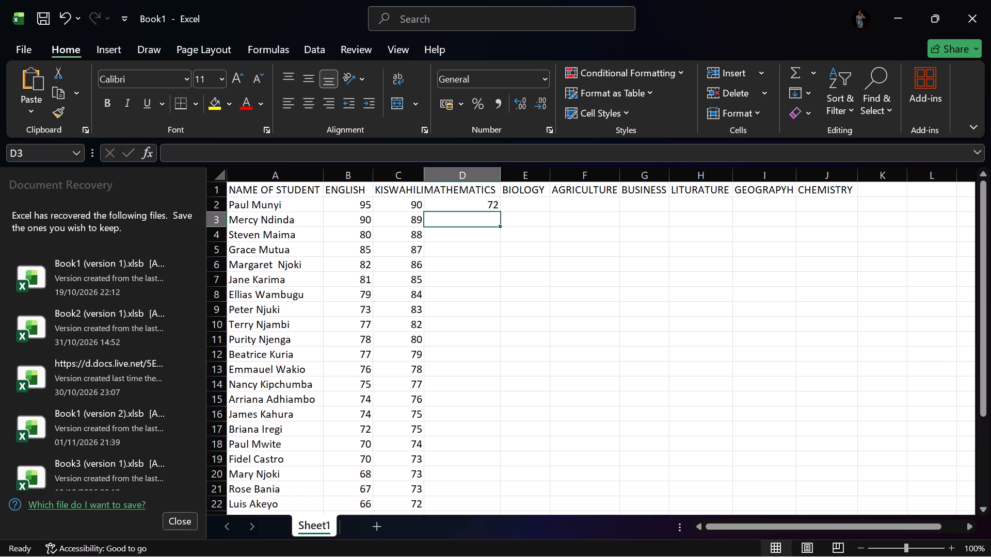
pyautogui.write('72')
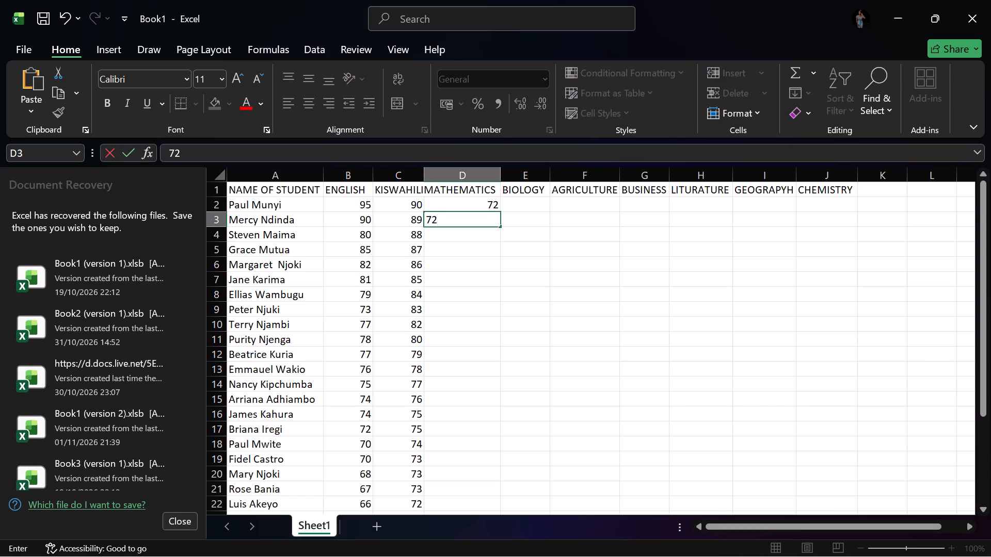
pyautogui.click(456, 236)
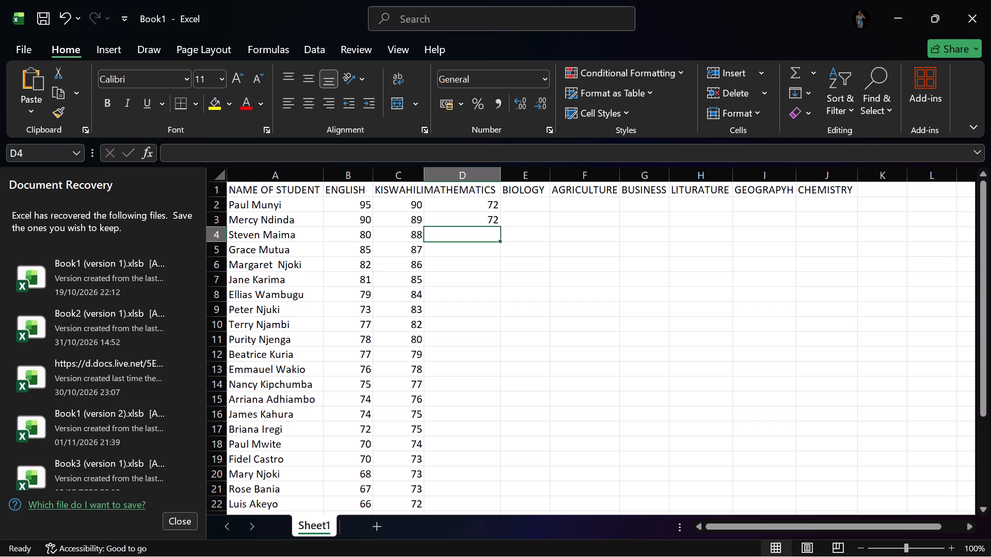
pyautogui.write('70')
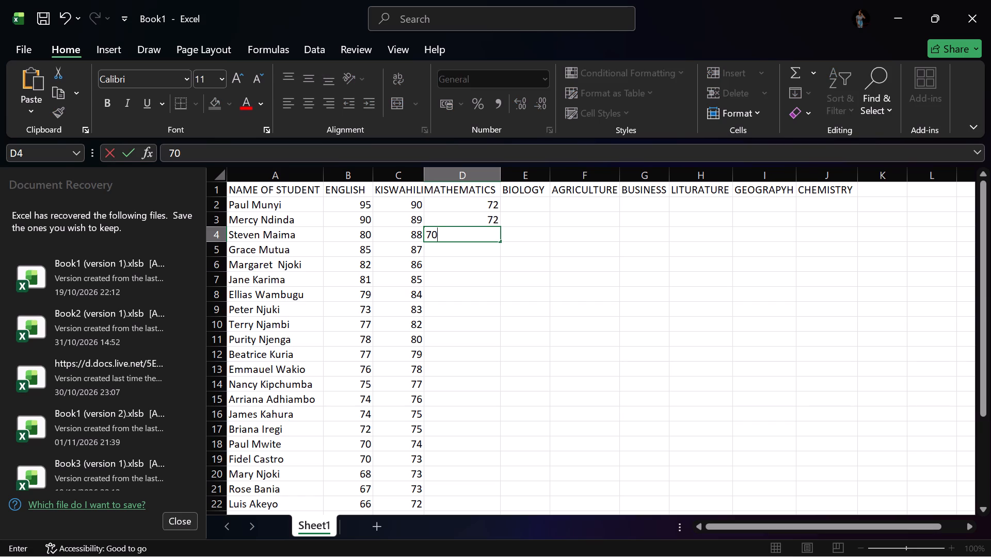
# Fill in the MATHEMATICS marks for the students in rows 5 to 7: 68 in D5, 67 in D6 and 65 in D7.
pyautogui.click(457, 249)
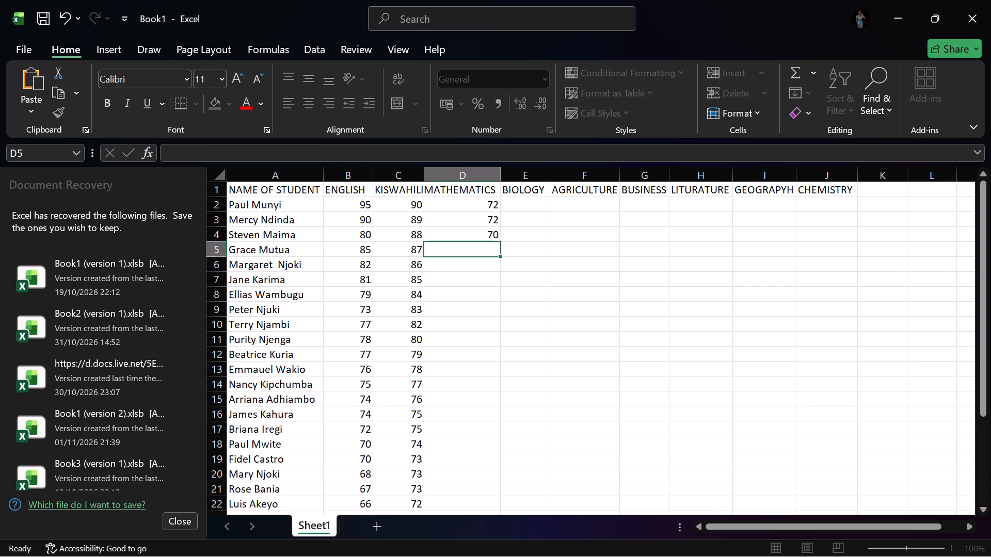
pyautogui.write('69')
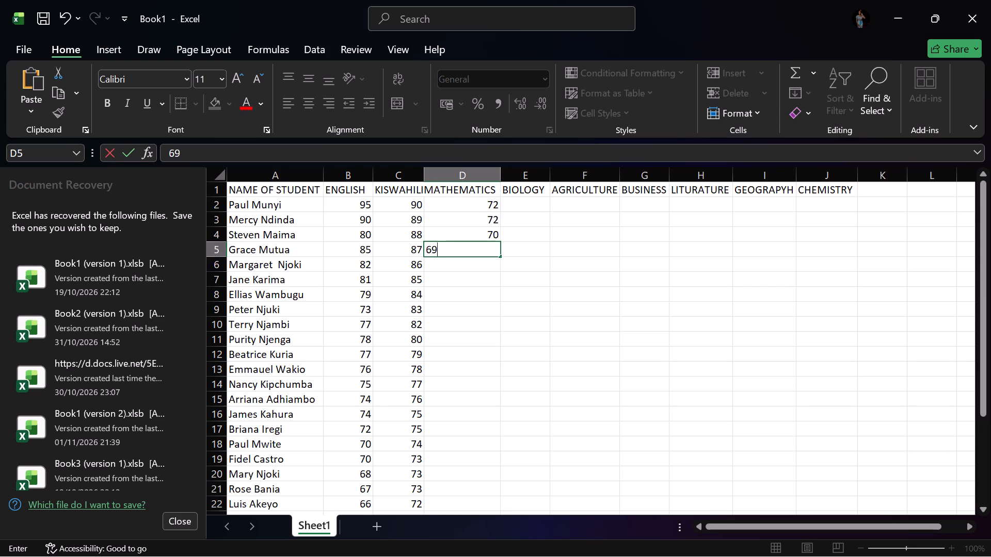
pyautogui.press('BackSpace')
pyautogui.press('8')
pyautogui.click(454, 264)
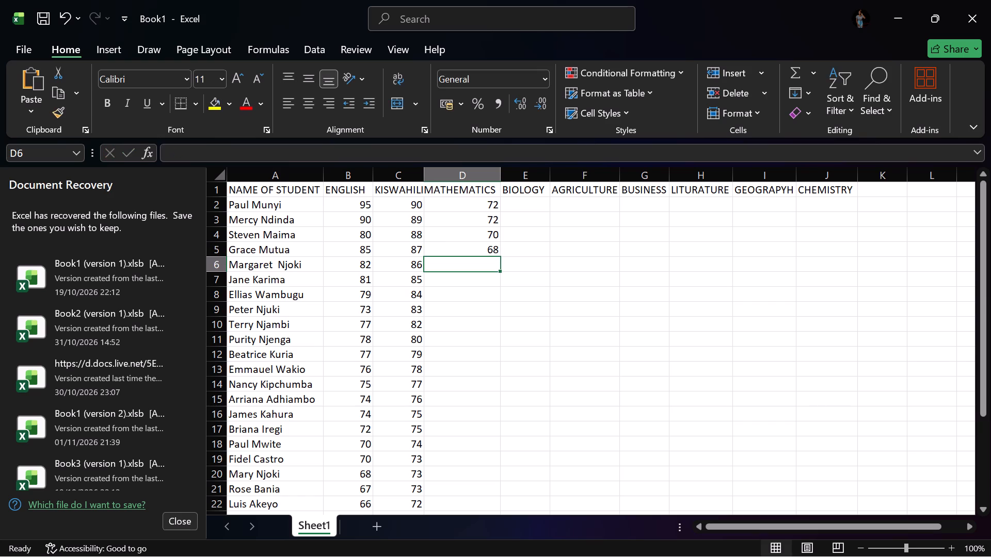
pyautogui.write('67')
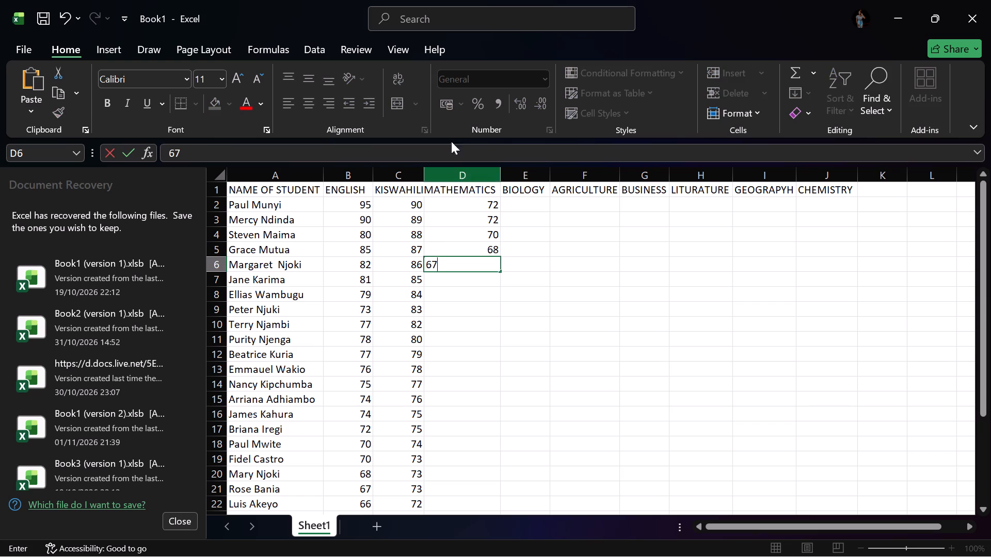
pyautogui.click(450, 283)
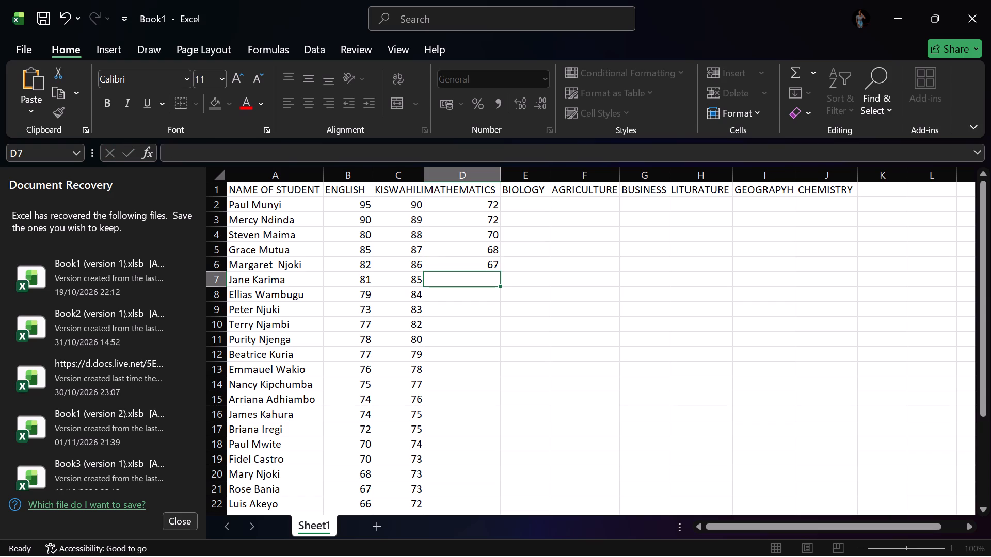
pyautogui.write('65')
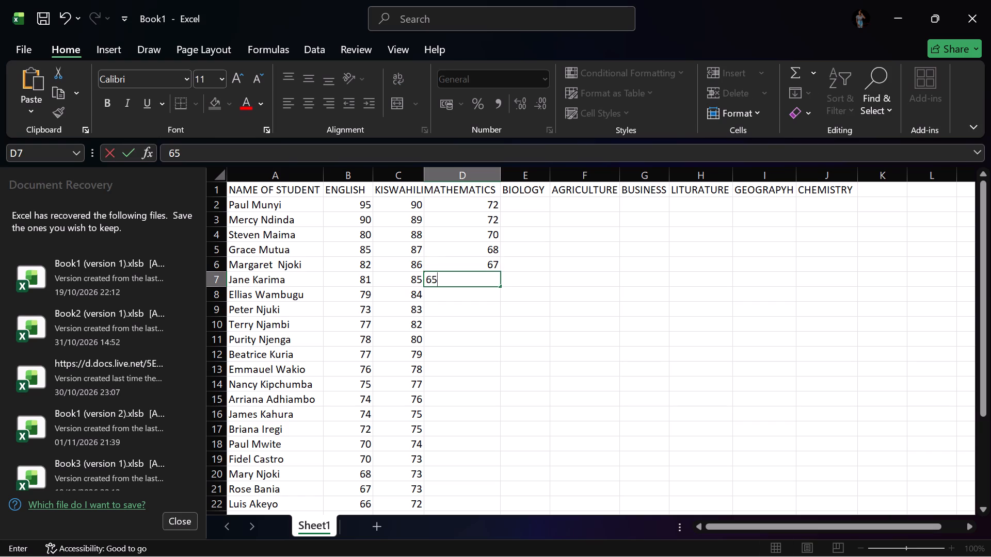
# Fill in the MATHEMATICS marks for the students in rows 8 to 10: 64 in D8, 64 in D9 and 63 in D10.
pyautogui.click(440, 296)
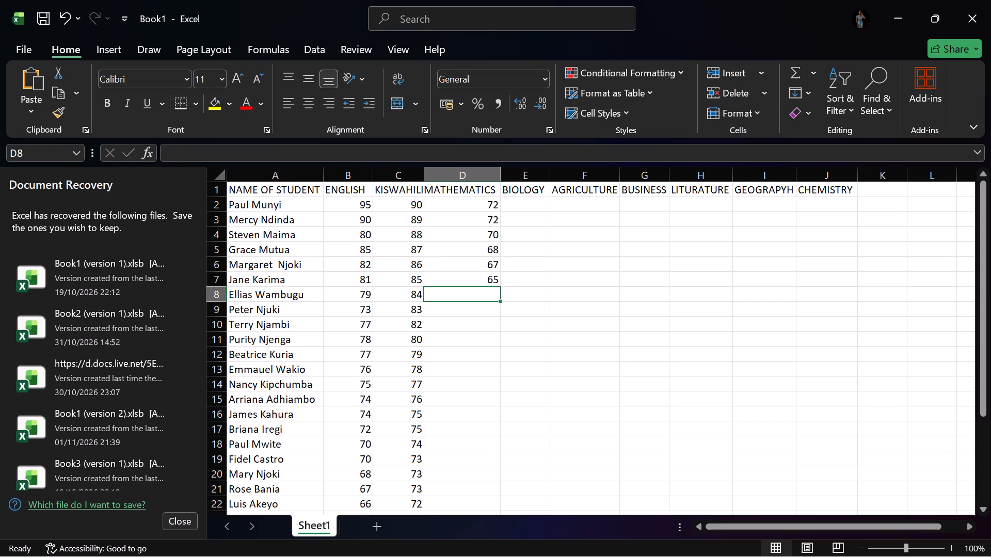
pyautogui.write('64')
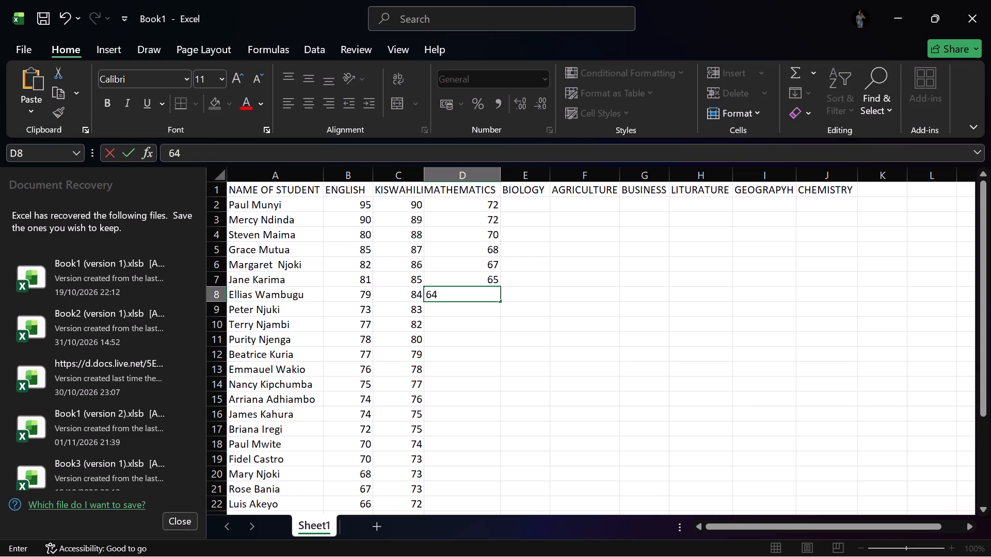
pyautogui.click(463, 312)
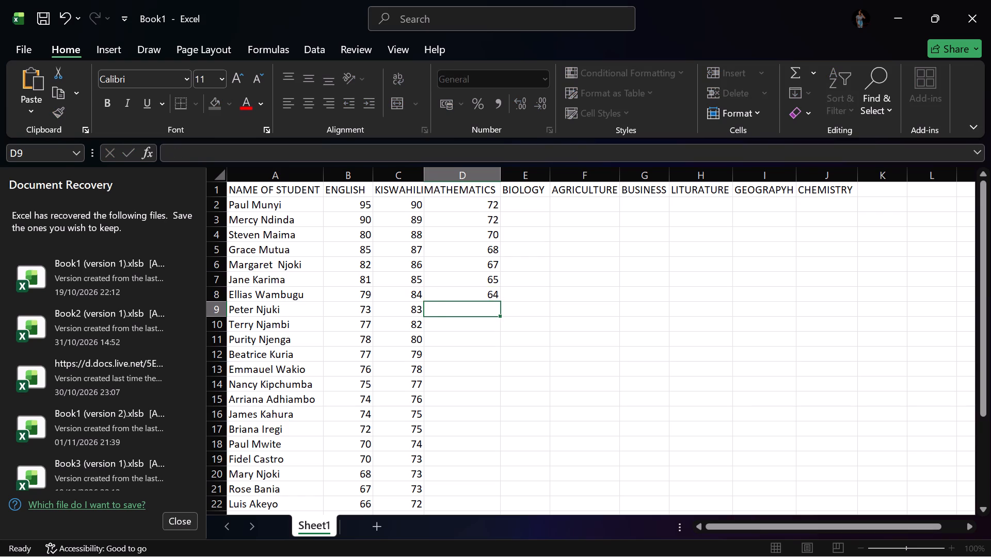
pyautogui.write('64')
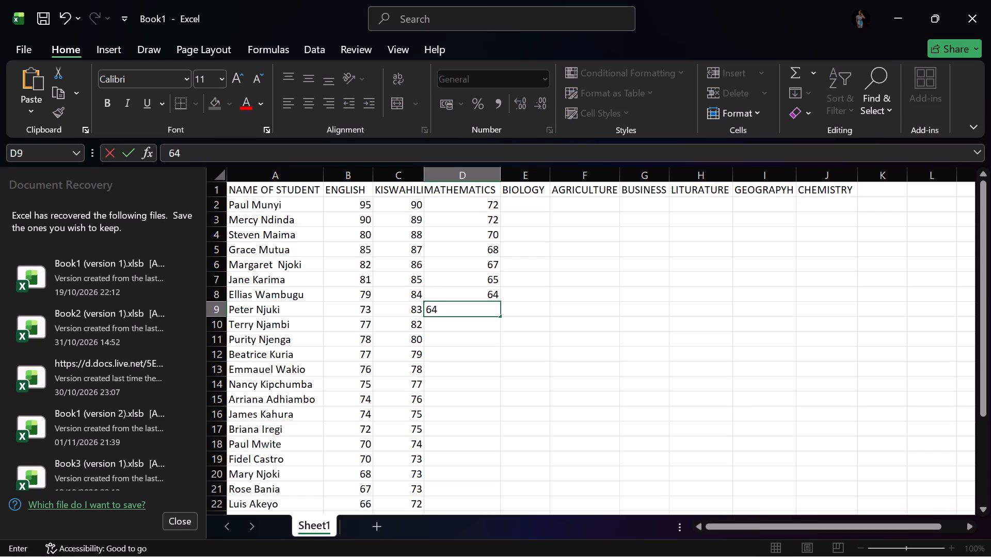
pyautogui.click(454, 327)
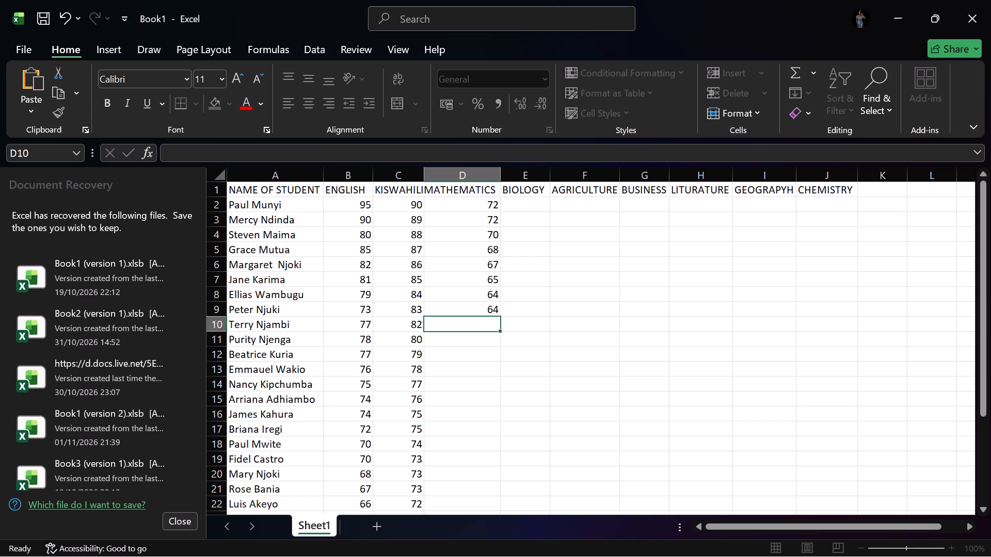
pyautogui.write('64')
pyautogui.press('BackSpace')
pyautogui.press('3')
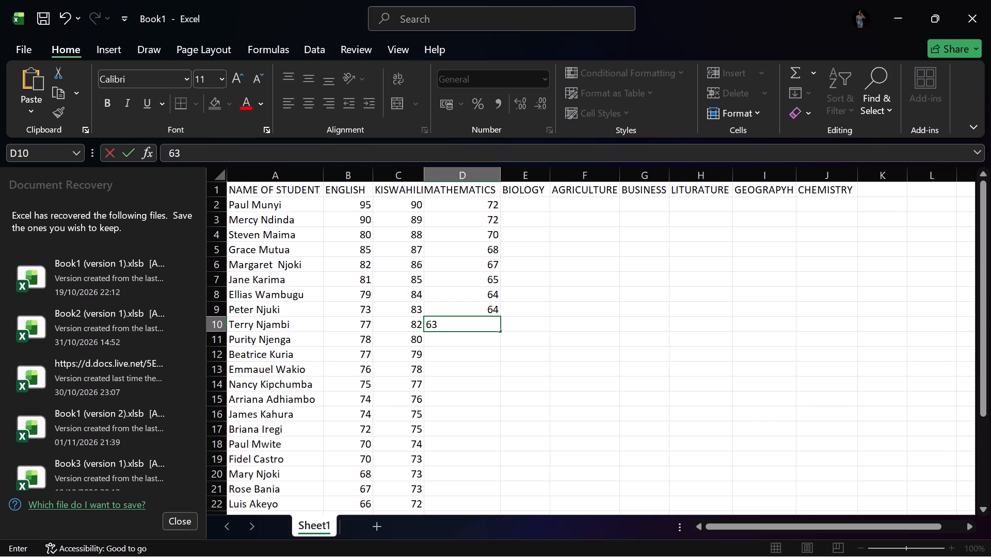
# Fill in the MATHEMATICS marks for the students in rows 11 to 13: 63 in D11, 63 in D12 and 62 in D13.
pyautogui.click(456, 344)
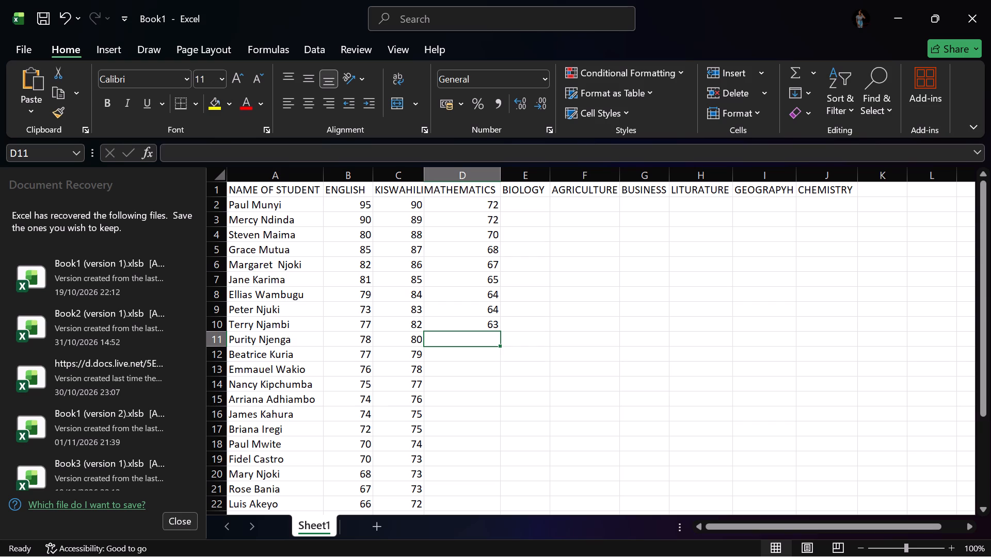
pyautogui.write('63')
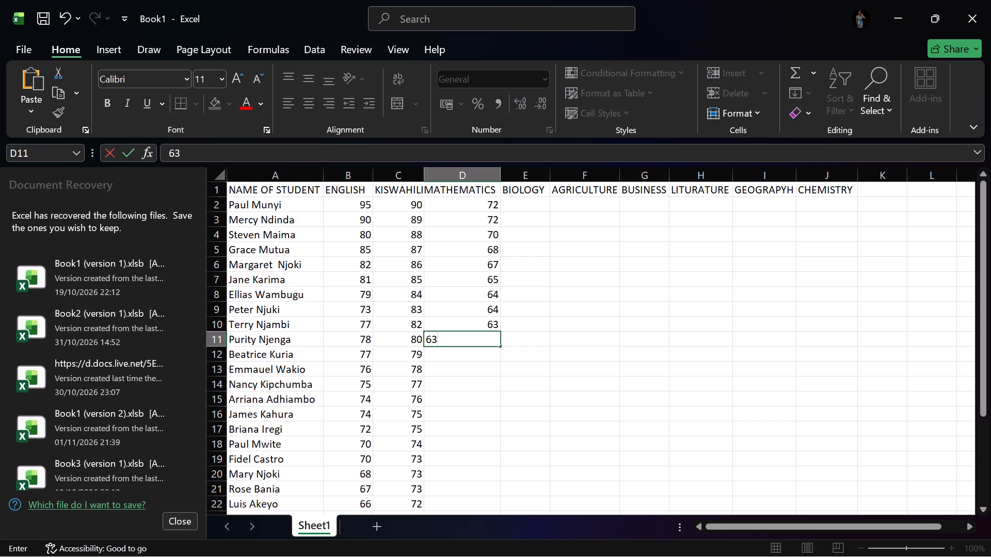
pyautogui.click(439, 358)
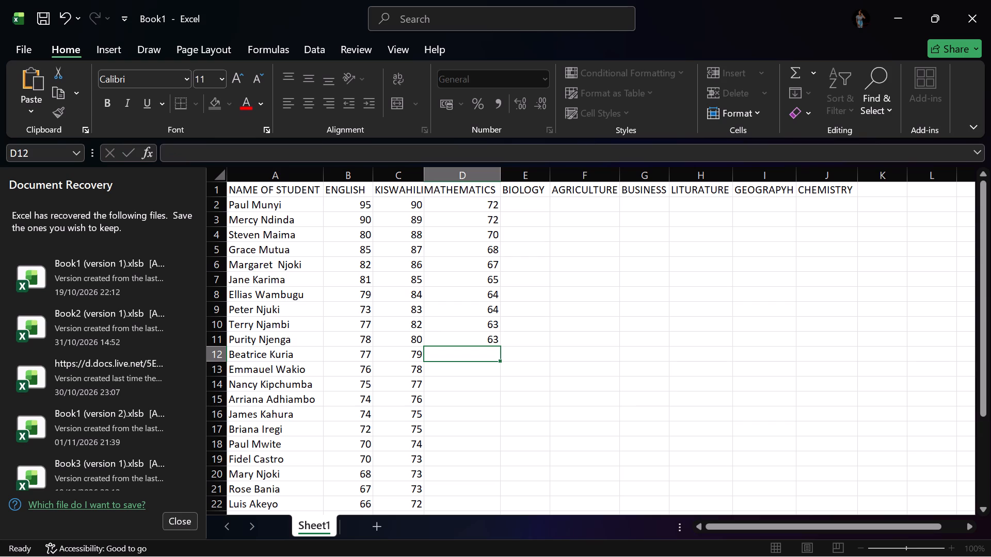
pyautogui.write('63')
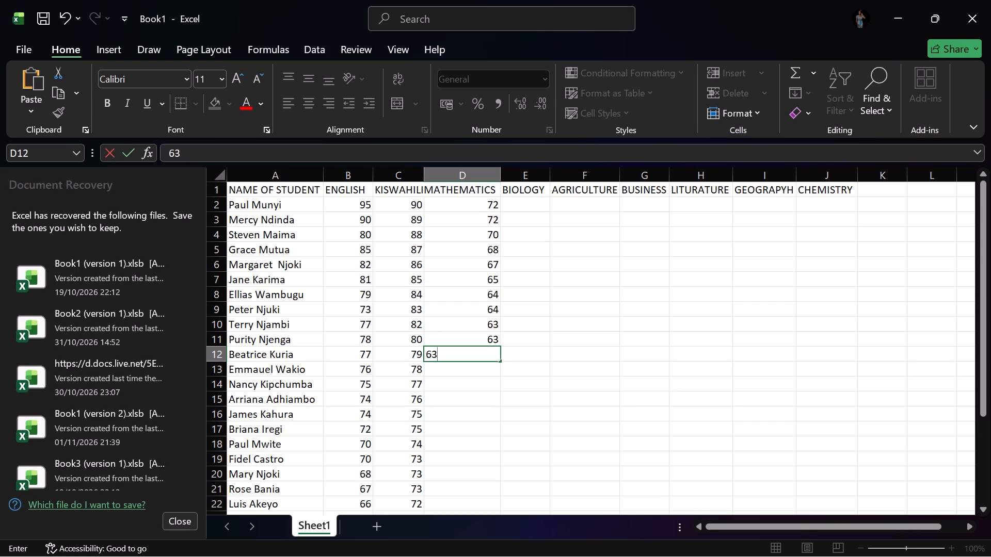
pyautogui.click(460, 370)
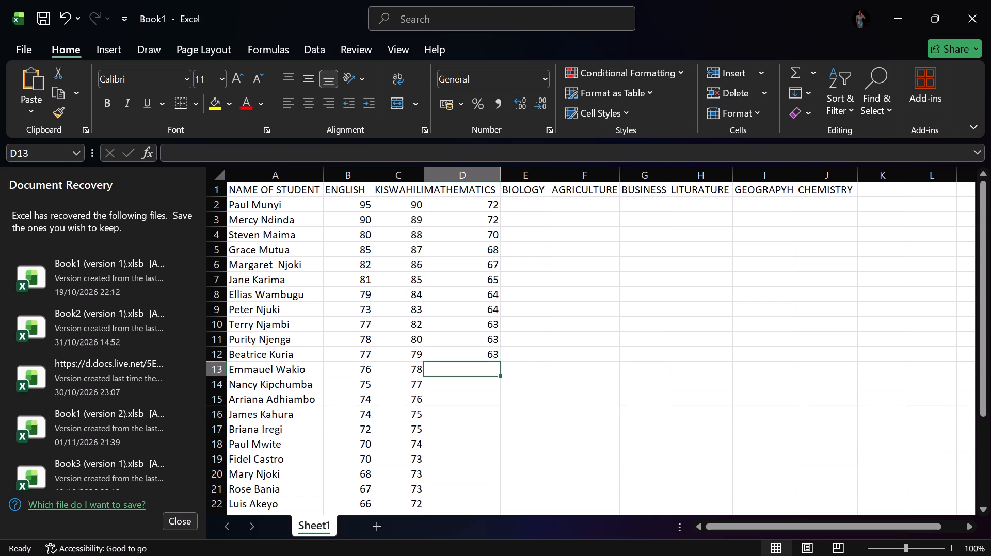
pyautogui.write('62')
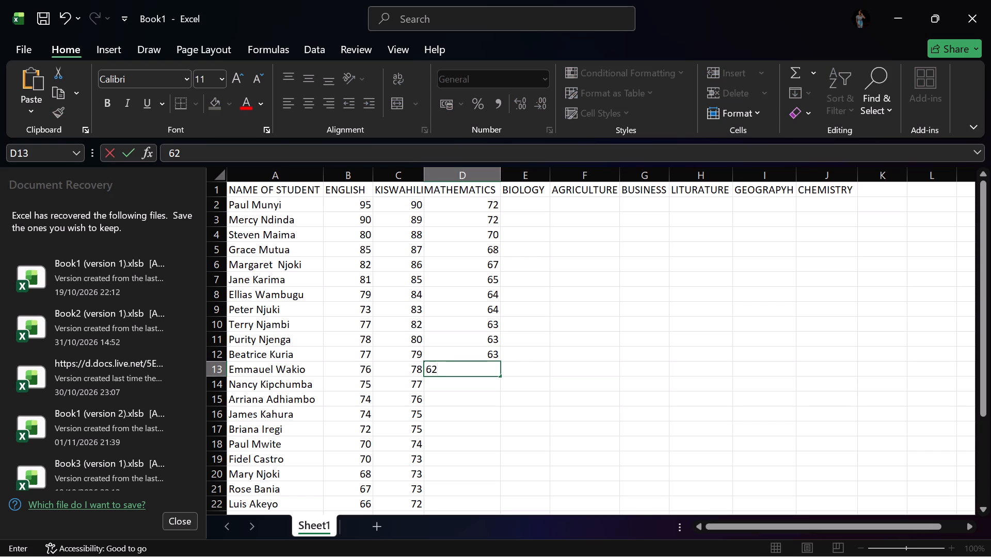
# Fill in the MATHEMATICS marks for the students in rows 14 to 16: 62 in D14, 60 in D15 and 60 in D16.
pyautogui.click(464, 384)
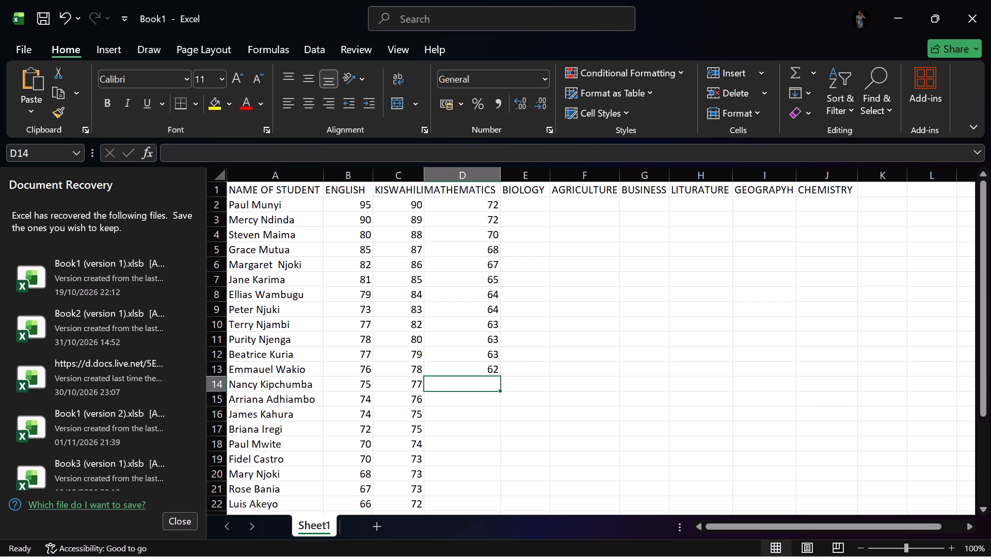
pyautogui.write('62')
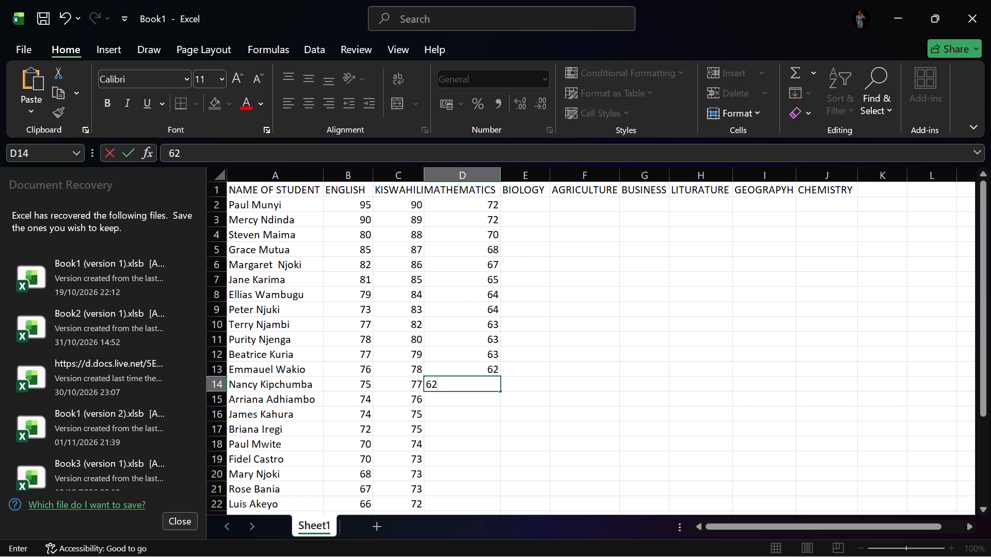
pyautogui.click(472, 401)
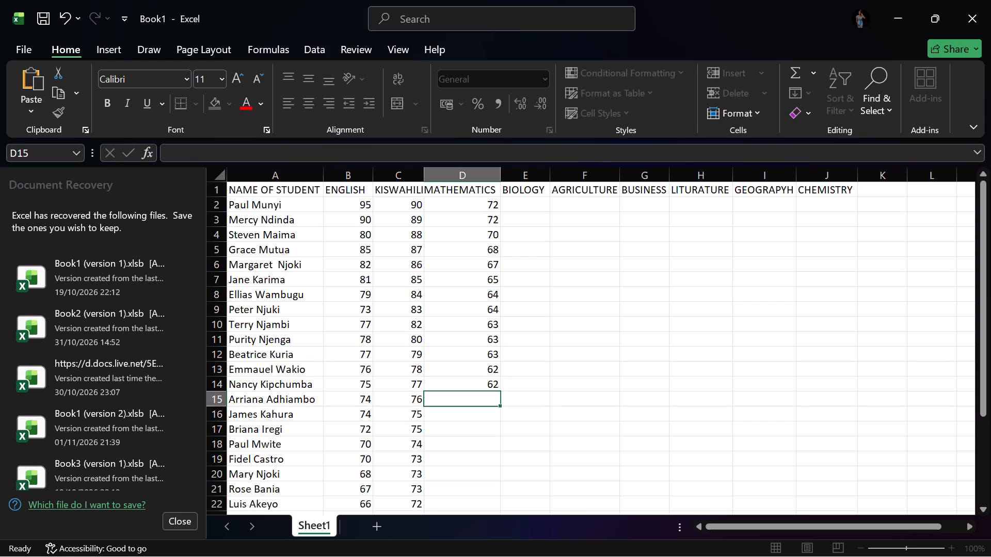
pyautogui.write('60')
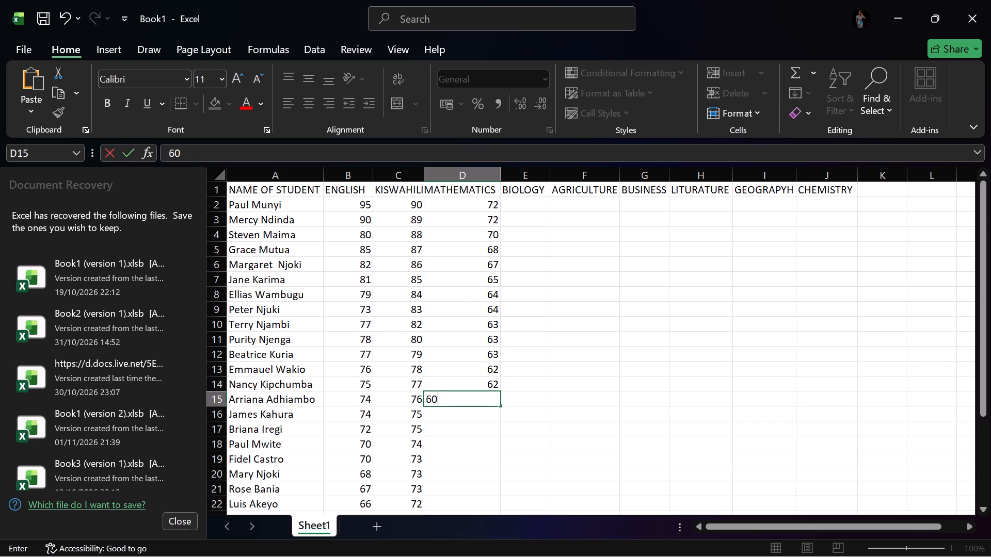
pyautogui.click(459, 416)
pyautogui.press('6')
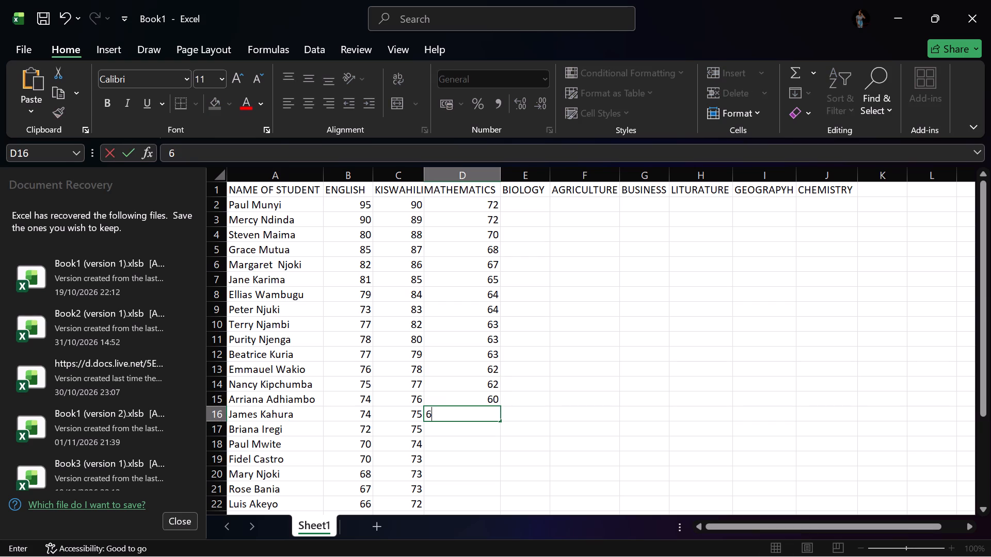
pyautogui.press('0')
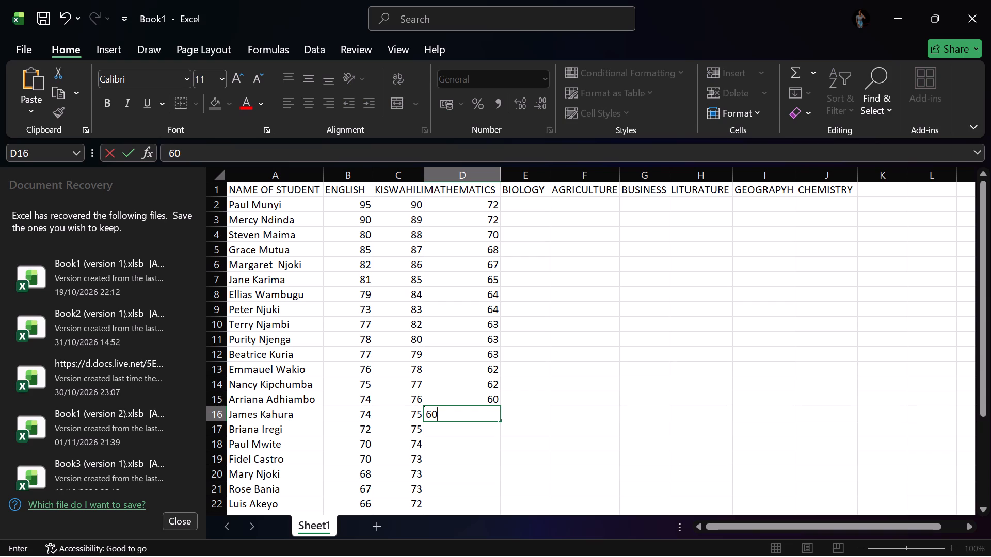
# Fill in the MATHEMATICS marks for the students in rows 17 to 19: 60 in D17, 58 in D18 and 58 in D19.
pyautogui.click(456, 436)
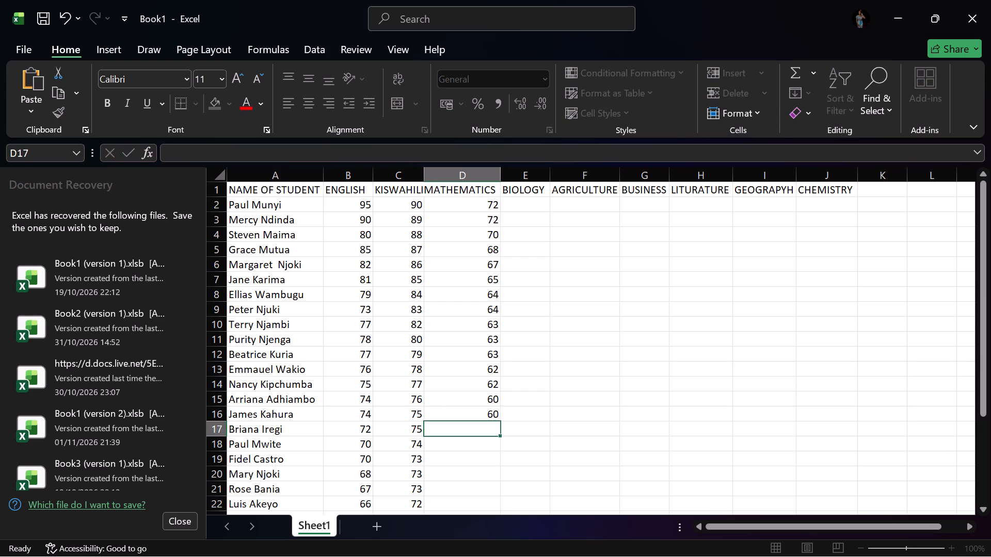
pyautogui.write('60')
pyautogui.click(458, 448)
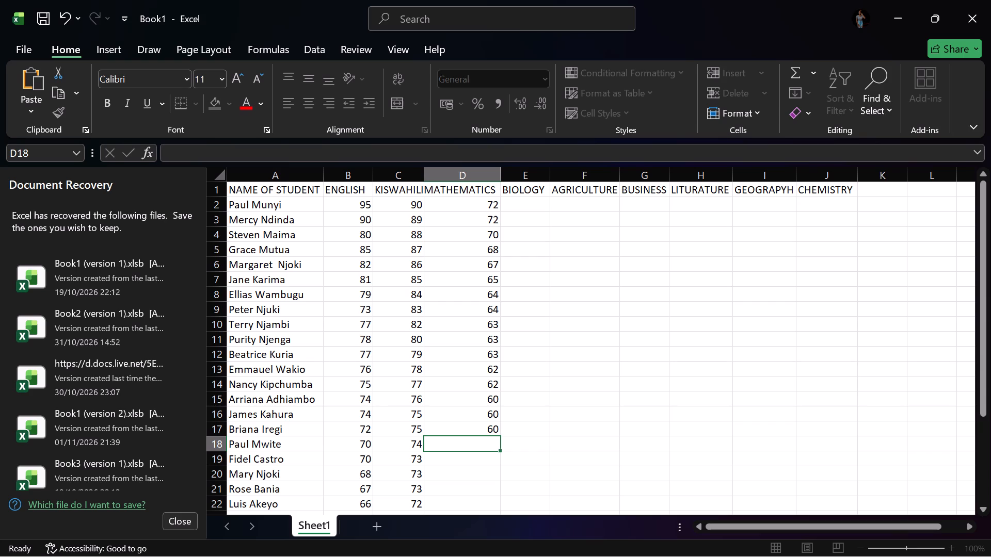
pyautogui.write('58')
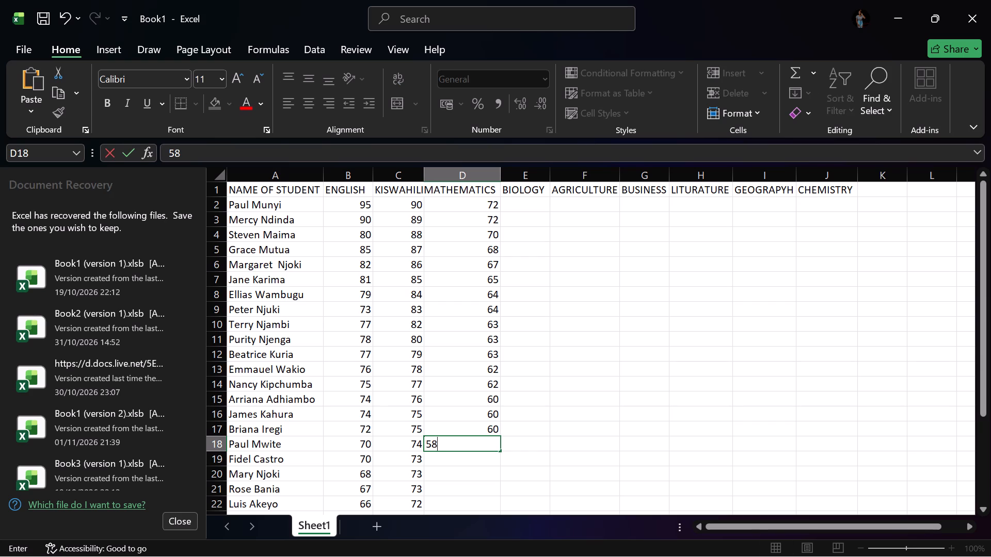
pyautogui.click(477, 462)
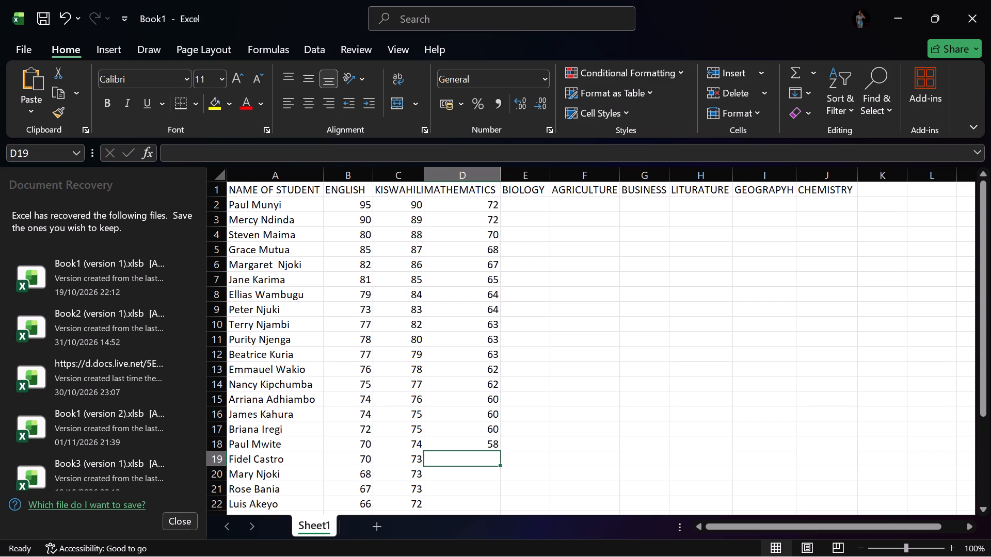
pyautogui.write('58')
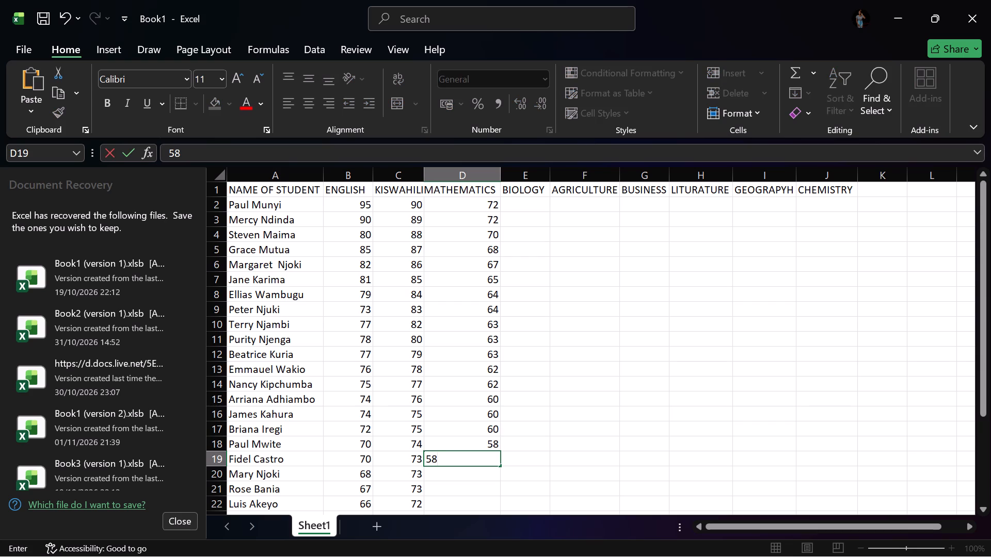
# Fill in the MATHEMATICS marks for the students in rows 20 to 22: 58 in D20, 57 in D21 and 56 in D22.
pyautogui.click(470, 480)
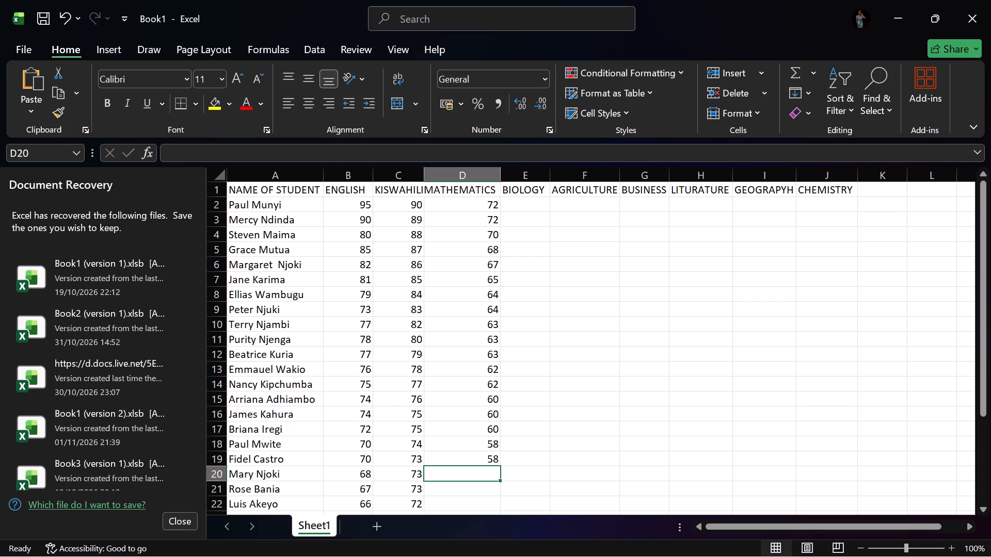
pyautogui.write('58')
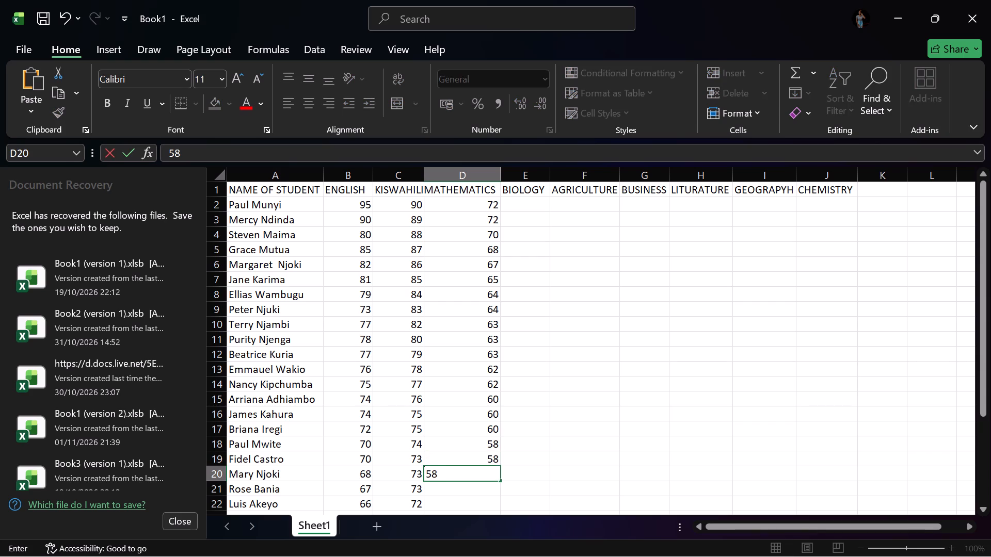
pyautogui.click(477, 490)
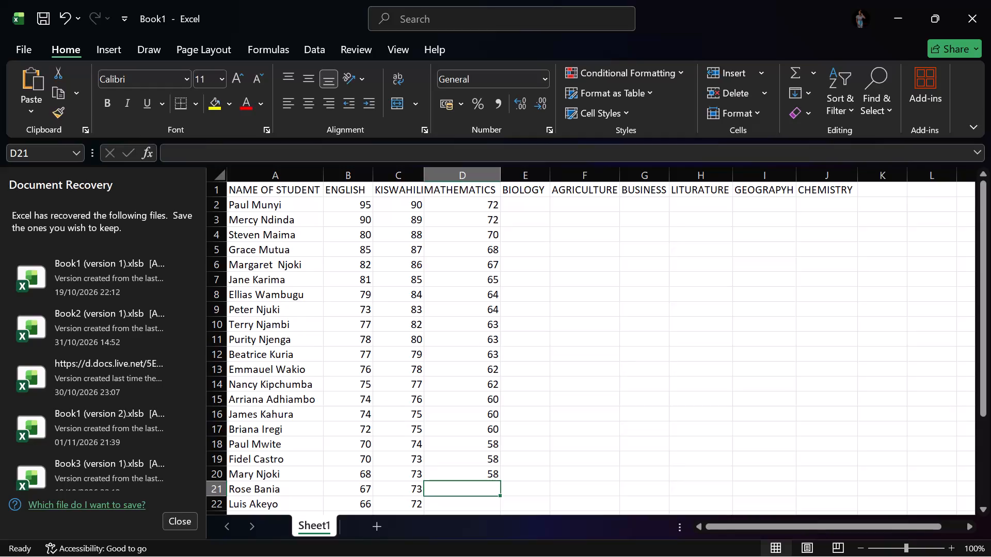
pyautogui.write('57')
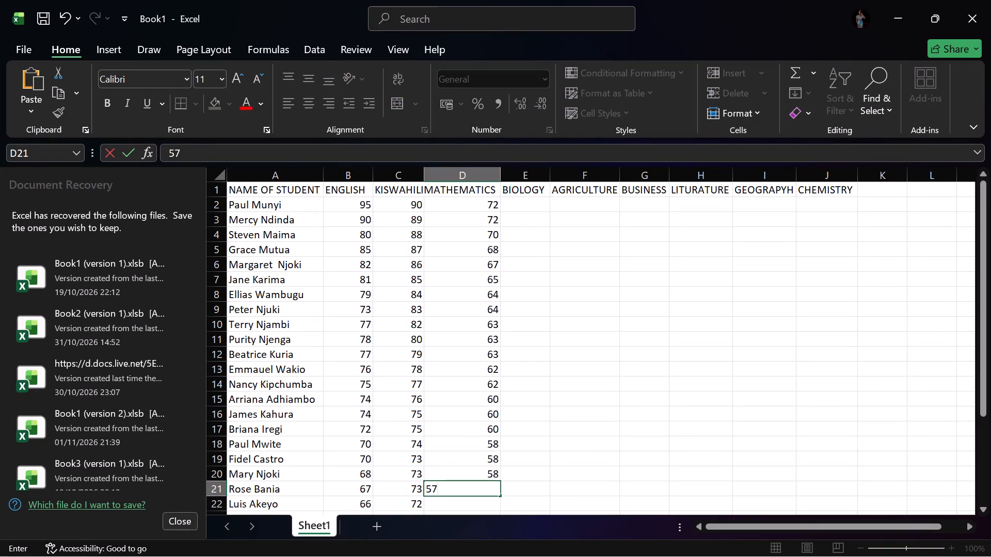
pyautogui.scroll(-4, 434, 440)
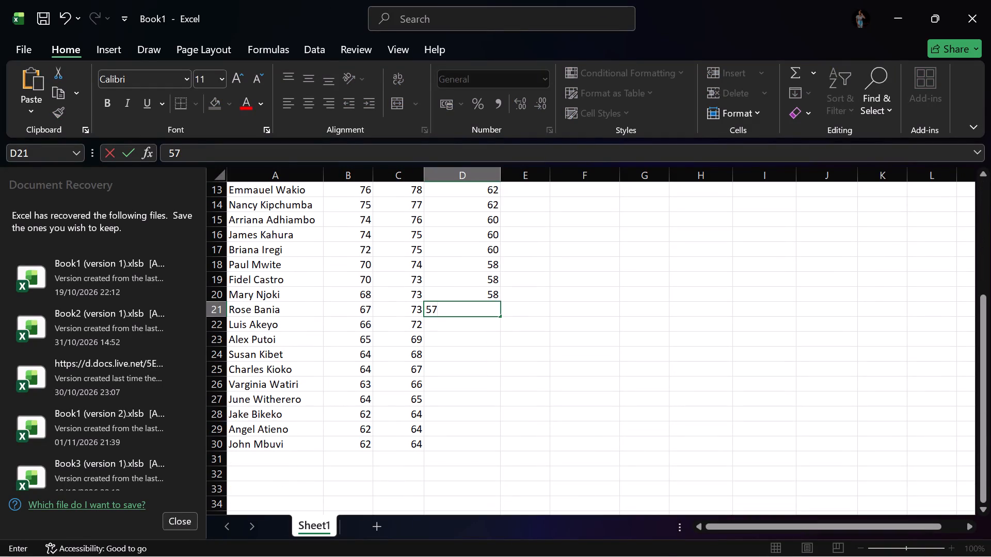
pyautogui.click(467, 327)
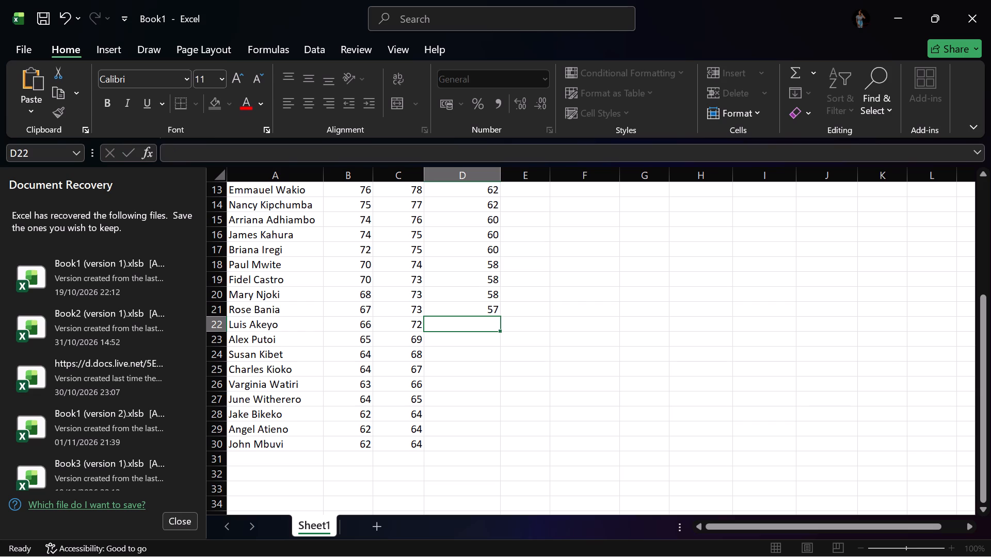
pyautogui.write('56')
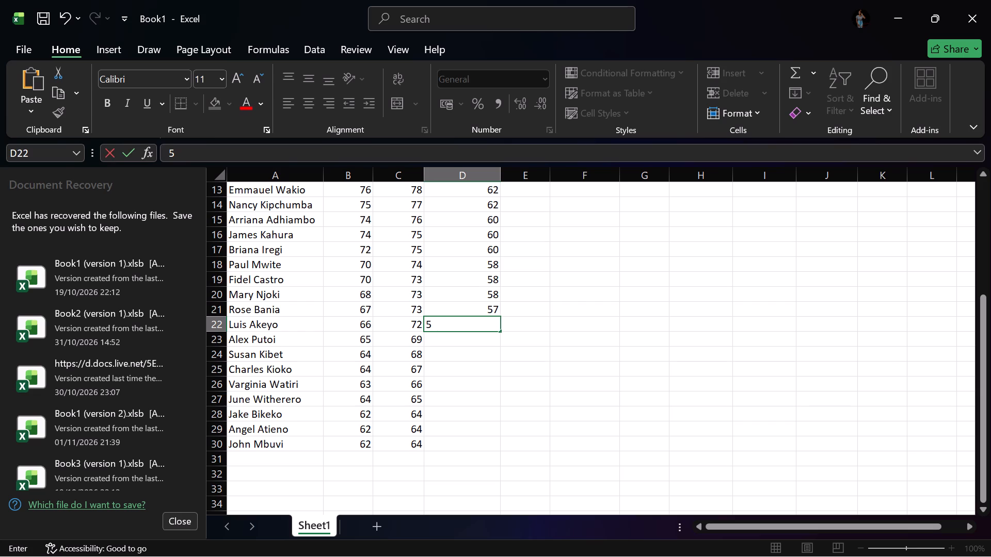
# Fill in the MATHEMATICS marks for the students in rows 23 to 25: 55 in D23, 55 in D24 and 54 in D25.
pyautogui.click(470, 340)
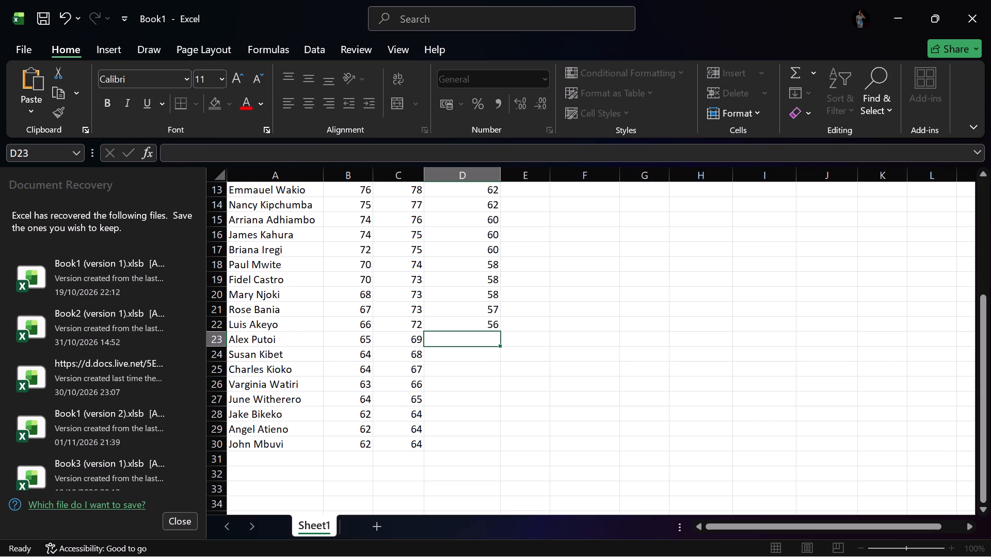
pyautogui.write('55')
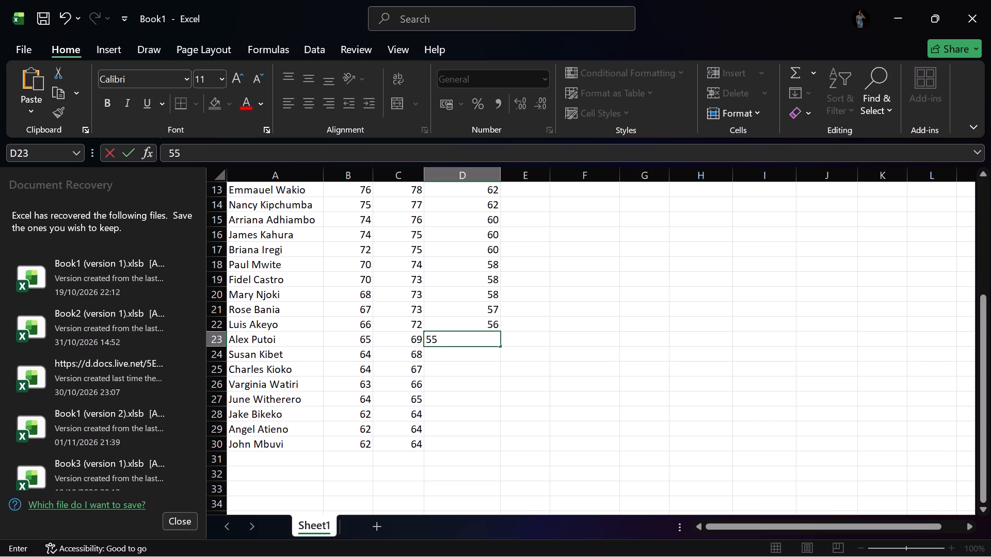
pyautogui.click(472, 359)
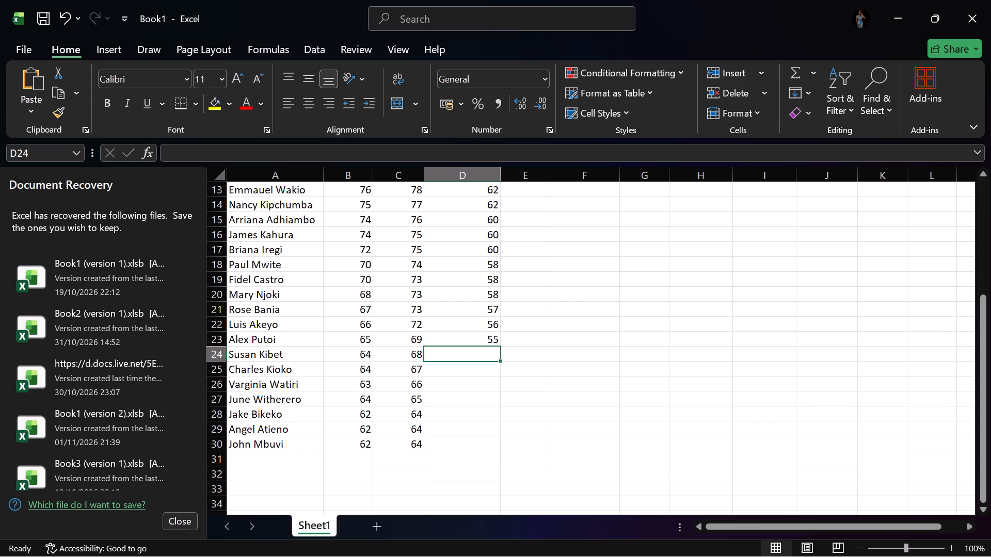
pyautogui.write('56')
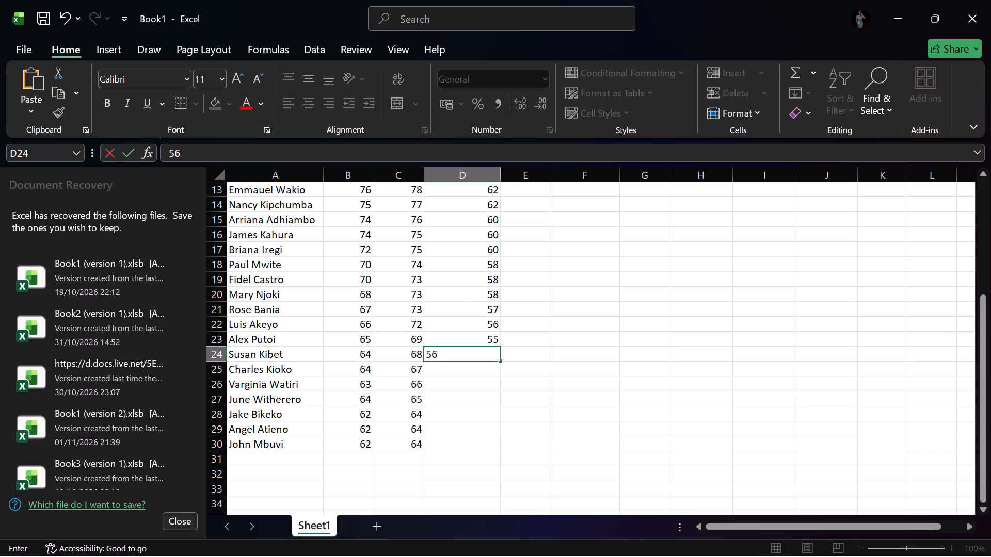
pyautogui.press('BackSpace')
pyautogui.press('5')
pyautogui.click(441, 373)
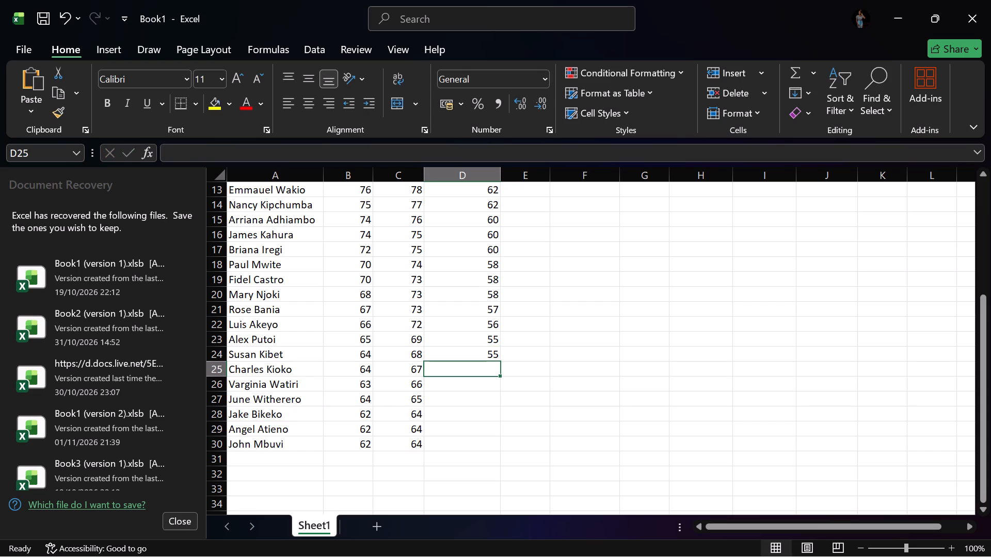
pyautogui.write('54')
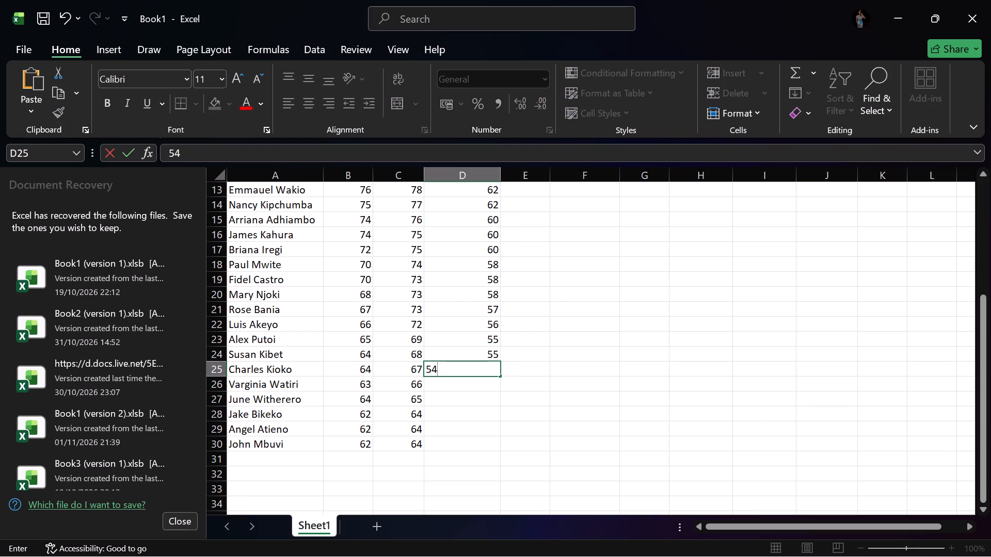
# Fill in the MATHEMATICS marks for the students in rows 26 to 28: 54 in D26, 53 in D27 and 52 in D28.
pyautogui.click(447, 387)
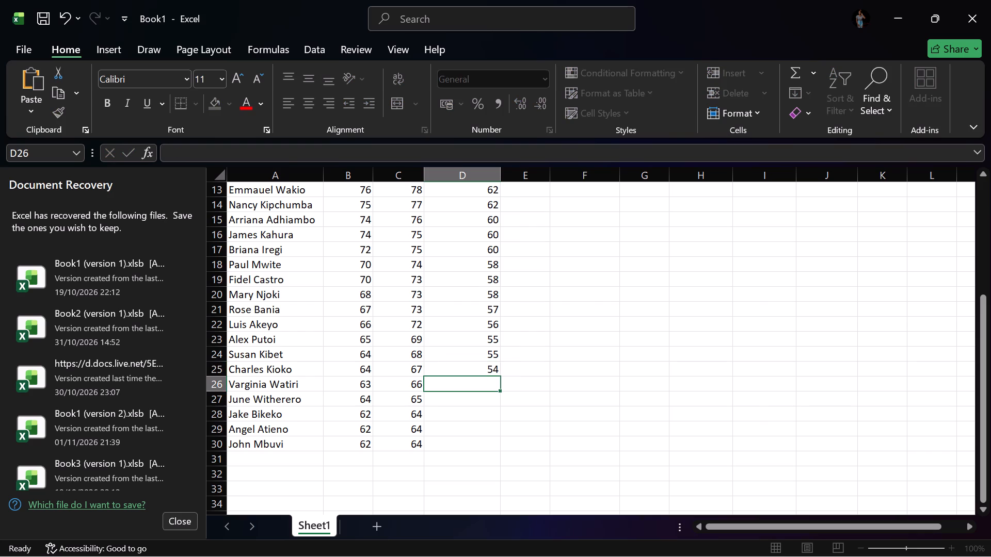
pyautogui.write('54')
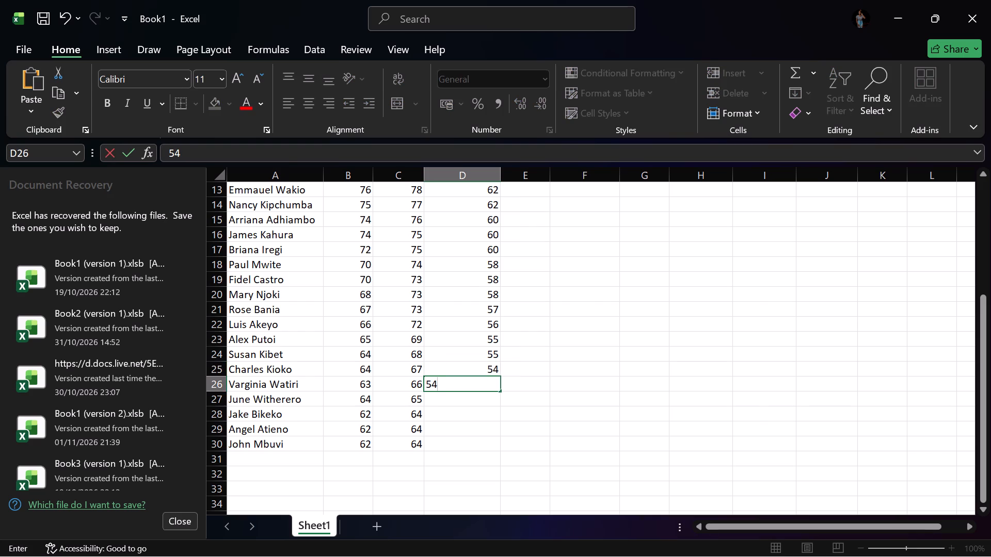
pyautogui.click(473, 404)
pyautogui.write('53')
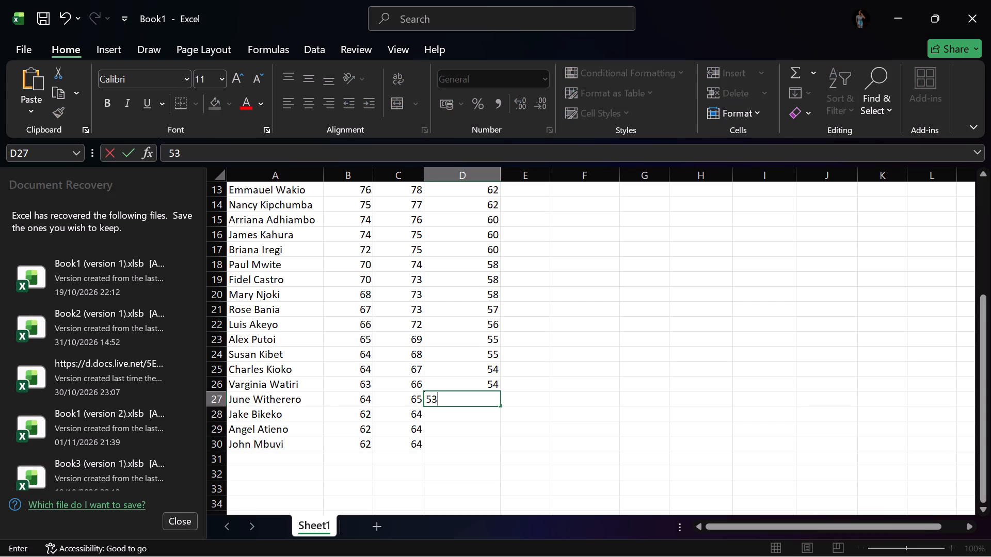
pyautogui.click(460, 419)
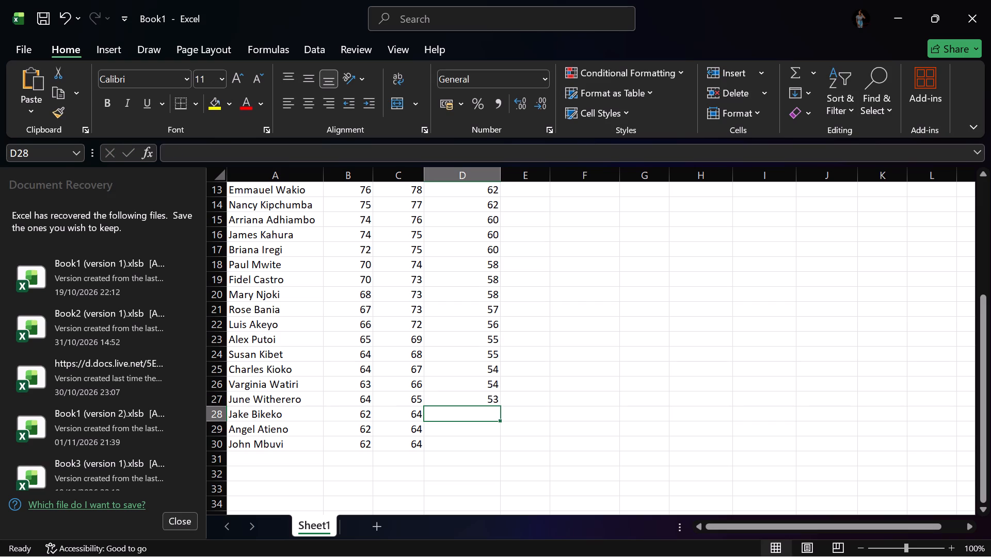
pyautogui.write('52')
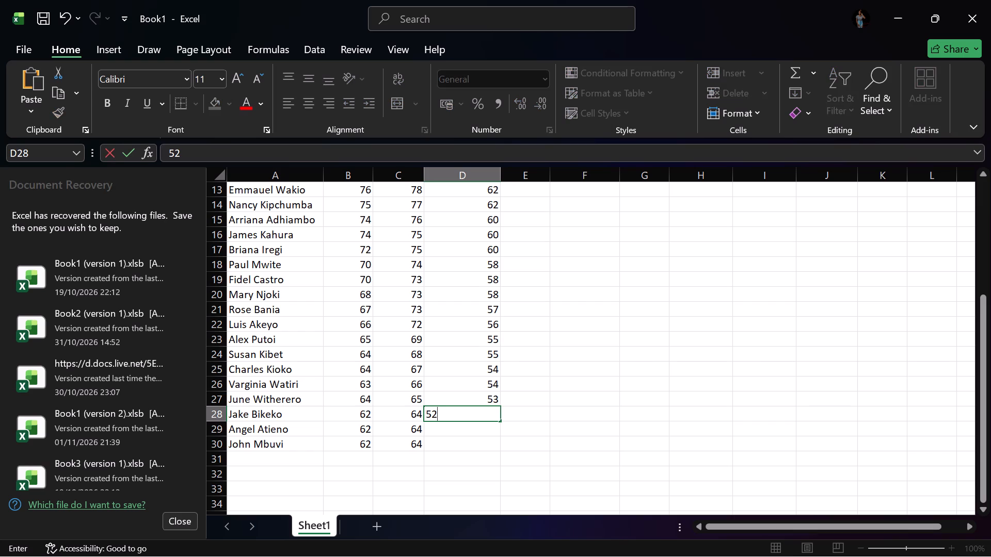
# Fill in the MATHEMATICS marks for the last two students: 48 in D29 and 45 in D30.
pyautogui.click(455, 429)
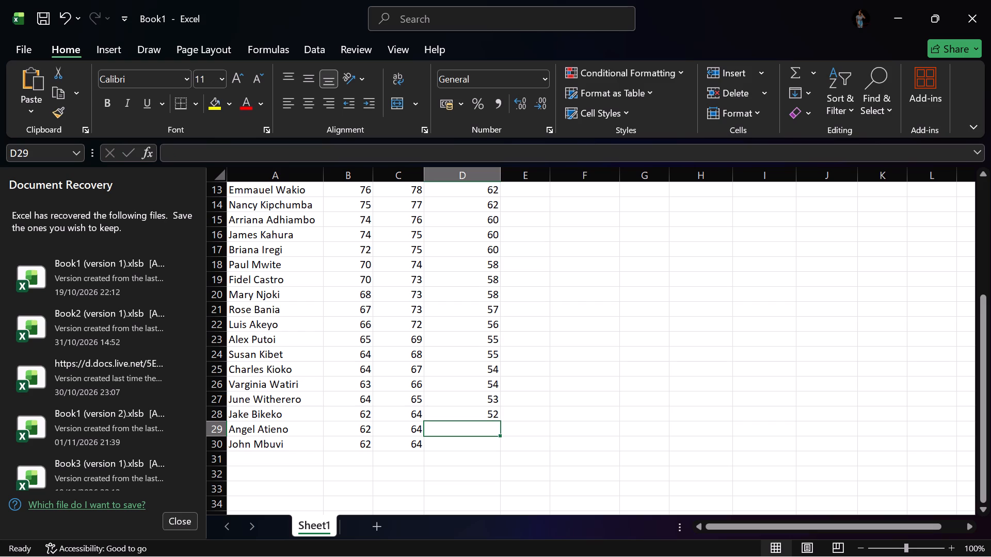
pyautogui.press('4')
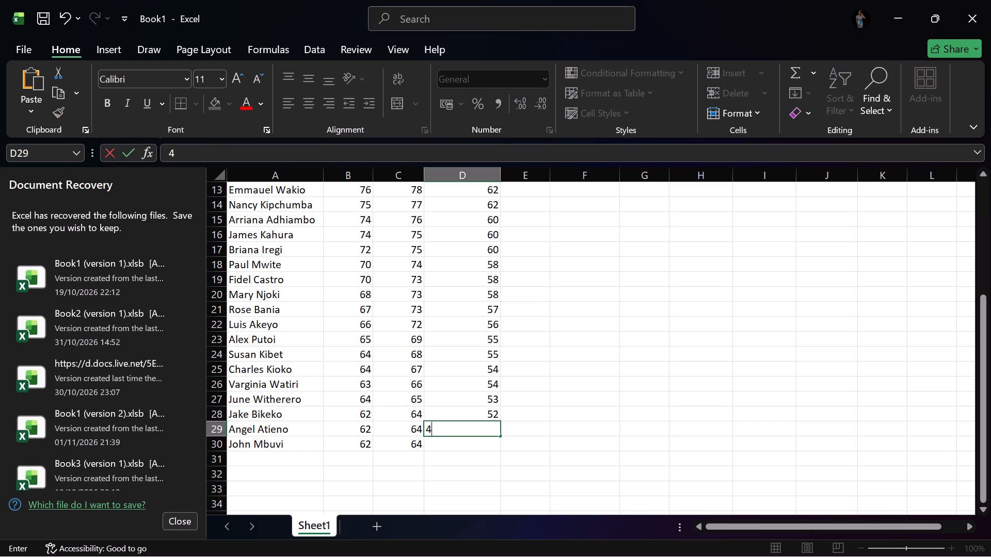
pyautogui.press('8')
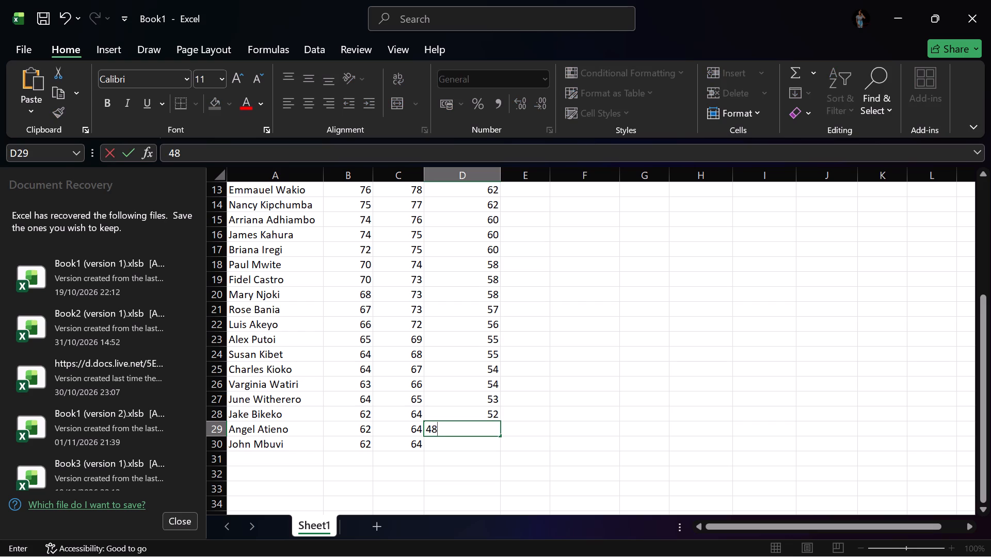
pyautogui.click(452, 448)
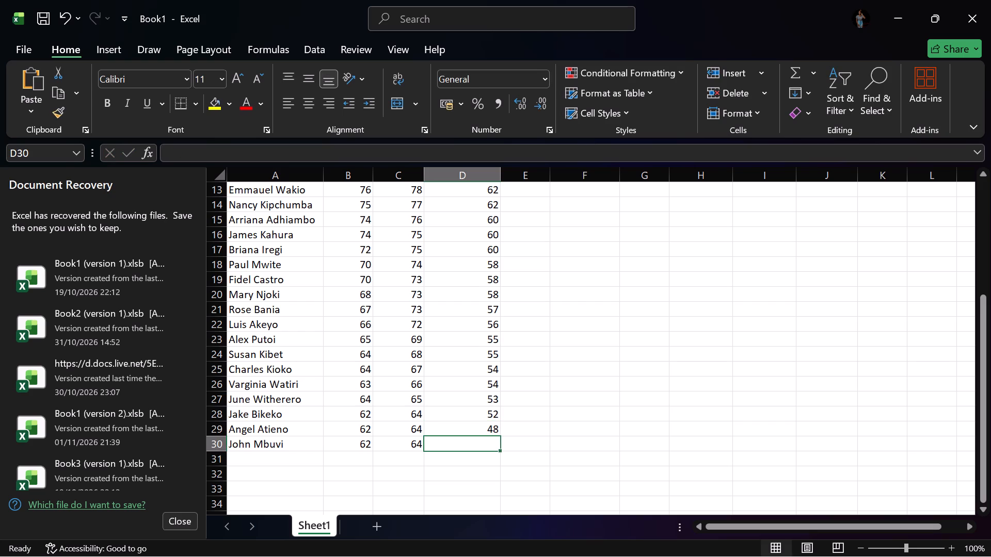
pyautogui.write('45')
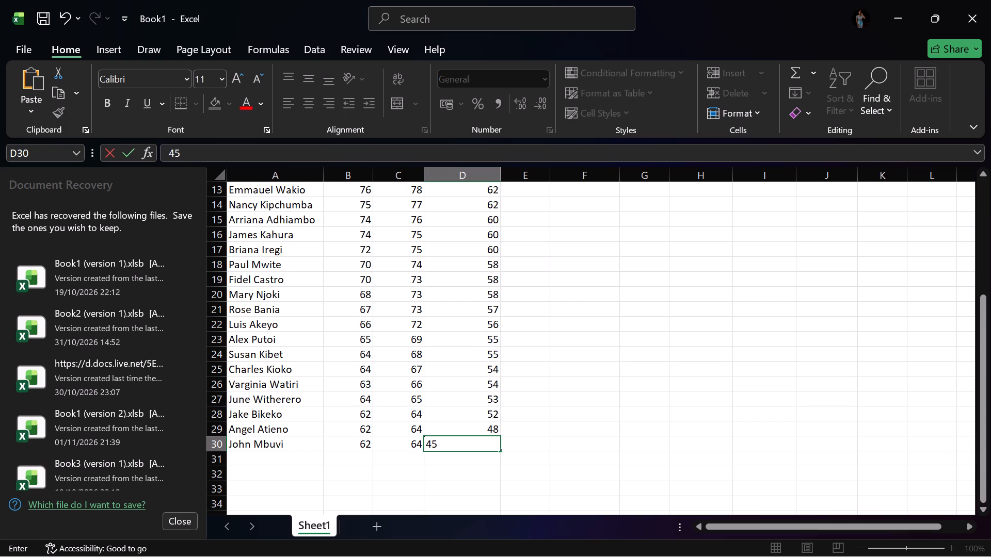
pyautogui.click(474, 463)
# Fill in the BIOLOGY marks for the students in rows 2 to 4: 90 in E2, 88 in E3 and 87 in E4.
pyautogui.scroll(13, 539, 440)
pyautogui.scroll(3, 514, 219)
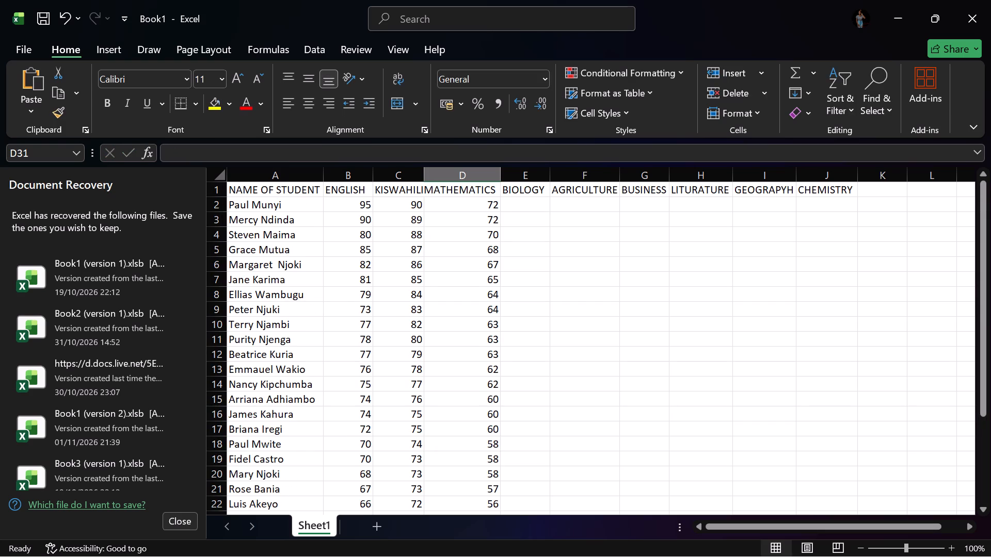
pyautogui.click(516, 209)
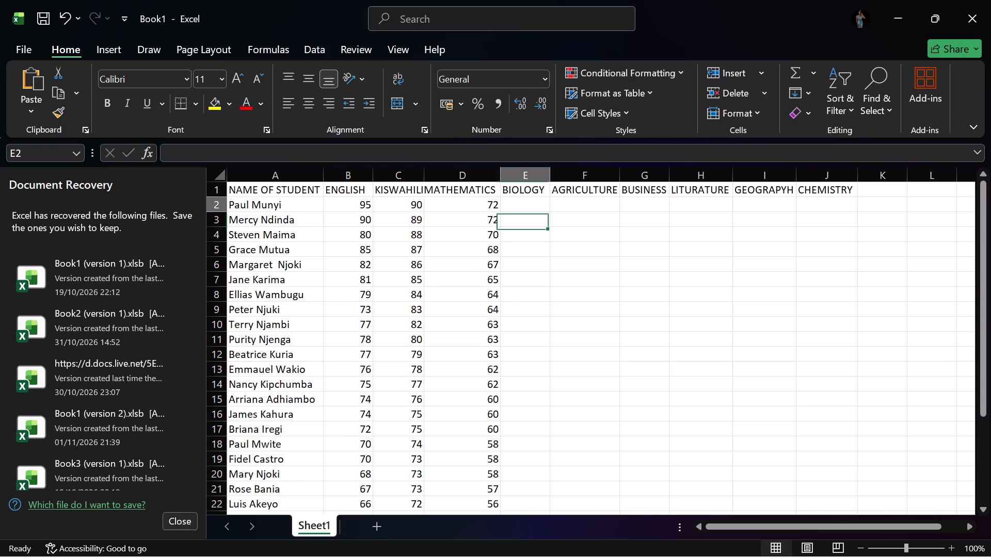
pyautogui.press('9')
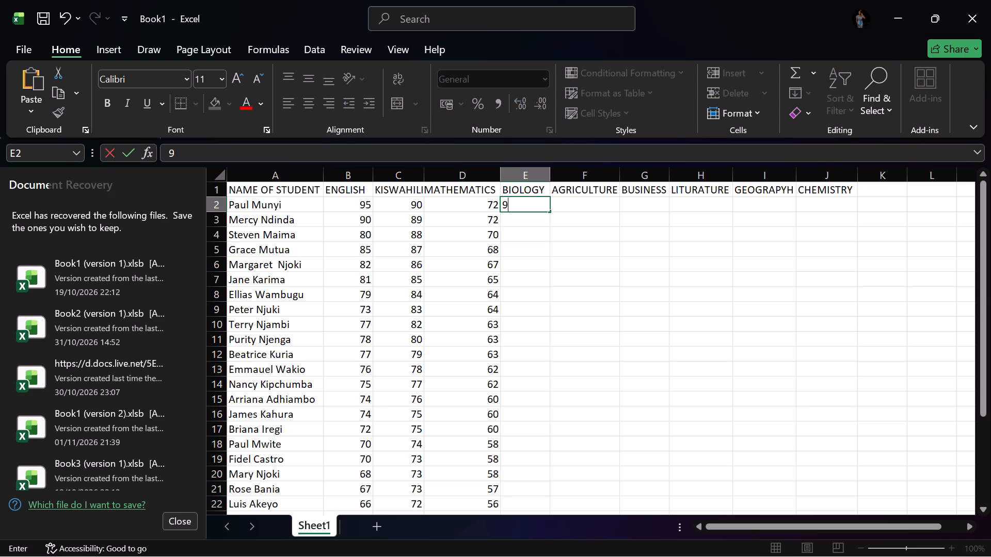
pyautogui.press('0')
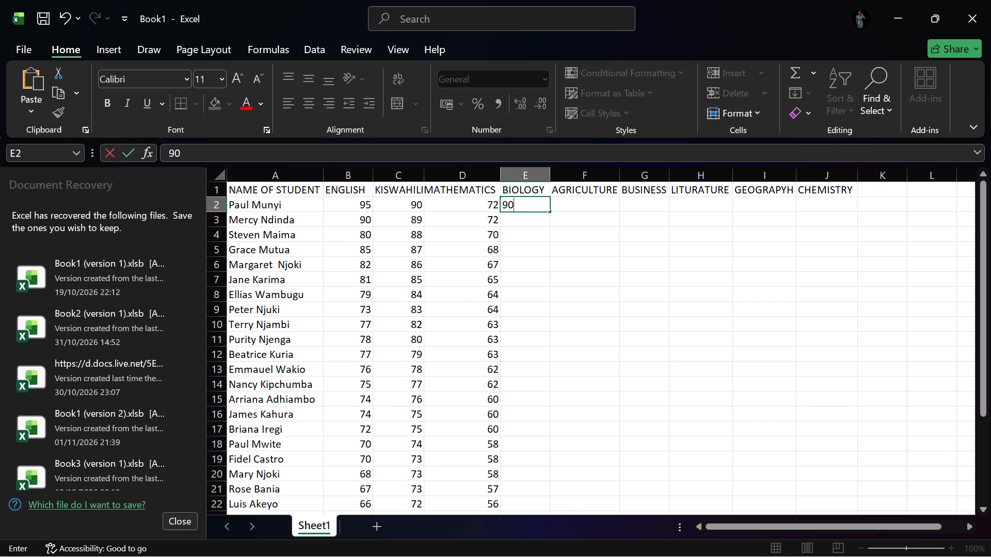
pyautogui.click(536, 225)
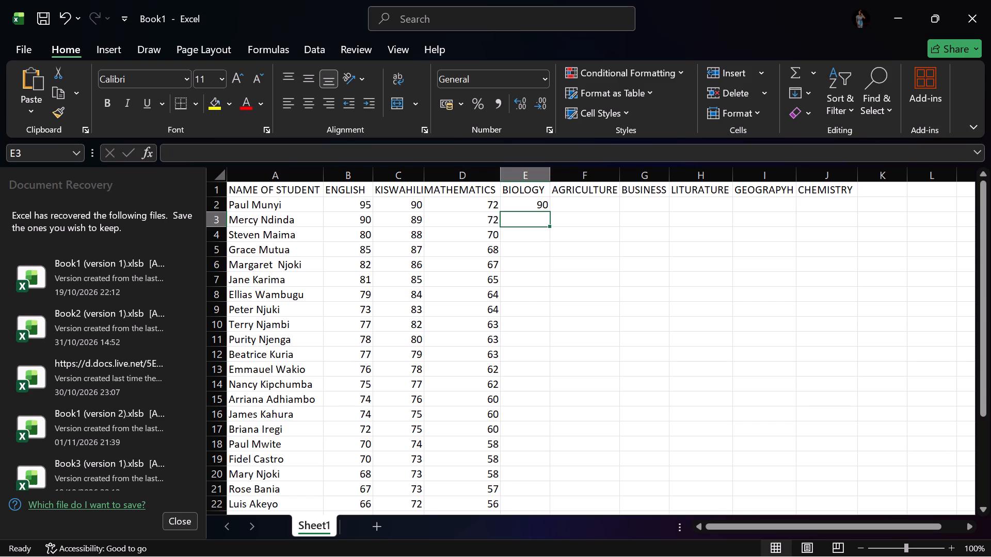
pyautogui.write('88')
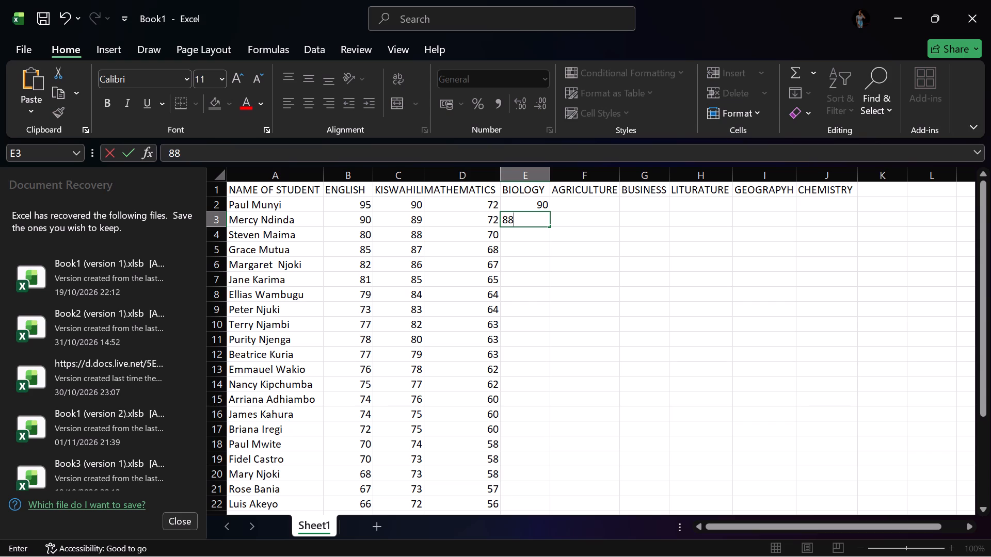
pyautogui.click(519, 243)
pyautogui.click(518, 234)
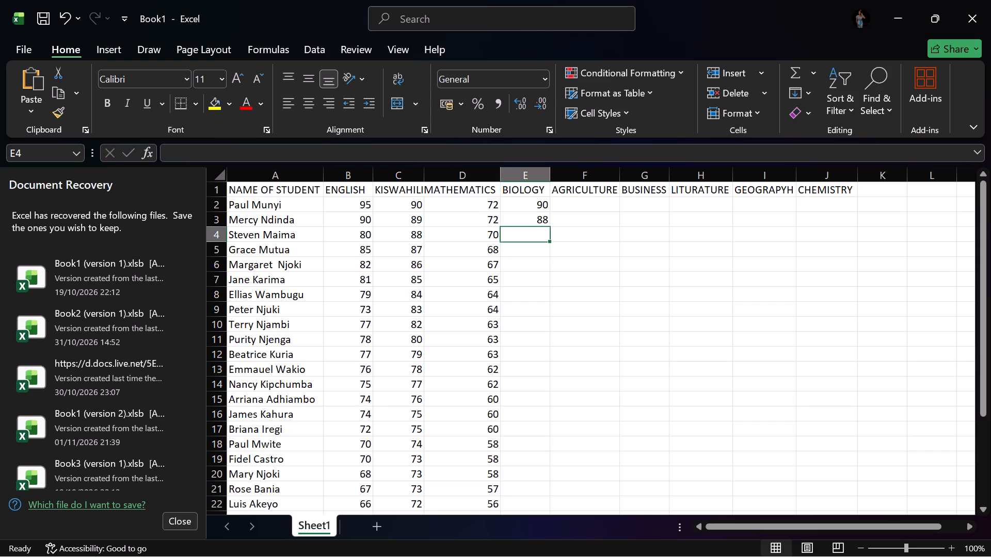
pyautogui.write('87')
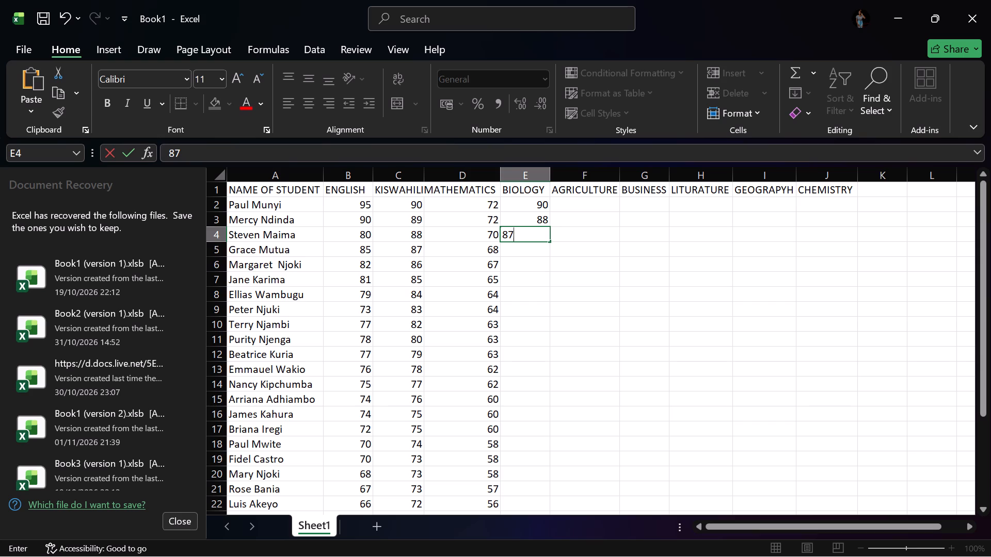
# Fill in the BIOLOGY marks for the students in rows 5 to 7: 86 in E5, 85 in E6 and 84 in E7.
pyautogui.click(510, 255)
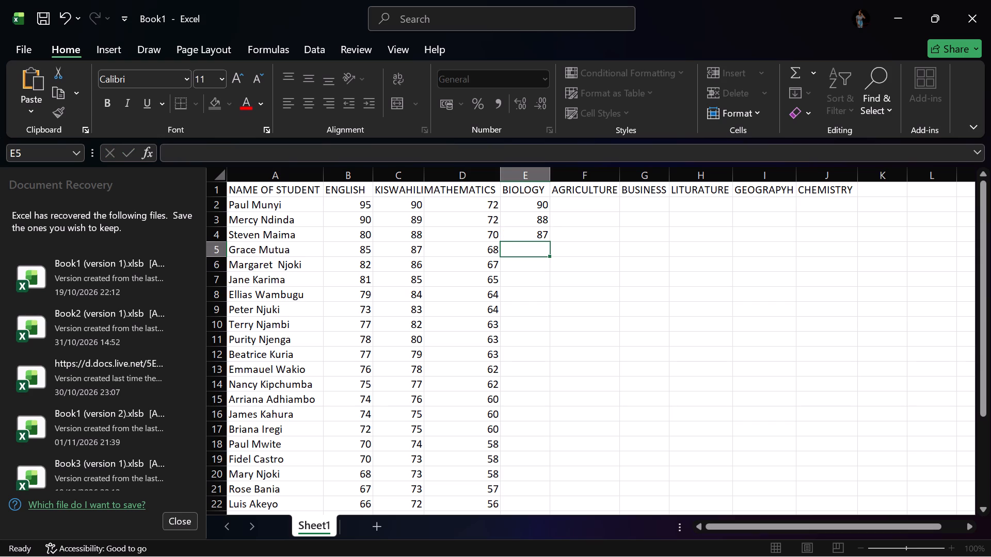
pyautogui.write('86')
pyautogui.click(503, 271)
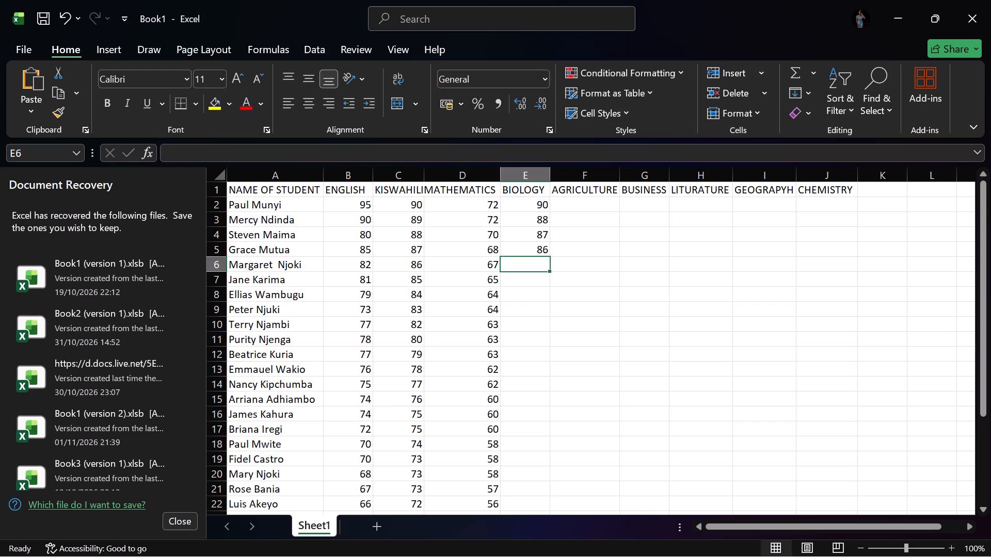
pyautogui.write('85')
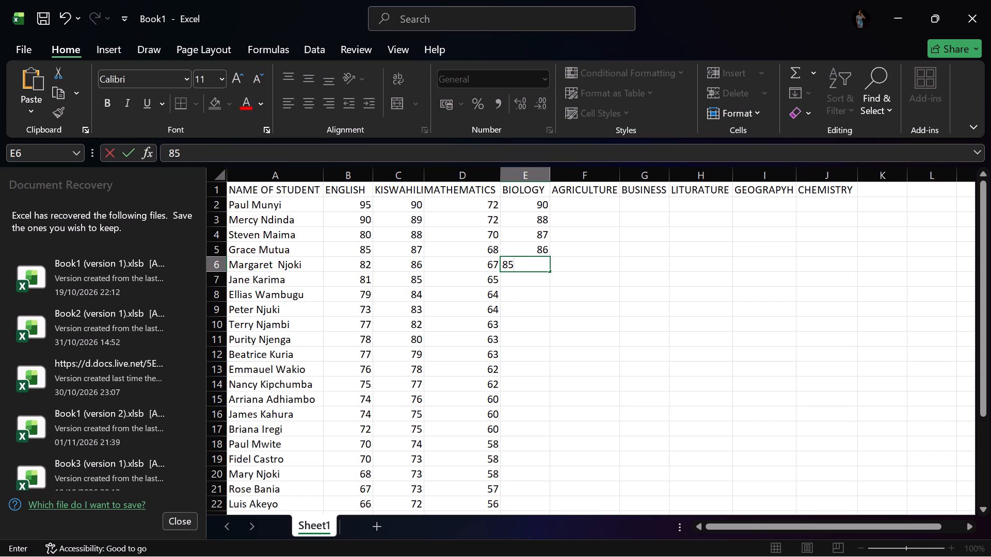
pyautogui.click(530, 278)
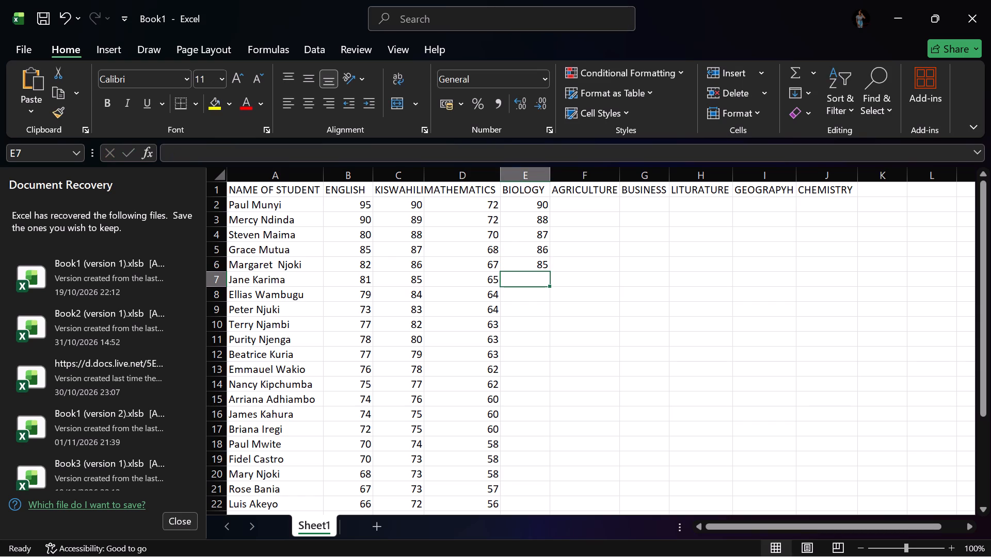
pyautogui.write('84')
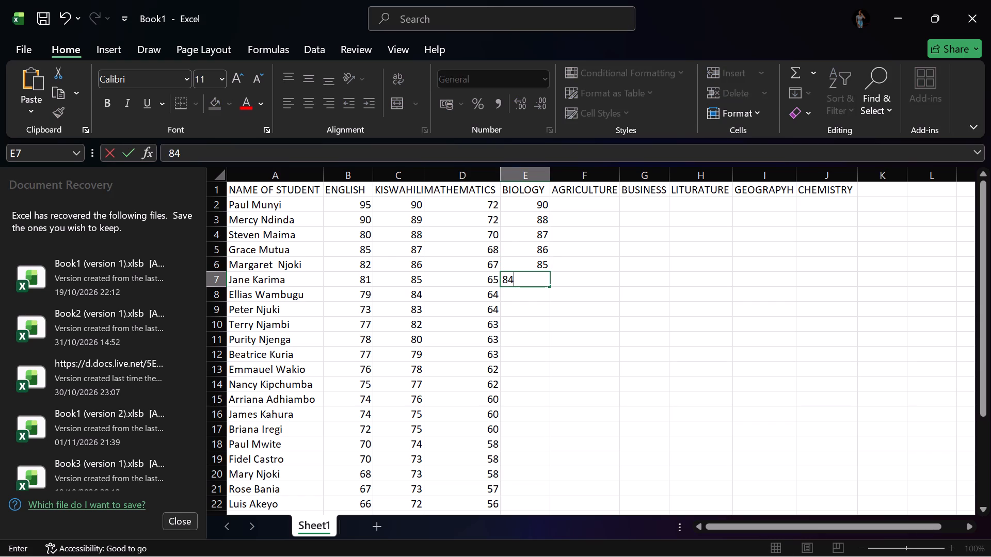
# Fill in the BIOLOGY marks for the students in rows 8 to 10: 83 in E8, 83 in E9 and 82 in E10.
pyautogui.moveTo(521, 294); pyautogui.dragTo(525, 284)
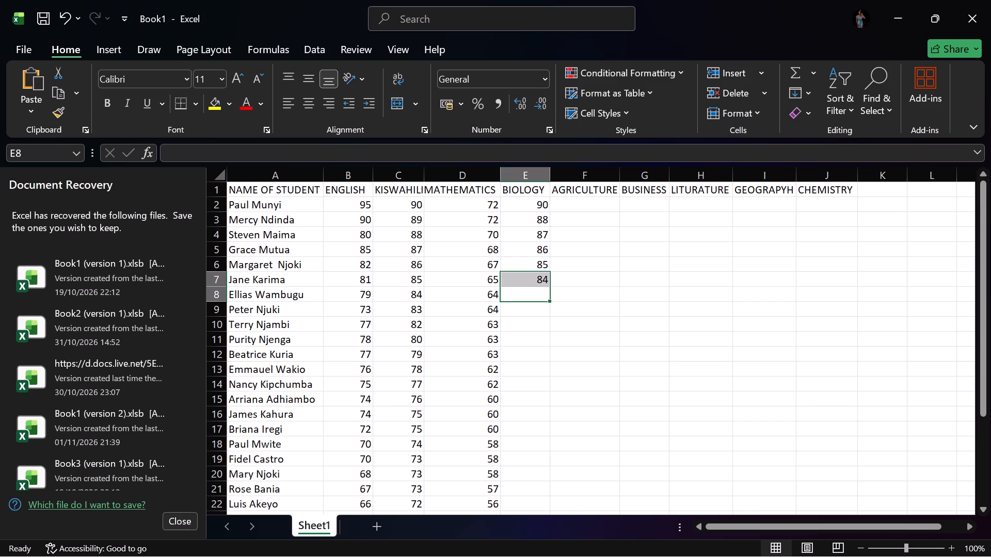
pyautogui.write('83')
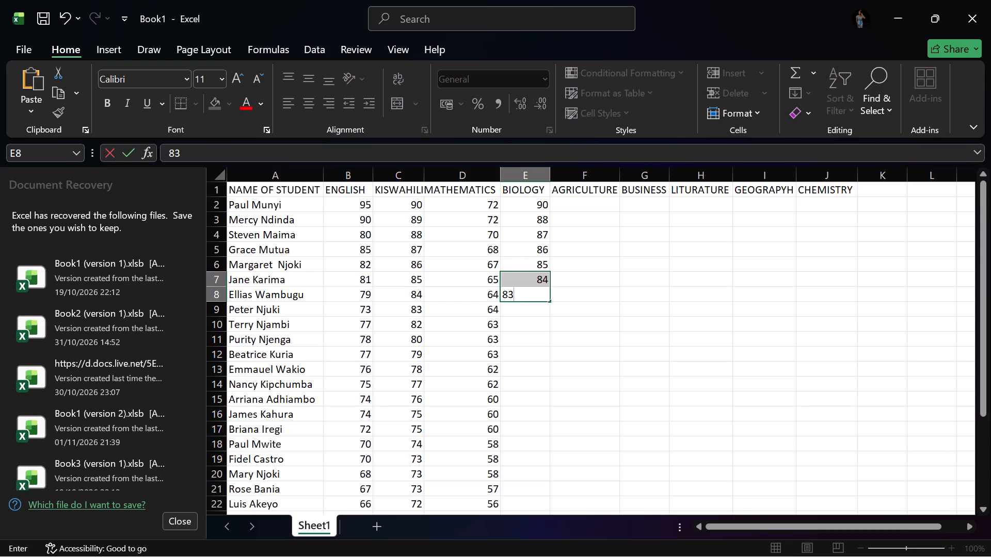
pyautogui.click(524, 320)
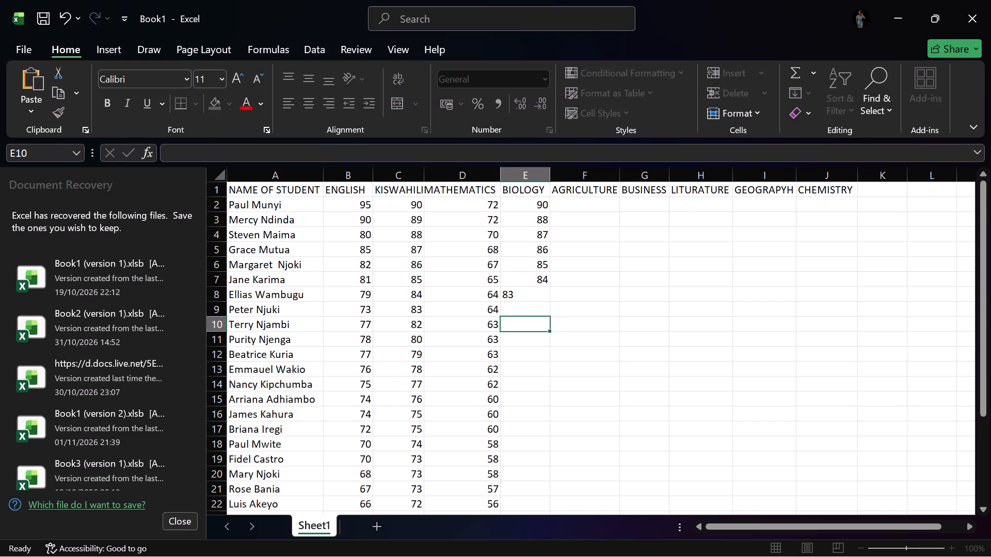
pyautogui.click(527, 317)
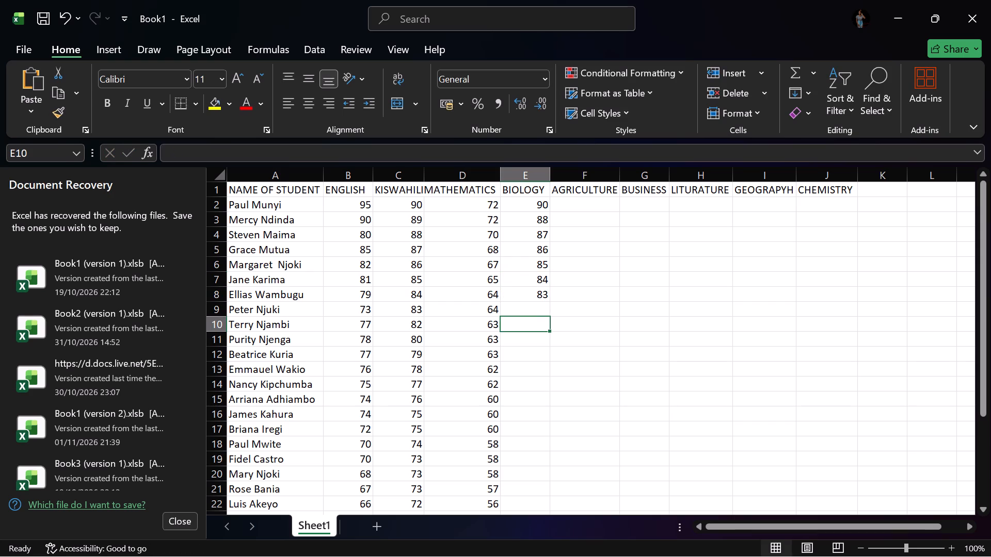
pyautogui.click(533, 312)
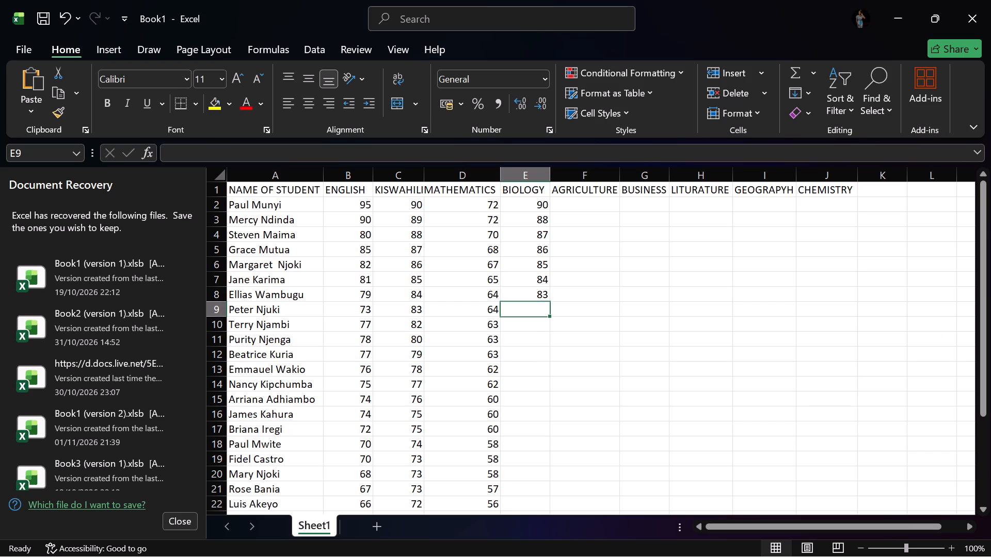
pyautogui.write('83')
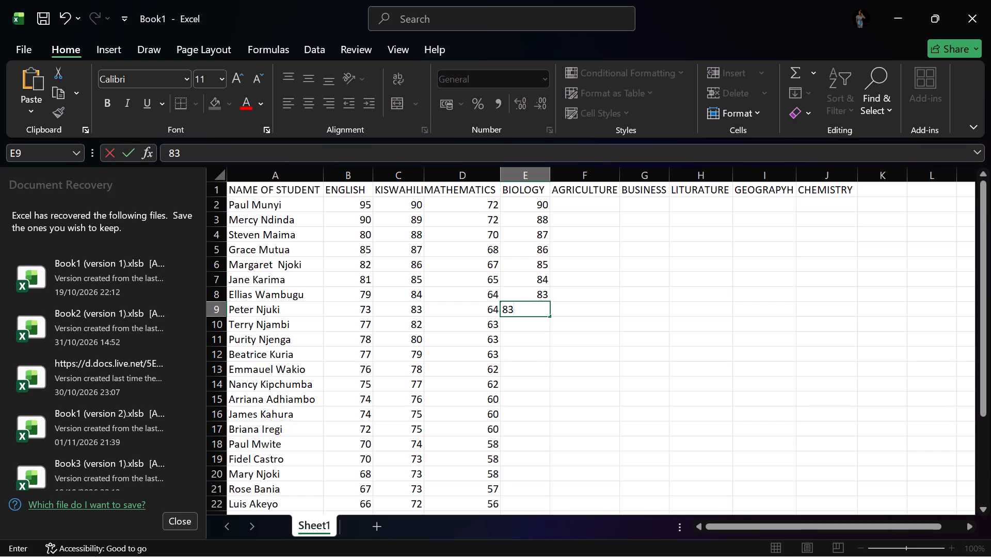
pyautogui.click(519, 329)
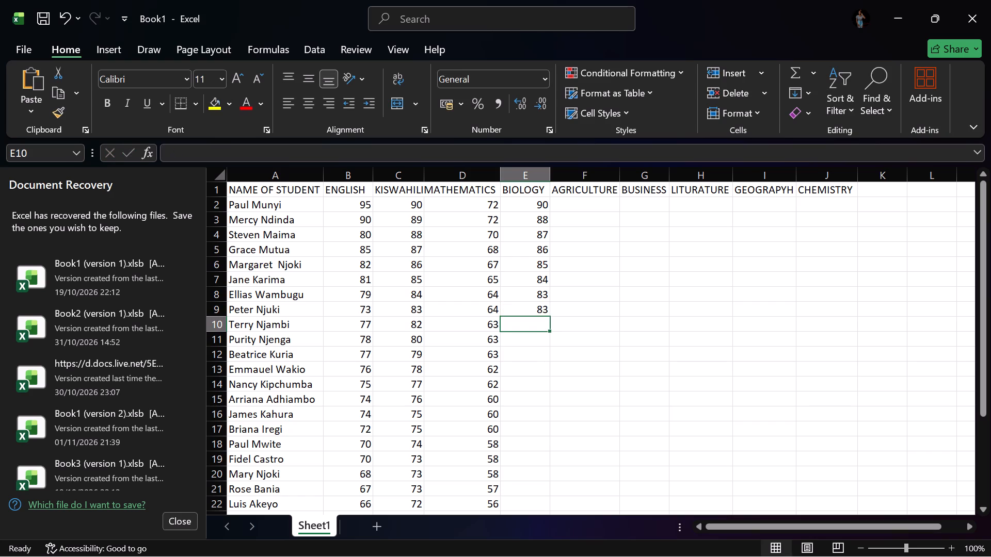
pyautogui.press('8')
pyautogui.press('2')
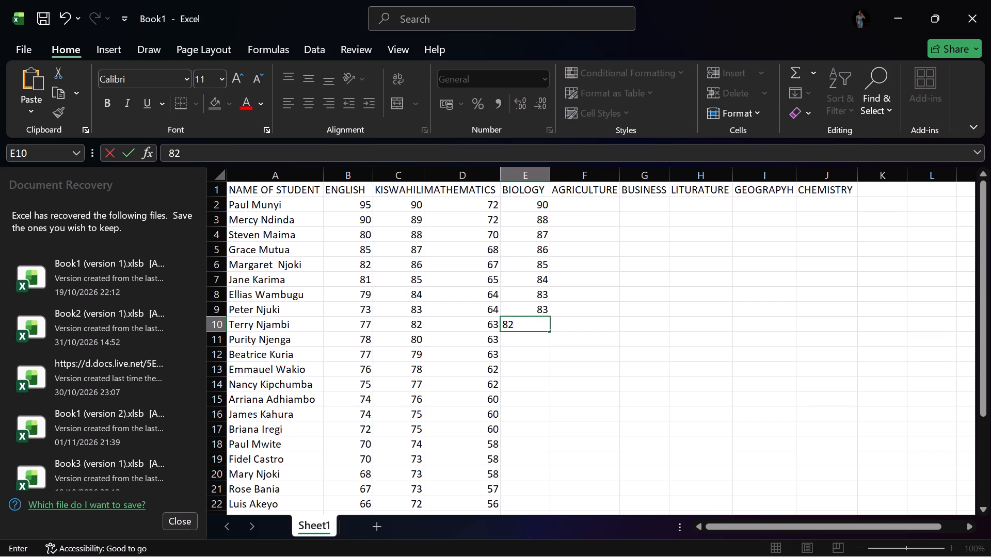
# Fill in the BIOLOGY marks for the students in rows 11 to 13: 80 in E11, 79 in E12 and 78 in E13.
pyautogui.click(524, 346)
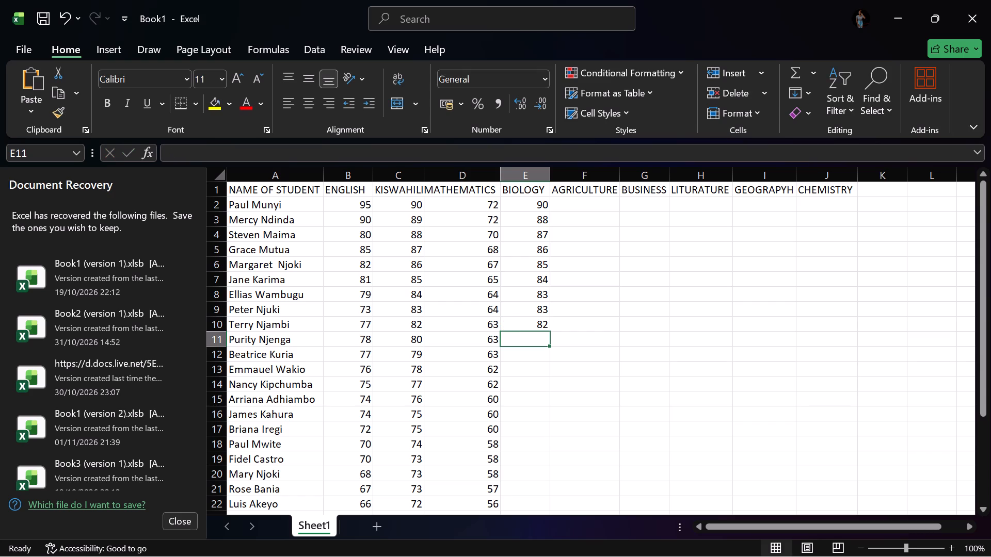
pyautogui.write('80')
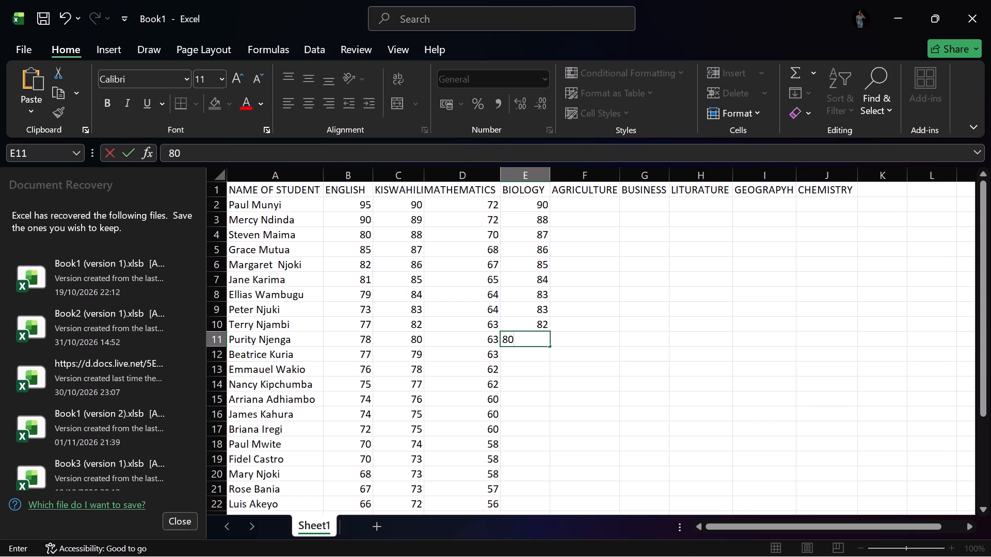
pyautogui.click(507, 353)
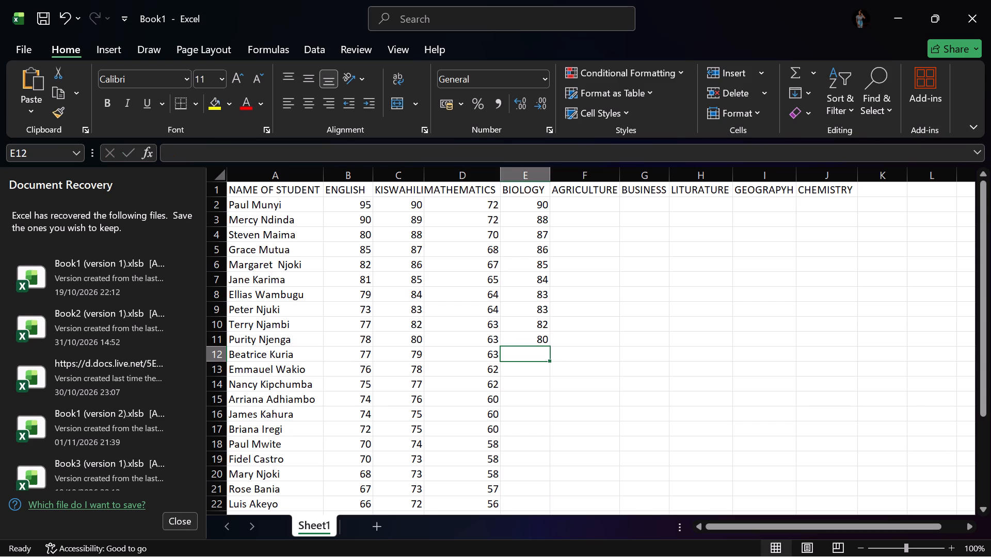
pyautogui.write('79')
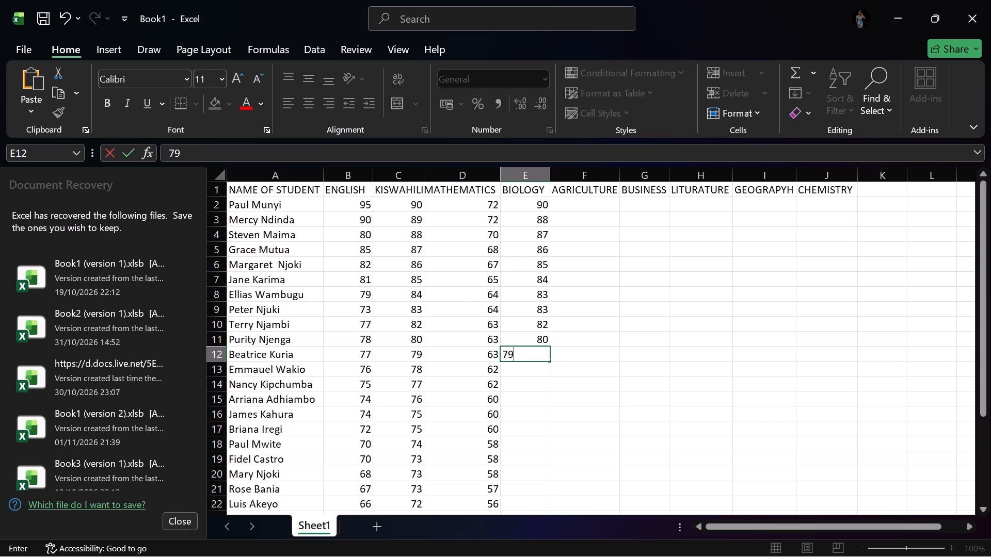
pyautogui.click(532, 377)
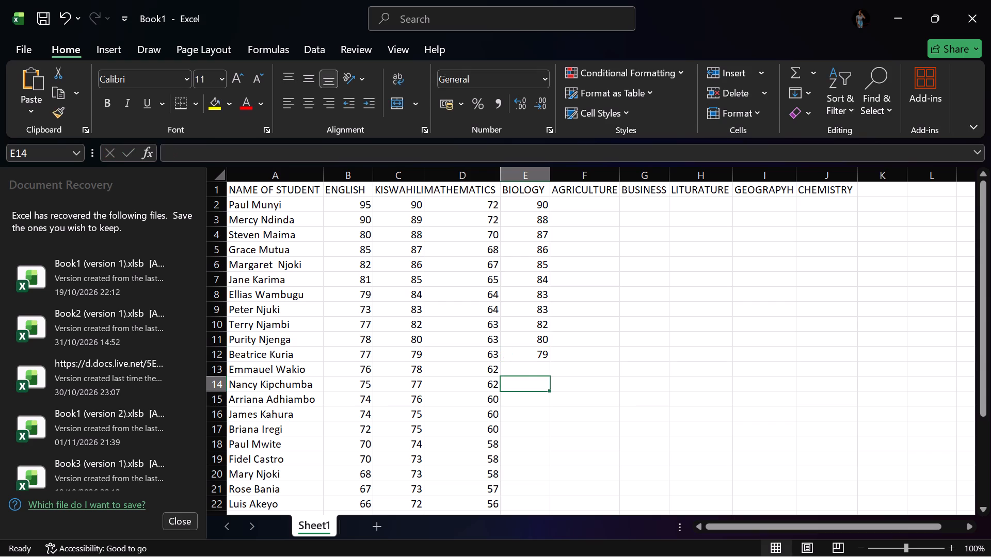
pyautogui.click(528, 374)
pyautogui.click(532, 368)
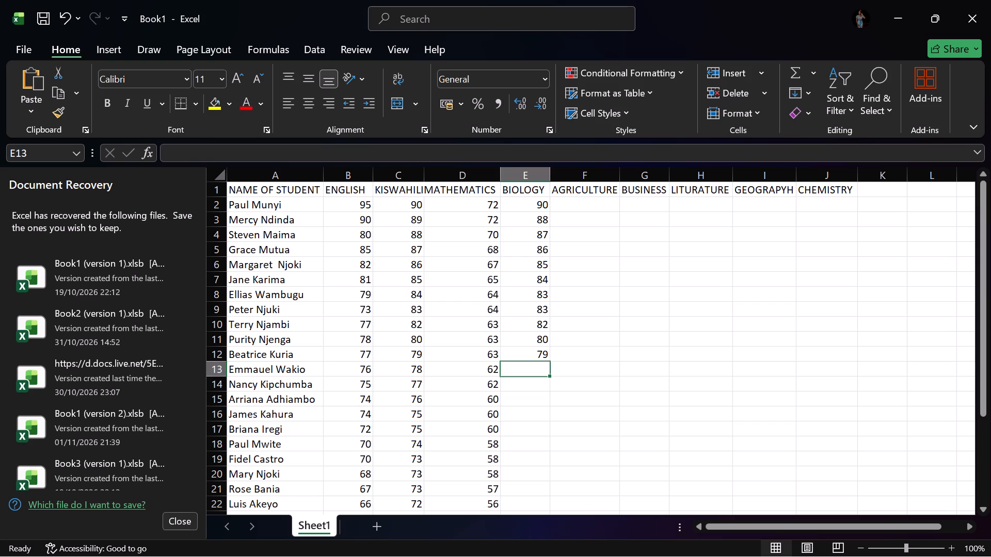
pyautogui.write('78')
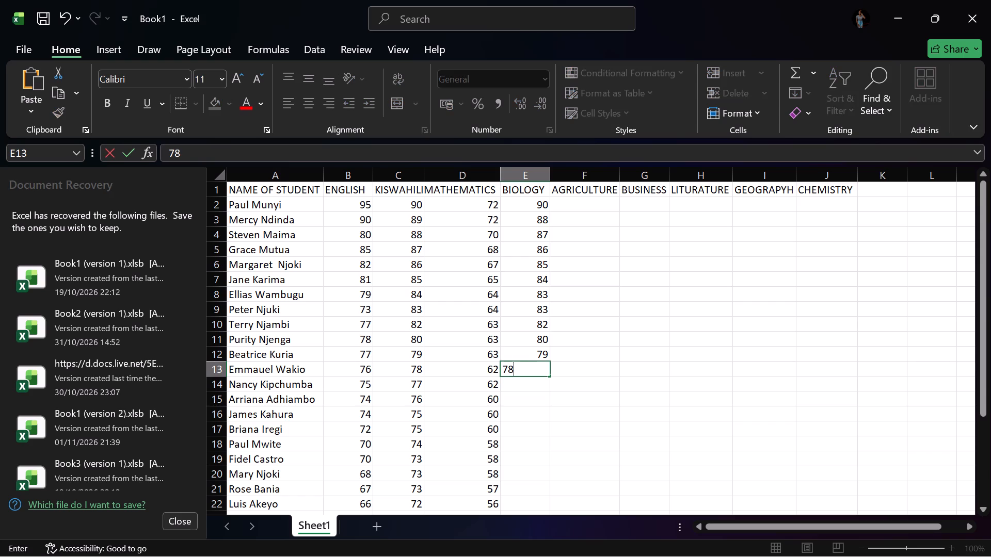
# Fill in the BIOLOGY marks for the students in rows 14 to 16: 77 in E14, 76 in E15 and 75 in E16.
pyautogui.click(526, 384)
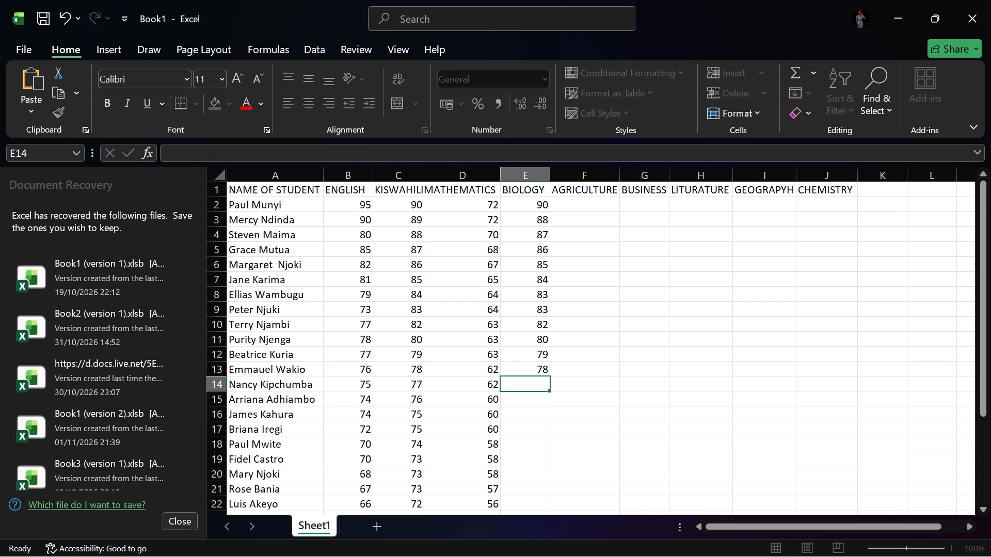
pyautogui.write('77')
pyautogui.click(523, 400)
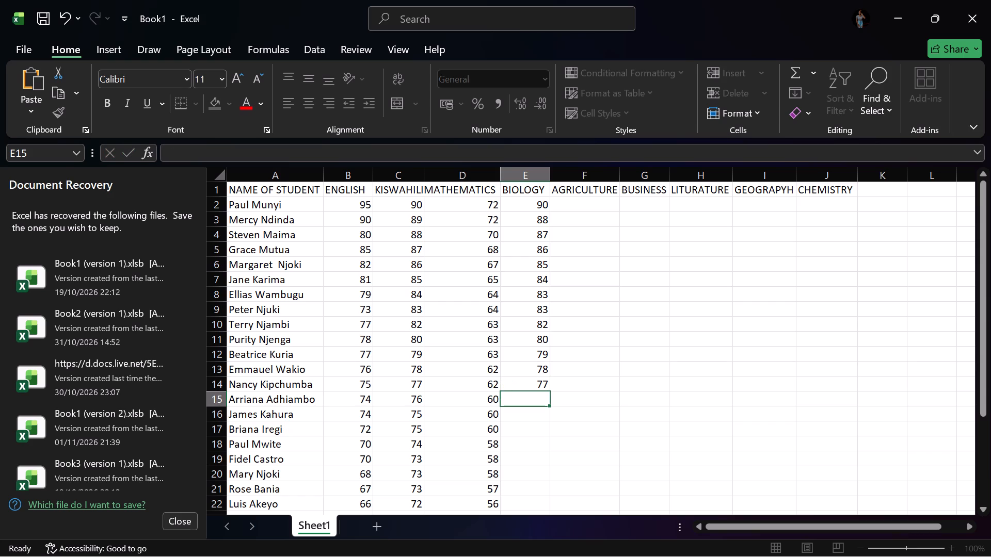
pyautogui.write('76')
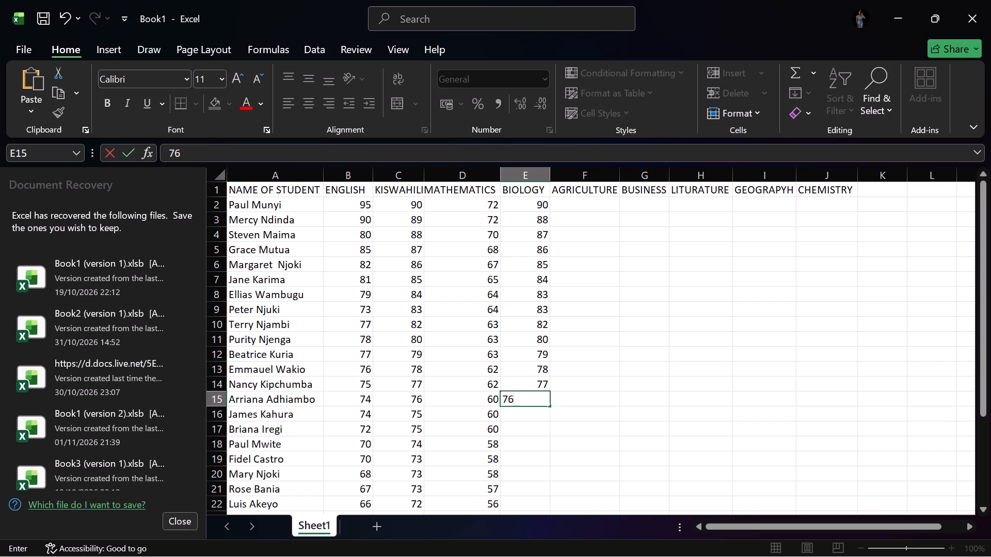
pyautogui.click(521, 418)
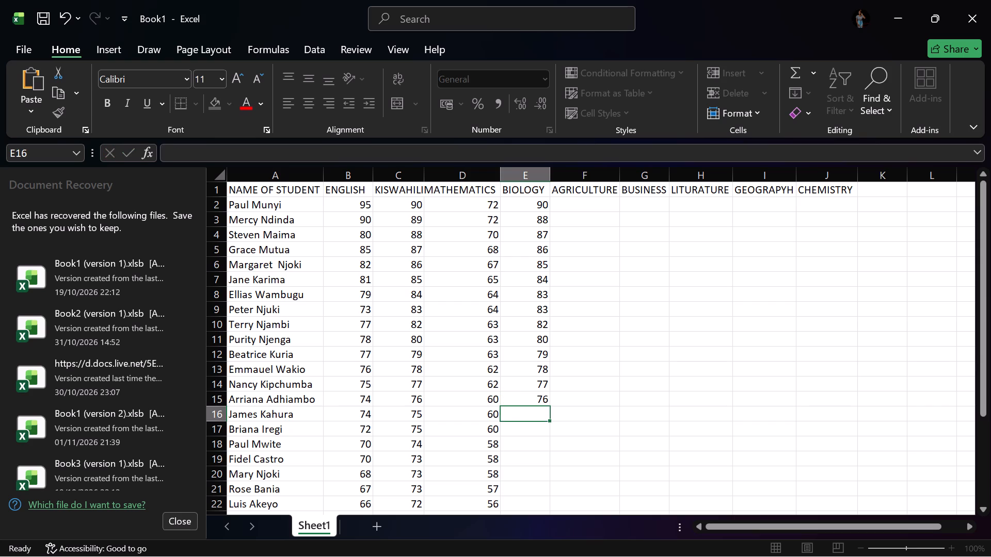
pyautogui.write('75')
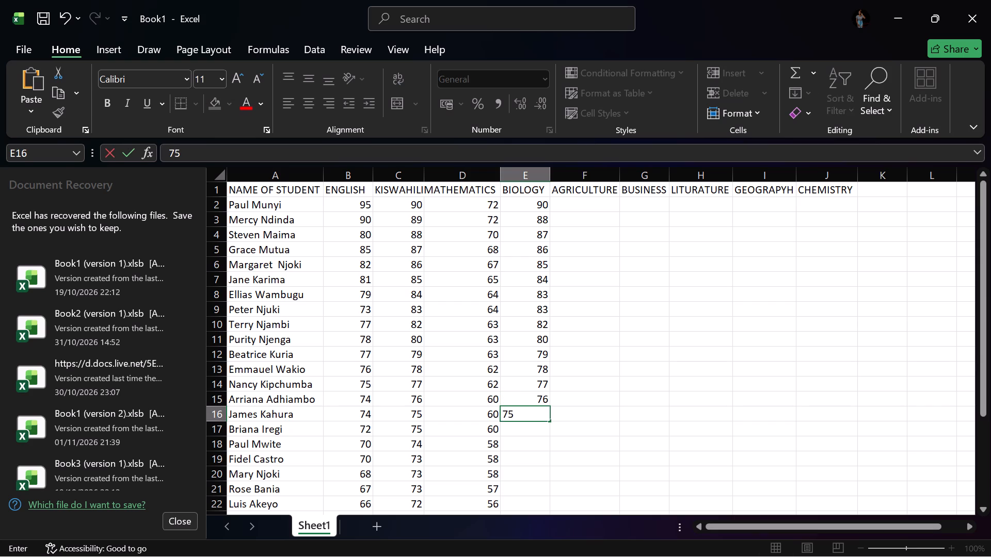
# Fill in the BIOLOGY marks for the students in rows 17 to 19: 74 in E17, 73 in E18 and 72 in E19.
pyautogui.click(516, 431)
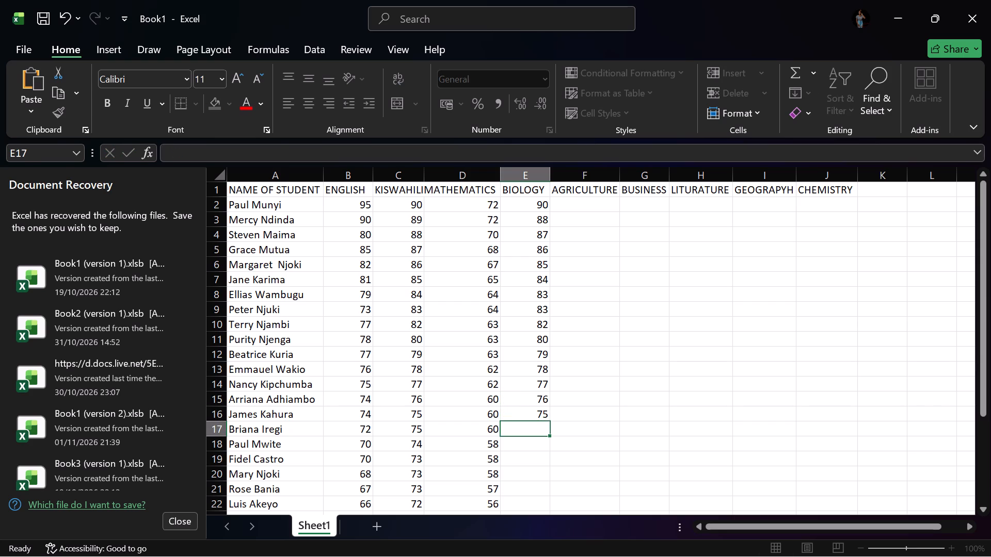
pyautogui.press('7')
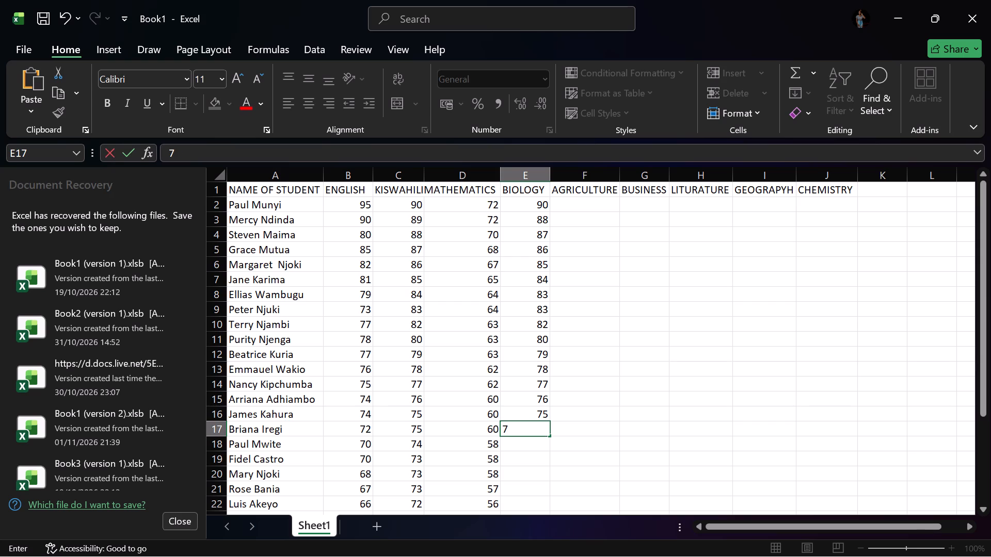
pyautogui.press('4')
pyautogui.scroll(-3, 495, 410)
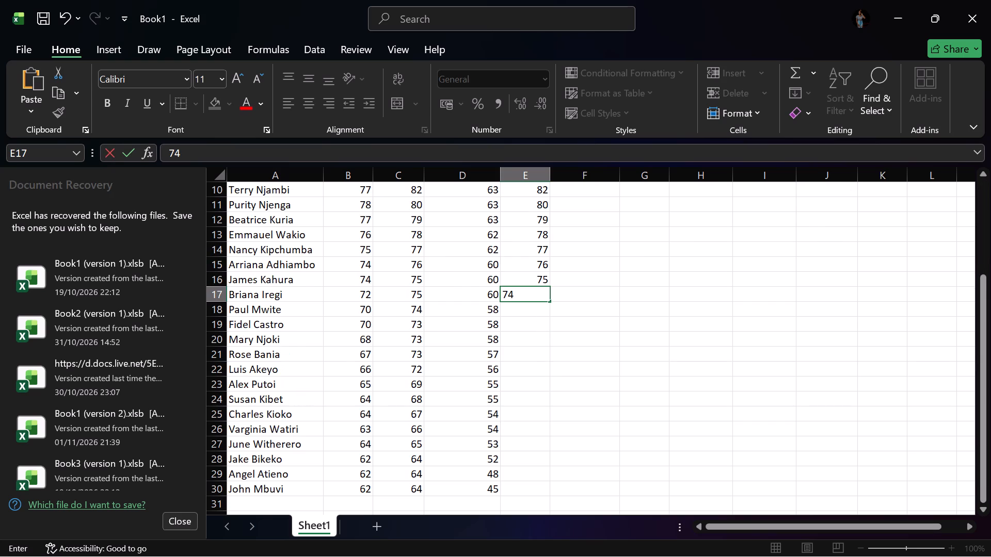
pyautogui.click(514, 313)
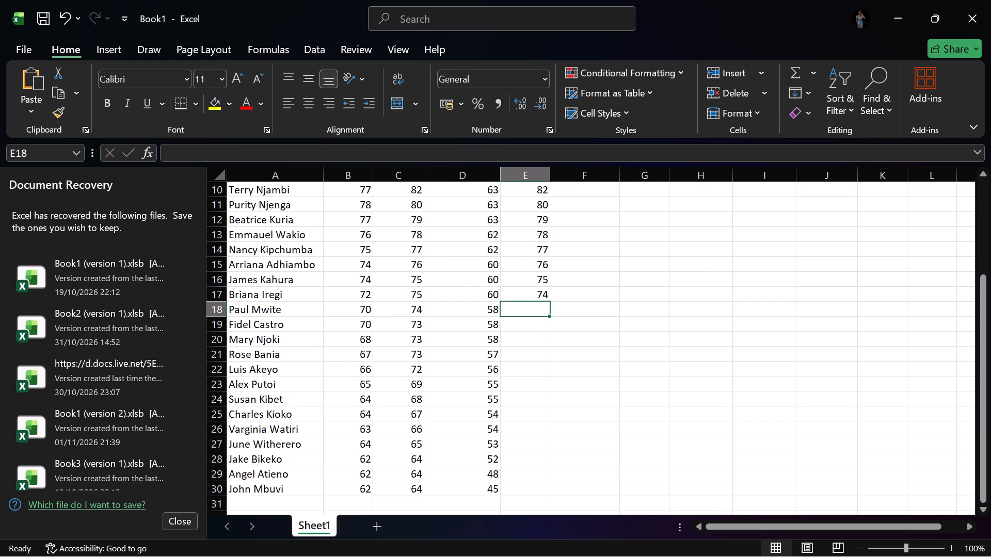
pyautogui.write('73')
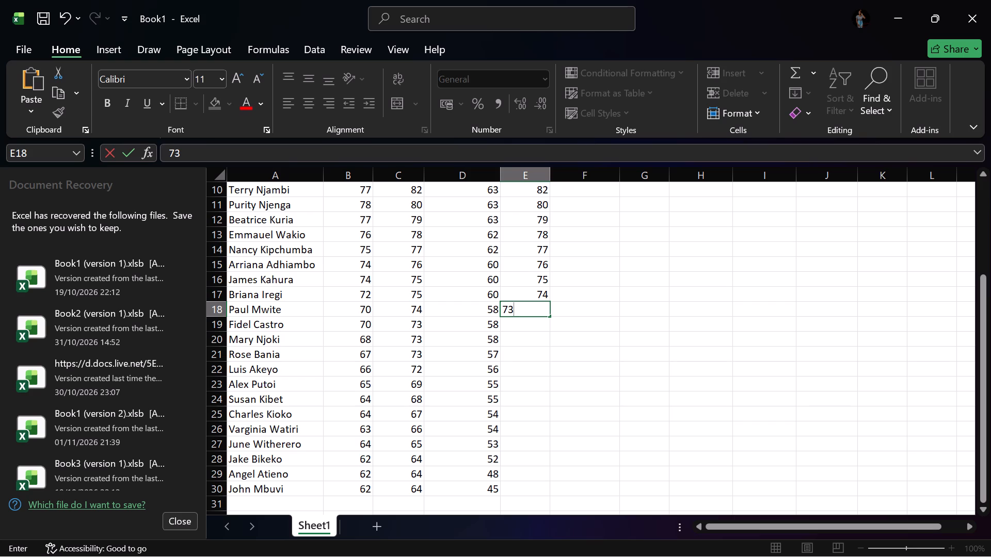
pyautogui.click(504, 325)
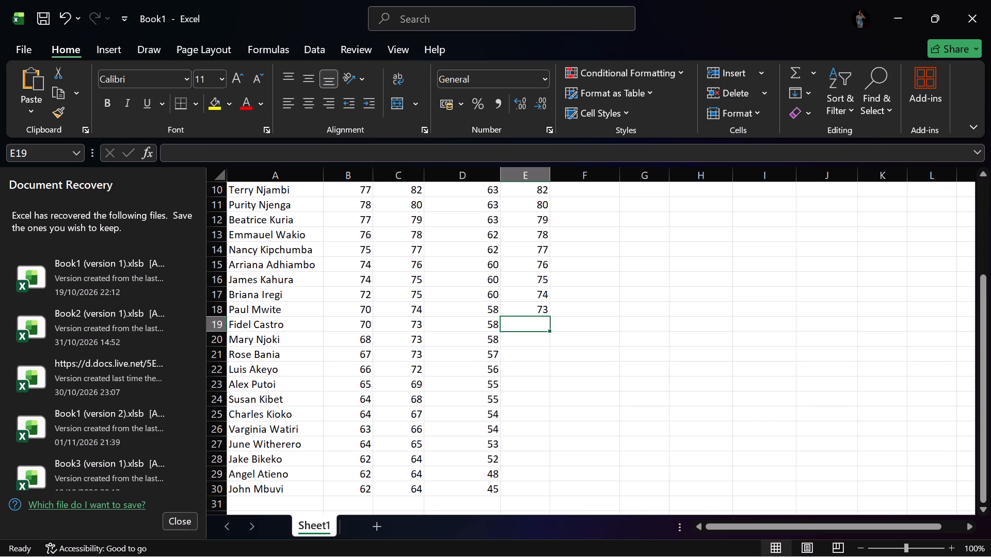
pyautogui.write('72')
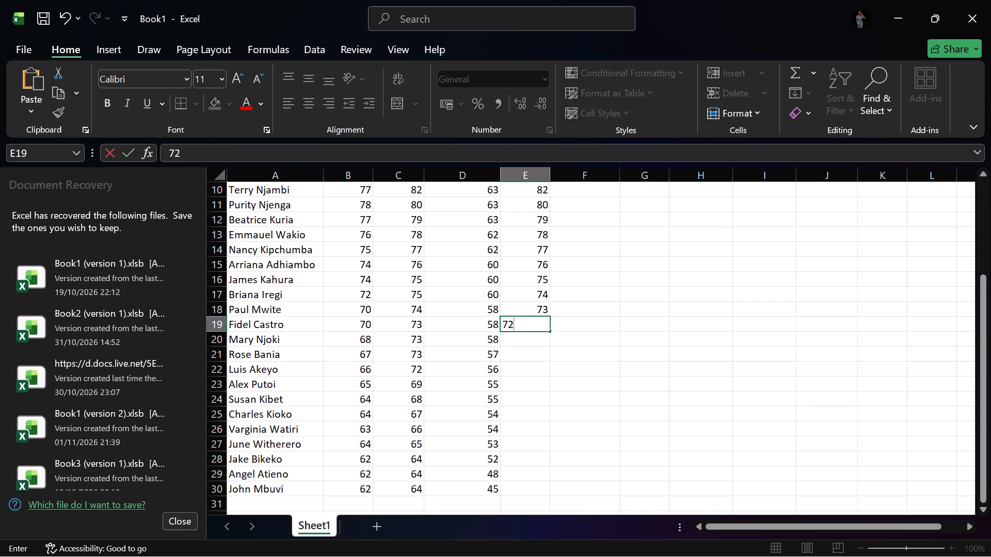
# Fill in the BIOLOGY marks for the students in rows 20 to 22: 72 in E20, 68 in E21 and 68 in E22.
pyautogui.click(507, 342)
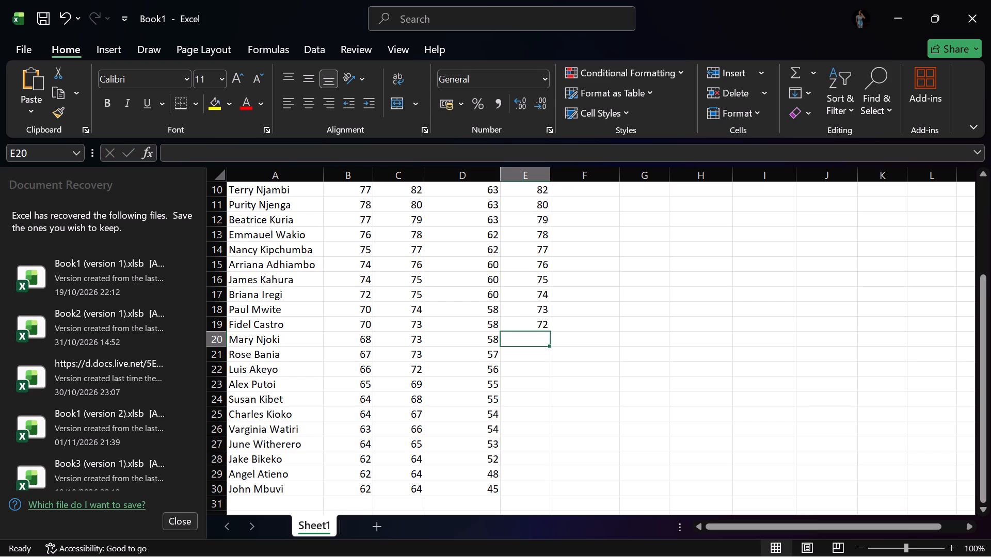
pyautogui.write('72')
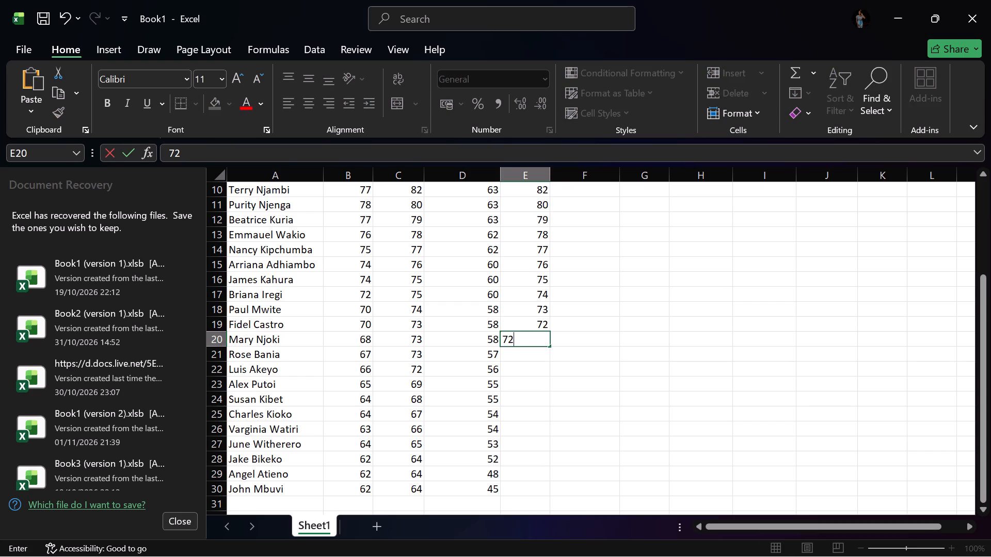
pyautogui.click(514, 359)
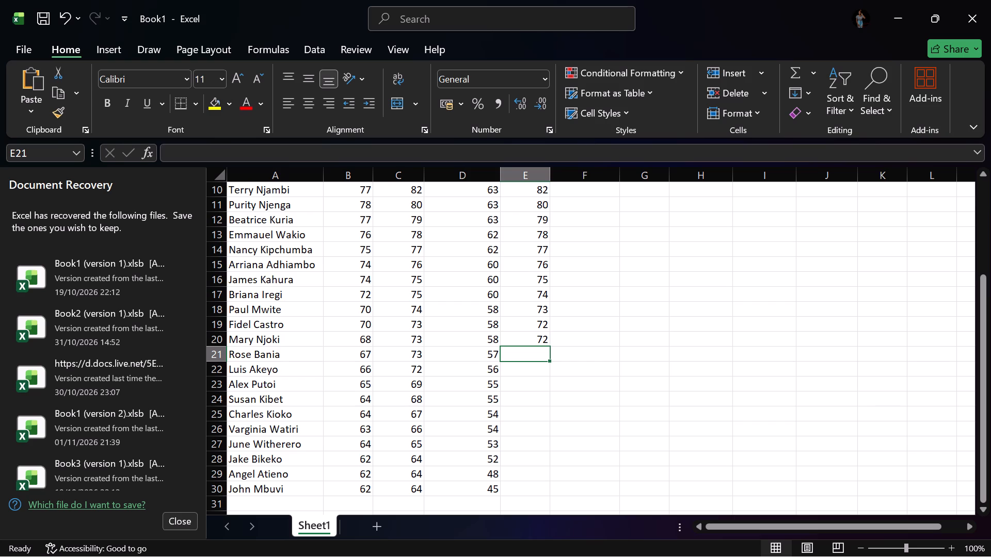
pyautogui.press('6')
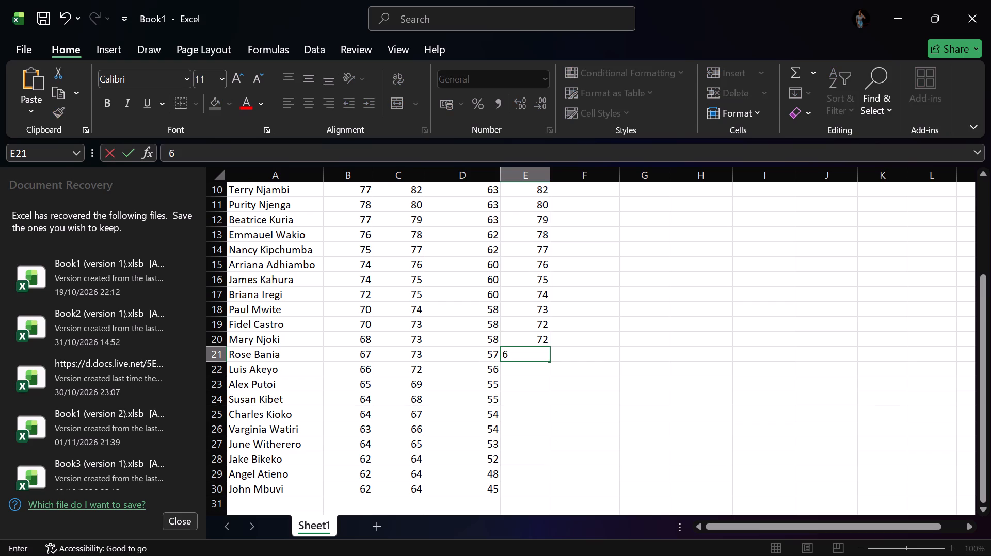
pyautogui.press('8')
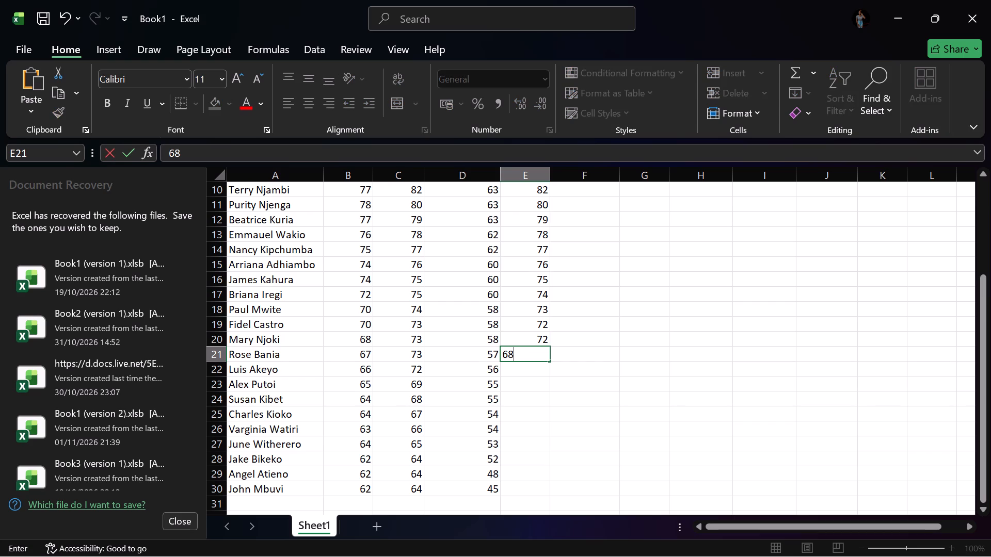
pyautogui.click(514, 373)
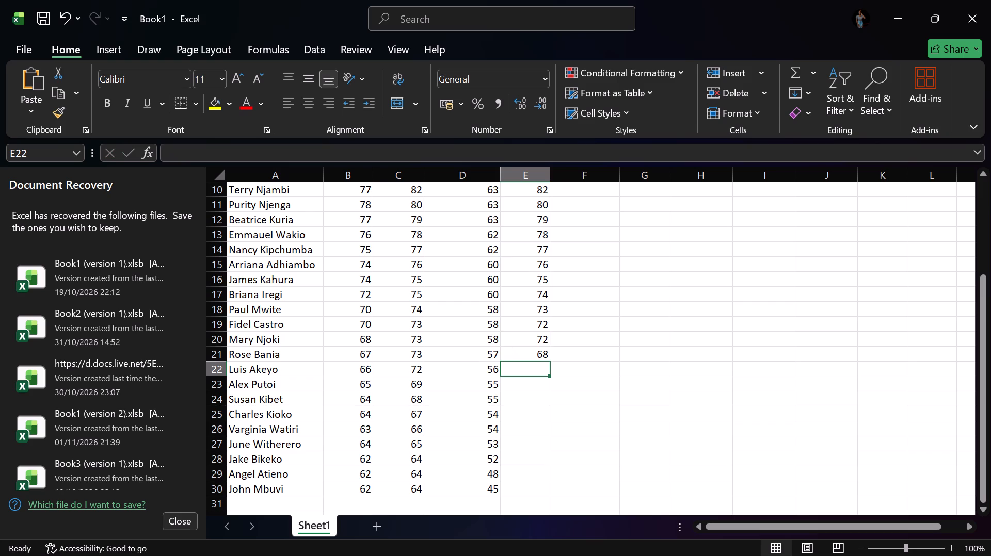
pyautogui.press('6')
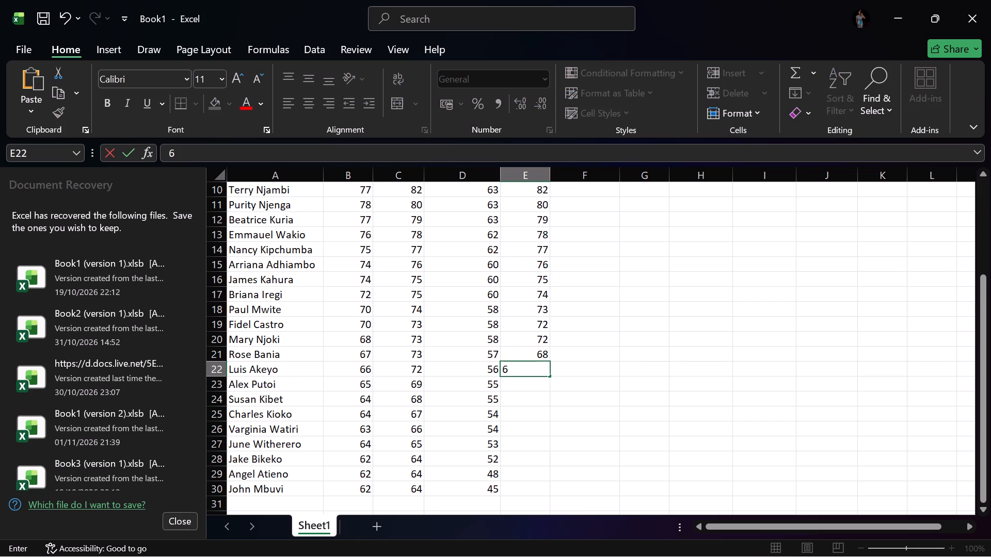
pyautogui.press('8')
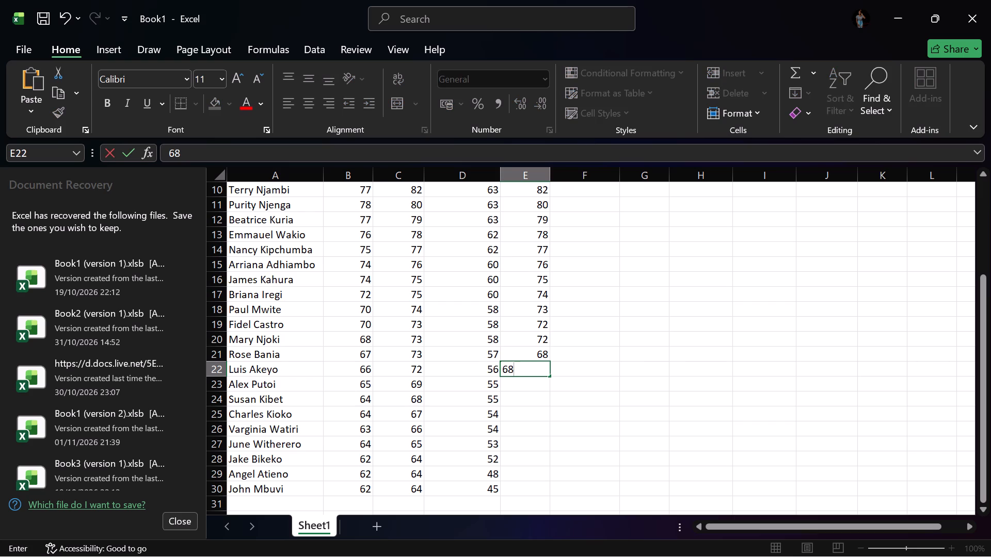
# Fill in the BIOLOGY marks for the students in rows 23 to 25: 67 in E23, 66 in E24 and 65 in E25.
pyautogui.click(510, 388)
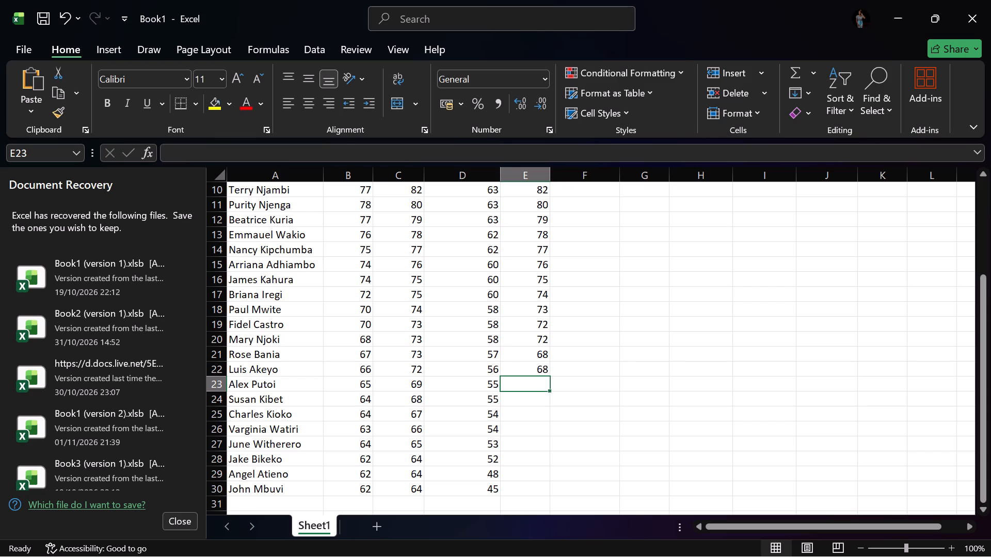
pyautogui.write('67')
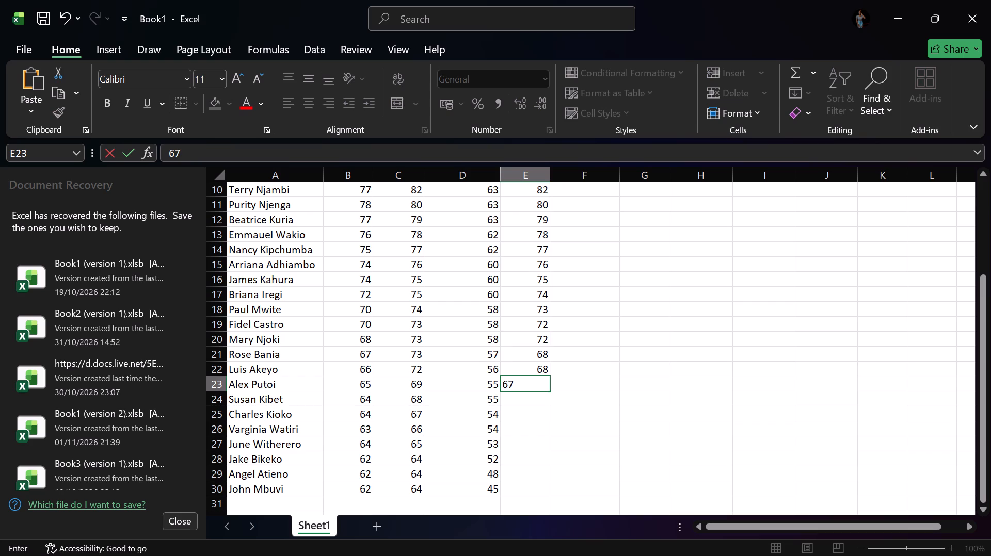
pyautogui.click(533, 402)
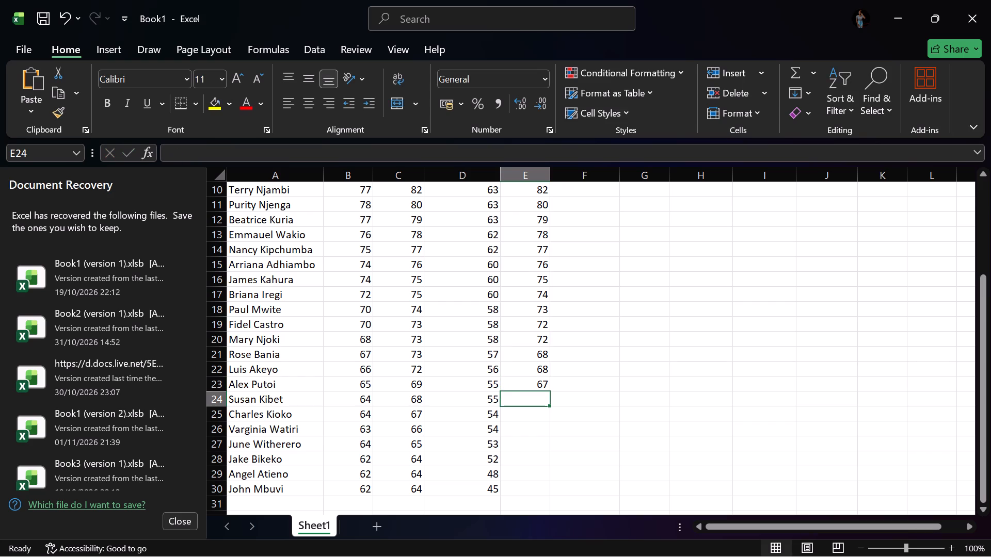
pyautogui.write('66')
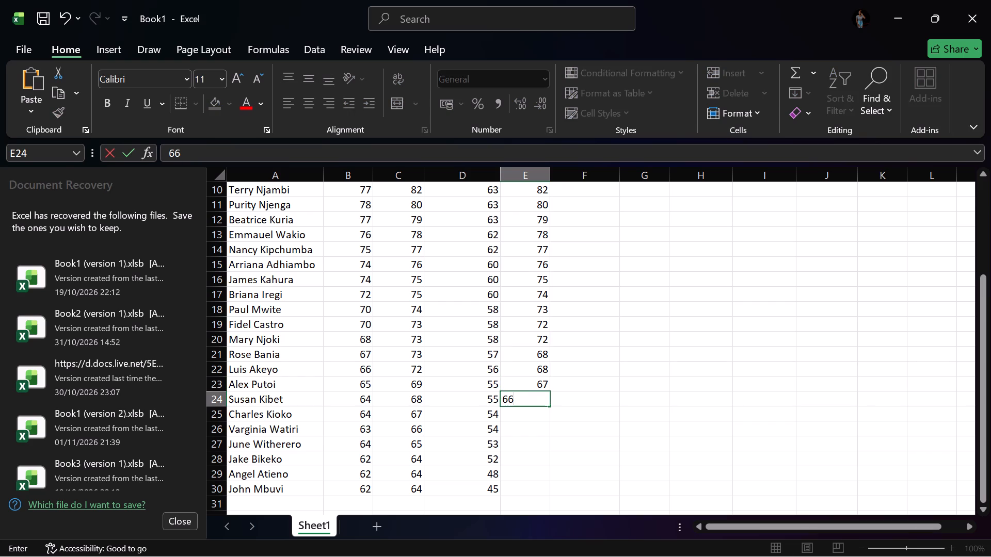
pyautogui.click(525, 415)
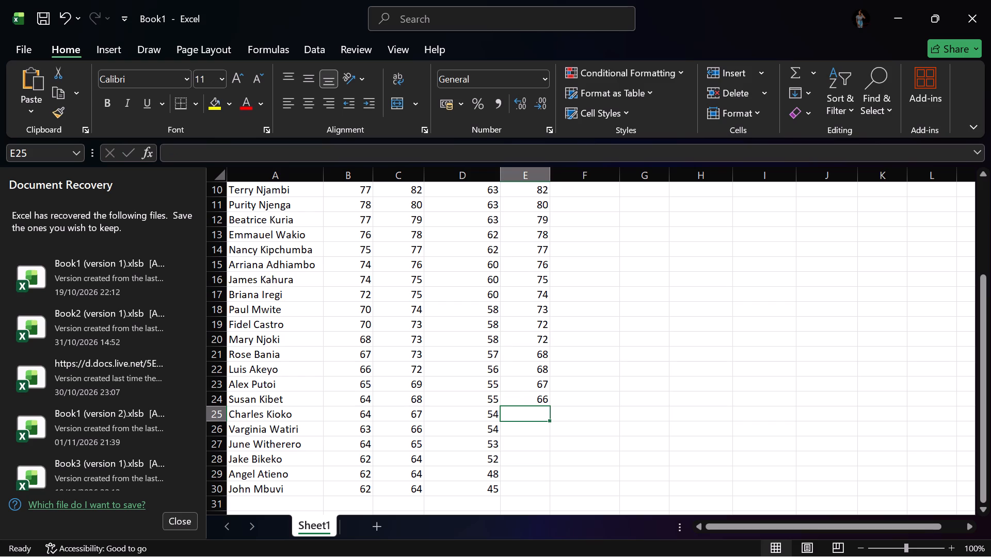
pyautogui.write('65')
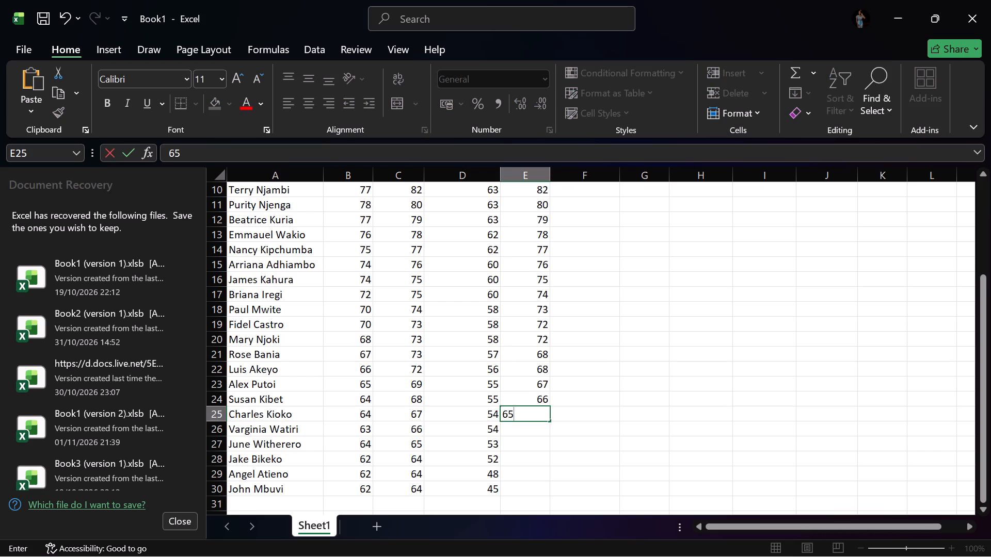
# Fill in the BIOLOGY marks for the students in rows 26 and 27: 65 in both E26 and E27.
pyautogui.click(510, 430)
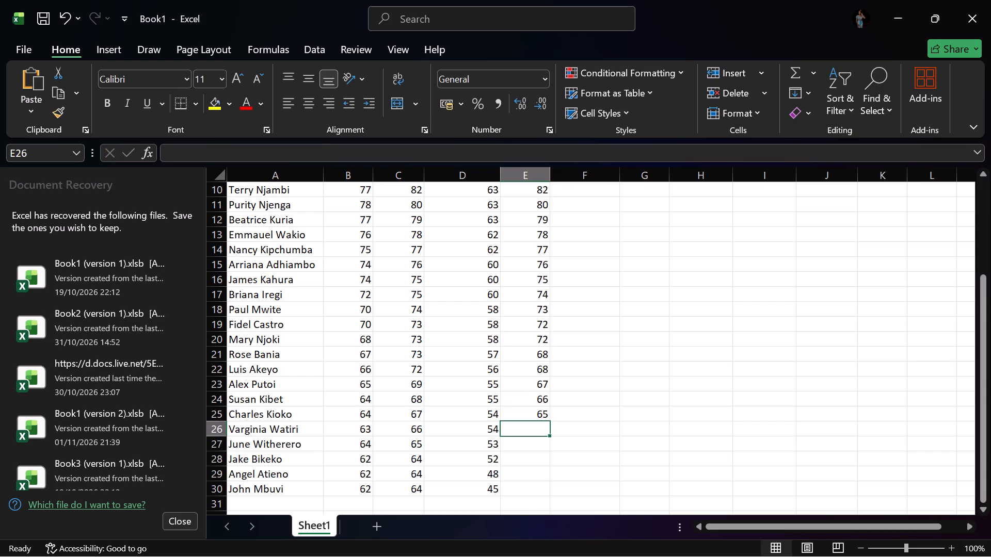
pyautogui.write('65')
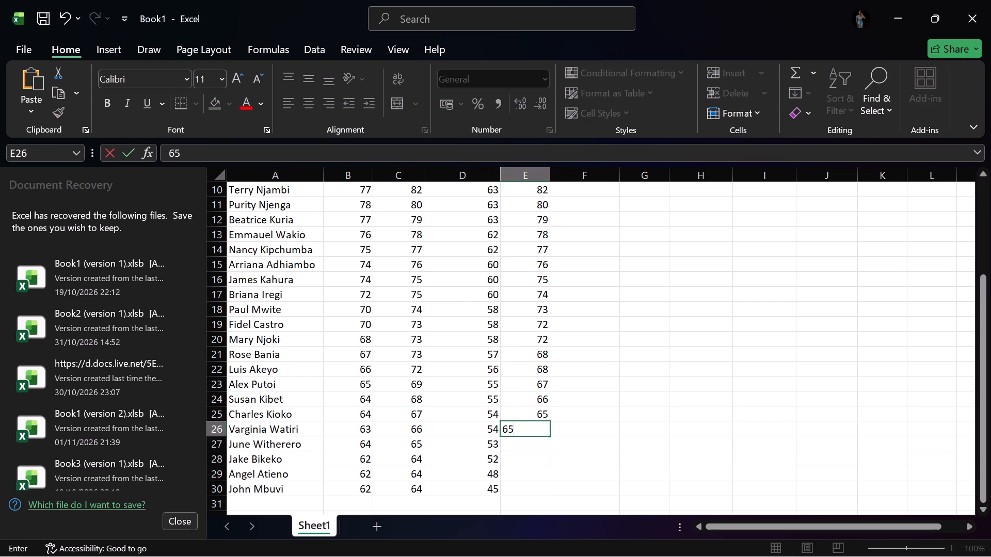
pyautogui.click(509, 452)
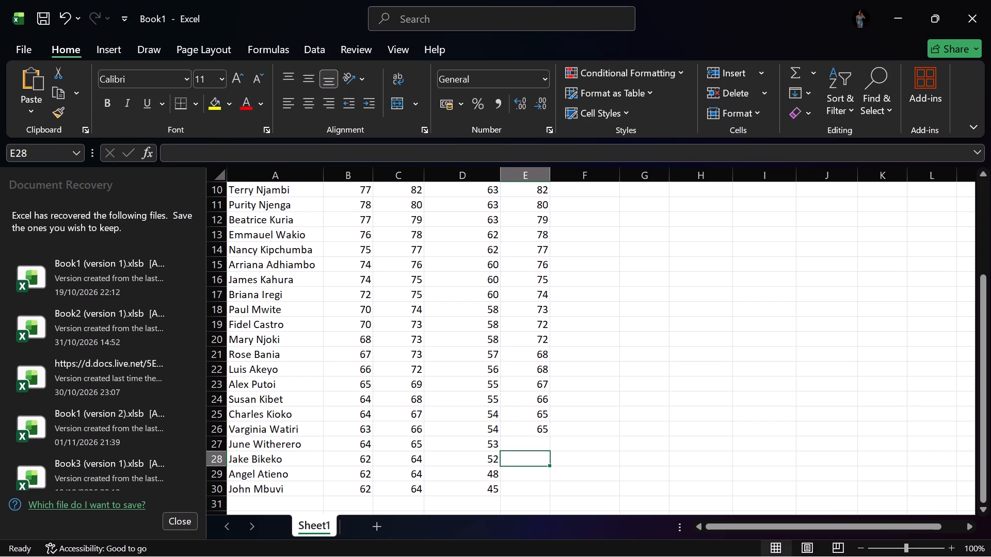
pyautogui.click(537, 446)
pyautogui.write('65')
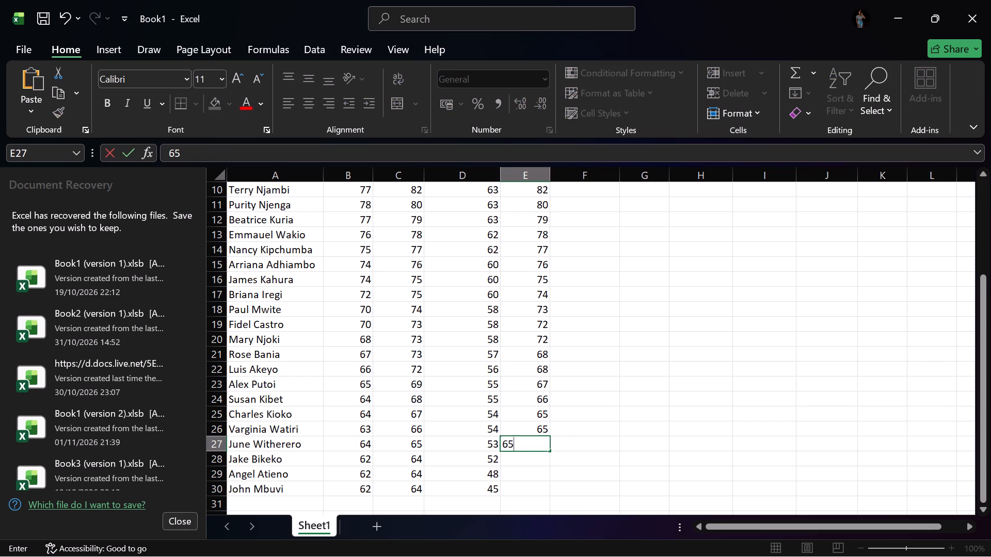
# Fill in the BIOLOGY marks for the last three students: 58 in E28, 57 in E29 and 55 in E30.
pyautogui.click(529, 464)
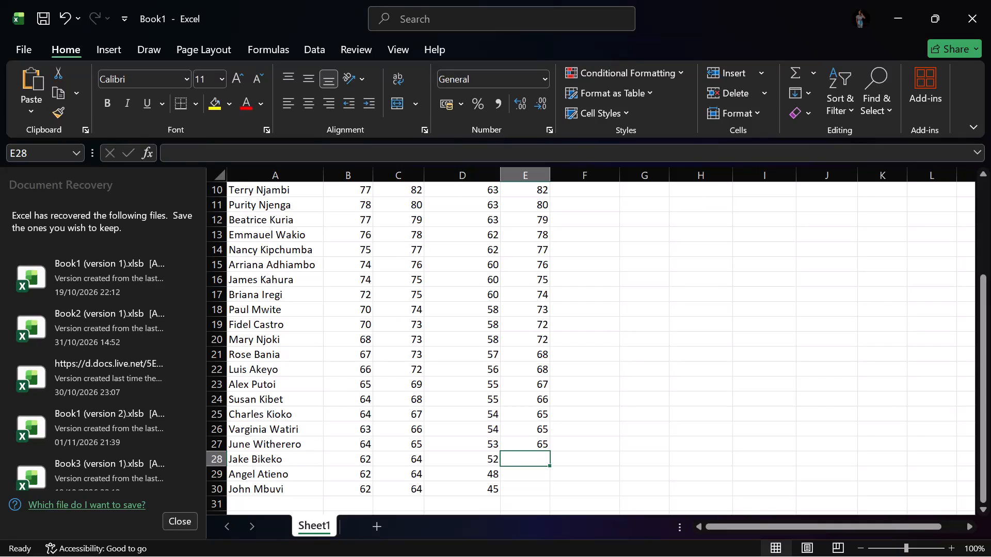
pyautogui.press('5')
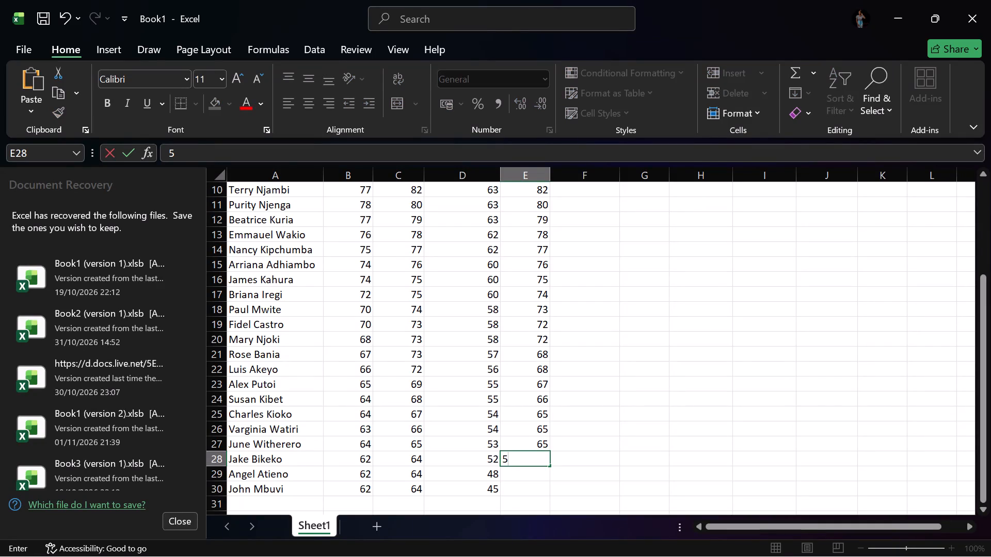
pyautogui.press('8')
pyautogui.click(519, 478)
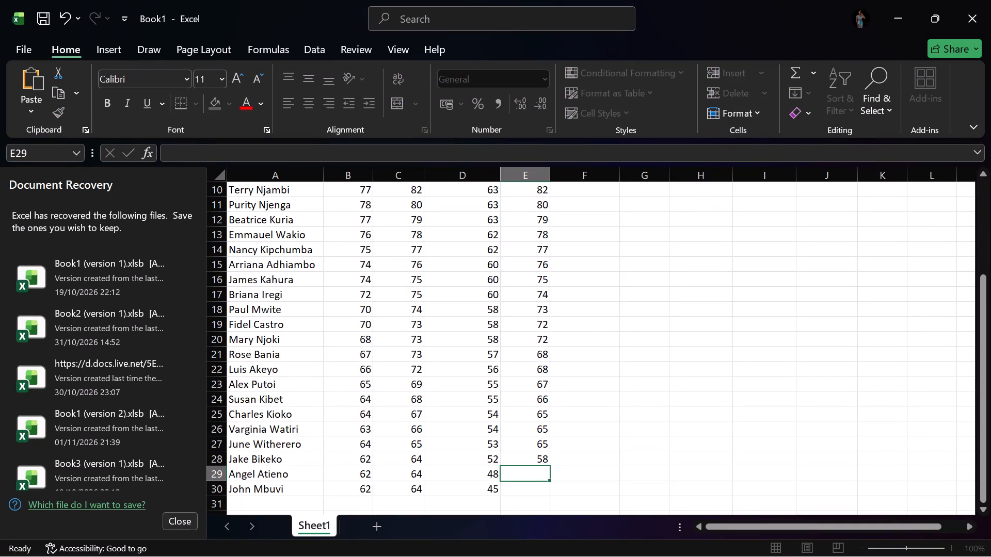
pyautogui.press('5')
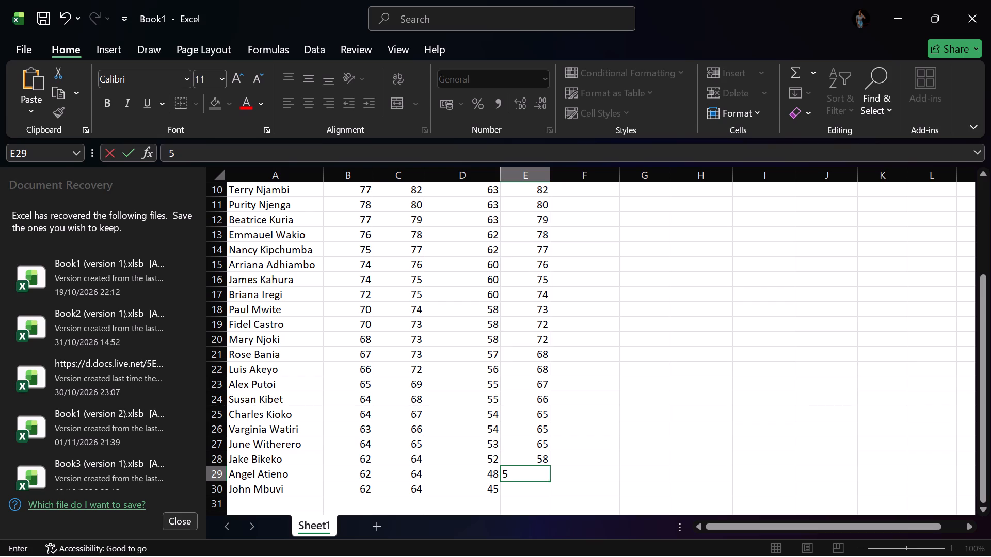
pyautogui.press('7')
pyautogui.click(535, 491)
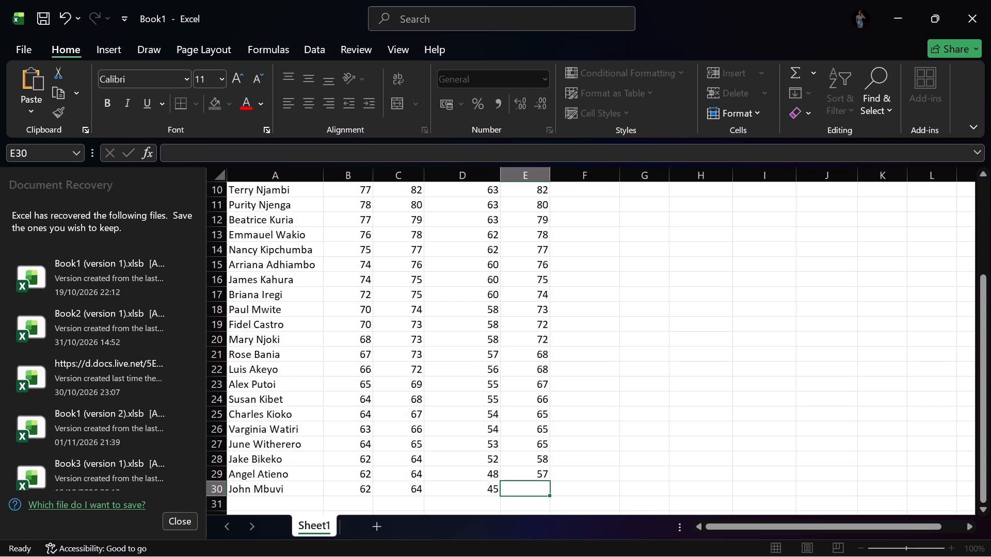
pyautogui.write('55')
pyautogui.click(581, 380)
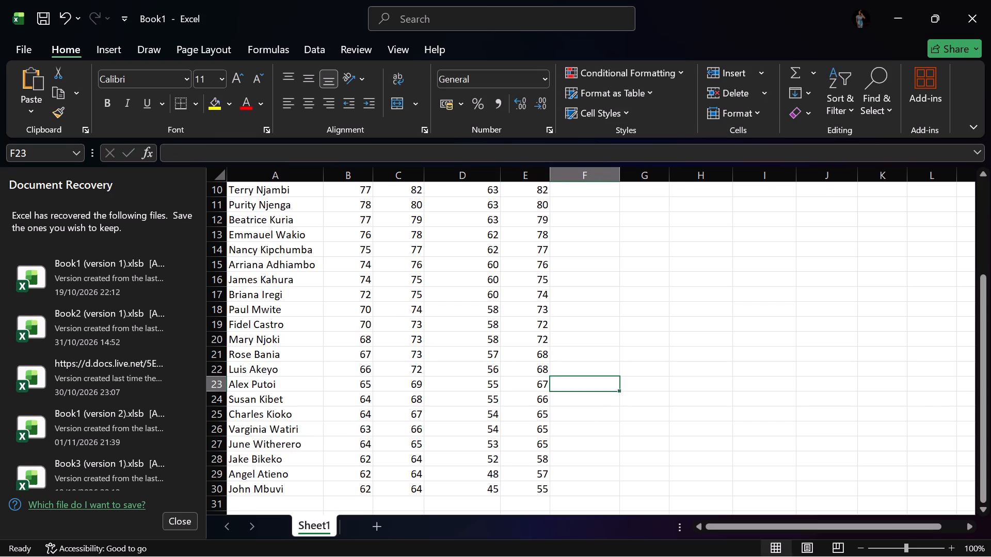
# Enter 85 in F2 as the first student's AGRICULTURE mark.
pyautogui.scroll(7, 585, 374)
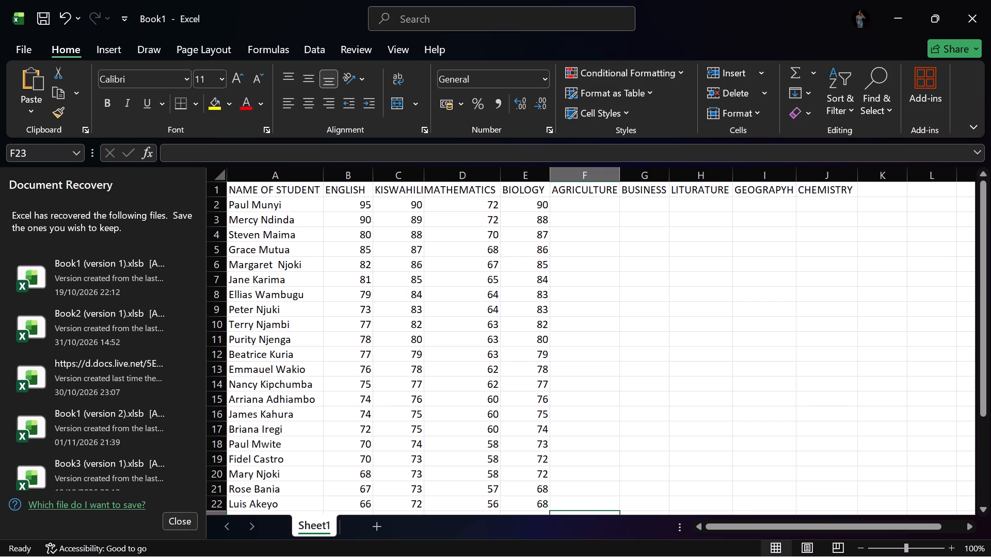
pyautogui.click(574, 210)
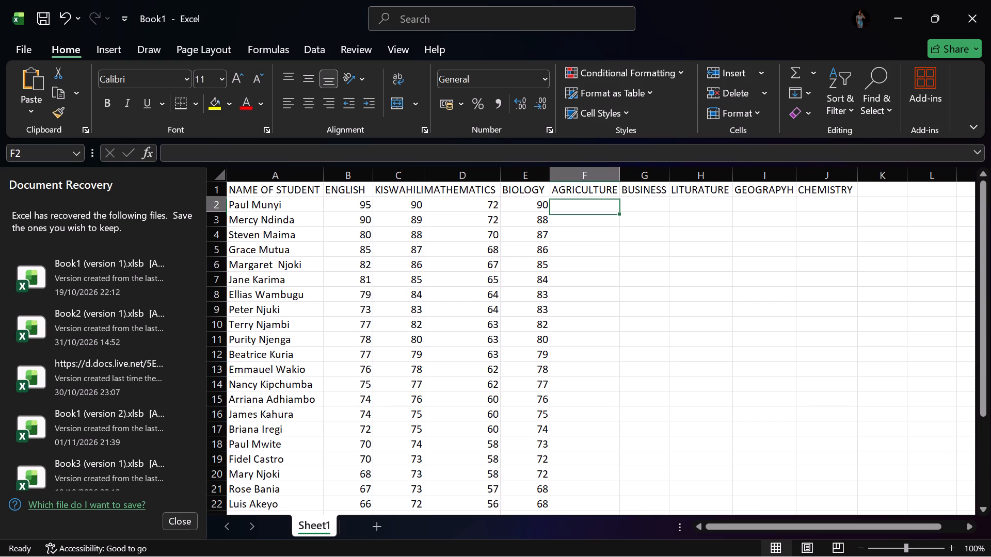
pyautogui.click(583, 202)
pyautogui.press('5')
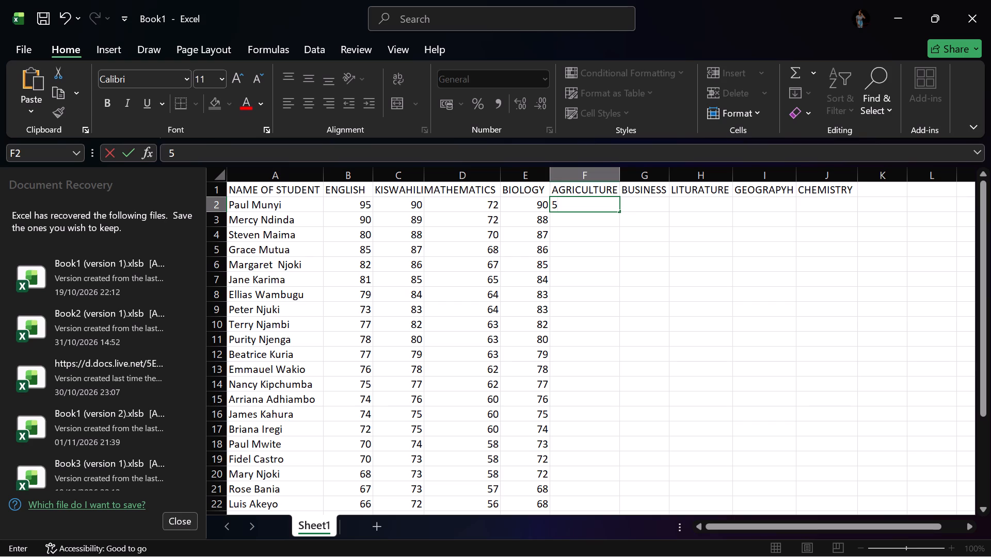
pyautogui.press('BackSpace')
pyautogui.write('85')
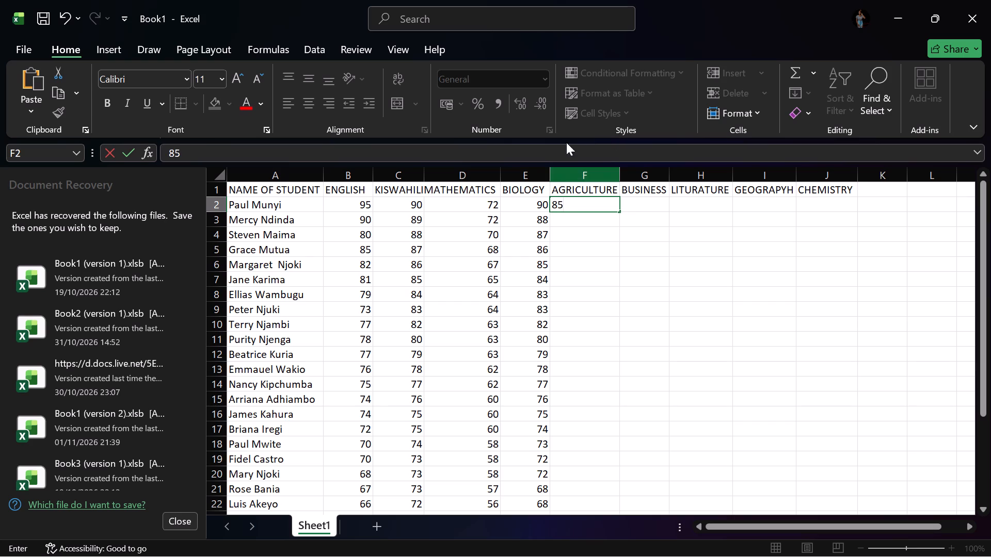
pyautogui.click(567, 224)
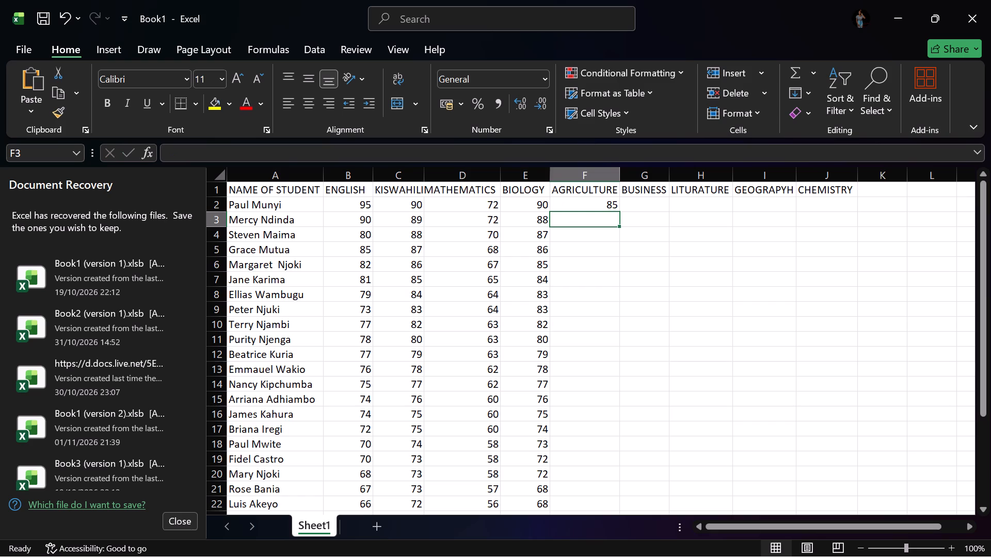
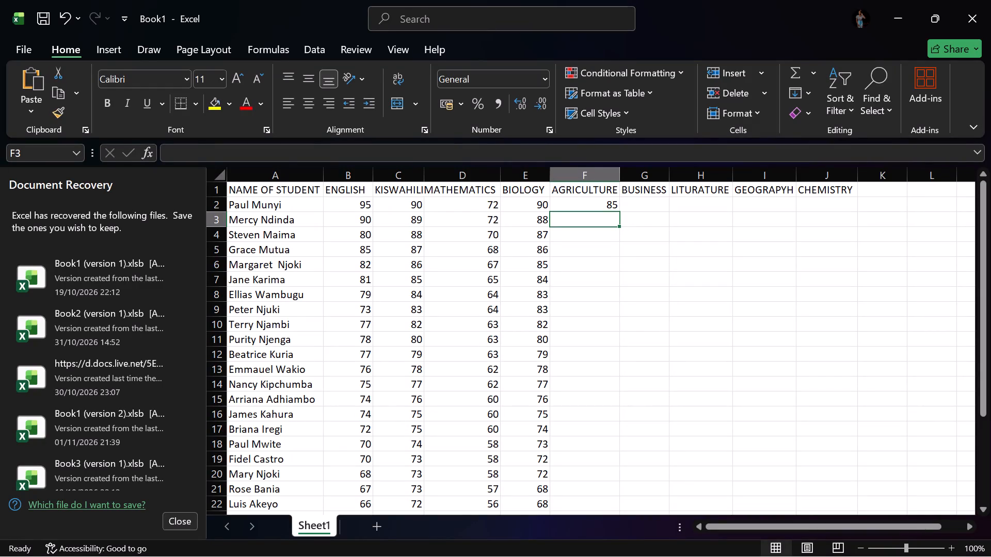
# Fill in the AGRICULTURE marks for the students in rows 3 to 5: 85 in F3, 84 in F4 and 83 in F5.
pyautogui.write('85')
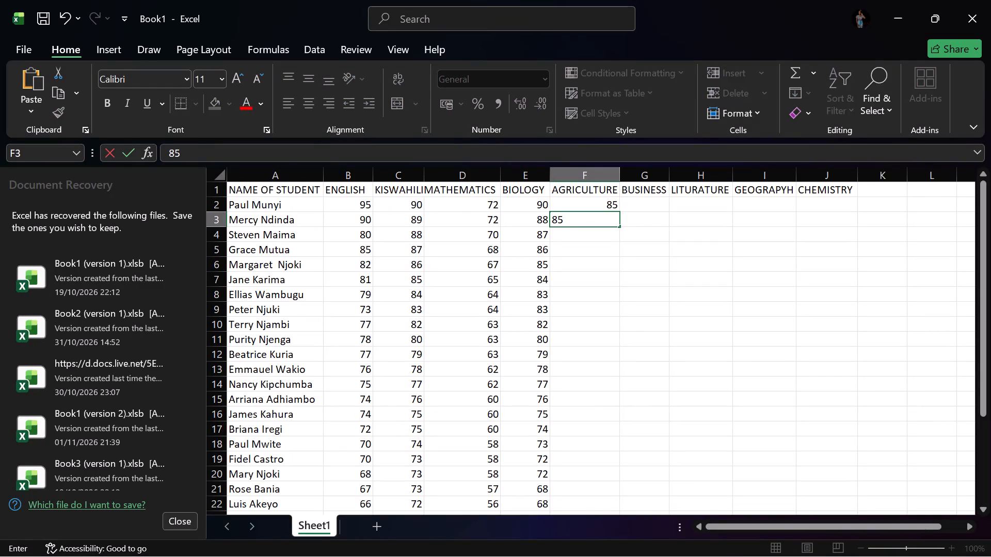
pyautogui.click(580, 241)
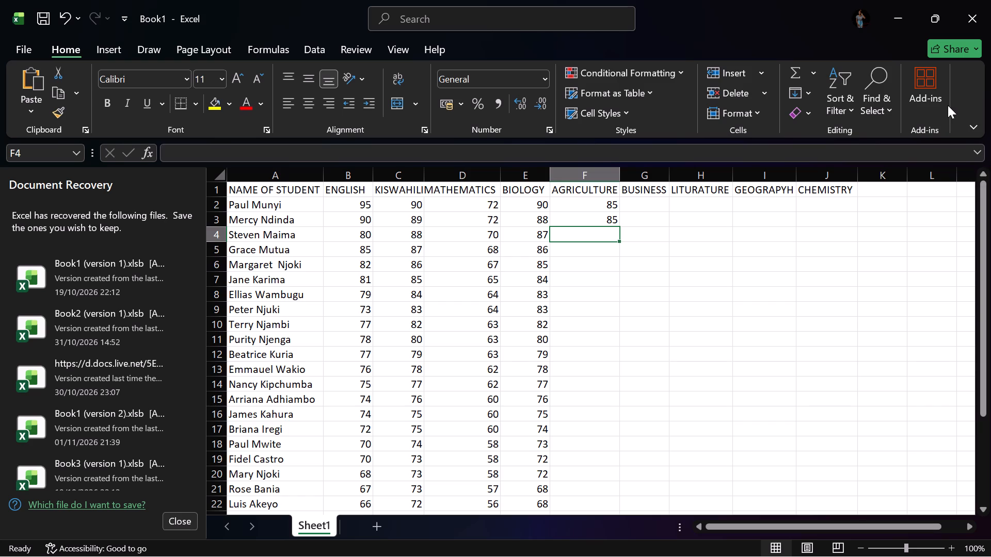
pyautogui.write('84')
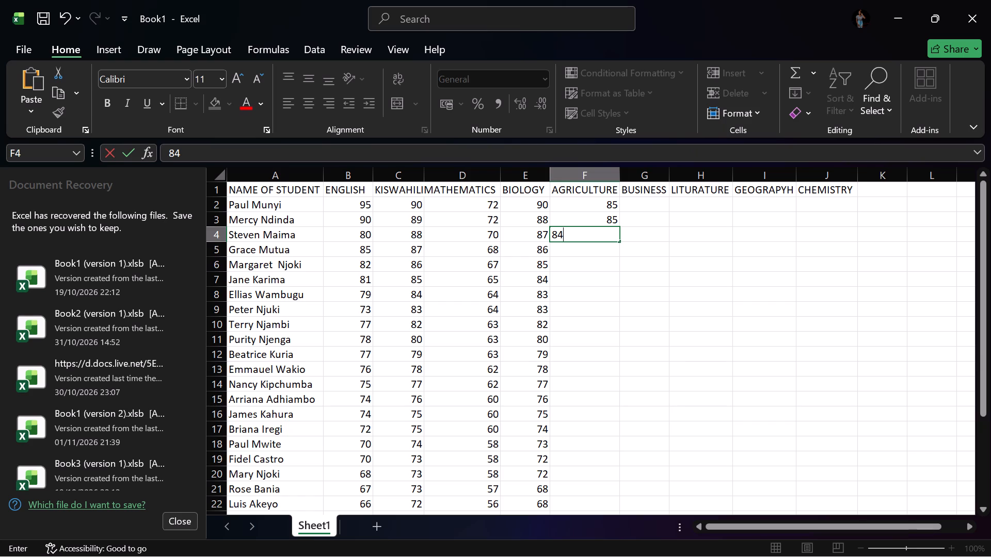
pyautogui.click(582, 255)
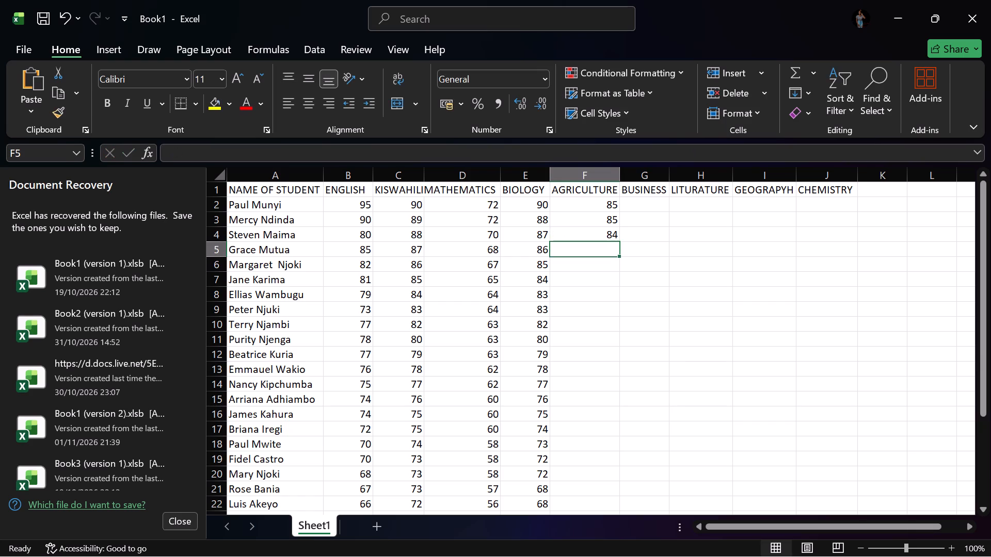
pyautogui.press('8')
pyautogui.press('3')
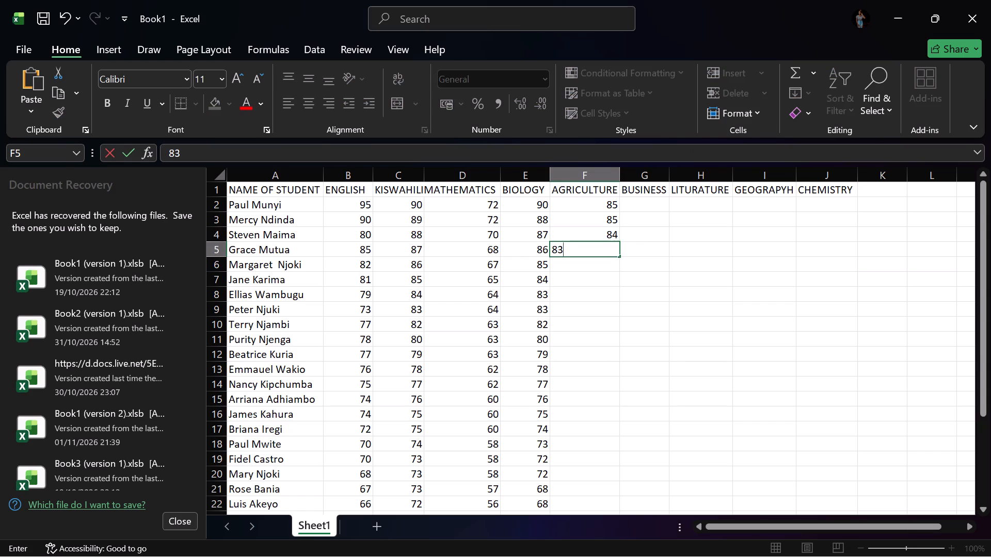
pyautogui.click(582, 268)
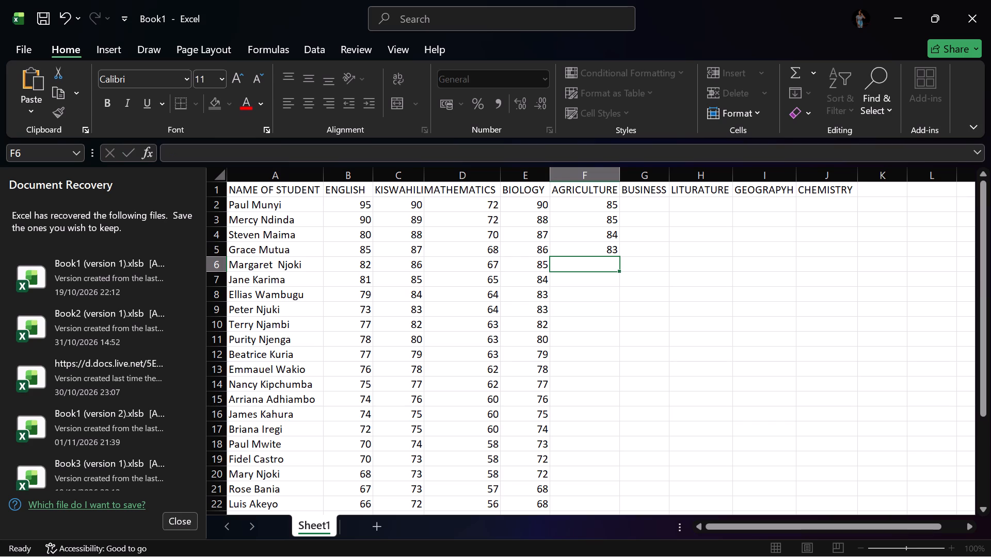
# Fill in the AGRICULTURE marks for the students in rows 6 to 8: 83 in F6, 82 in F7 and 81 in F8.
pyautogui.write('83')
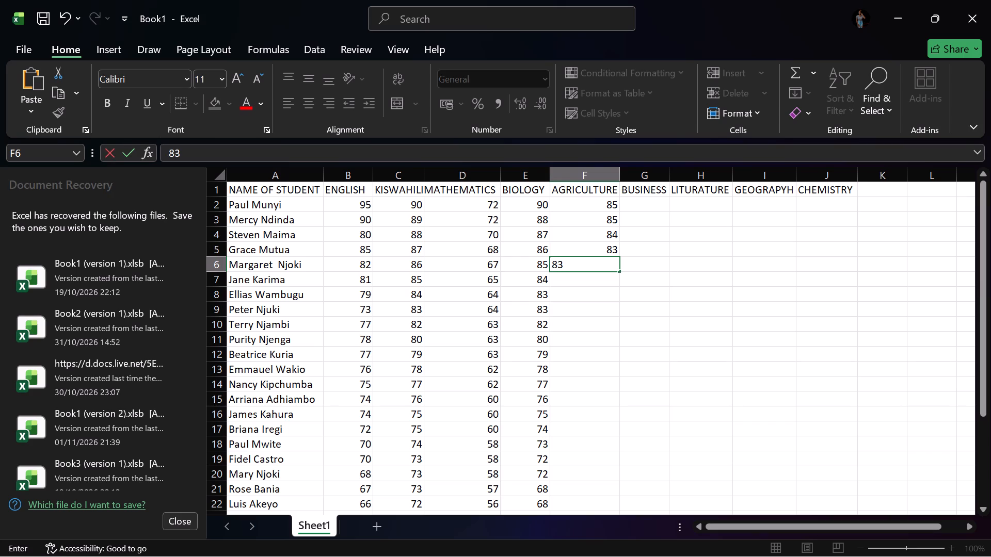
pyautogui.click(594, 284)
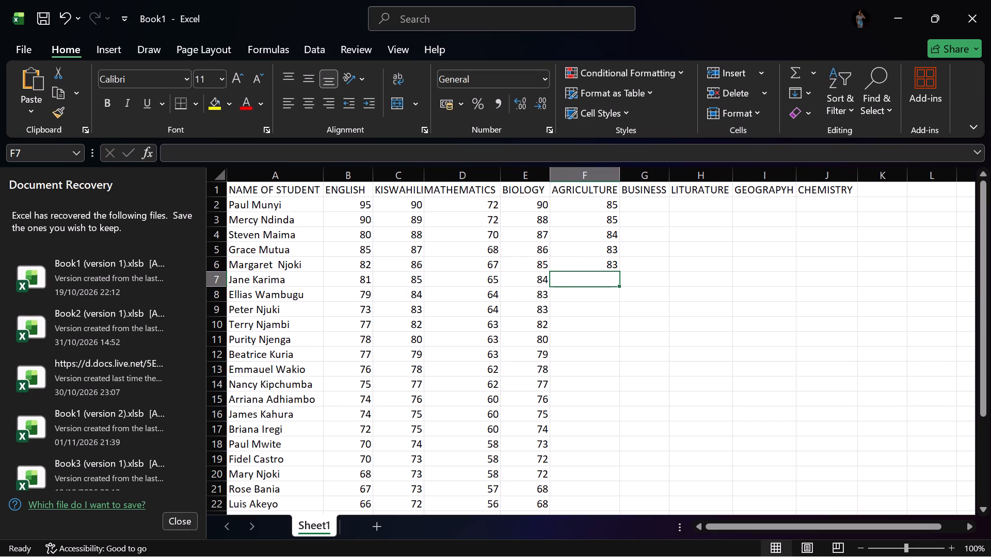
pyautogui.press('8')
pyautogui.press('2')
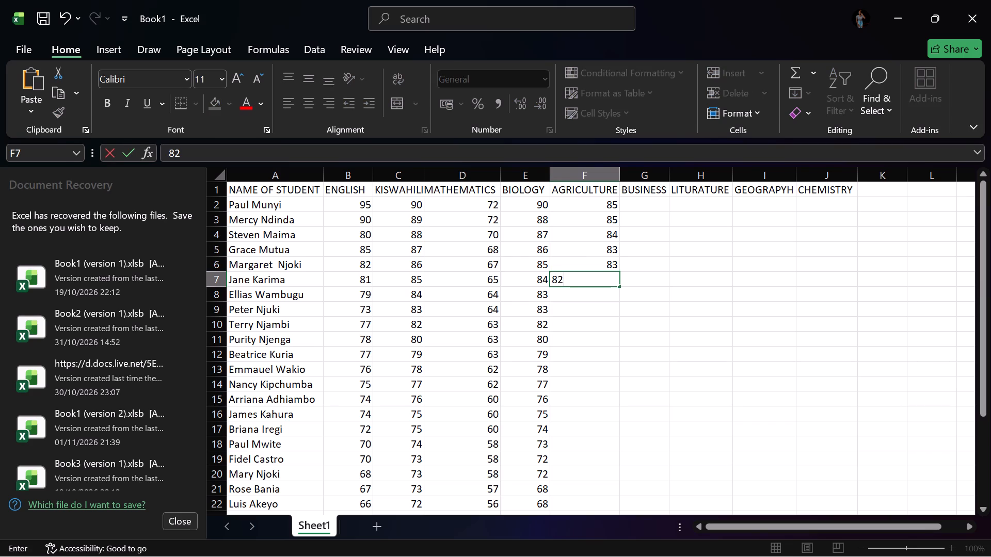
pyautogui.click(586, 298)
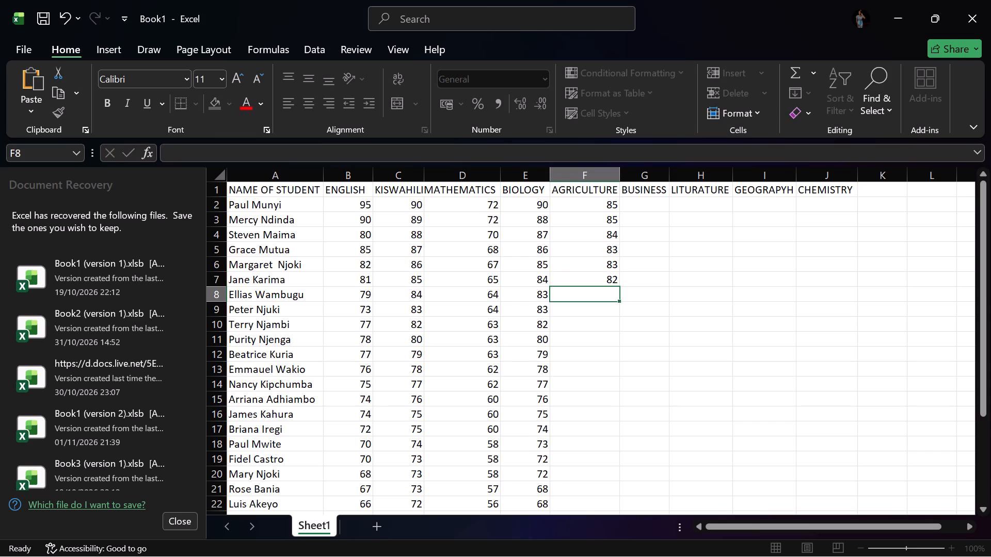
pyautogui.press('8')
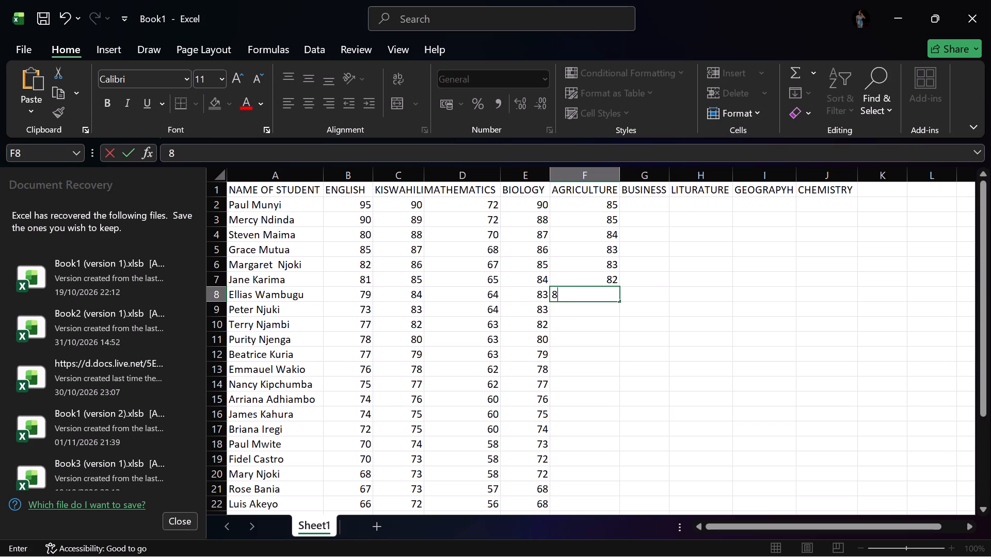
pyautogui.press('1')
pyautogui.click(596, 310)
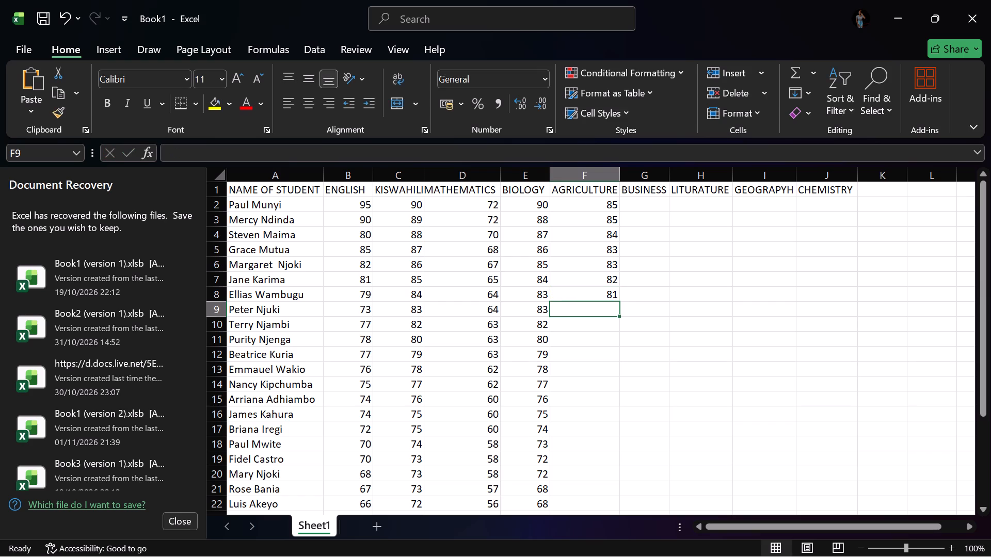
# Fill in the AGRICULTURE marks for the students in rows 9 and 10: 80 in F9 and 79 in F10.
pyautogui.write('80')
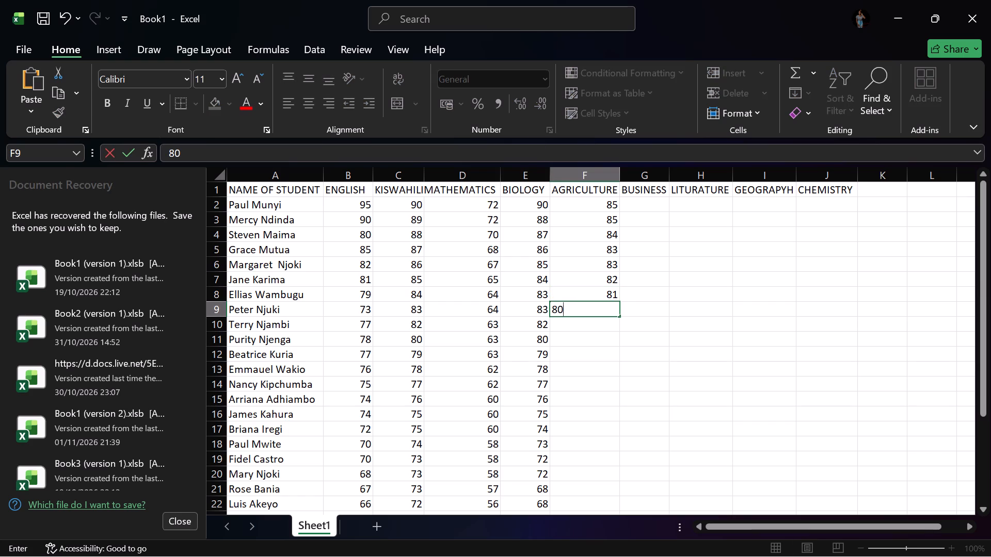
pyautogui.click(605, 326)
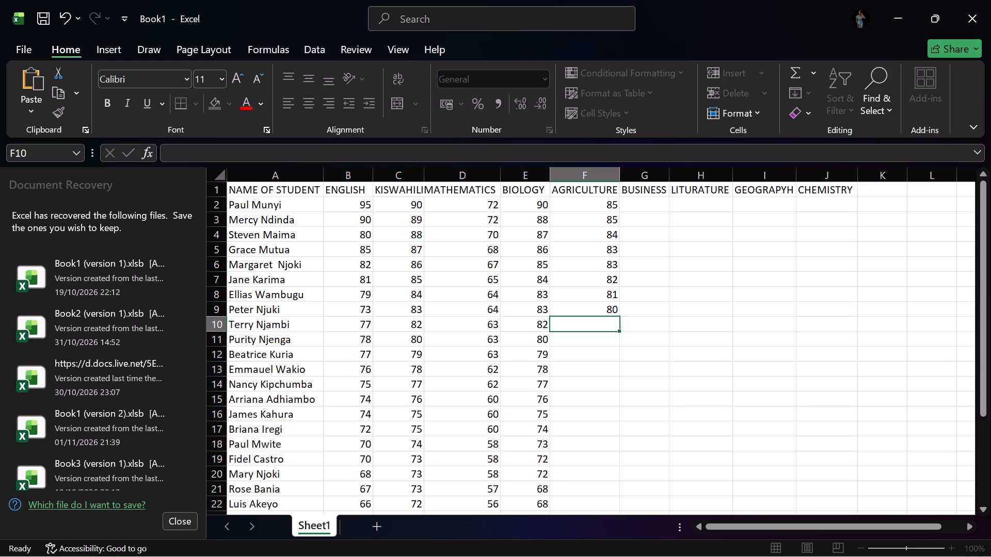
pyautogui.press('7')
pyautogui.press('9')
pyautogui.click(585, 340)
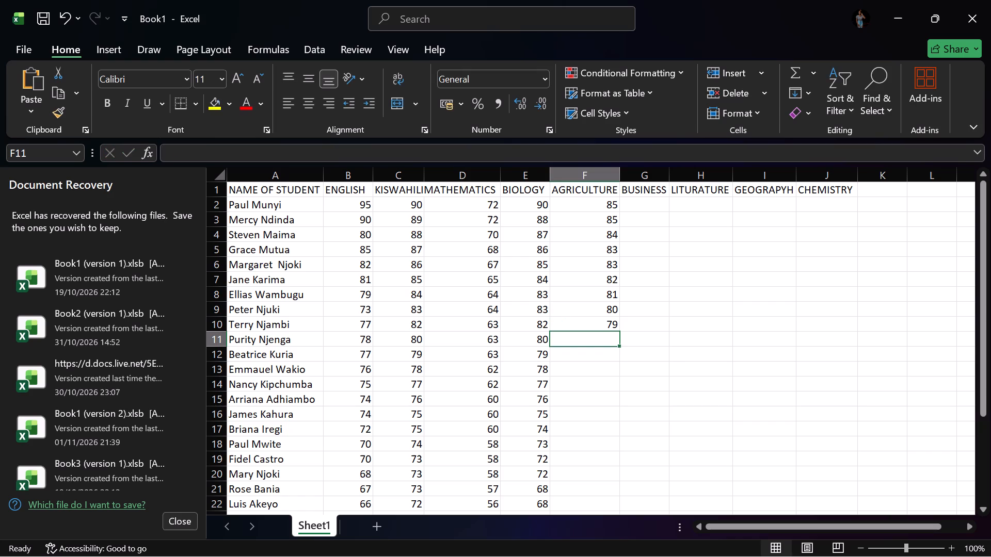
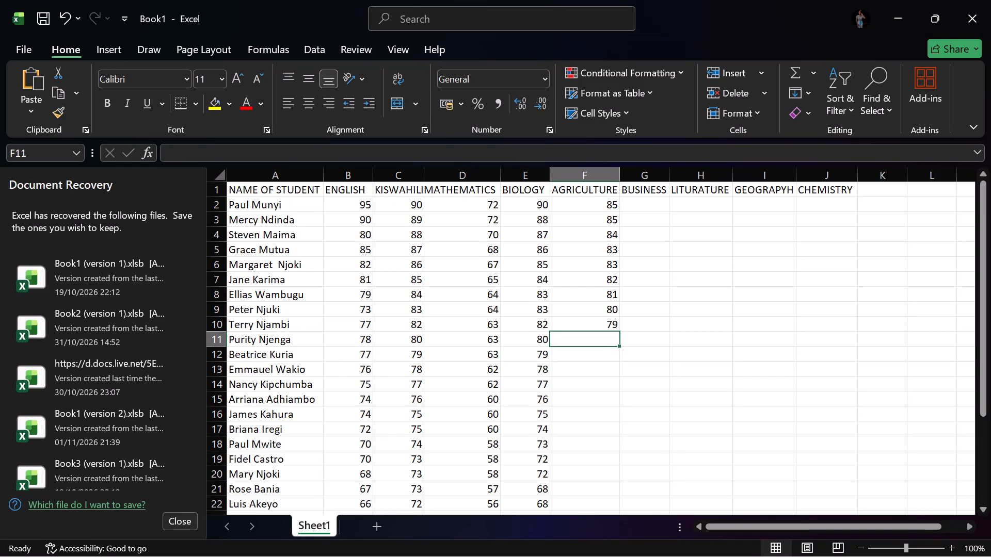
# Fill in the AGRICULTURE marks for the students in rows 11 to 14: 78 in F11 and 77 in each of F12, F13 and F14.
pyautogui.write('78')
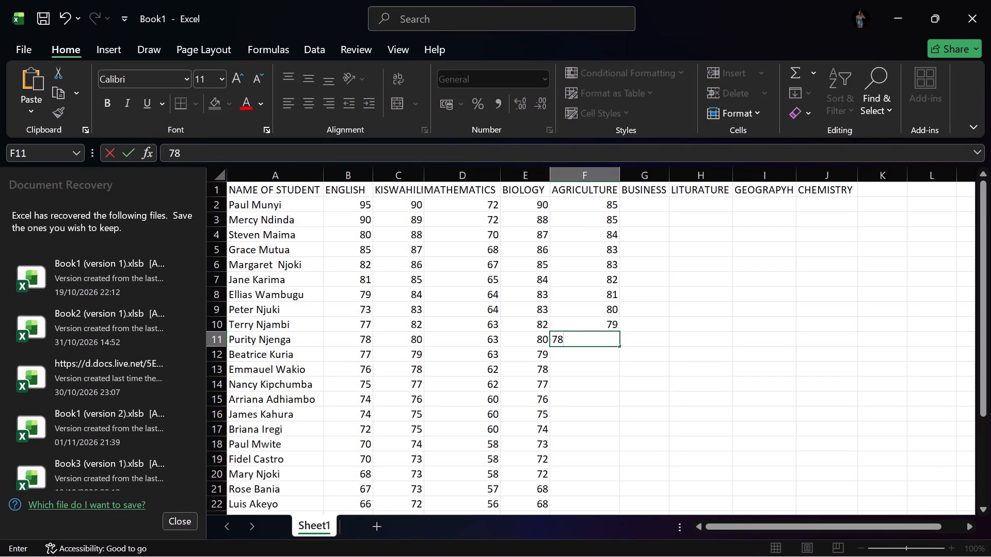
pyautogui.click(591, 357)
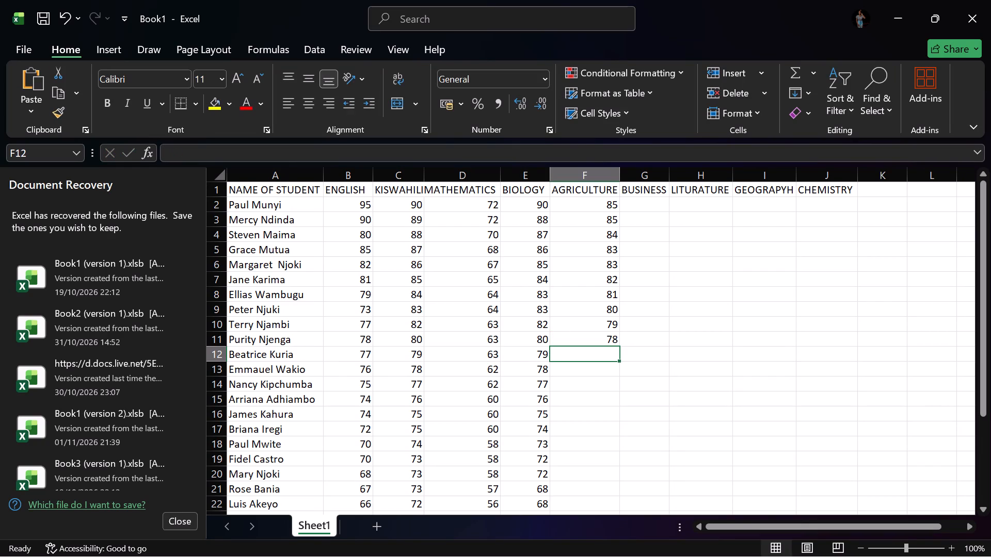
pyautogui.write('77')
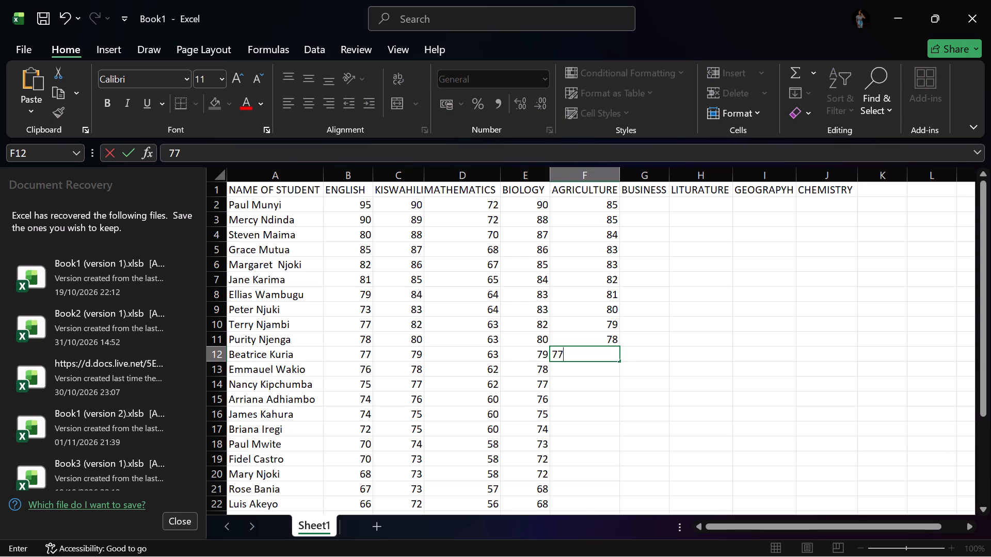
pyautogui.click(596, 374)
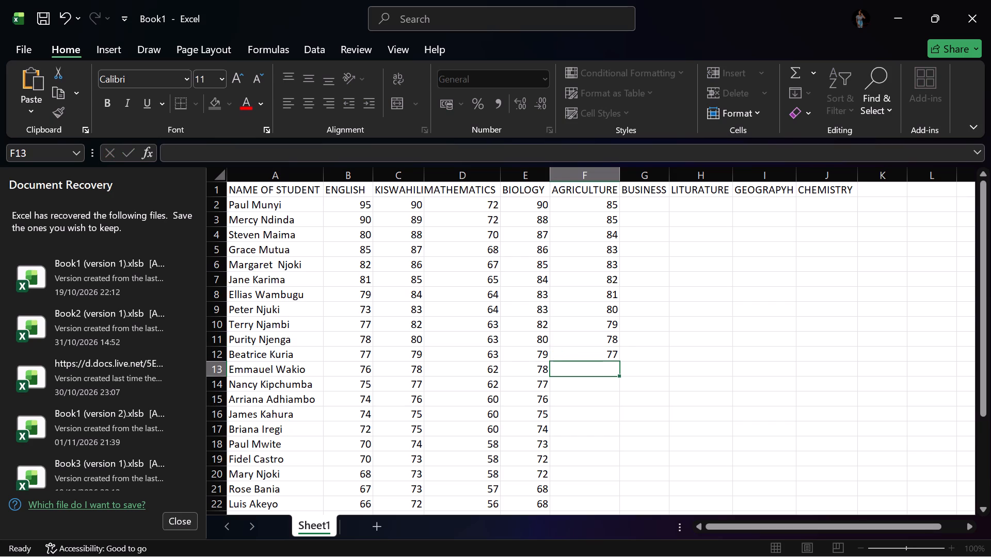
pyautogui.write('77')
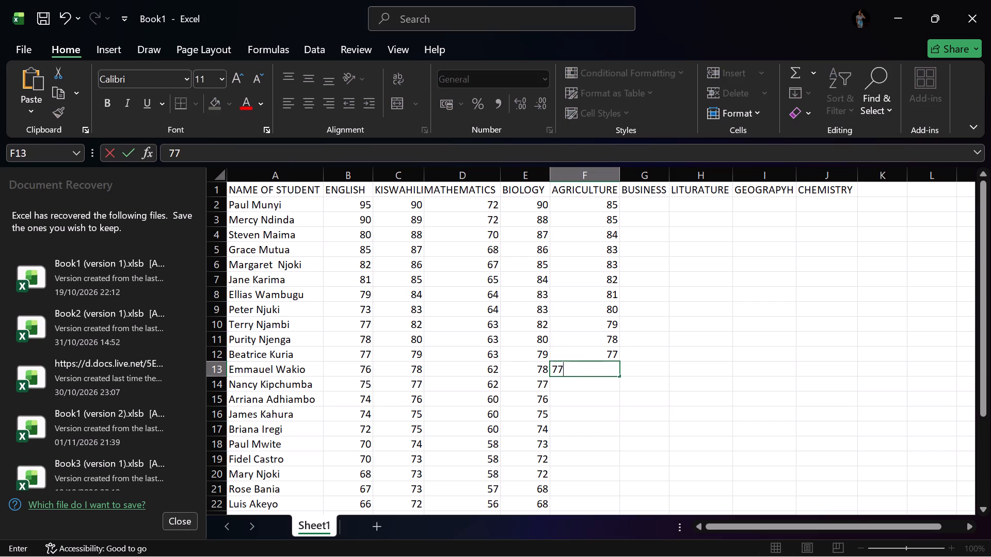
pyautogui.moveTo(595, 387); pyautogui.dragTo(596, 381)
pyautogui.write('77')
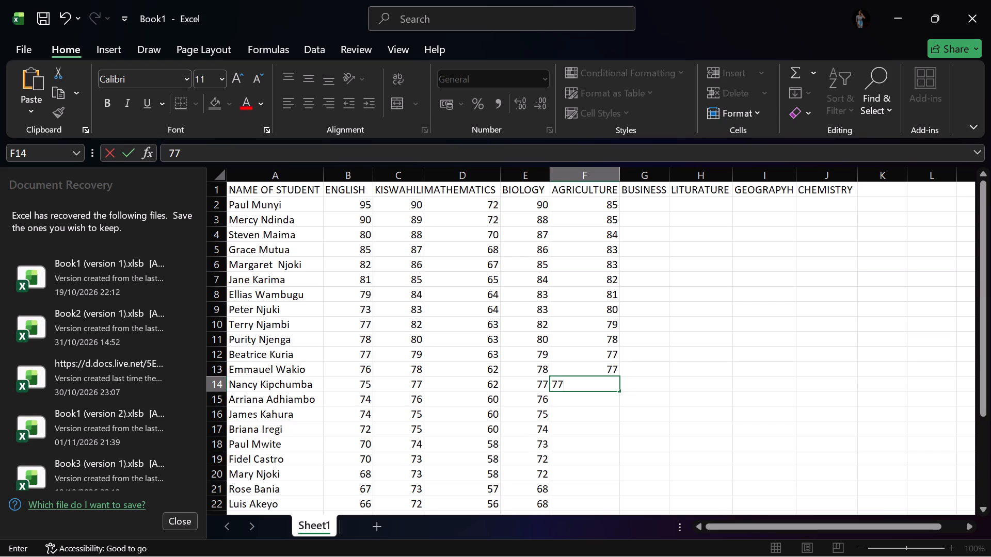
pyautogui.click(594, 404)
# Fill in the AGRICULTURE marks for the students in rows 15 to 17: 76 in F15, 75 in F16 and 75 in F17.
pyautogui.write('76')
pyautogui.click(584, 411)
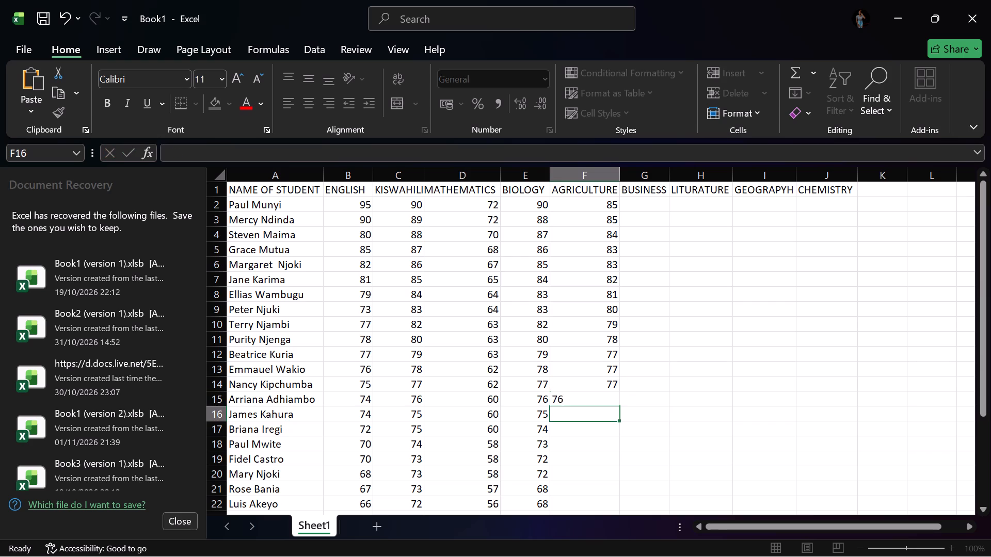
pyautogui.write('75')
pyautogui.click(598, 434)
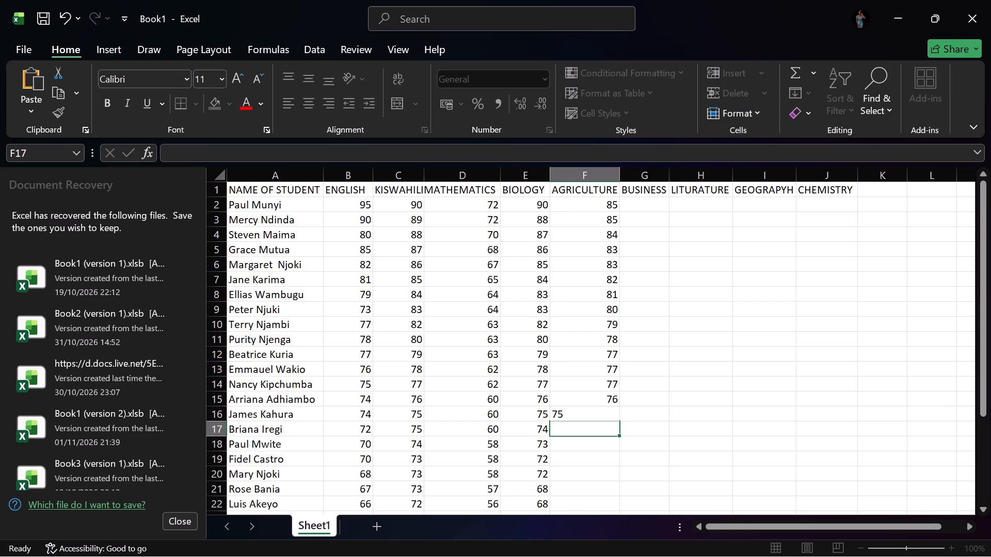
pyautogui.write('75')
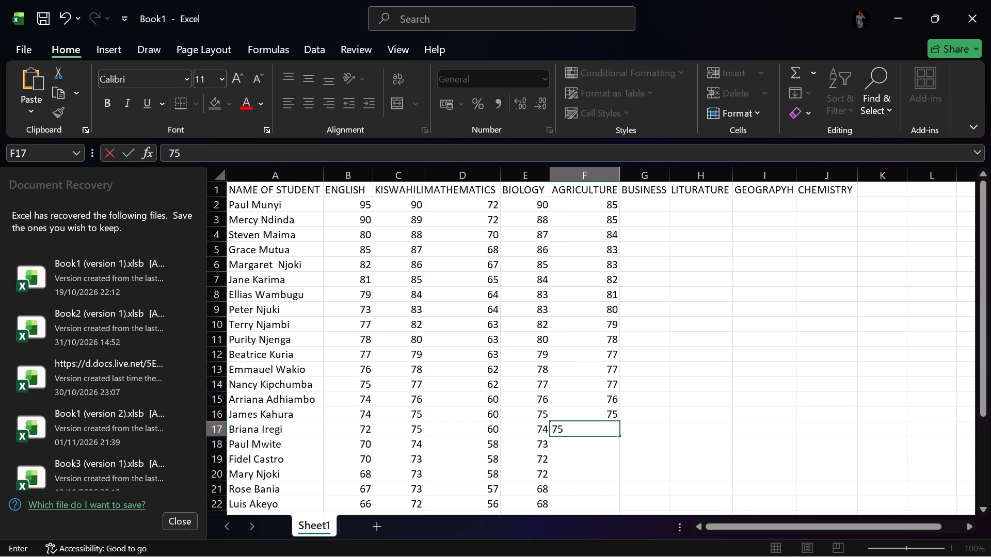
pyautogui.click(596, 443)
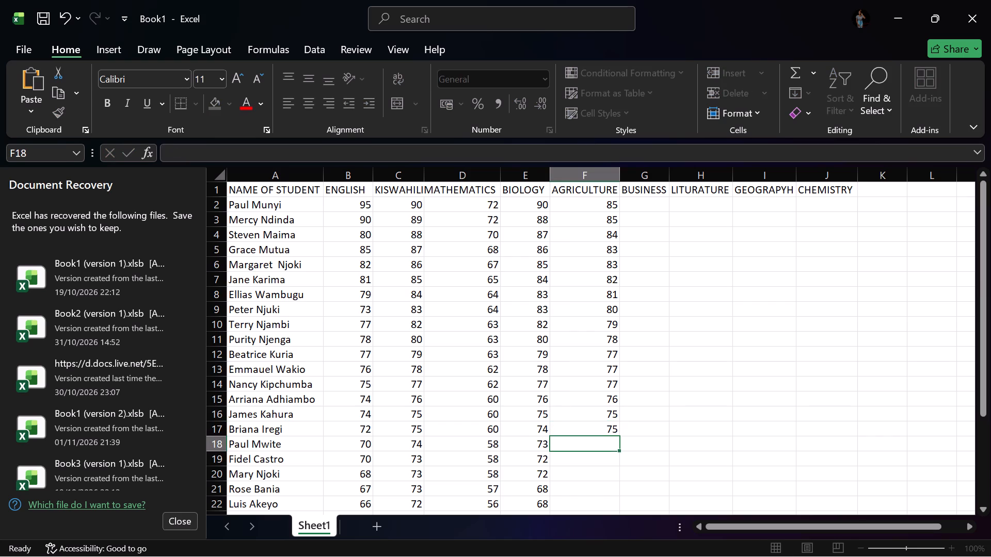
# Fill in the AGRICULTURE marks for rows 18 to 21: 74 in F18, 73 in F19, 72 in F20 and 72 in F21.
pyautogui.press('7')
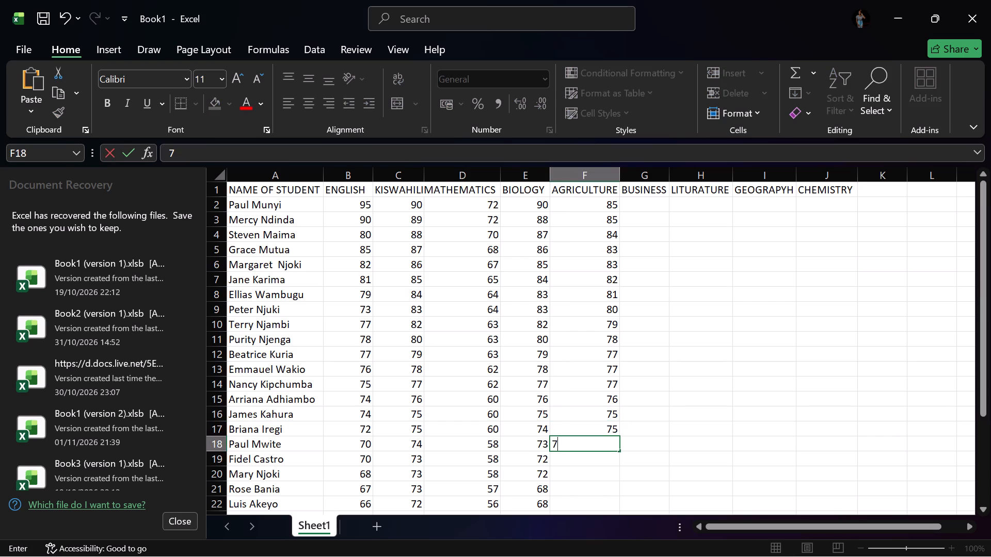
pyautogui.press('4')
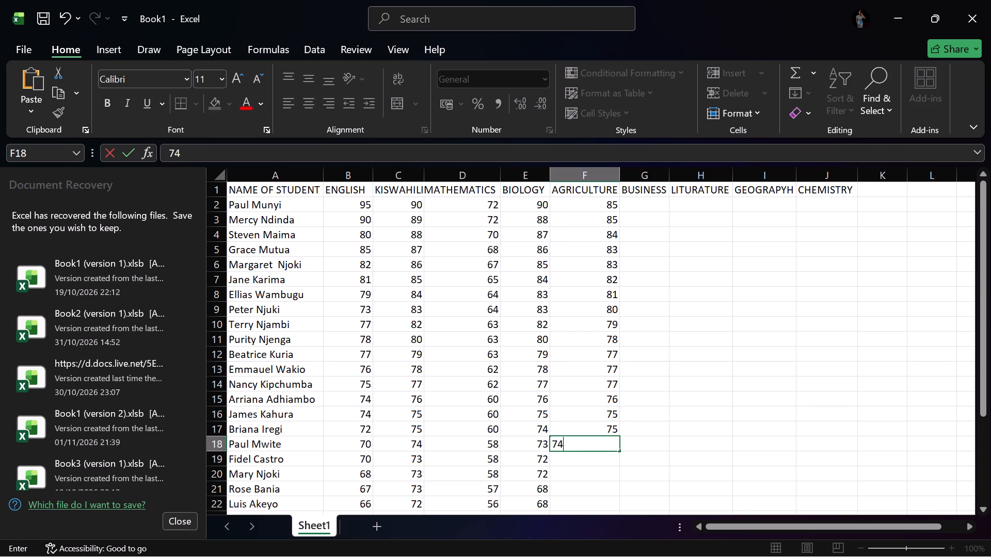
pyautogui.click(587, 462)
pyautogui.click(590, 480)
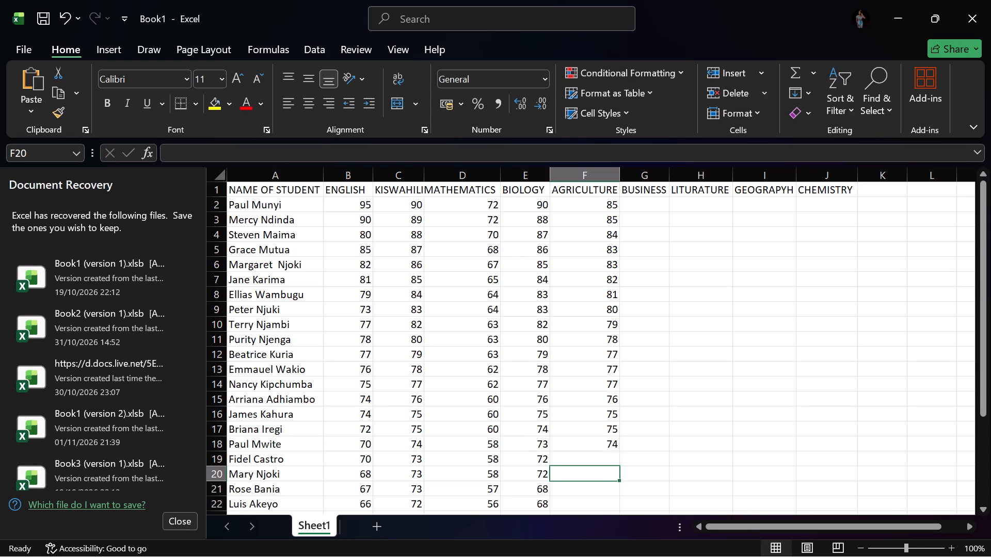
pyautogui.click(593, 460)
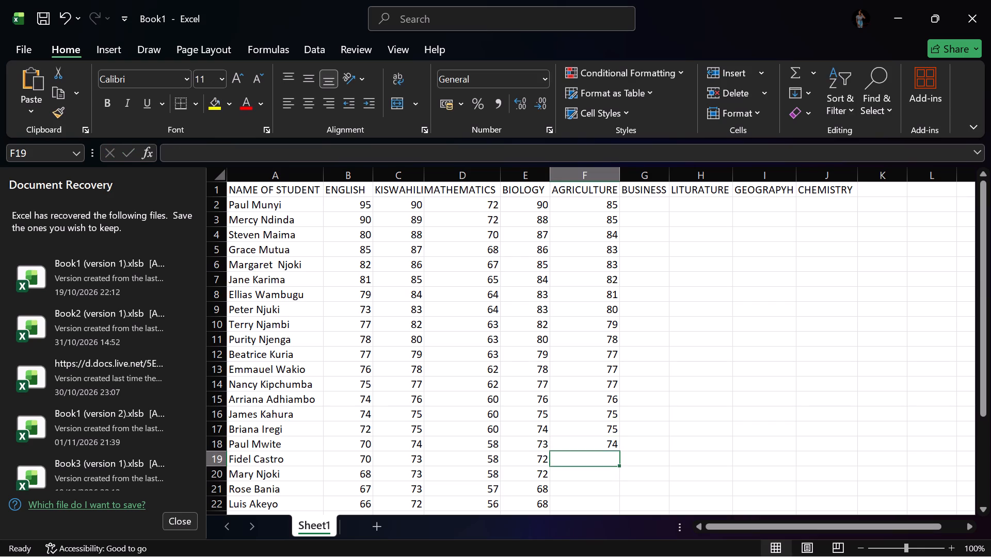
pyautogui.write('73')
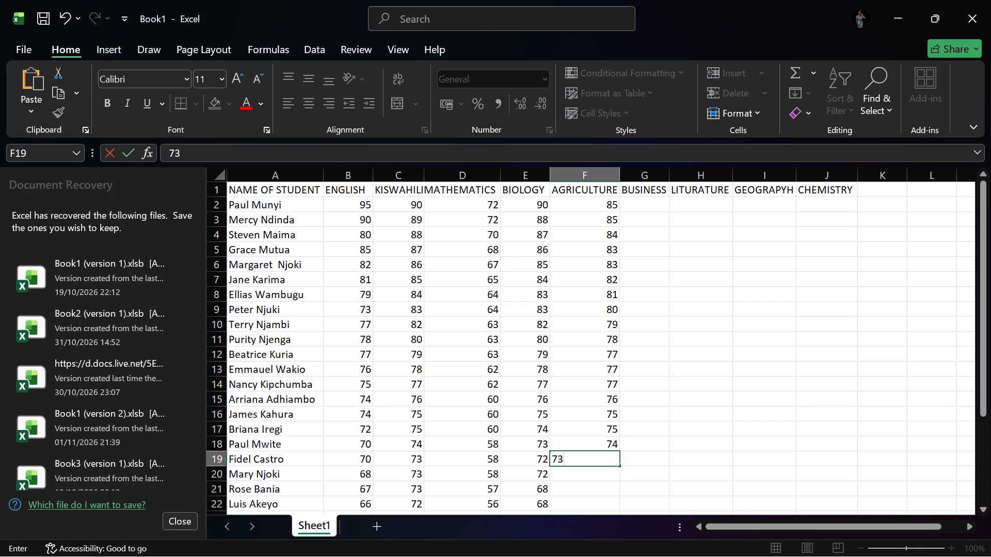
pyautogui.click(589, 476)
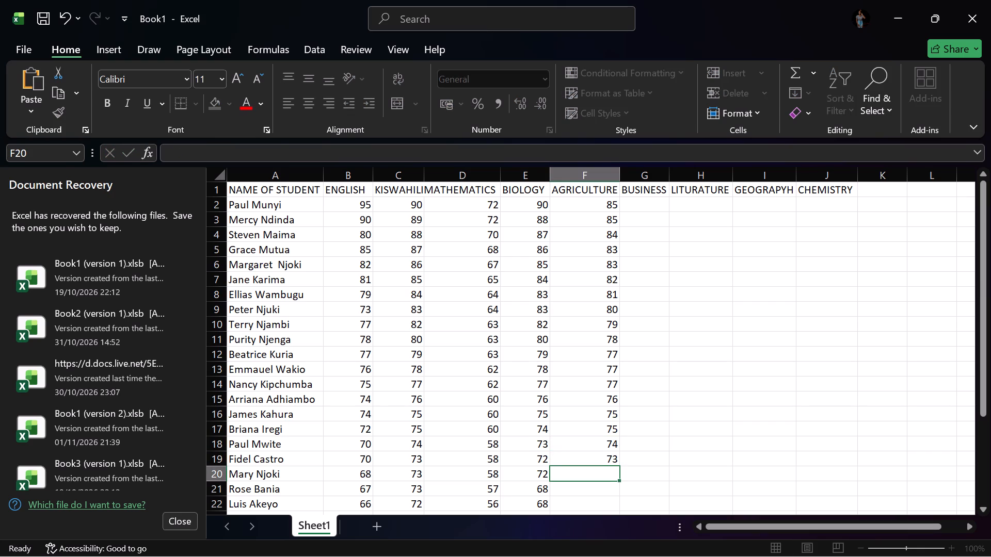
pyautogui.press('7')
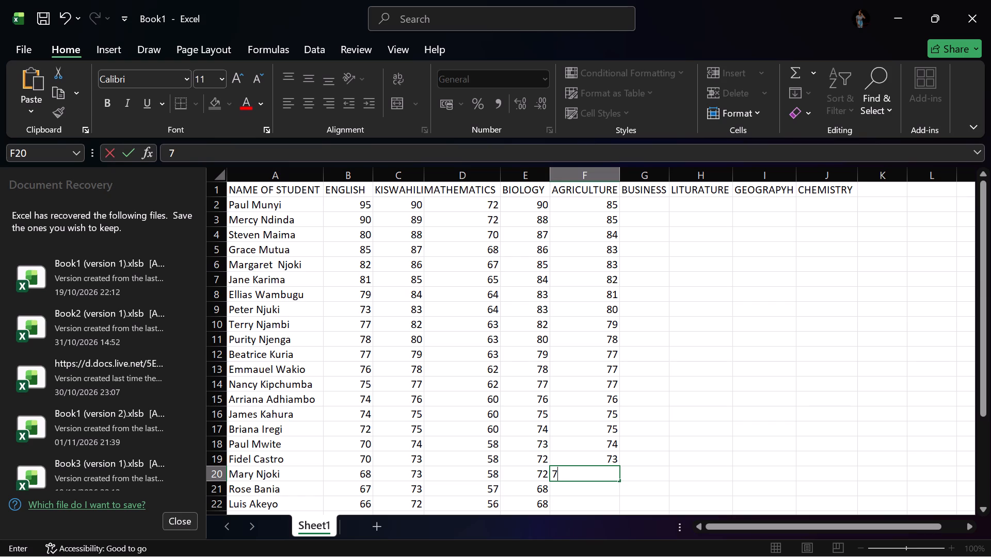
pyautogui.press('2')
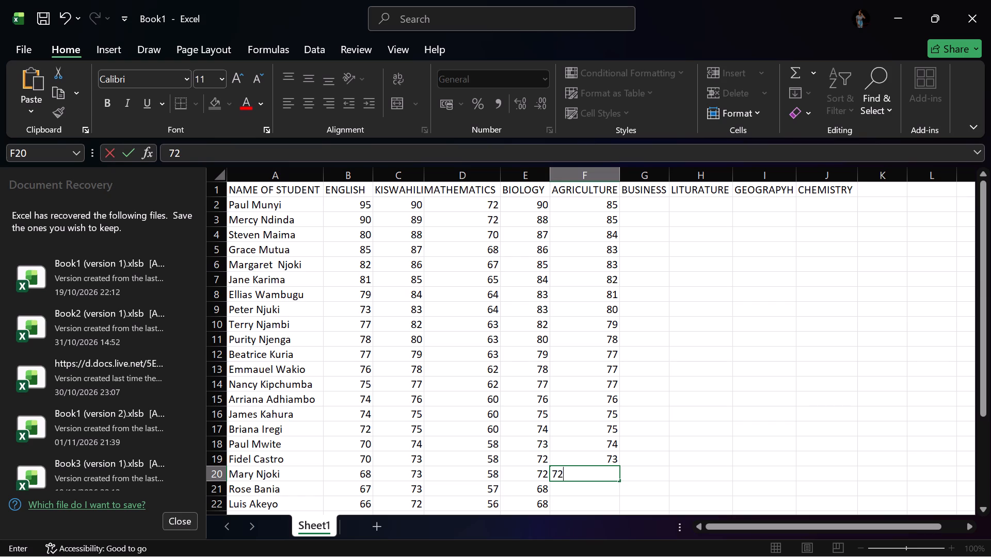
pyautogui.click(583, 494)
pyautogui.write('72')
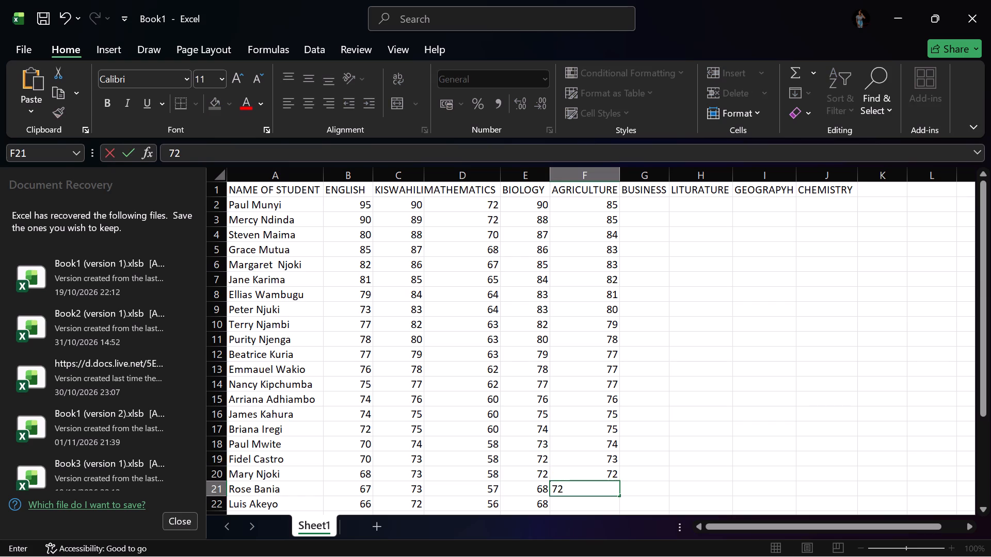
pyautogui.scroll(-5, 598, 472)
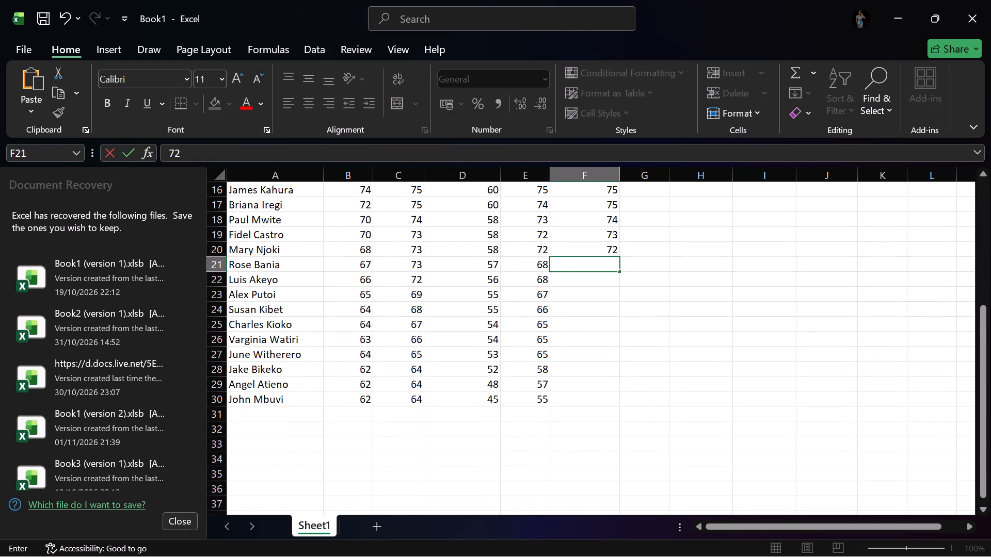
pyautogui.click(593, 283)
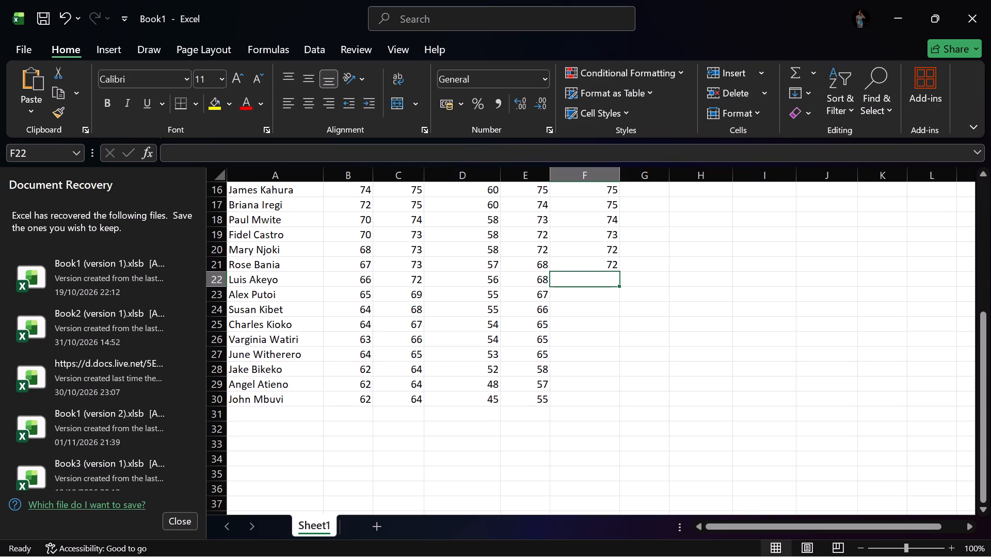
# Fill in the AGRICULTURE marks for rows 22 to 25: 69 in F22 and F23, and 68 in F24 and F25.
pyautogui.press('6')
pyautogui.press('9')
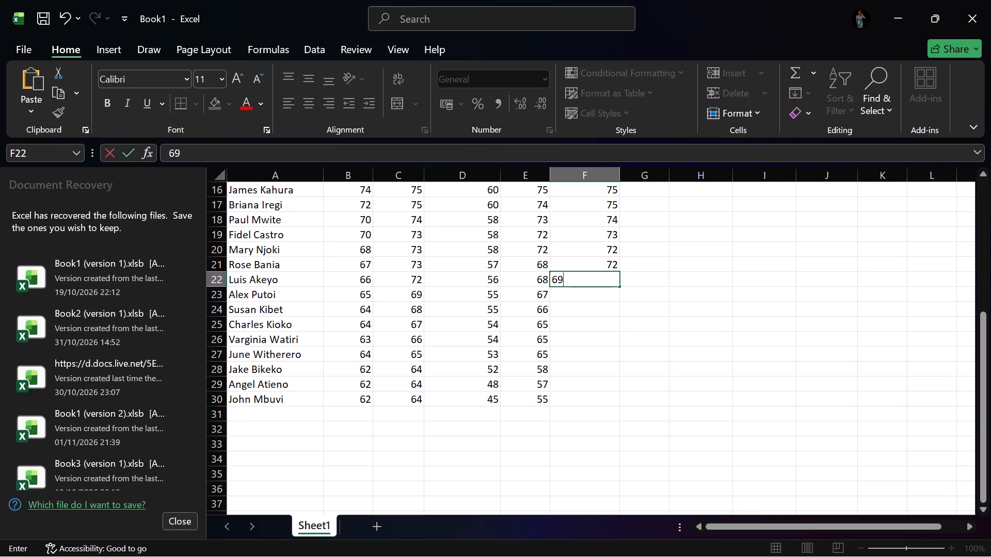
pyautogui.click(569, 301)
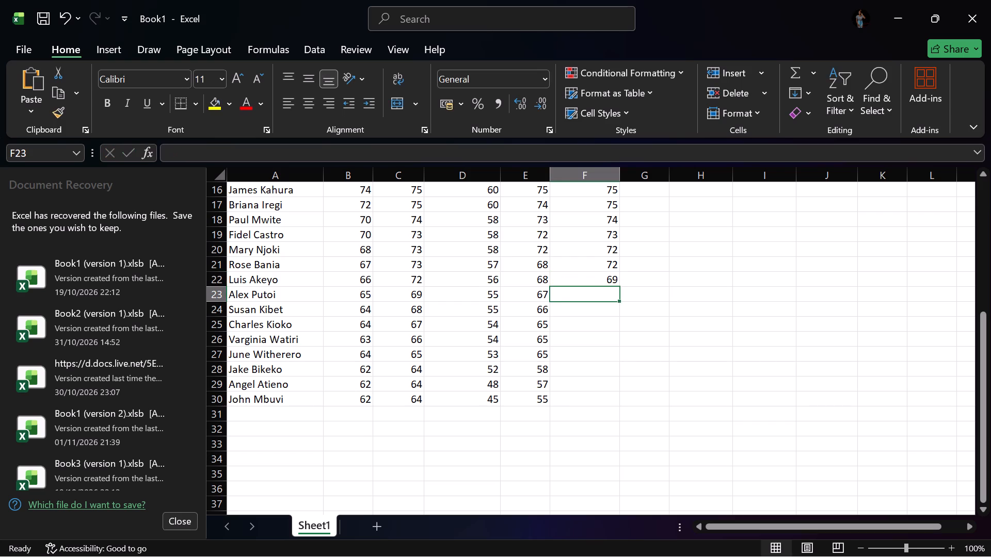
pyautogui.write('69')
pyautogui.scroll(1, 571, 300)
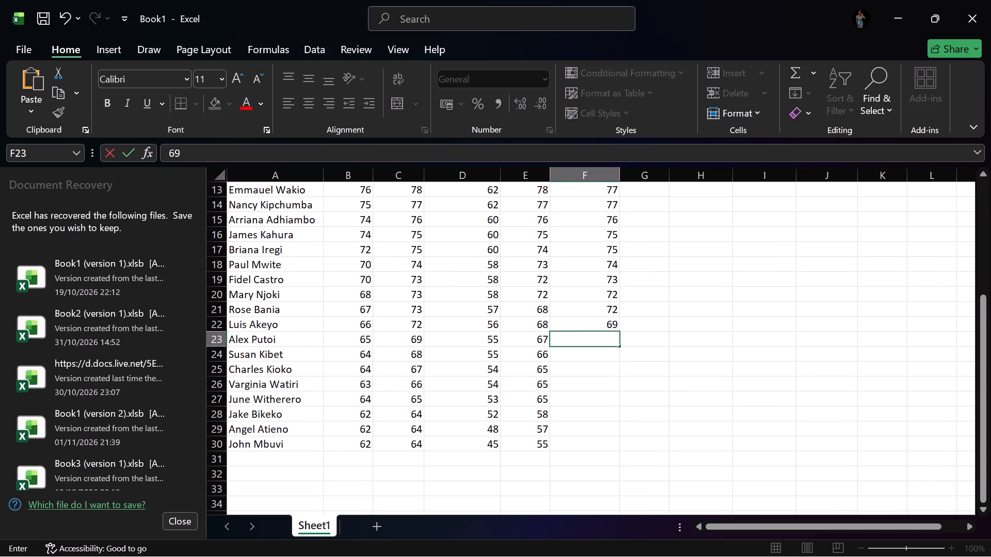
pyautogui.click(582, 357)
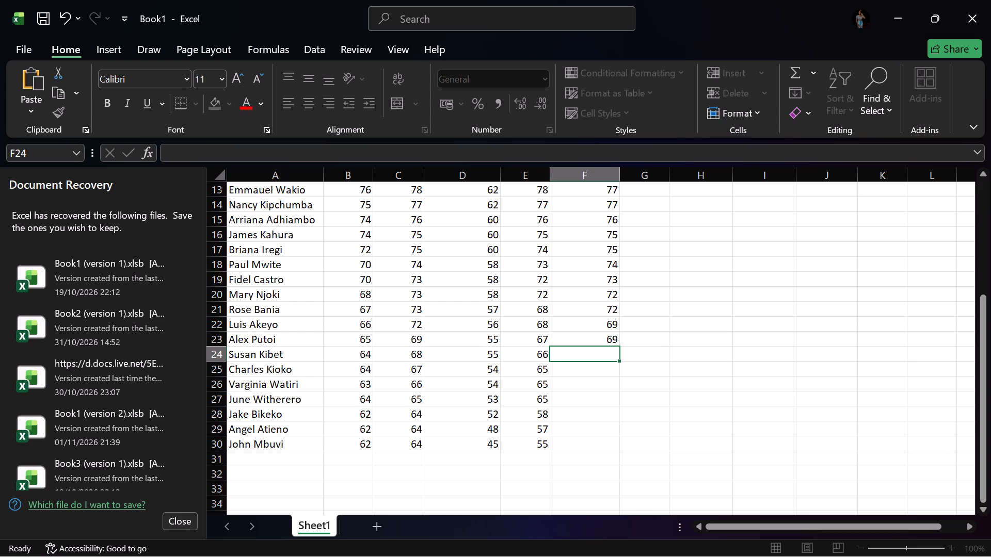
pyautogui.write('68')
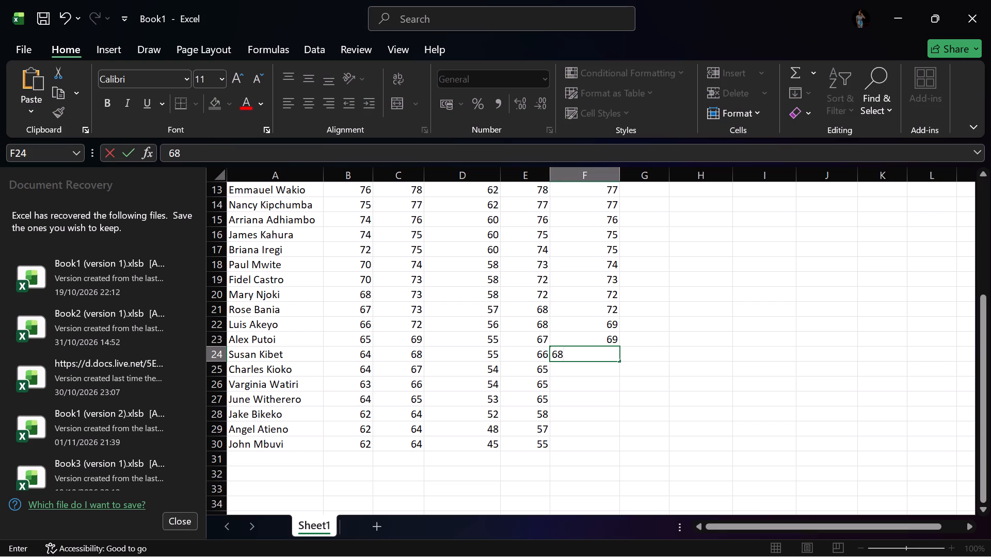
pyautogui.click(560, 368)
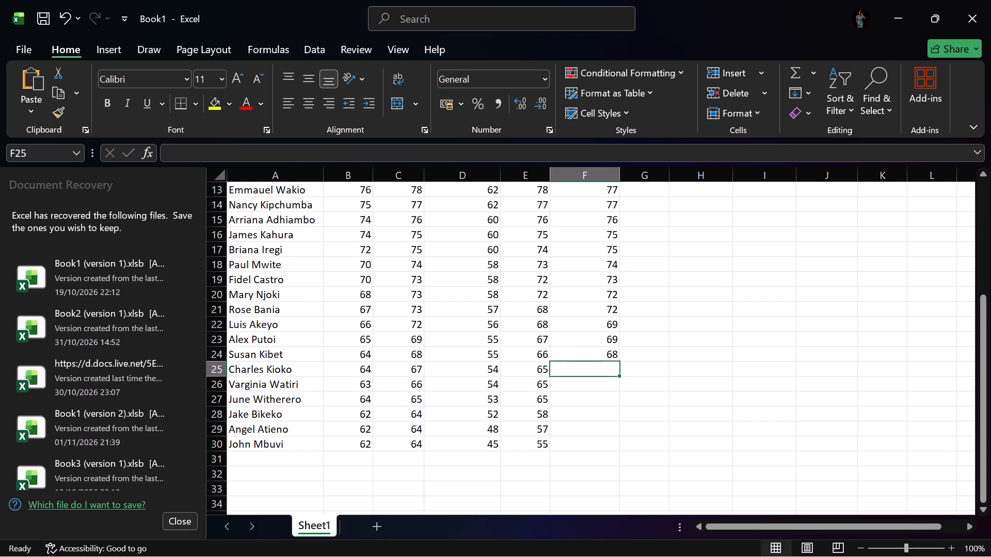
pyautogui.write('68')
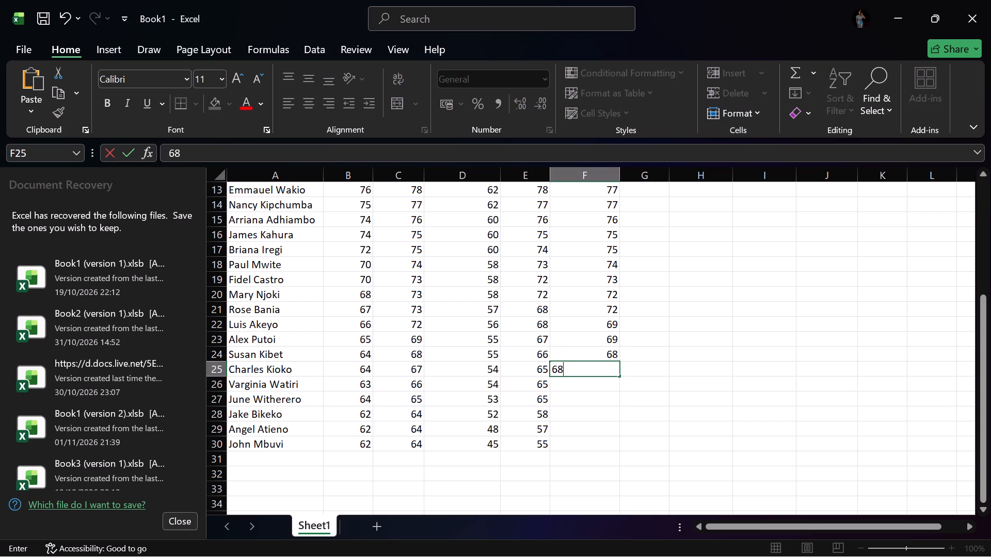
pyautogui.click(567, 385)
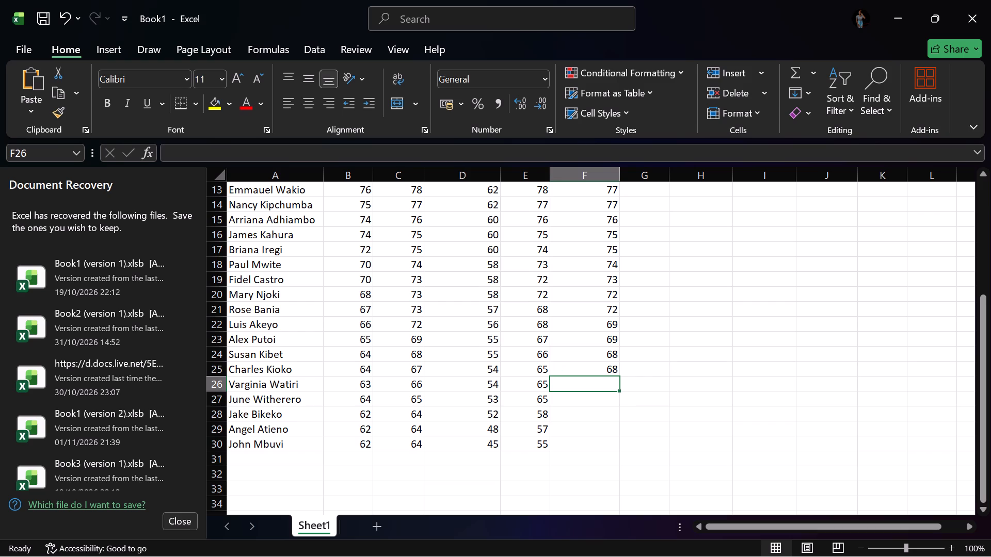
# Fill in the AGRICULTURE marks for rows 26 to 29: 65 in F26 and F27, 64 in F28 and 63 in F29.
pyautogui.write('65')
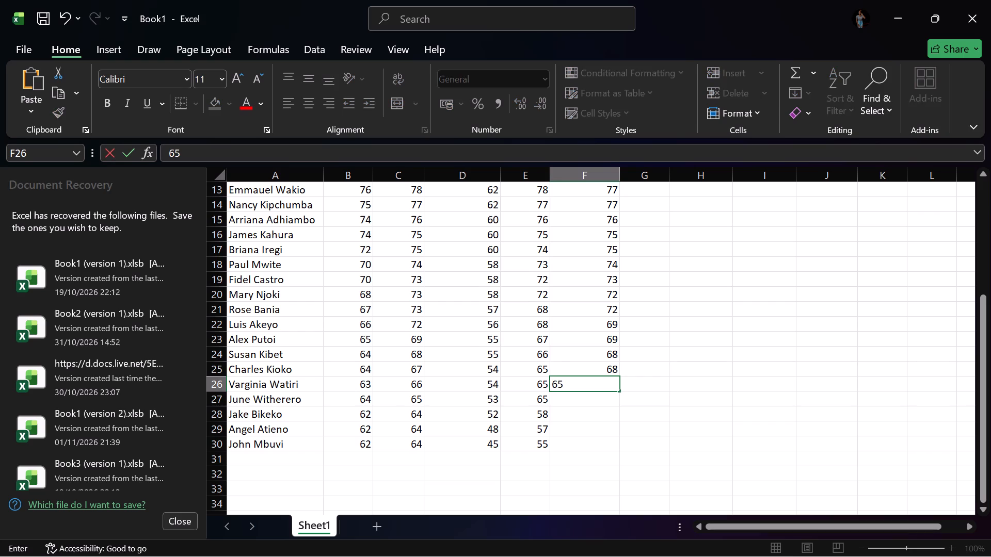
pyautogui.click(571, 401)
pyautogui.write('65')
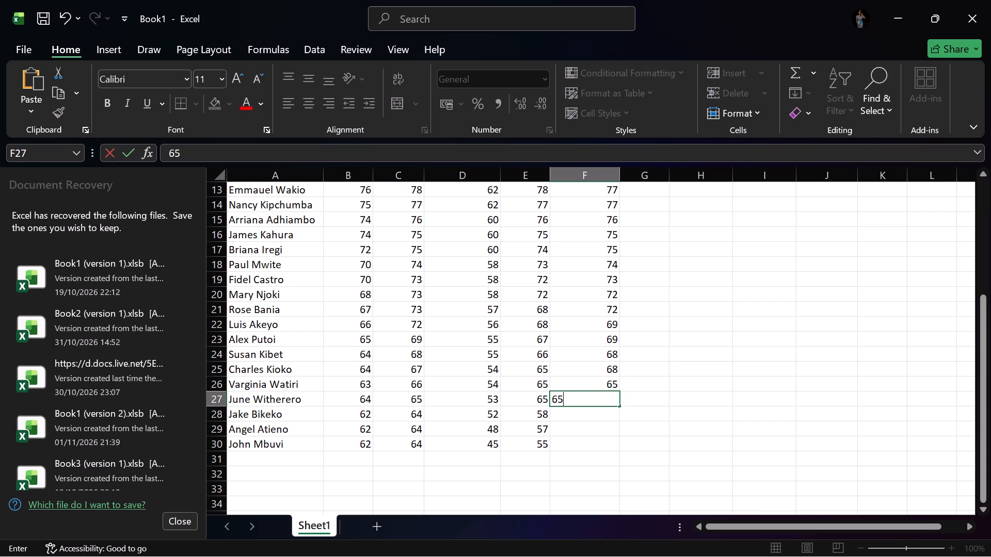
pyautogui.click(568, 412)
pyautogui.write('64')
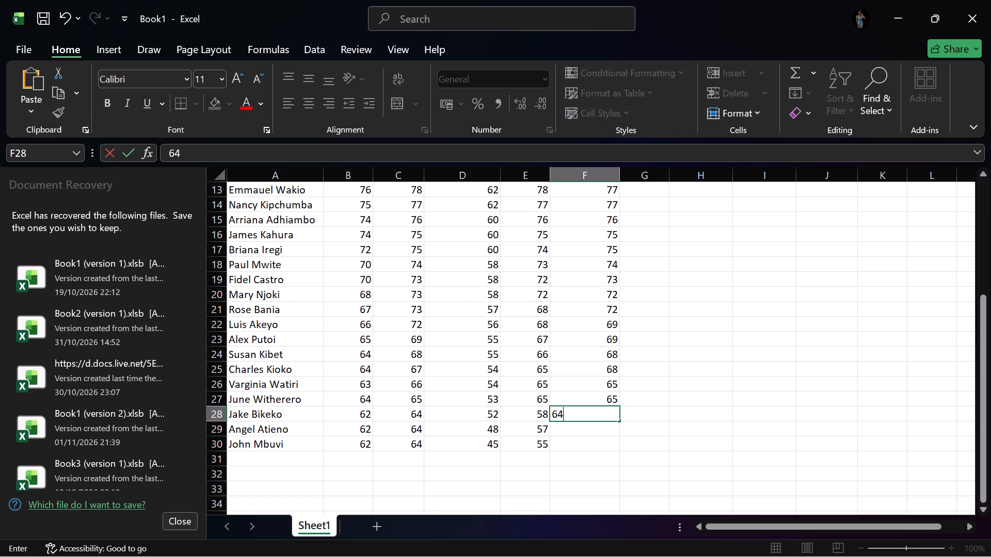
pyautogui.click(554, 431)
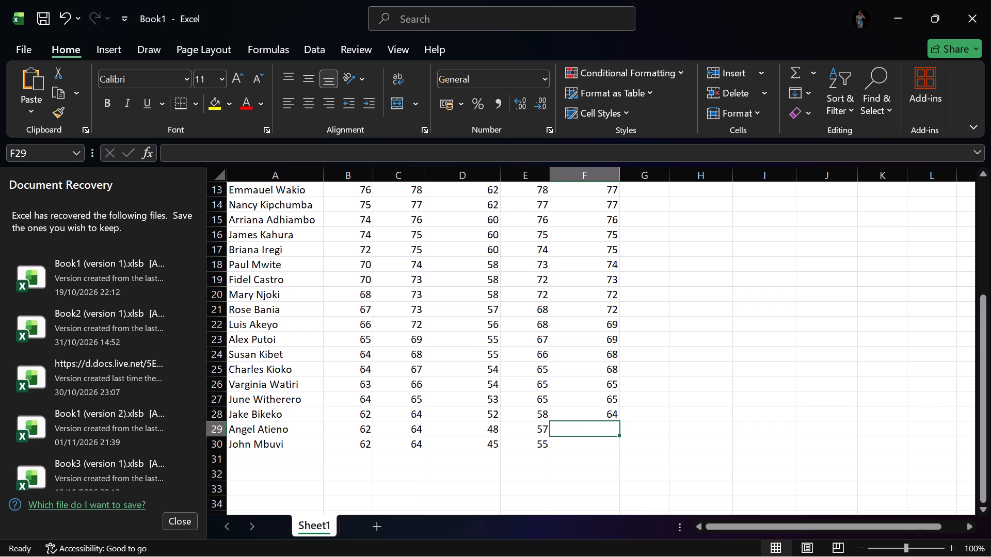
pyautogui.write('63')
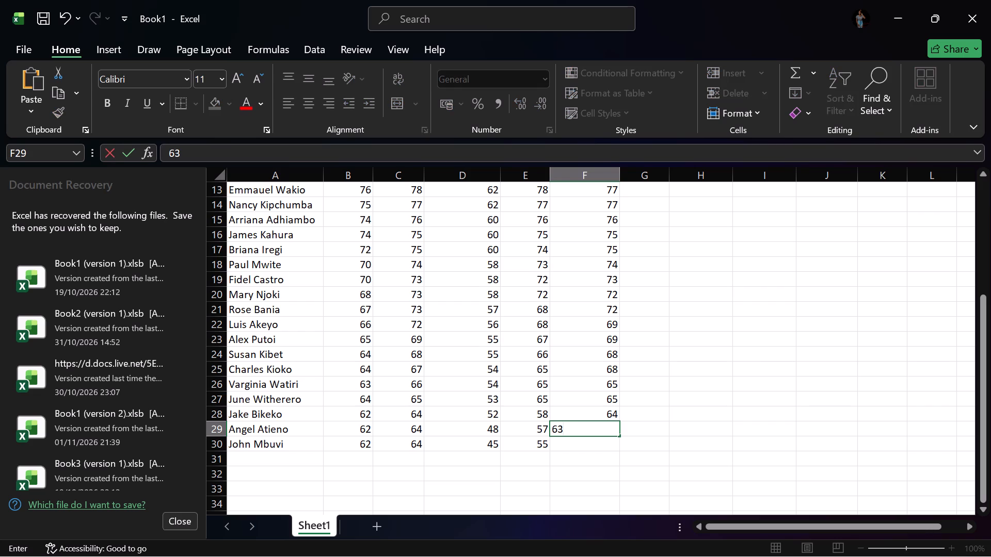
pyautogui.click(567, 445)
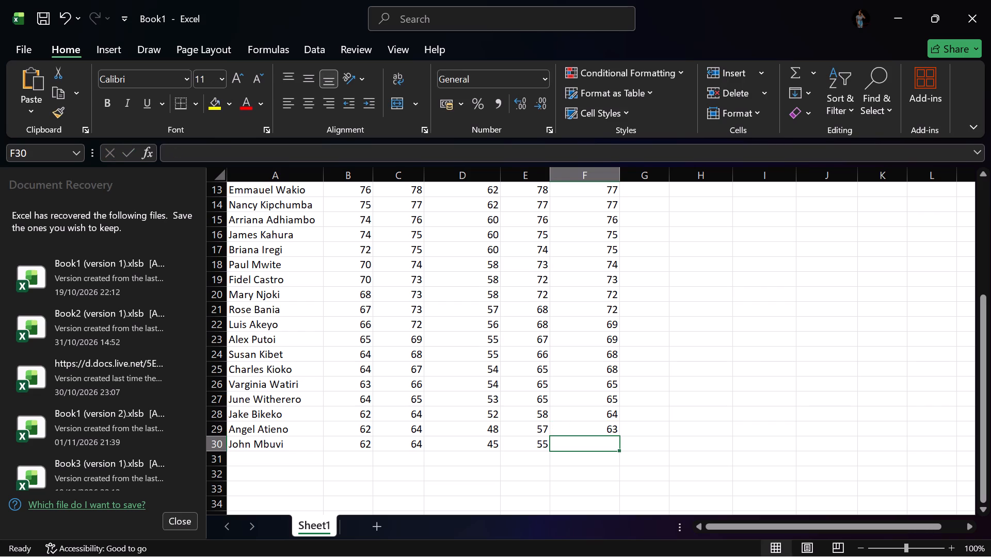
# Enter 62 as the AGRICULTURE mark in F30, completing the column for the last student.
pyautogui.press('6')
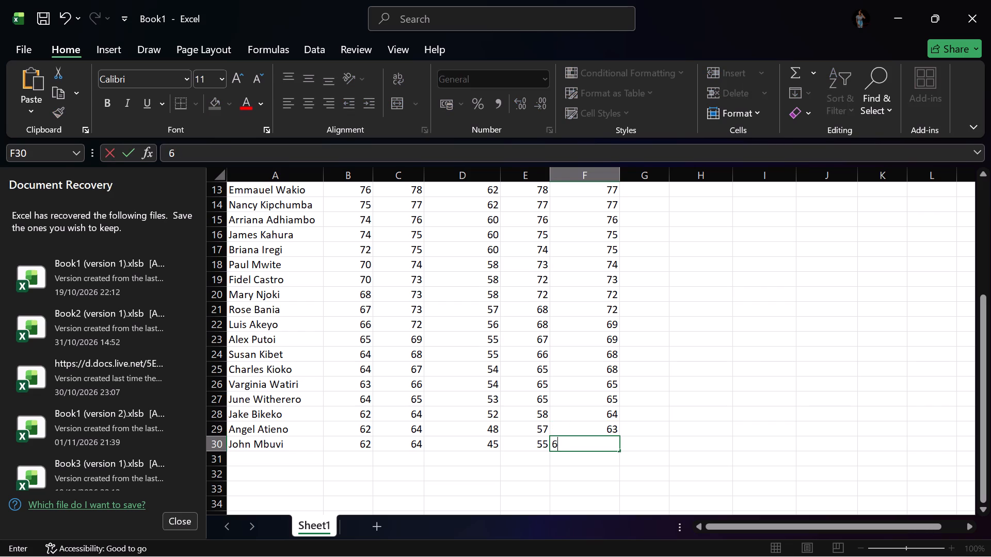
pyautogui.press('2')
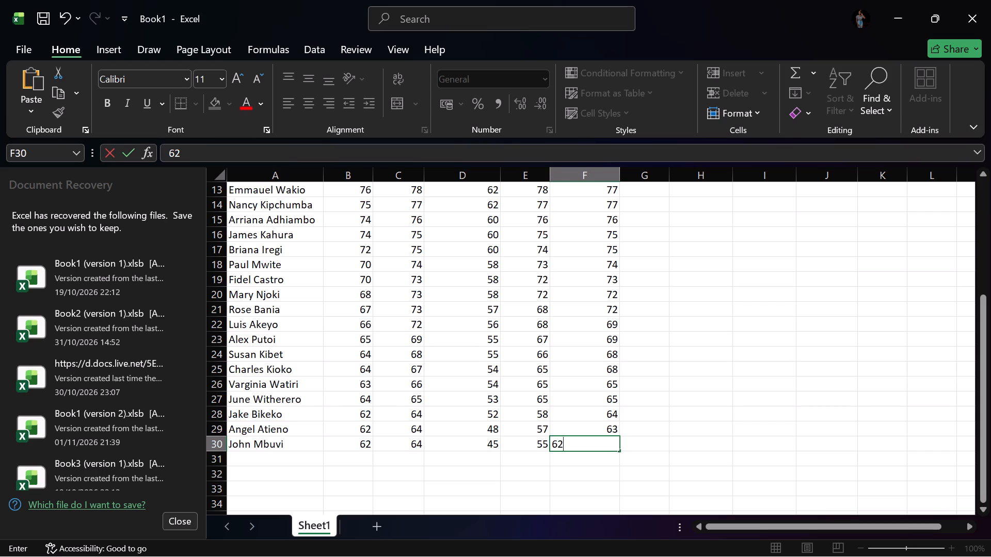
pyautogui.click(654, 430)
# Fill in the BUSINESS marks for rows 2 to 5: 80 in G2, G3 and G4, and 79 in G5.
pyautogui.scroll(8, 677, 387)
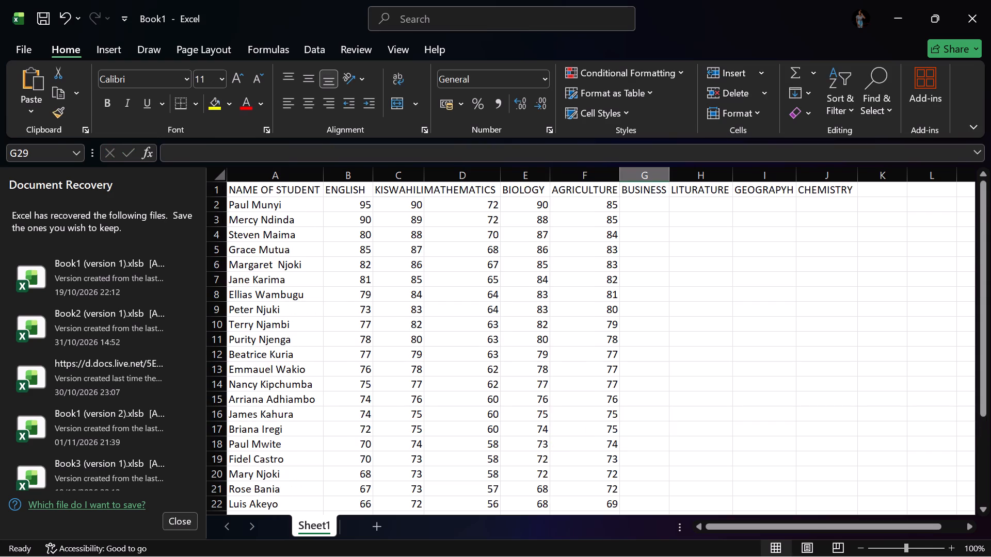
pyautogui.scroll(3, 678, 372)
pyautogui.scroll(-1, 676, 361)
pyautogui.scroll(5, 636, 309)
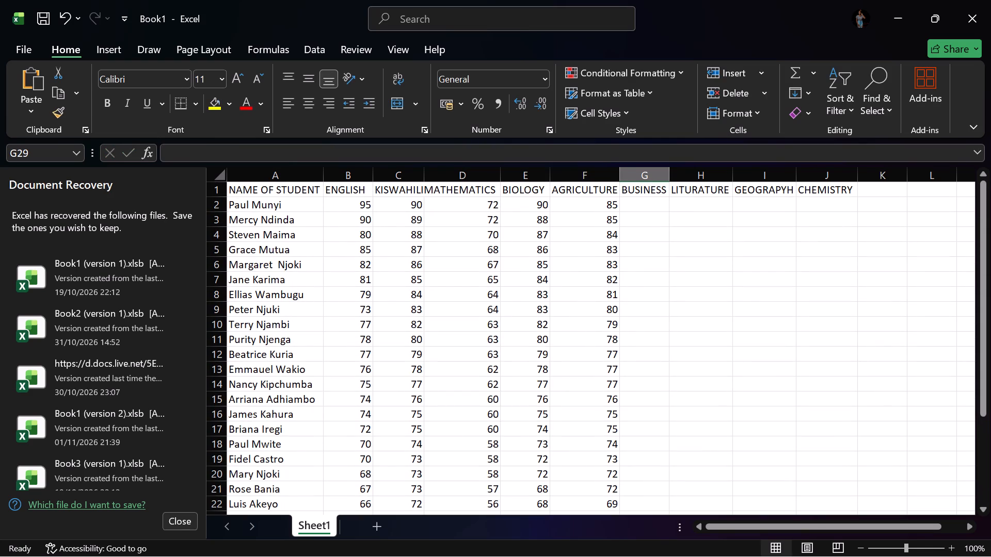
pyautogui.click(634, 205)
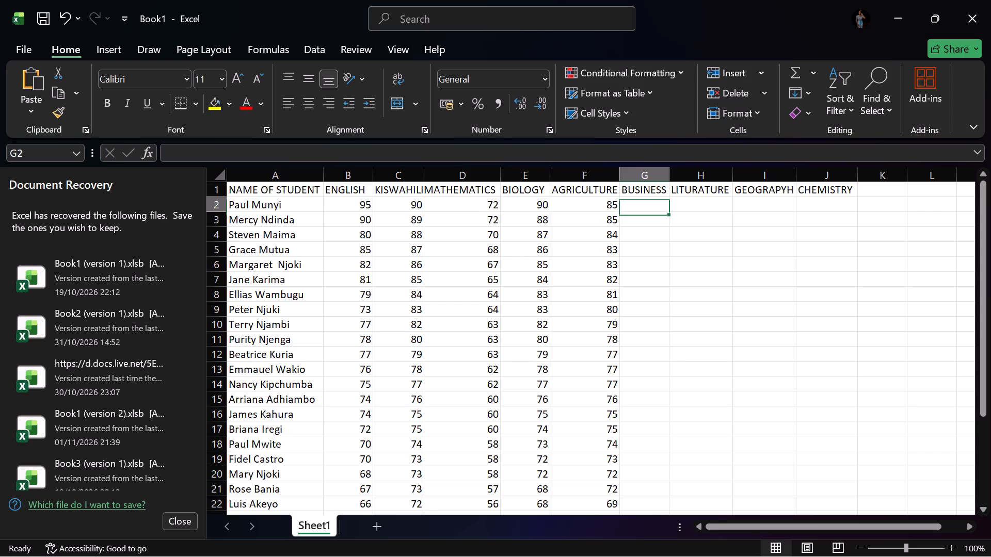
pyautogui.write('80')
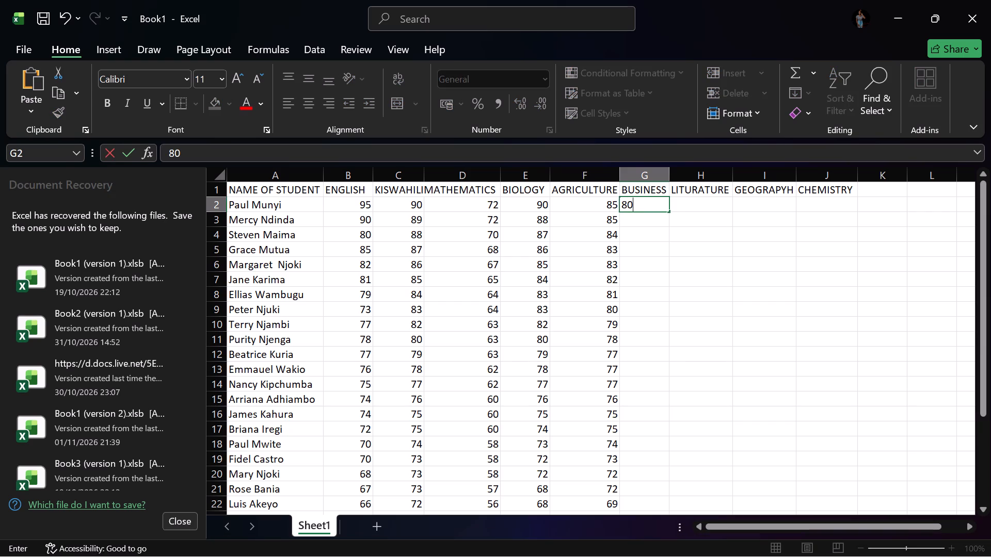
pyautogui.click(645, 226)
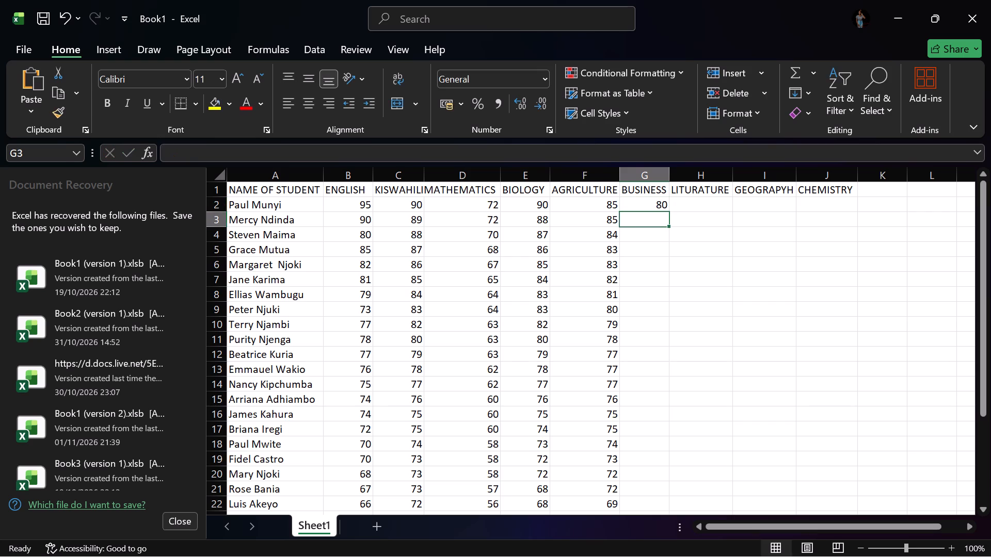
pyautogui.write('80')
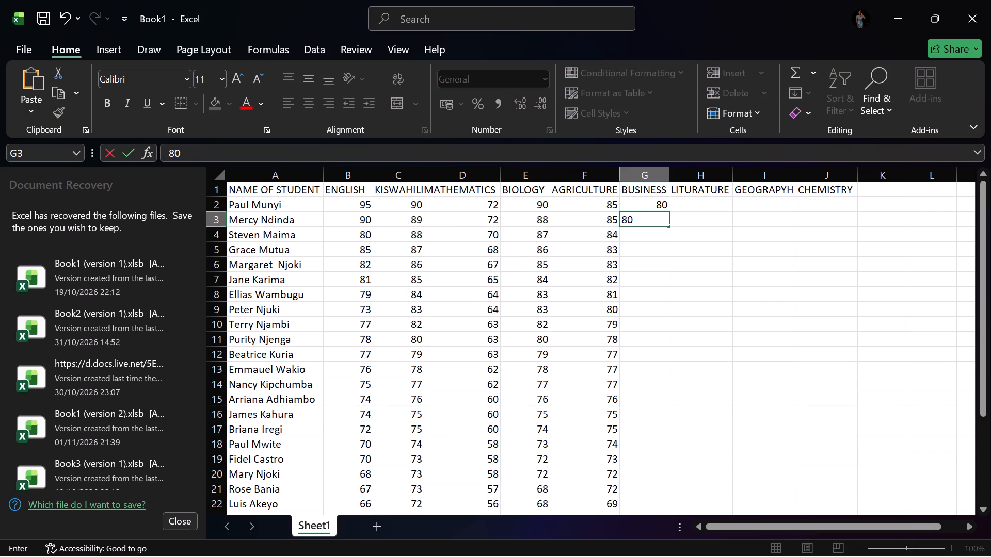
pyautogui.click(643, 239)
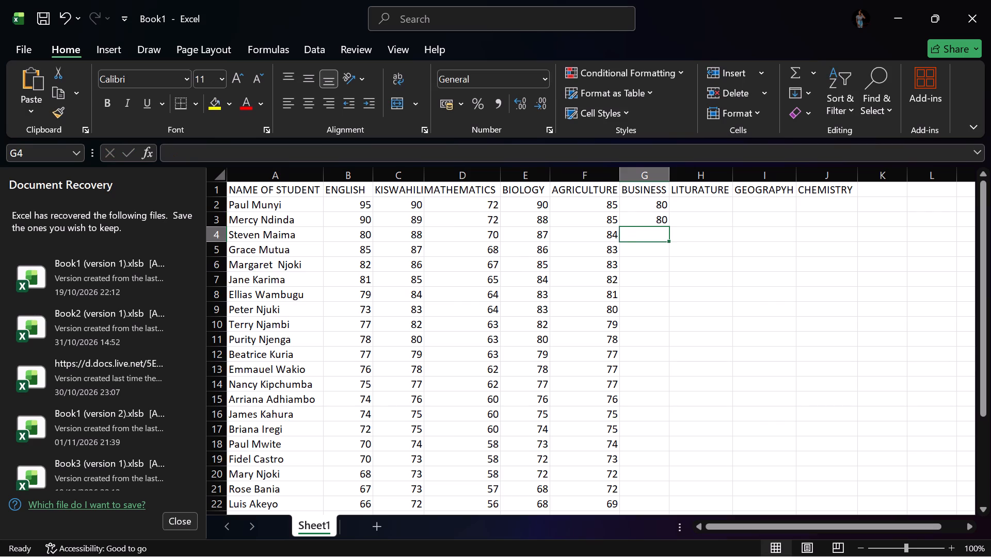
pyautogui.write('80')
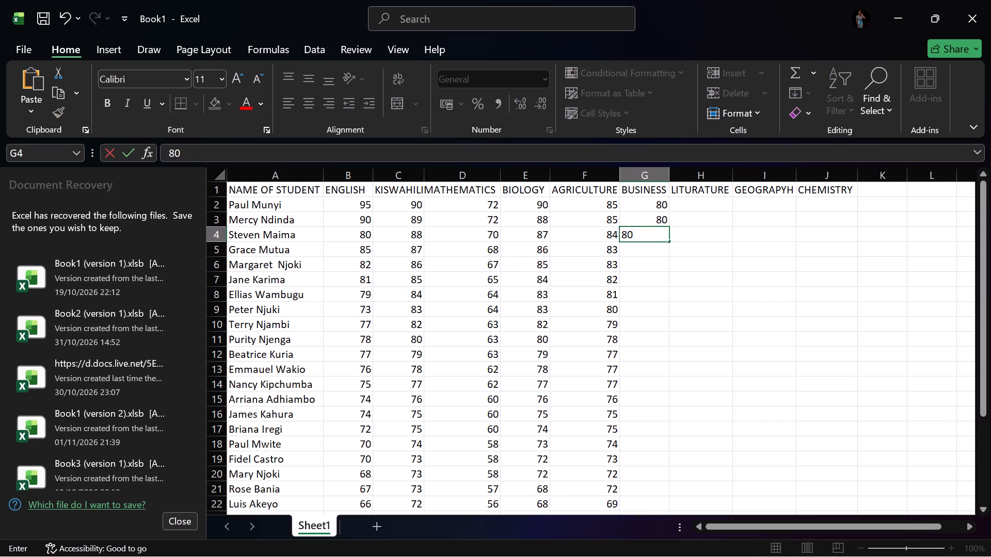
pyautogui.click(634, 251)
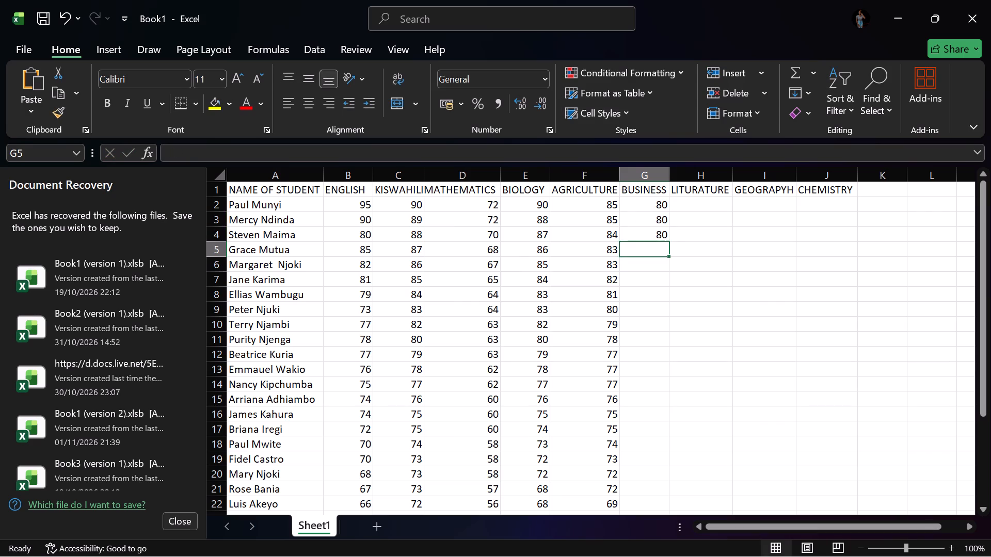
pyautogui.press('7')
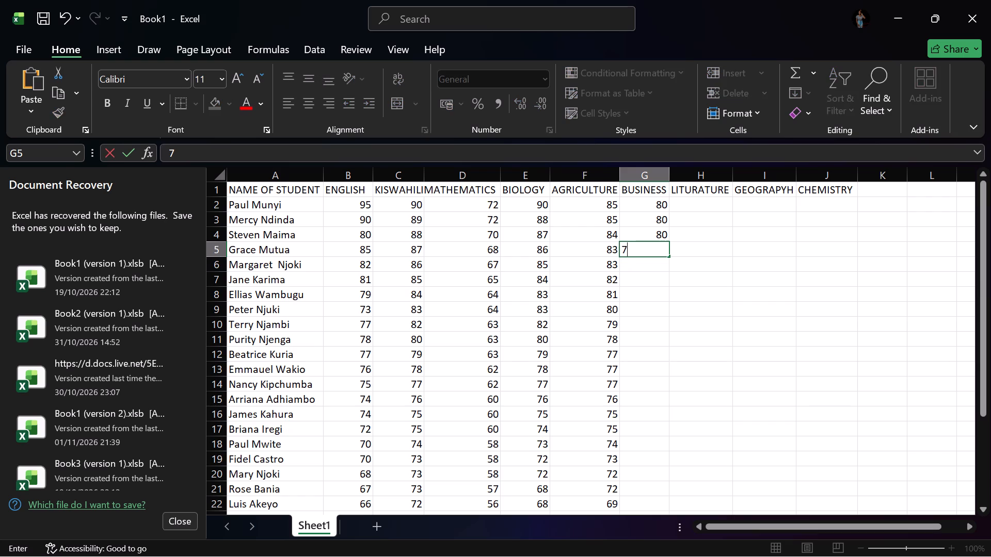
pyautogui.press('9')
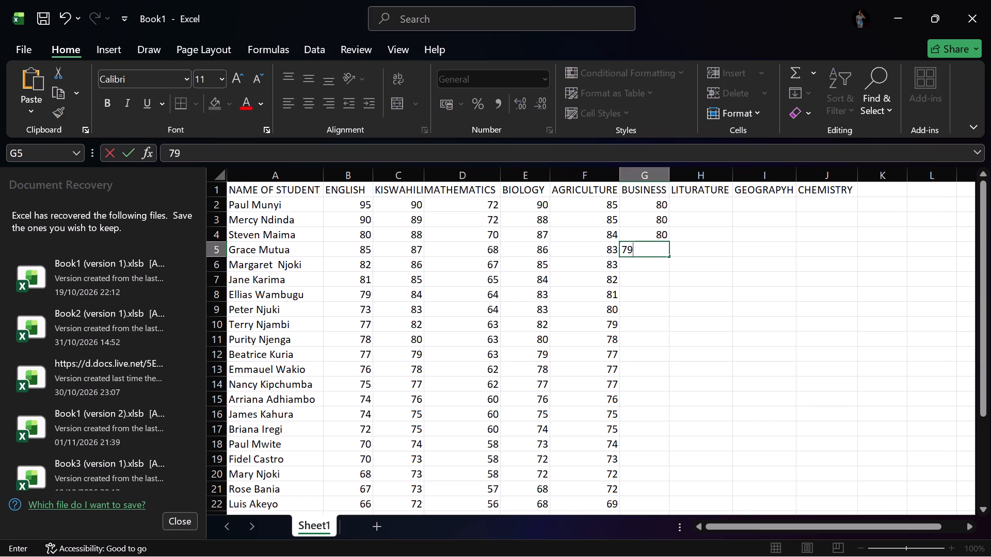
# Fill in the BUSINESS marks for rows 6 to 9: 78 in G6, 77 in G7 and G8, and 76 in G9.
pyautogui.click(642, 265)
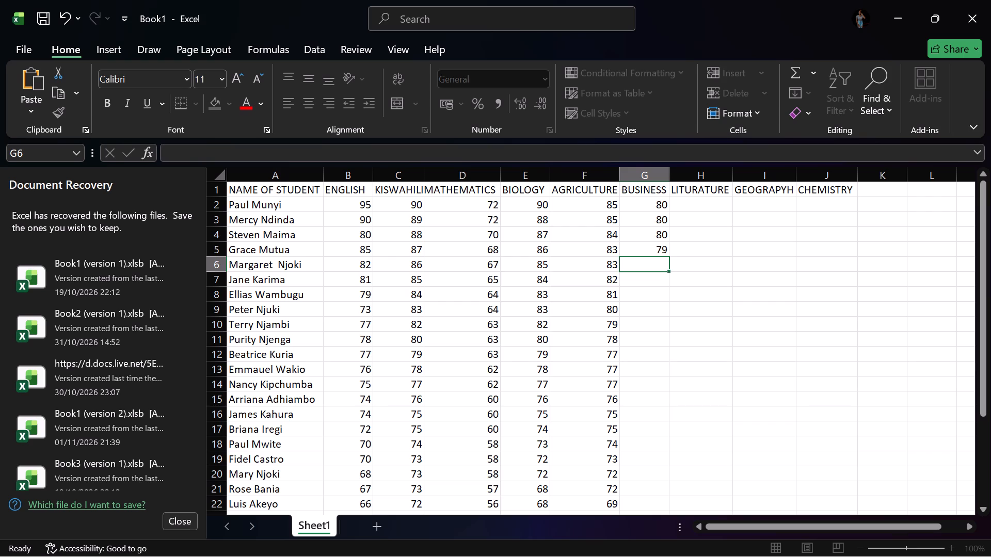
pyautogui.press('7')
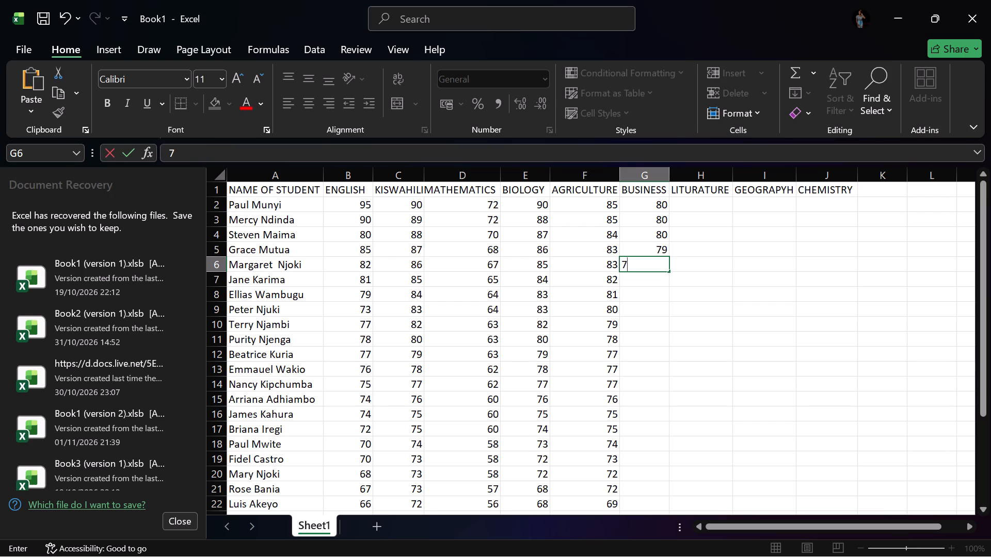
pyautogui.press('8')
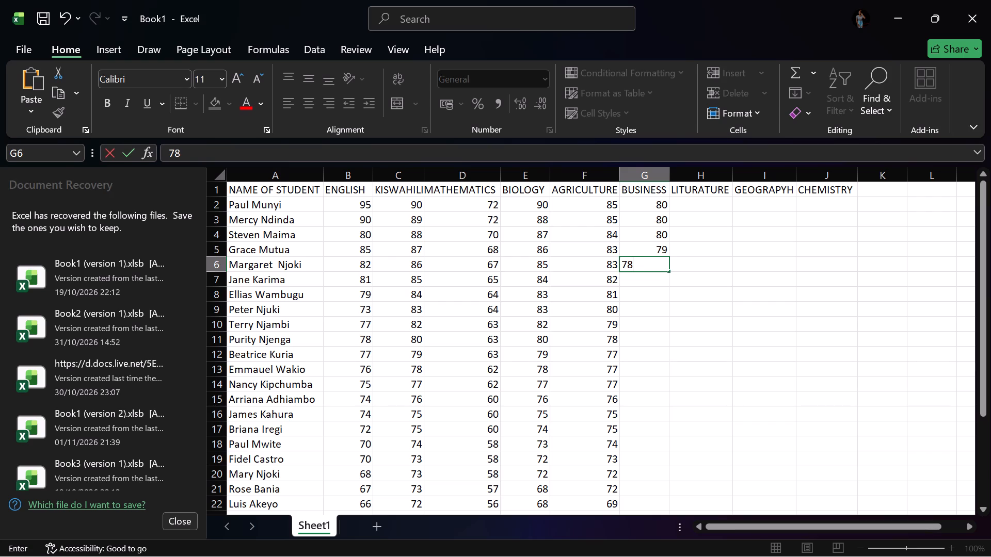
pyautogui.click(640, 286)
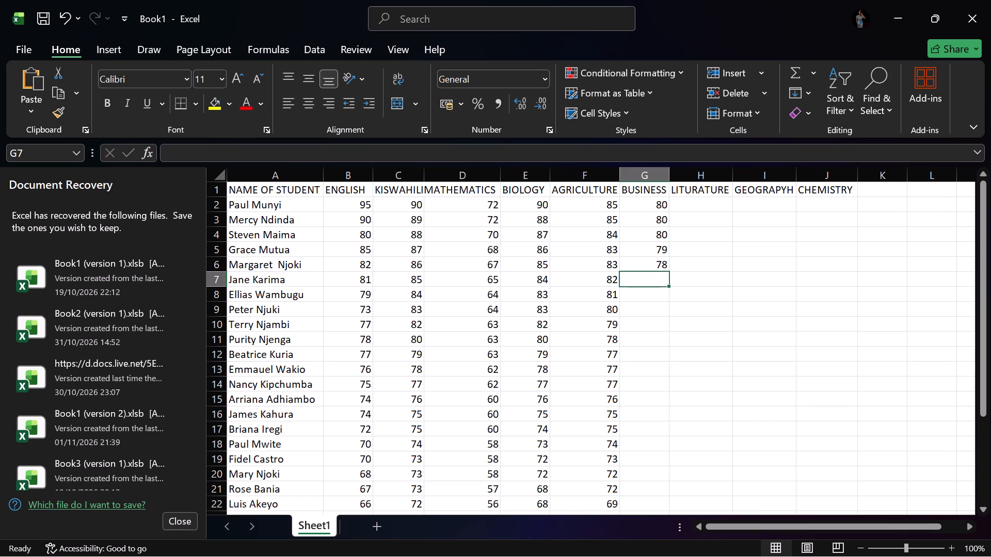
pyautogui.write('77')
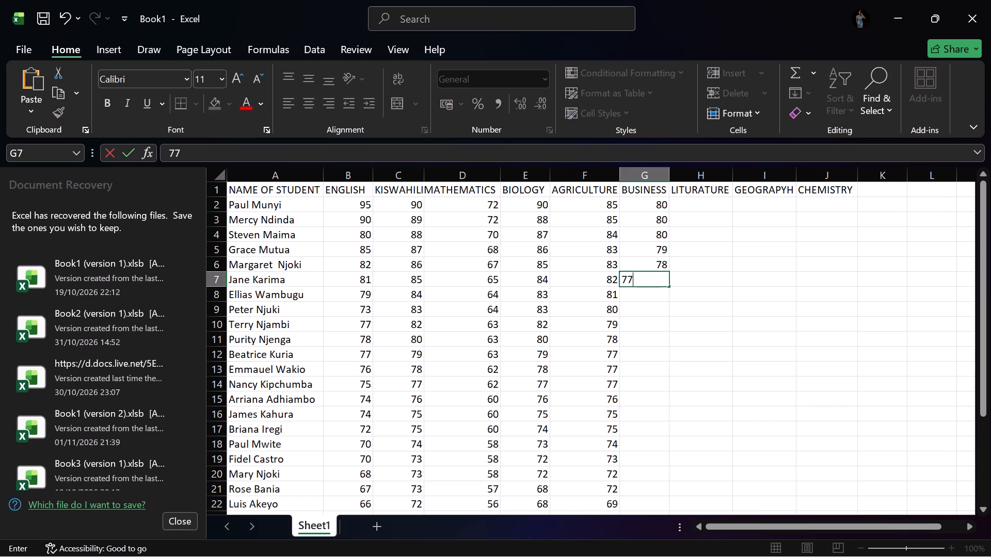
pyautogui.click(640, 294)
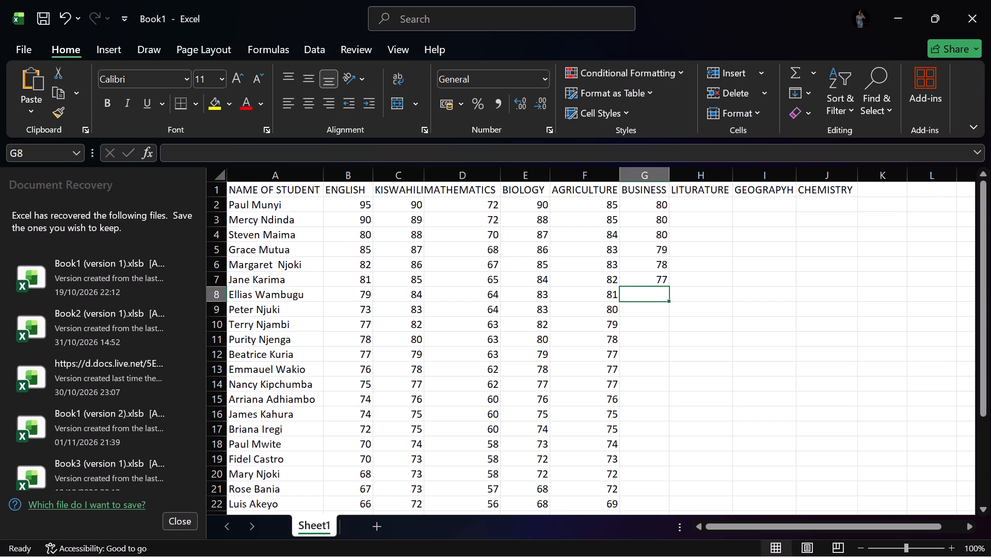
pyautogui.write('77')
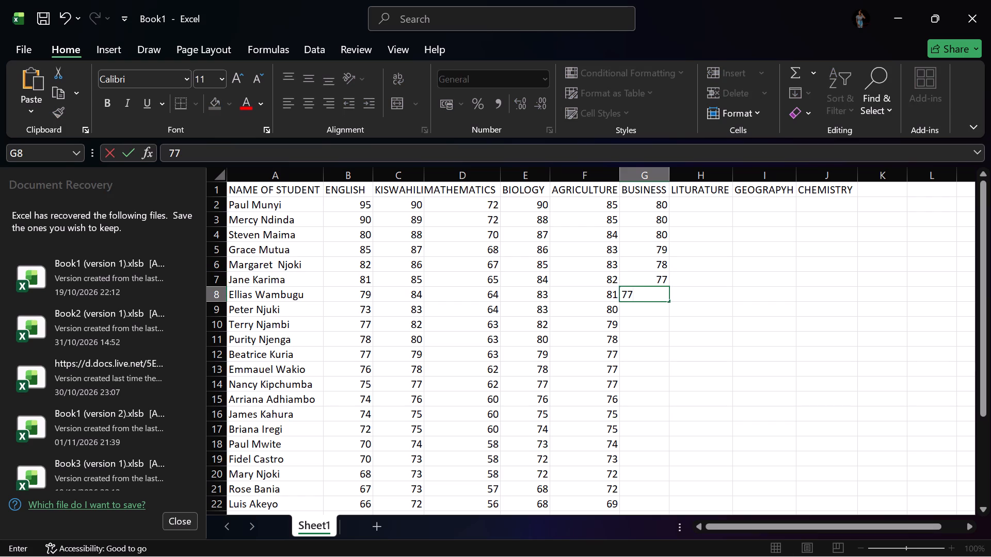
pyautogui.click(646, 314)
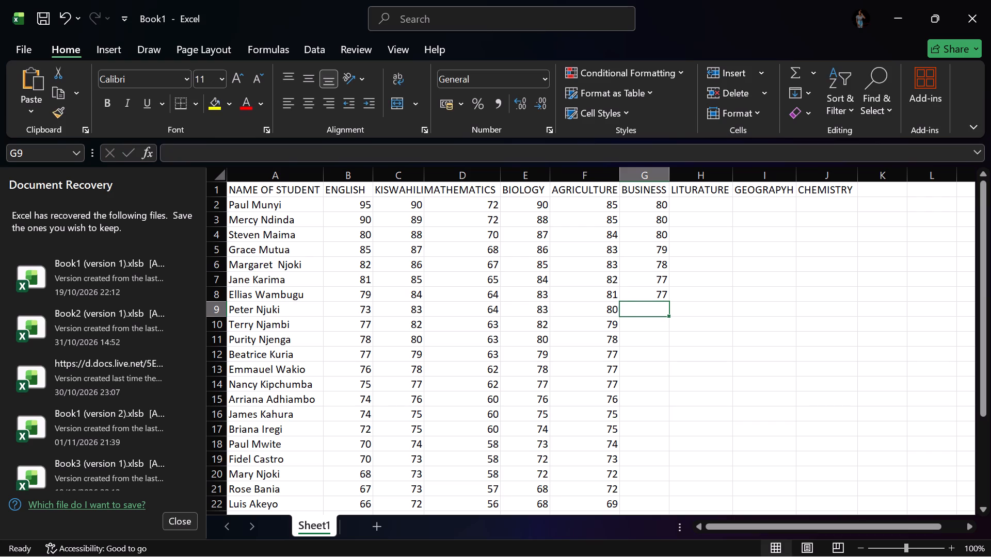
pyautogui.write('76')
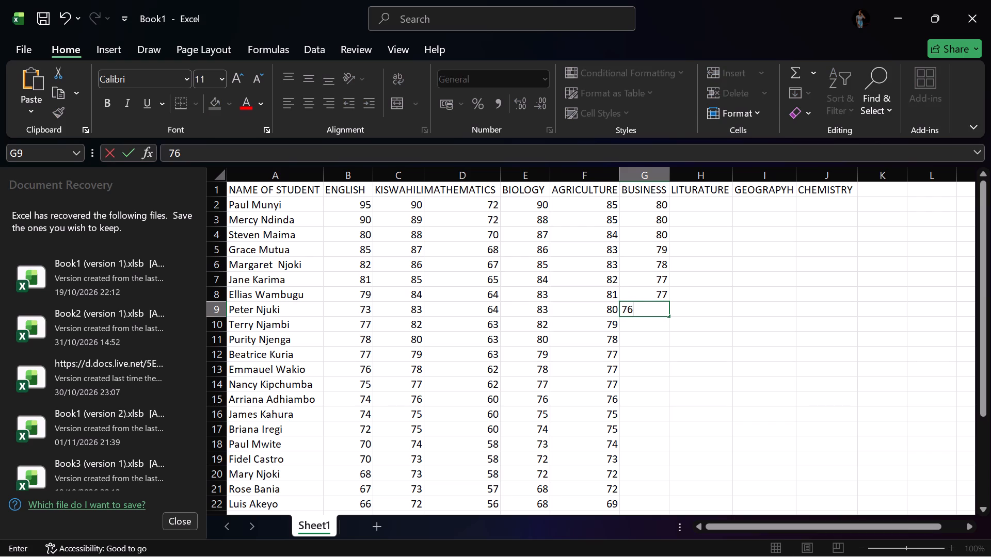
# Fill in the BUSINESS marks for rows 10 to 12: 75 in G10 and G11, and 73 in G12.
pyautogui.click(643, 326)
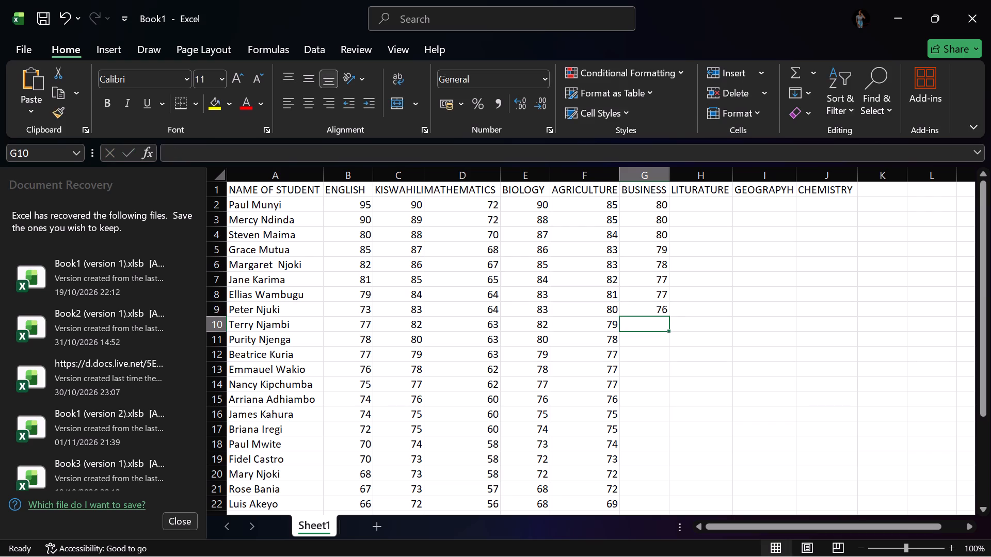
pyautogui.write('75')
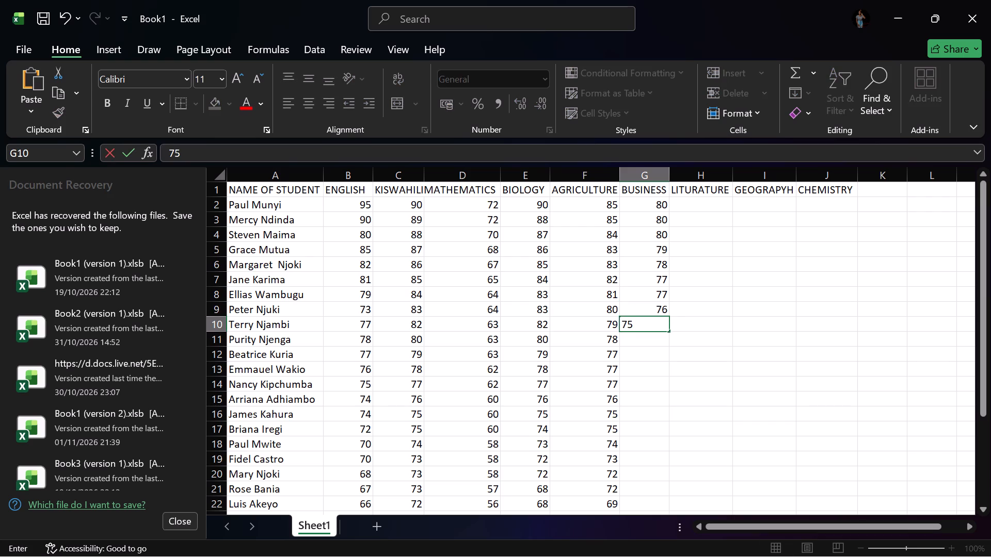
pyautogui.click(637, 341)
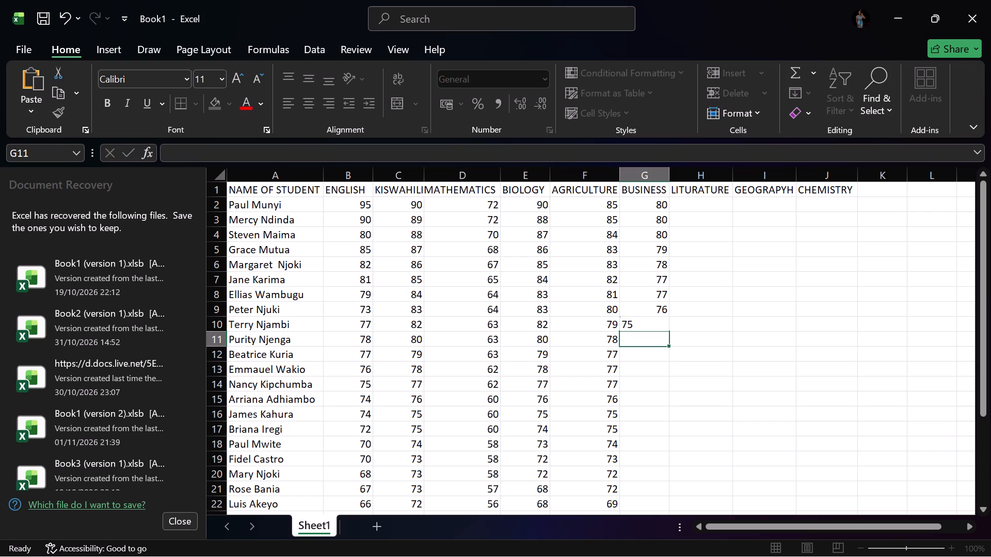
pyautogui.write('75')
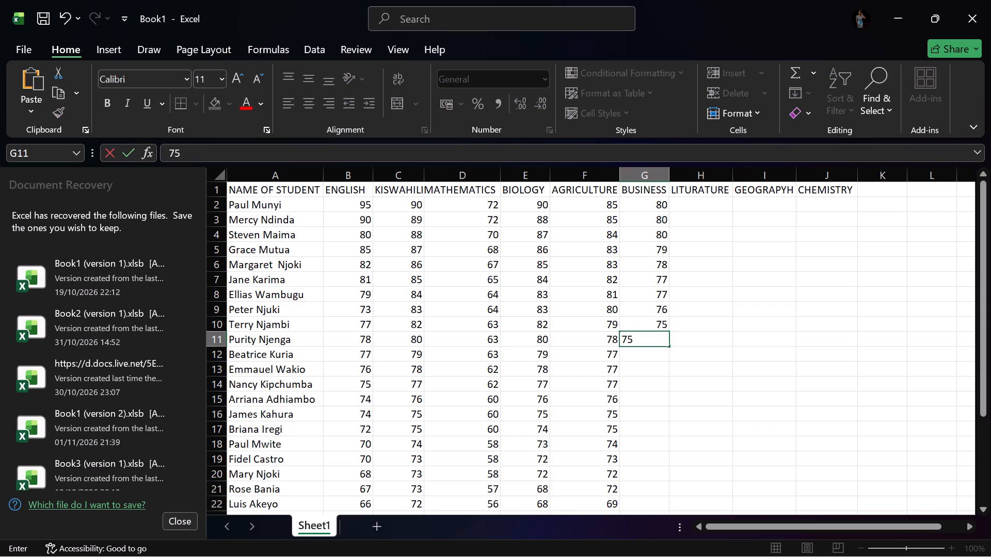
pyautogui.click(641, 353)
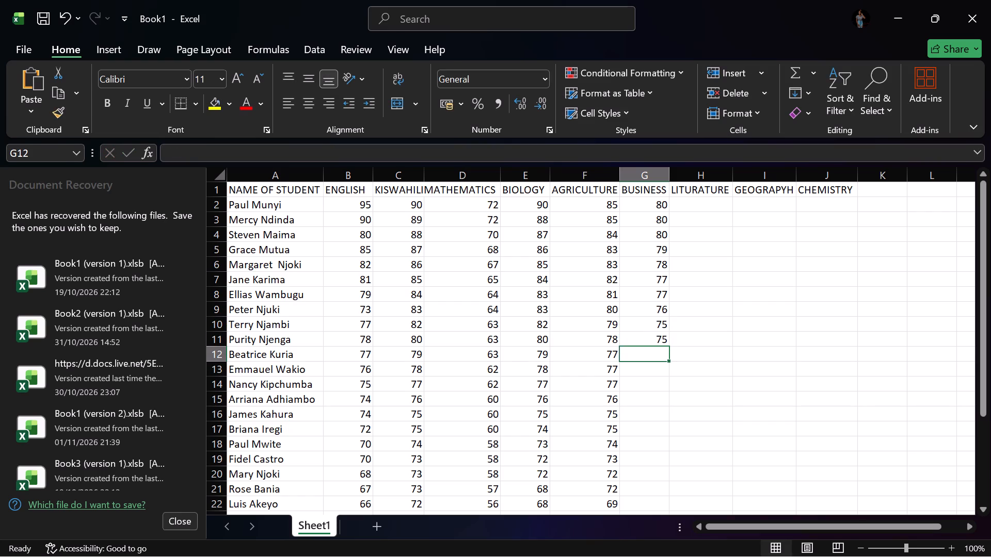
pyautogui.press('7')
pyautogui.press('3')
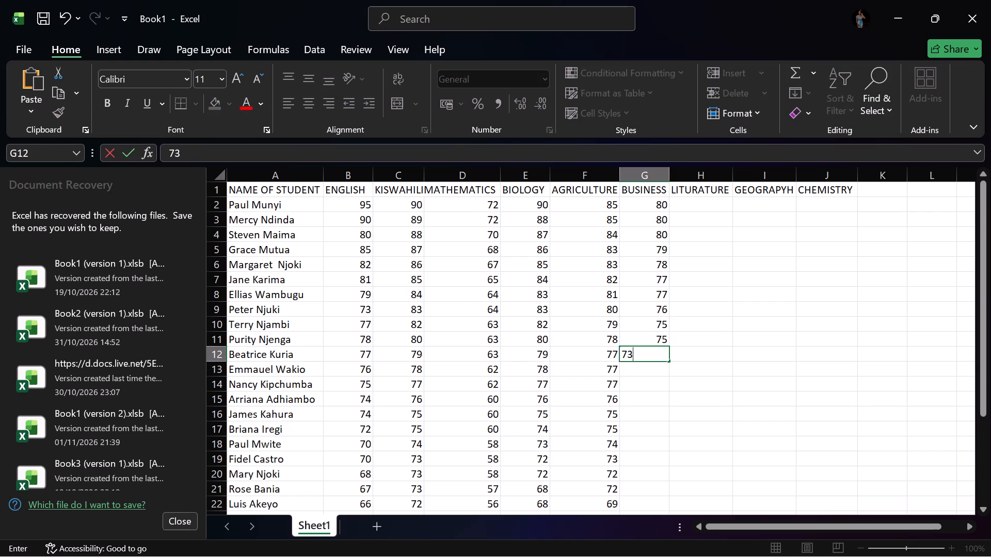
# Fill in the BUSINESS marks for rows 13 to 16: 72 in G13 and G14, 69 in G15, and 68 in G16.
pyautogui.click(635, 371)
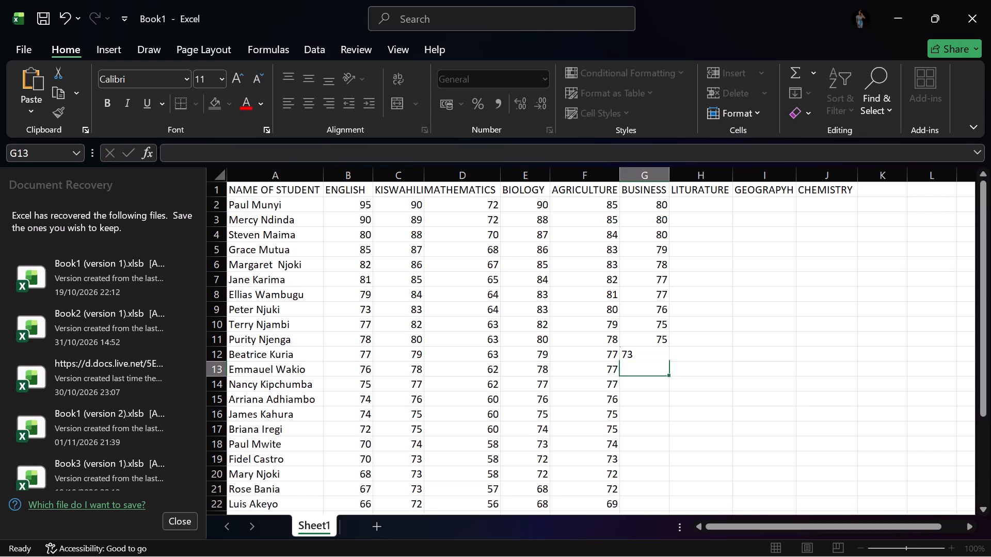
pyautogui.write('72')
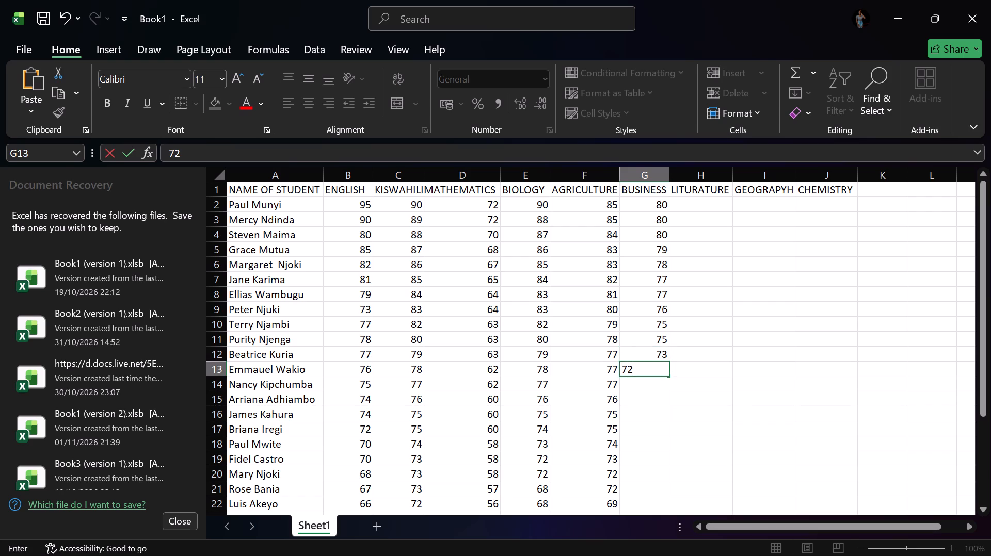
pyautogui.click(628, 383)
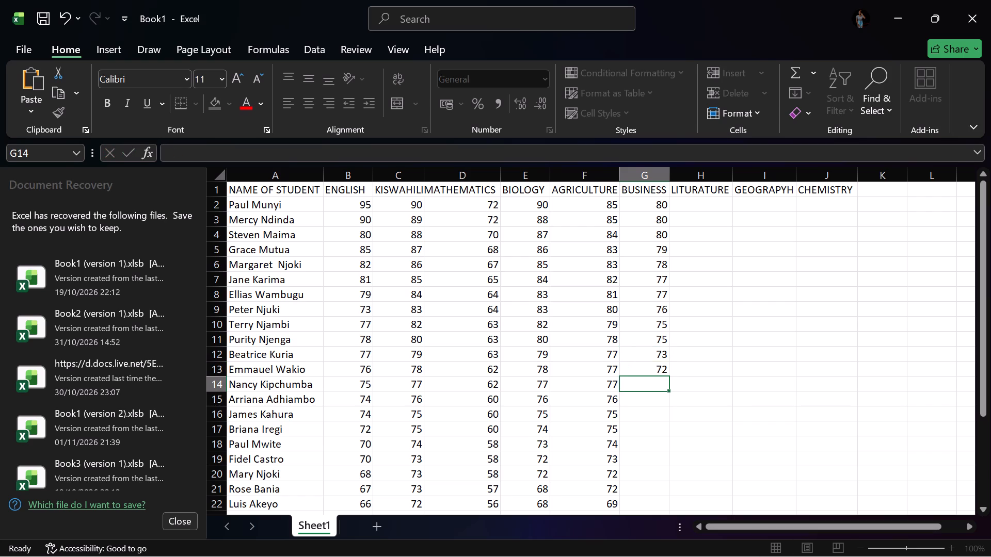
pyautogui.write('72')
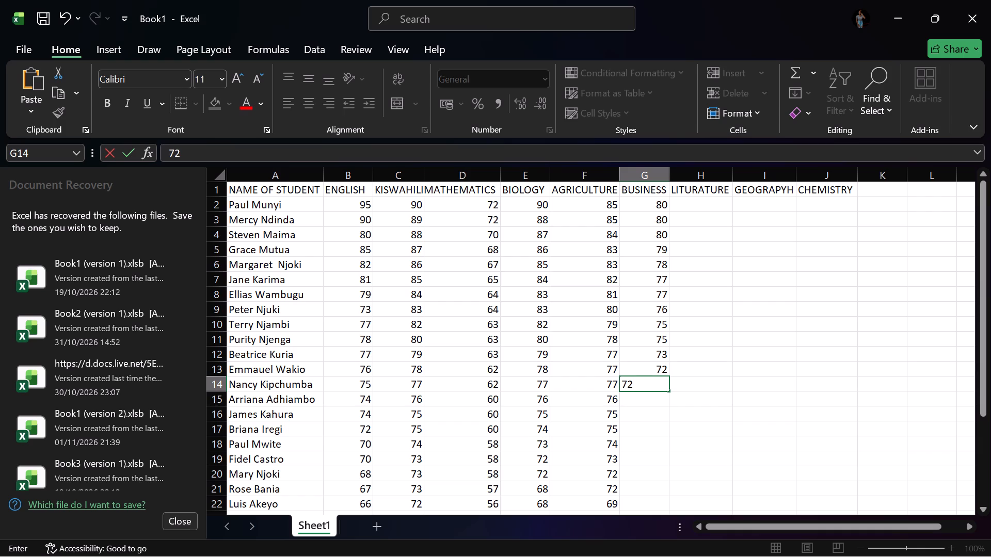
pyautogui.click(629, 398)
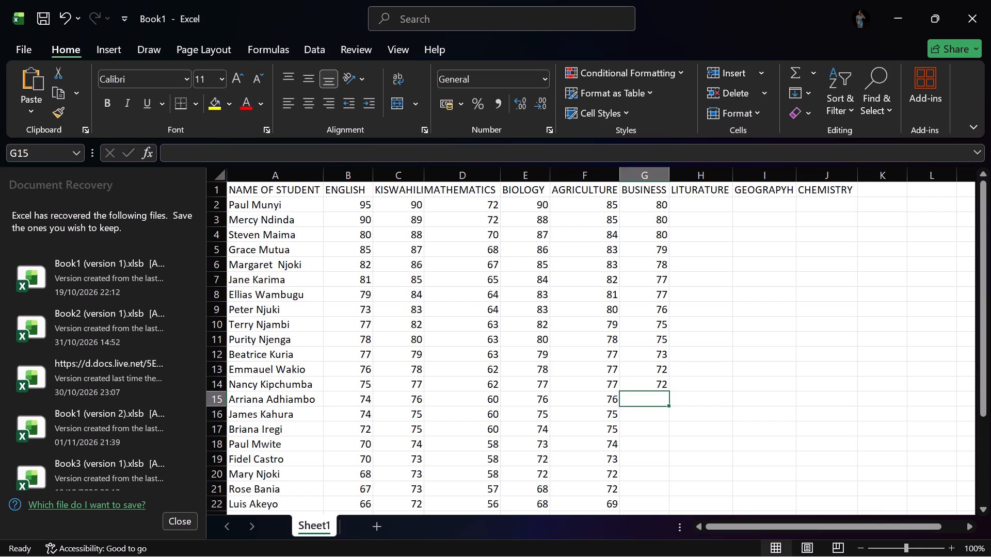
pyautogui.press('6')
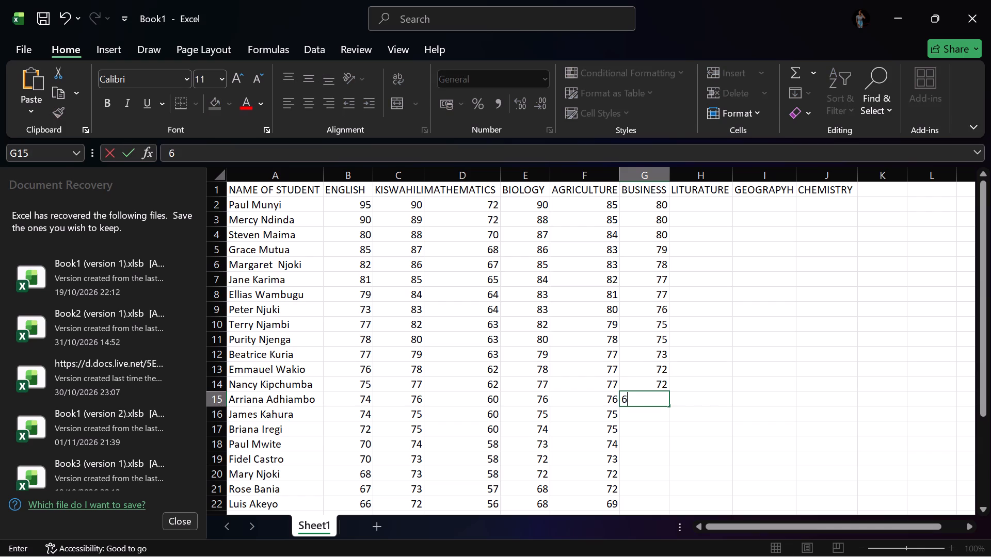
pyautogui.press('9')
pyautogui.scroll(-1, 642, 390)
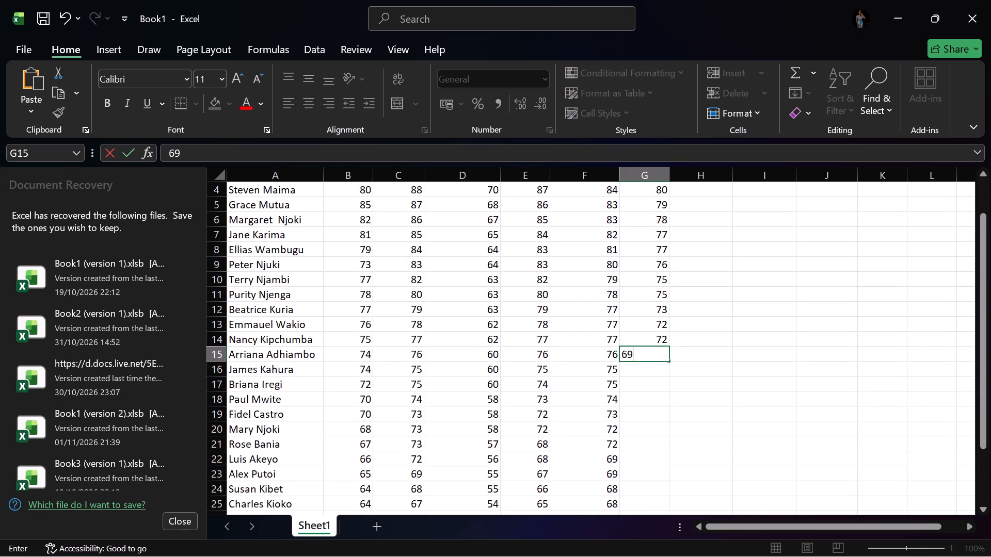
pyautogui.click(643, 374)
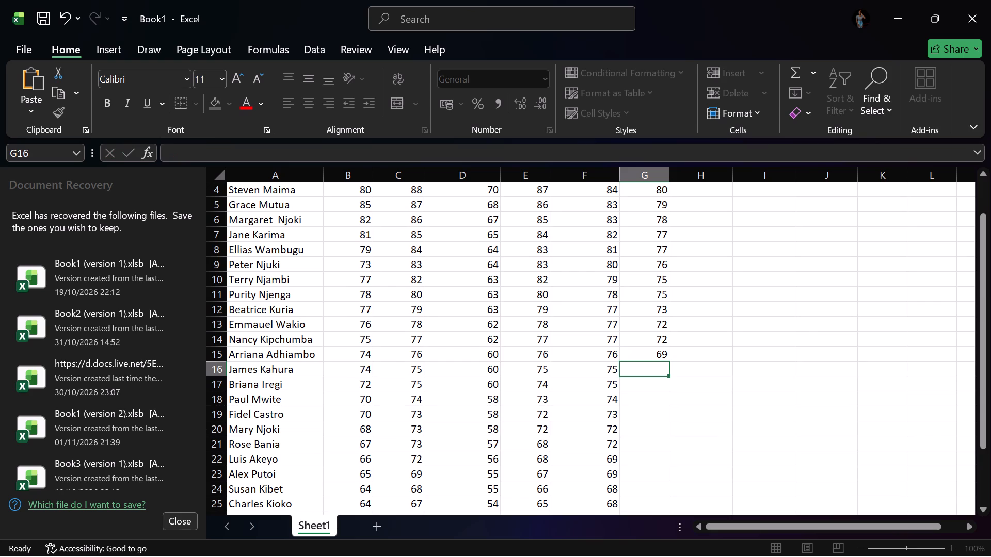
pyautogui.write('68')
# Fill in the BUSINESS marks for rows 17 to 20: 68 in G17, 67 in G18, and 66 in G19 and G20.
pyautogui.click(631, 387)
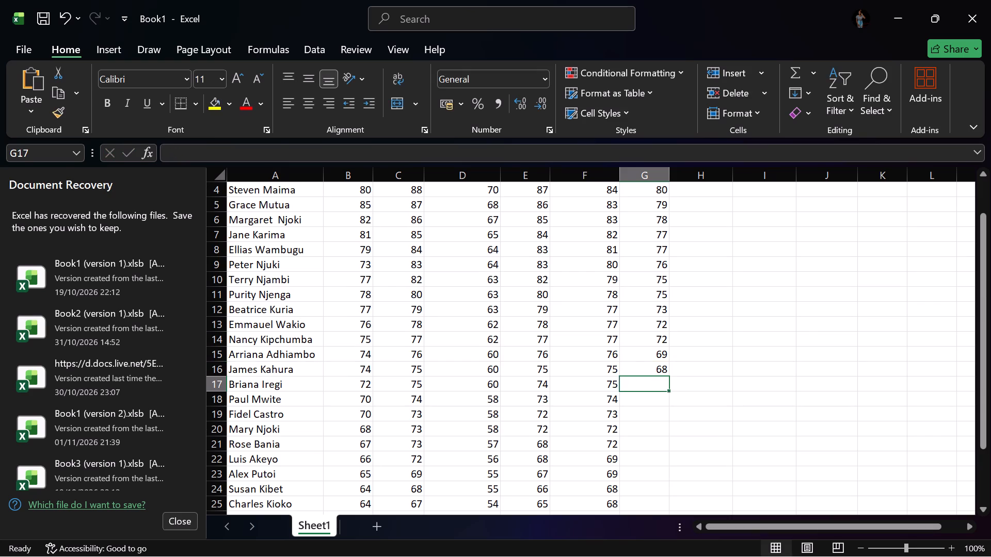
pyautogui.press('6')
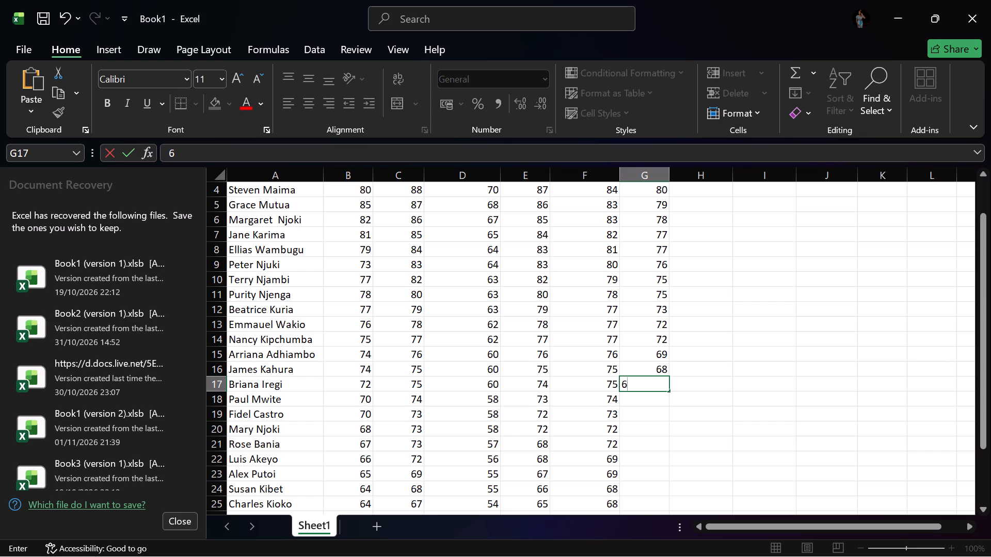
pyautogui.press('8')
pyautogui.click(634, 403)
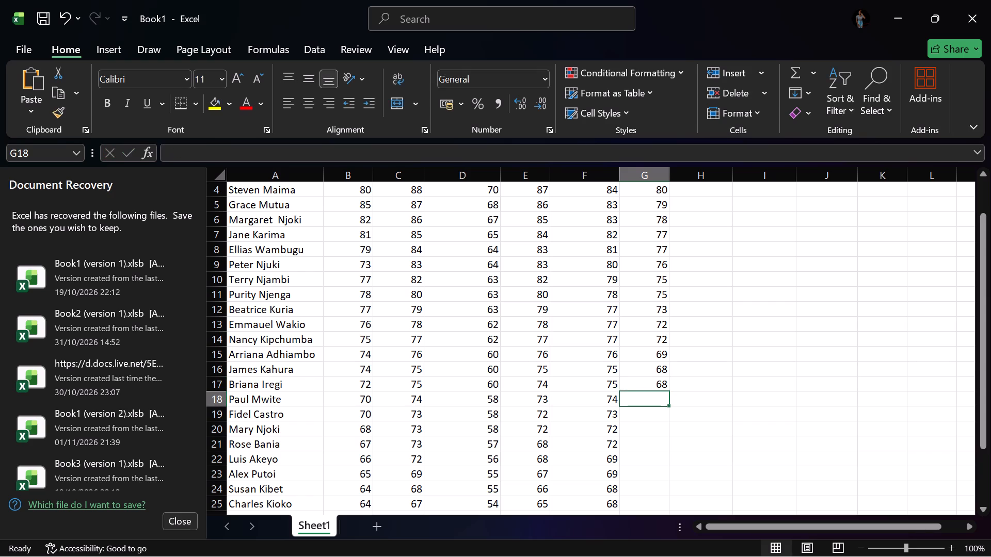
pyautogui.write('67')
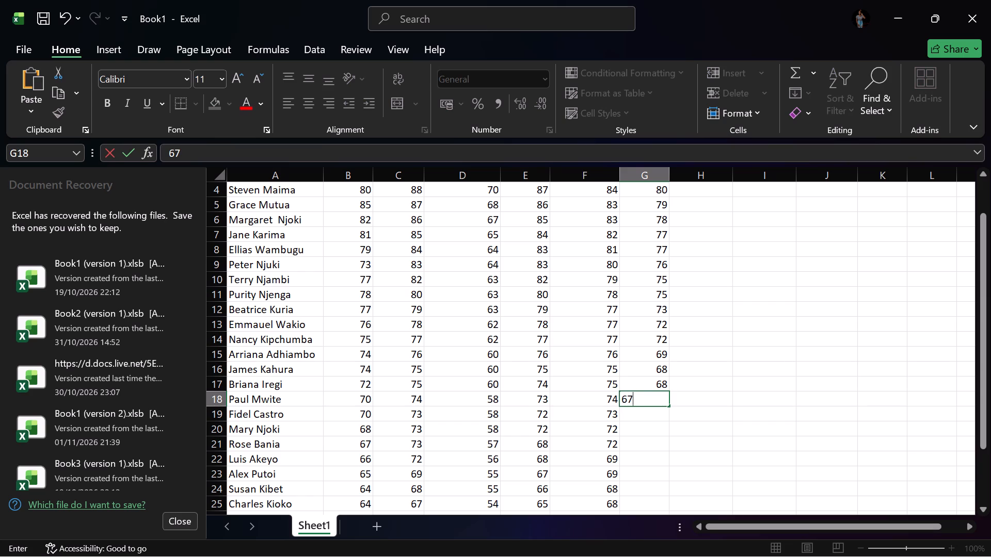
pyautogui.click(654, 416)
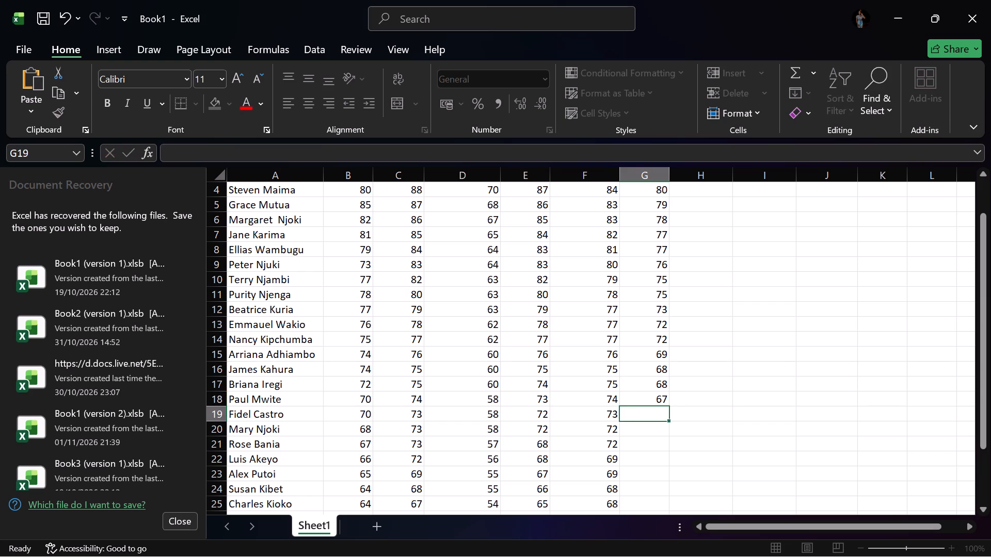
pyautogui.write('66')
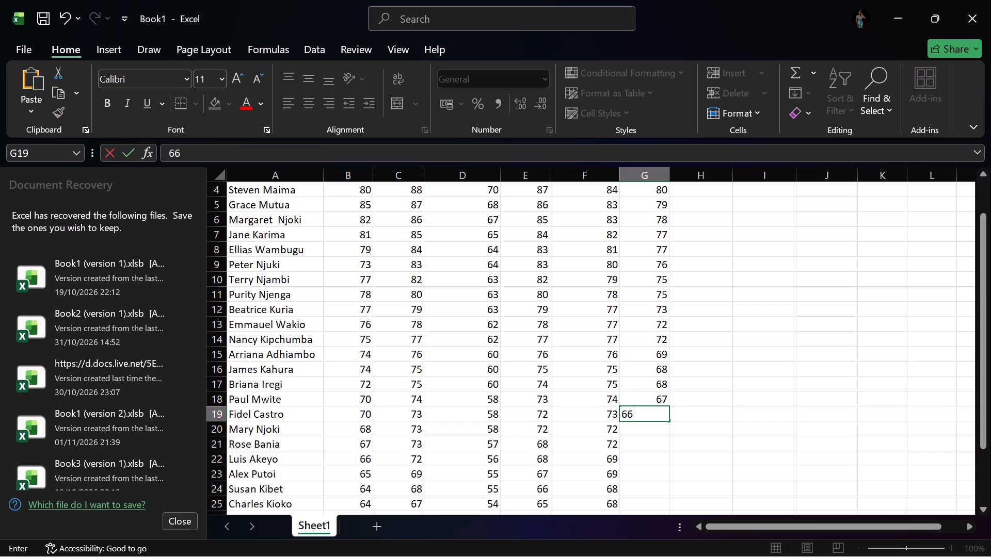
pyautogui.click(645, 428)
pyautogui.write('66')
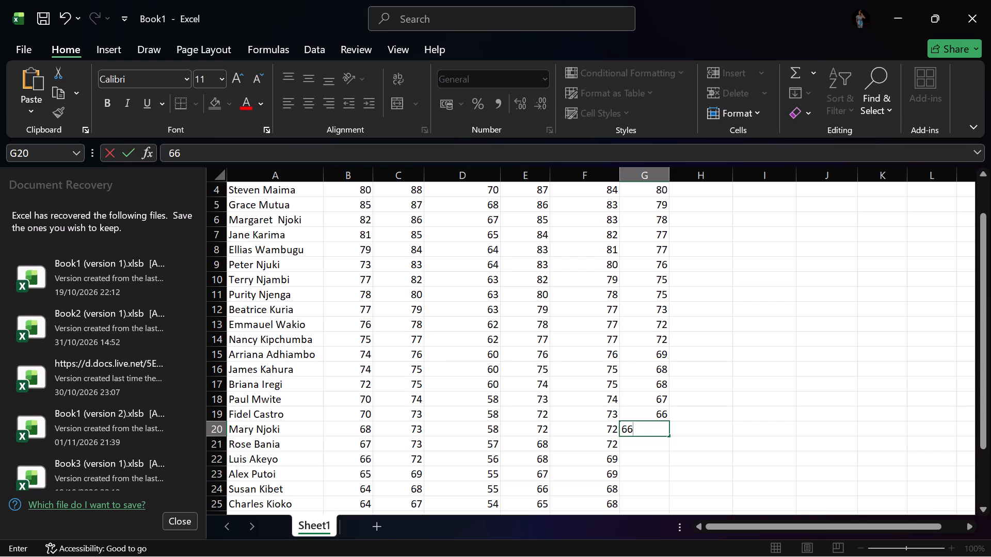
# Fill in the BUSINESS marks for rows 21 to 24: 65 in G21, and 64 in G22, G23 and G24.
pyautogui.click(640, 451)
pyautogui.scroll(-4, 671, 424)
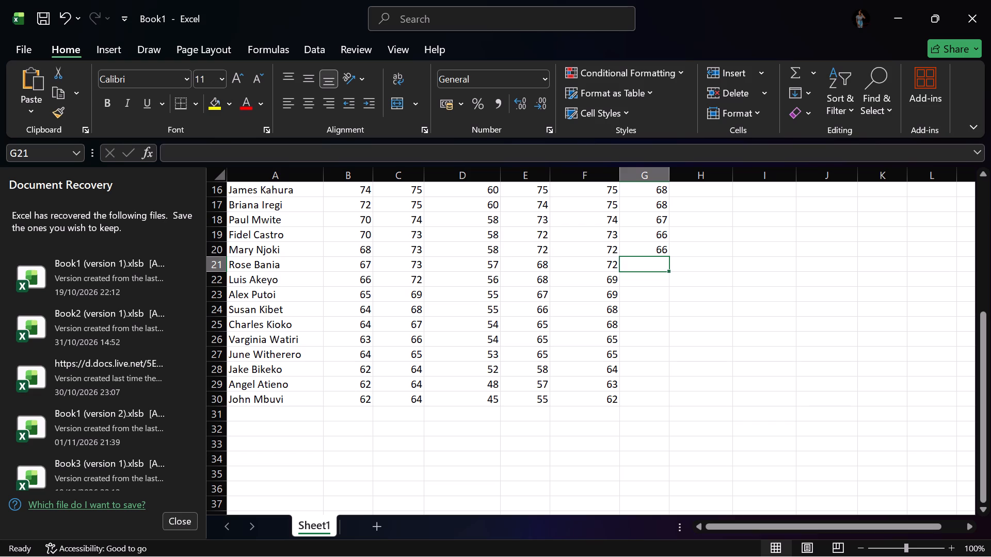
pyautogui.write('65')
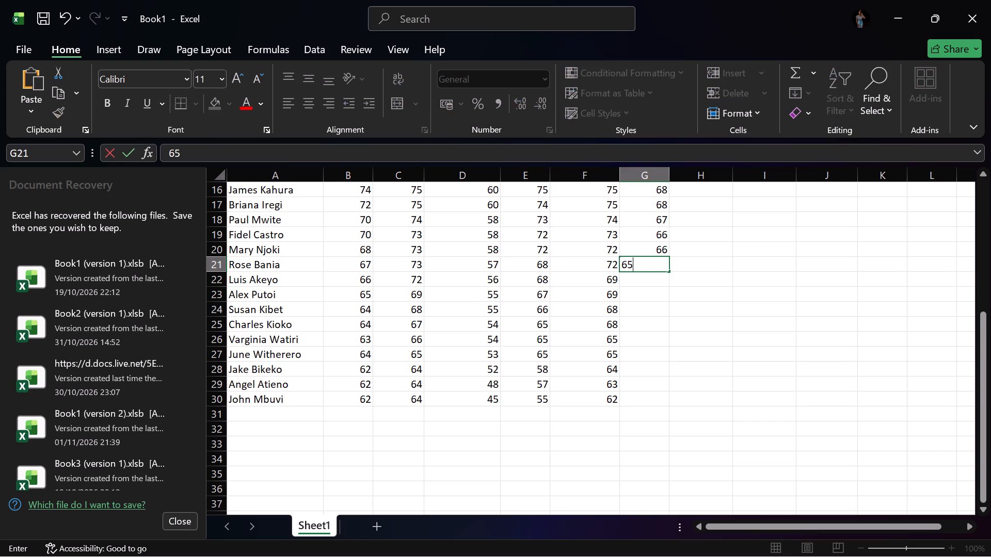
pyautogui.click(640, 285)
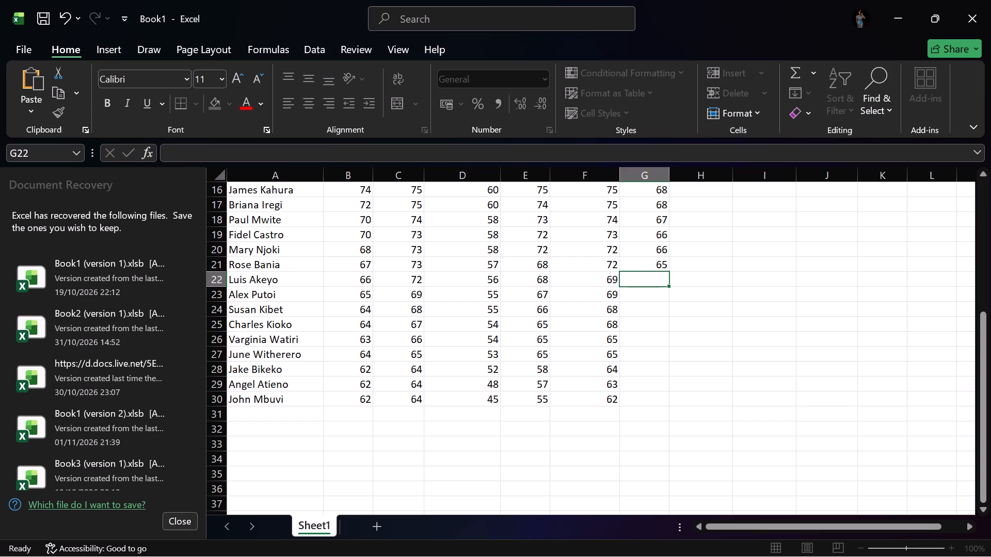
pyautogui.click(644, 281)
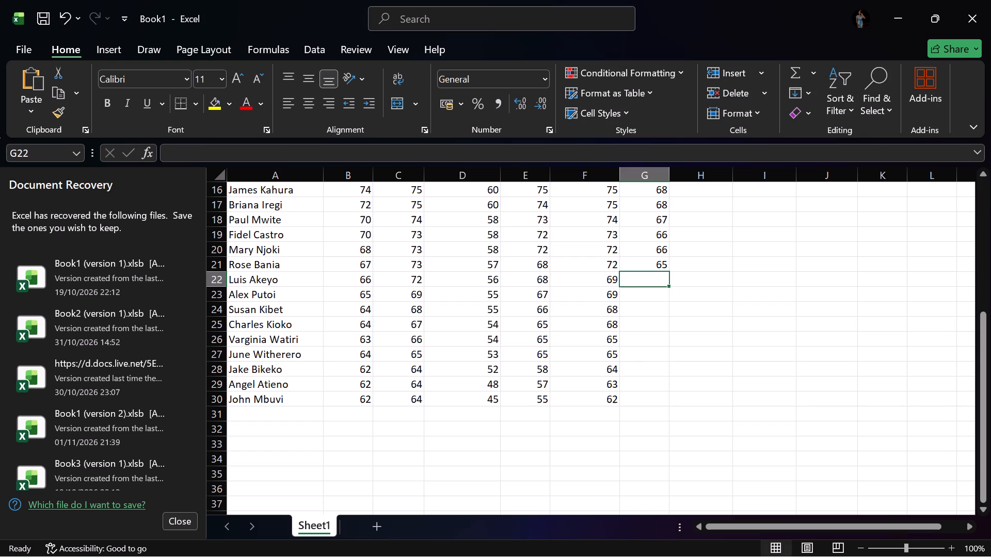
pyautogui.click(644, 281)
pyautogui.write('64')
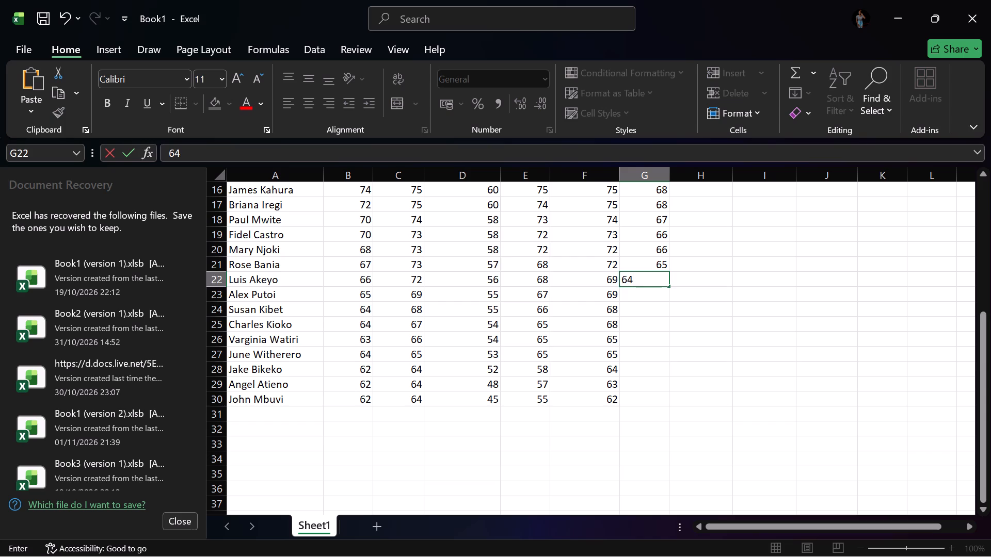
pyautogui.click(646, 295)
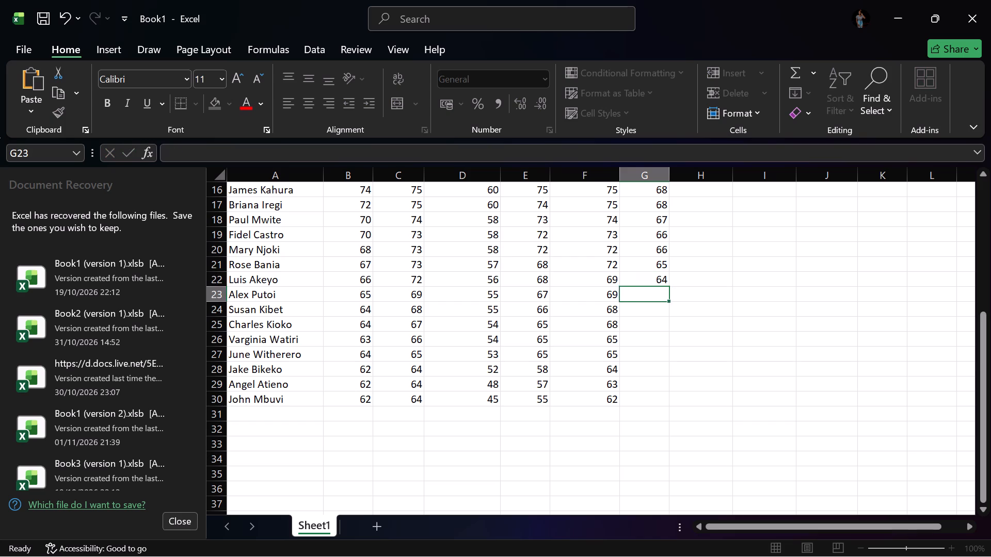
pyautogui.write('64')
pyautogui.click(639, 307)
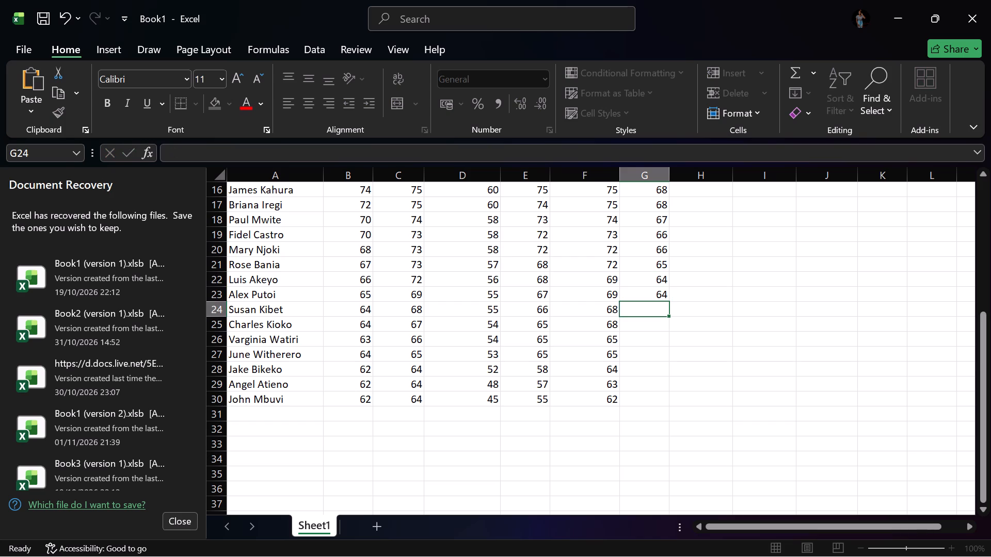
pyautogui.press('6')
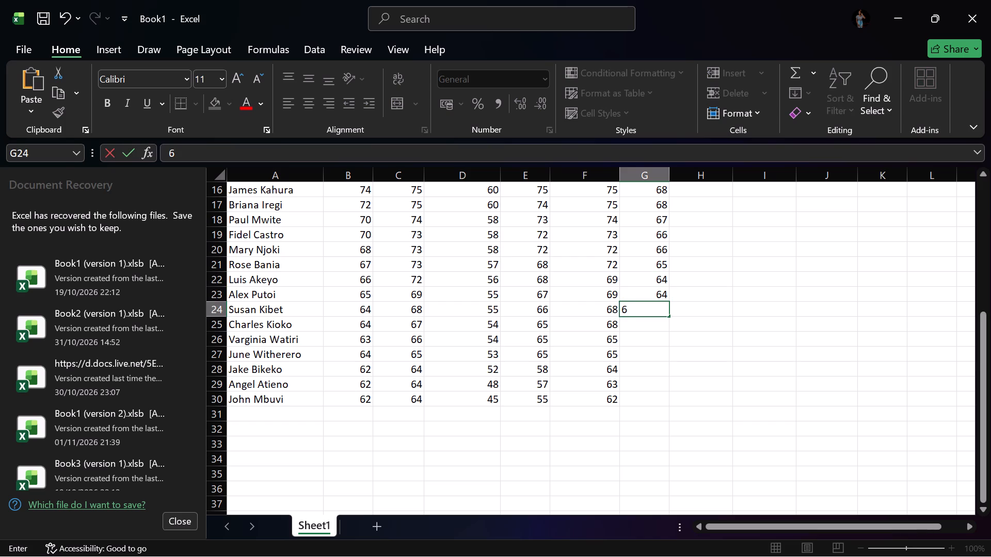
pyautogui.press('4')
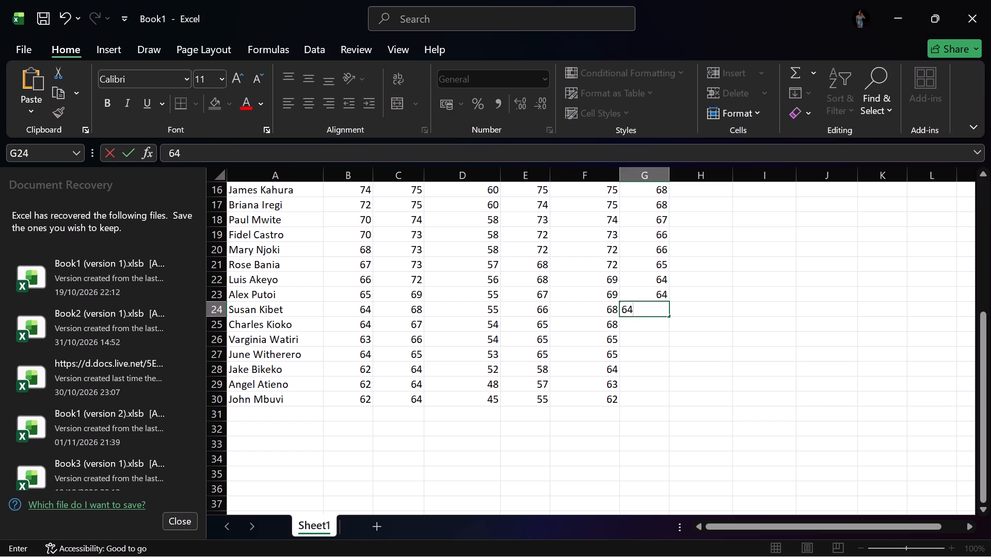
# Fill in the BUSINESS marks for rows 25 to 28: 62 in G25 and G26, 59 in G27, and 58 in G28.
pyautogui.click(635, 330)
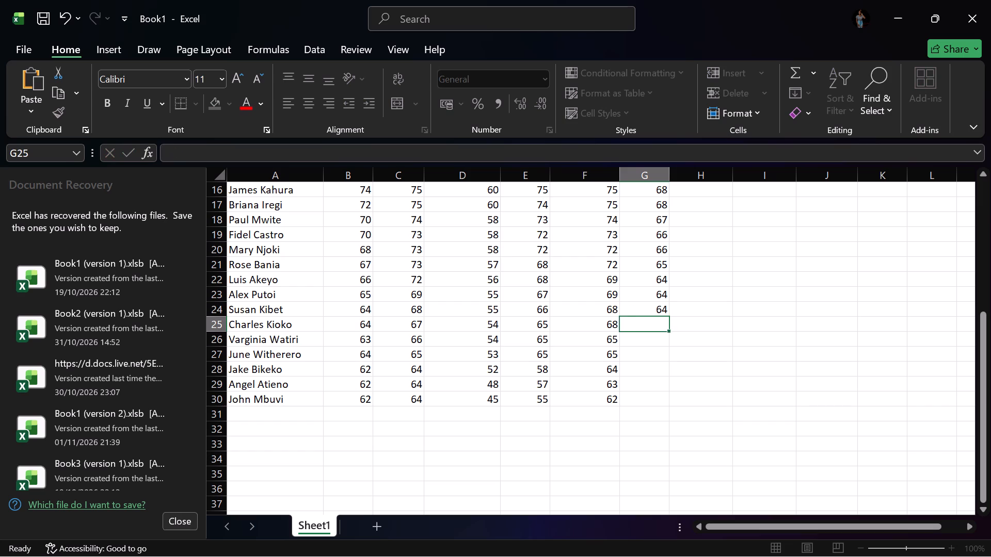
pyautogui.write('62')
pyautogui.click(634, 342)
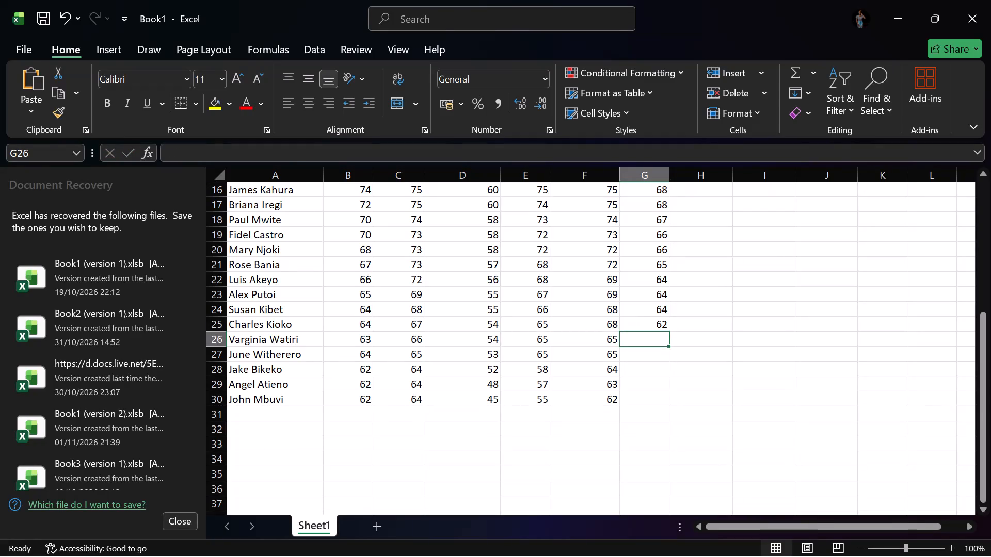
pyautogui.write('62')
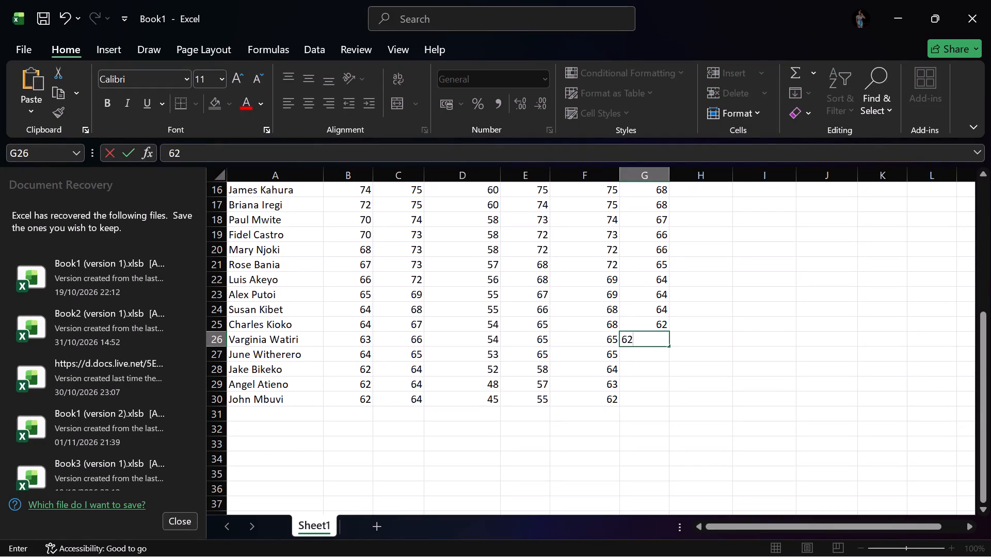
pyautogui.click(629, 357)
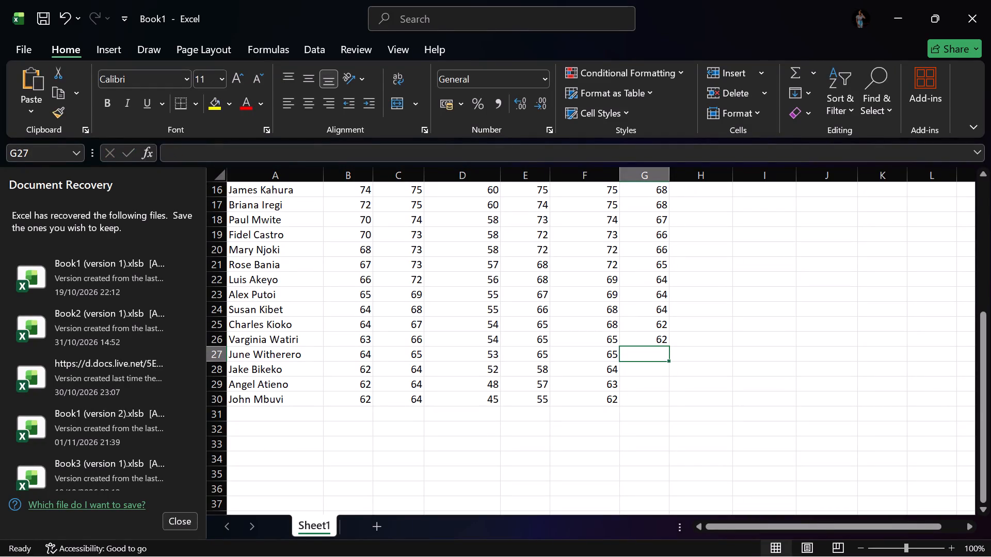
pyautogui.press('5')
pyautogui.press('9')
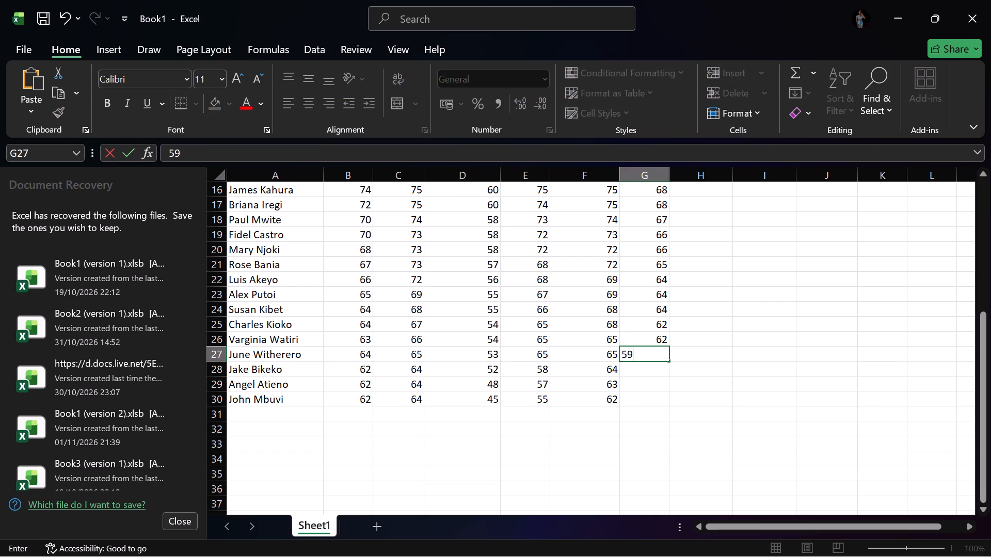
pyautogui.click(626, 374)
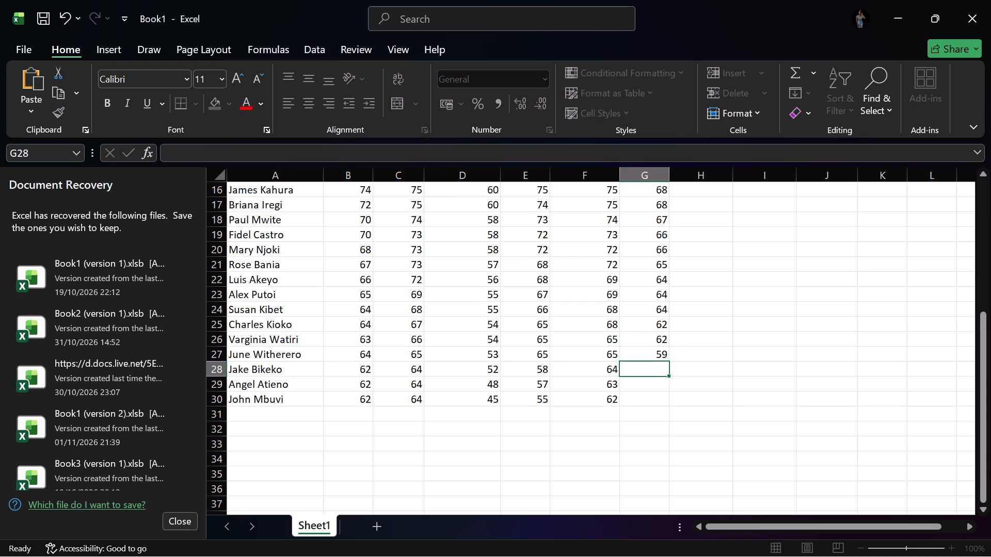
pyautogui.press('5')
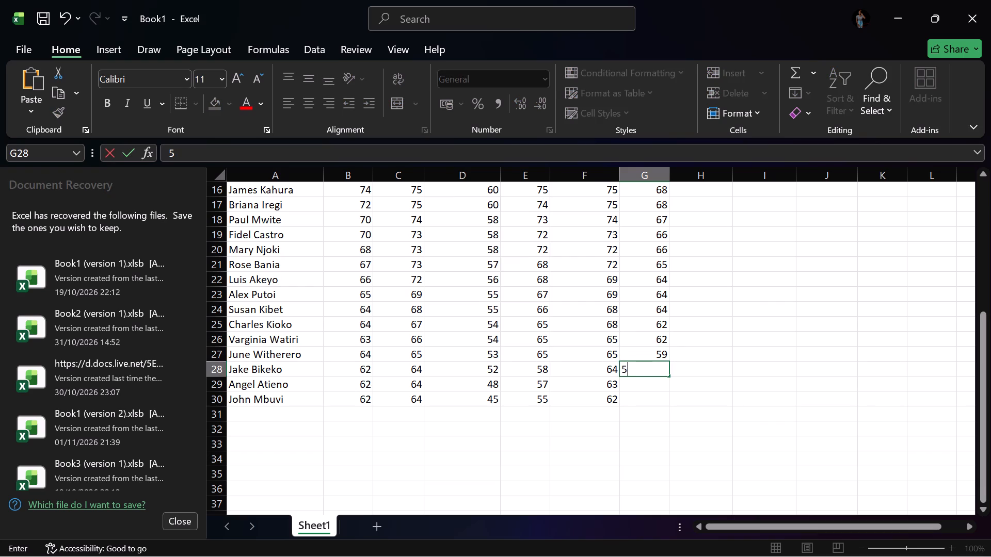
pyautogui.press('8')
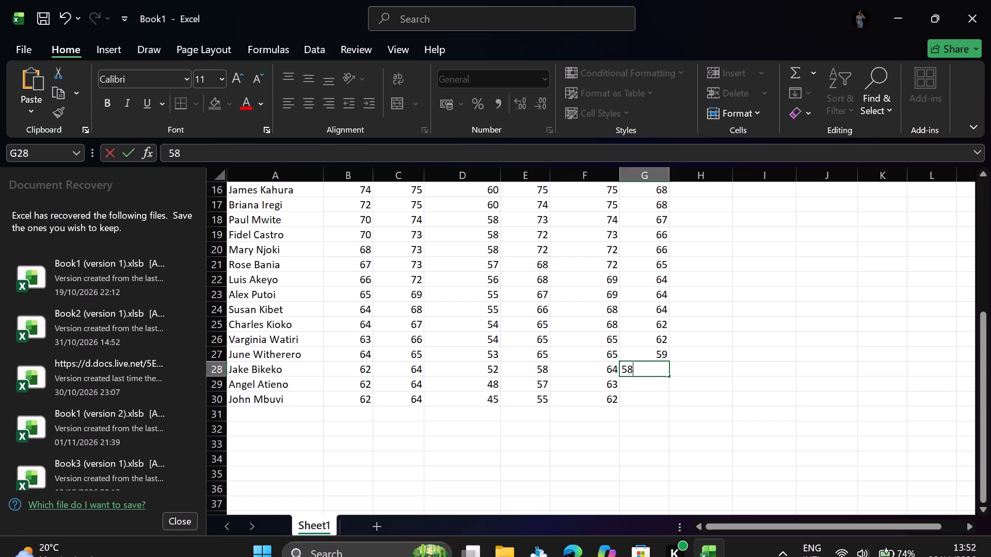
# Complete the BUSINESS column by entering 55 in both G29 and G30.
pyautogui.click(633, 390)
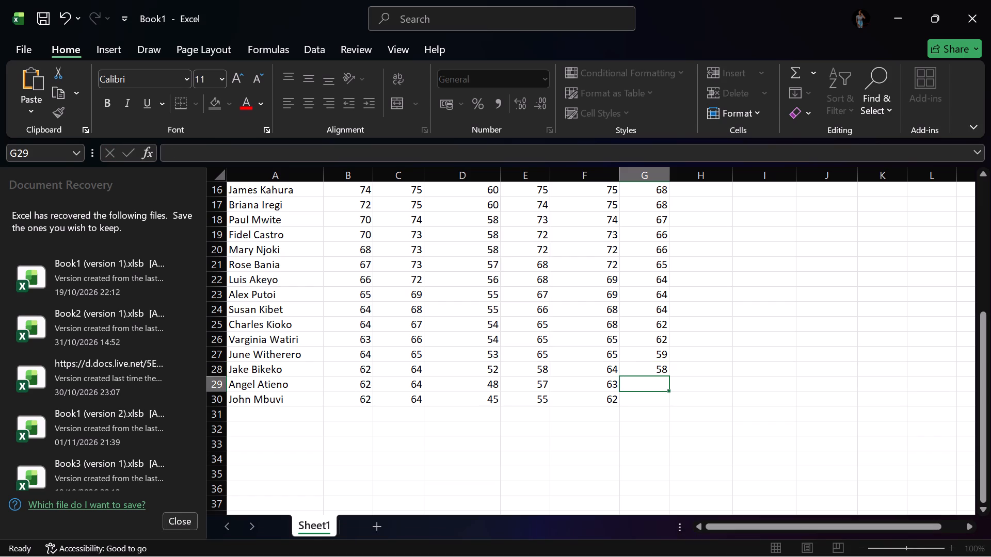
pyautogui.write('55')
pyautogui.click(640, 397)
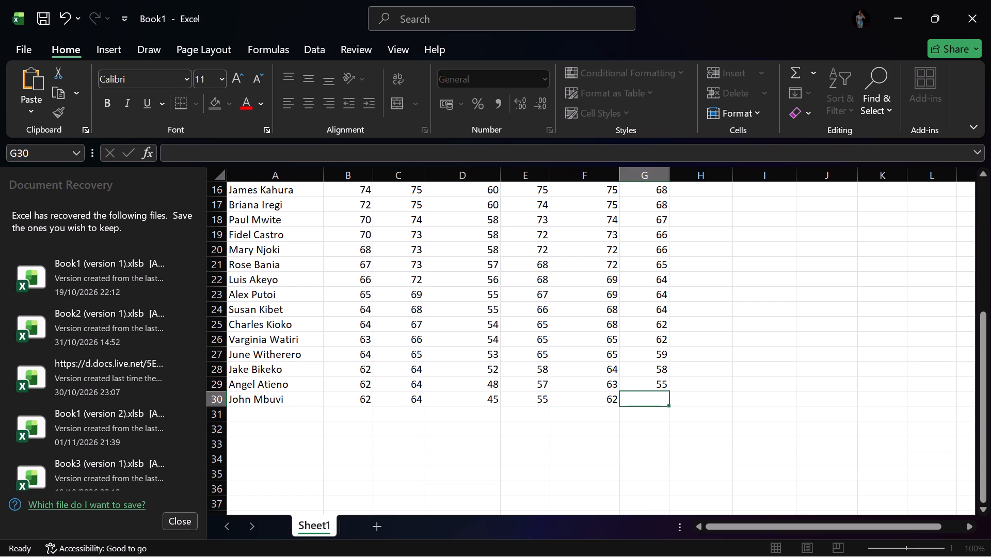
pyautogui.write('55')
pyautogui.click(714, 363)
# Fill in the LITURATURE marks for rows 2 to 6, entering 75 in each cell from H2 to H6.
pyautogui.scroll(5, 714, 363)
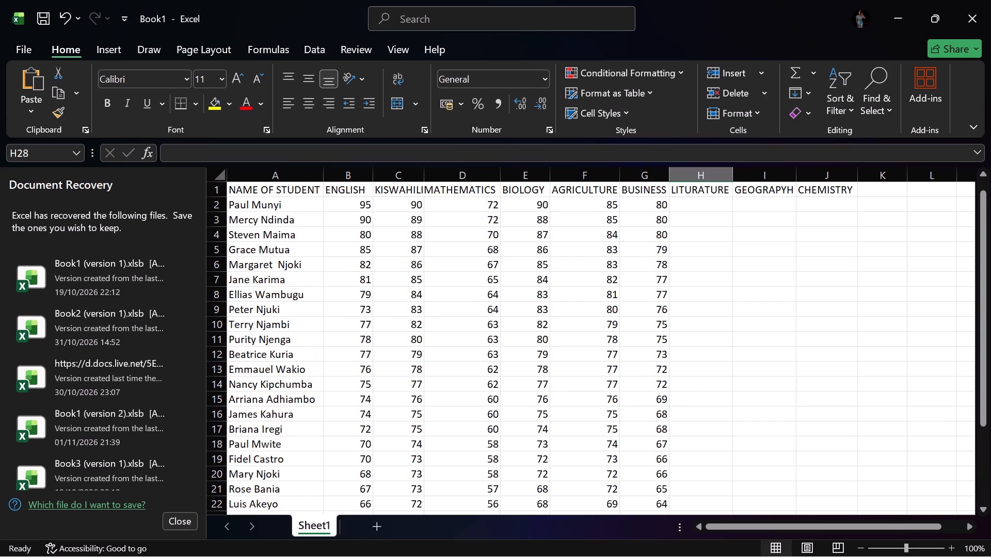
pyautogui.scroll(5, 711, 358)
pyautogui.scroll(2, 699, 224)
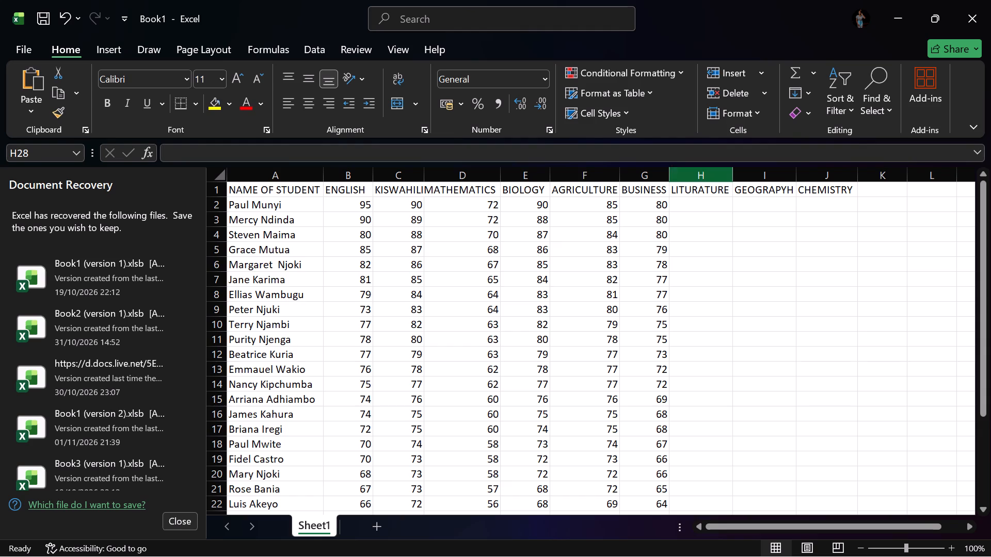
pyautogui.click(688, 206)
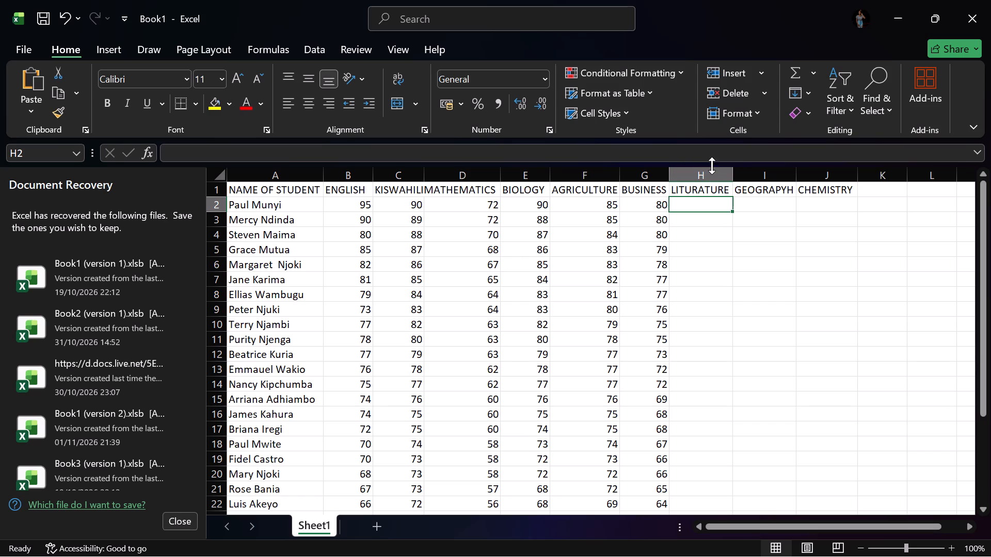
pyautogui.click(690, 208)
pyautogui.write('75')
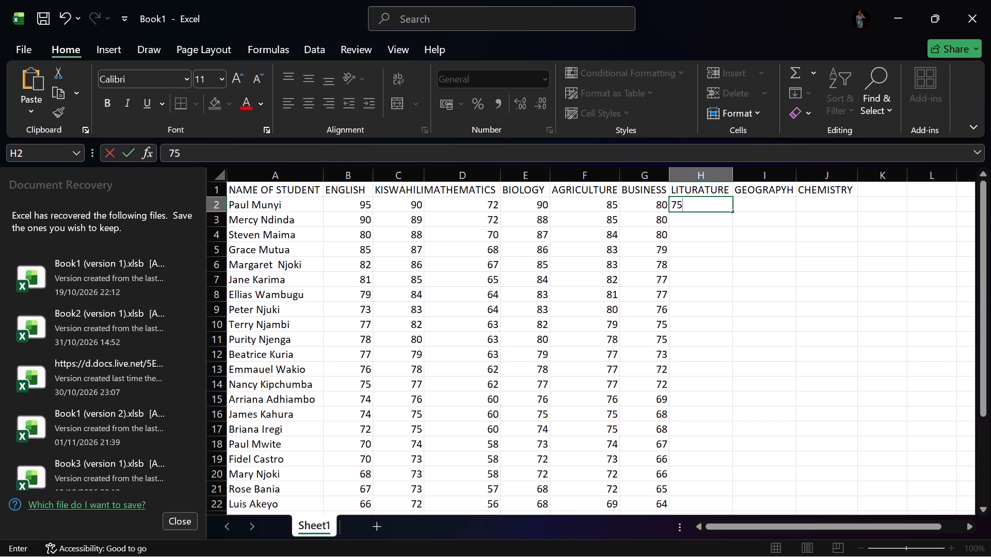
pyautogui.click(701, 225)
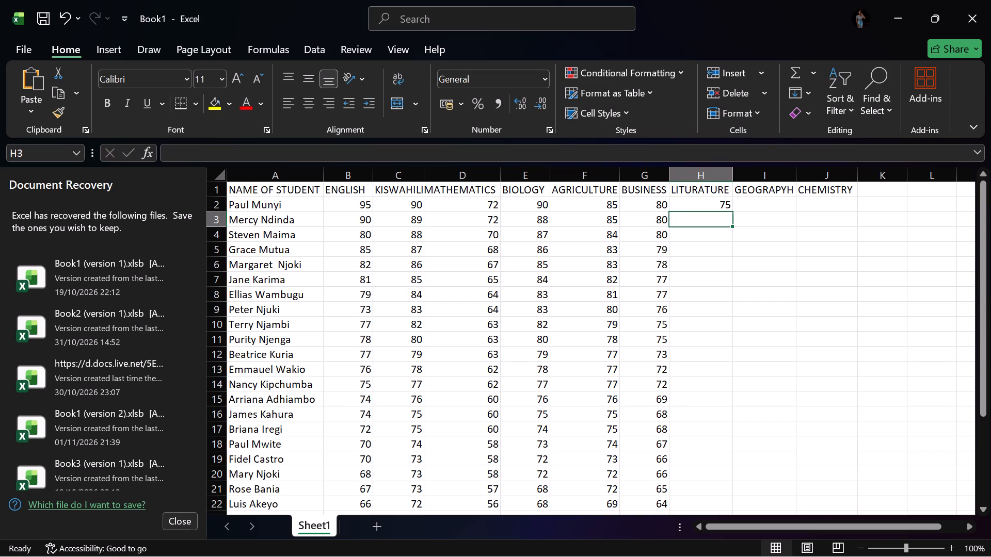
pyautogui.write('75')
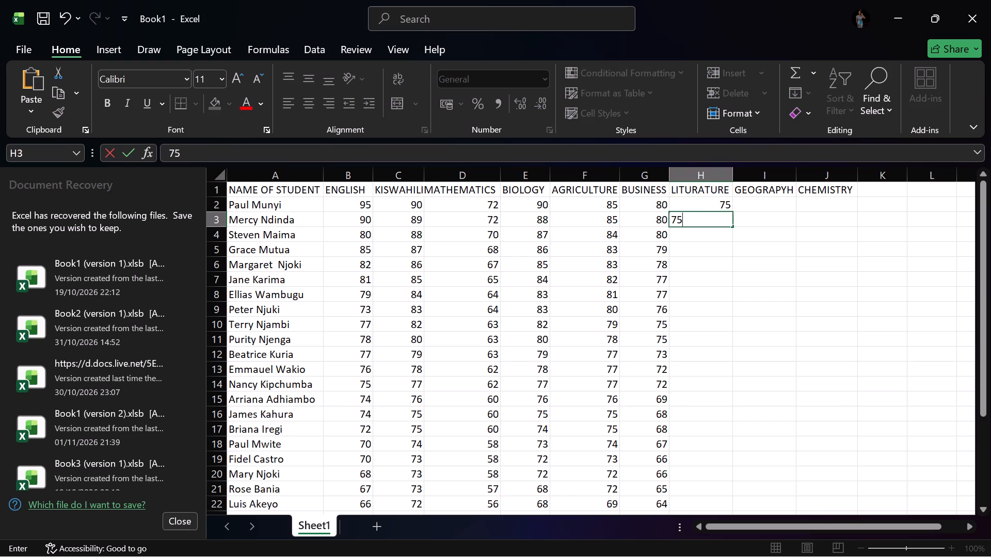
pyautogui.click(697, 239)
pyautogui.write('75')
pyautogui.click(714, 255)
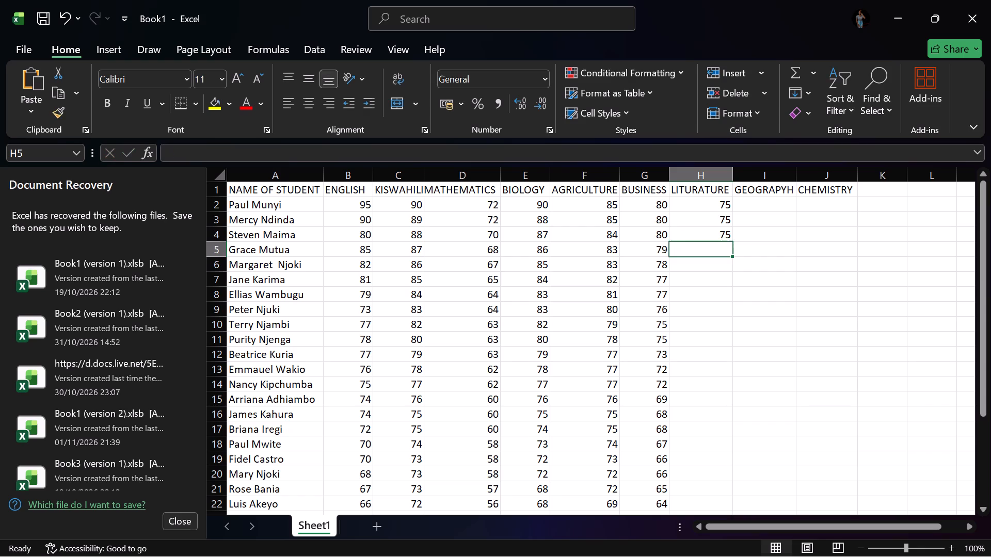
pyautogui.write('75')
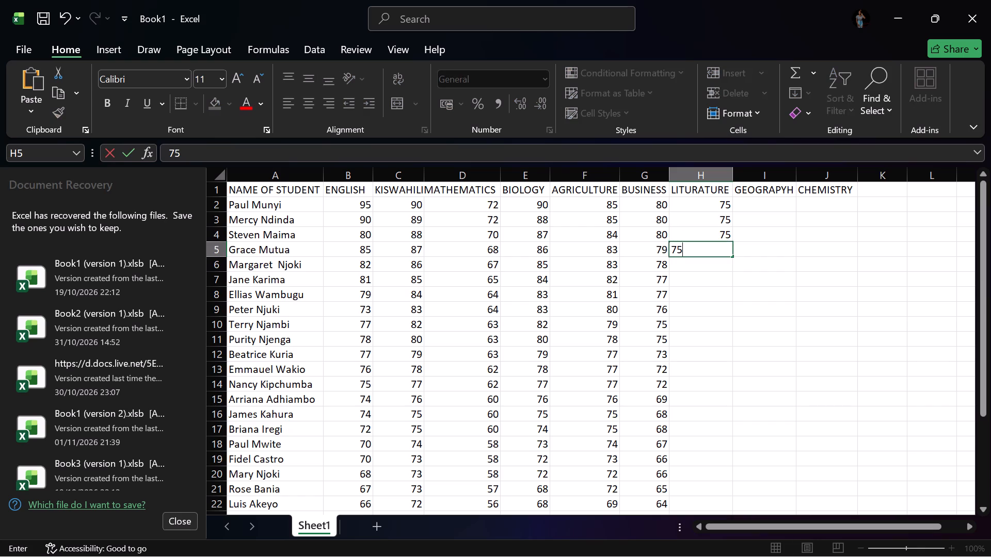
pyautogui.click(715, 264)
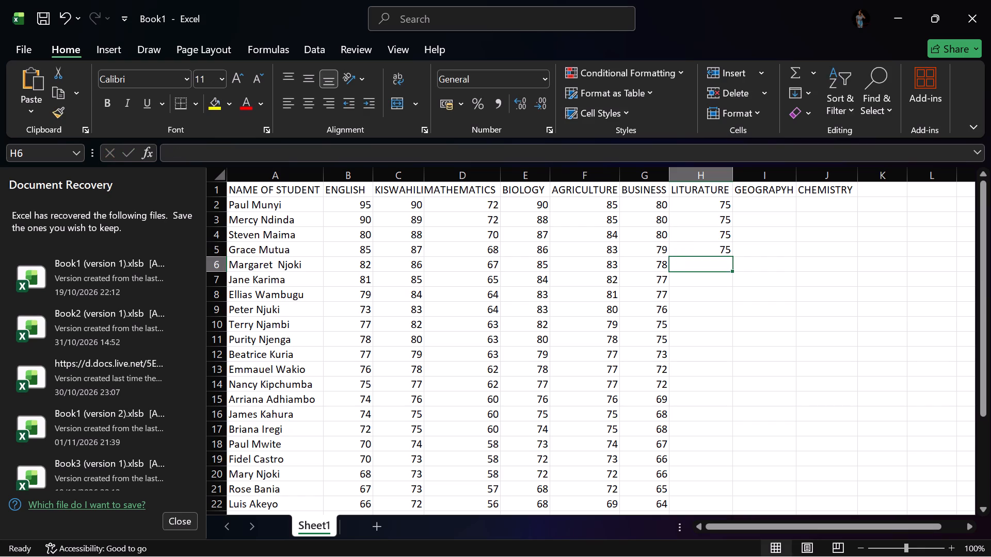
pyautogui.write('75')
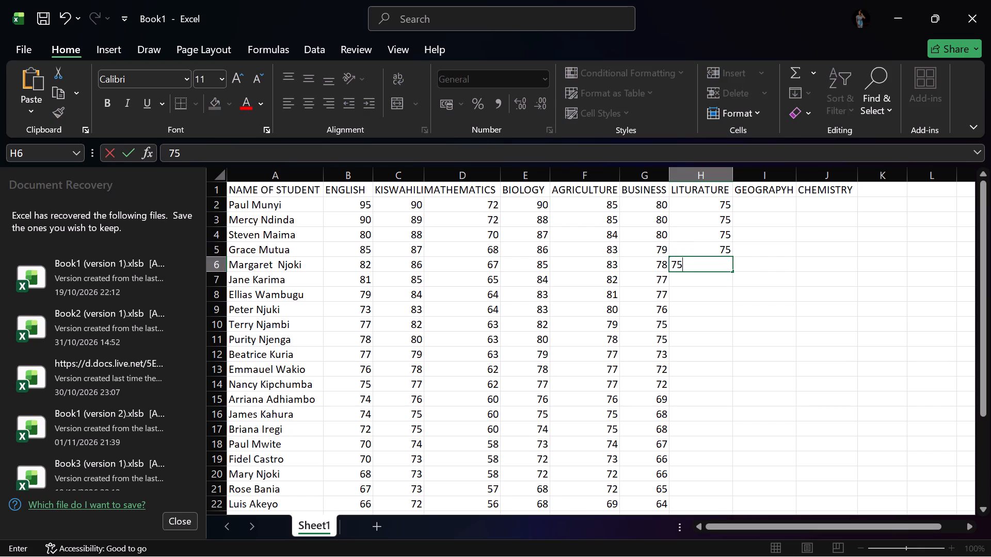
# Fill in the LITURATURE marks for rows 7 to 10: 69 in H7, and 68 in H8, H9 and H10.
pyautogui.click(721, 275)
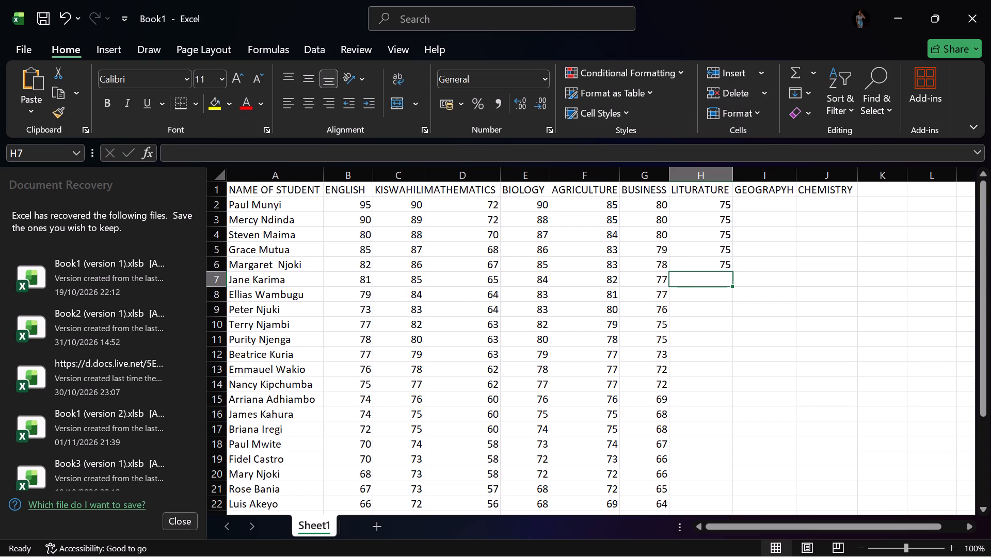
pyautogui.press('6')
pyautogui.press('9')
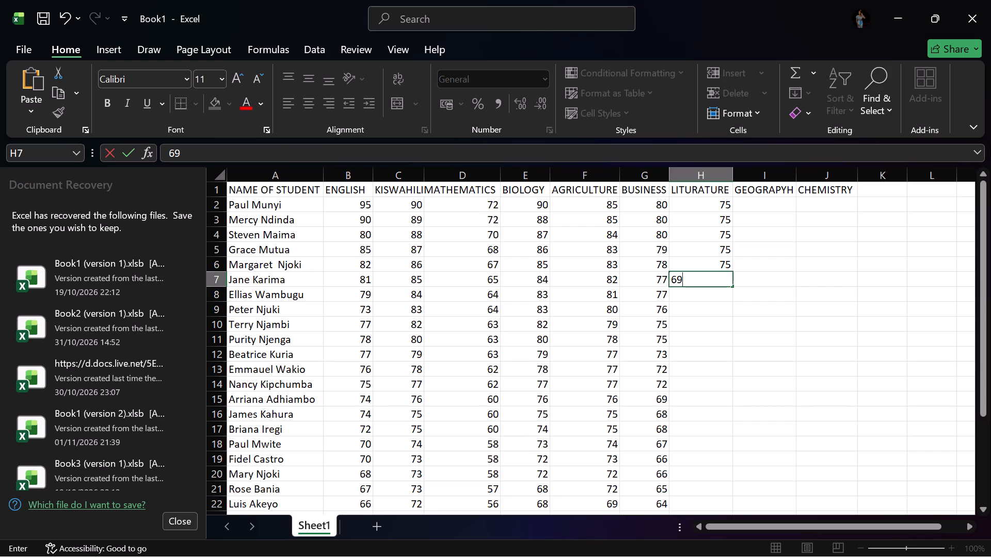
pyautogui.click(708, 301)
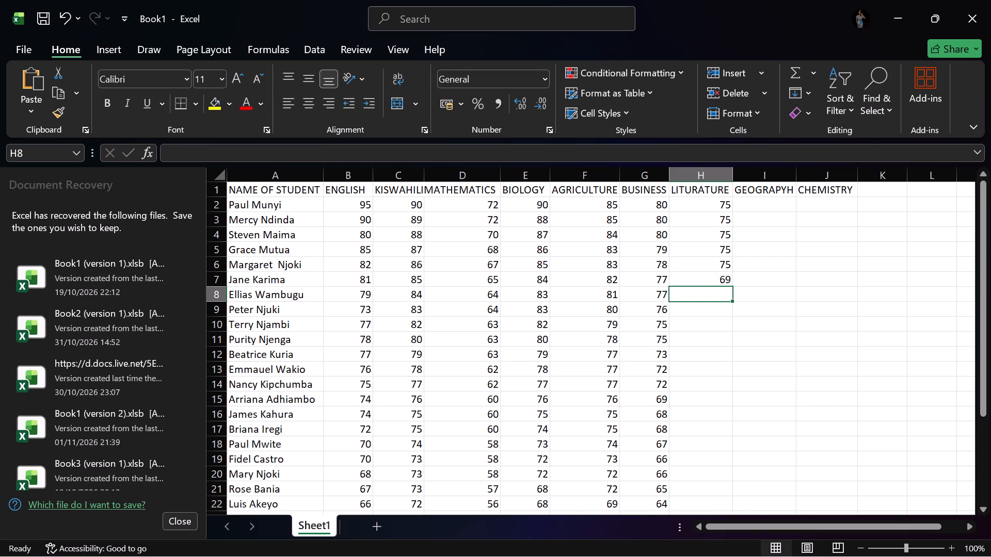
pyautogui.write('68')
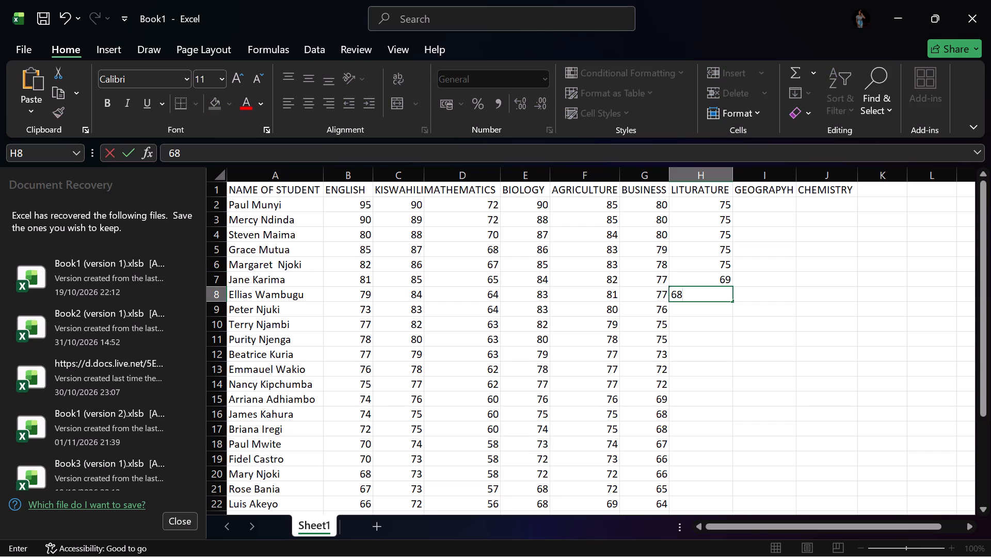
pyautogui.click(707, 308)
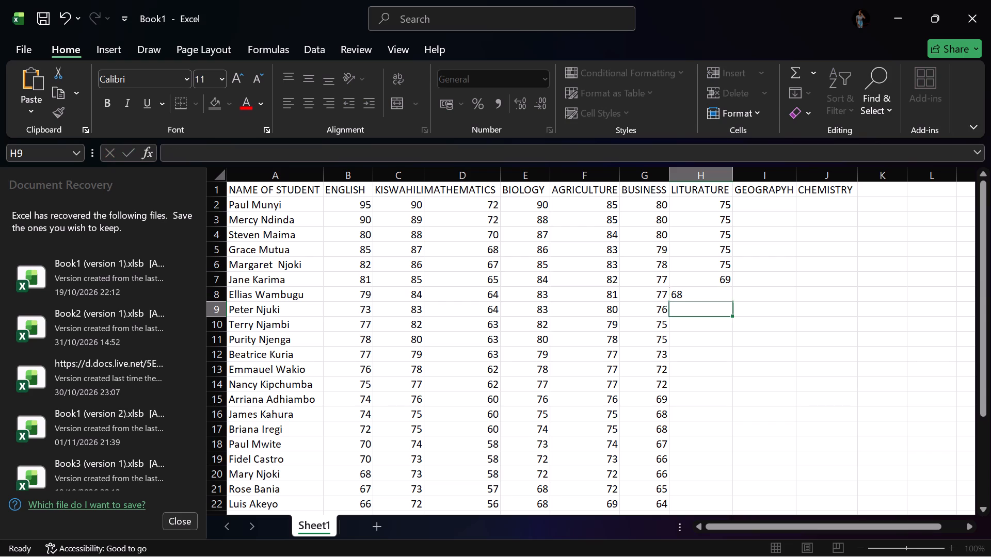
pyautogui.write('68')
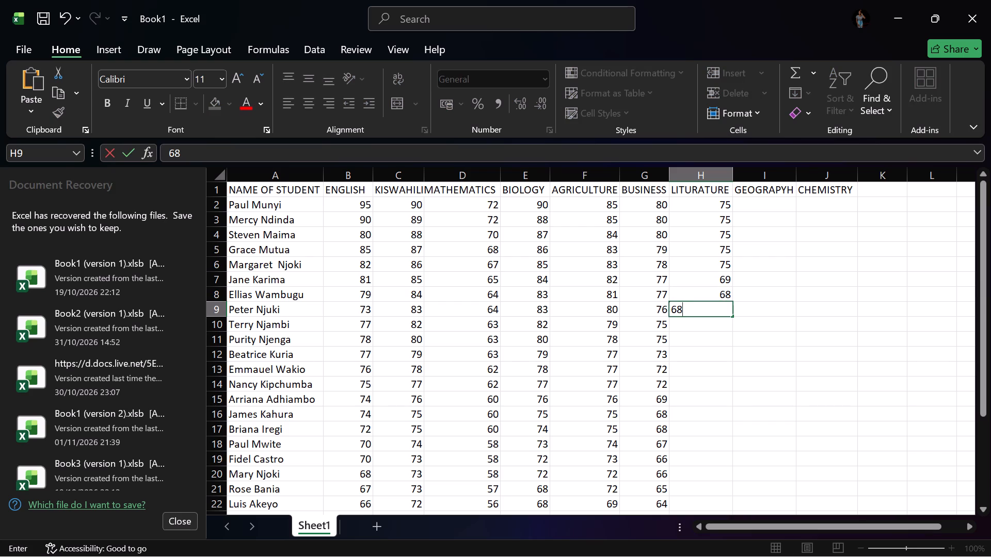
pyautogui.click(707, 329)
pyautogui.press('6')
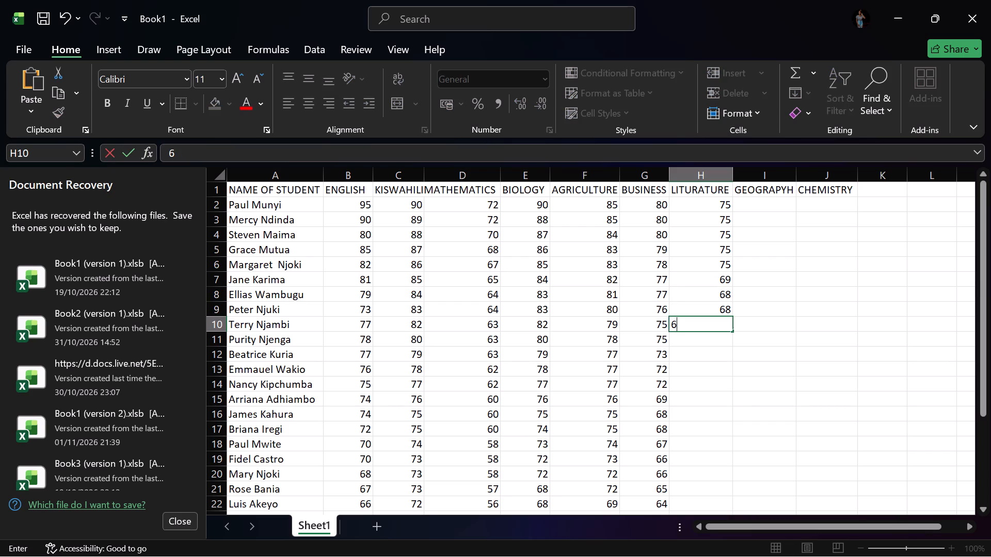
pyautogui.press('8')
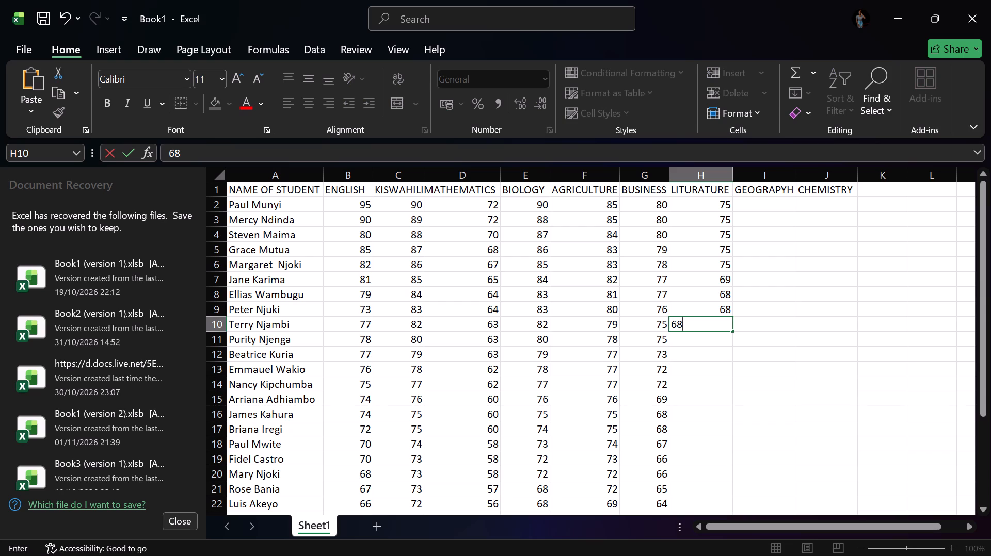
# Fill in the LITURATURE marks for rows 11 to 15: 67 in H11, 66 in H12 and H13, 65 in H14, and 64 in H15.
pyautogui.click(695, 340)
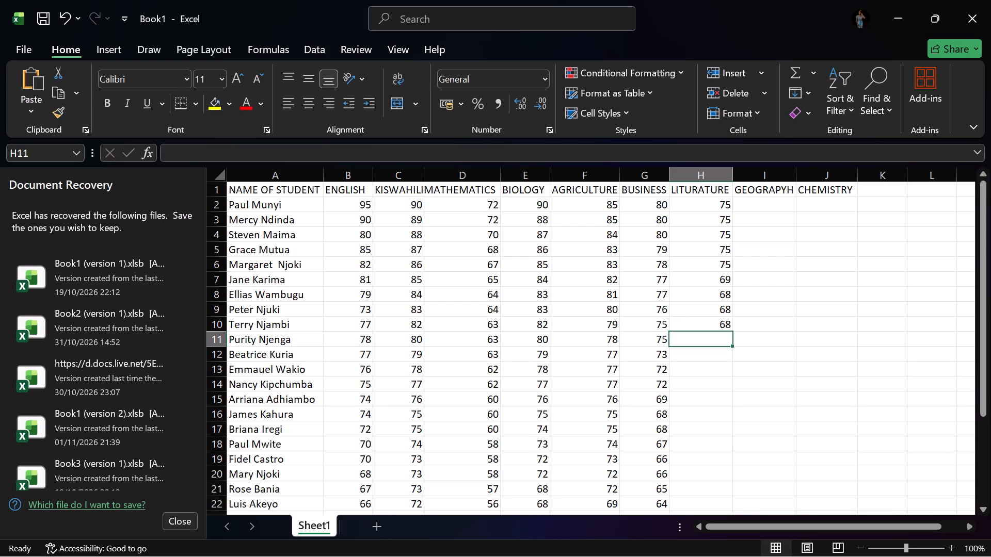
pyautogui.write('67')
pyautogui.click(694, 364)
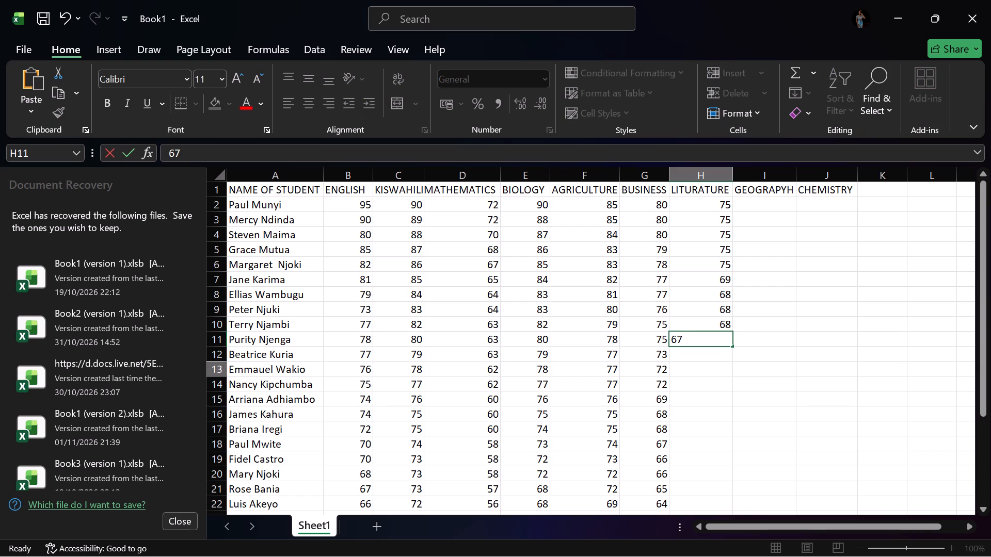
pyautogui.click(693, 358)
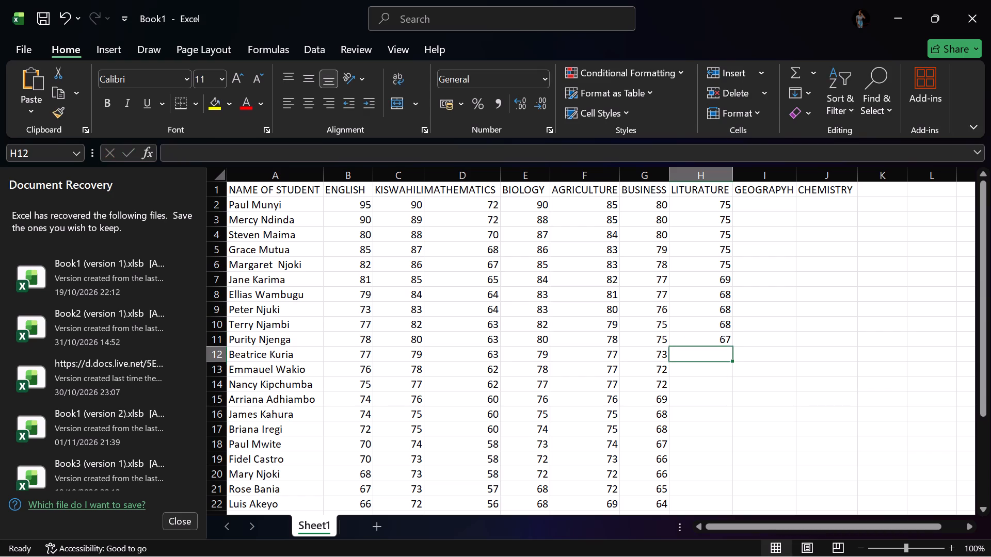
pyautogui.write('66')
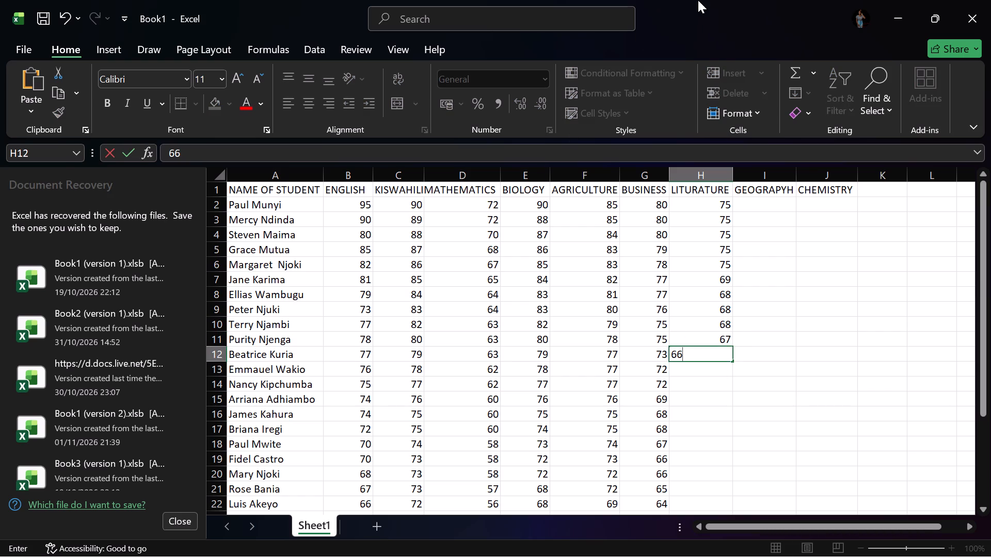
pyautogui.click(702, 376)
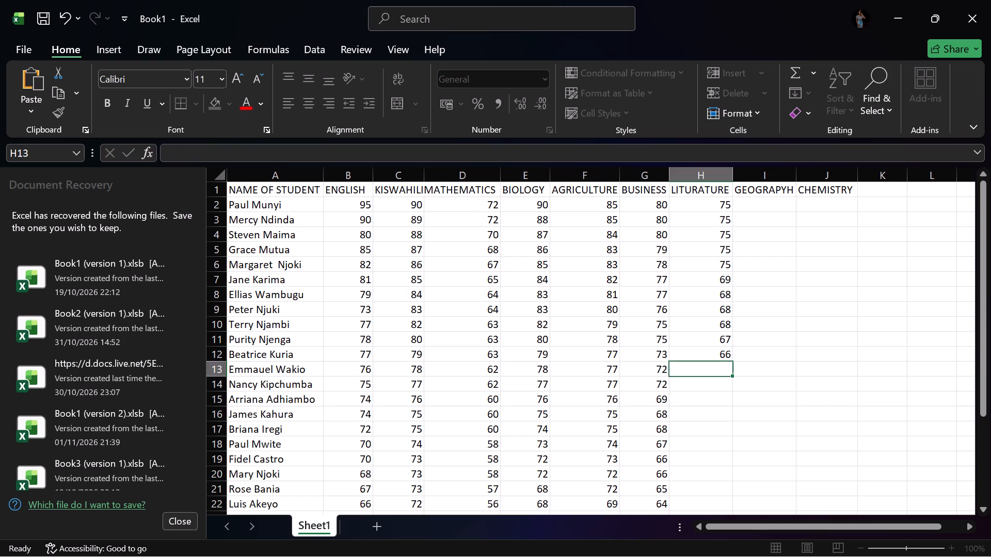
pyautogui.write('66')
pyautogui.click(702, 391)
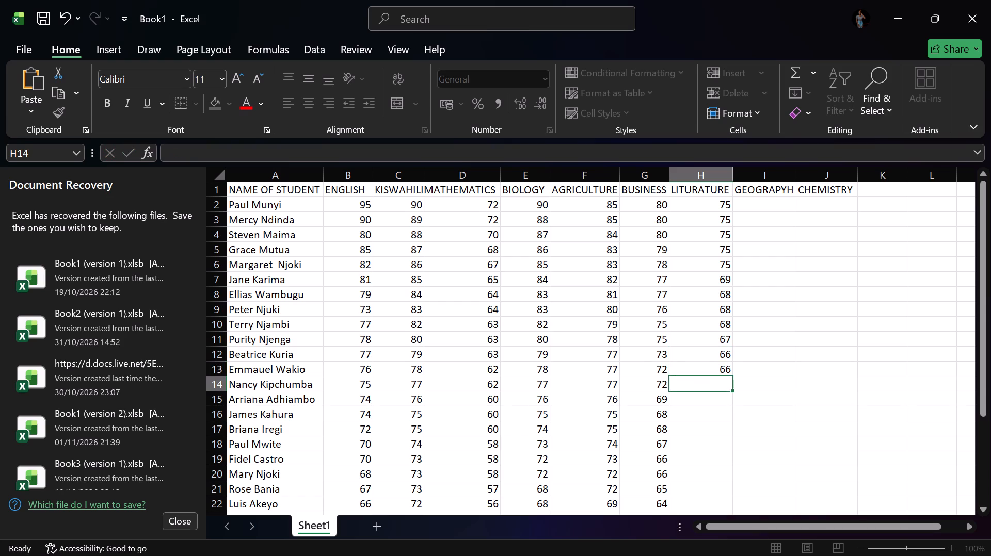
pyautogui.press('6')
pyautogui.press('5')
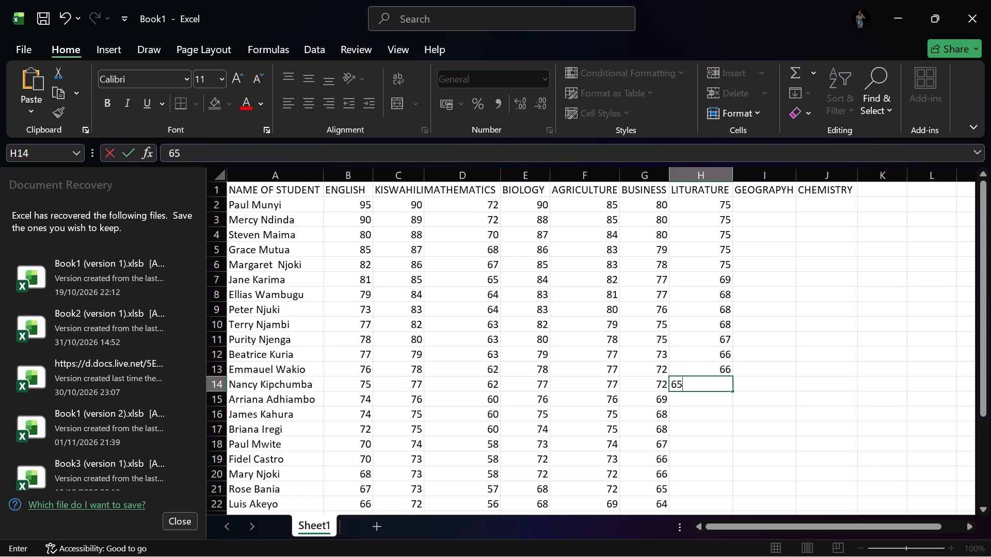
pyautogui.click(699, 402)
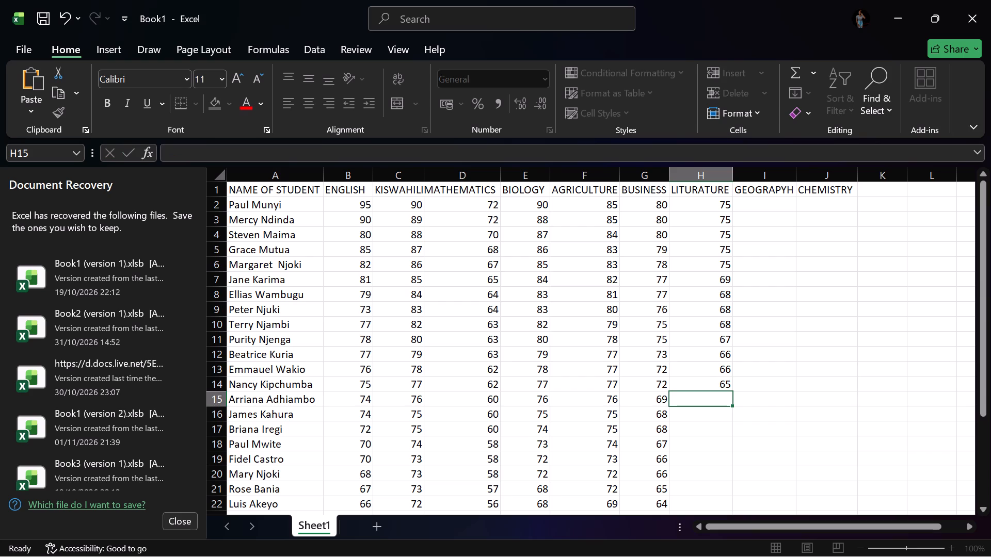
pyautogui.write('64')
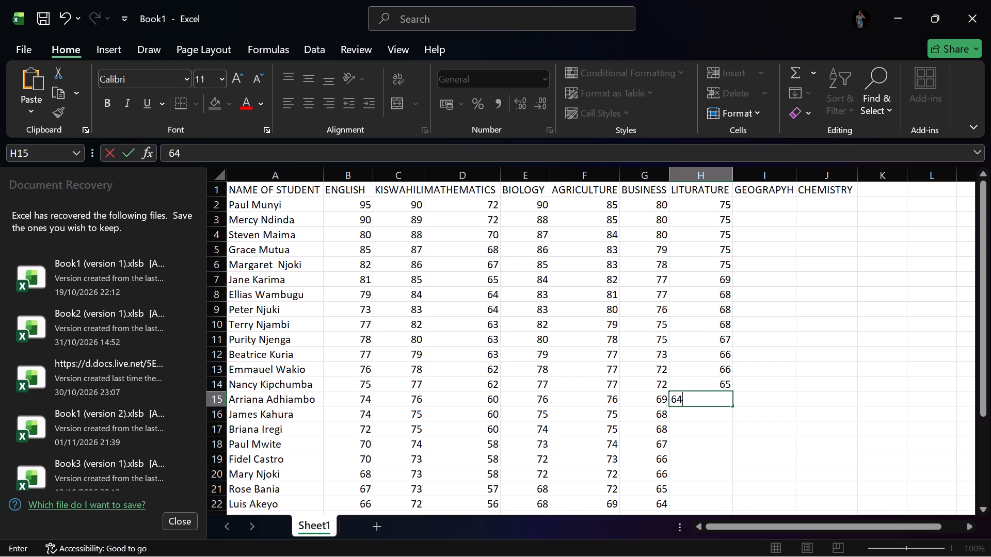
# Fill in the LITURATURE marks for rows 16 to 19: 64 in H16, 63 in H17, and 62 in H18 and H19.
pyautogui.click(699, 420)
pyautogui.press('5')
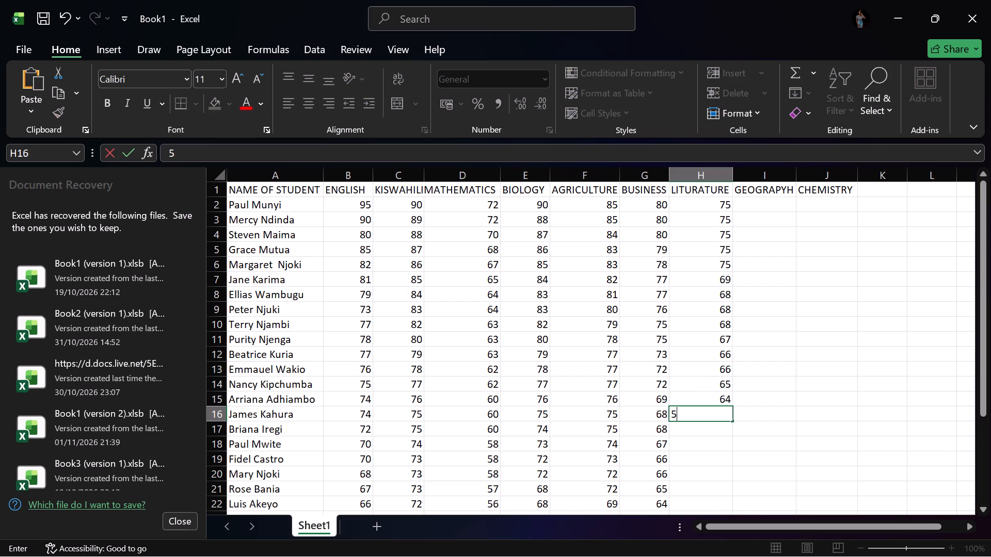
pyautogui.press('BackSpace')
pyautogui.write('64')
pyautogui.click(686, 427)
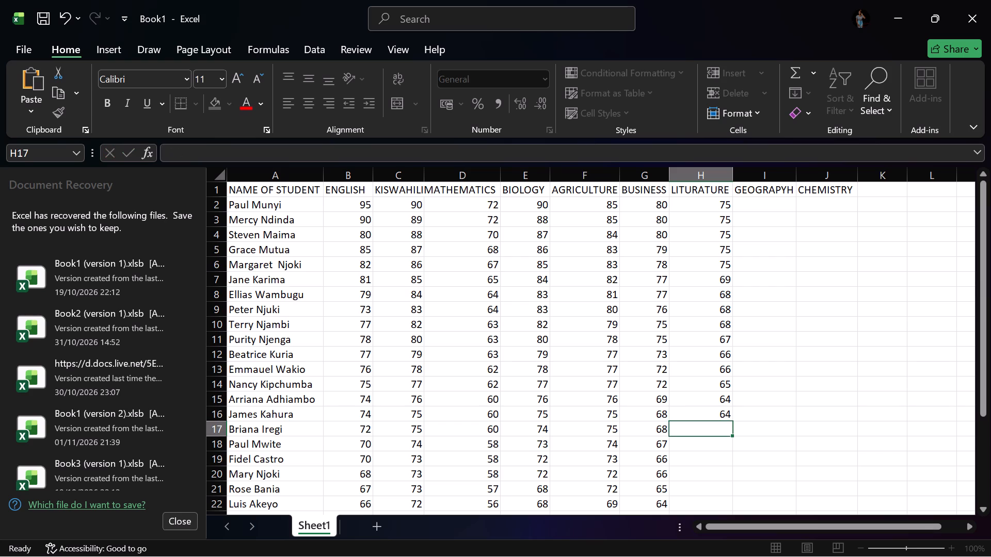
pyautogui.press('6')
pyautogui.press('3')
pyautogui.click(690, 447)
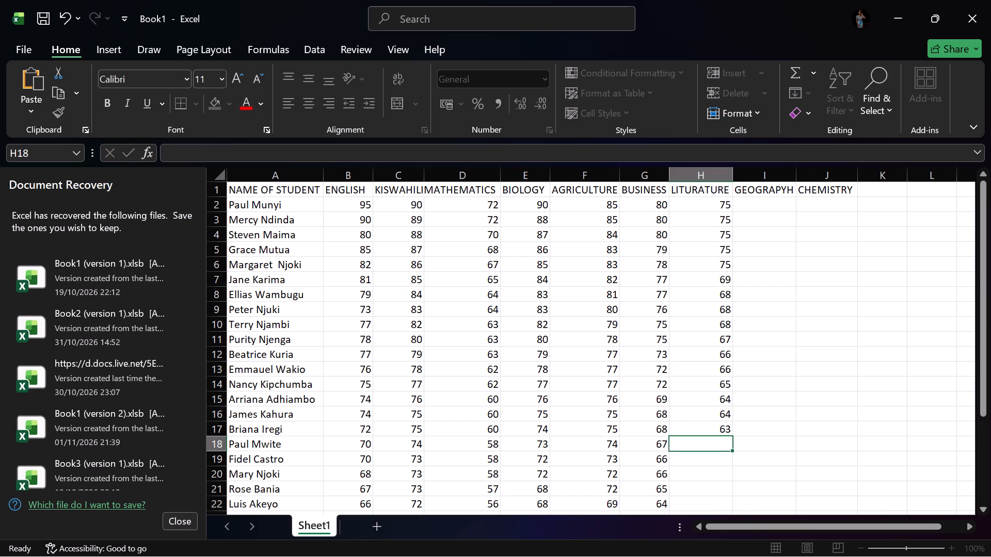
pyautogui.press('6')
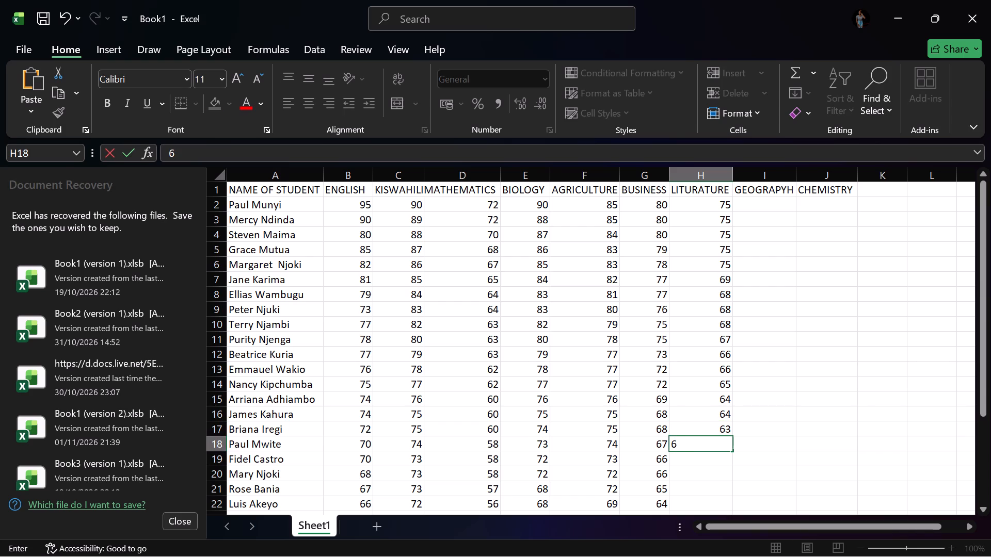
pyautogui.press('2')
pyautogui.click(686, 462)
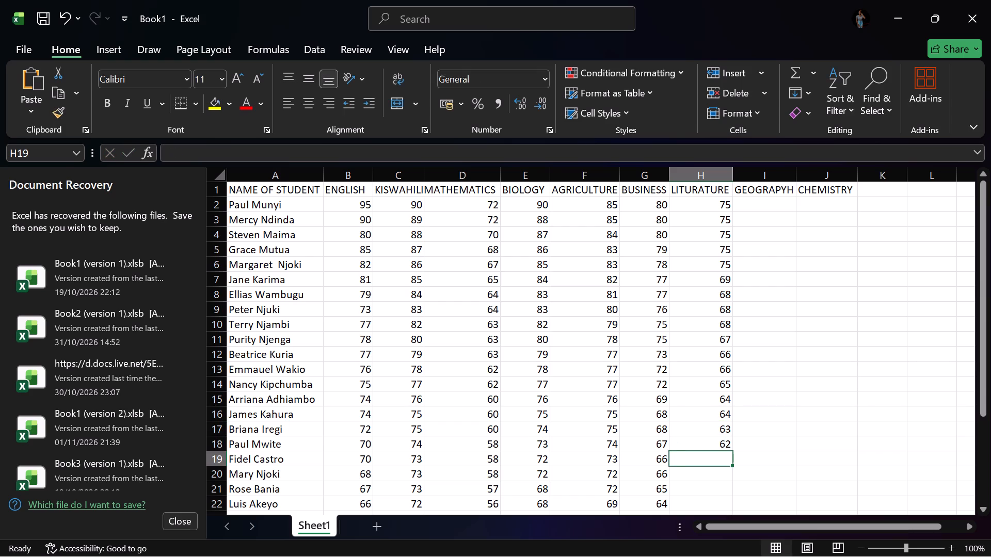
pyautogui.press('6')
pyautogui.press('2')
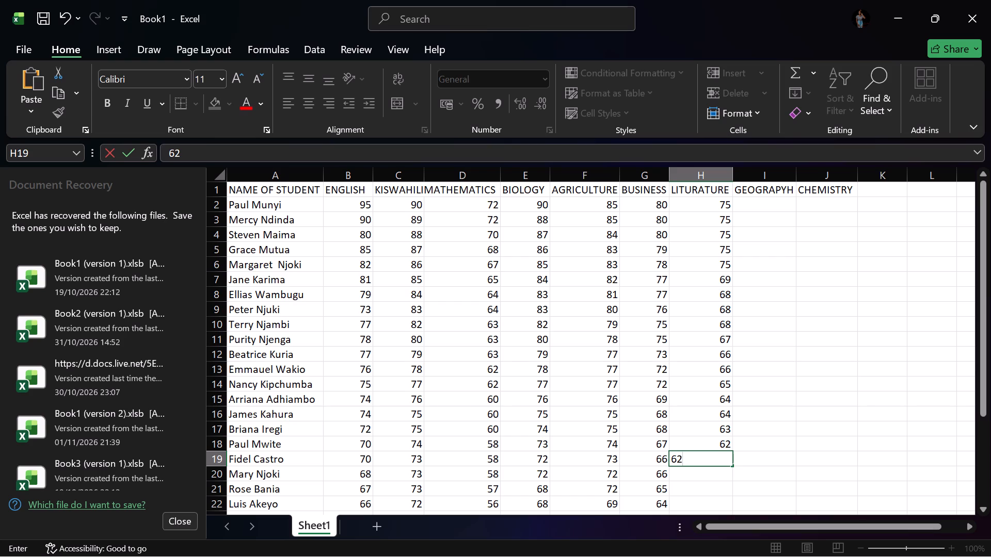
# Fill in the LITURATURE marks for rows 20 to 23: 59 in H20, 58 in H21 and H22, and 57 in H23.
pyautogui.click(689, 476)
pyautogui.scroll(-1, 692, 452)
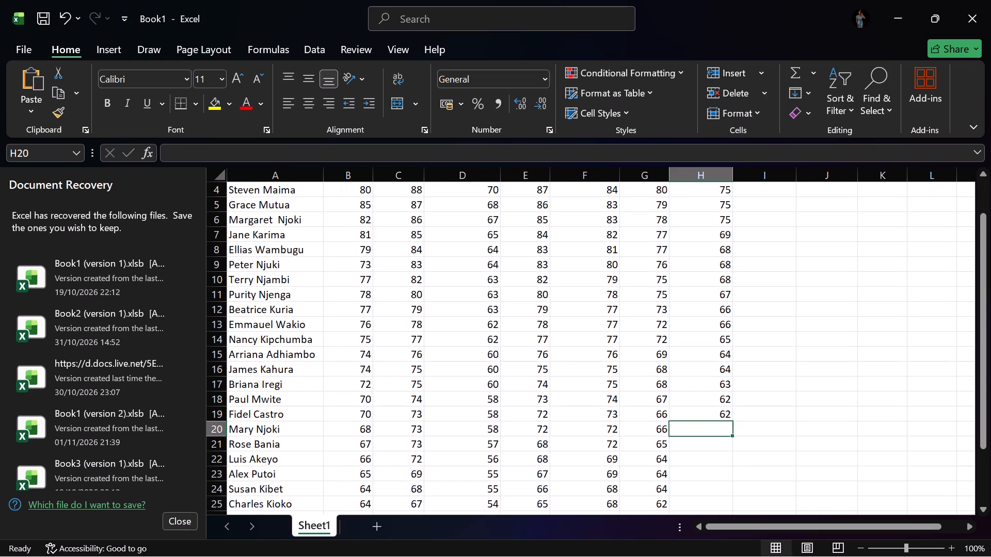
pyautogui.scroll(-1, 692, 449)
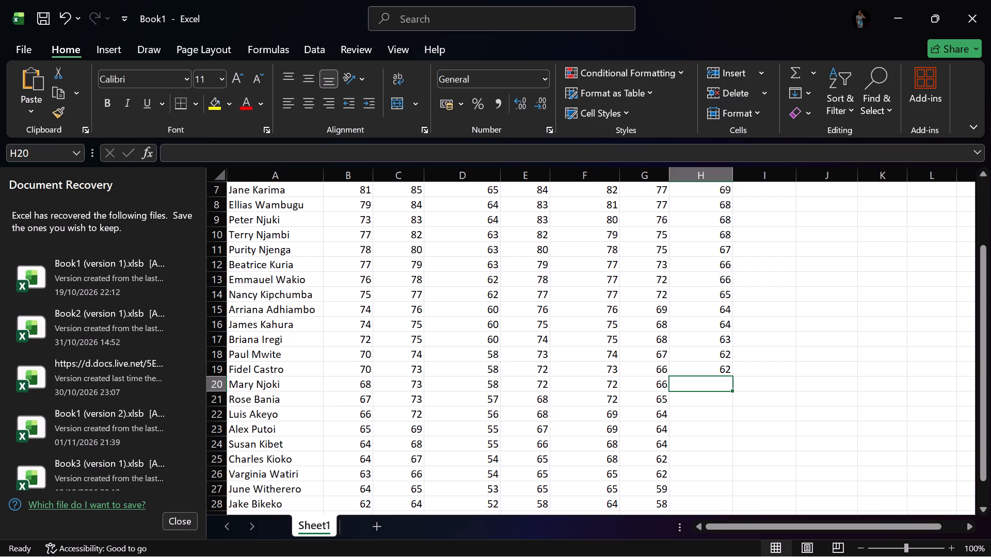
pyautogui.press('5')
pyautogui.press('9')
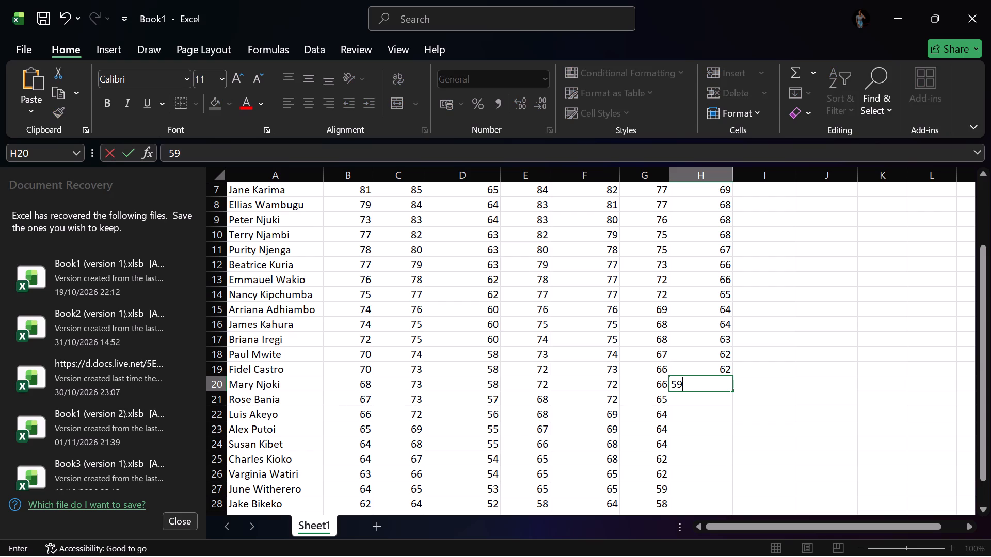
pyautogui.click(680, 405)
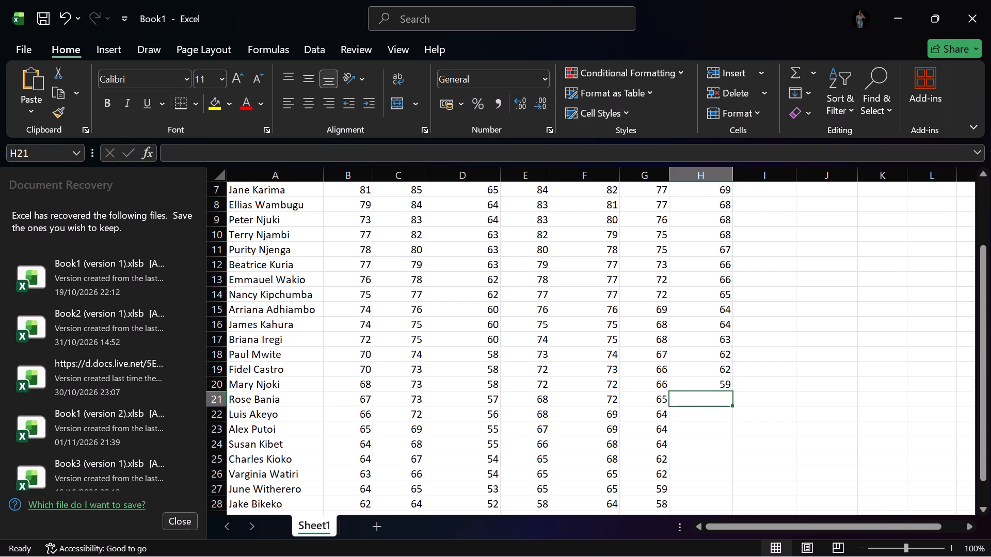
pyautogui.write('58')
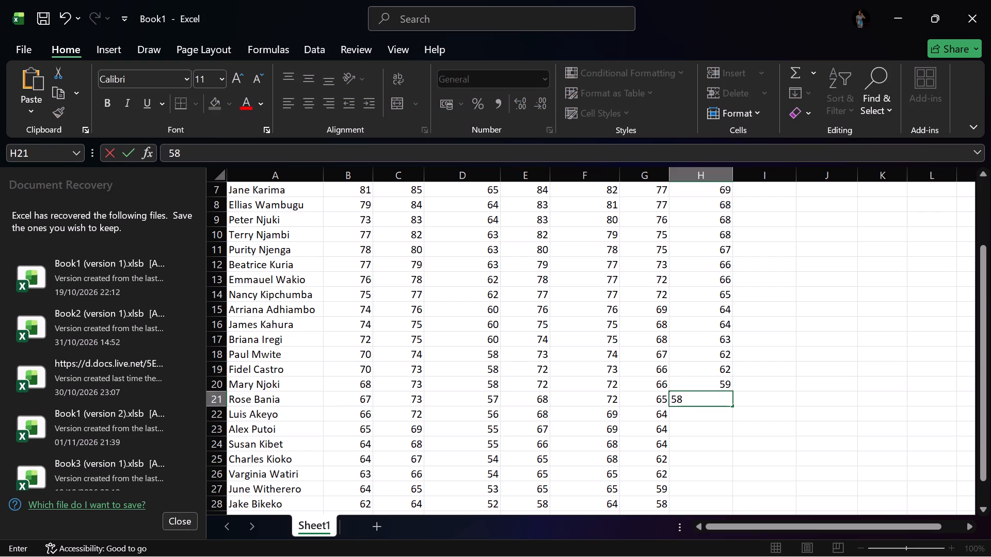
pyautogui.click(684, 416)
pyautogui.write('58')
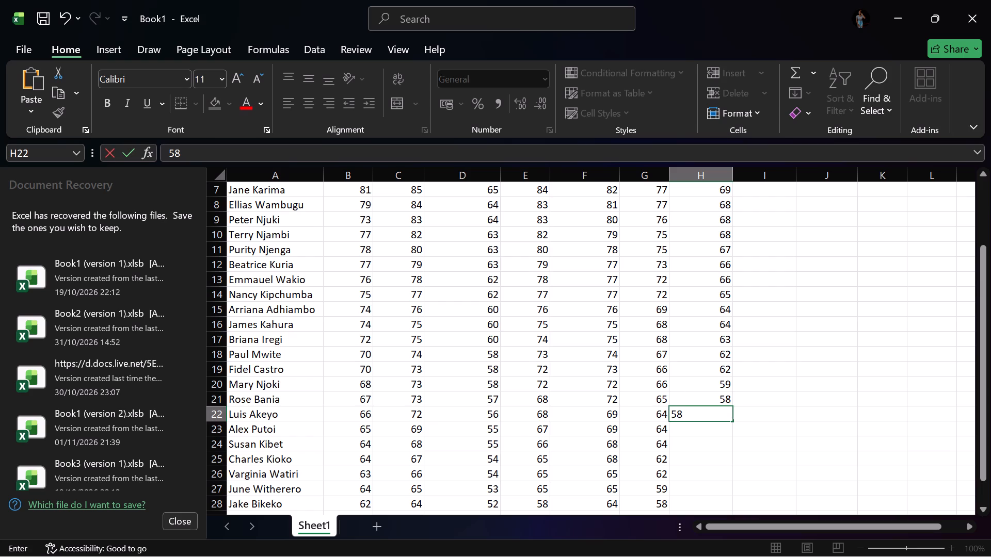
pyautogui.click(694, 436)
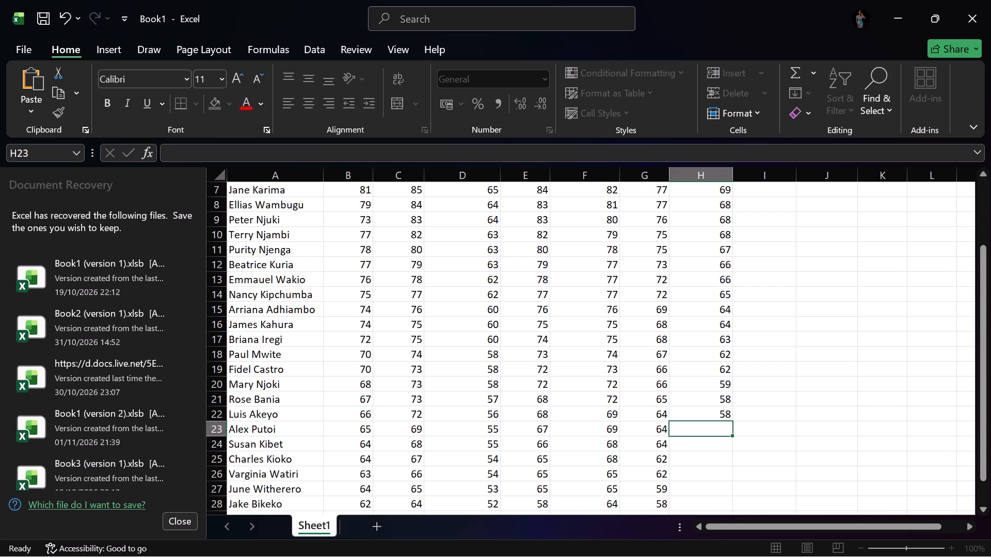
pyautogui.press('5')
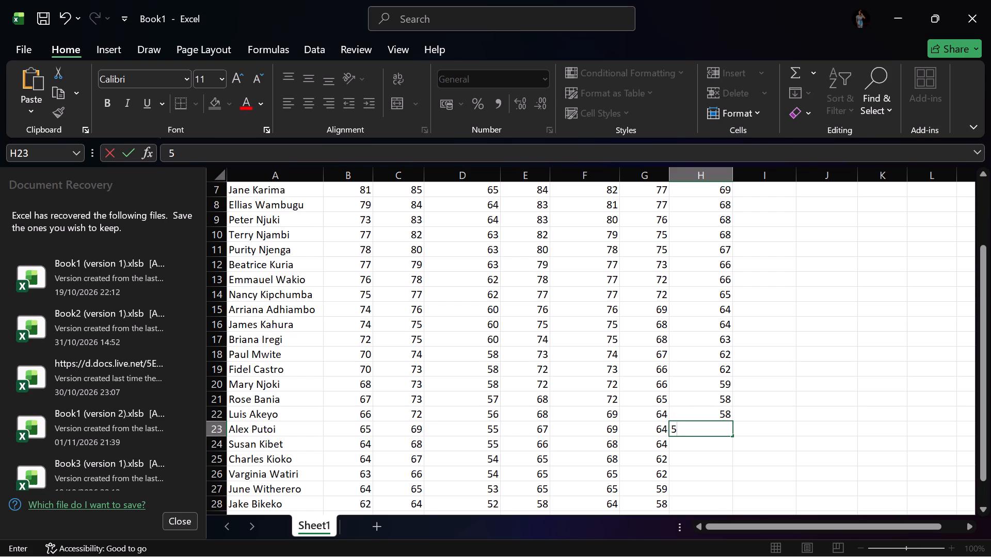
pyautogui.press('7')
# Fill in the LITURATURE marks for rows 24 to 27: 56 in H24 and H25, 55 in H26, and 54 in H27.
pyautogui.click(691, 444)
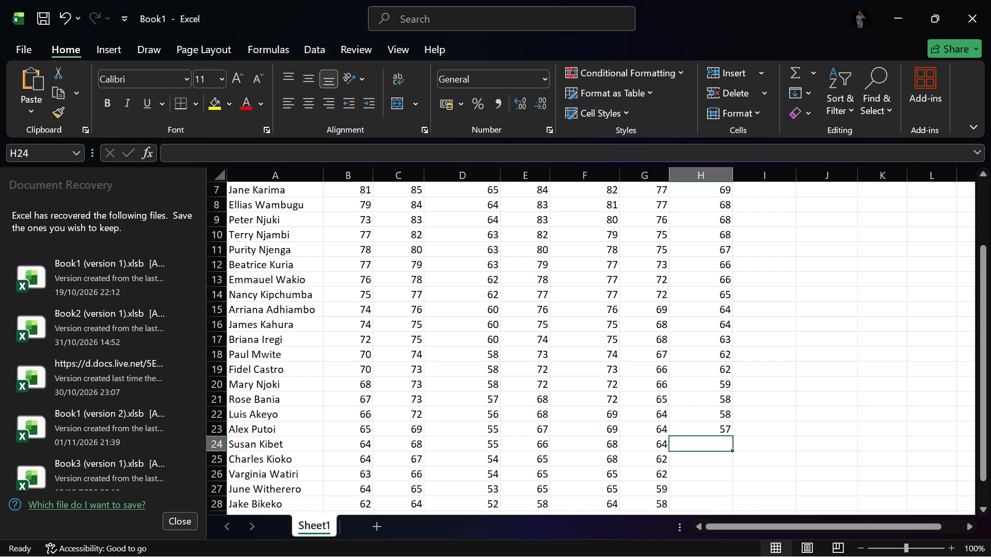
pyautogui.write('56')
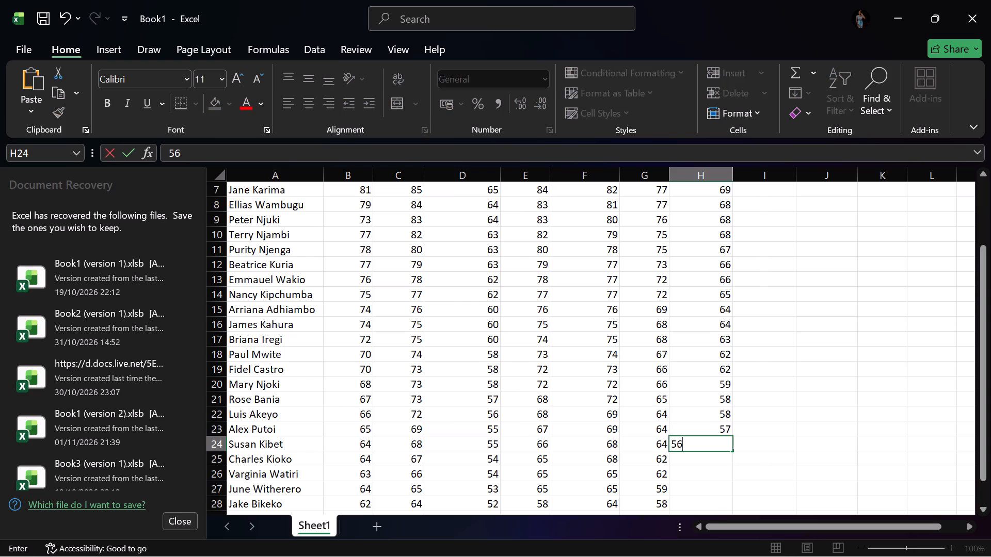
pyautogui.click(691, 465)
pyautogui.write('56')
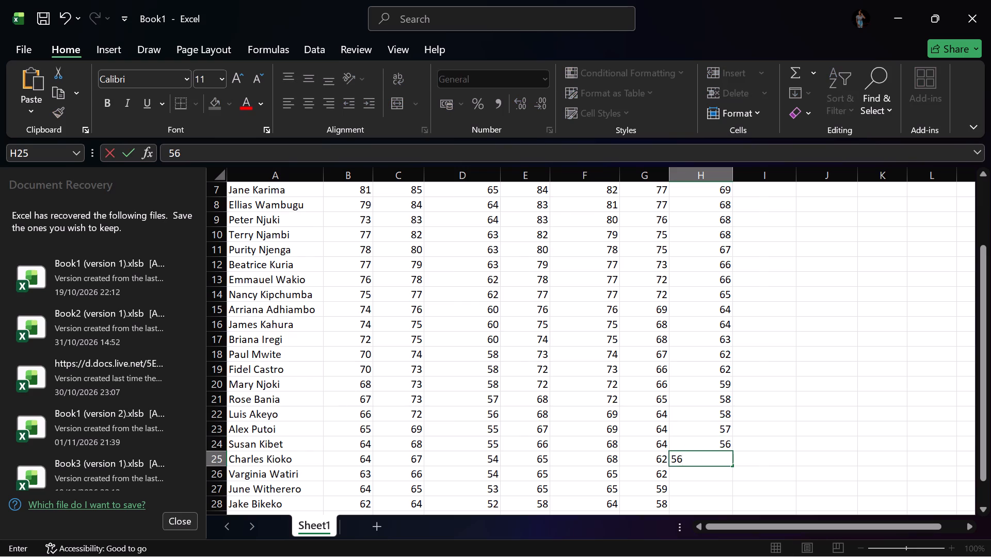
pyautogui.click(693, 475)
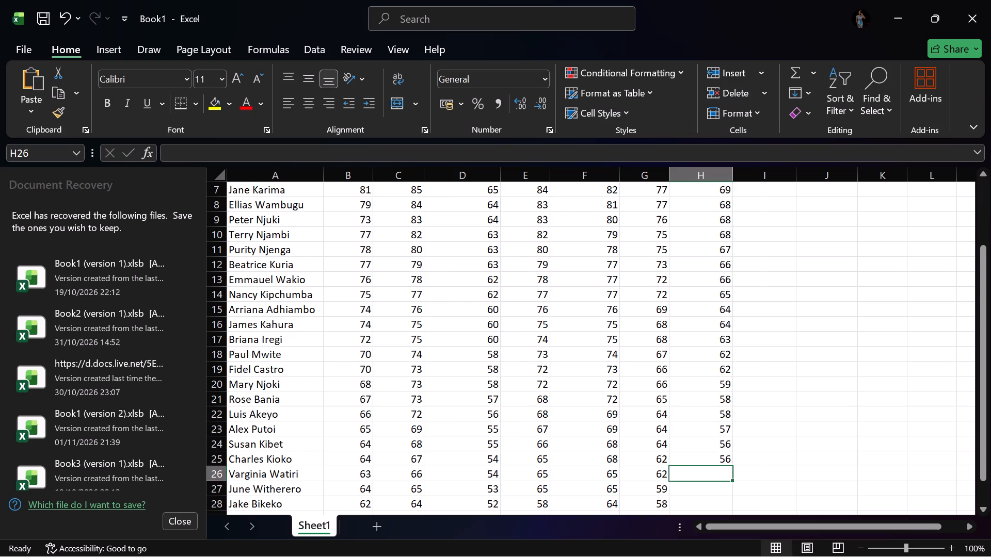
pyautogui.write('55')
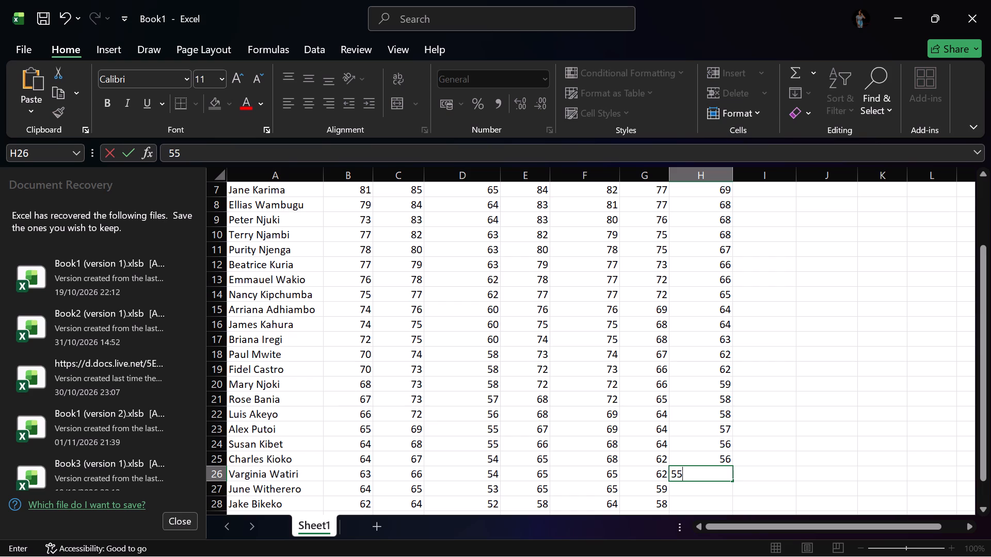
pyautogui.click(688, 492)
pyautogui.write('54')
# Complete the LITURATURE column by entering 52 in each of H28, H29 and H30.
pyautogui.click(687, 505)
pyautogui.scroll(-2, 689, 471)
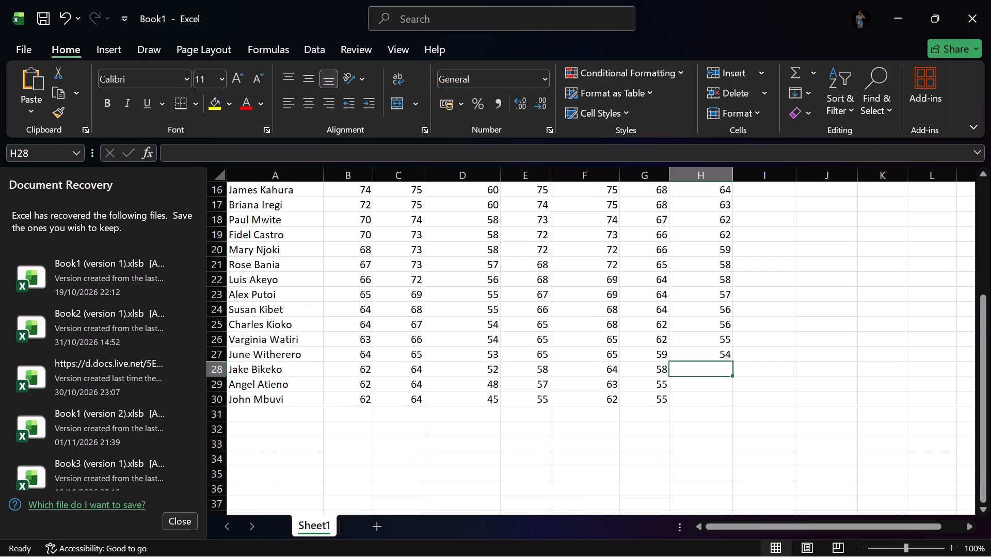
pyautogui.scroll(-2, 689, 471)
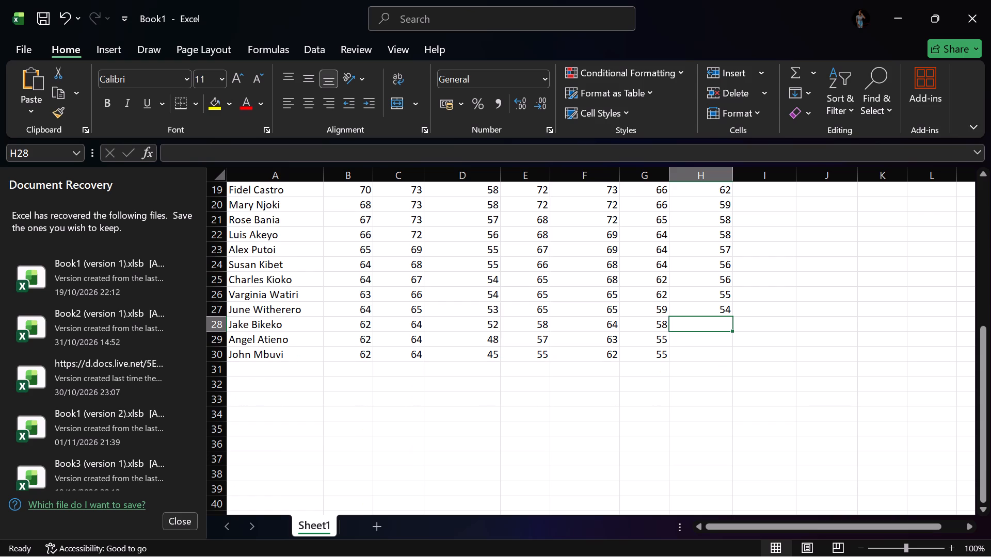
pyautogui.press('5')
pyautogui.press('2')
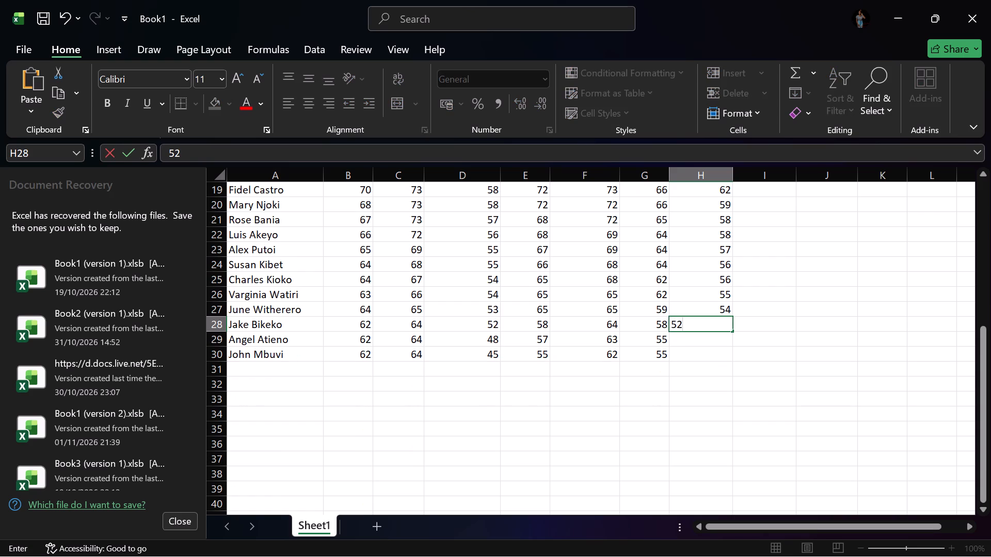
pyautogui.click(682, 344)
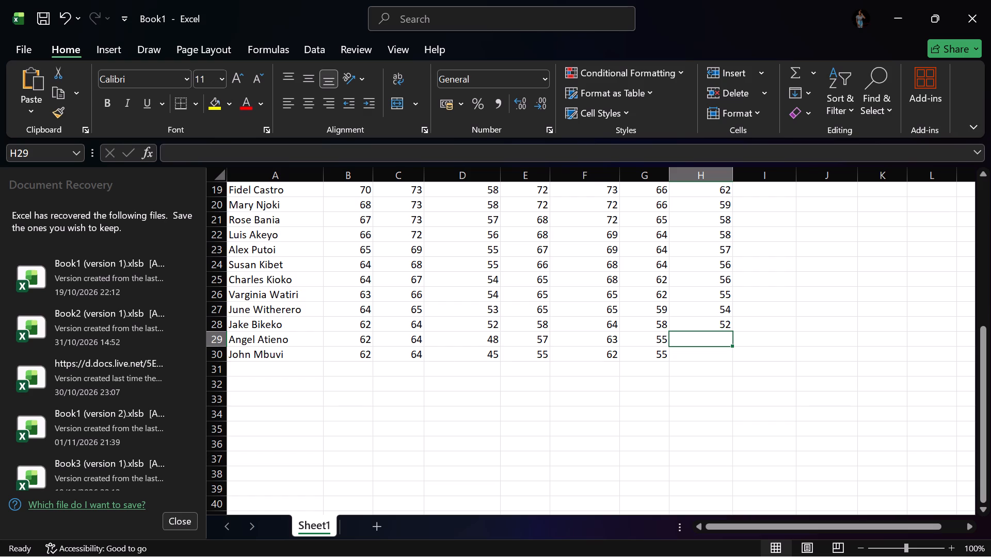
pyautogui.write('52')
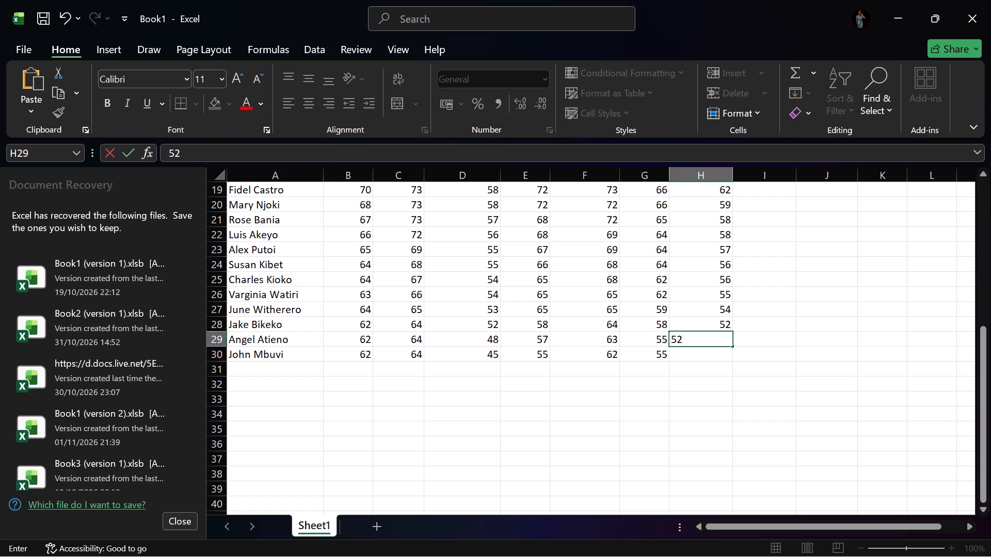
pyautogui.click(693, 360)
pyautogui.press('5')
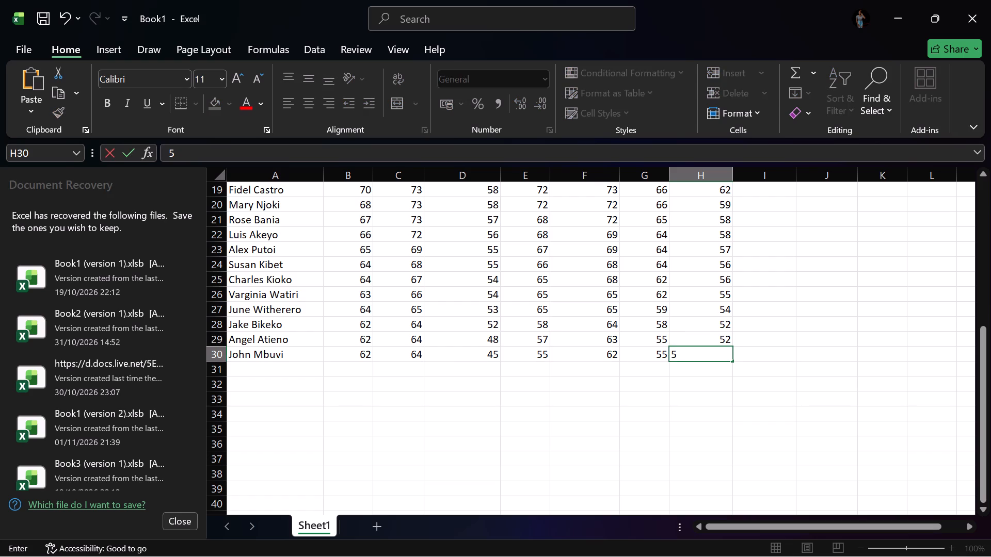
pyautogui.press('2')
pyautogui.click(750, 335)
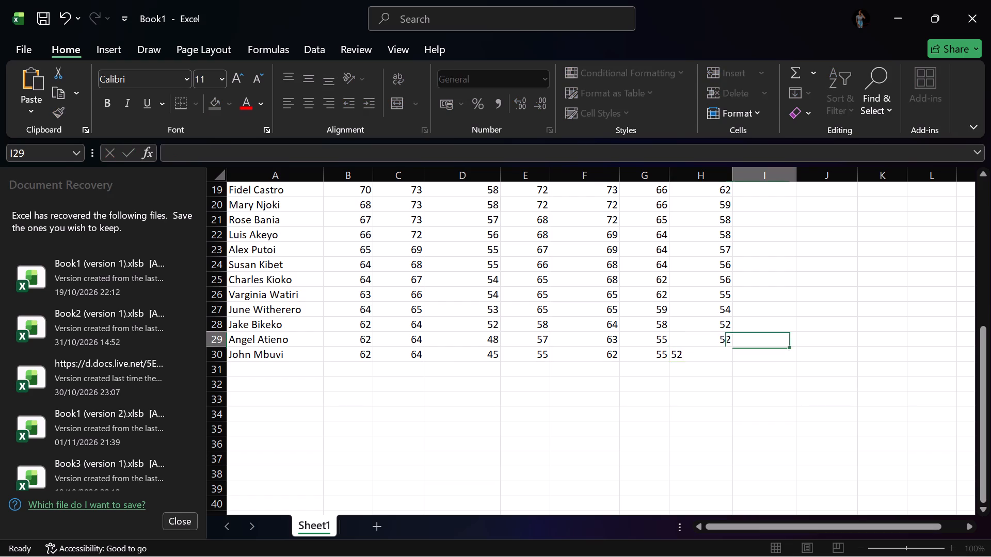
# Start the GEOGRAPYH column with marks for rows 2 to 5: 70 in I2 and I3, 69 in I4, and 68 in I5.
pyautogui.scroll(14, 758, 338)
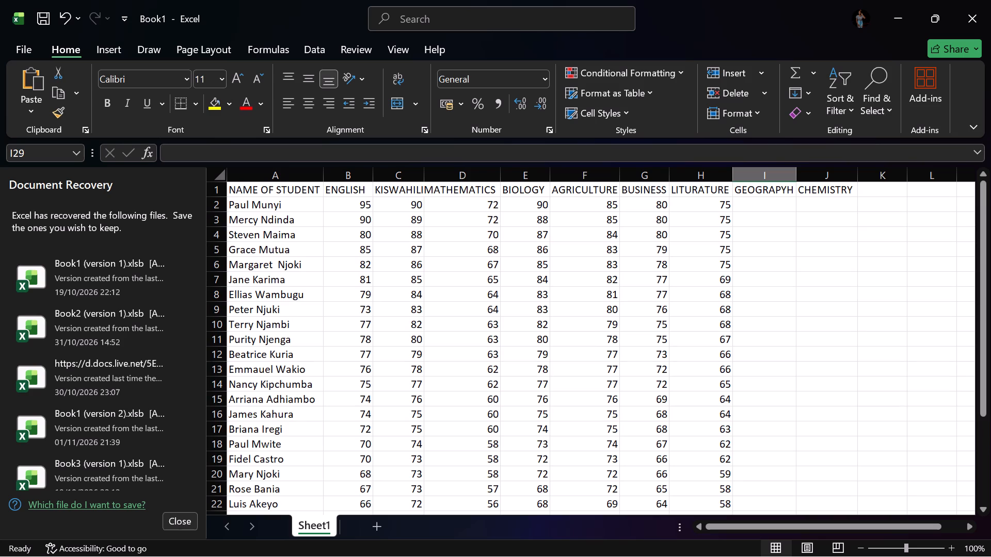
pyautogui.click(758, 207)
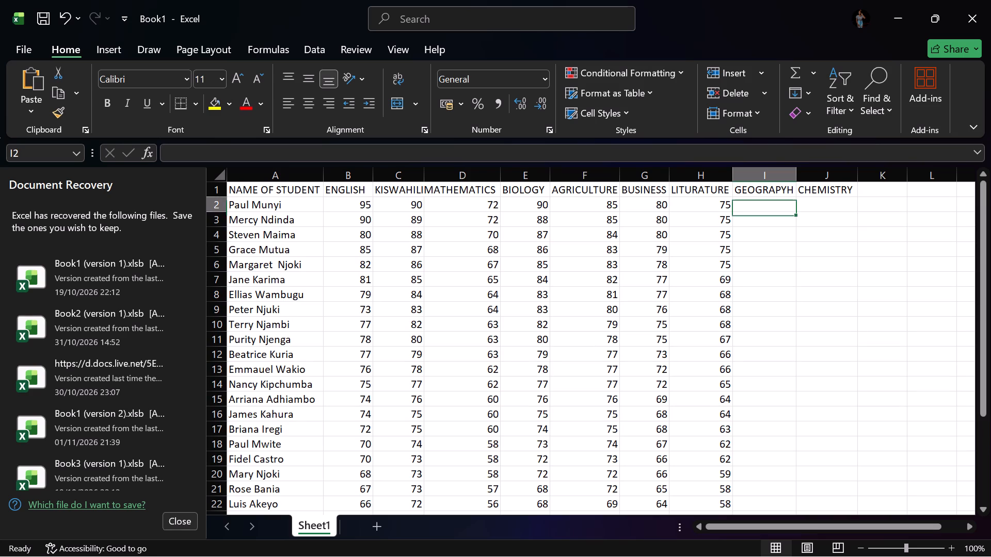
pyautogui.click(771, 210)
pyautogui.write('70')
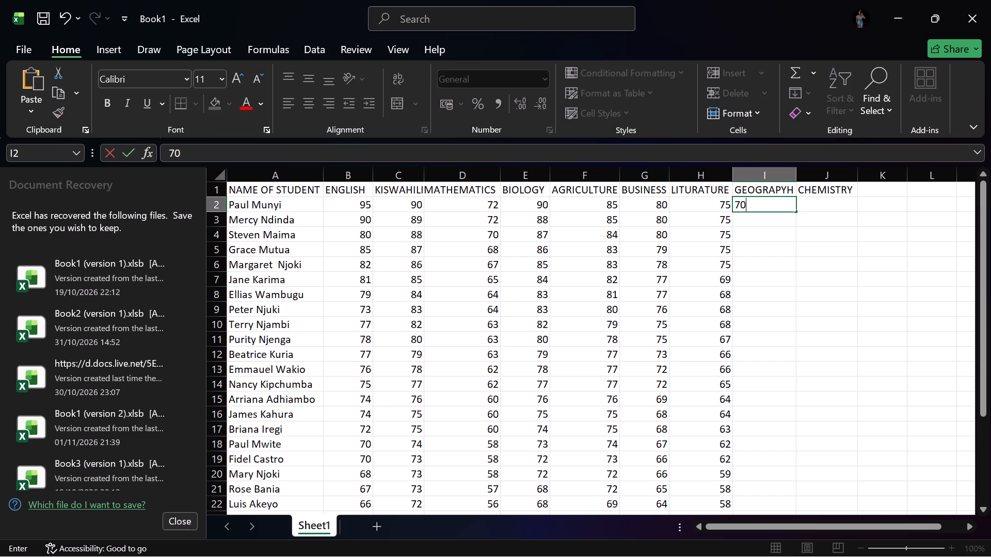
pyautogui.click(770, 221)
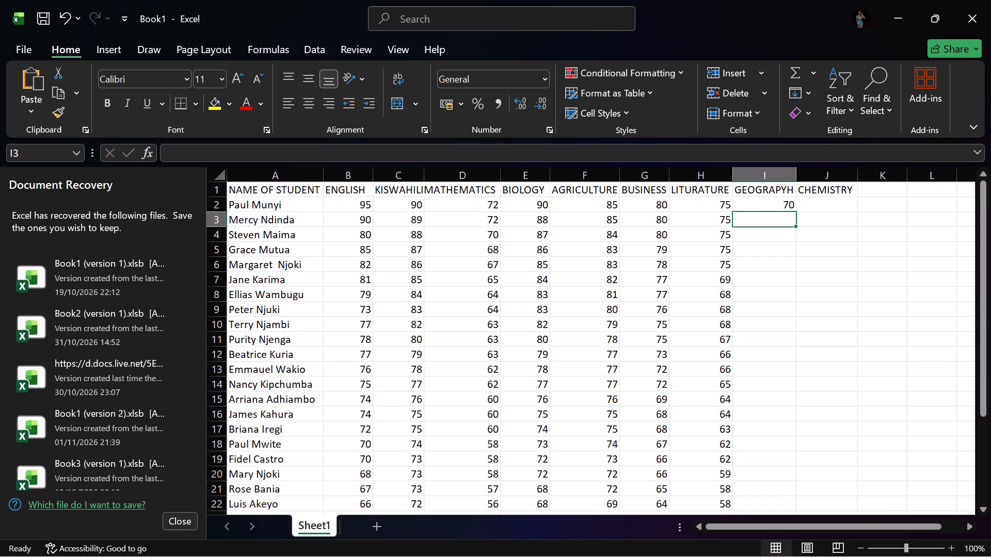
pyautogui.write('70')
pyautogui.click(766, 239)
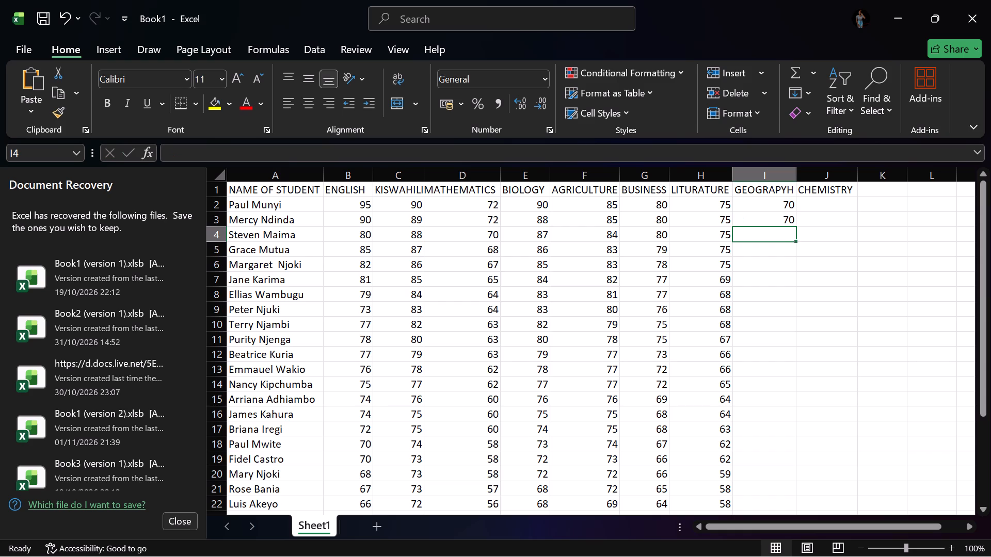
pyautogui.write('69')
pyautogui.click(766, 255)
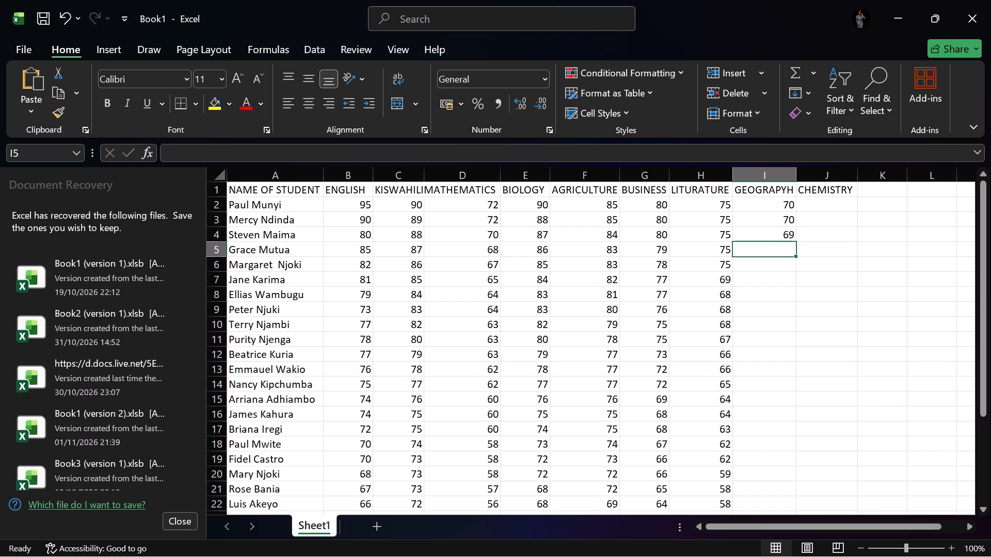
pyautogui.write('68')
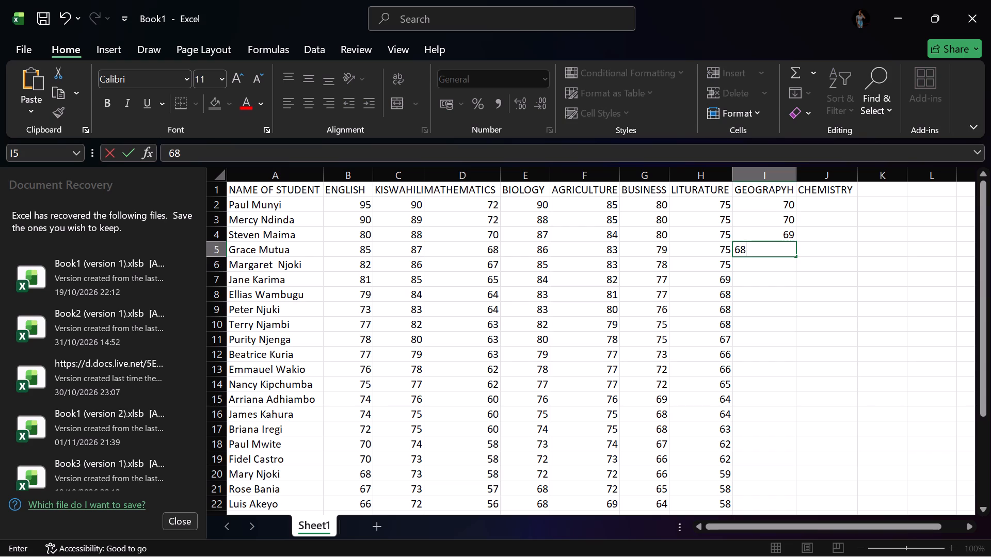
# Fill in the GEOGRAPYH marks for rows 6 to 9: 68 in I6, I7 and I8, and 67 in I9.
pyautogui.click(770, 265)
pyautogui.write('68')
pyautogui.click(770, 280)
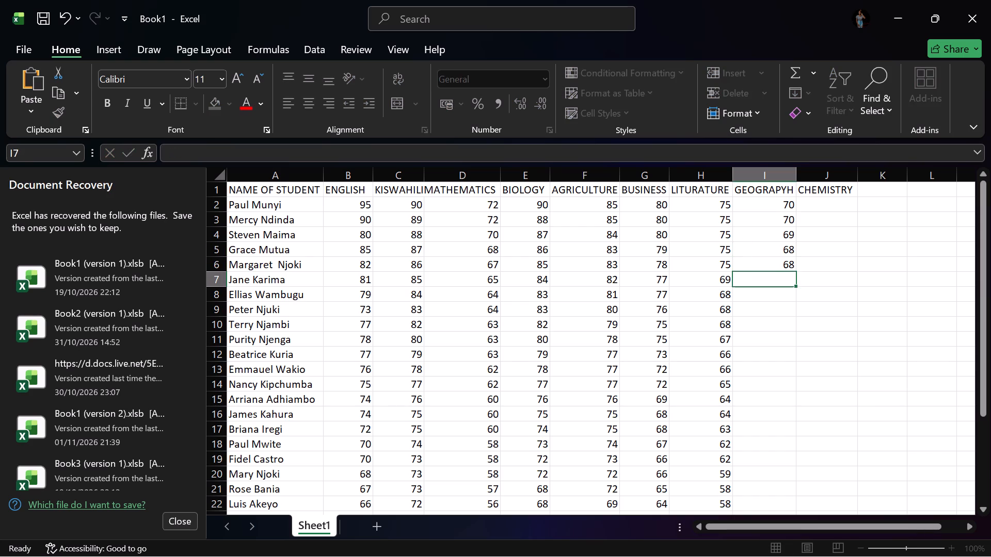
pyautogui.write('68')
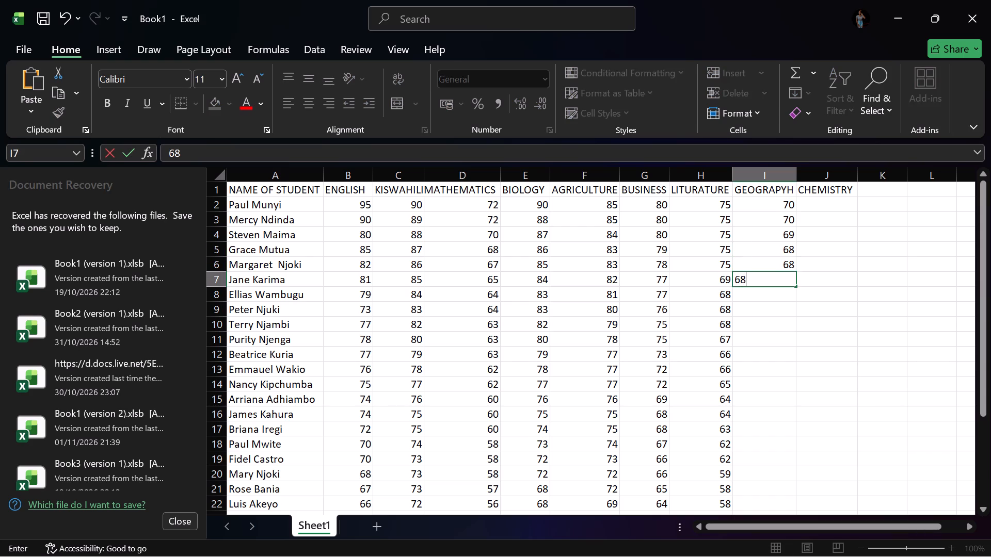
pyautogui.click(770, 299)
pyautogui.write('68')
pyautogui.click(770, 311)
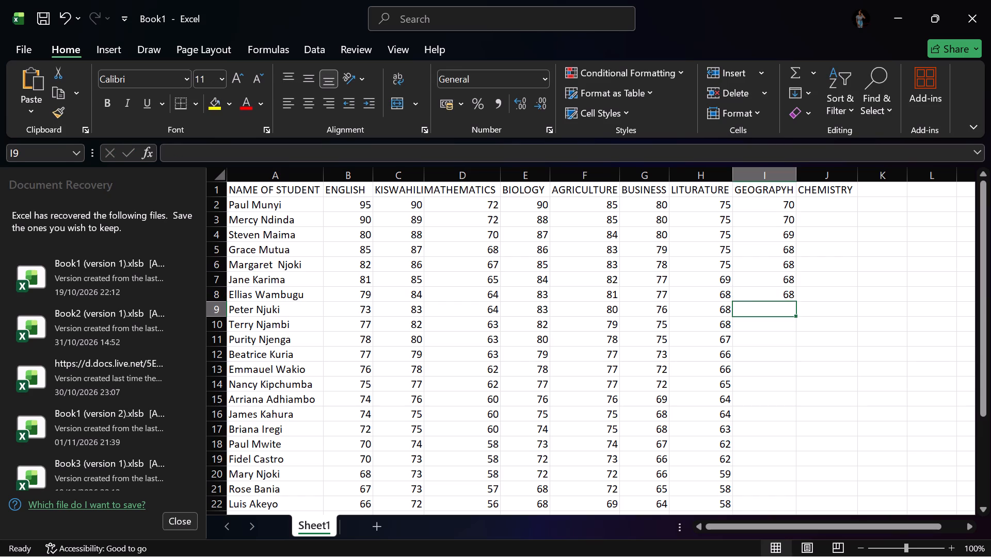
pyautogui.write('67')
# Fill in the GEOGRAPYH marks for rows 10 to 13: 67 in I10, 66 in I11, 65 in I12, and 64 in I13.
pyautogui.click(770, 324)
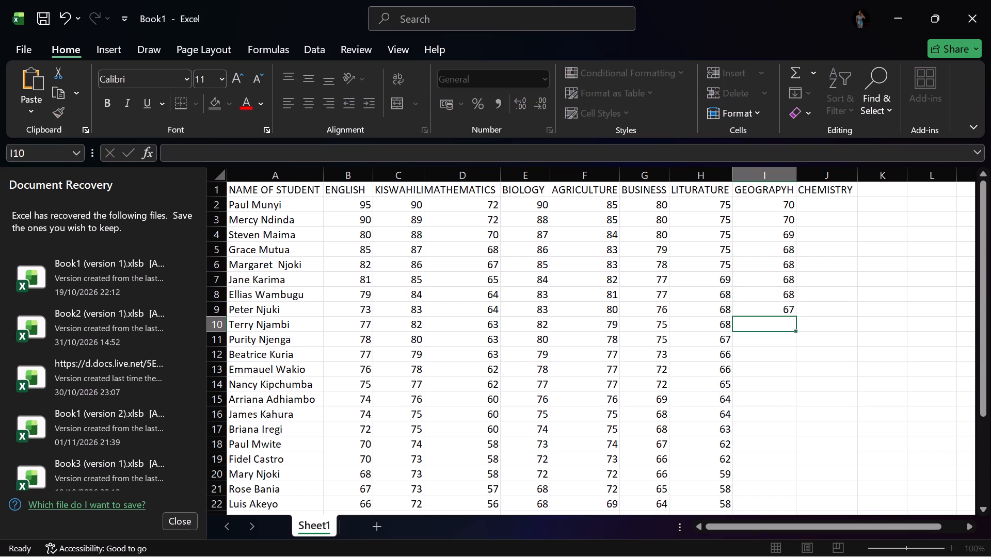
pyautogui.write('67')
pyautogui.click(769, 343)
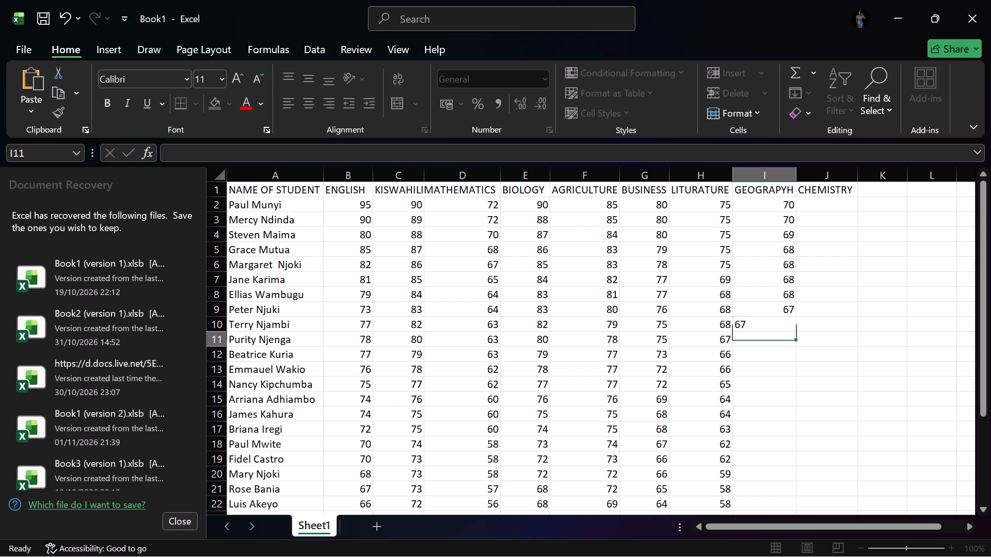
pyautogui.write('66')
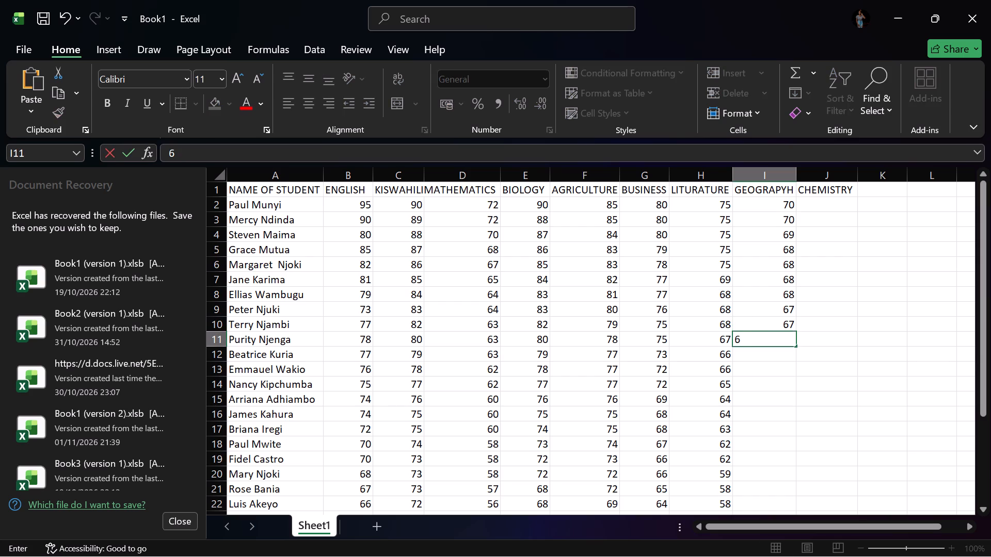
pyautogui.click(762, 358)
pyautogui.write('65')
pyautogui.click(766, 373)
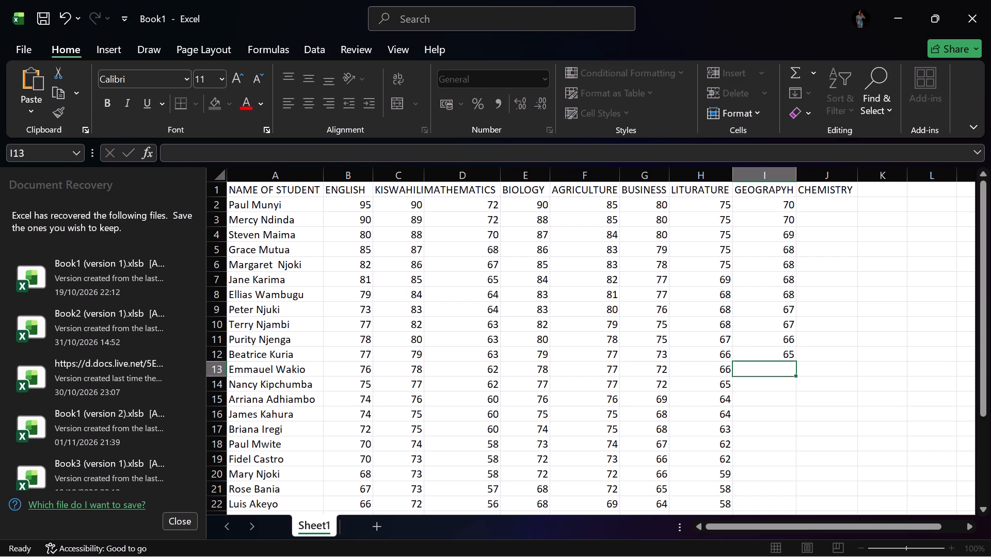
pyautogui.press('6')
pyautogui.press('4')
# Fill in the GEOGRAPYH marks for rows 14 to 17 with 63 in each of I14, I15, I16 and I17.
pyautogui.click(766, 386)
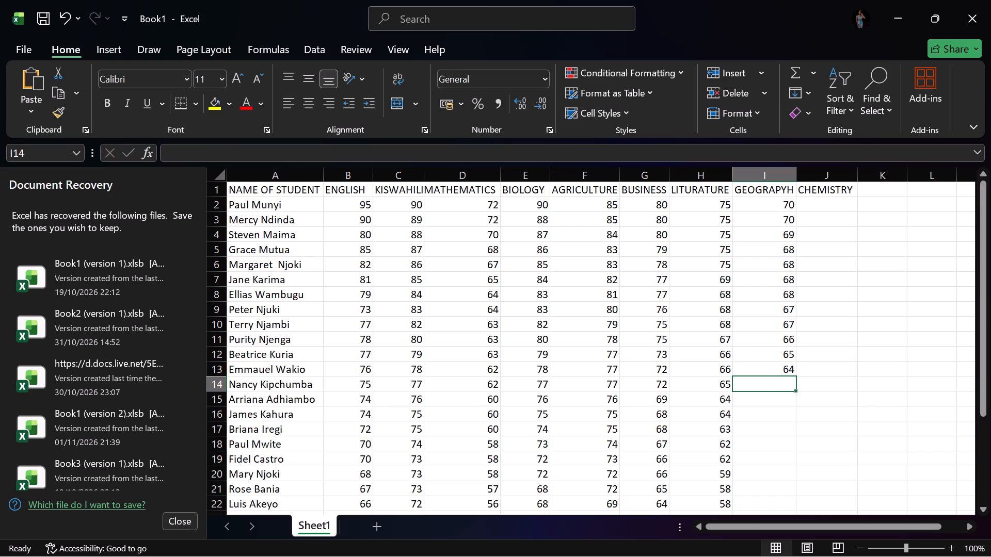
pyautogui.press('6')
pyautogui.press('3')
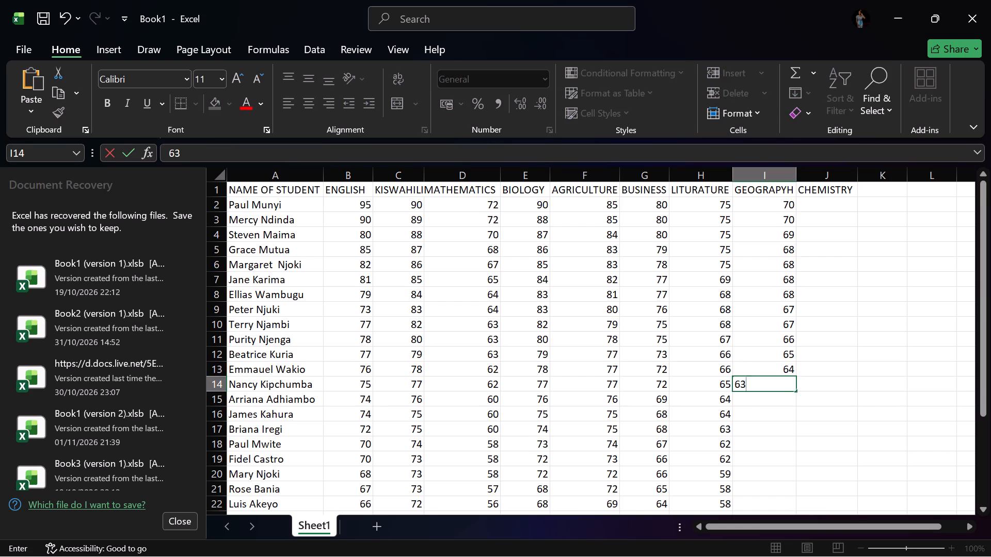
pyautogui.click(766, 404)
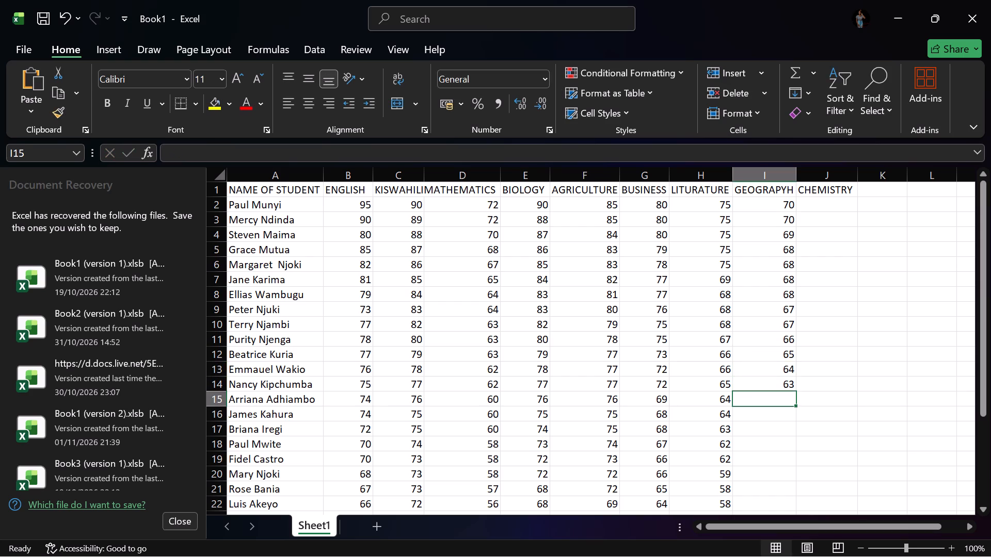
pyautogui.press('6')
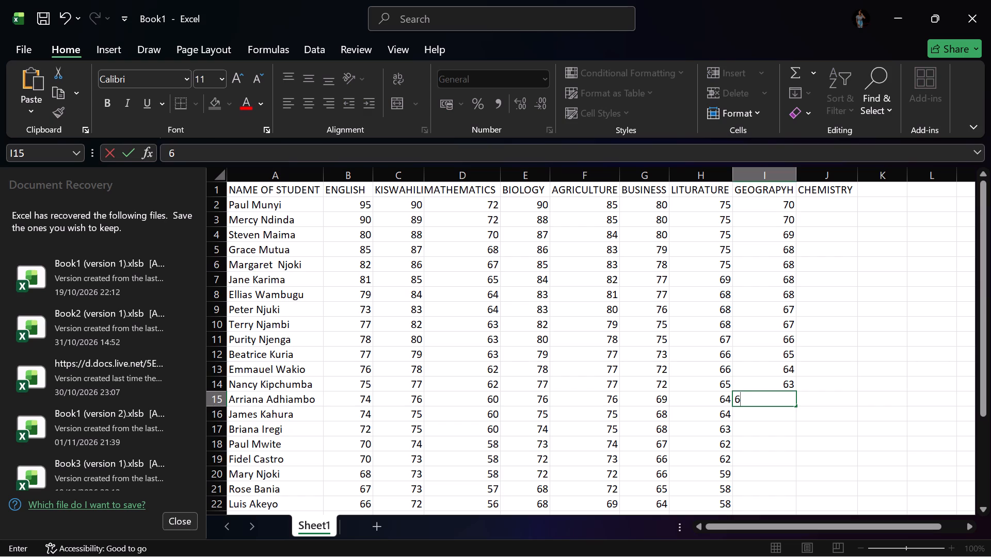
pyautogui.press('3')
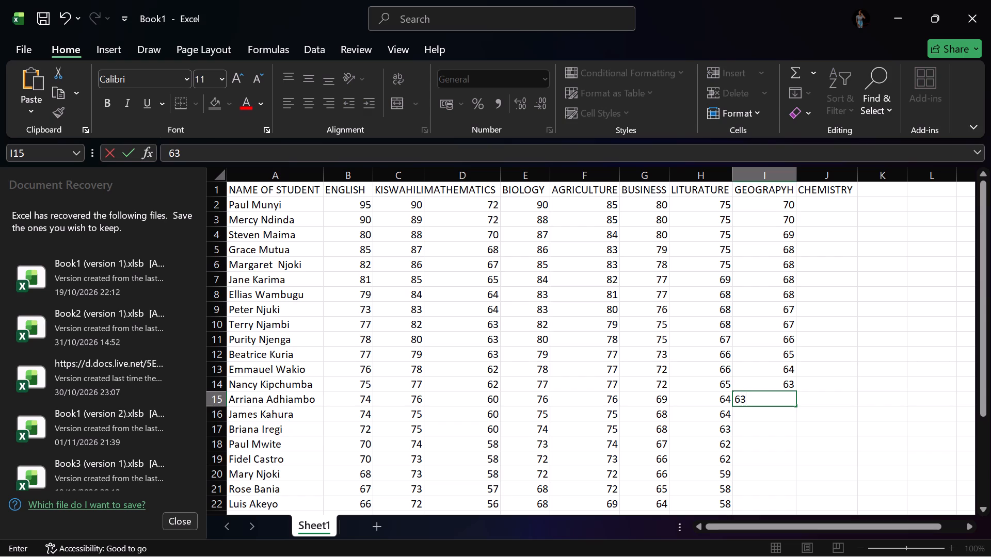
pyautogui.click(777, 422)
pyautogui.write('63')
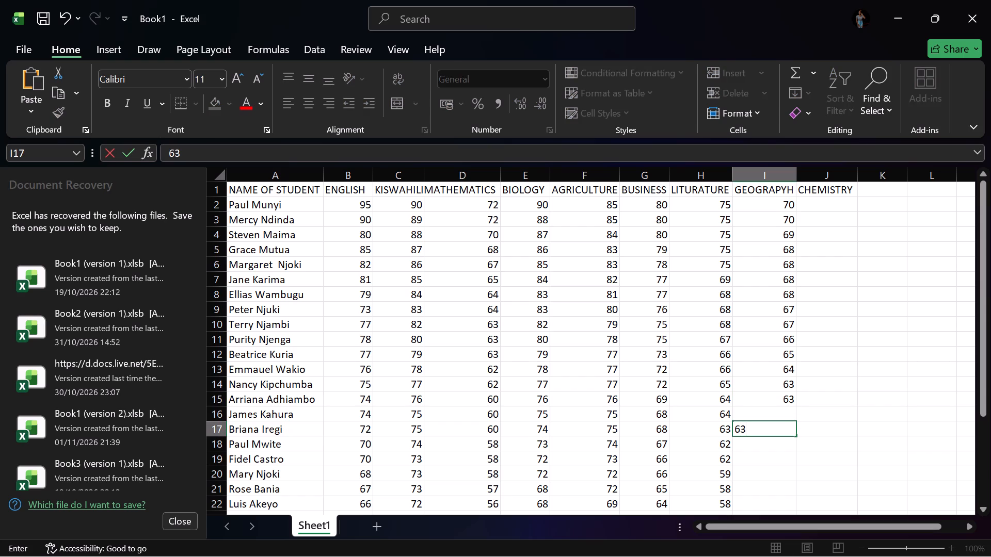
pyautogui.click(773, 448)
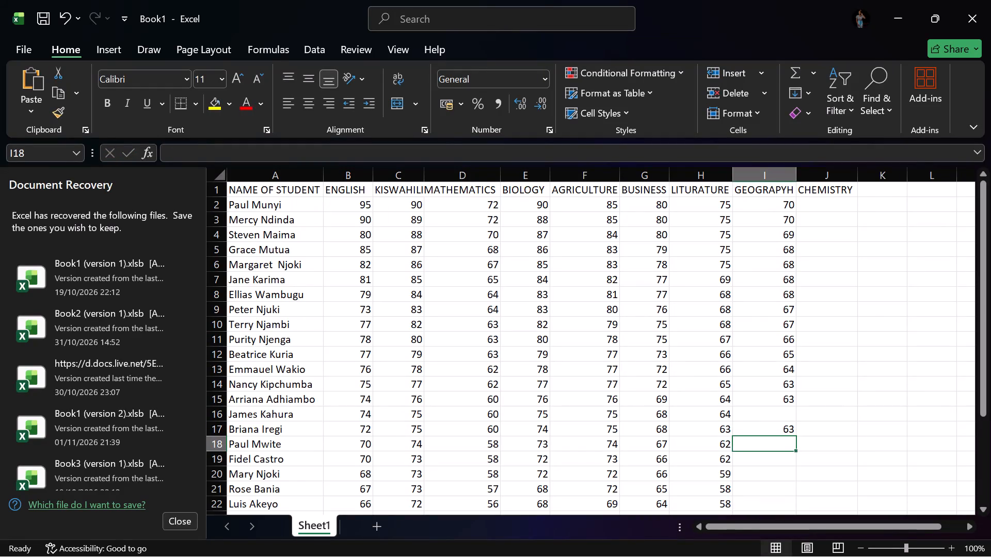
pyautogui.click(773, 421)
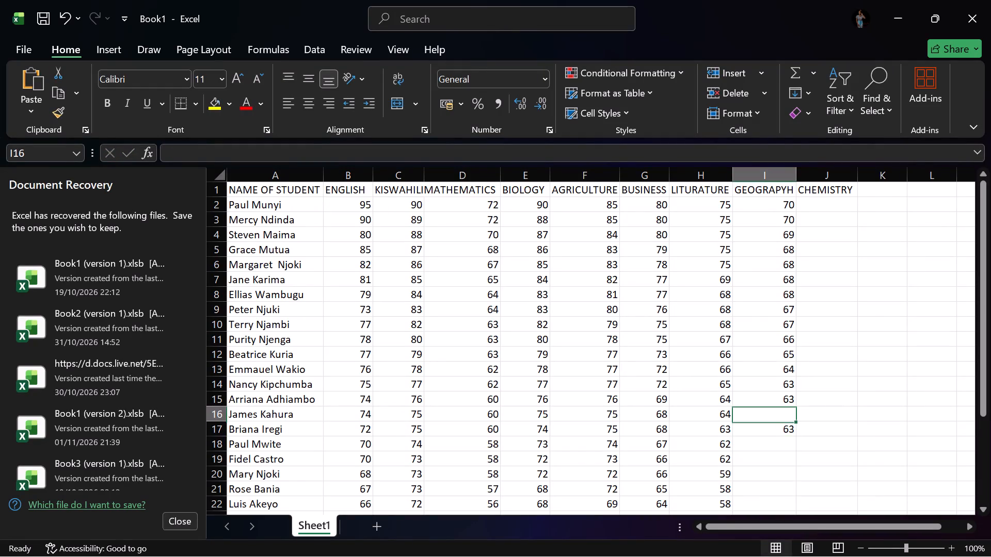
pyautogui.write('63')
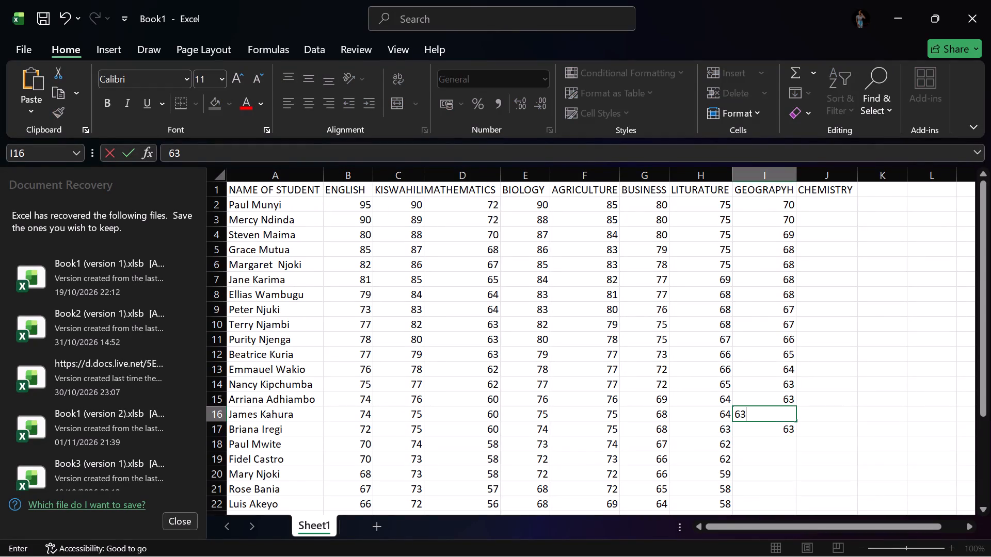
# Fill in the GEOGRAPYH marks for rows 18 to 22: 62 in I18, 60 in I19, and 59 in I20, I21 and I22.
pyautogui.click(773, 444)
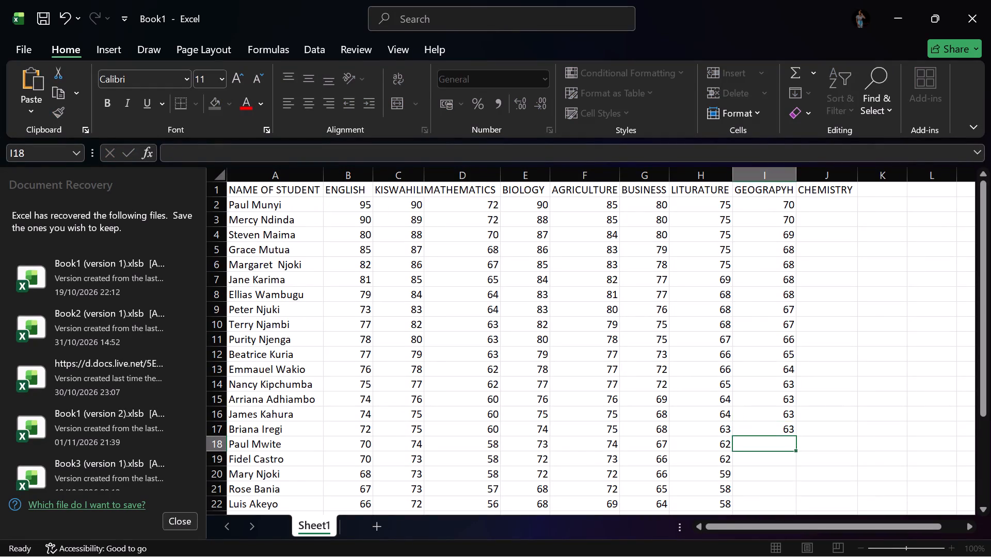
pyautogui.press('6')
pyautogui.press('2')
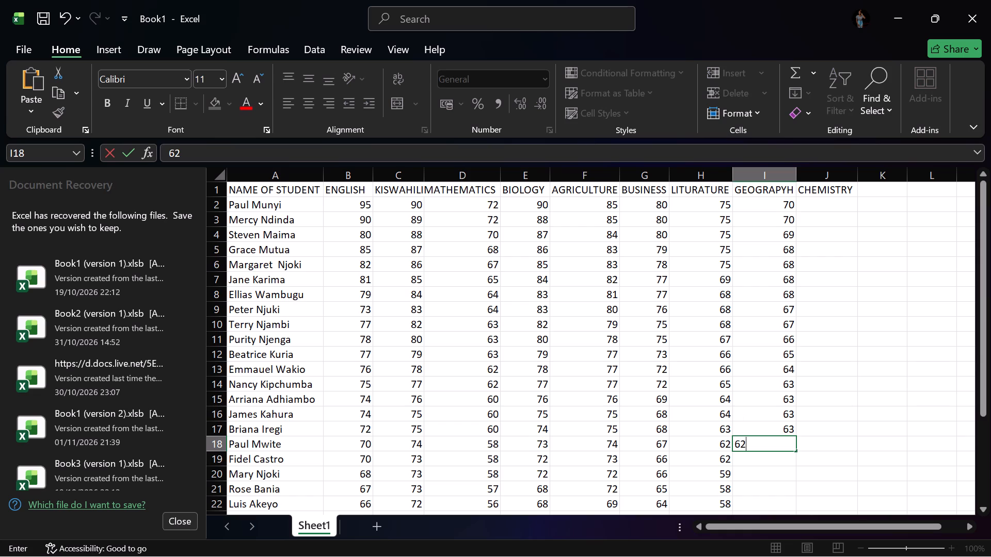
pyautogui.click(764, 466)
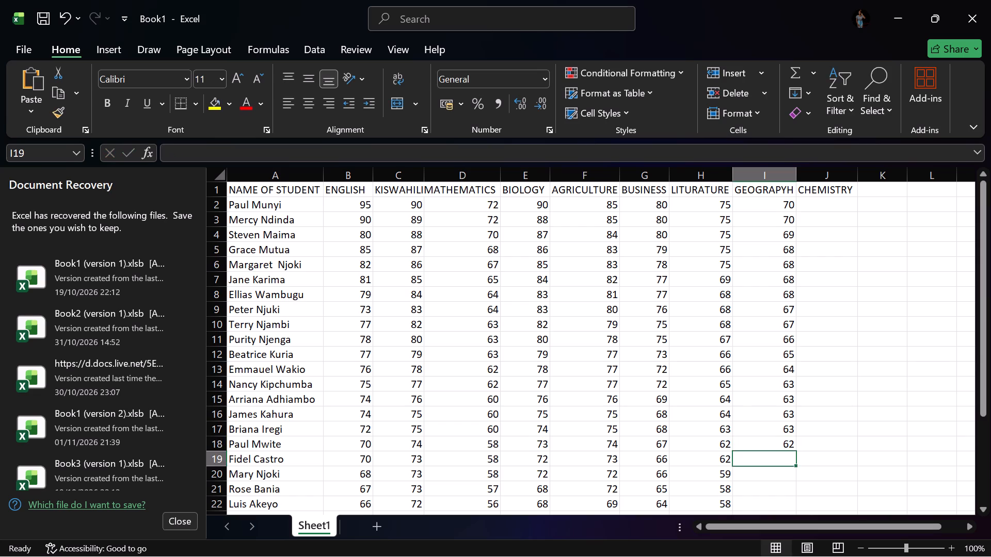
pyautogui.press('6')
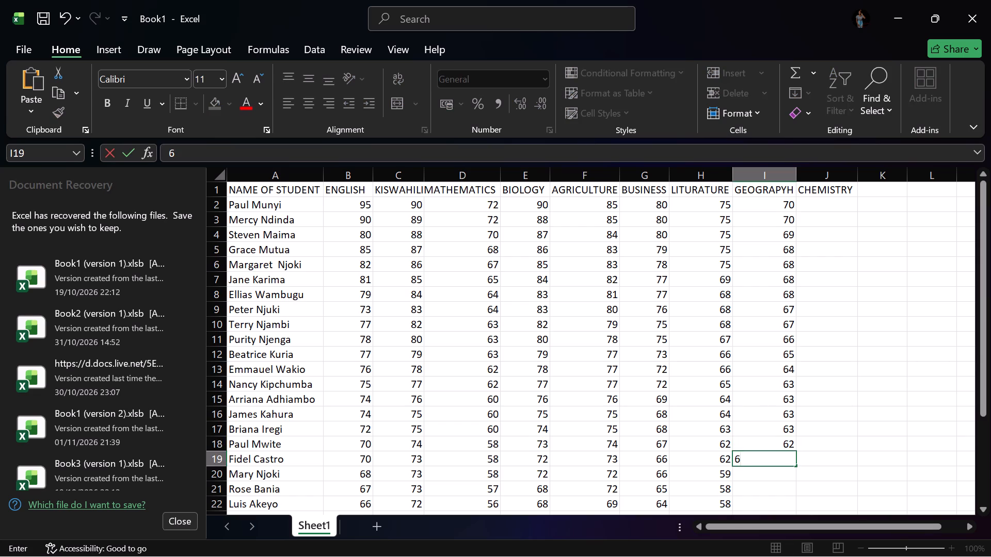
pyautogui.press('0')
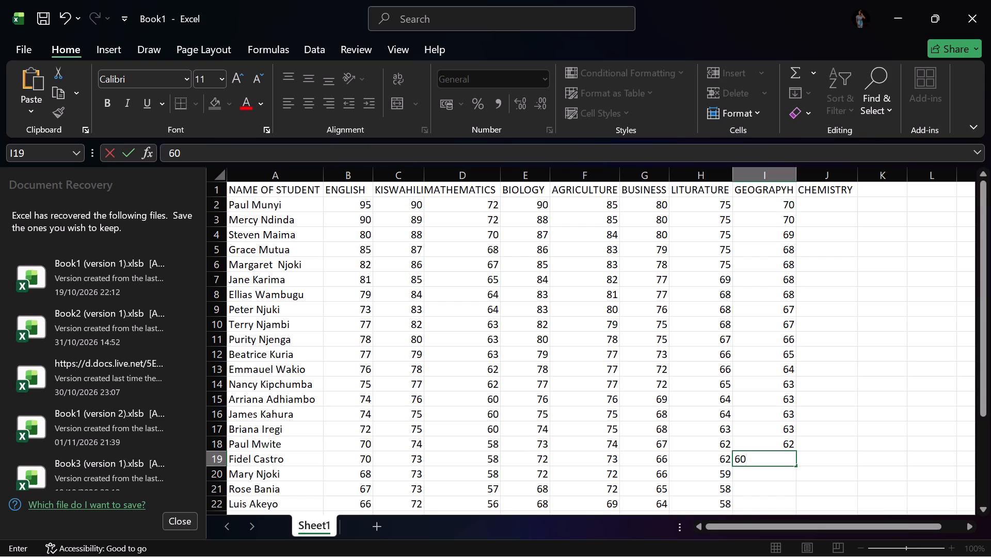
pyautogui.click(756, 477)
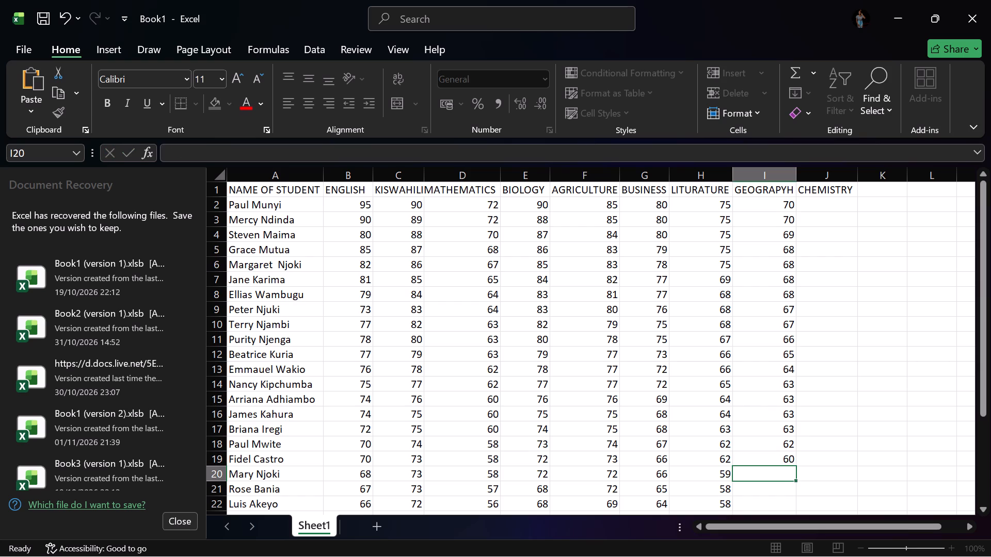
pyautogui.write('59')
pyautogui.click(764, 492)
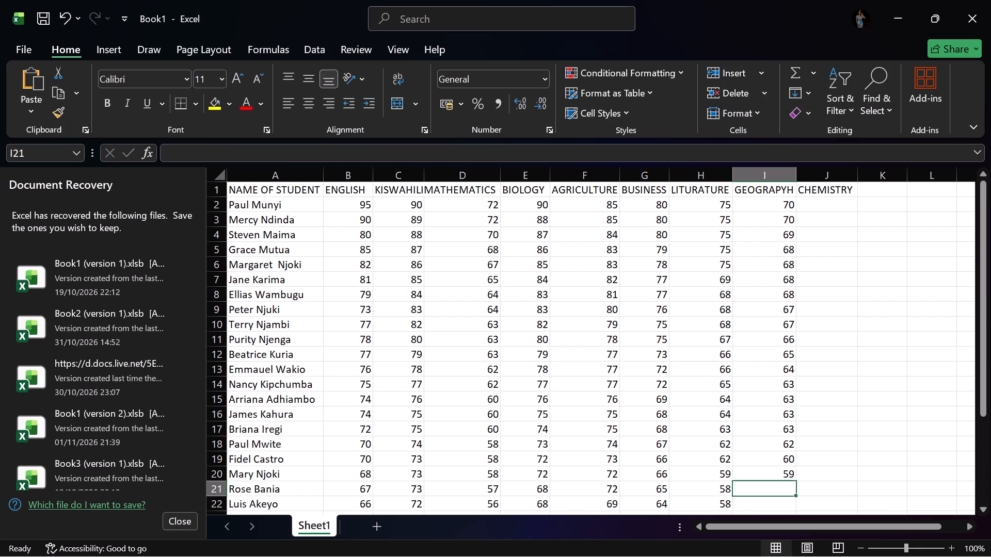
pyautogui.press('5')
pyautogui.press('9')
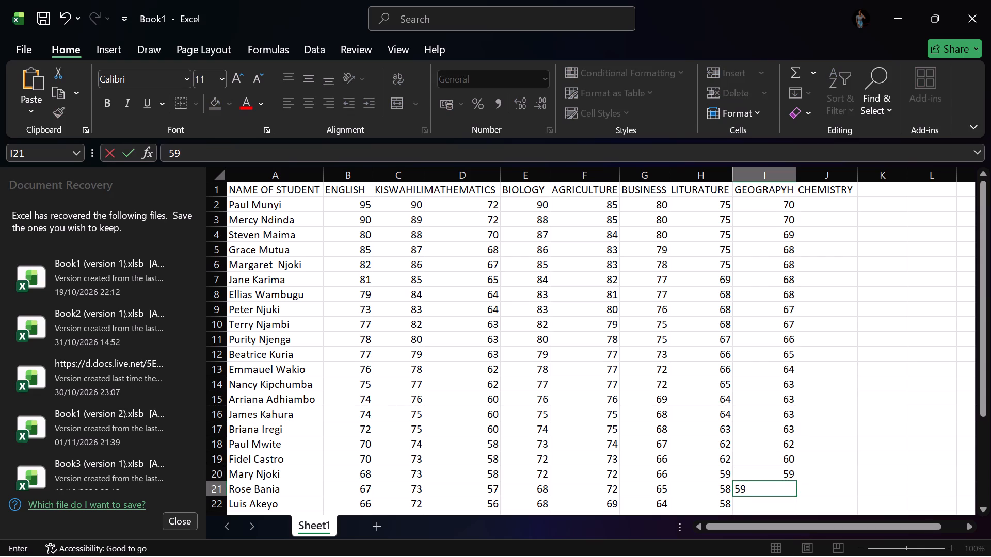
pyautogui.click(752, 510)
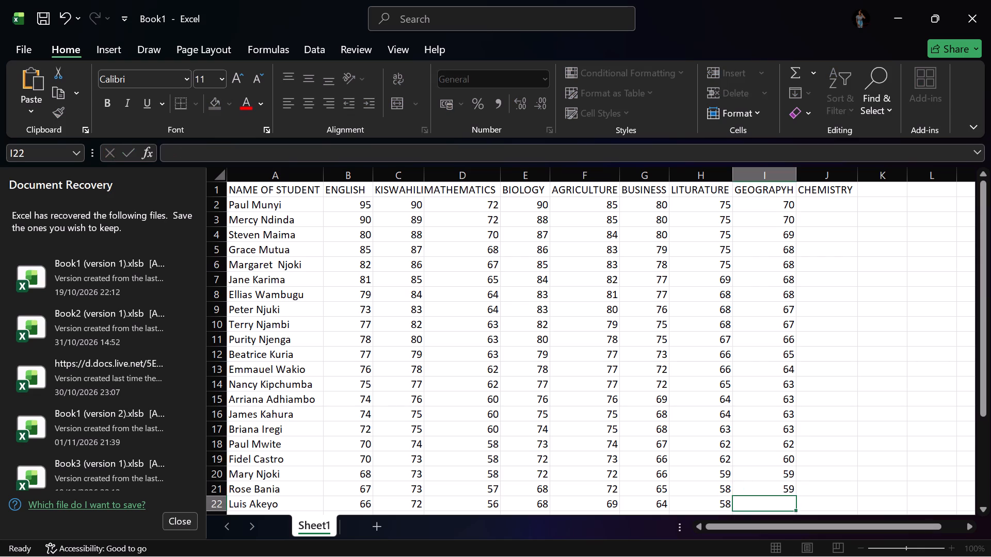
pyautogui.press('5')
pyautogui.press('9')
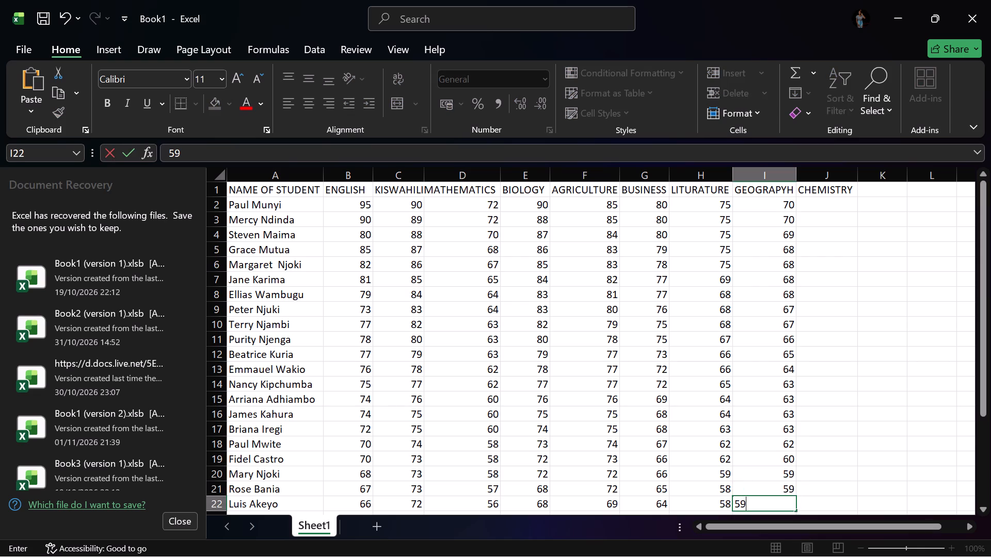
# Fill in the GEOGRAPYH marks for rows 23 to 26: 58 in I23, 57 in I24 and I25, and 56 in I26.
pyautogui.scroll(-4, 758, 479)
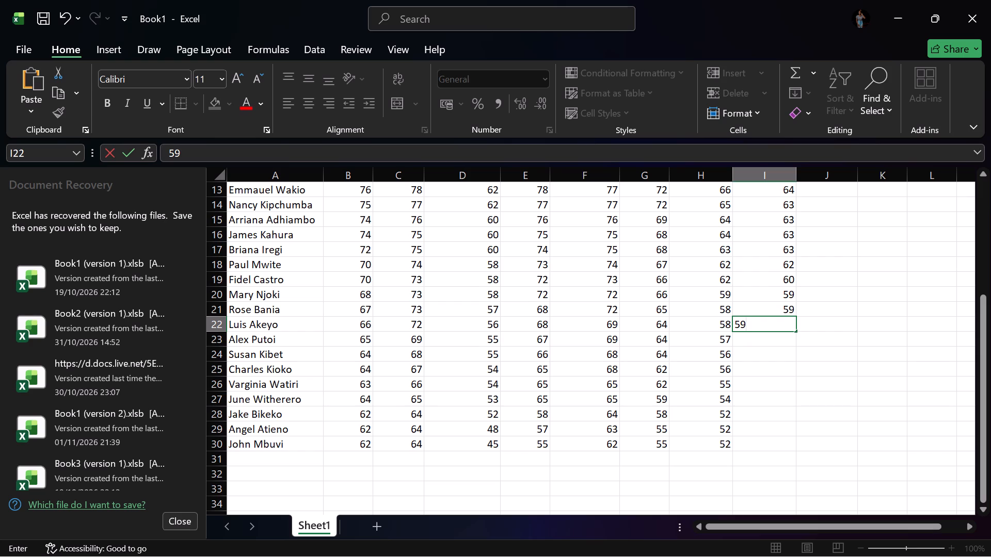
pyautogui.click(757, 345)
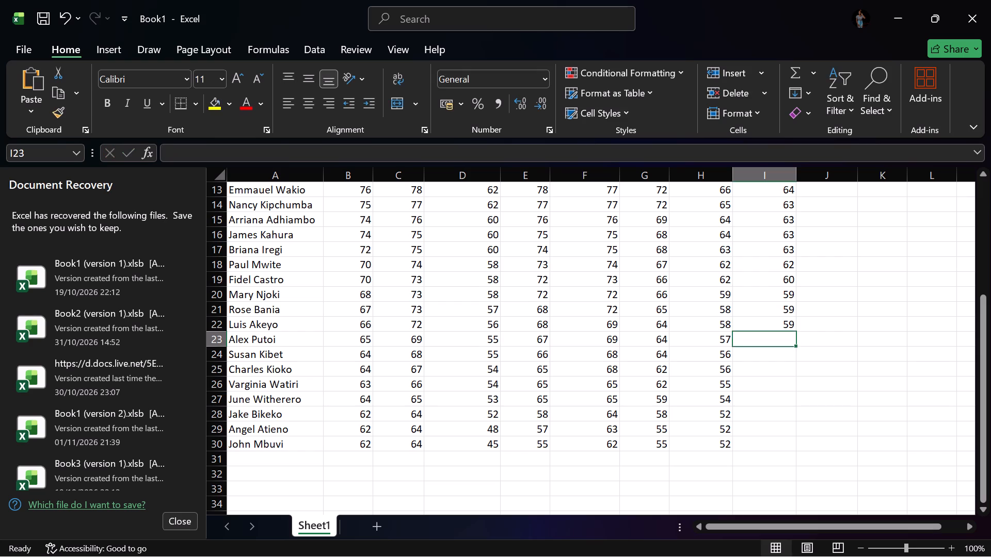
pyautogui.press('5')
pyautogui.press('8')
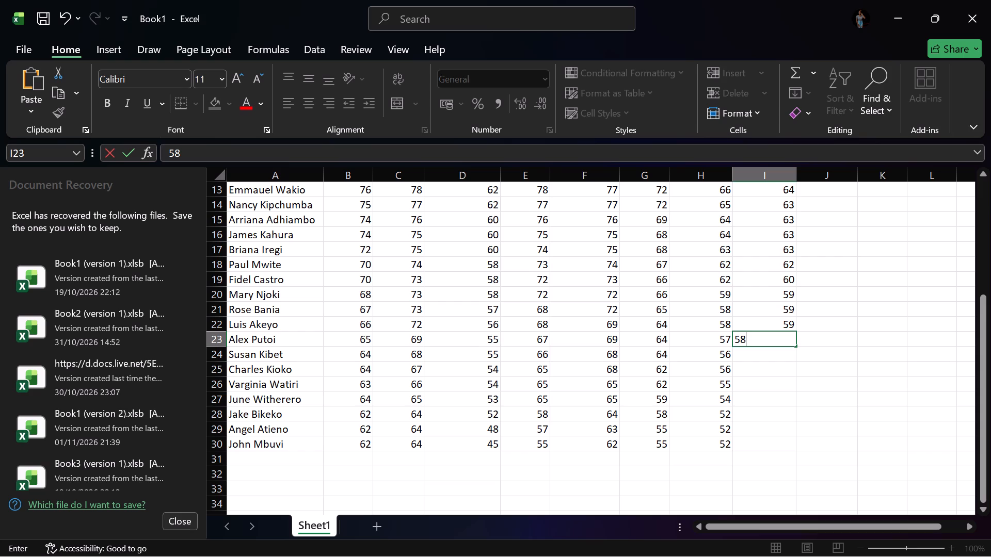
pyautogui.click(760, 355)
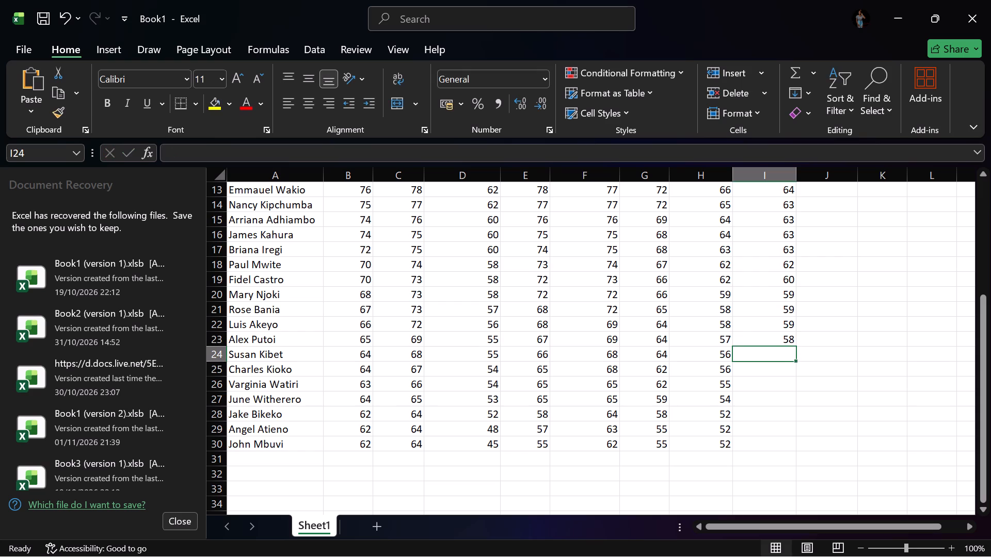
pyautogui.write('57')
pyautogui.click(757, 376)
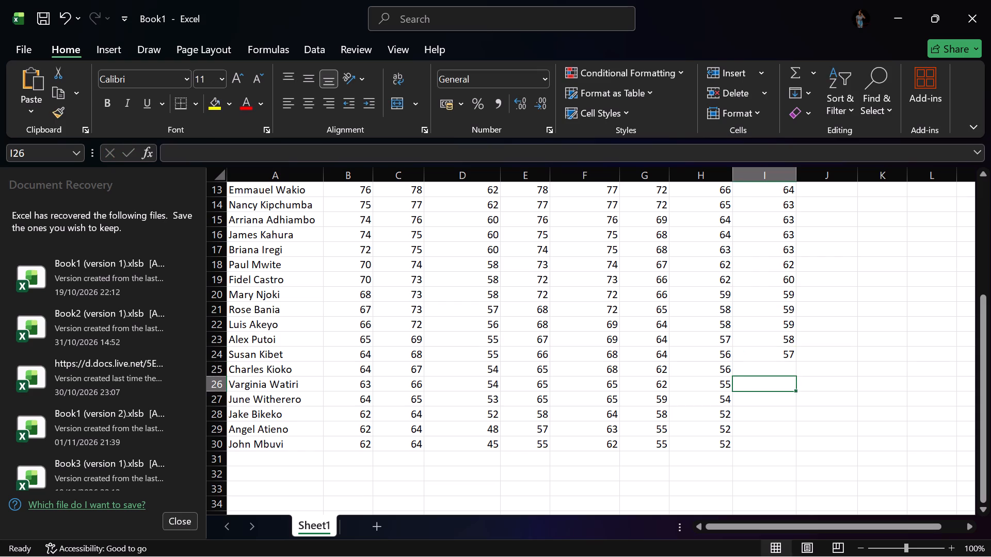
pyautogui.click(754, 372)
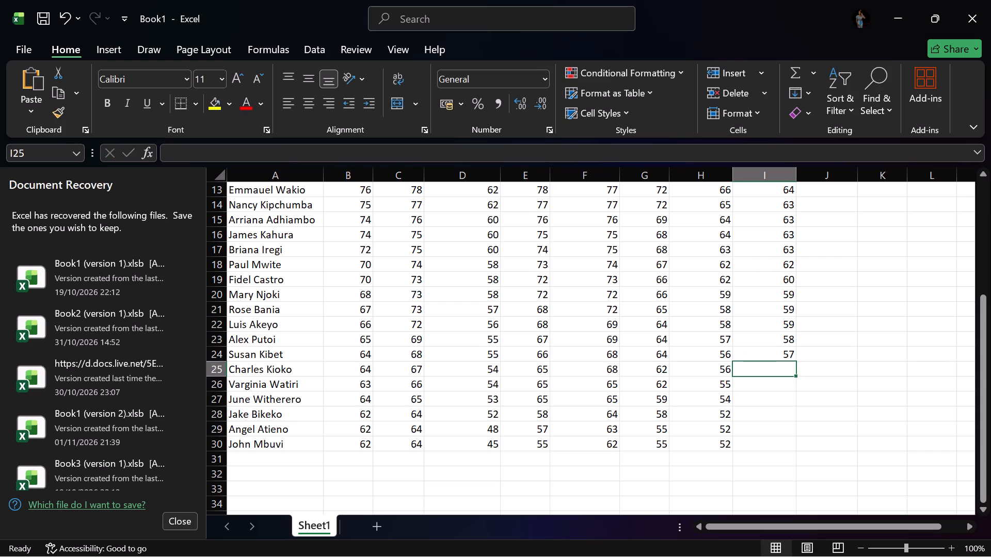
pyautogui.write('57')
pyautogui.click(758, 388)
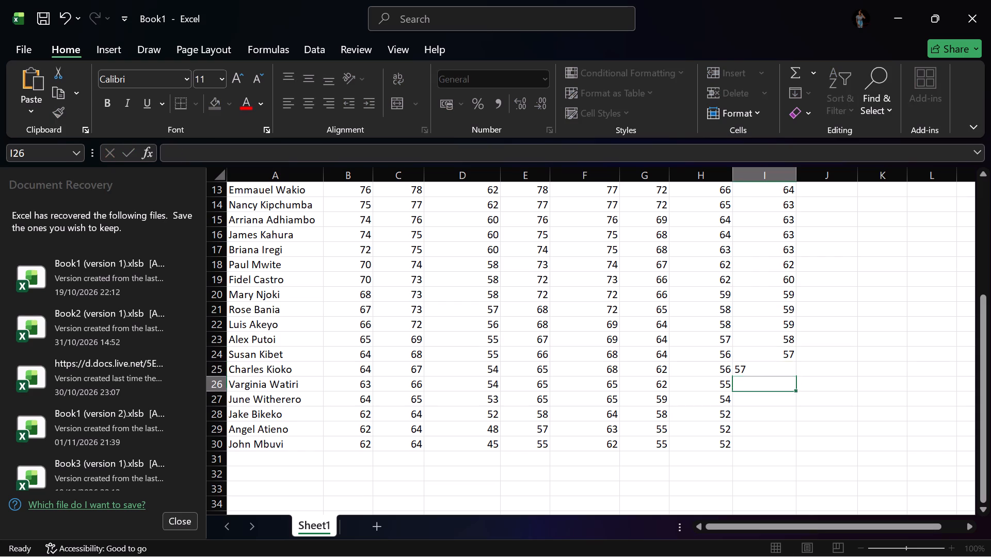
pyautogui.write('56')
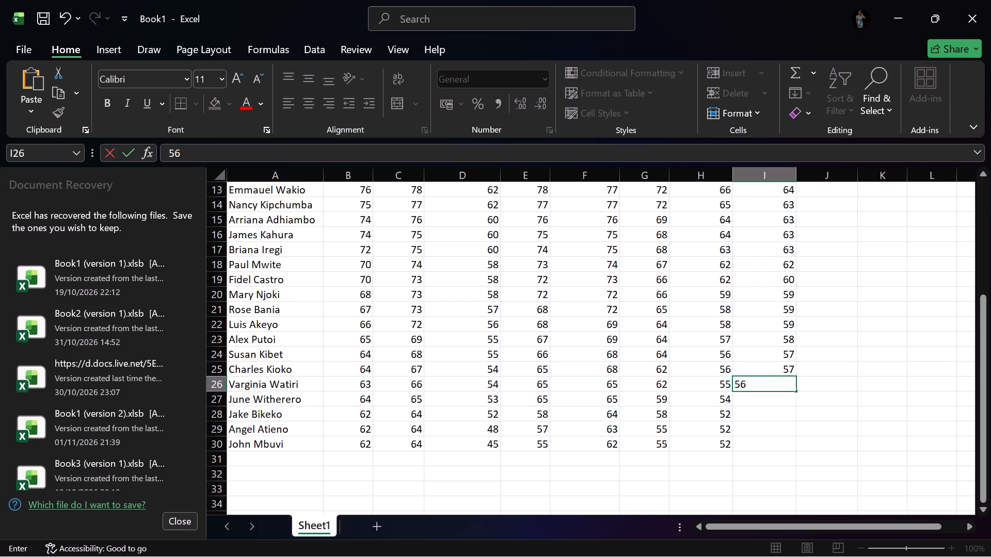
# Fill in the GEOGRAPYH marks for rows 27 to 30: 55 in I27, 54 in I28, 53 in I29, and 52 in I30.
pyautogui.click(759, 401)
pyautogui.press('5')
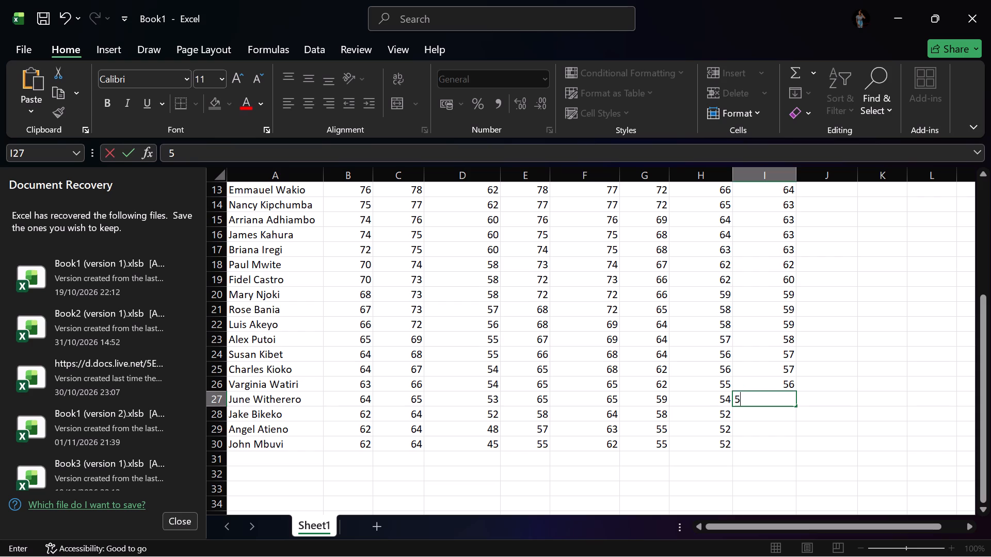
pyautogui.press('5')
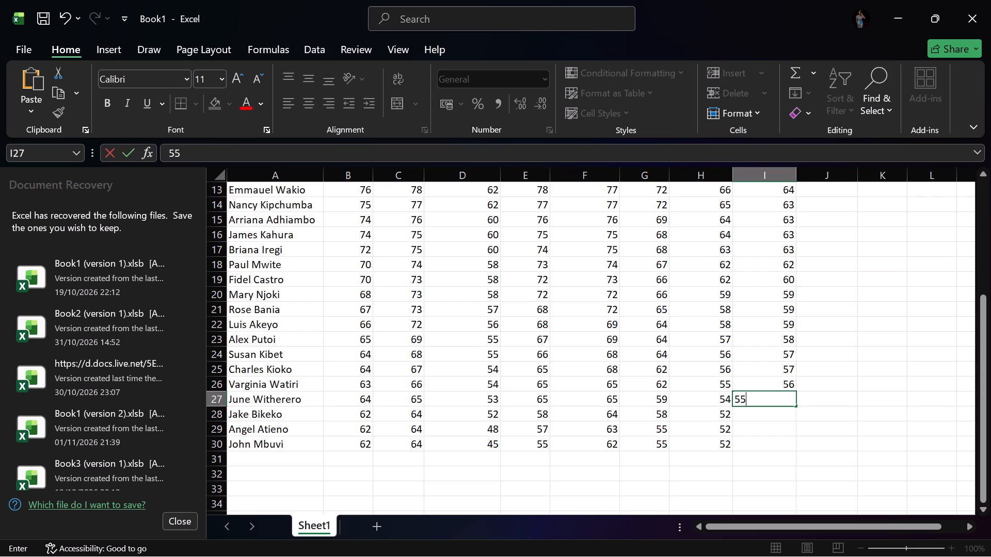
pyautogui.click(748, 419)
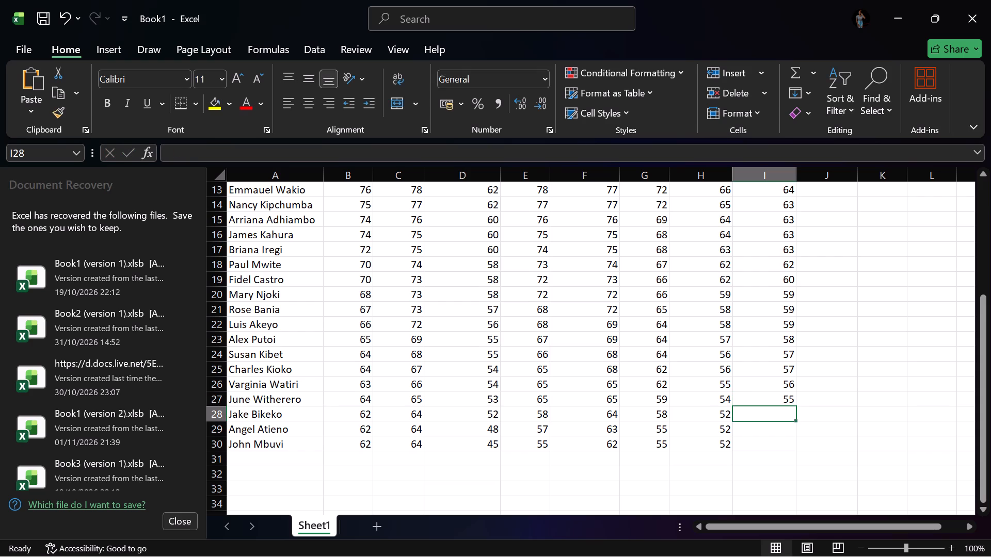
pyautogui.press('5')
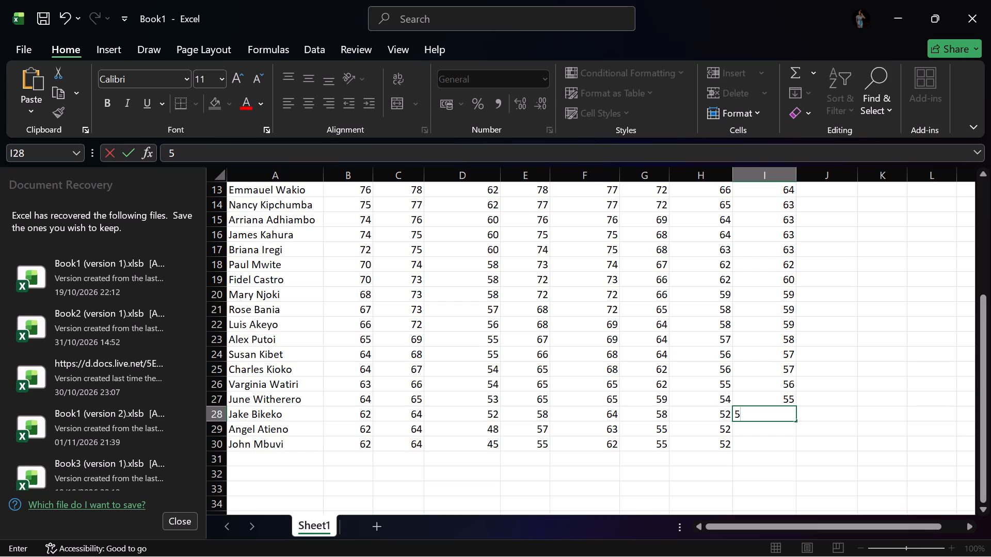
pyautogui.press('4')
pyautogui.click(749, 429)
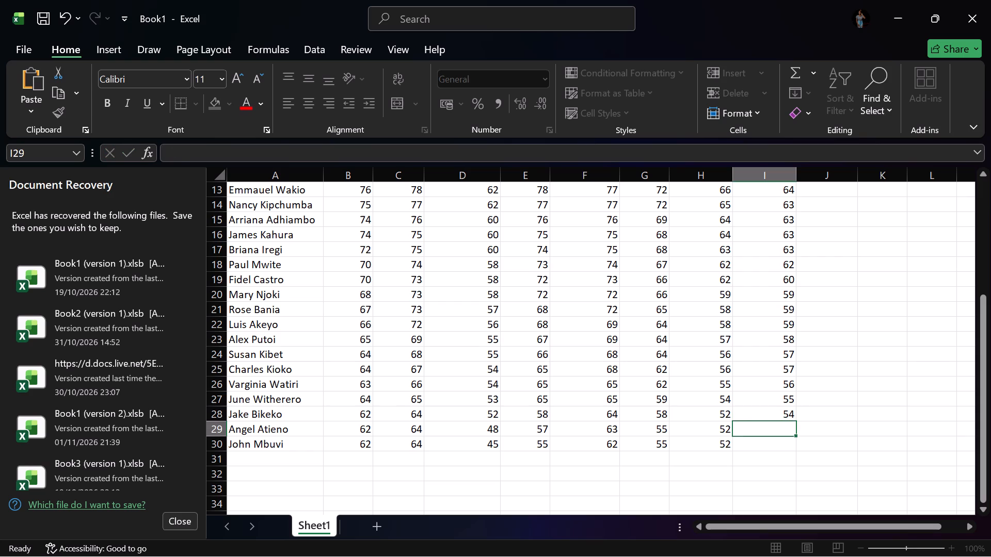
pyautogui.write('53')
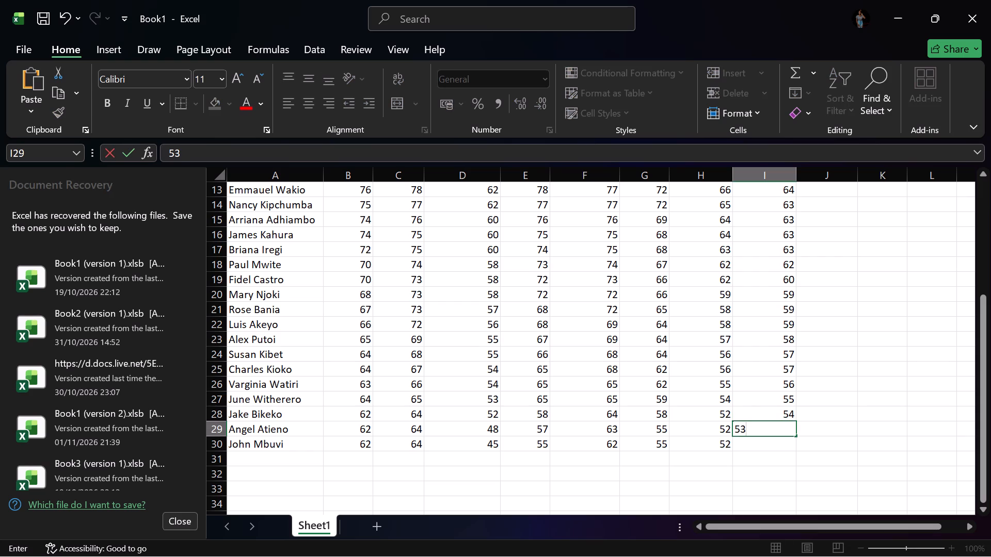
pyautogui.click(753, 445)
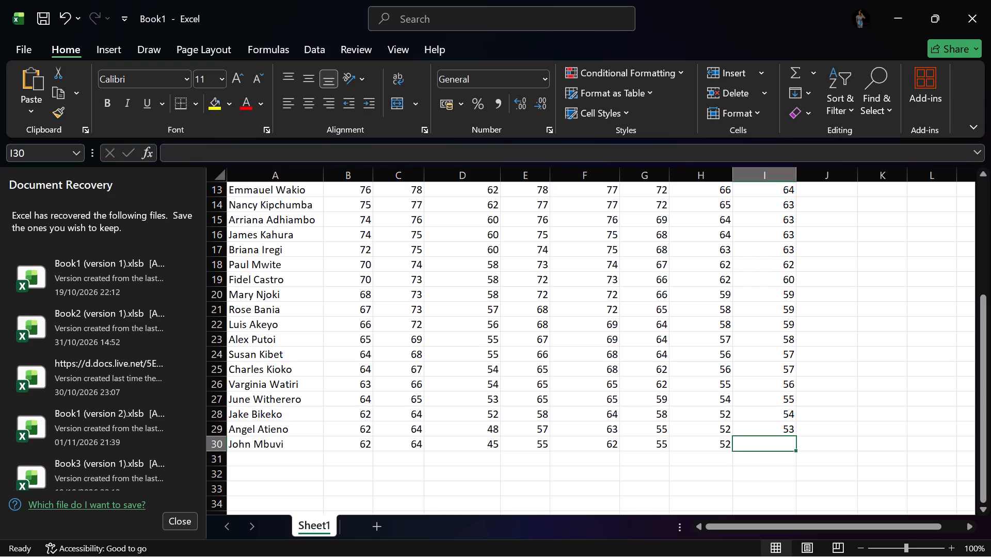
pyautogui.write('52')
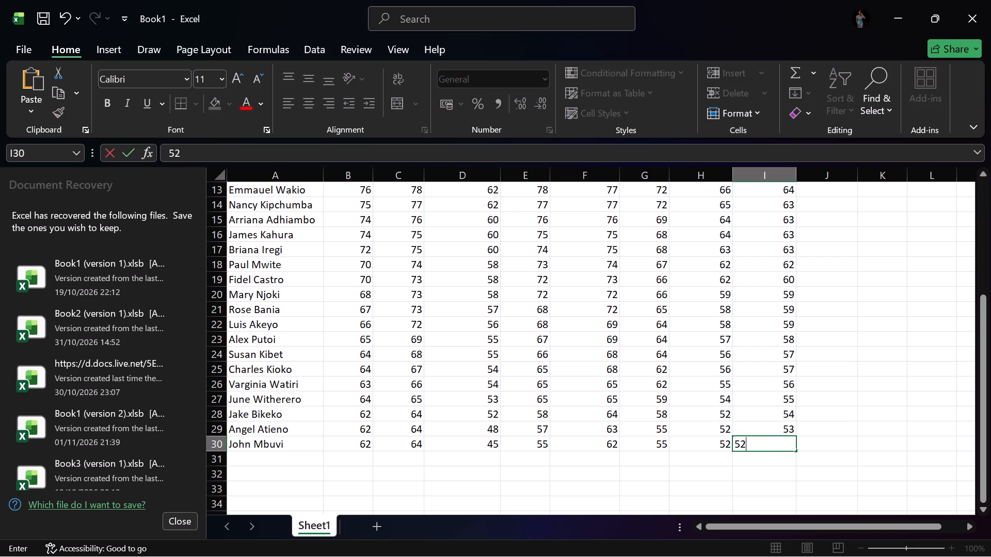
pyautogui.click(826, 439)
# Fill in the CHEMISTRY marks for rows 2 to 5 with 90 in each of J2, J3, J4 and J5.
pyautogui.scroll(4, 829, 430)
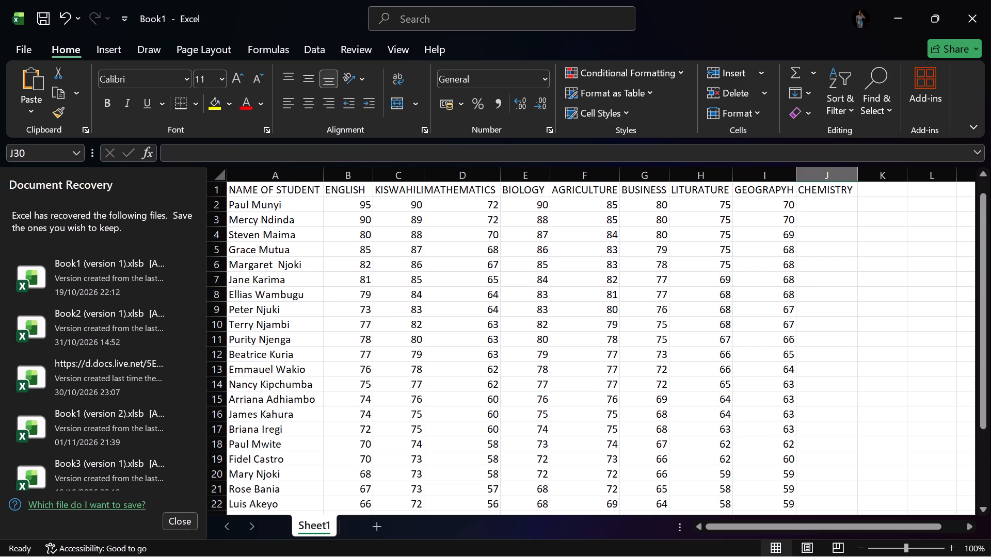
pyautogui.scroll(10, 829, 420)
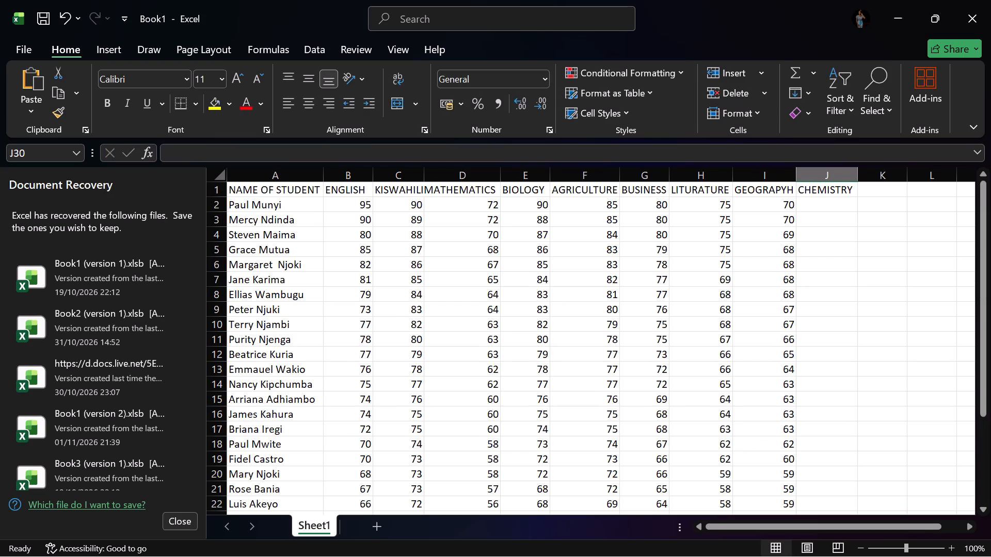
pyautogui.click(826, 208)
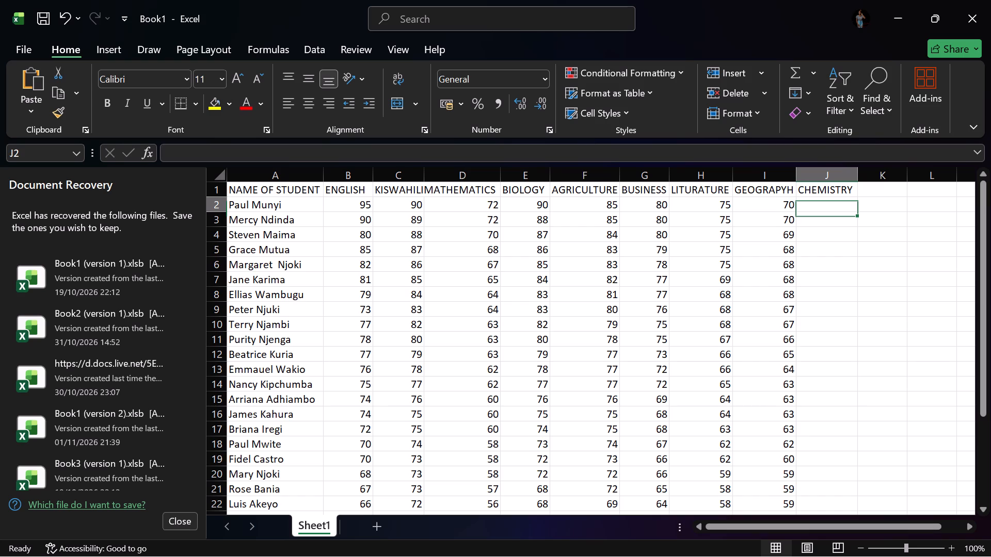
pyautogui.write('90')
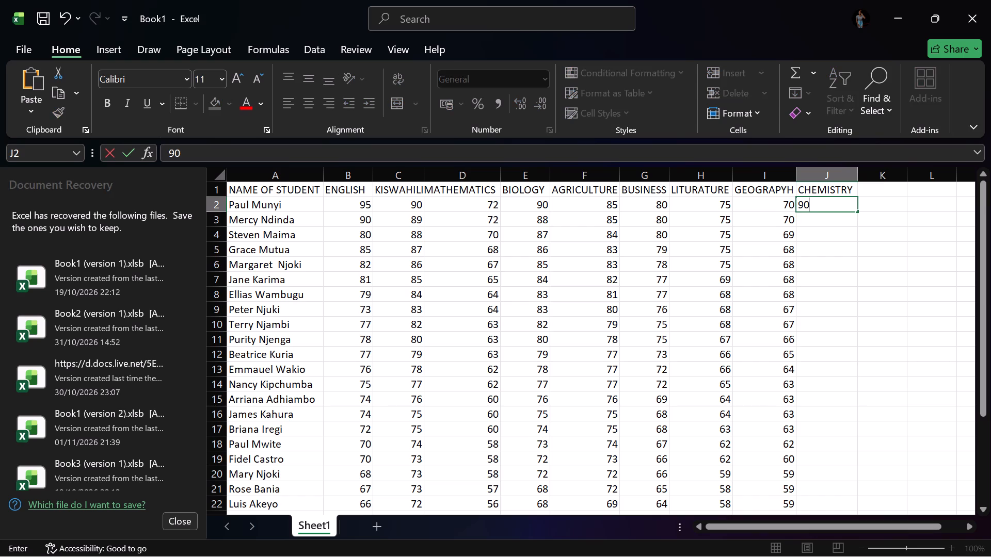
pyautogui.click(837, 225)
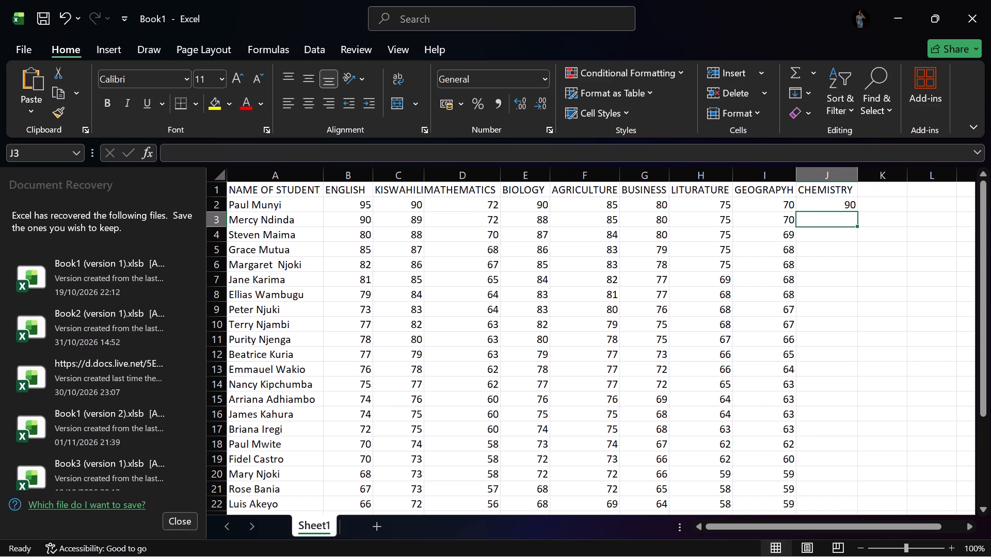
pyautogui.write('90')
pyautogui.click(834, 238)
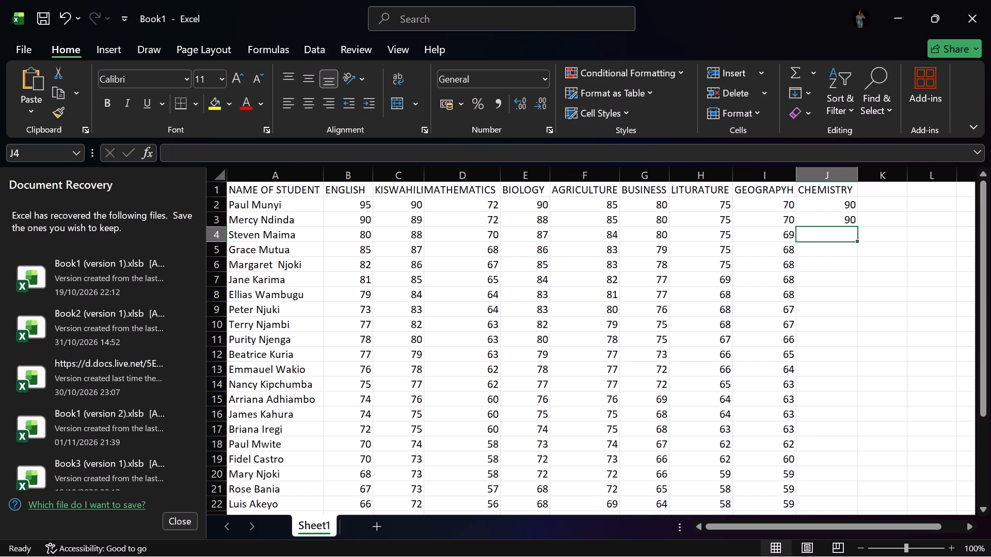
pyautogui.write('90')
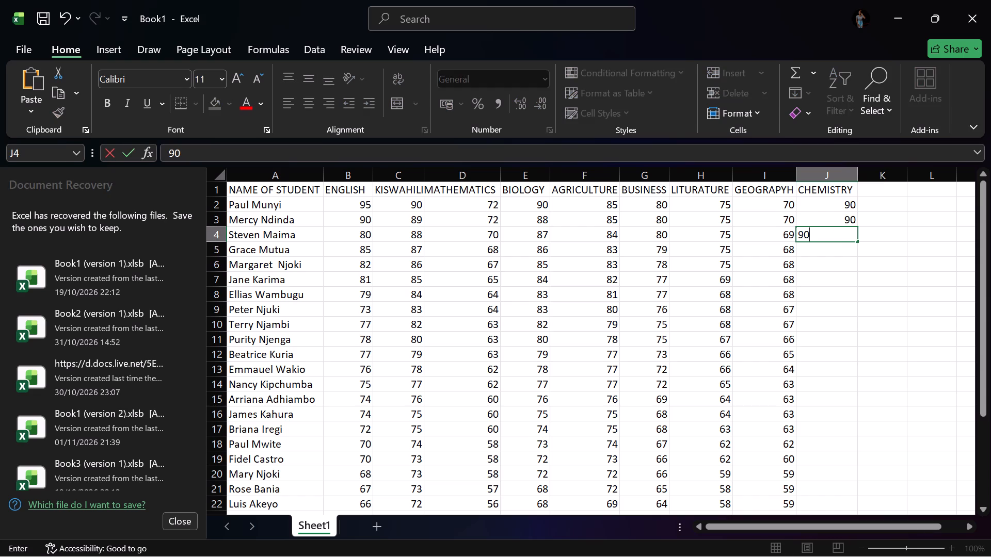
pyautogui.click(834, 251)
pyautogui.write('90')
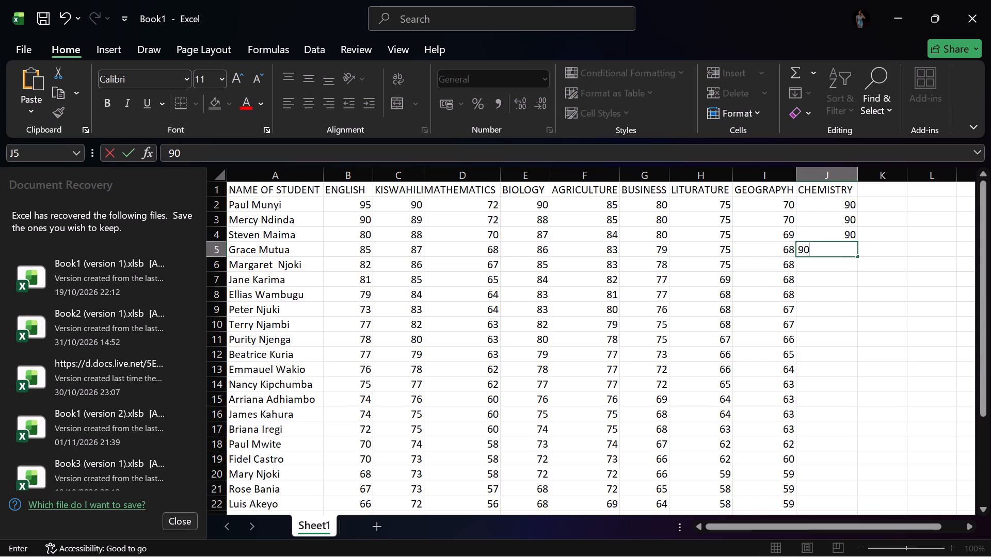
# Fill in the CHEMISTRY marks for rows 6 to 9: 89 in J6 and J7, 88 in J8, and 86 in J9.
pyautogui.click(830, 268)
pyautogui.click(830, 268)
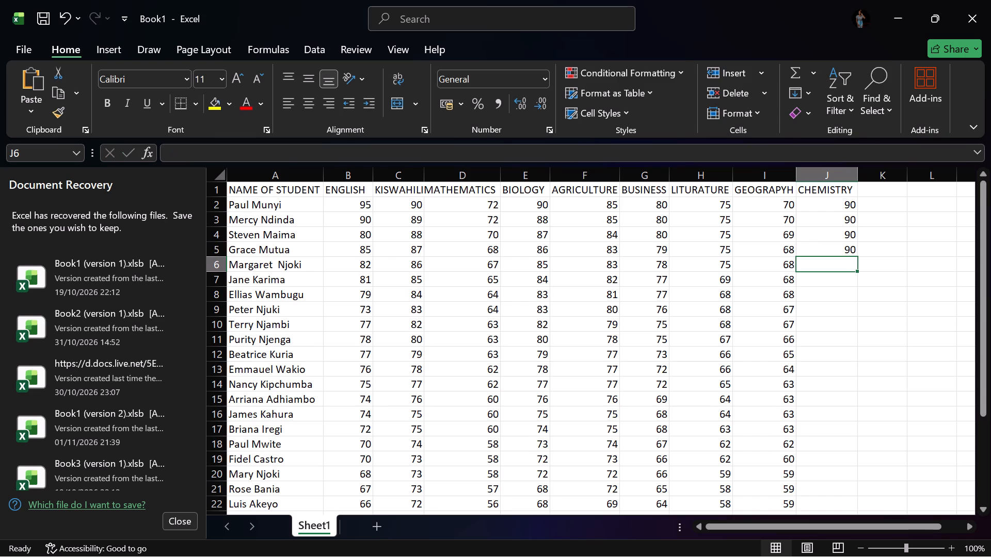
pyautogui.write('89')
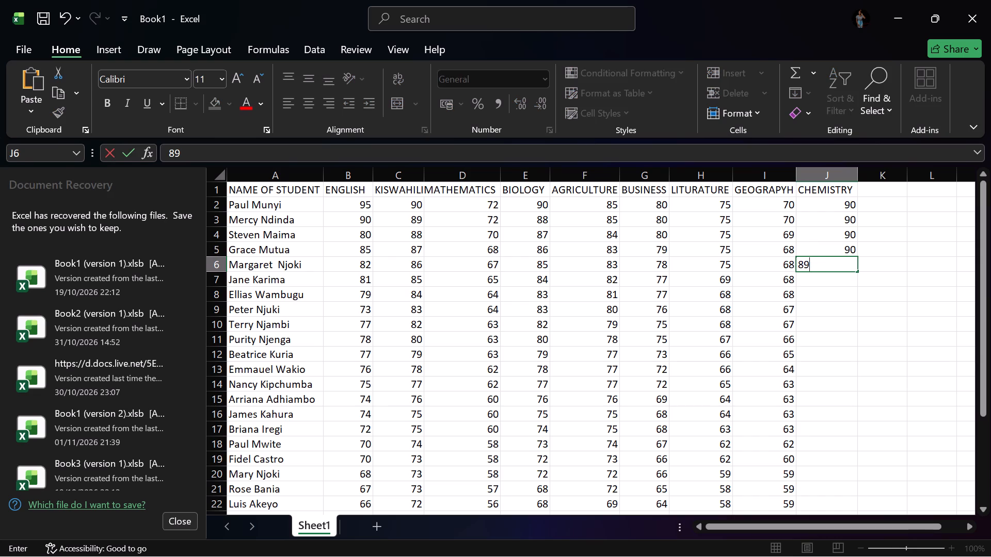
pyautogui.click(833, 281)
pyautogui.write('89')
pyautogui.click(830, 299)
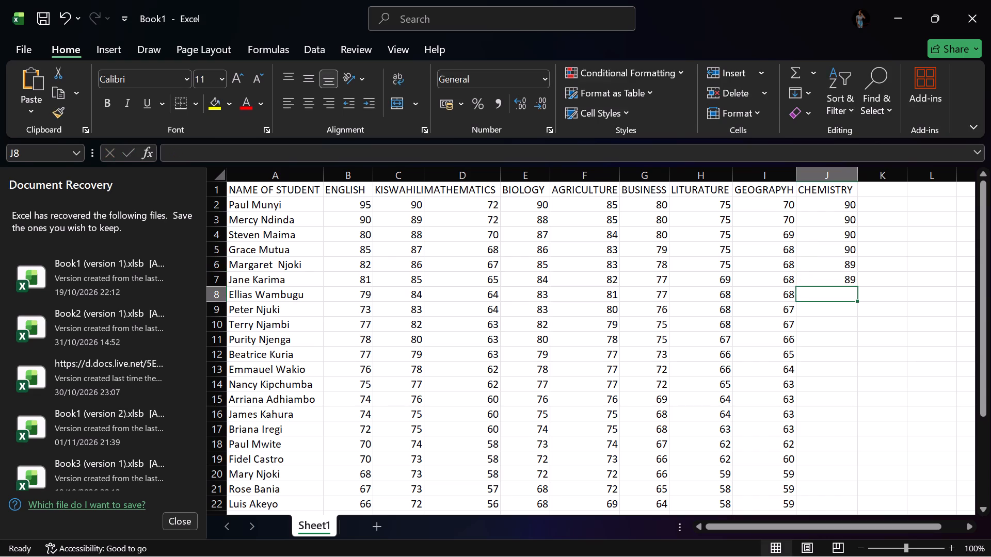
pyautogui.write('88')
pyautogui.click(830, 313)
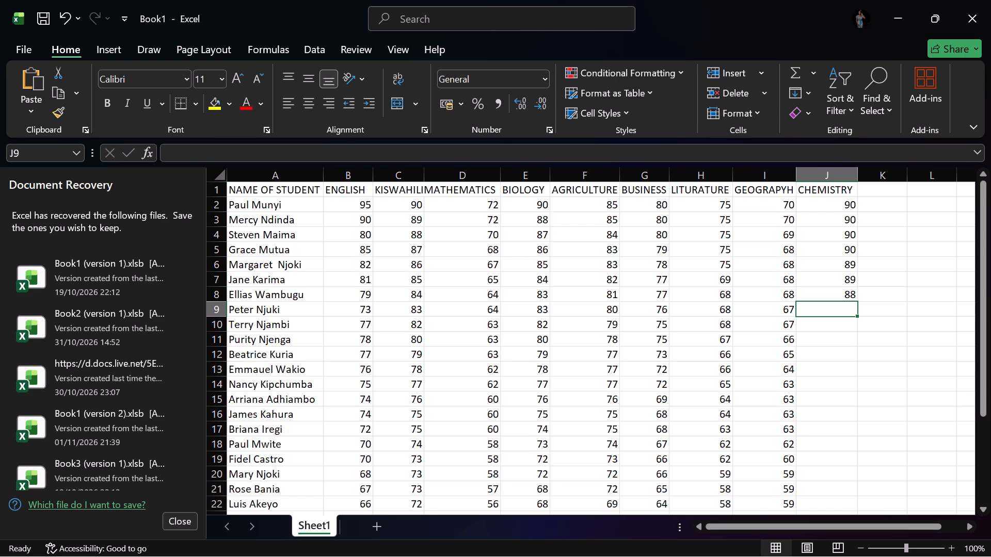
pyautogui.write('86')
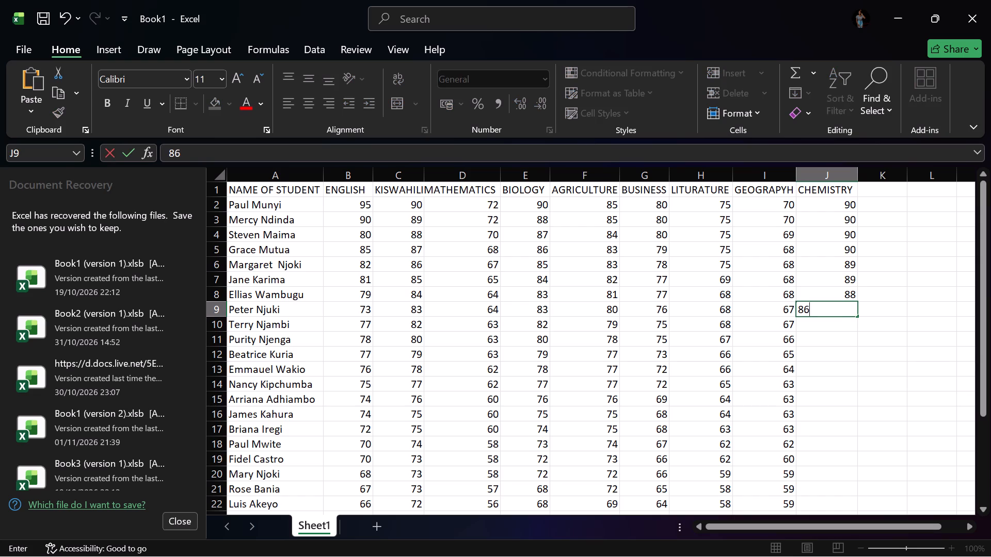
# Fill in the CHEMISTRY marks for rows 10 to 13: 85 in J10 and J11, and 84 in J12 and J13.
pyautogui.click(830, 324)
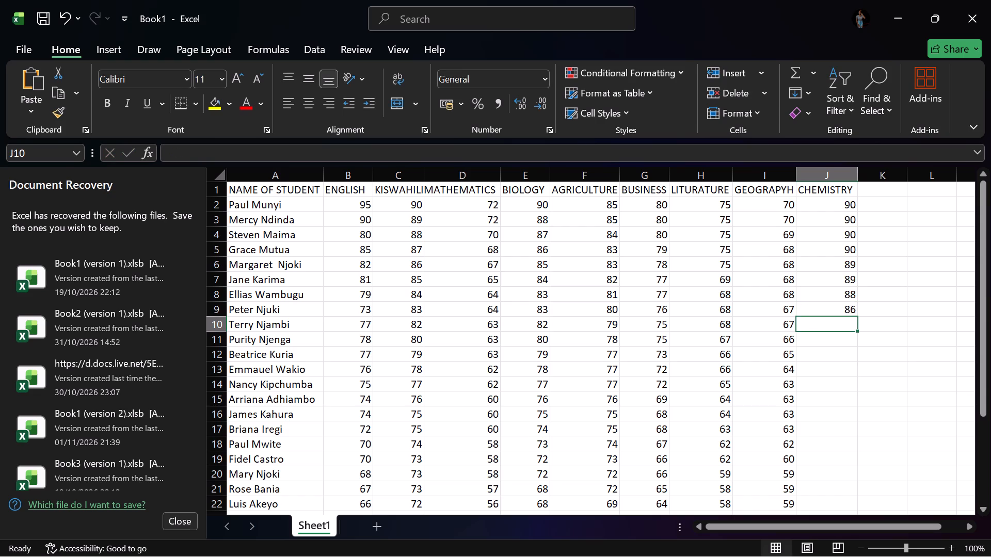
pyautogui.write('87')
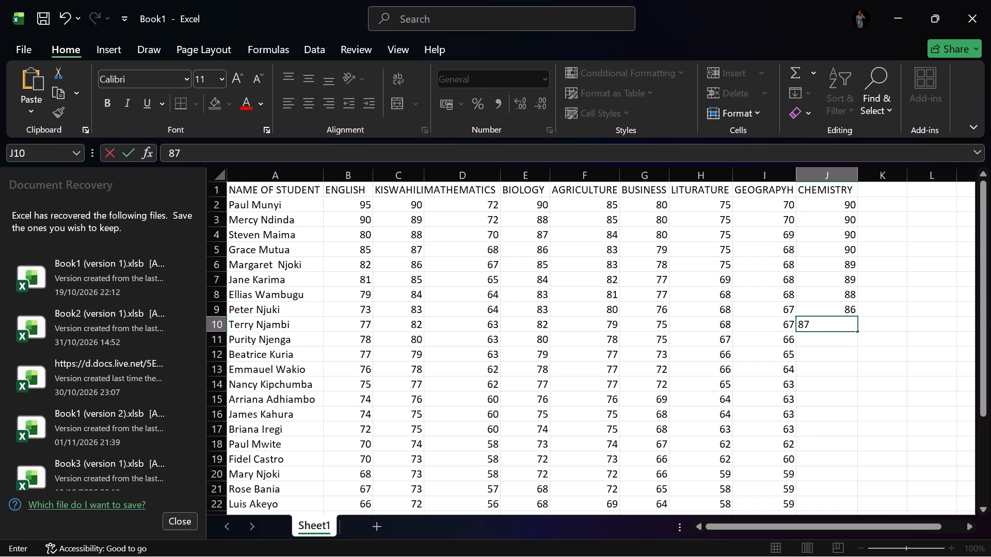
pyautogui.press('BackSpace')
pyautogui.press('5')
pyautogui.click(820, 345)
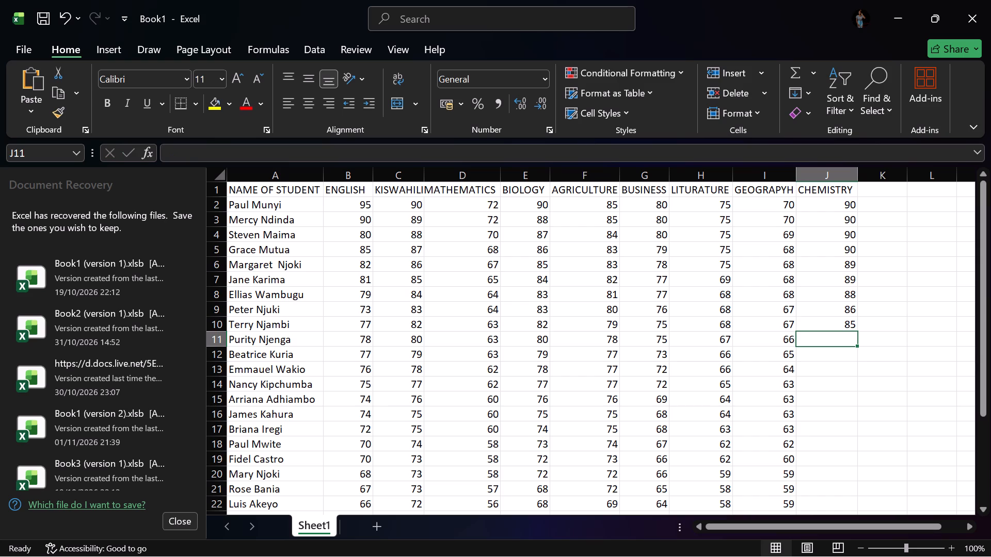
pyautogui.press('8')
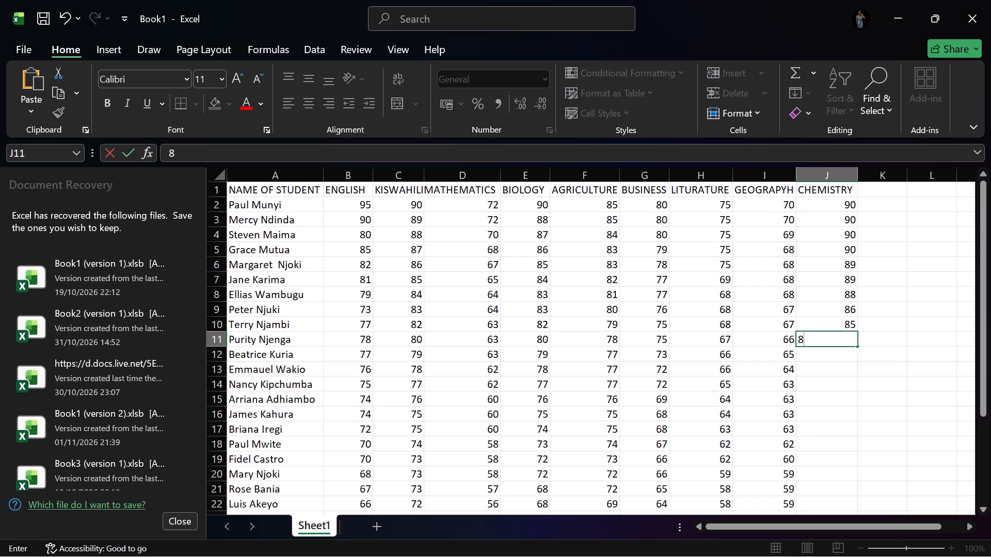
pyautogui.press('5')
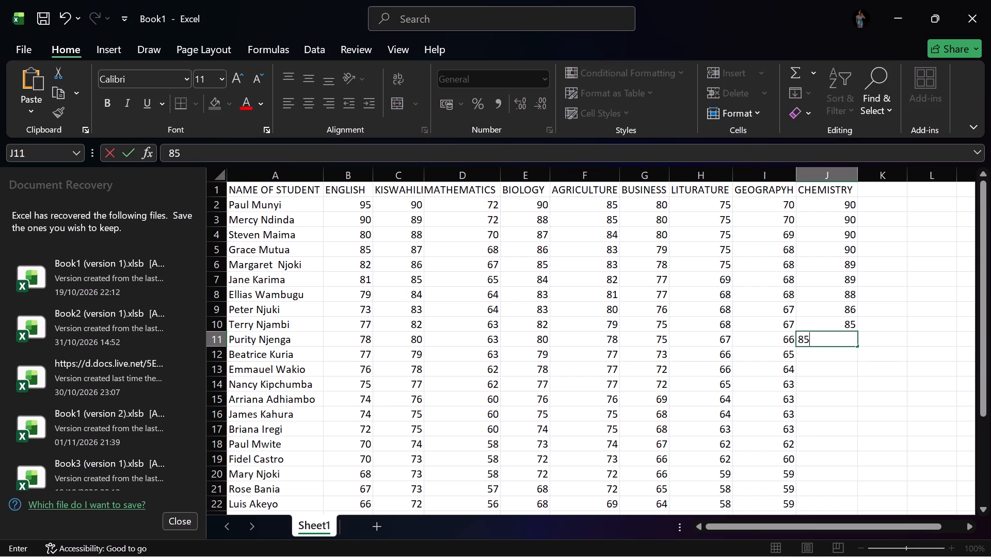
pyautogui.click(833, 352)
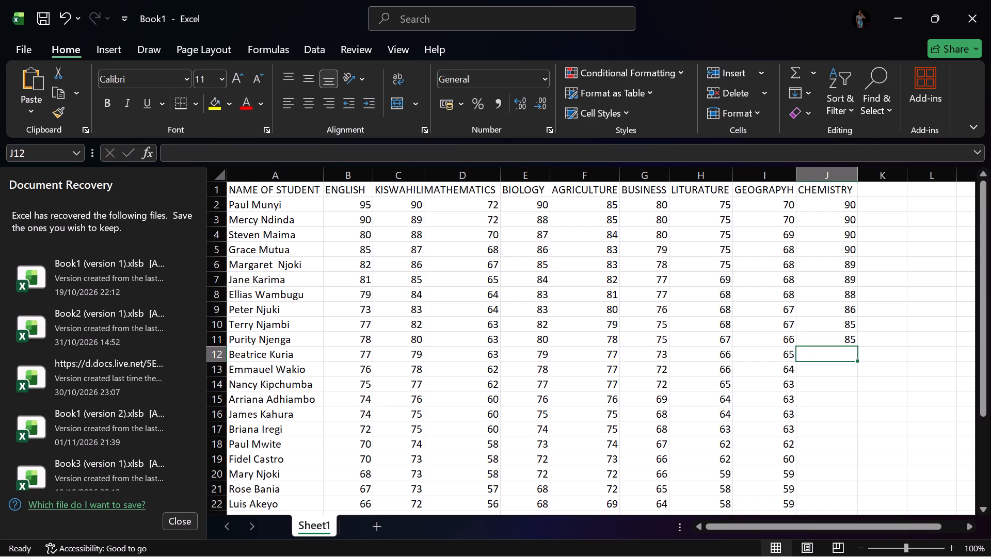
pyautogui.write('84')
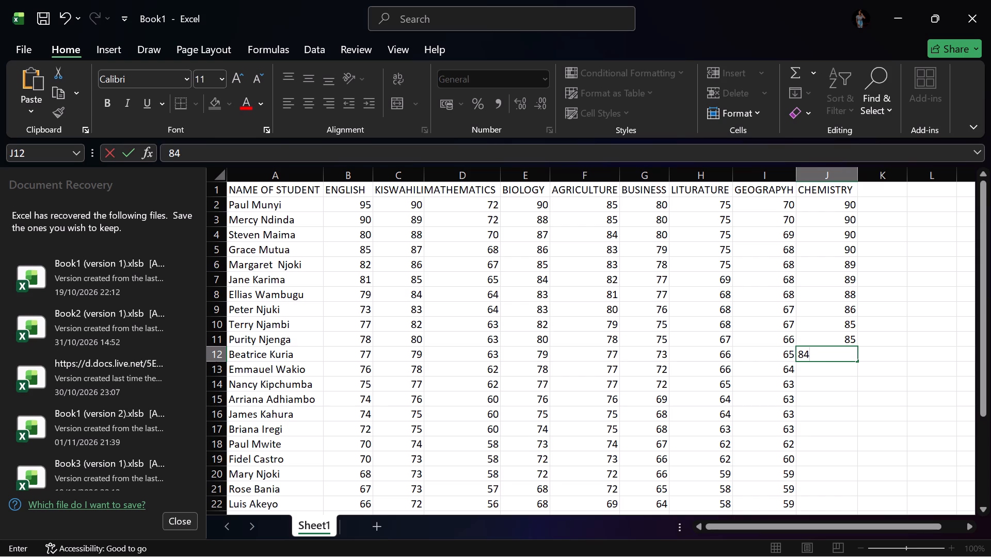
pyautogui.click(818, 373)
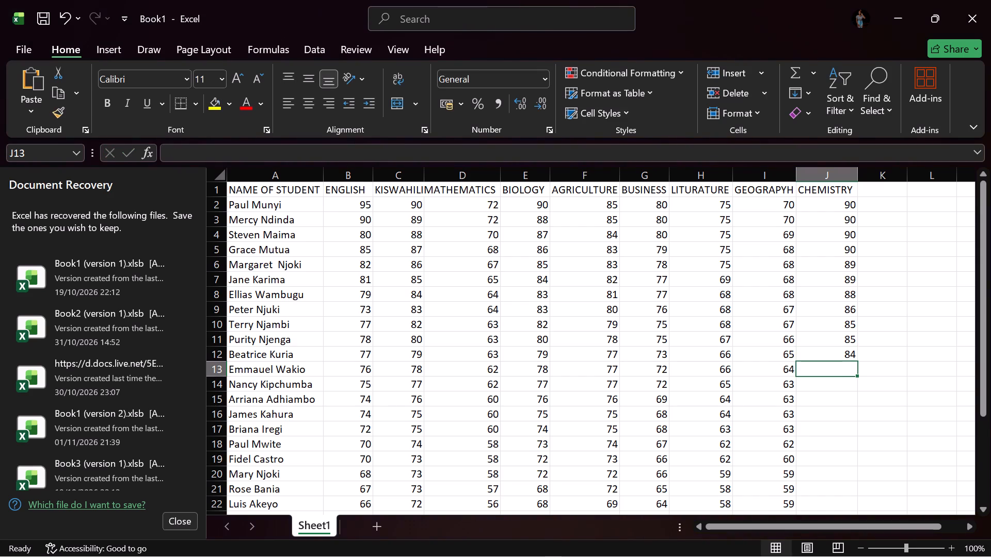
pyautogui.press('8')
pyautogui.press('4')
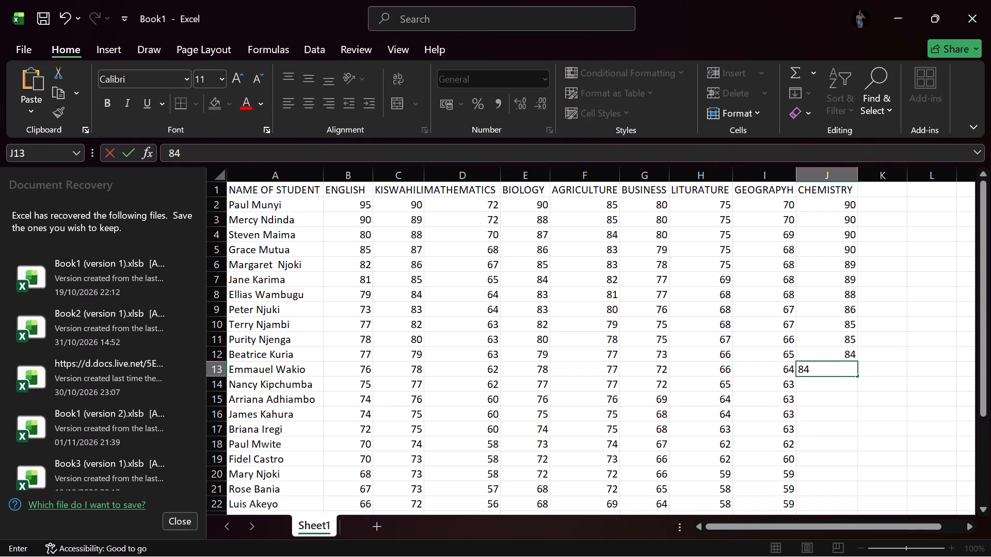
# Fill in the CHEMISTRY marks for rows 14 to 17: 83 in J14 and J15, and 82 in J16 and J17.
pyautogui.click(822, 387)
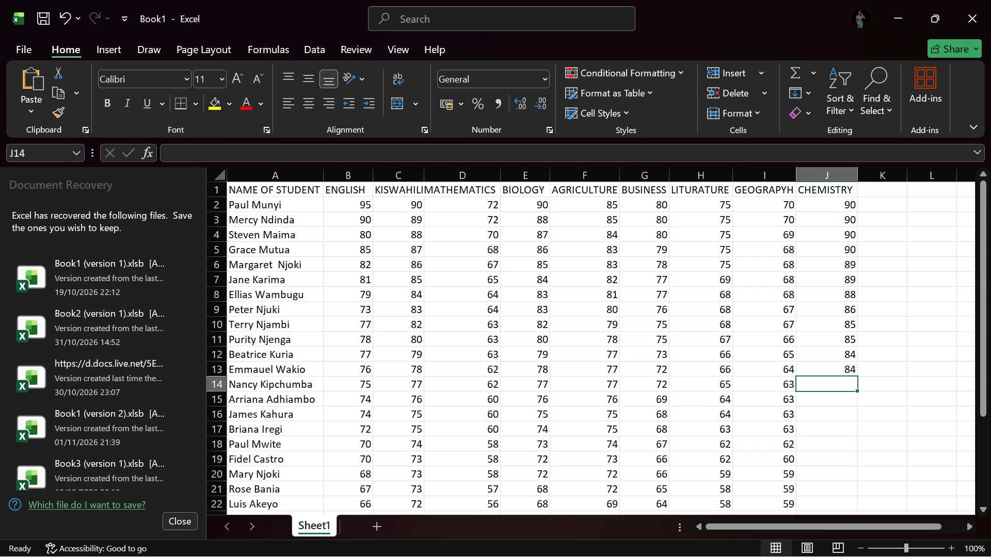
pyautogui.press('8')
pyautogui.press('3')
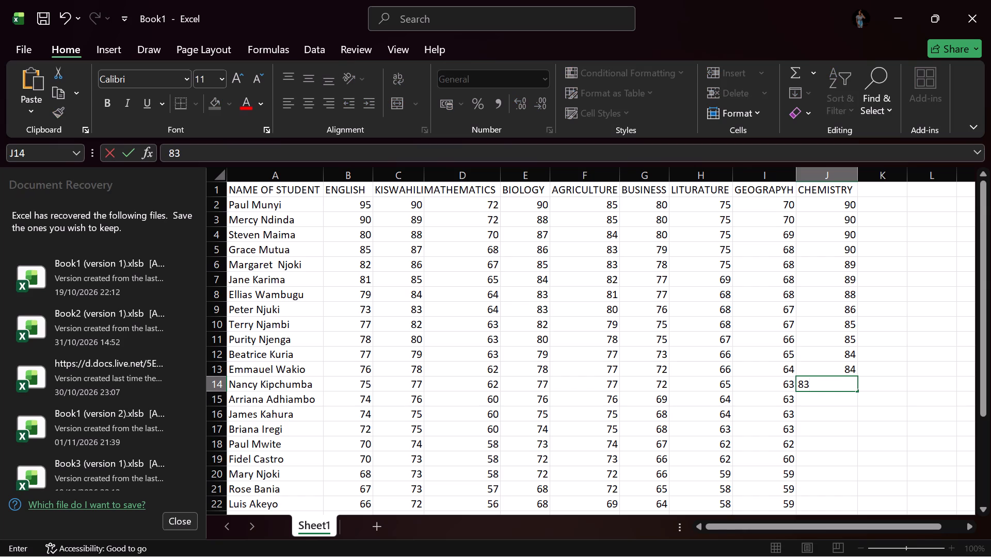
pyautogui.click(830, 405)
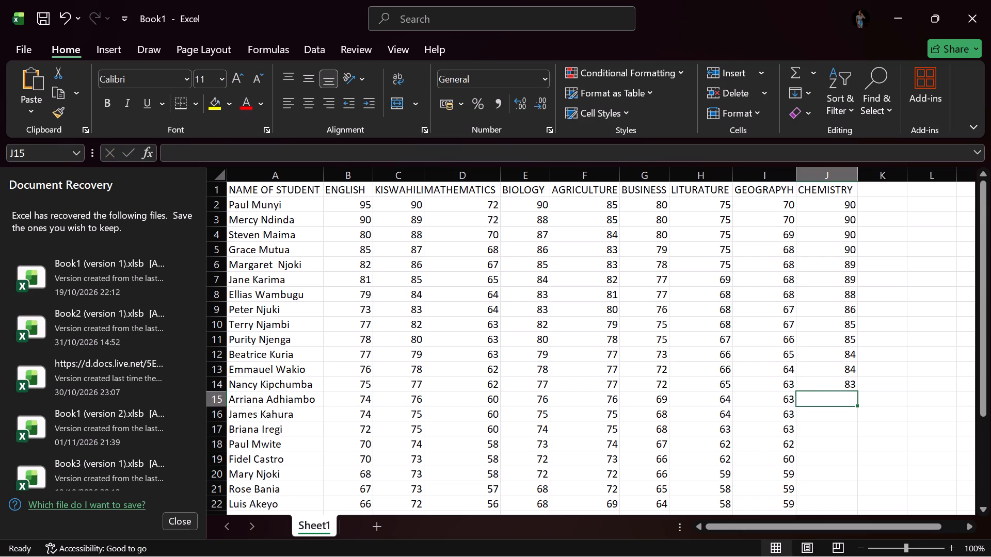
pyautogui.press('8')
pyautogui.press('3')
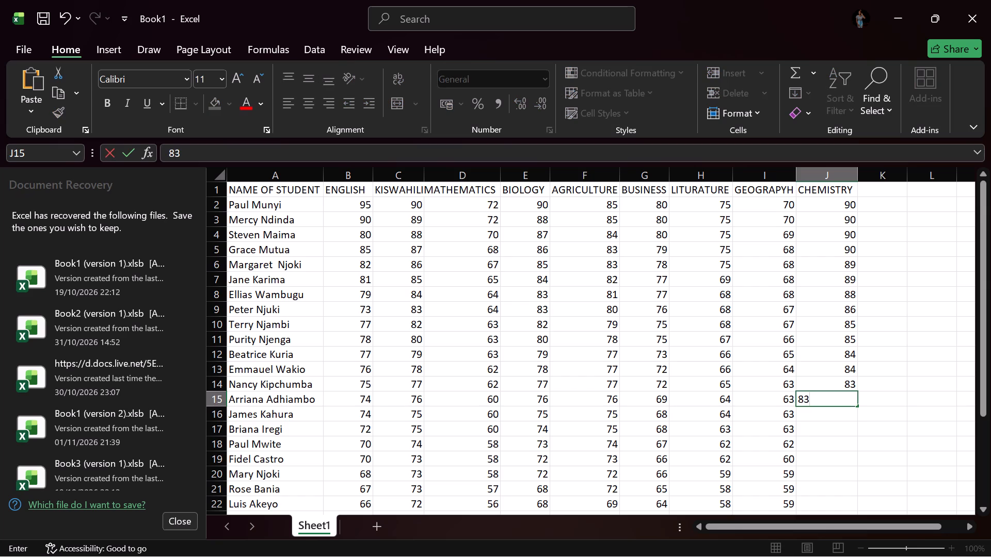
pyautogui.click(825, 418)
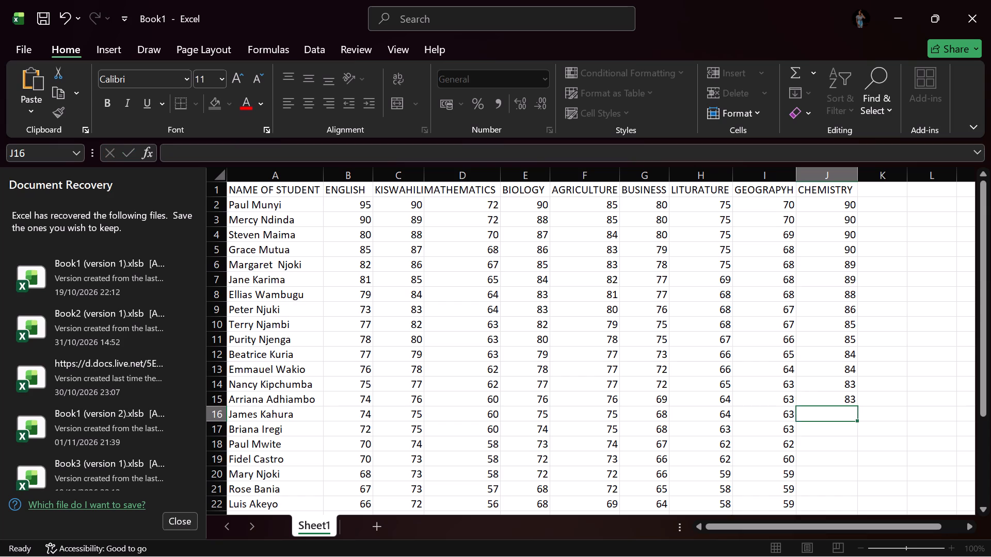
pyautogui.press('8')
pyautogui.press('2')
pyautogui.click(827, 432)
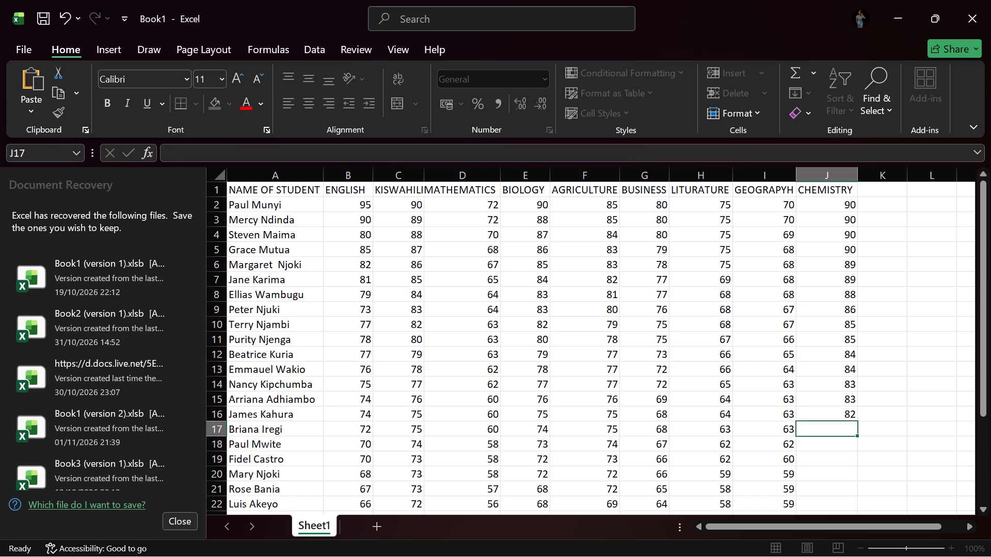
pyautogui.press('8')
pyautogui.press('2')
# Fill in the CHEMISTRY marks for rows 18 to 21: 79 in J18 and J19, and 77 in J20 and J21.
pyautogui.click(827, 444)
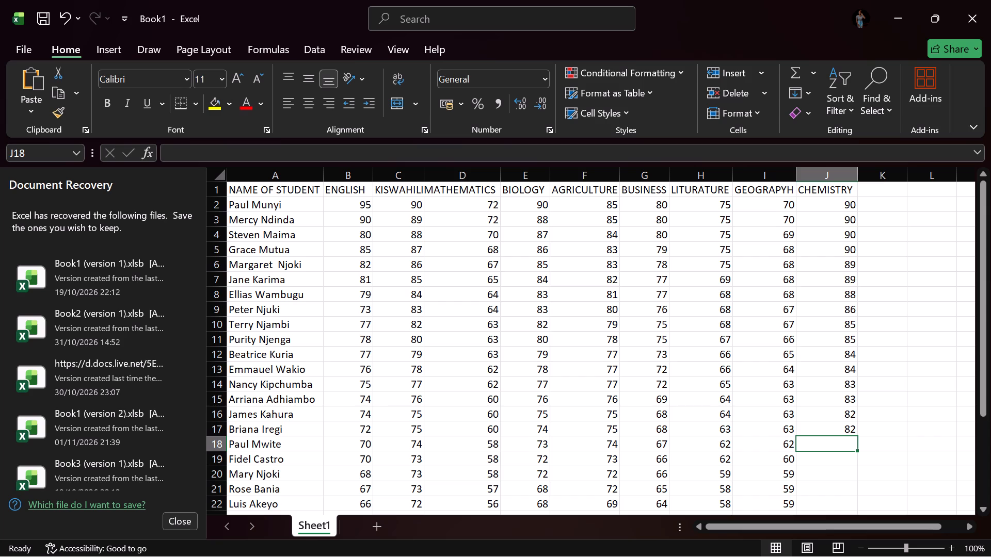
pyautogui.write('79')
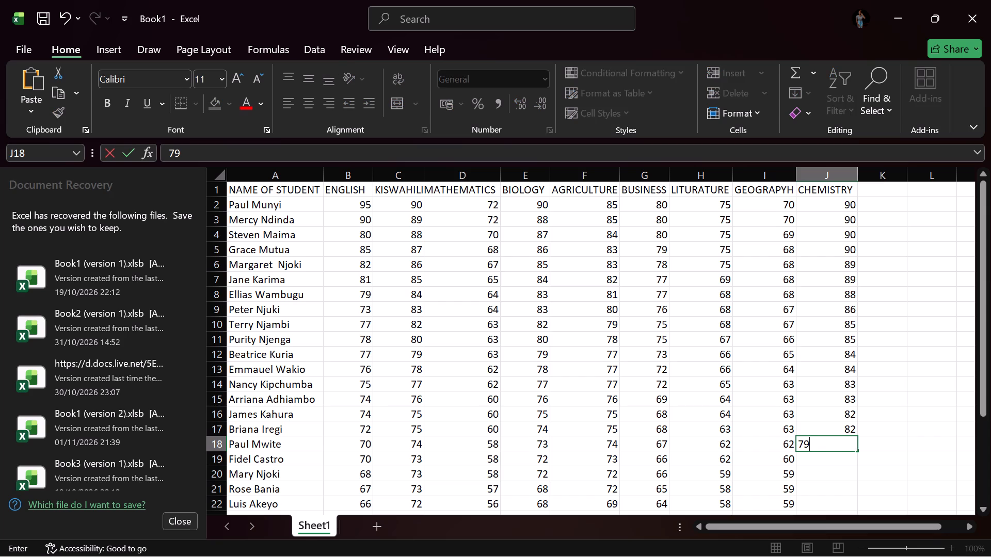
pyautogui.click(823, 461)
pyautogui.write('79')
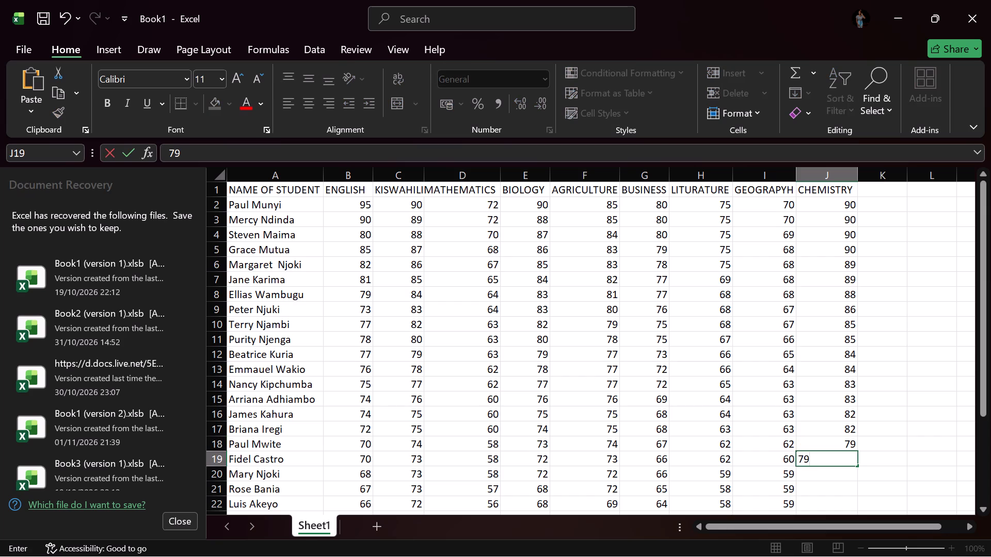
pyautogui.click(825, 474)
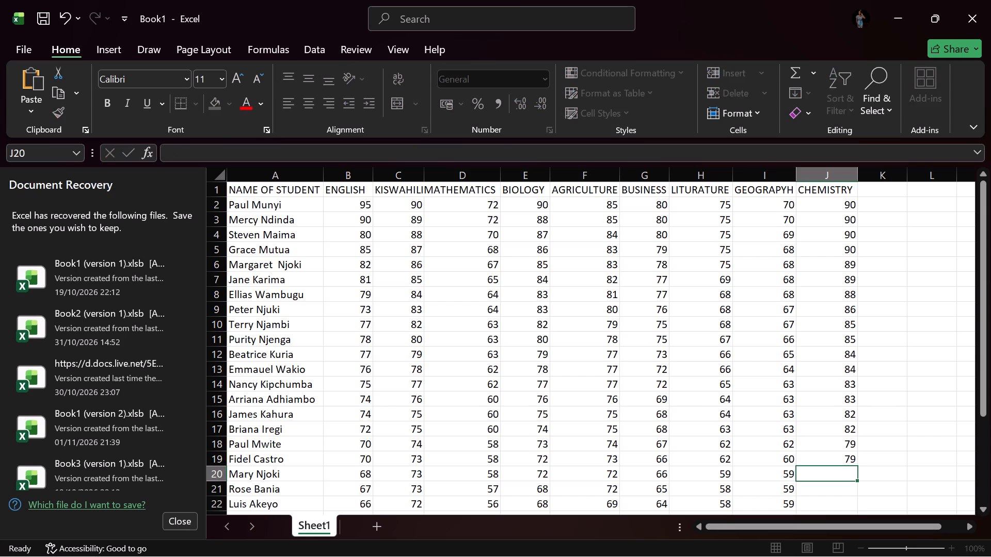
pyautogui.write('77')
pyautogui.click(826, 489)
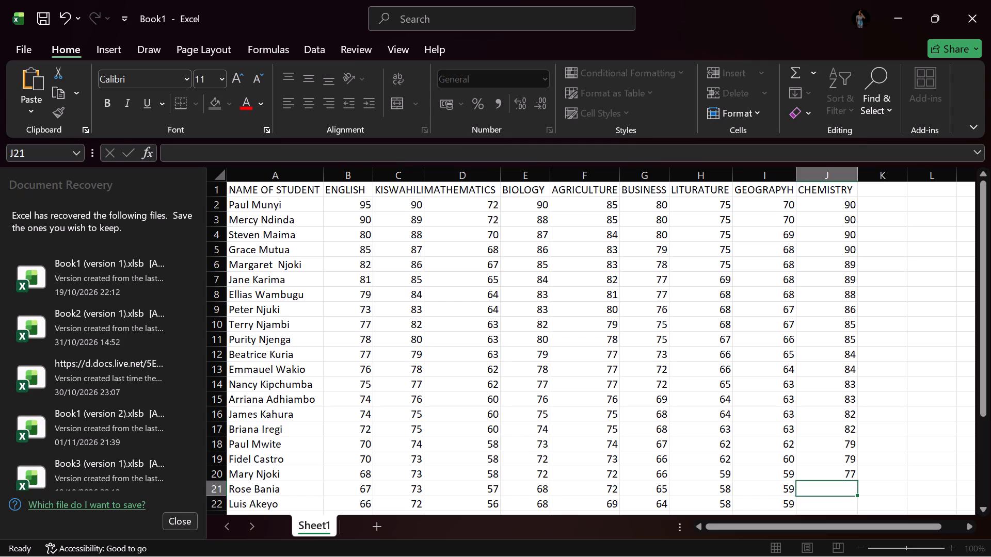
pyautogui.write('77')
# Fill in the CHEMISTRY marks for rows 22 to 24: 75 in J22, 73 in J23, and 72 in J24.
pyautogui.click(824, 509)
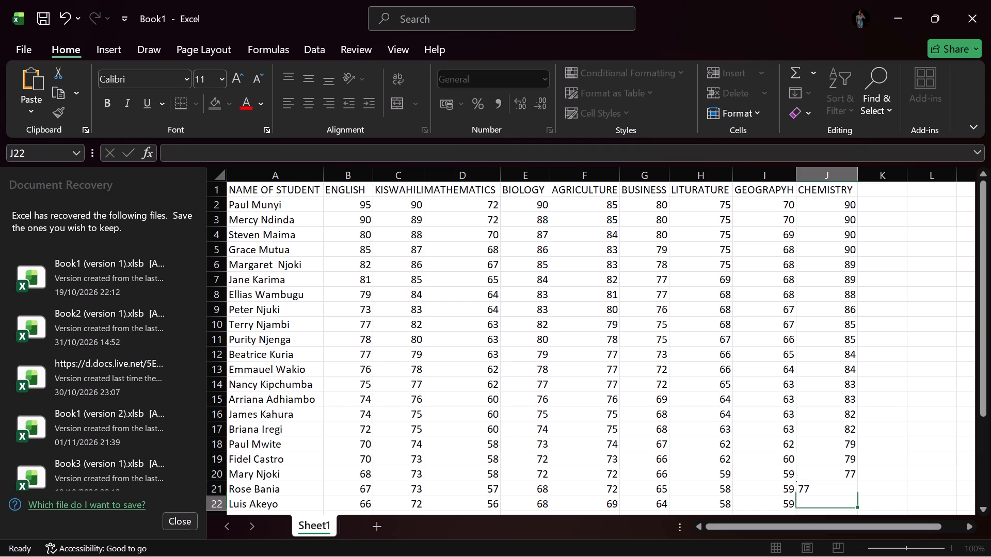
pyautogui.scroll(-5, 825, 442)
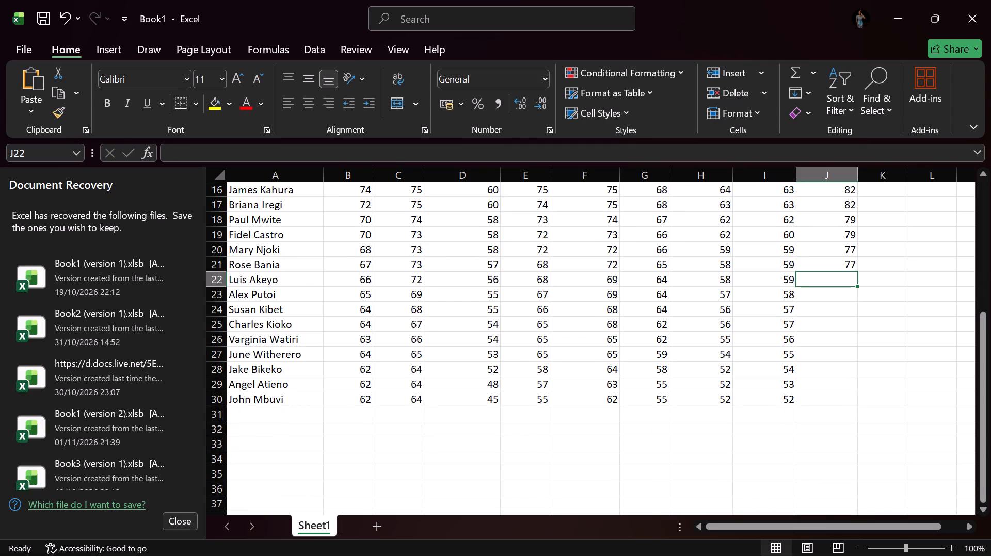
pyautogui.click(814, 298)
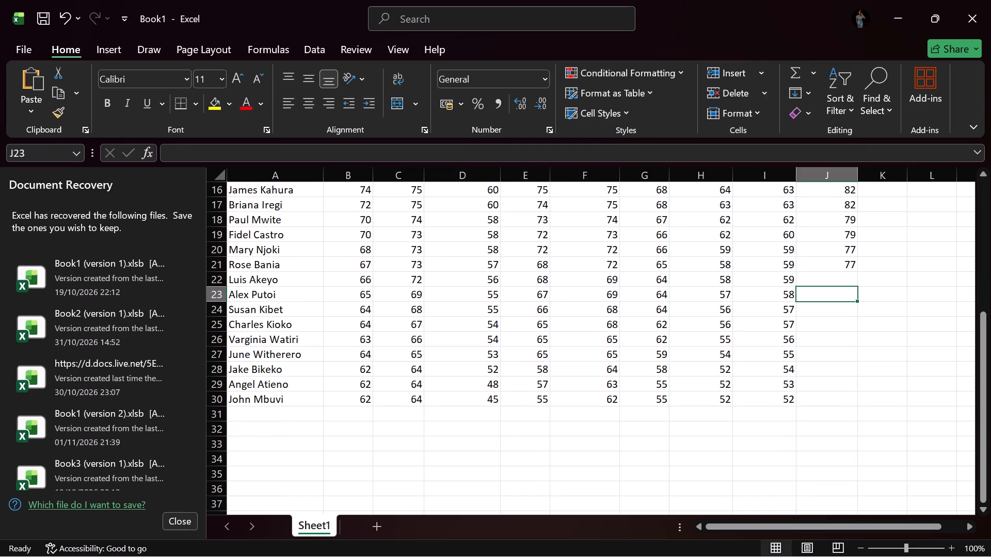
pyautogui.click(827, 283)
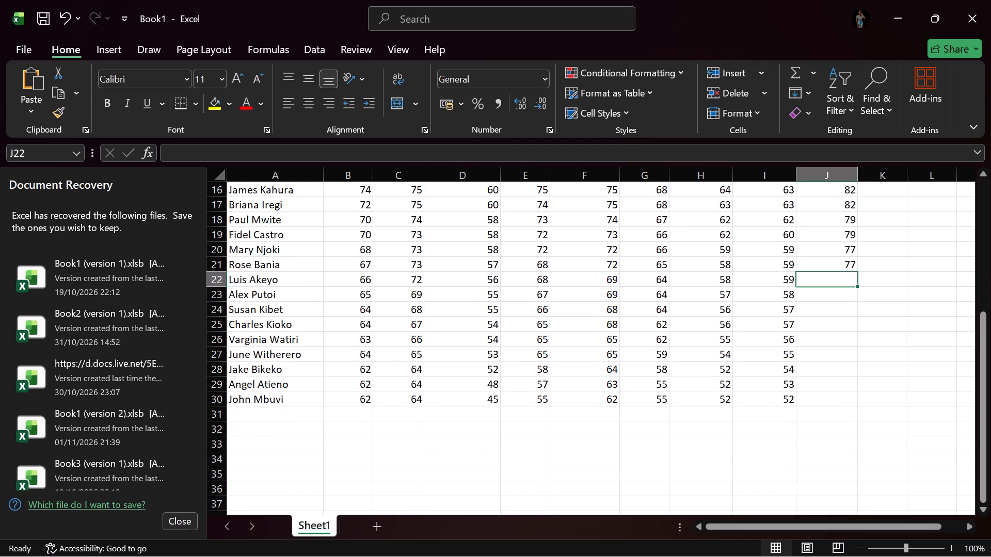
pyautogui.write('75')
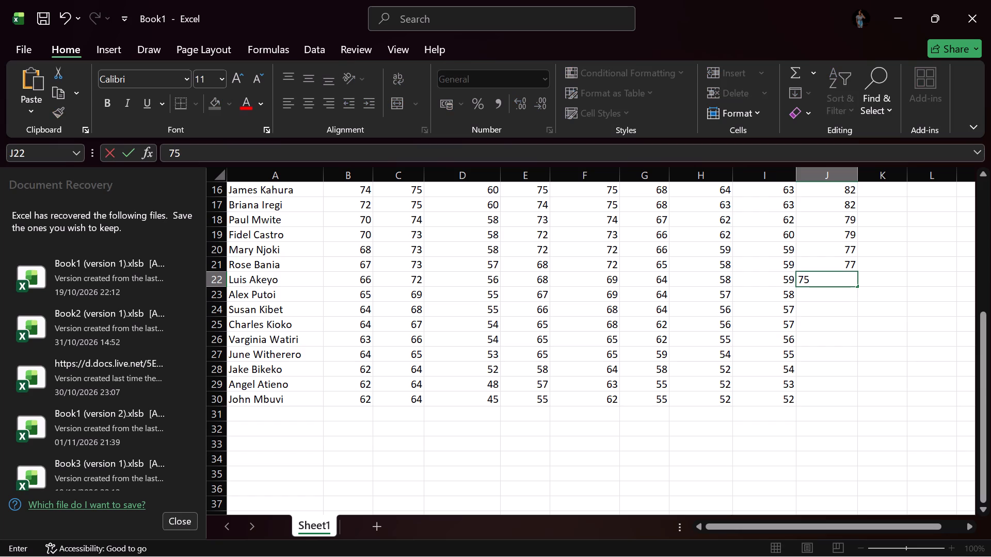
pyautogui.click(833, 298)
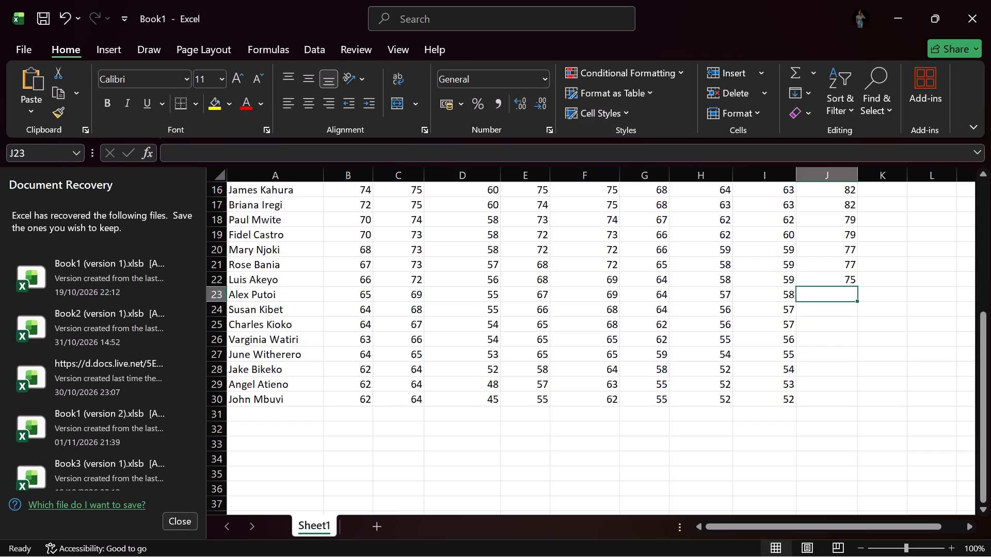
pyautogui.press('7')
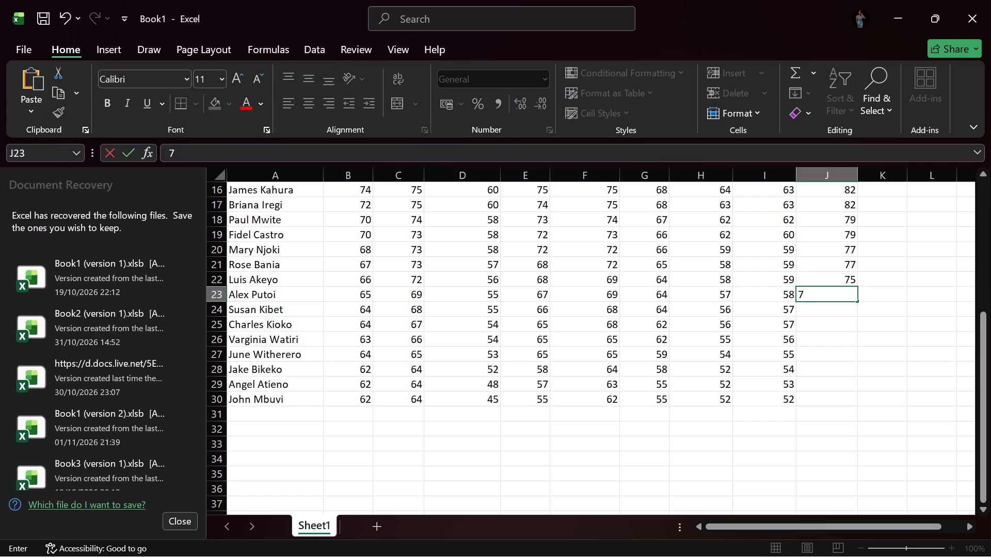
pyautogui.press('6')
pyautogui.press('BackSpace')
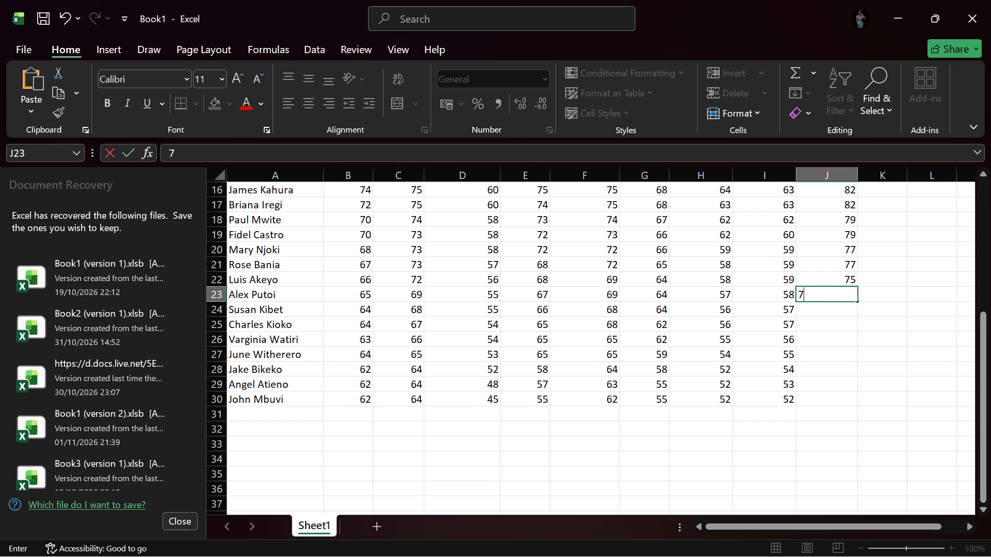
pyautogui.press('3')
pyautogui.click(838, 313)
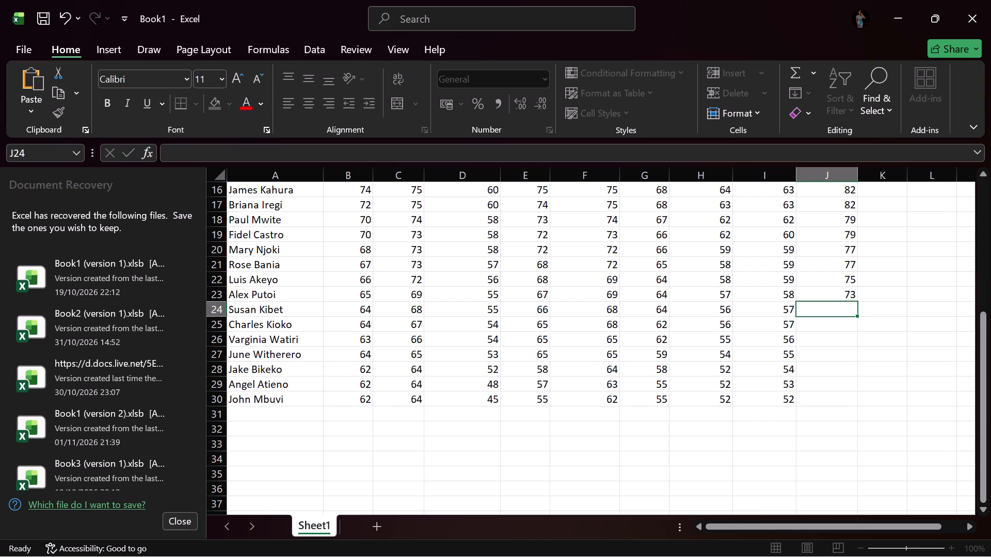
pyautogui.write('72')
# Fill in the CHEMISTRY marks for rows 25 to 27: 72 in J25, and 70 in J26 and J27.
pyautogui.click(837, 329)
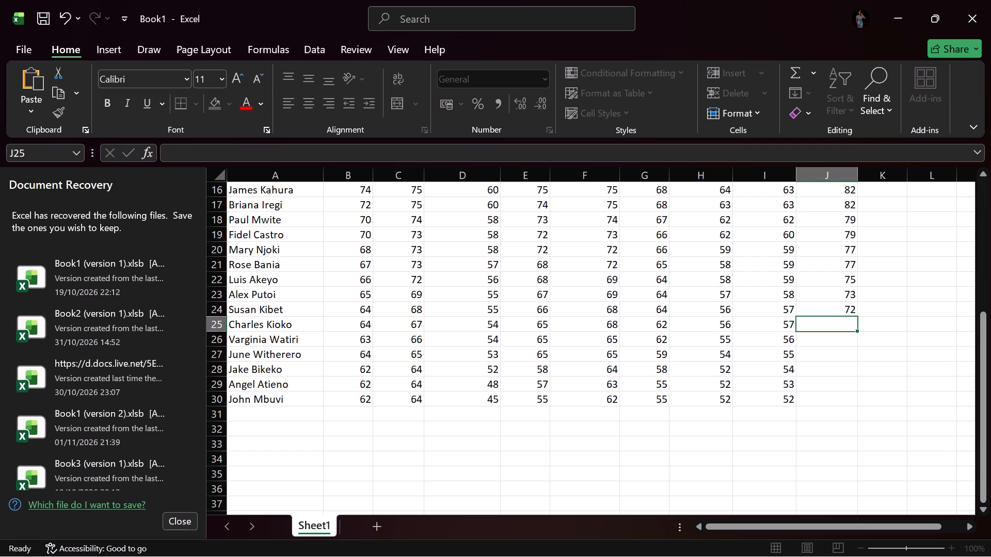
pyautogui.write('72')
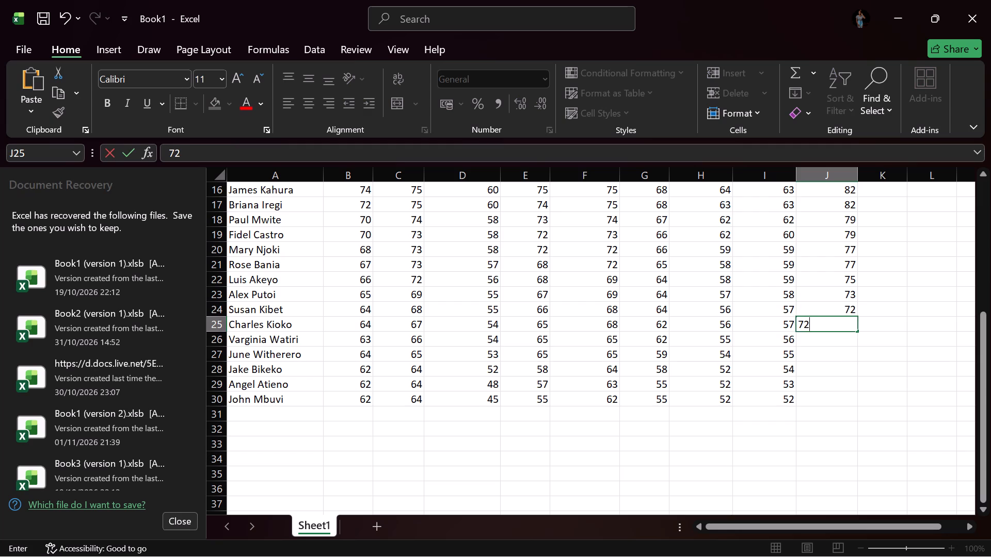
pyautogui.click(837, 343)
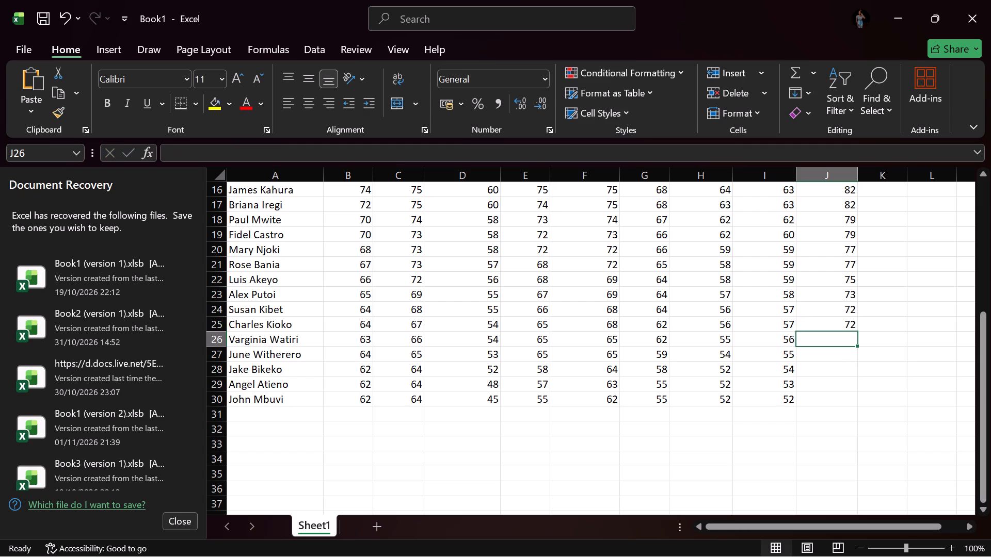
pyautogui.press('7')
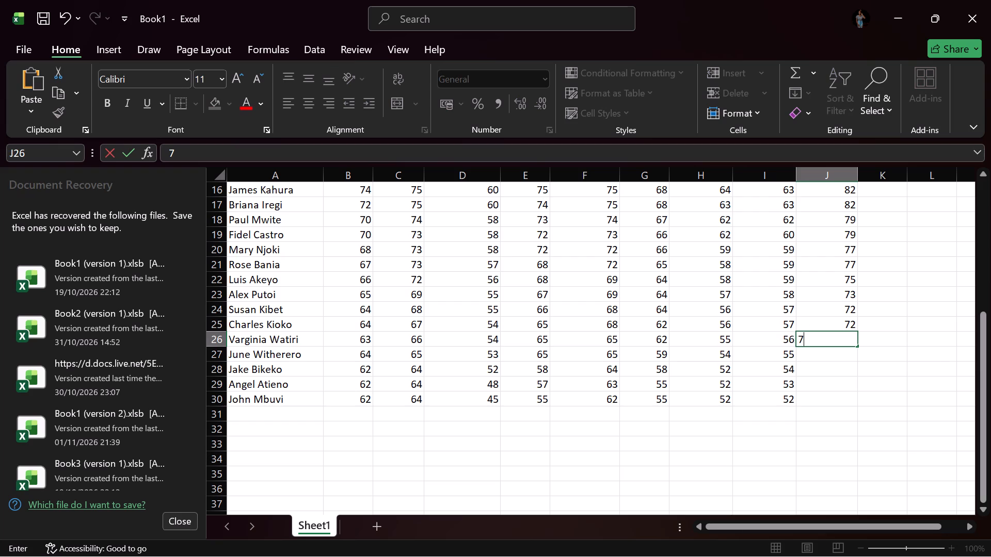
pyautogui.press('0')
pyautogui.click(833, 358)
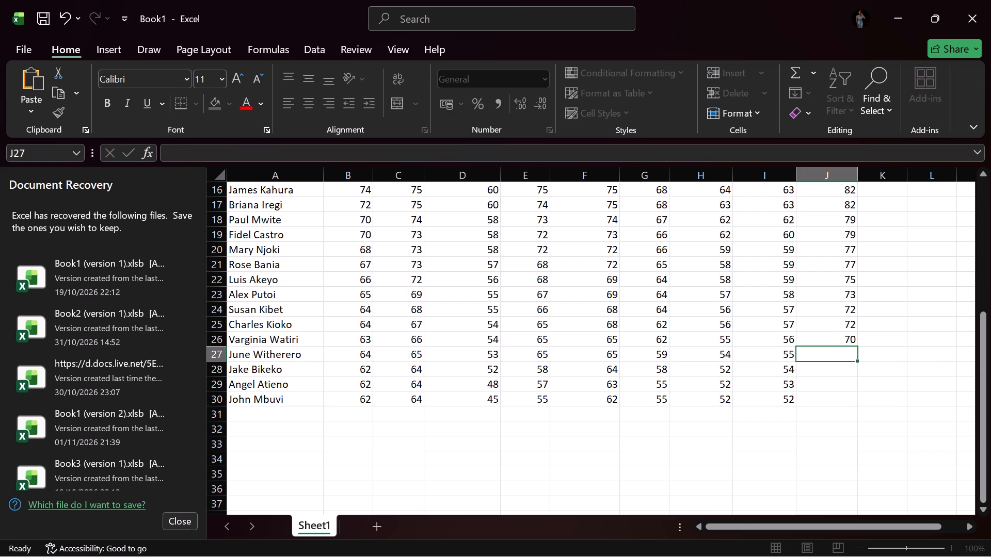
pyautogui.write('70')
# Fill in the last CHEMISTRY marks for rows 28 to 30: 68 in J28 and J29, and 59 in J30.
pyautogui.click(826, 373)
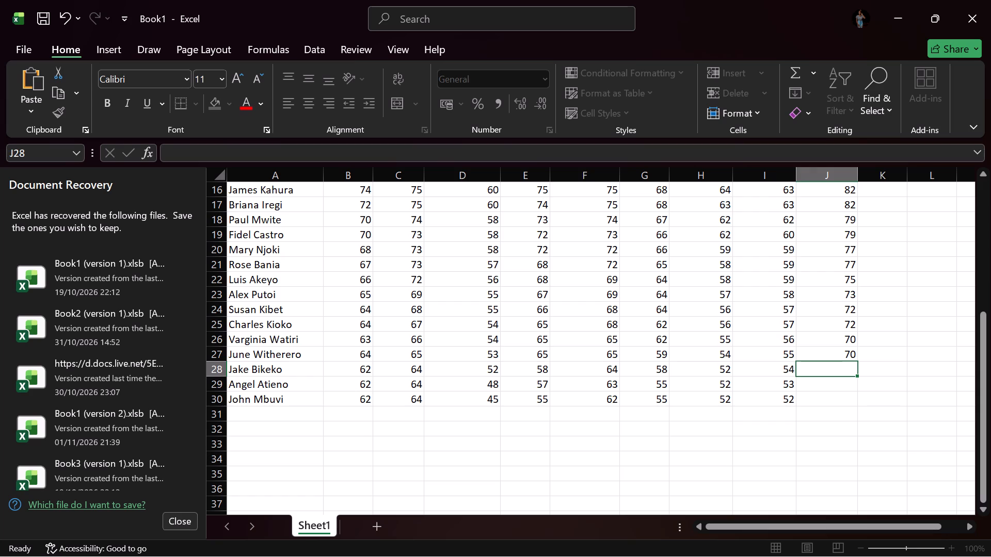
pyautogui.click(826, 369)
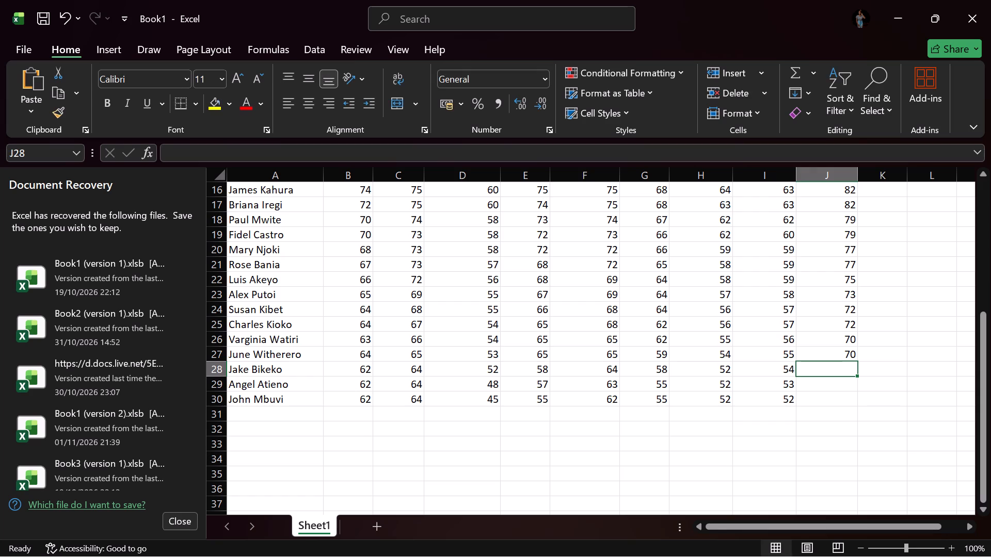
pyautogui.write('68')
pyautogui.click(827, 387)
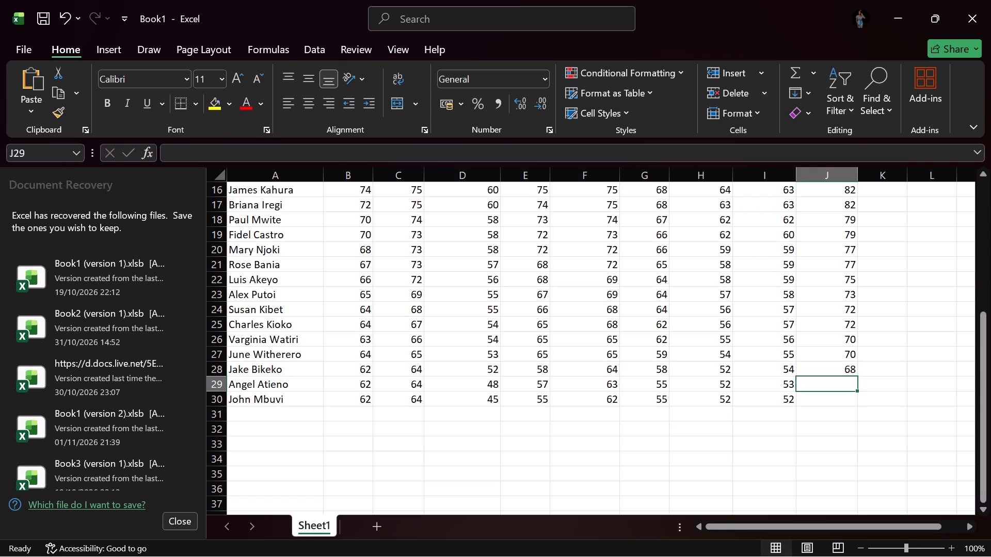
pyautogui.press('6')
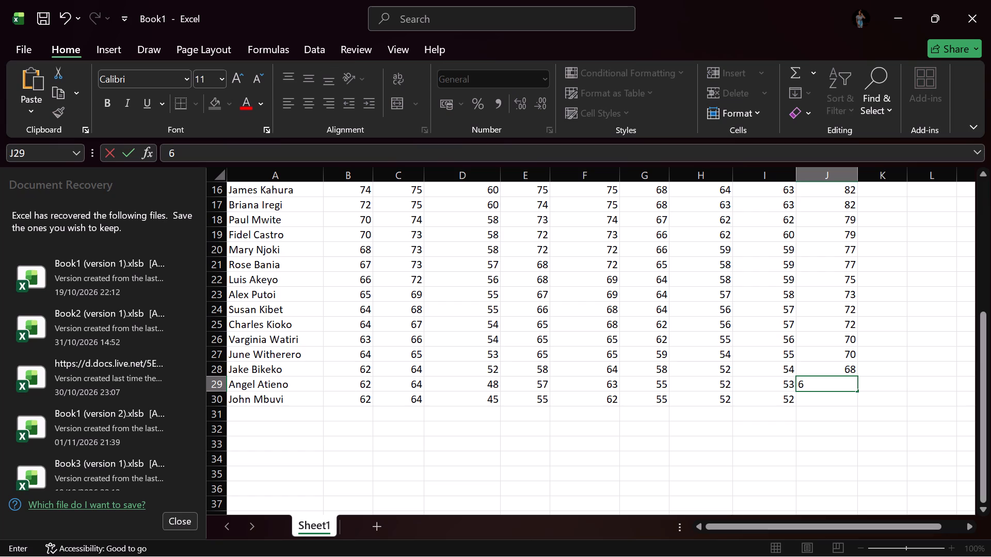
pyautogui.press('8')
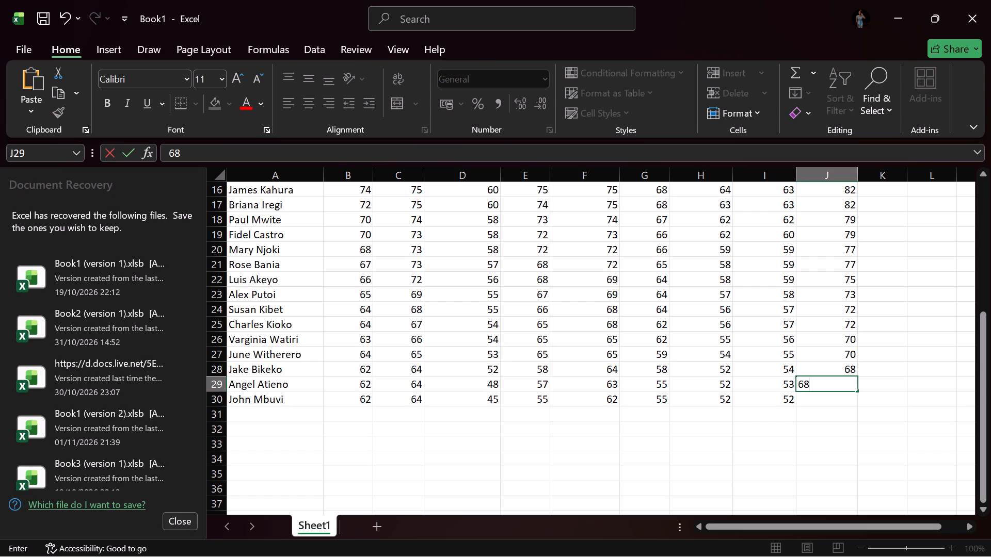
pyautogui.click(827, 400)
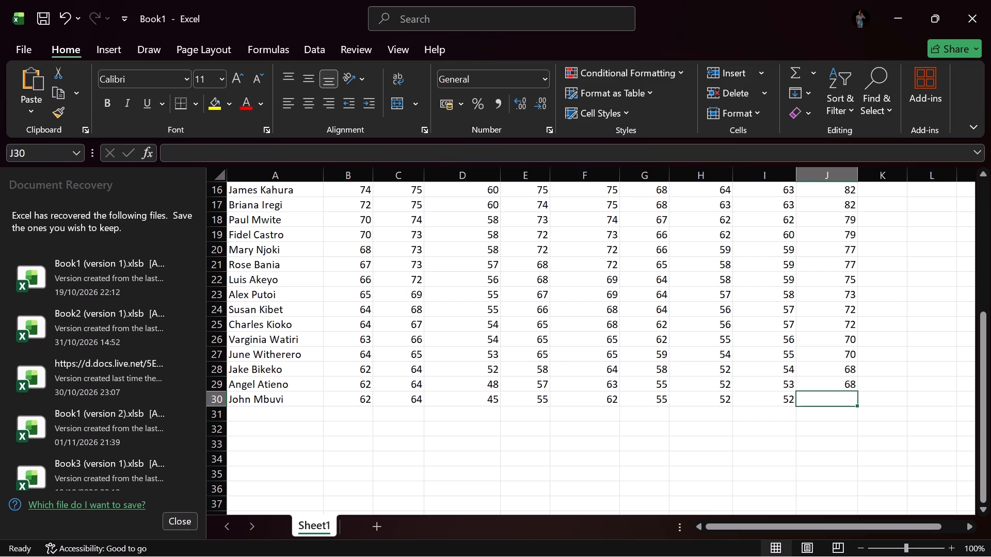
pyautogui.press('5')
pyautogui.press('9')
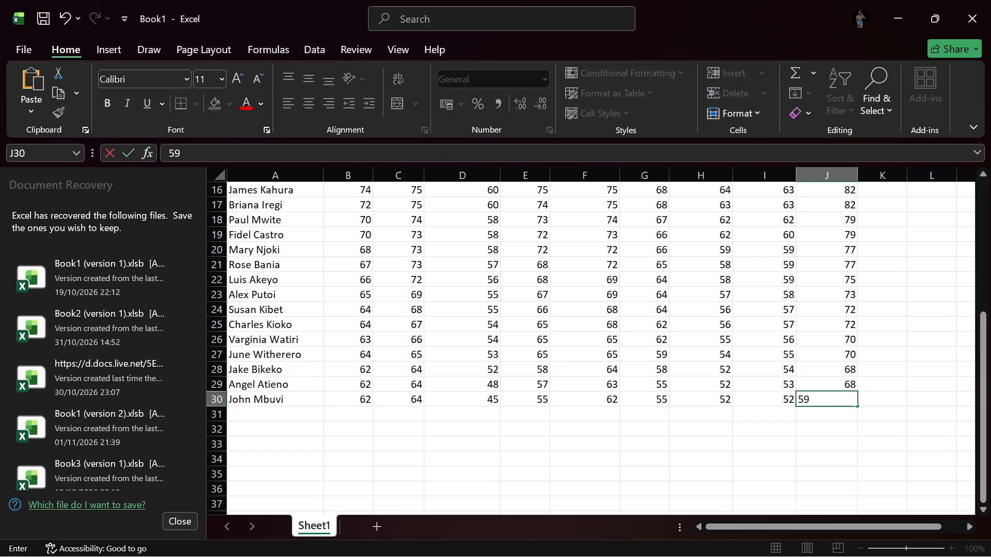
pyautogui.click(877, 395)
# Look over the mark sheet, checking the rows and subject columns back up to the header row.
pyautogui.scroll(19, 878, 395)
pyautogui.scroll(-11, 884, 357)
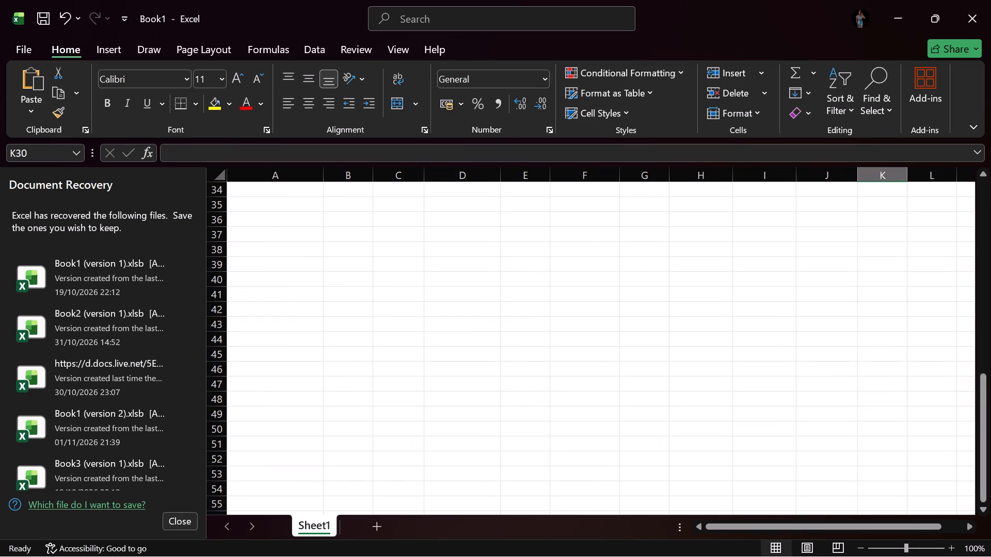
pyautogui.scroll(-20, 887, 364)
pyautogui.scroll(-1, 887, 364)
pyautogui.scroll(16, 894, 439)
pyautogui.scroll(16, 894, 409)
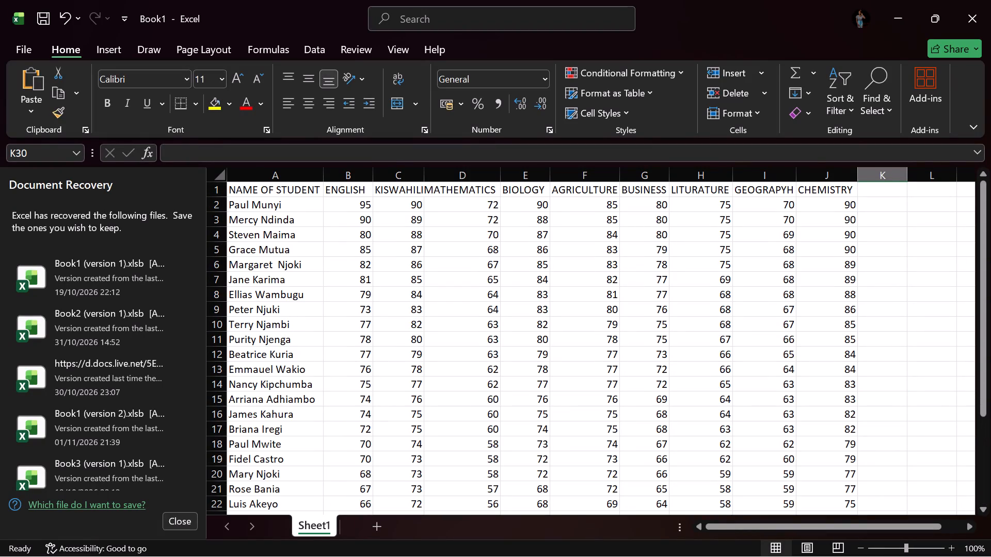
pyautogui.scroll(6, 896, 408)
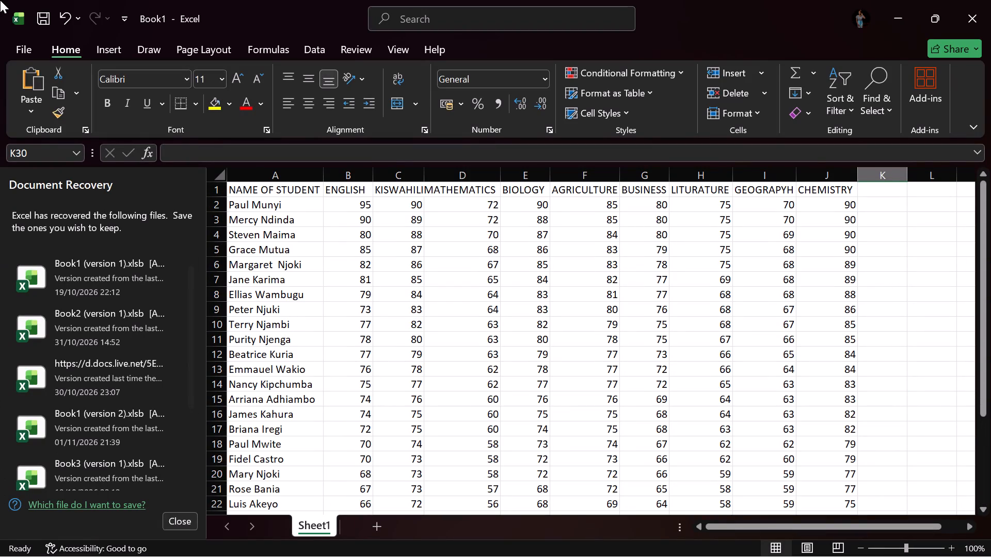
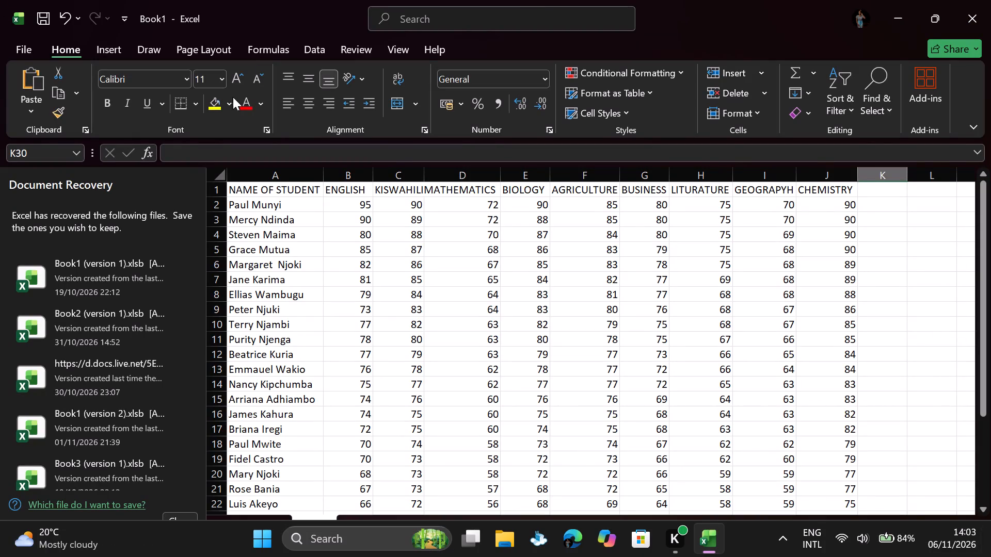
# Add the heading TOTAL MARKS in cell K1, after the CHEMISTRY column.
pyautogui.scroll(-2, 476, 349)
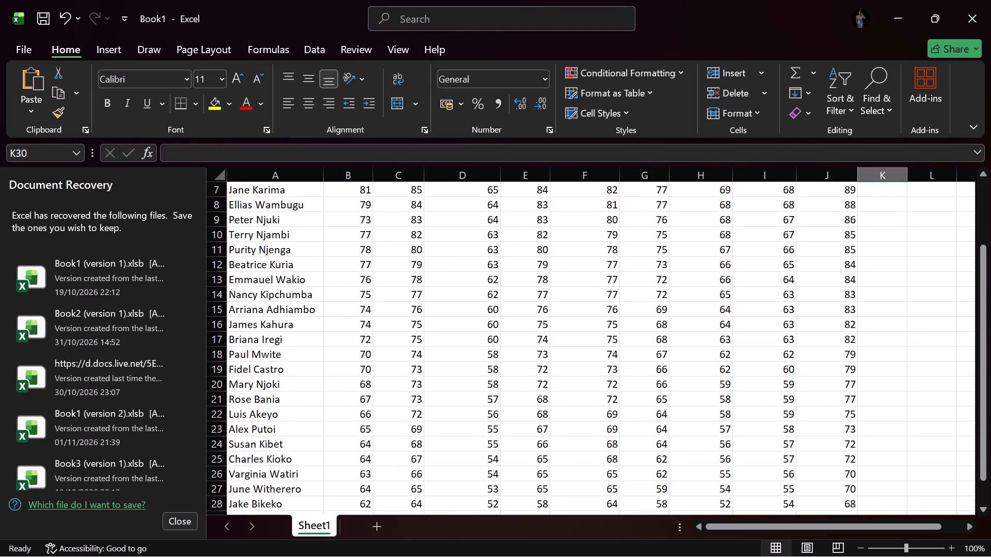
pyautogui.scroll(-3, 479, 367)
pyautogui.scroll(4, 473, 369)
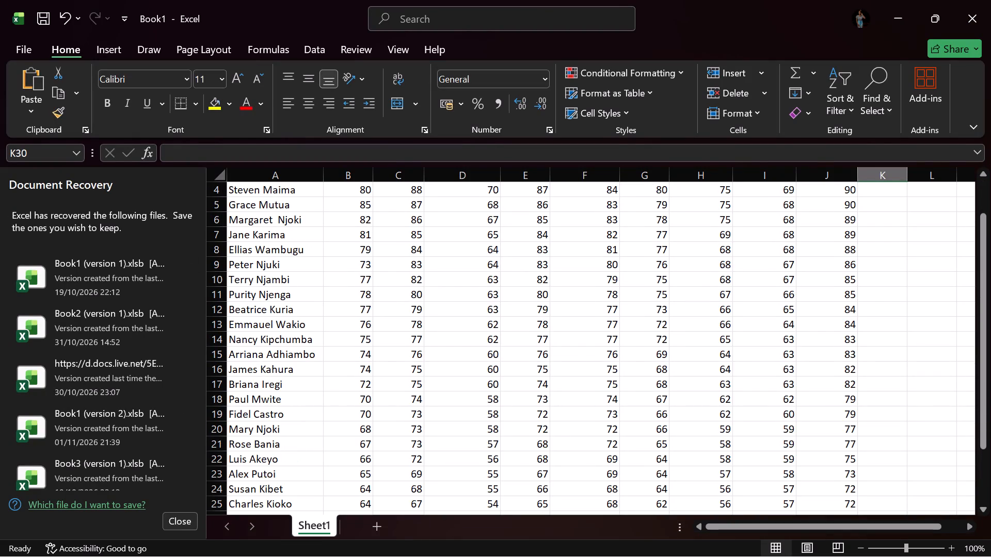
pyautogui.scroll(-2, 350, 337)
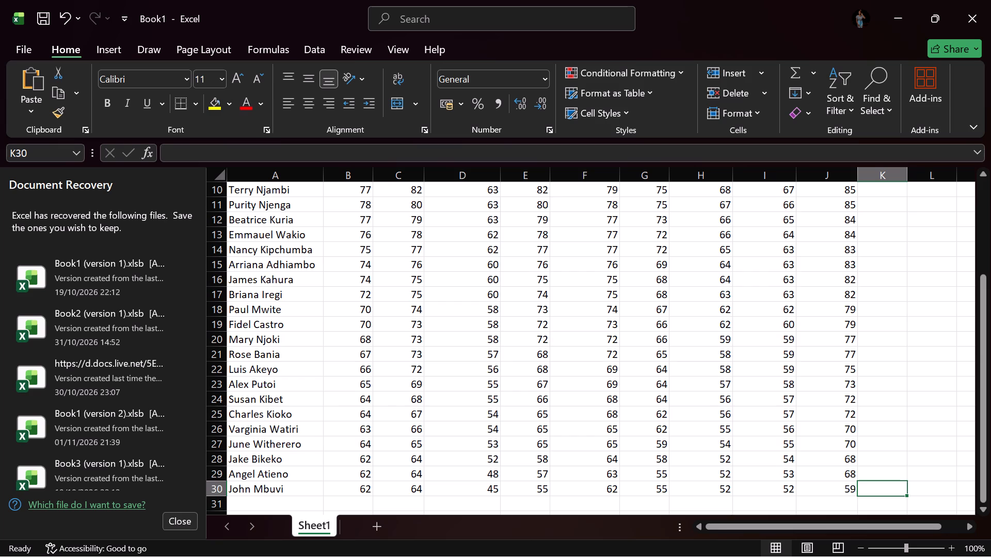
pyautogui.scroll(4, 861, 428)
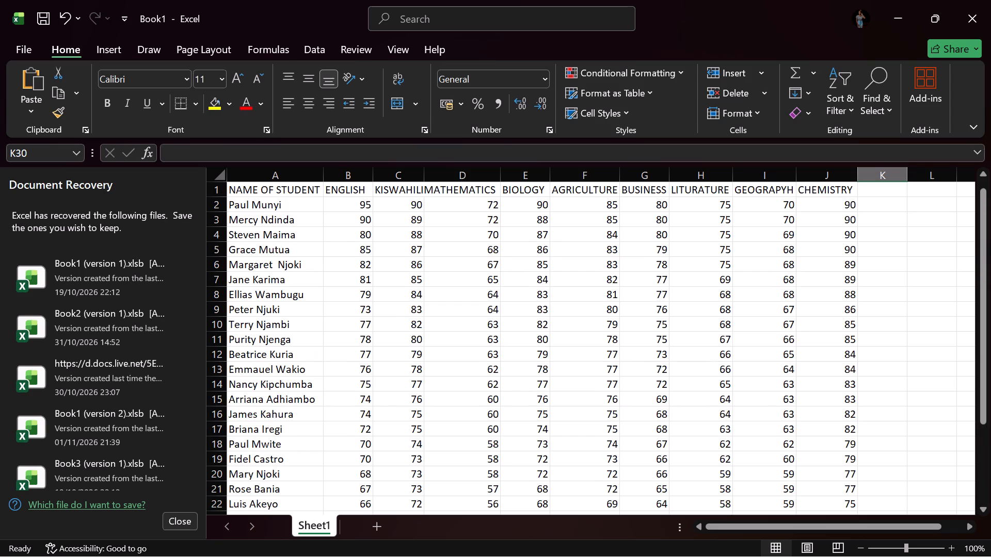
pyautogui.scroll(7, 861, 428)
pyautogui.doubleClick(880, 188)
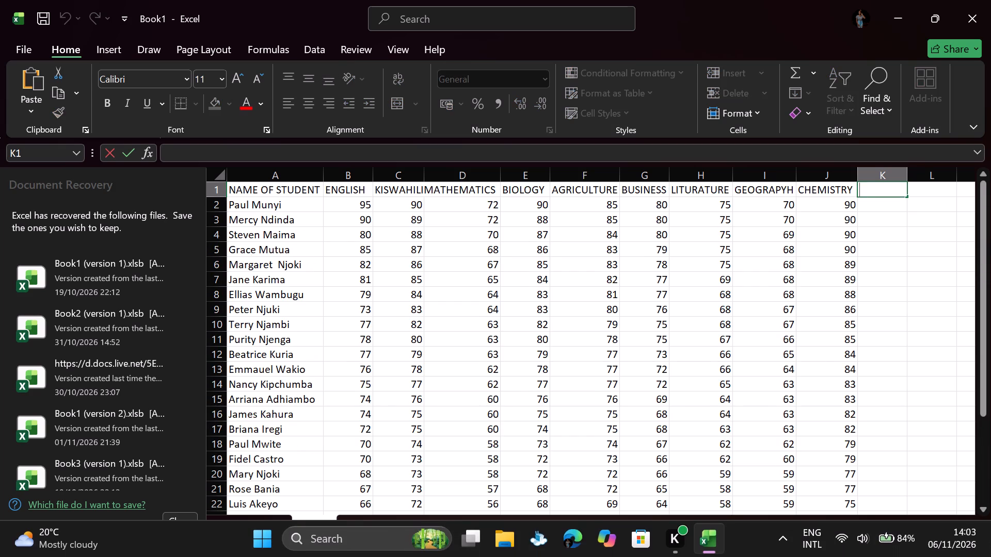
pyautogui.press('t')
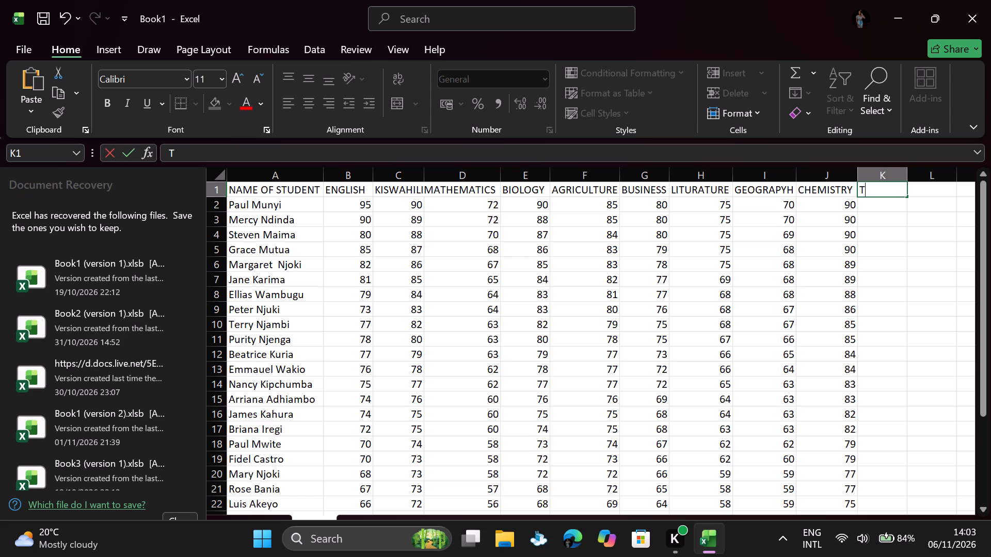
pyautogui.press('o')
pyautogui.write('TAL')
pyautogui.press('space')
pyautogui.write('MARKS')
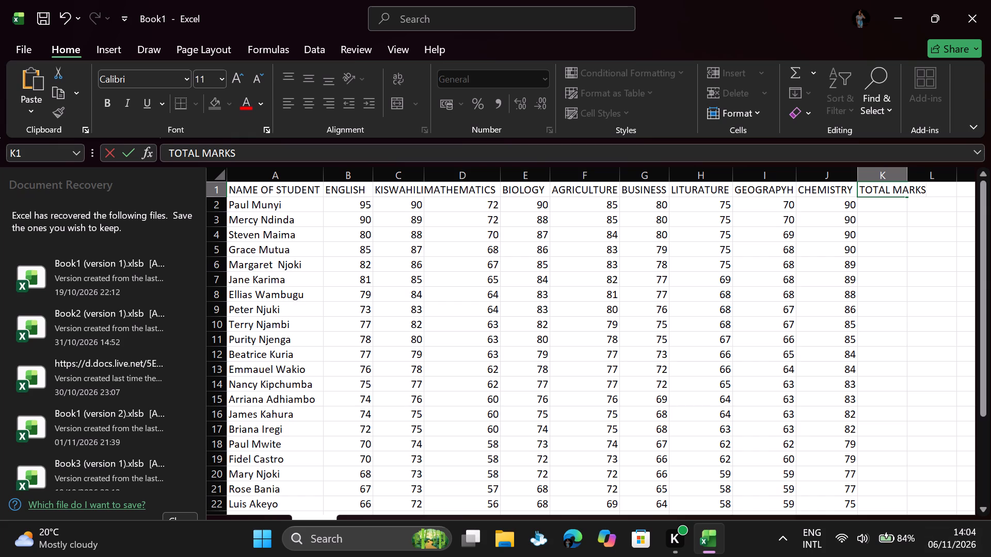
# Widen column K to about 11.4 so the TOTAL MARKS heading fits, and select cell K2.
pyautogui.click(891, 181)
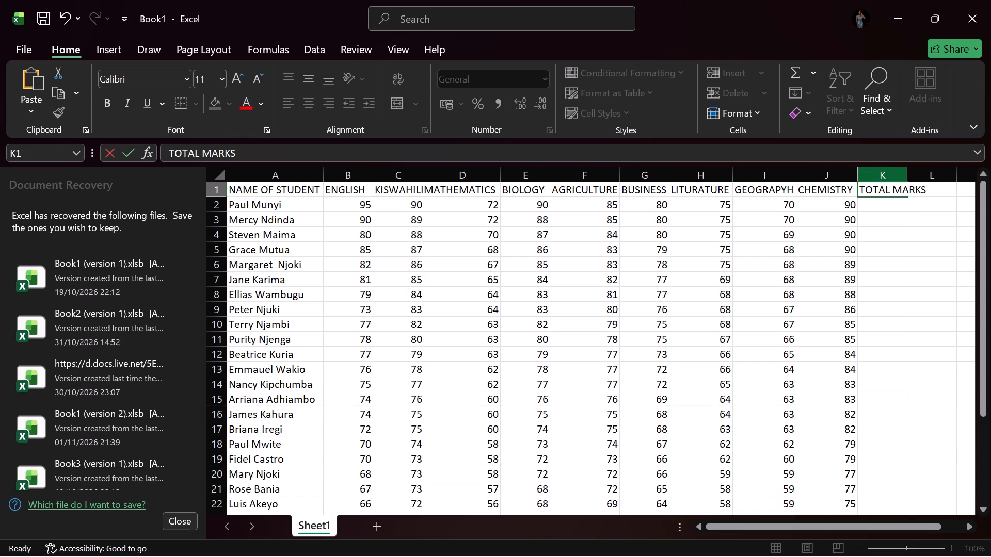
pyautogui.moveTo(906, 178); pyautogui.dragTo(926, 182)
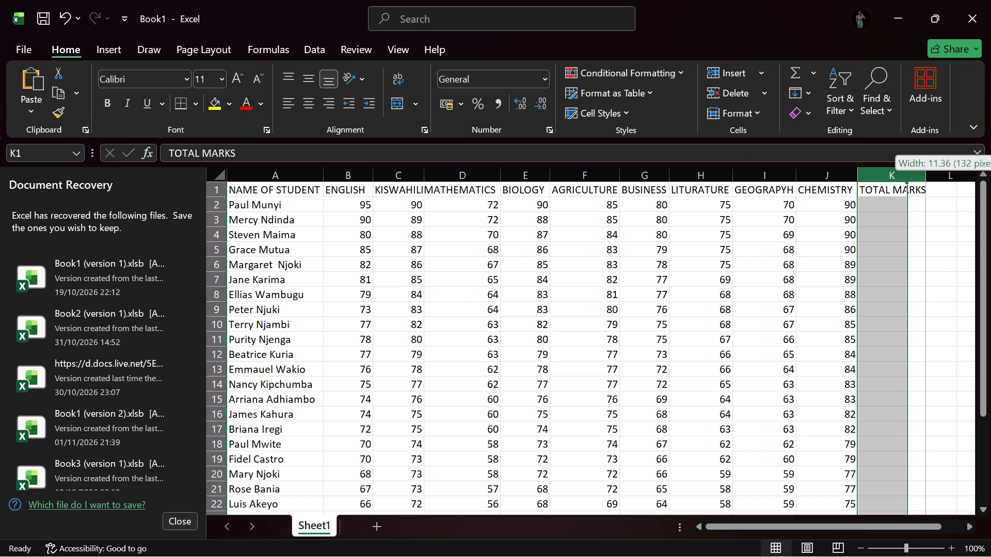
pyautogui.moveTo(926, 182); pyautogui.dragTo(928, 182)
pyautogui.click(876, 209)
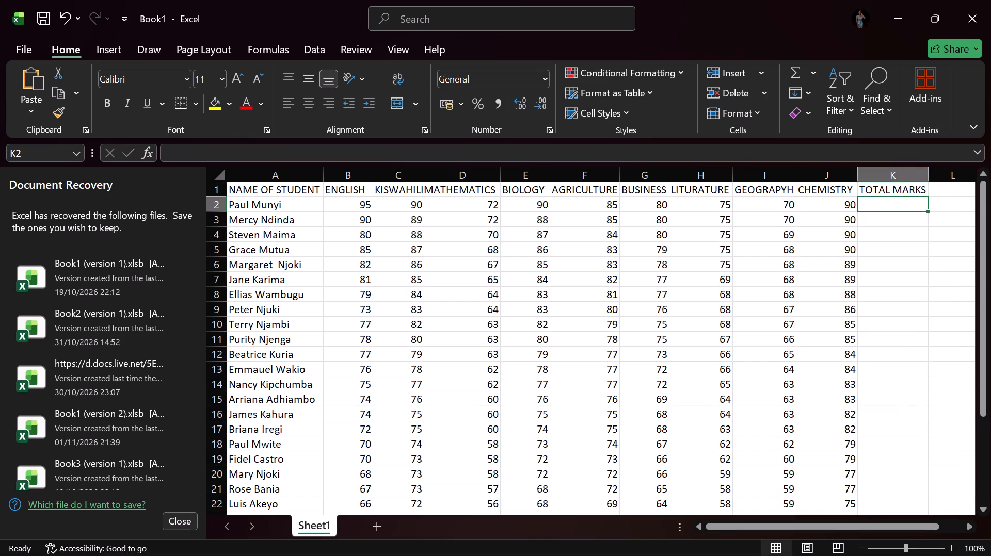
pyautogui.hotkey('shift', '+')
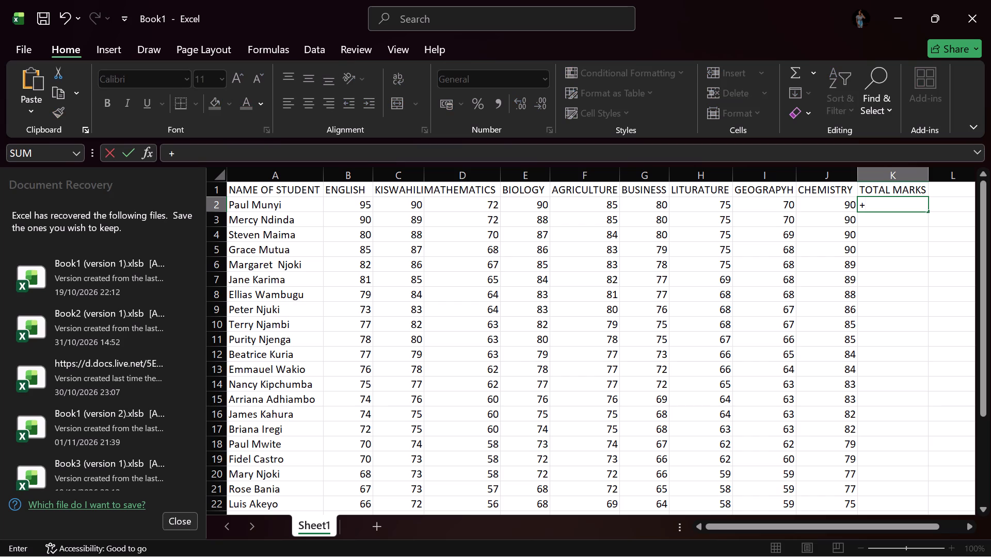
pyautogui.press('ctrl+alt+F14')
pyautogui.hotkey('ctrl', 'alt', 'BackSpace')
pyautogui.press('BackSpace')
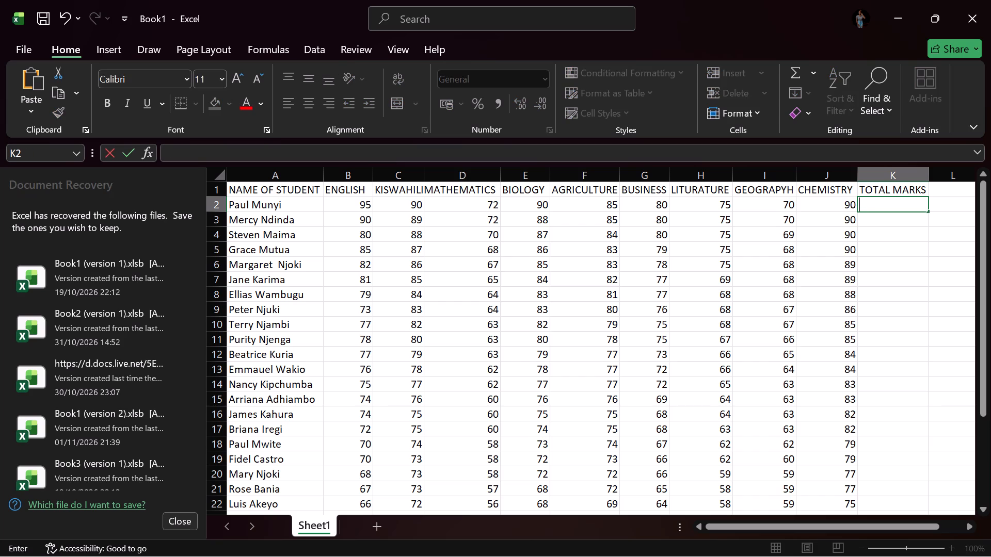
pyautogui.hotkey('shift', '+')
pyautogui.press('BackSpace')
# Enter the formula =(B2+C2+D2+E2+F2+G2+H2+I2+J2) in K2 to total the first student's nine subject marks.
pyautogui.press('=')
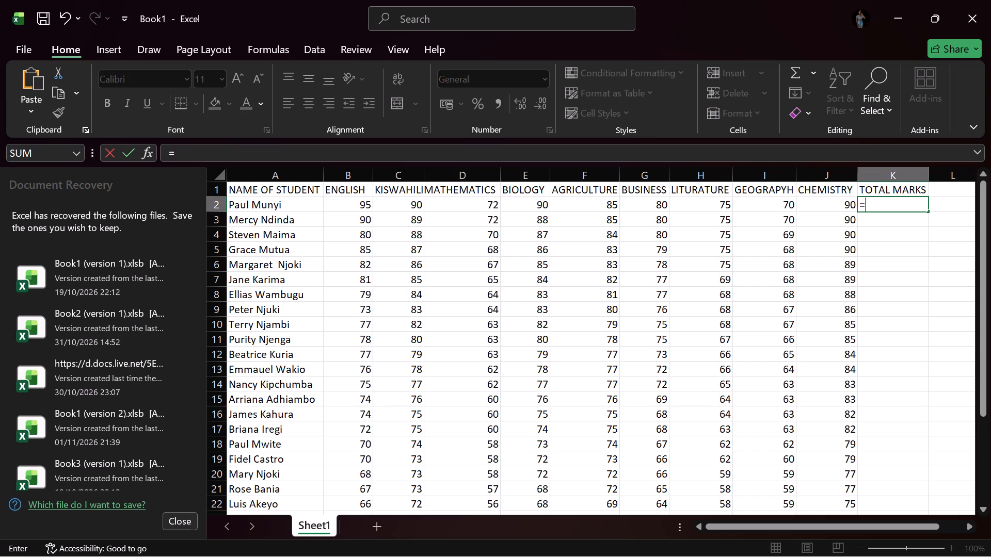
pyautogui.hotkey('shift', '(')
pyautogui.click(362, 206)
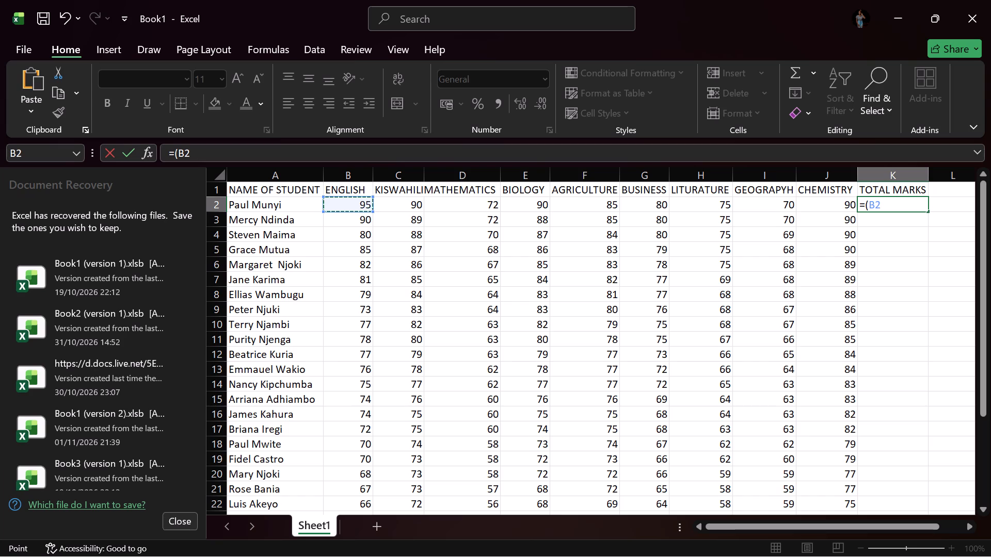
pyautogui.hotkey('shift', '+')
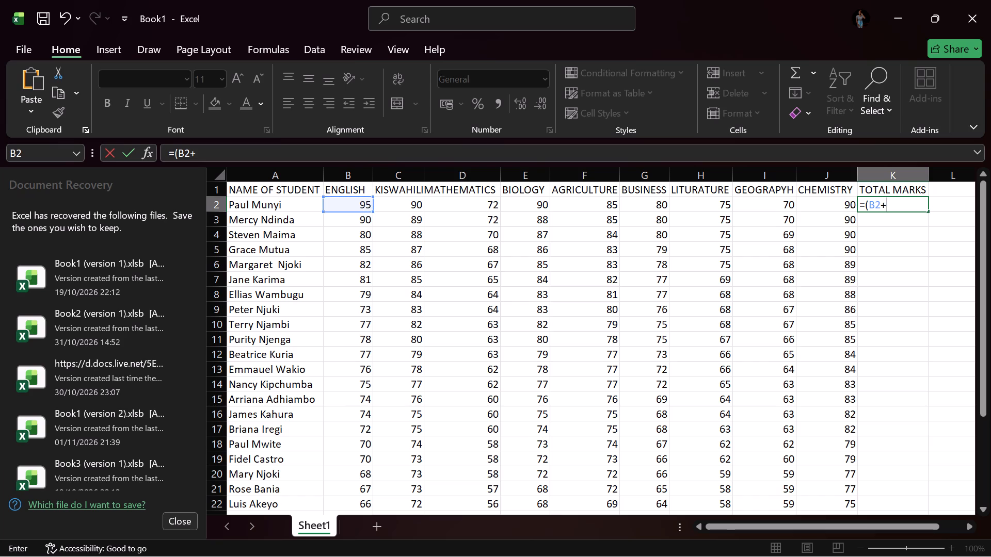
pyautogui.click(413, 206)
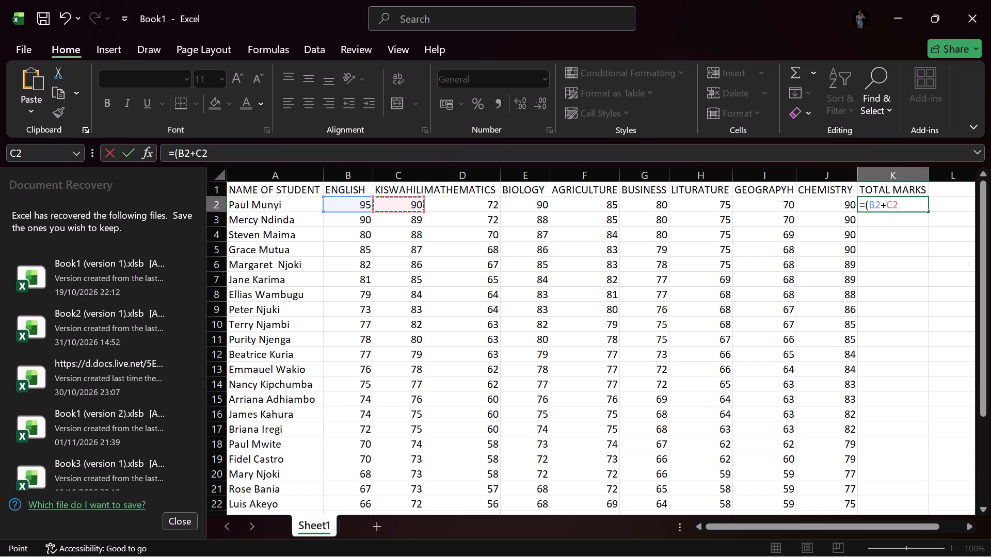
pyautogui.hotkey('shift', '_')
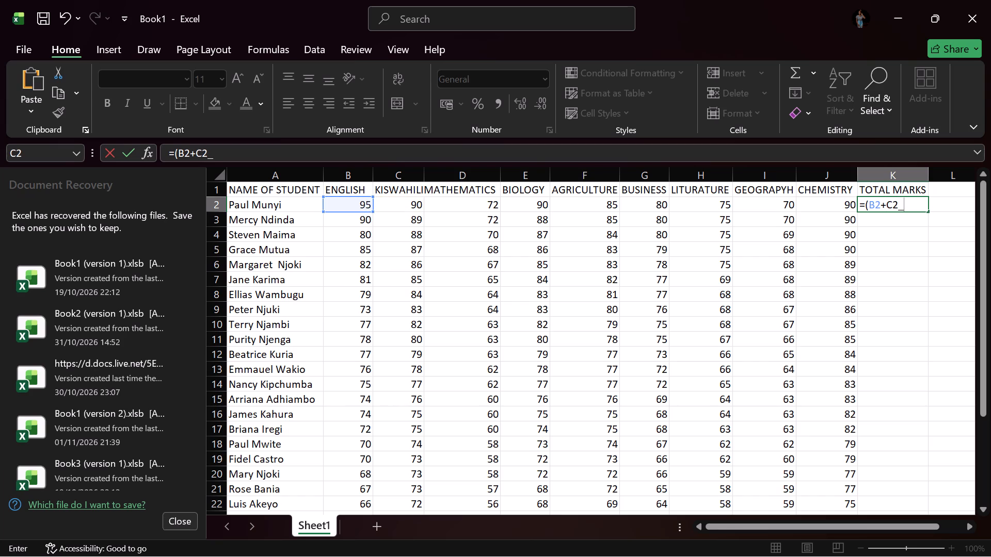
pyautogui.press('BackSpace')
pyautogui.hotkey('shift', '+')
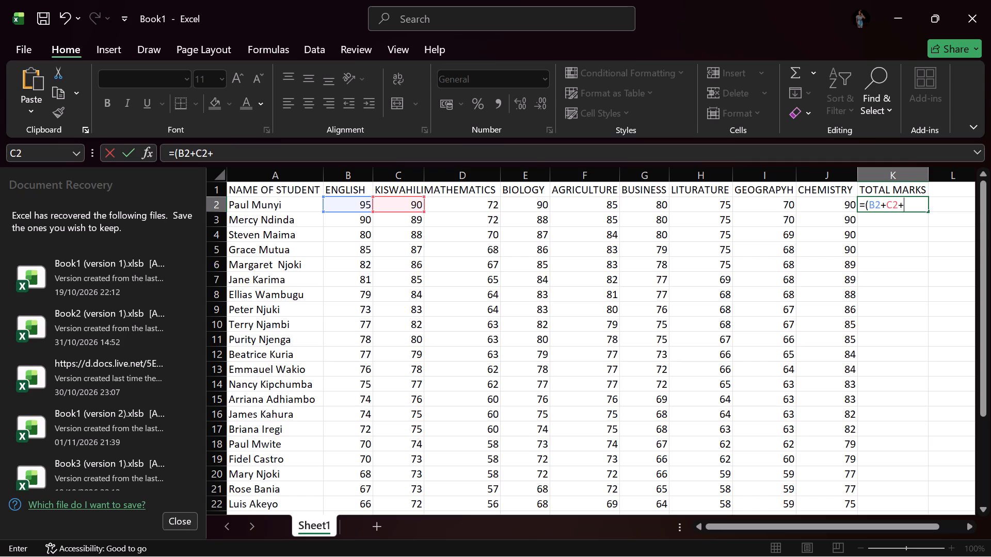
pyautogui.click(477, 206)
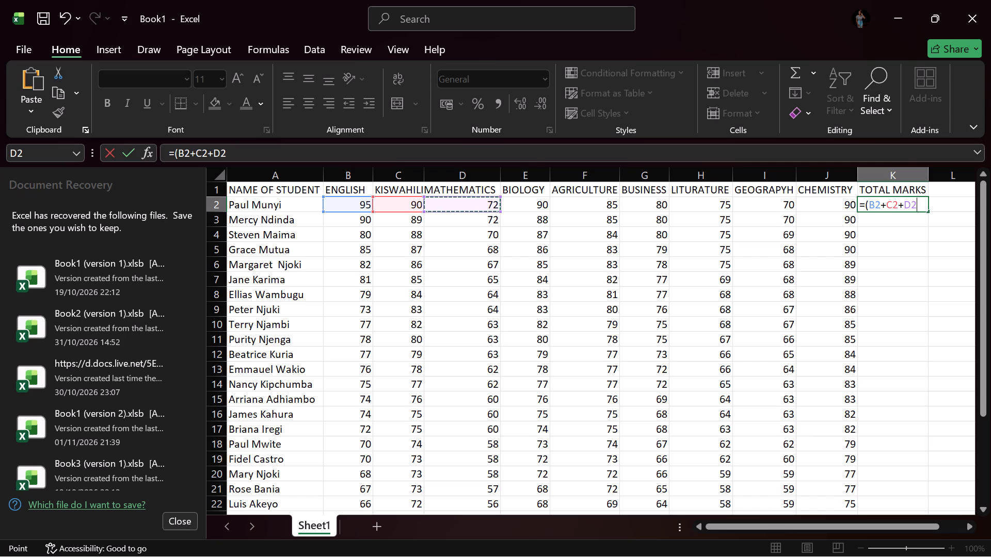
pyautogui.hotkey('shift', '+')
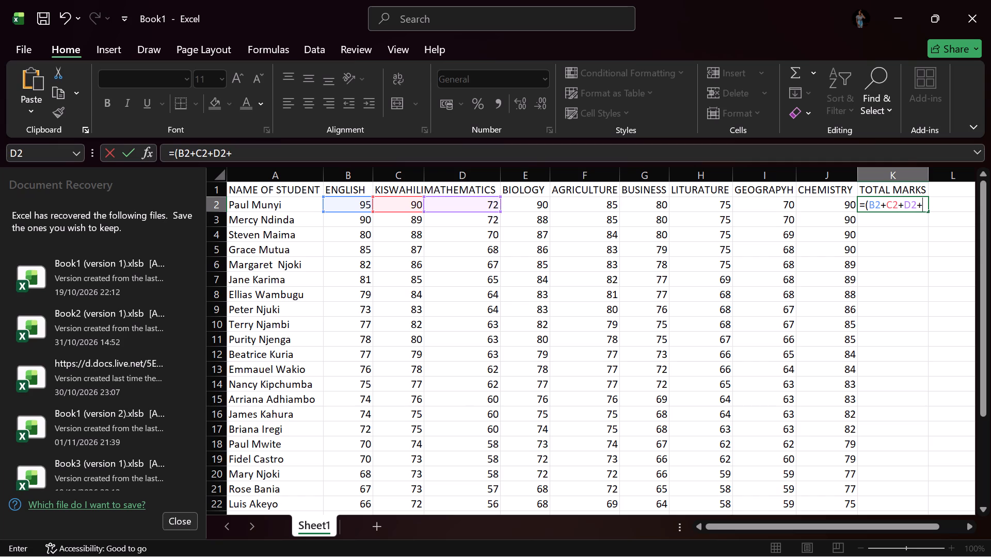
pyautogui.click(540, 206)
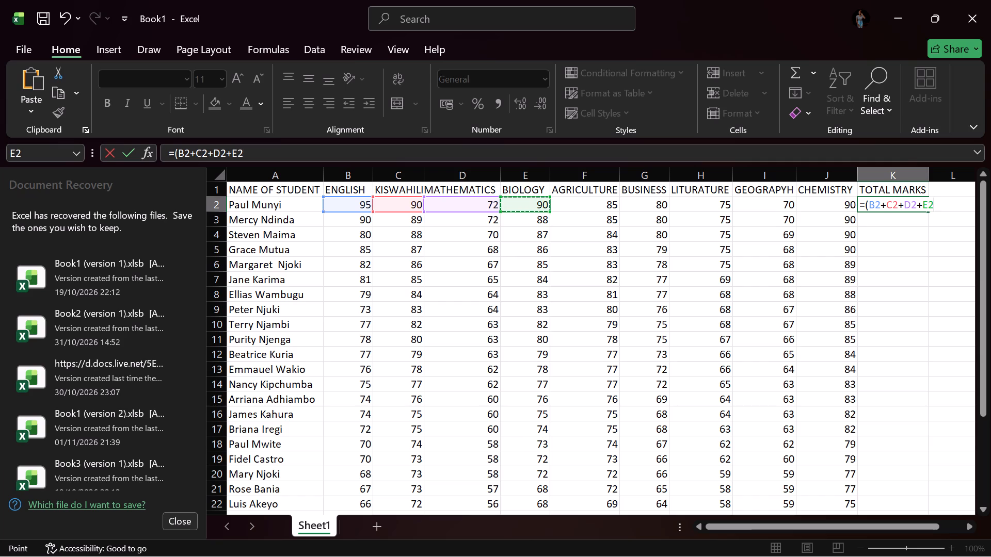
pyautogui.hotkey('shift', '+')
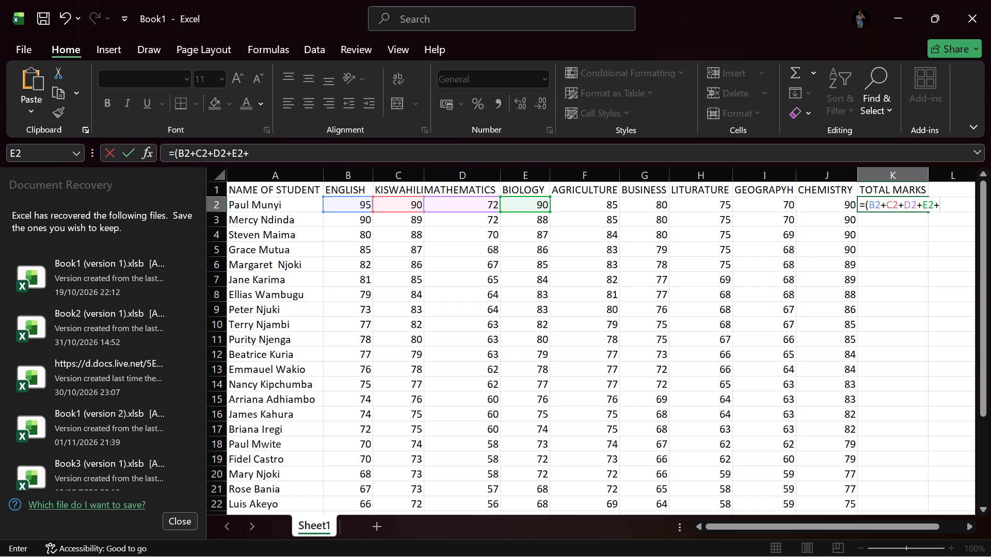
pyautogui.click(589, 207)
pyautogui.hotkey('shift', '+')
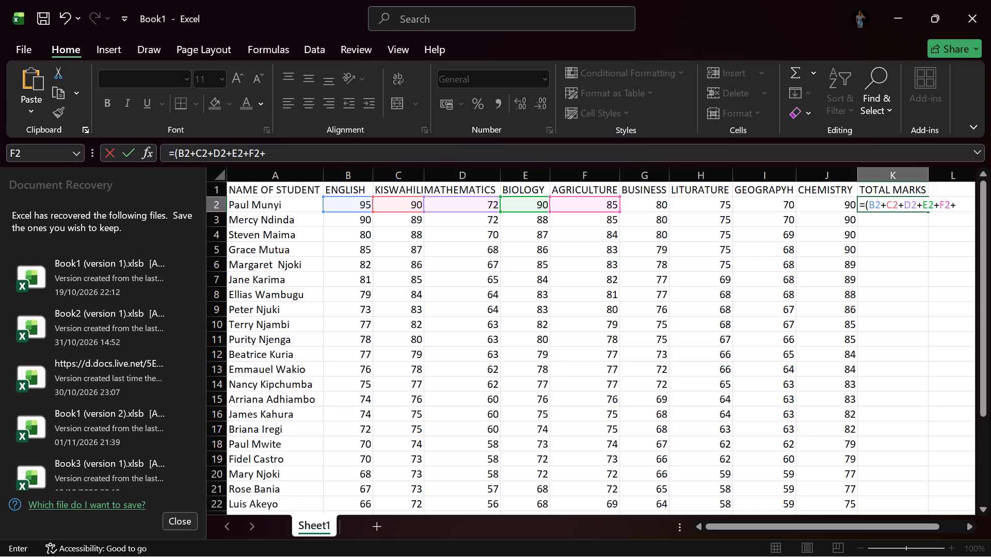
pyautogui.click(659, 202)
pyautogui.hotkey('shift', '+')
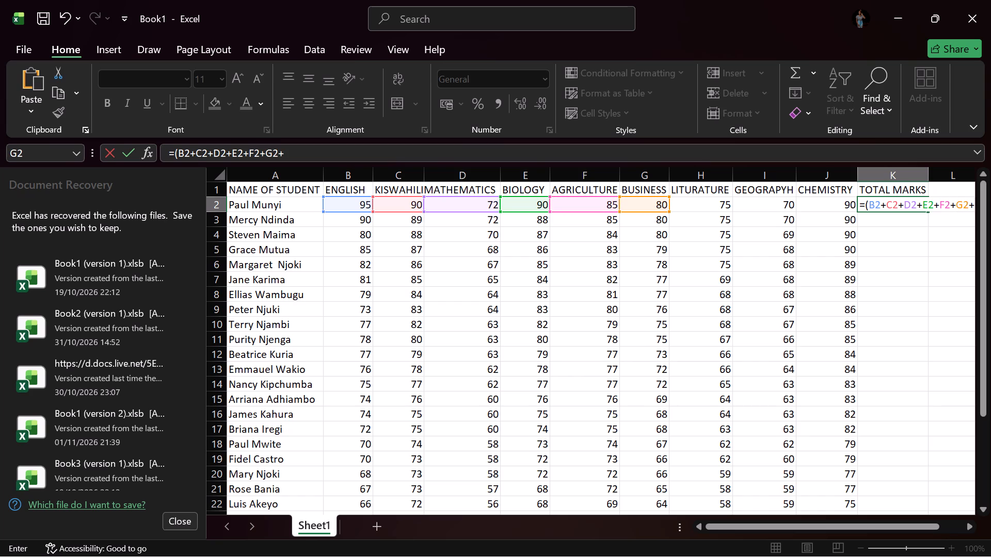
pyautogui.click(715, 203)
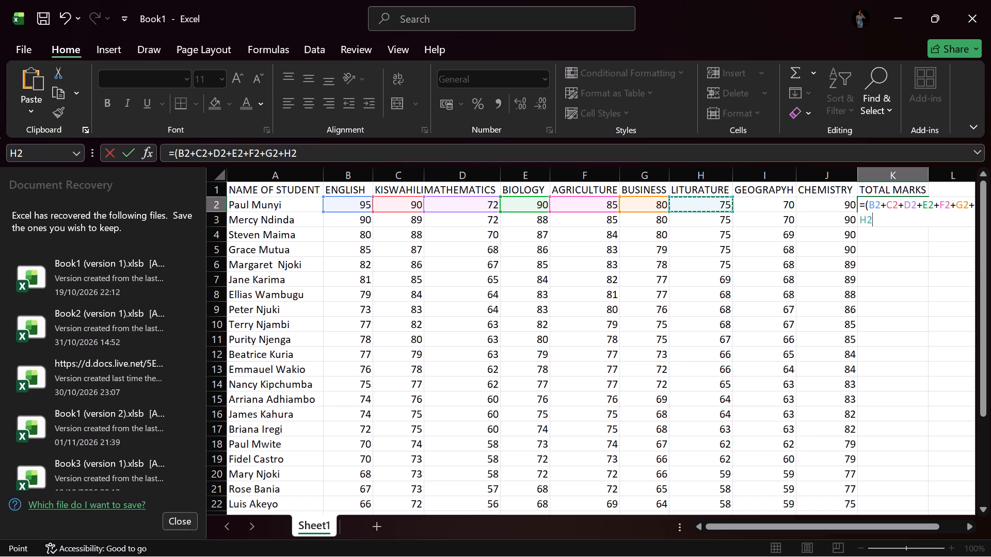
pyautogui.hotkey('shift', '+')
pyautogui.click(764, 205)
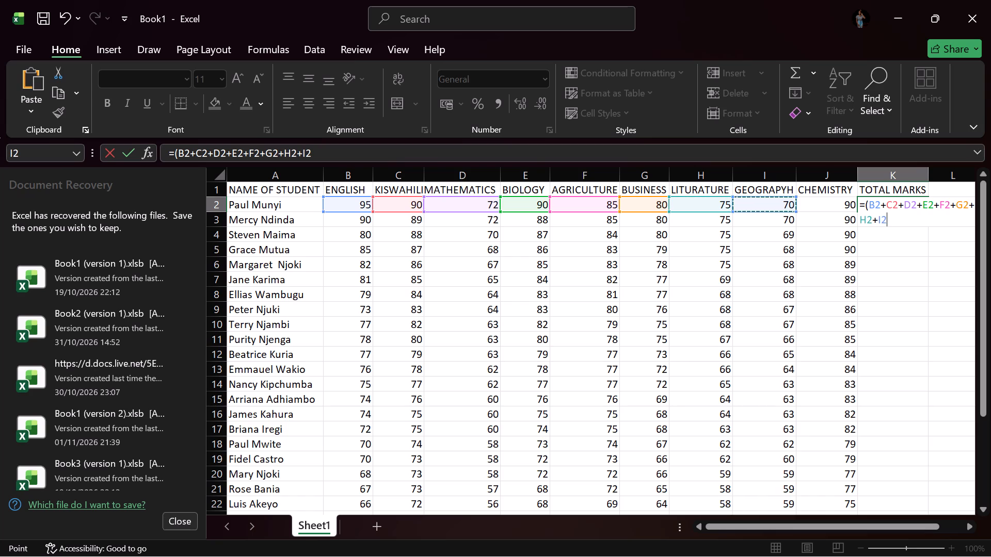
pyautogui.hotkey('shift', '+')
pyautogui.click(824, 202)
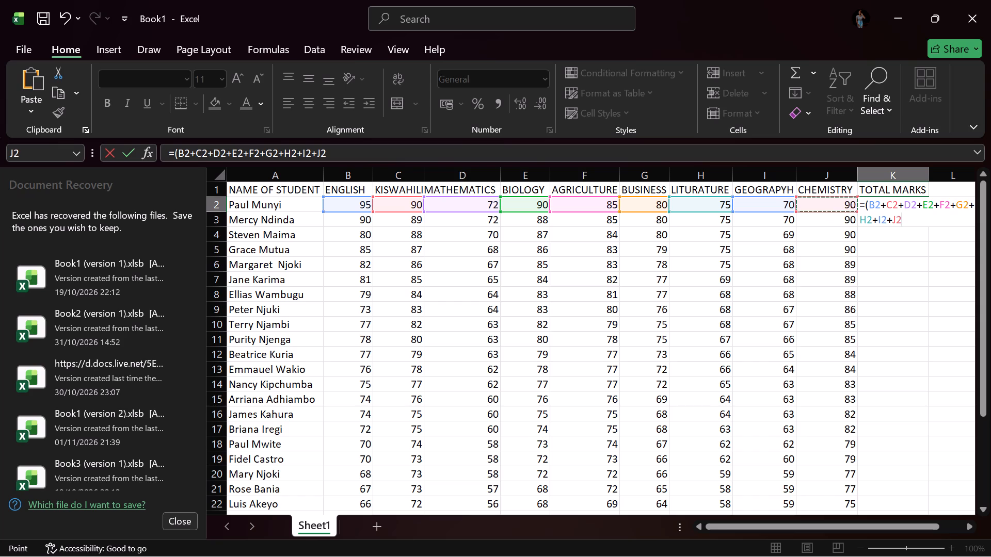
pyautogui.hotkey('shift', ')')
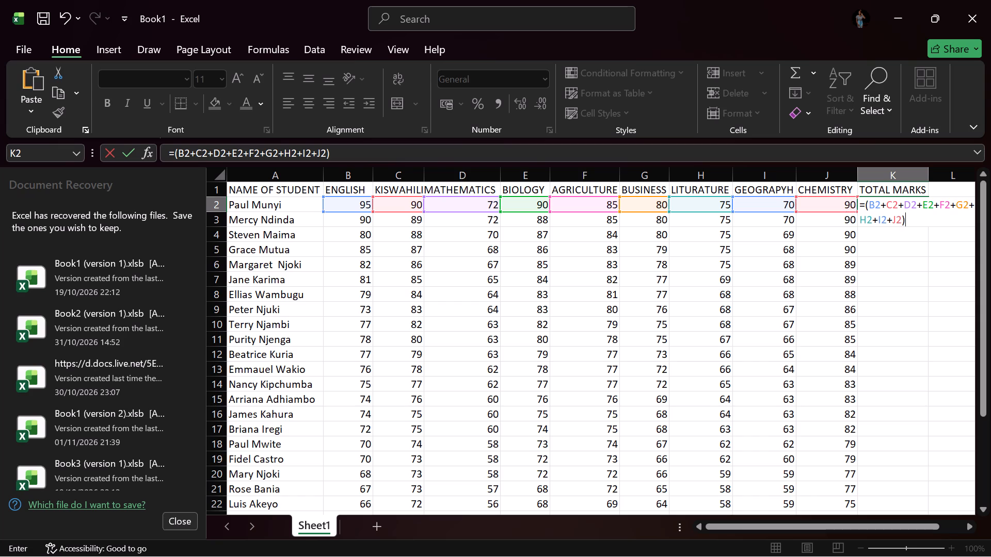
# Commit the first student's total formula in K2.
pyautogui.press('Return')
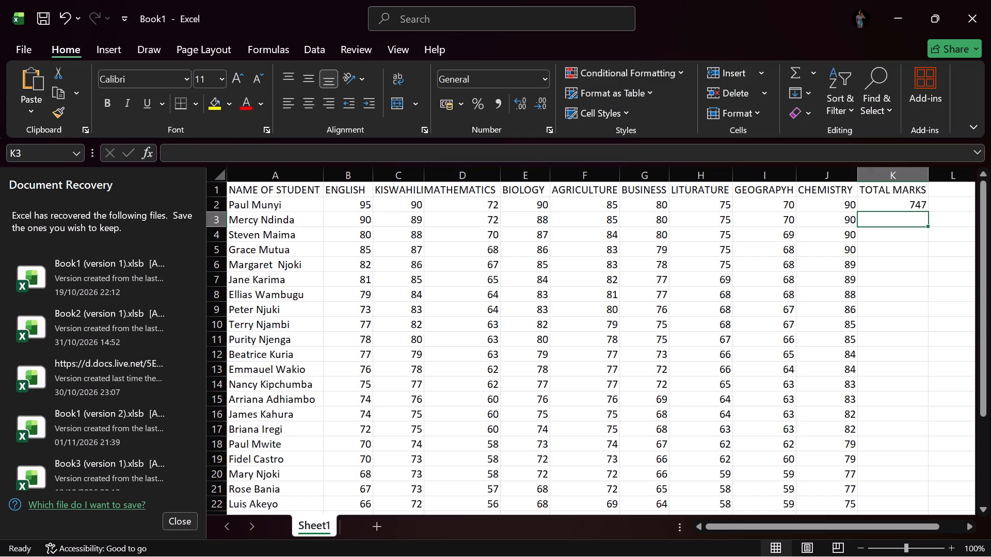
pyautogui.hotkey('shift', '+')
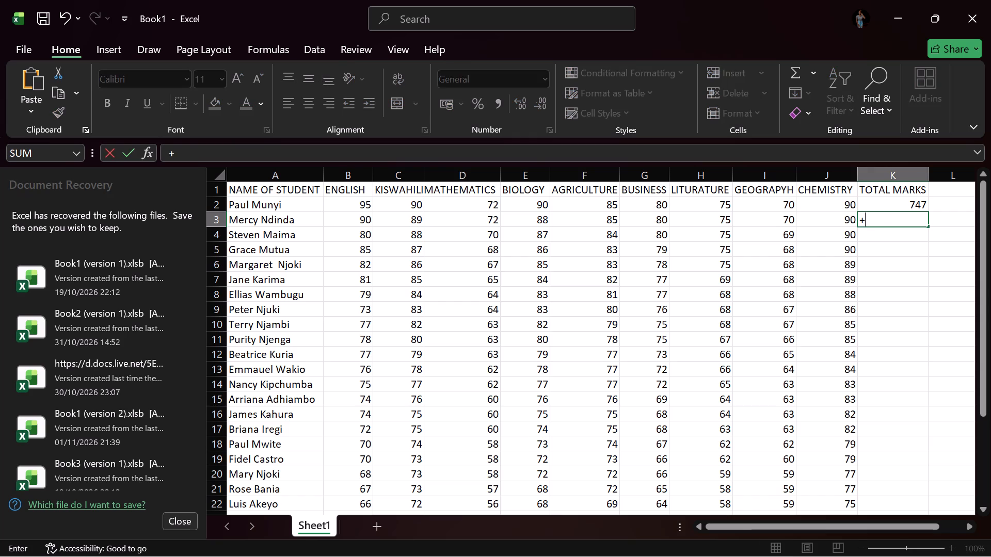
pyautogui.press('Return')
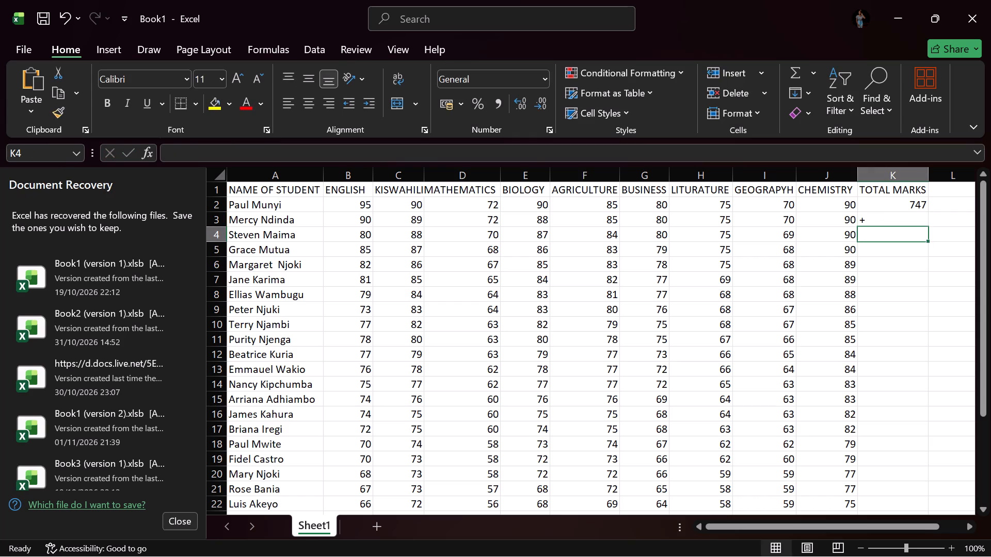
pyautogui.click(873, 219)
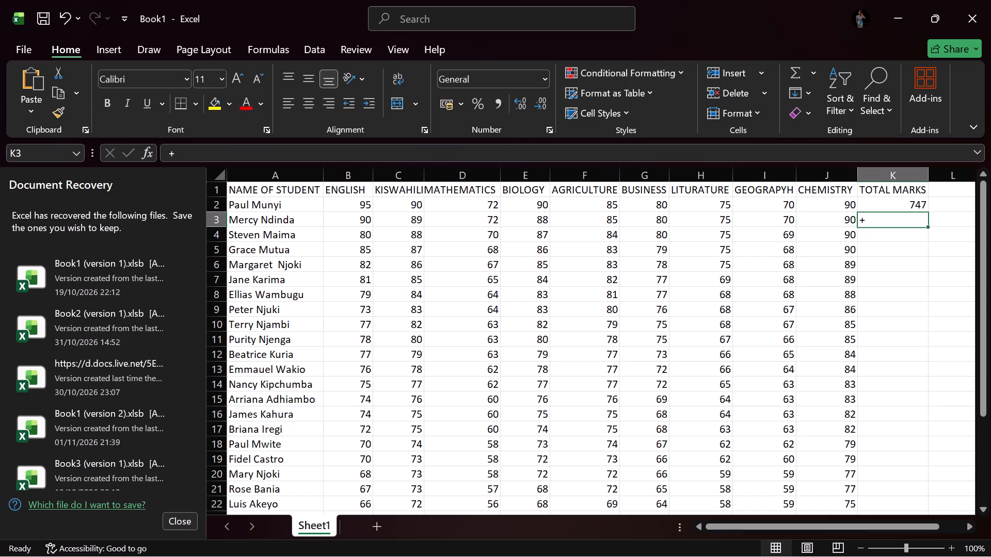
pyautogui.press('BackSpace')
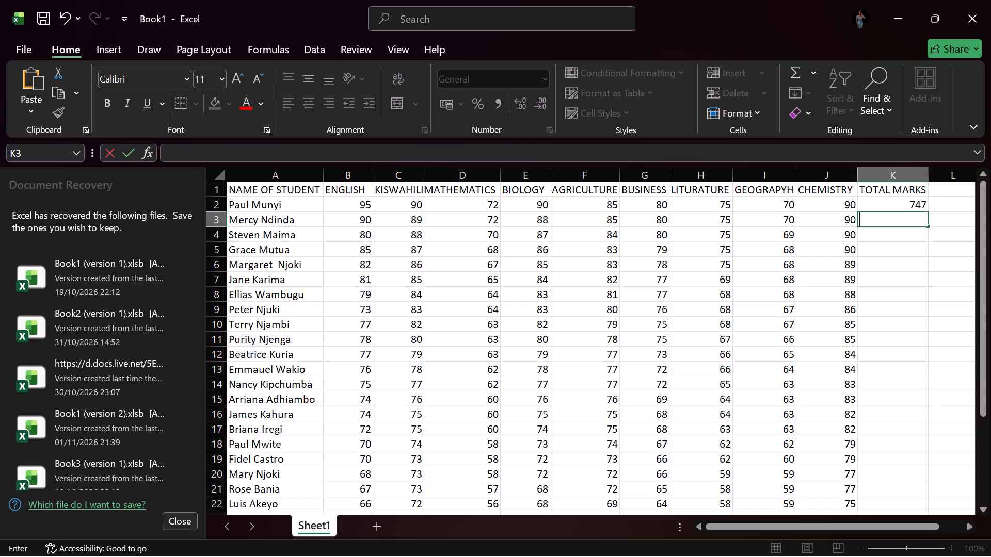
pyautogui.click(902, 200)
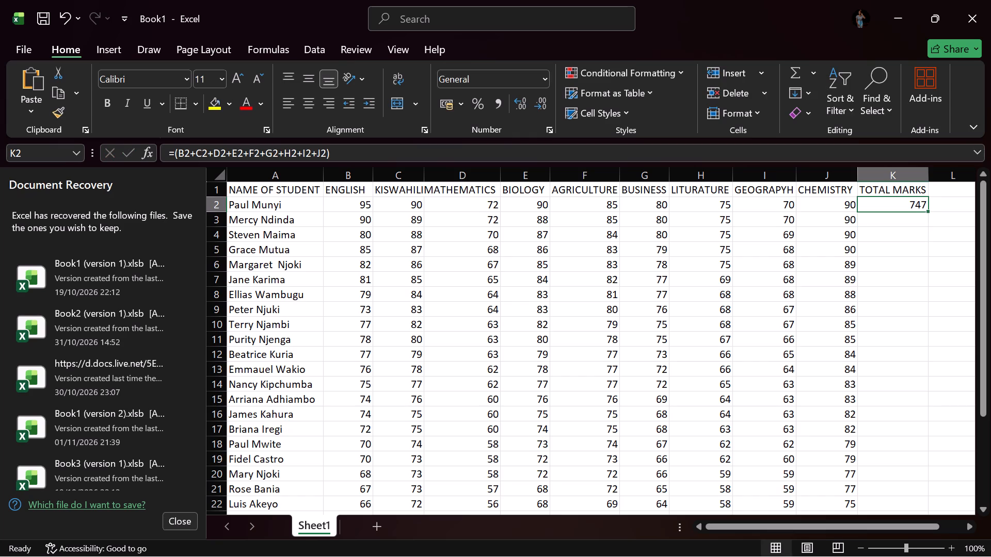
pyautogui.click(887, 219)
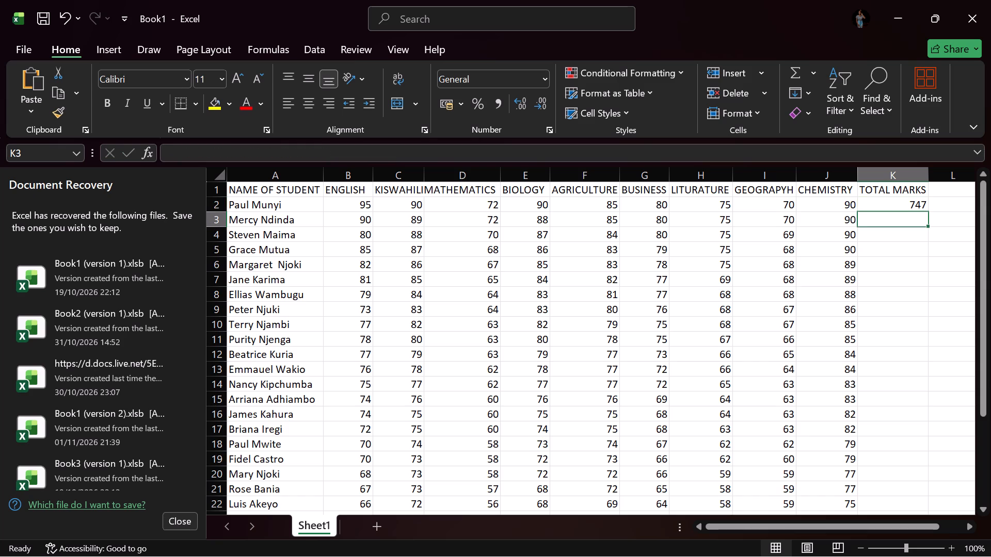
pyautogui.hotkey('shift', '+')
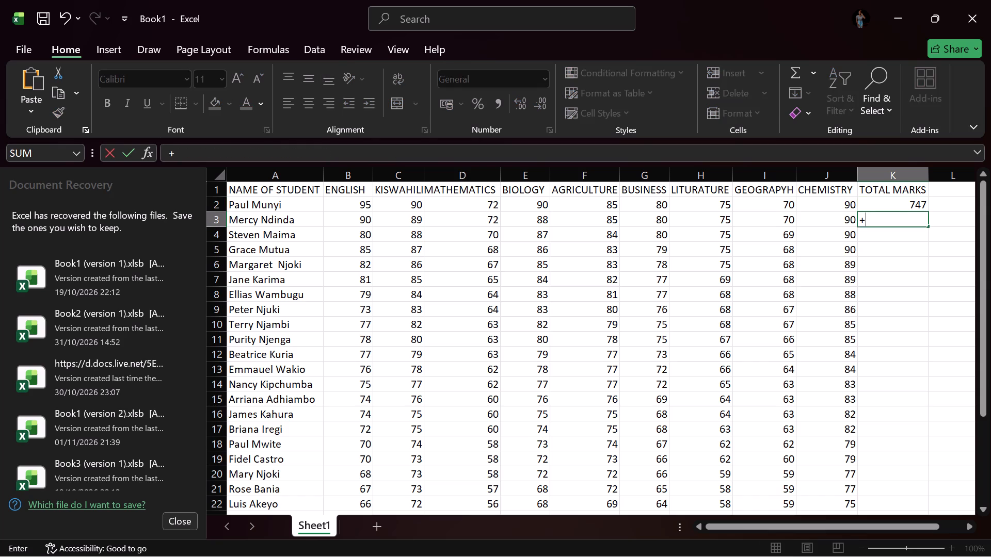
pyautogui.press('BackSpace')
# Try to enter the formula =(B3+C3+D3+E3+F3+G3+H3+I3+J3+) in K3 to total the second student's nine subject marks.
pyautogui.press('=')
pyautogui.press('Return')
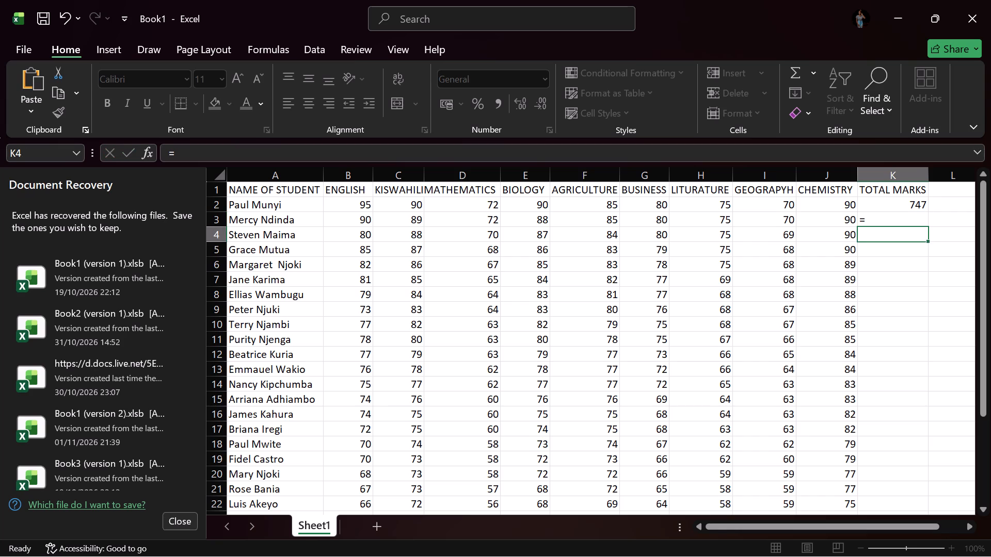
pyautogui.press('BackSpace')
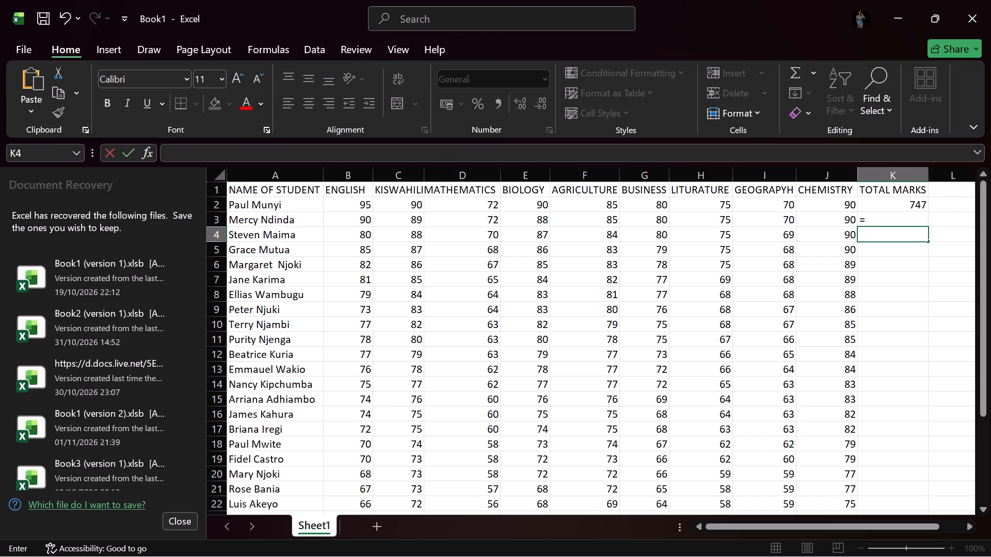
pyautogui.click(883, 216)
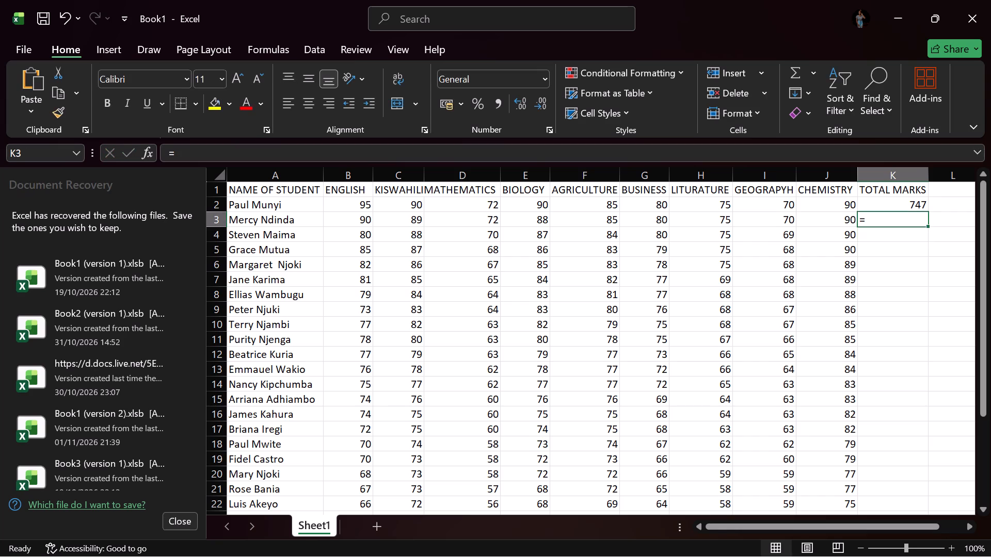
pyautogui.click(880, 220)
pyautogui.click(874, 217)
pyautogui.click(873, 217)
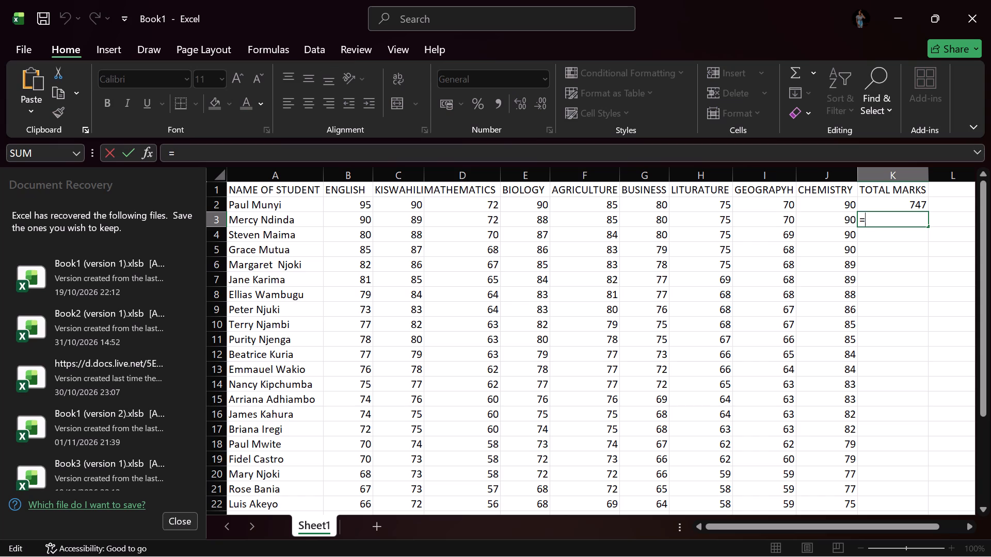
pyautogui.hotkey('shift', '(')
pyautogui.click(372, 219)
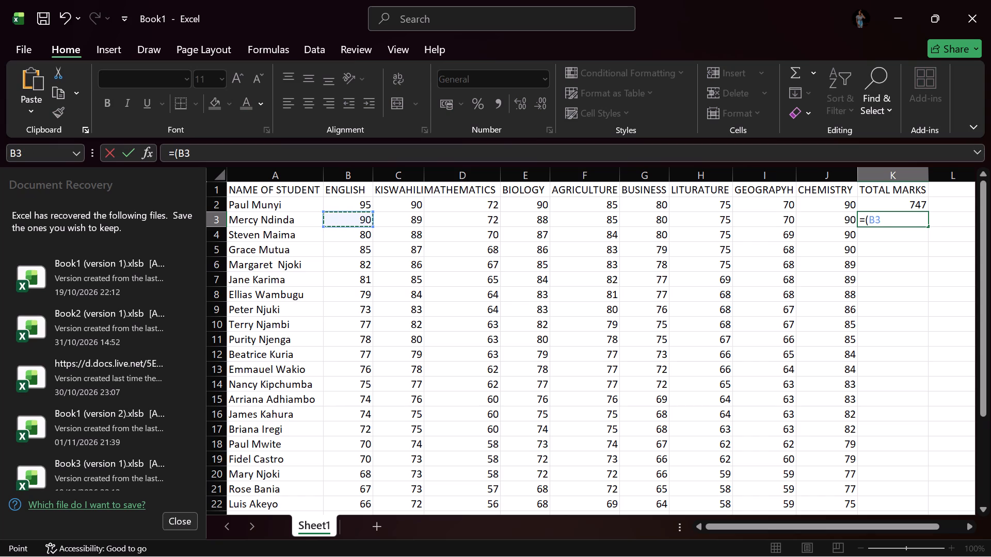
pyautogui.hotkey('shift', '+')
pyautogui.click(410, 225)
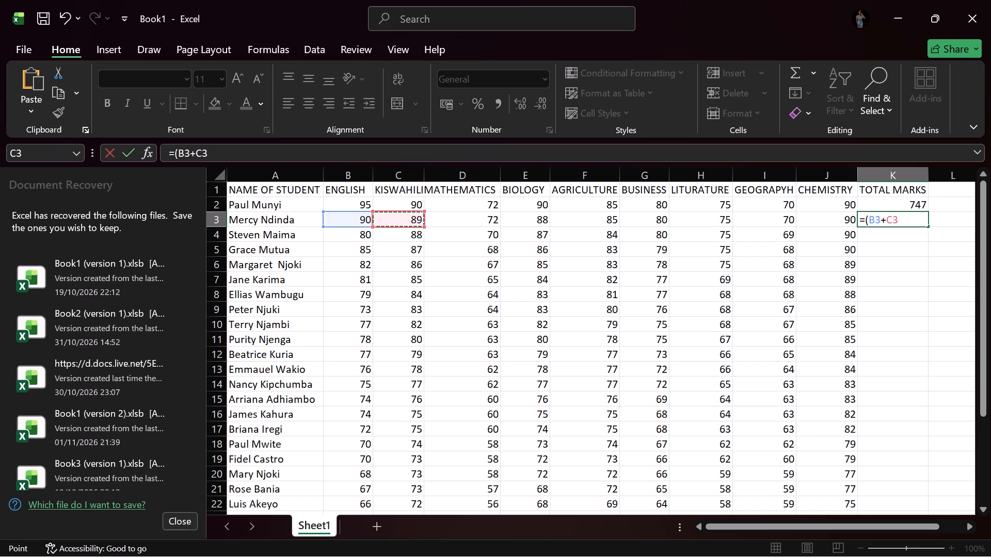
pyautogui.hotkey('shift', '+')
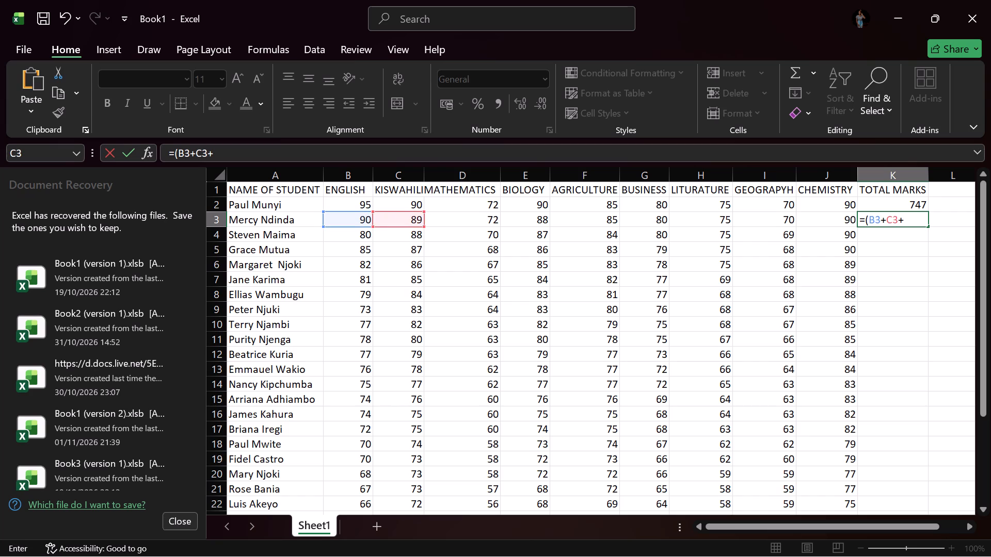
pyautogui.click(478, 221)
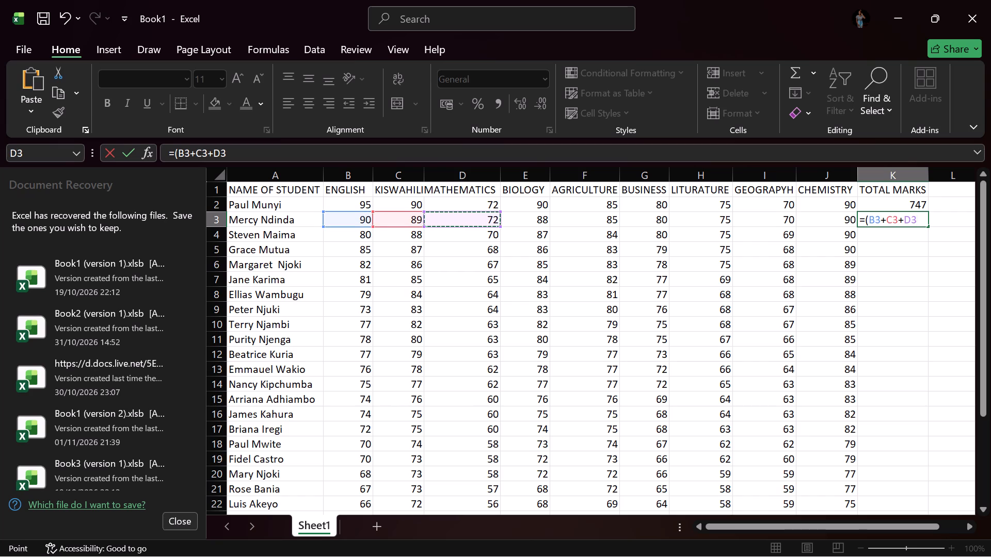
pyautogui.hotkey('shift', '+')
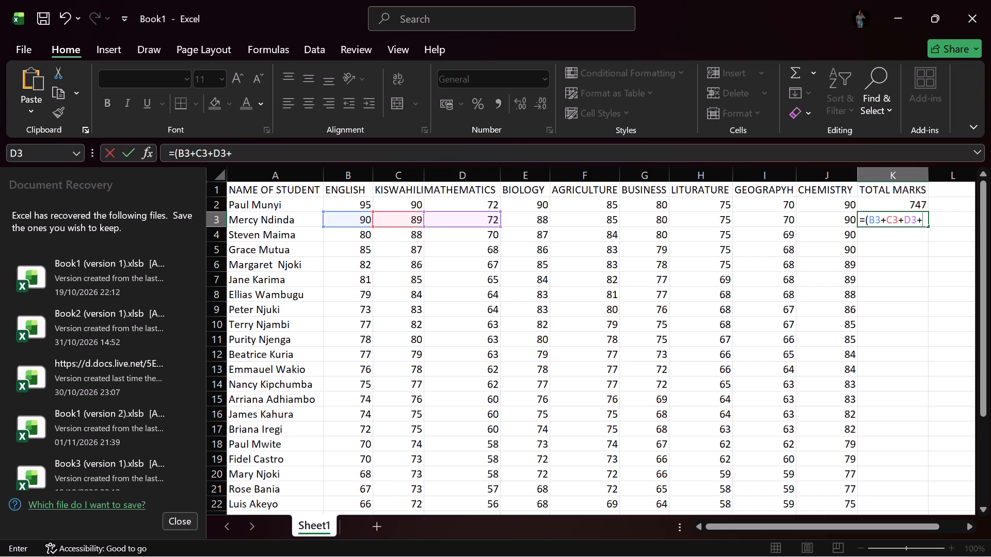
pyautogui.click(532, 220)
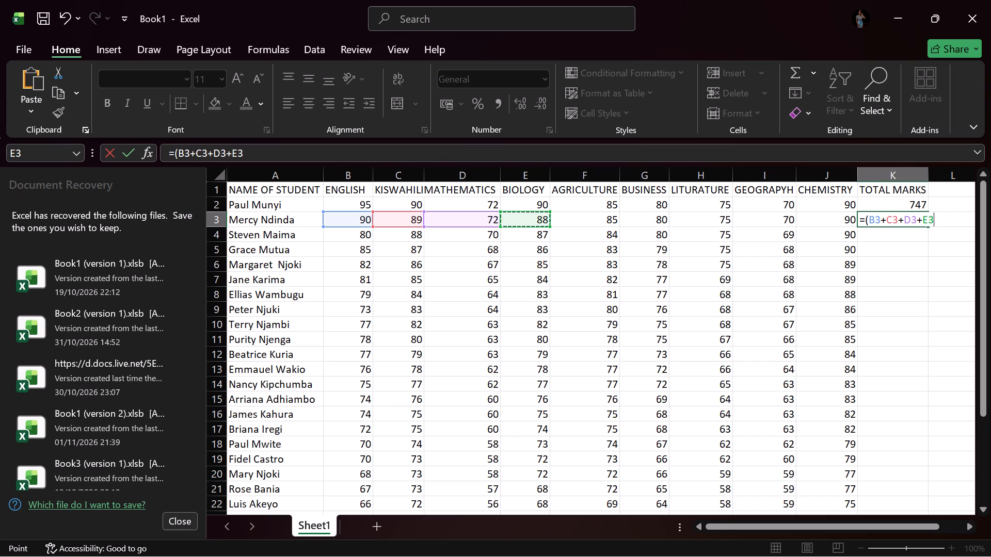
pyautogui.hotkey('shift', '+')
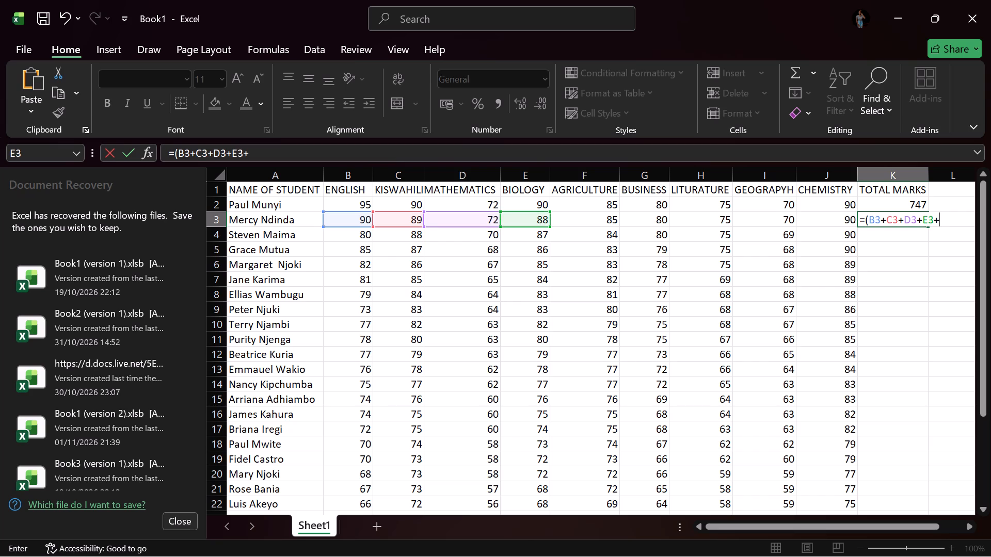
pyautogui.click(595, 220)
pyautogui.hotkey('shift', '+')
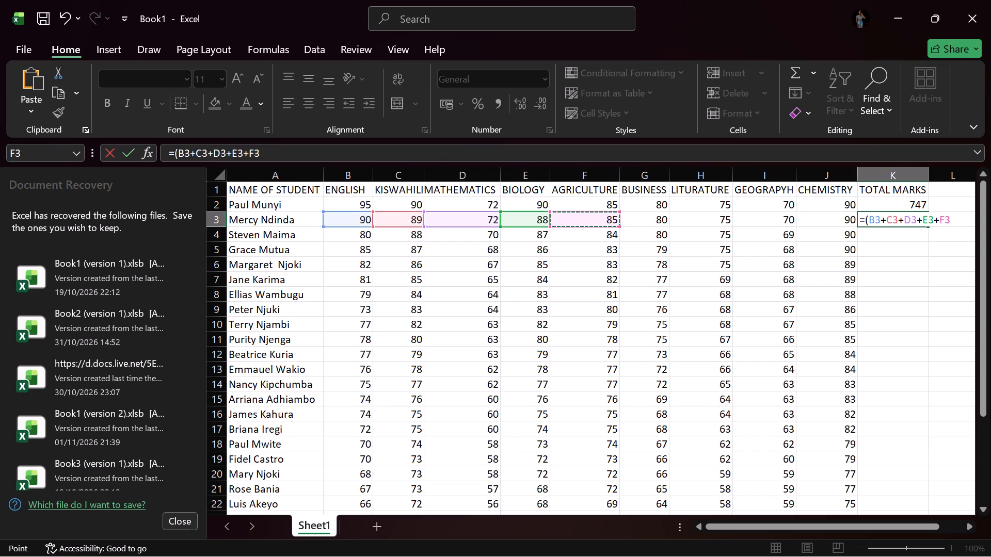
pyautogui.click(648, 220)
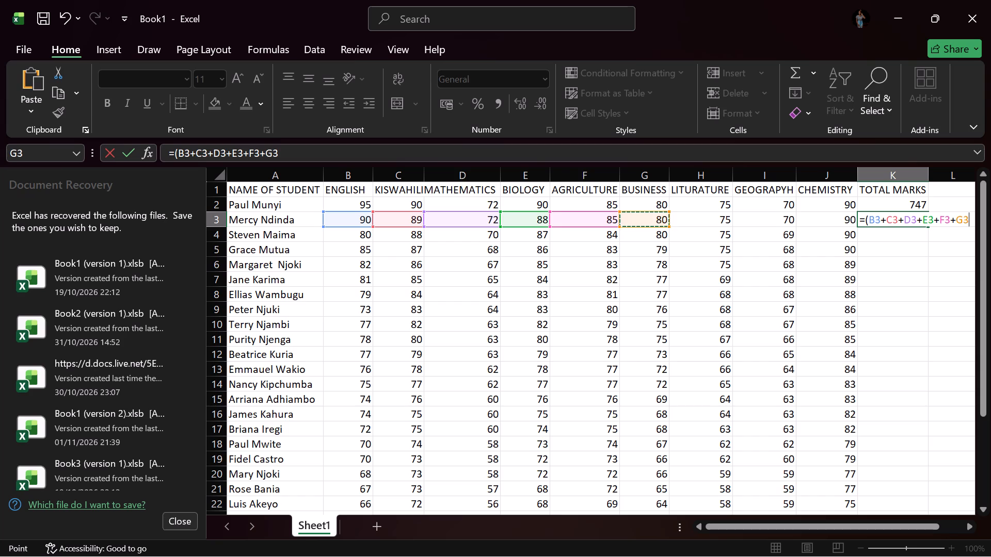
pyautogui.hotkey('shift', '+')
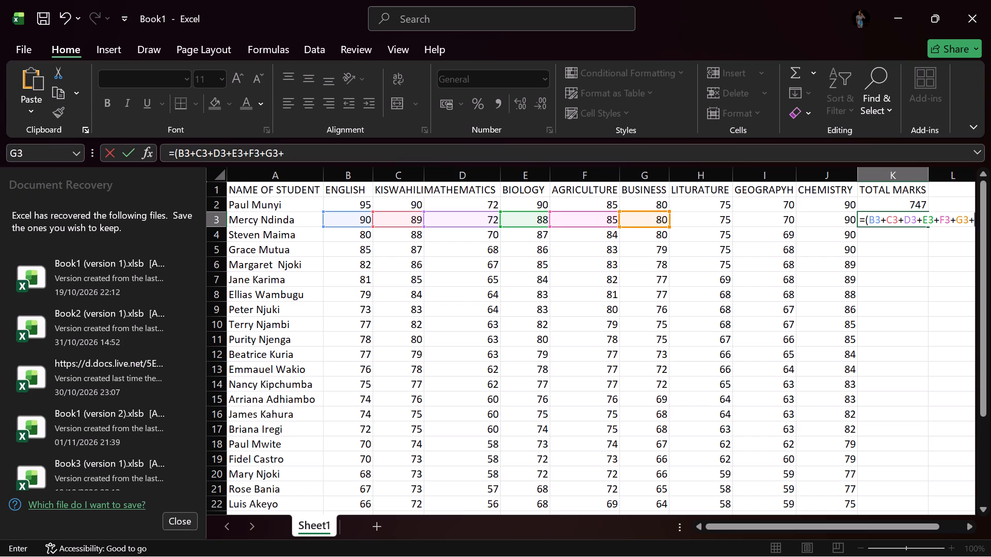
pyautogui.click(703, 222)
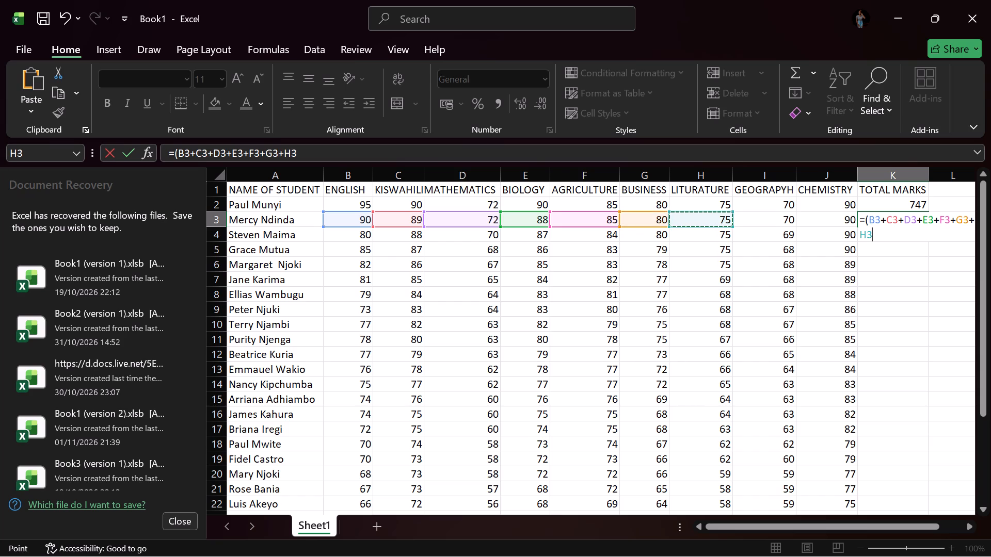
pyautogui.hotkey('shift', '+')
pyautogui.click(757, 219)
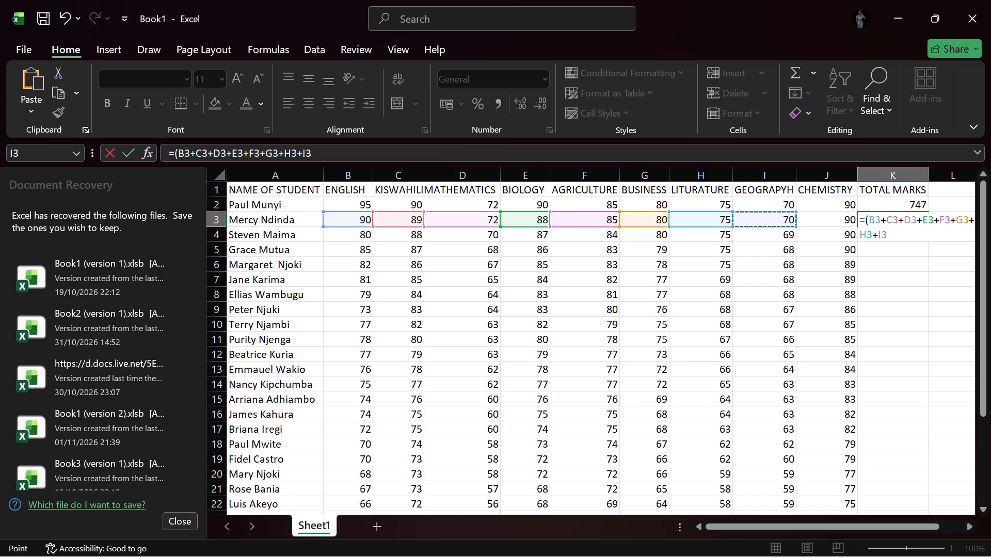
pyautogui.hotkey('shift', '+')
pyautogui.click(816, 218)
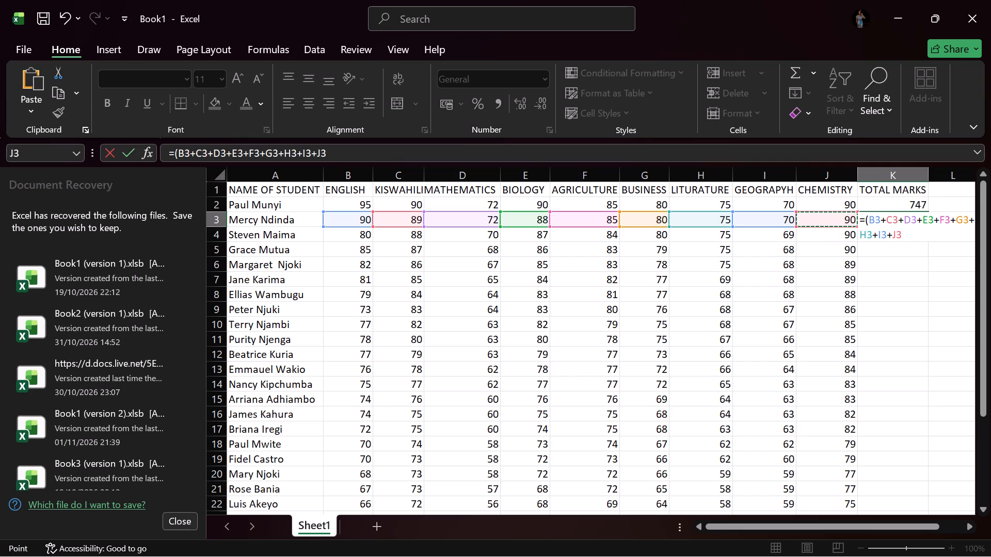
pyautogui.hotkey('shift', '+')
pyautogui.hotkey('shift', ')')
pyautogui.press('Return')
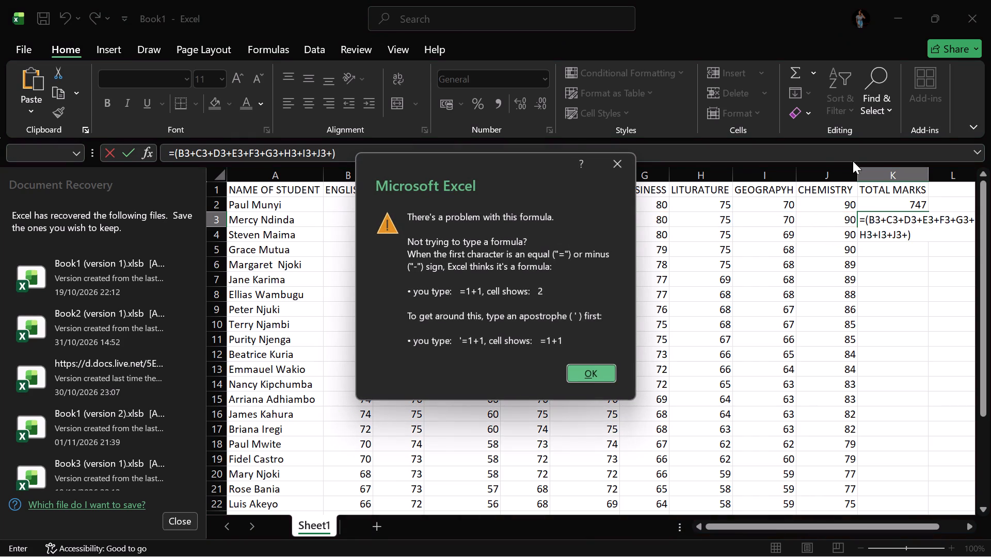
pyautogui.click(610, 163)
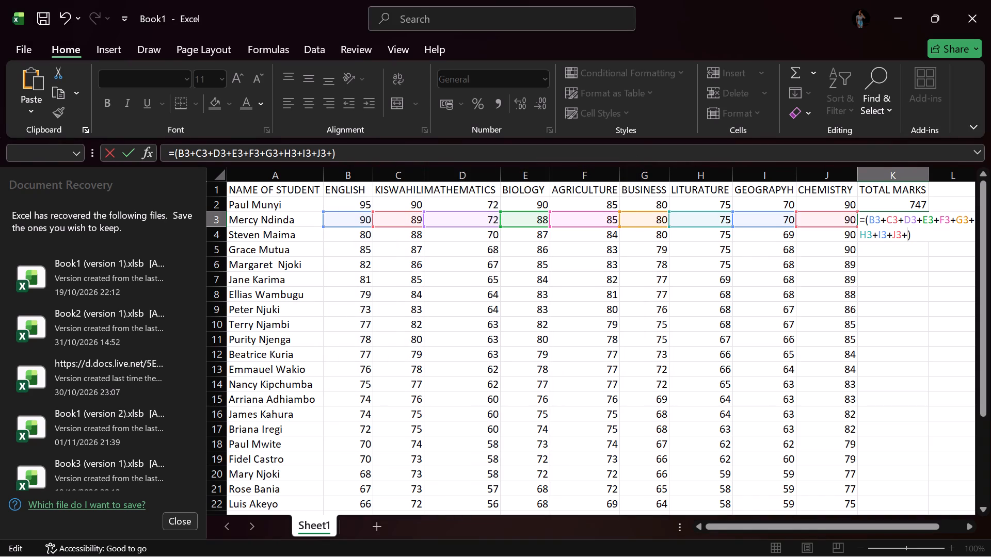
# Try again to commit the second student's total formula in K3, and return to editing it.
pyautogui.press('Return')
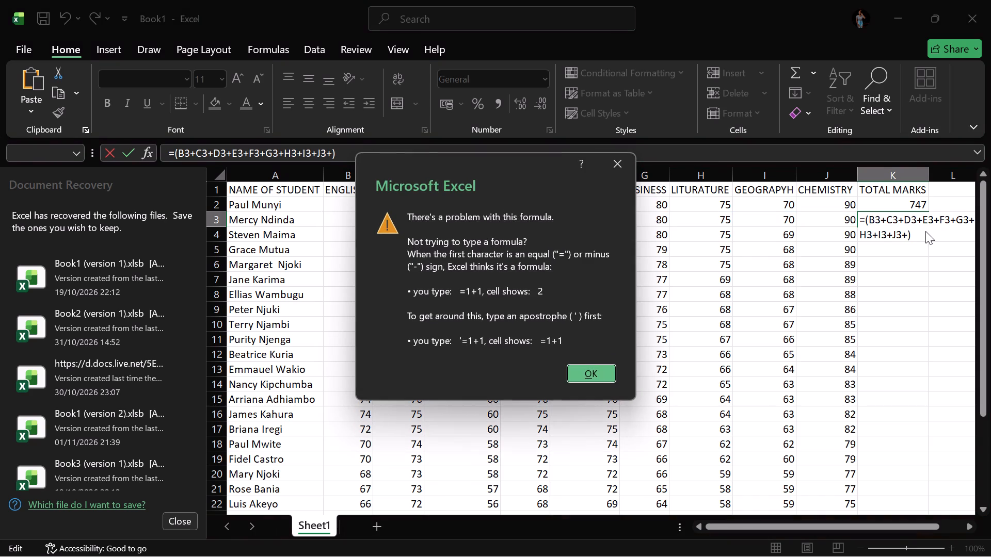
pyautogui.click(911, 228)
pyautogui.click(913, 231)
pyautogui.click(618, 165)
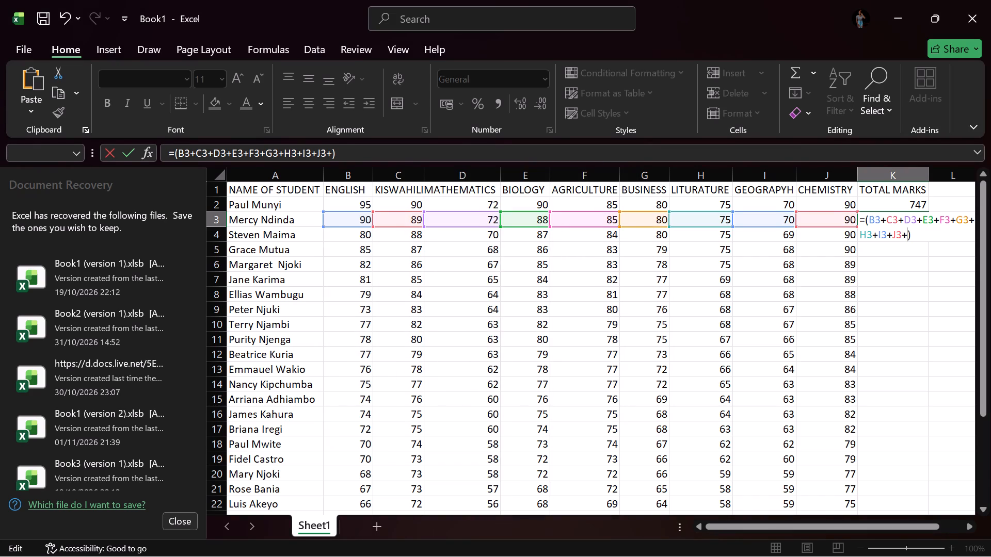
# Remove the extra plus sign after J3 in the K3 formula and commit the second student's total.
pyautogui.press('BackSpace')
pyautogui.press('Return')
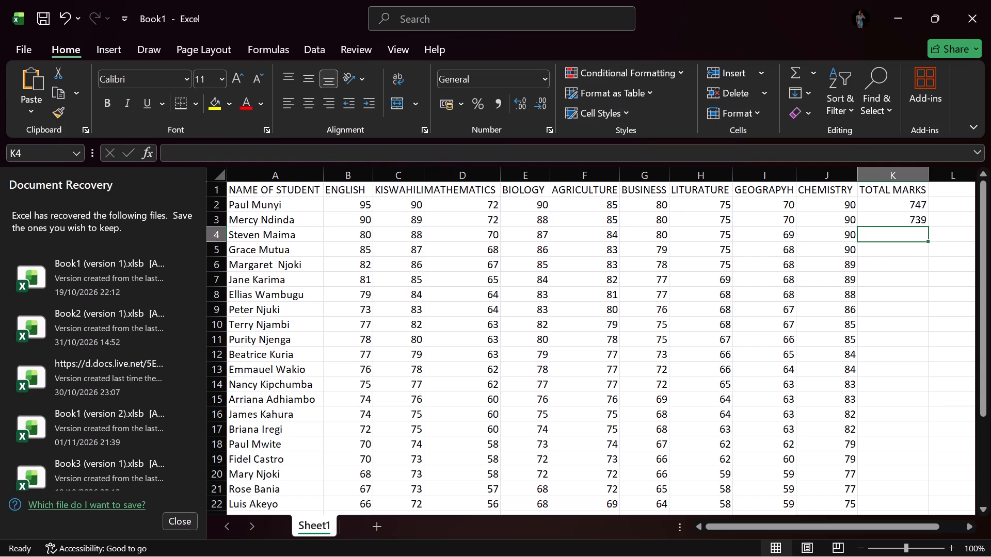
# Enter the formula =(B4+C4+D4+E4+F4+G4+H4+I4+J4) in K4 to total the third student's nine subject marks.
pyautogui.hotkey('shift', '+')
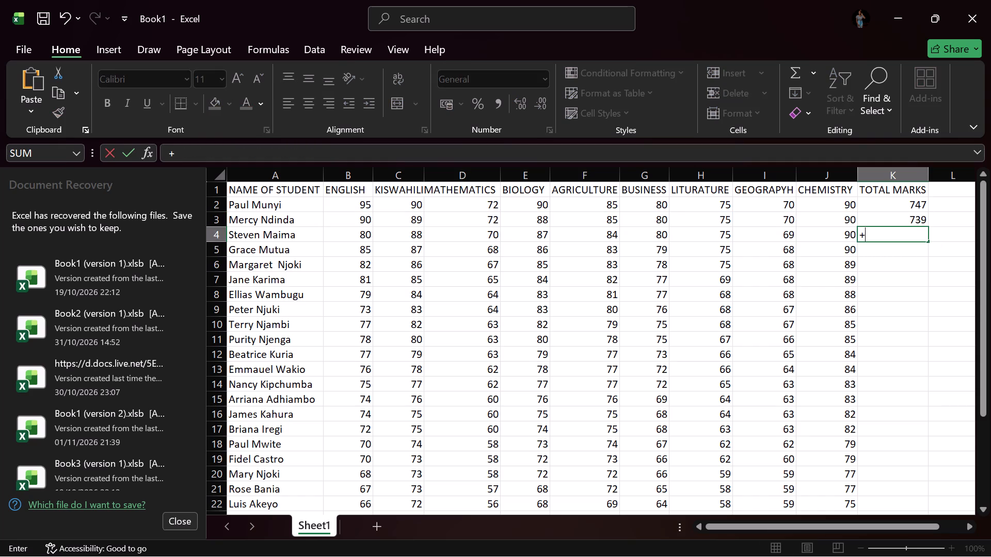
pyautogui.press('BackSpace')
pyautogui.press('=')
pyautogui.hotkey('shift', '(')
pyautogui.click(367, 235)
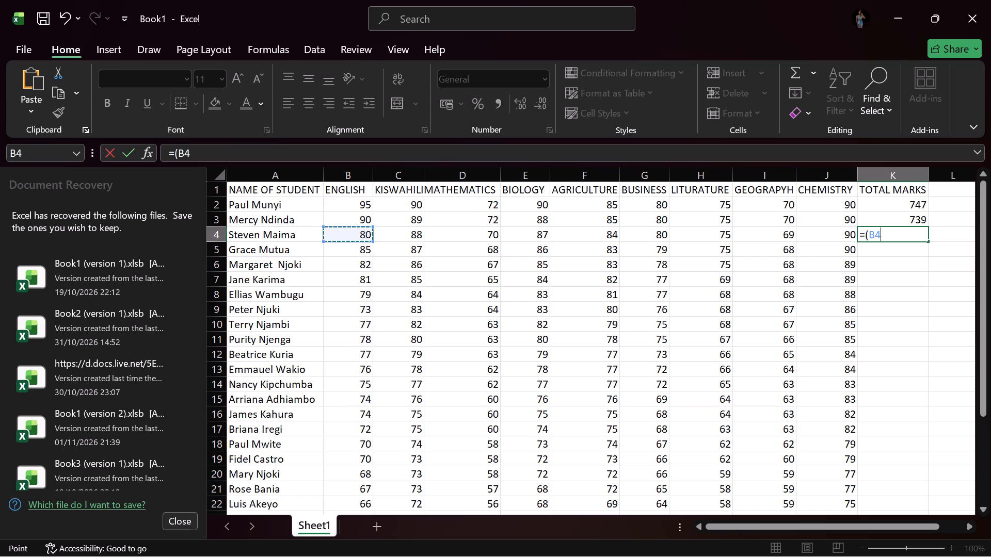
pyautogui.hotkey('shift', '+')
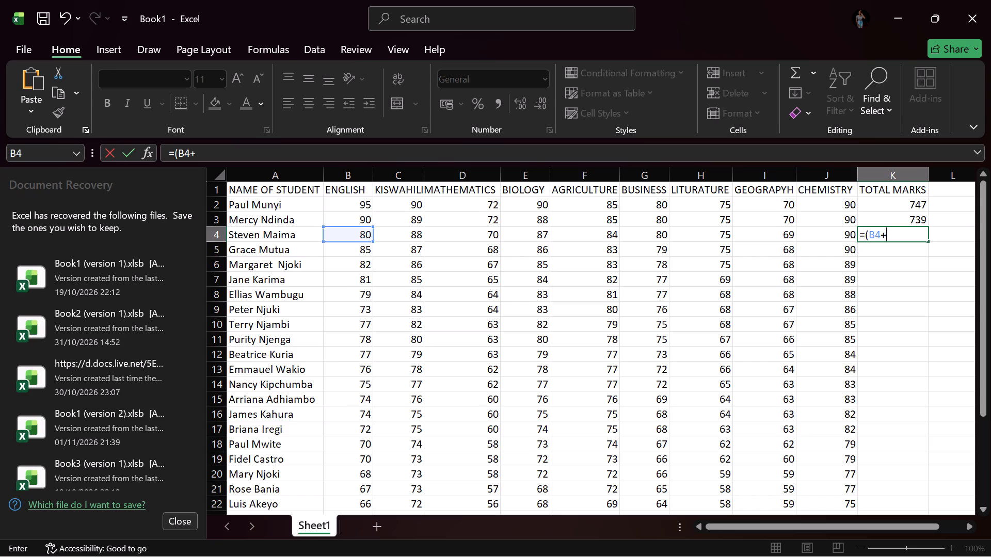
pyautogui.click(411, 236)
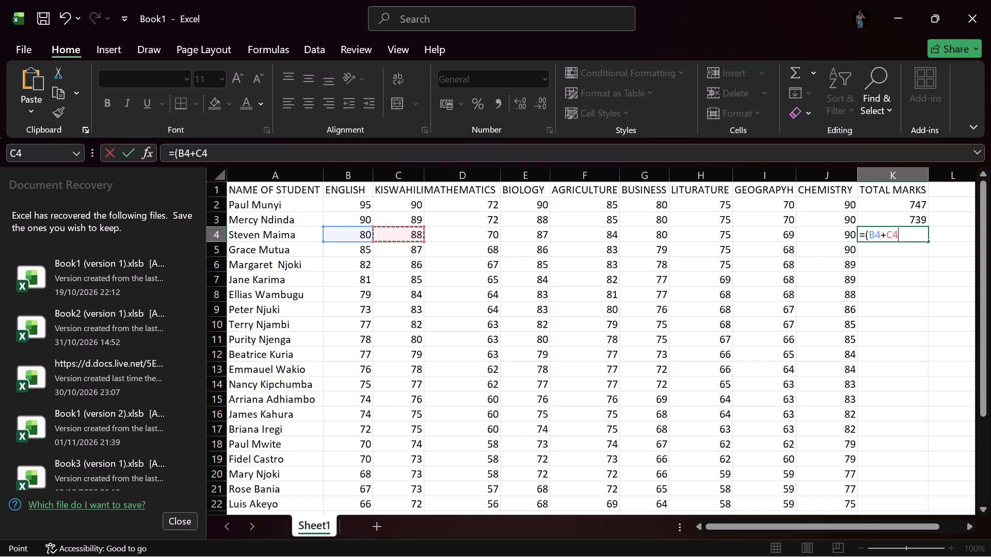
pyautogui.hotkey('shift', '+')
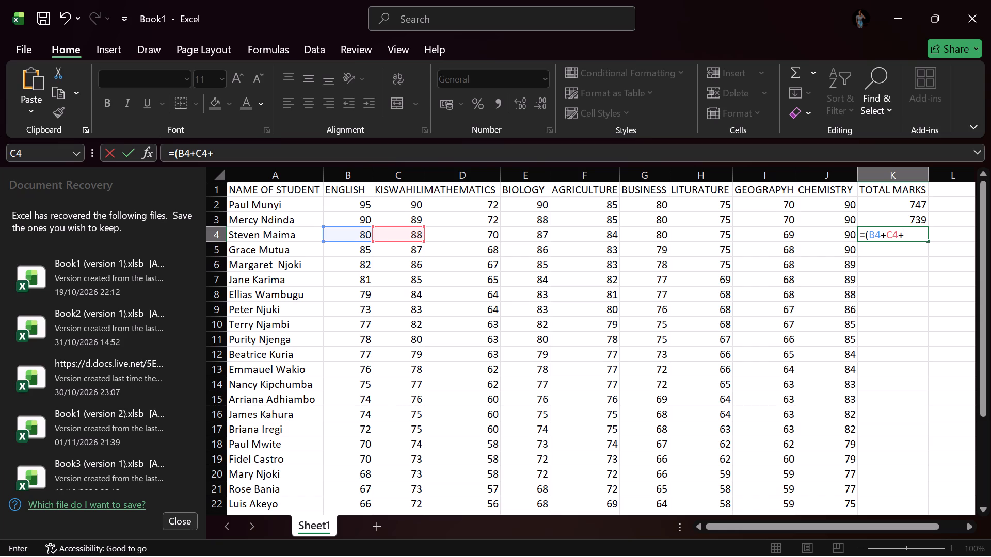
pyautogui.click(458, 237)
pyautogui.hotkey('shift', '+')
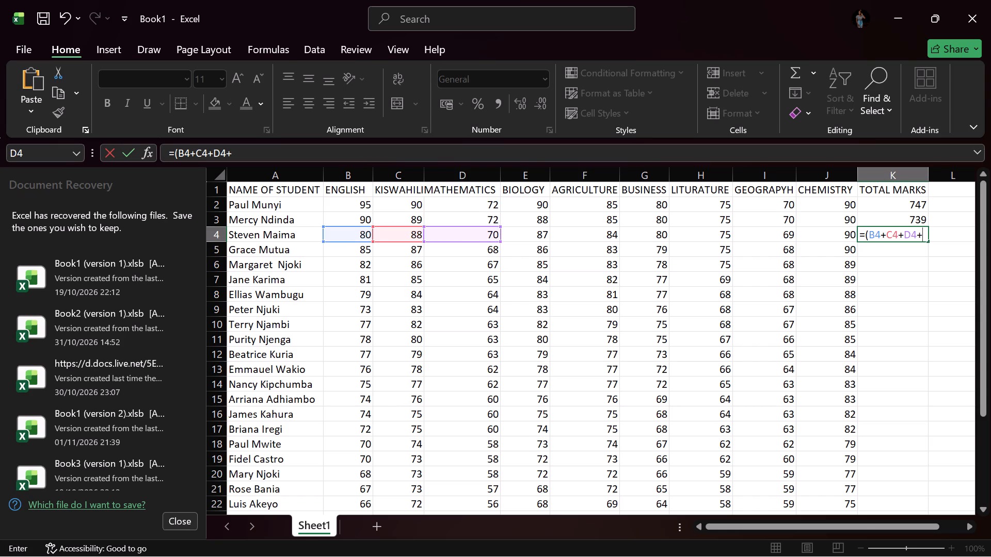
pyautogui.click(538, 241)
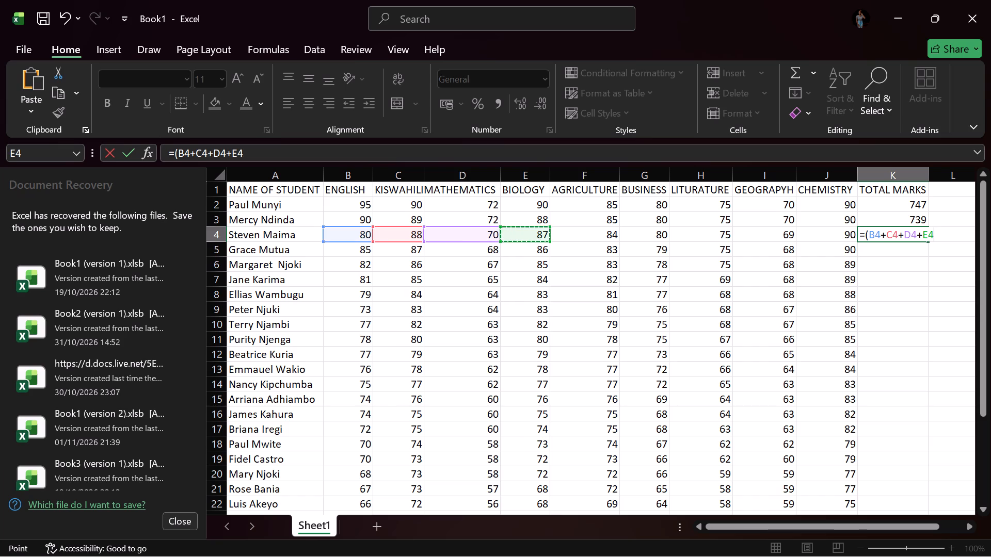
pyautogui.hotkey('shift', '+')
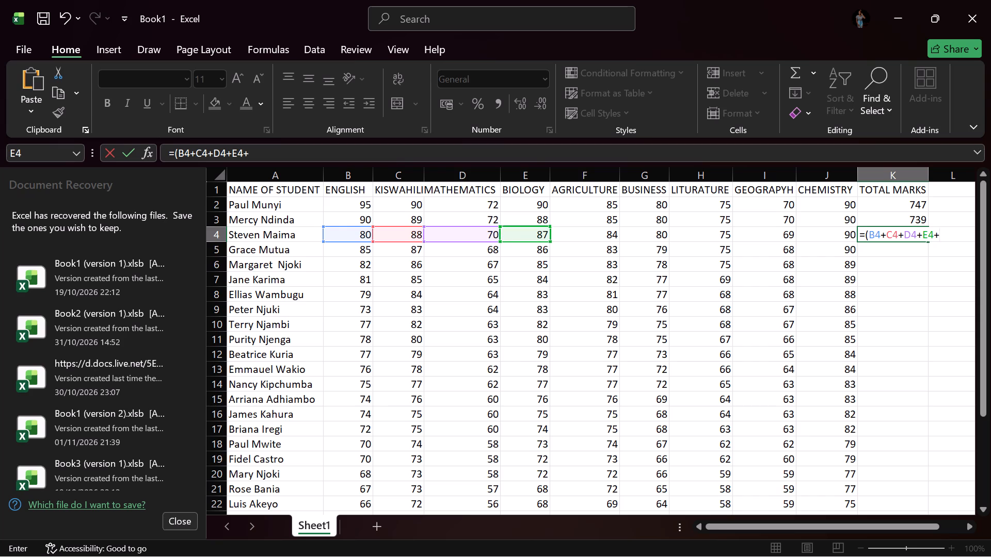
pyautogui.click(596, 237)
pyautogui.hotkey('shift', '+')
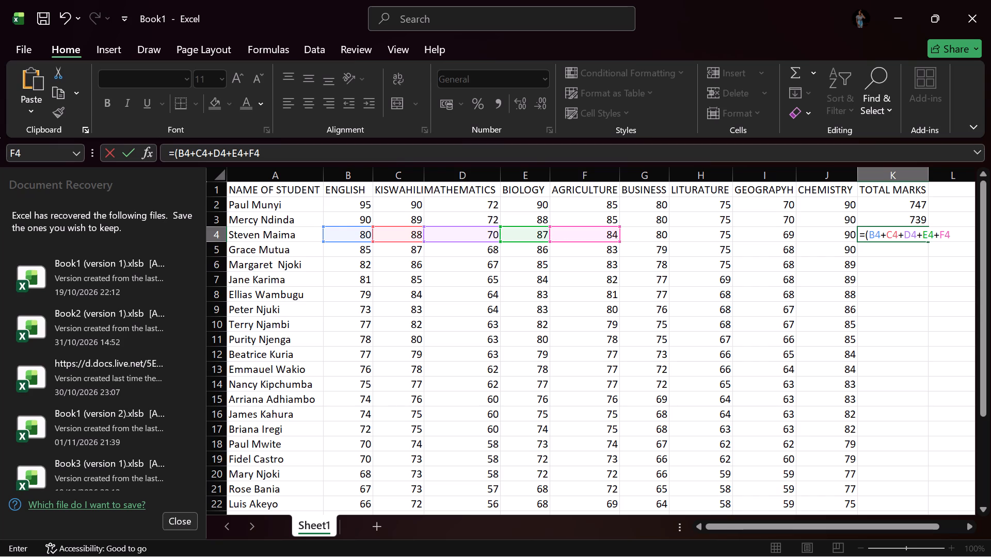
pyautogui.click(637, 237)
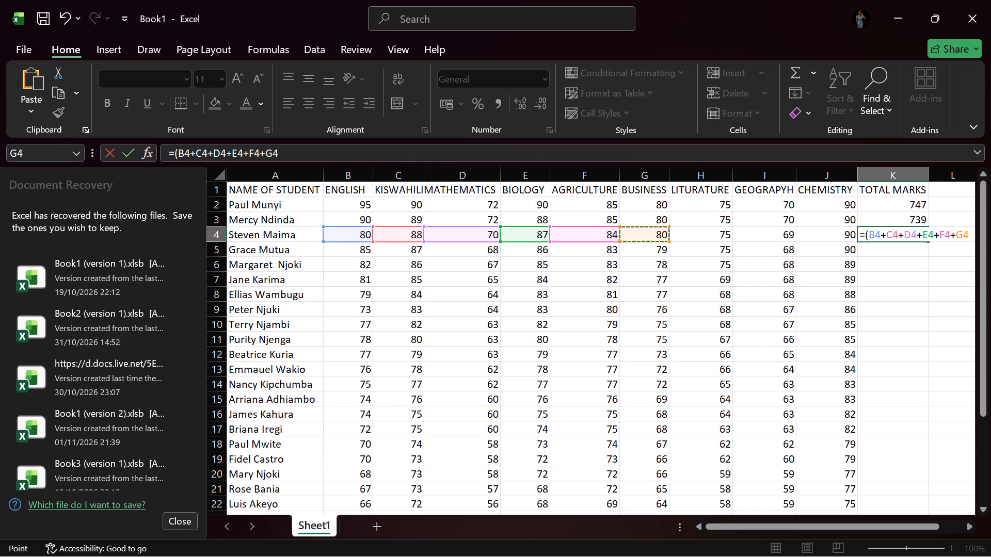
pyautogui.hotkey('shift', '+')
pyautogui.click(697, 232)
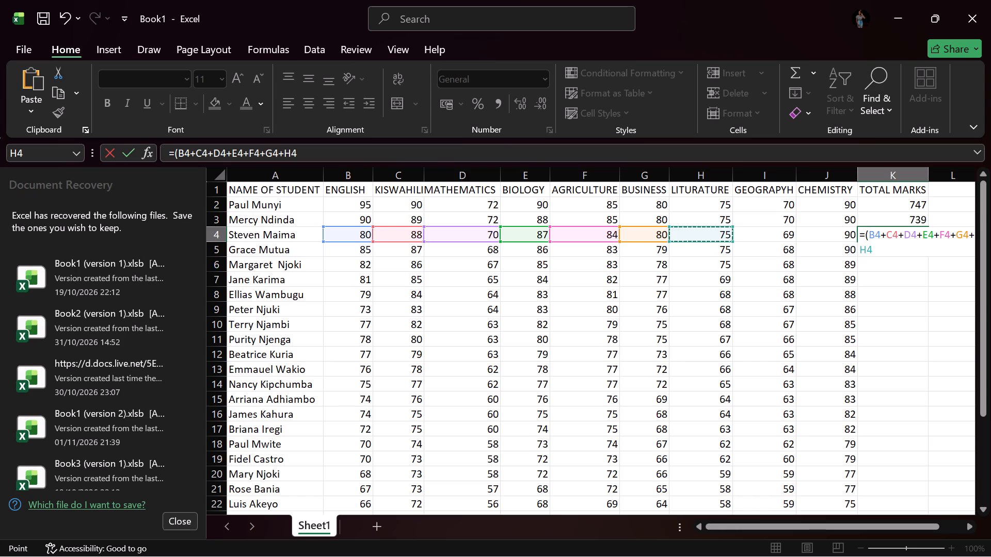
pyautogui.hotkey('shift', '+')
pyautogui.click(745, 233)
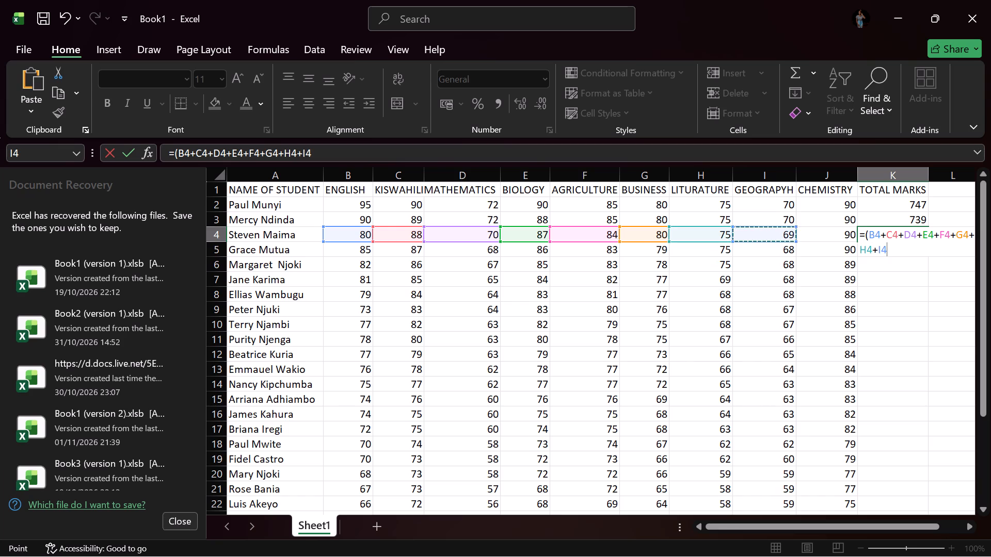
pyautogui.hotkey('shift', '+')
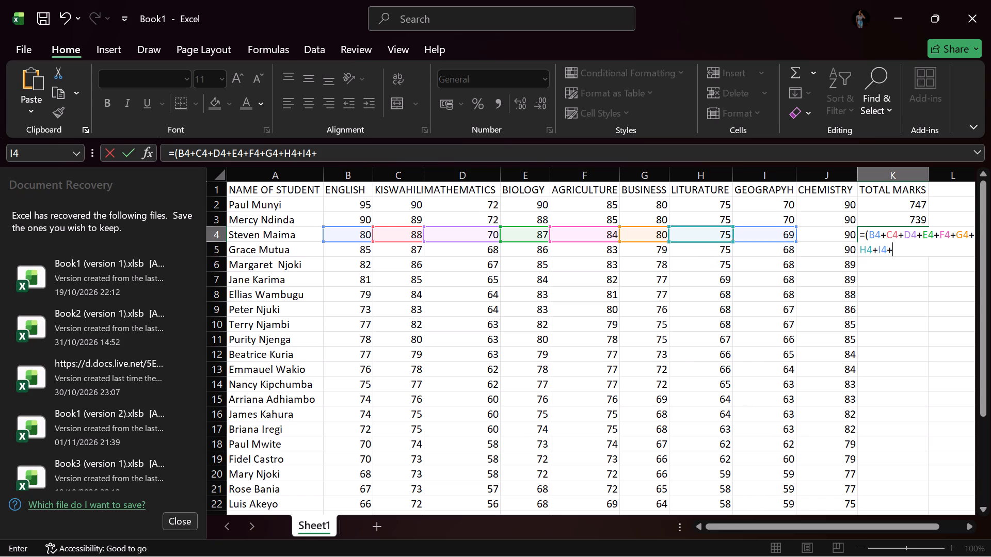
pyautogui.click(833, 238)
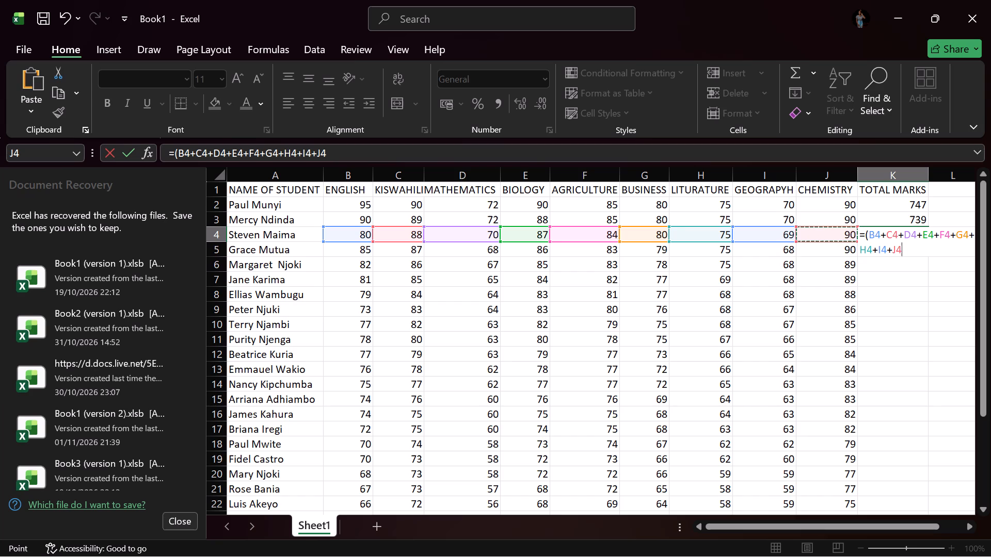
pyautogui.hotkey('shift', ')')
pyautogui.press('Return')
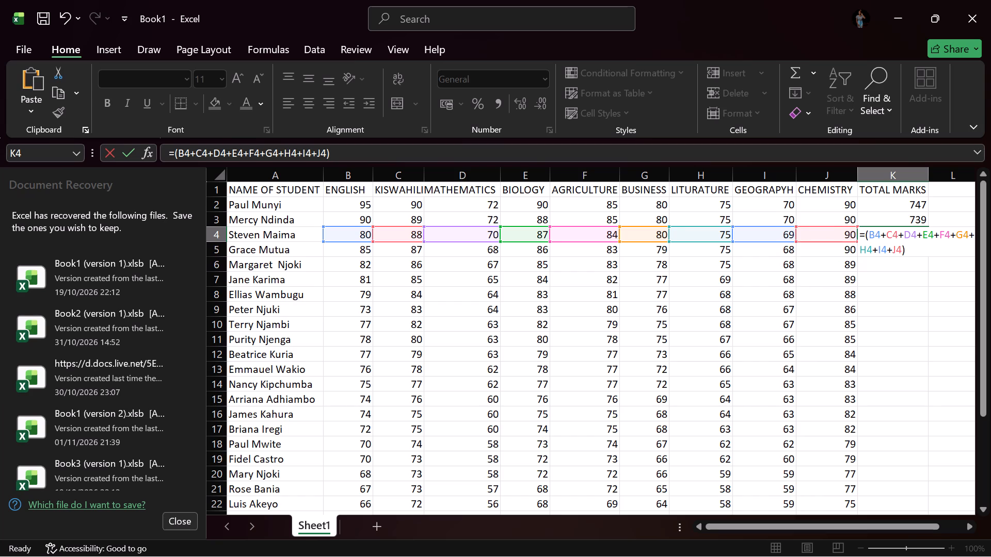
# Enter the formula =(B5+C5+D5+E5+F5+G5+H5+I5+J5) in K5 to total the fourth student's nine subject marks.
pyautogui.scroll(-1, 791, 308)
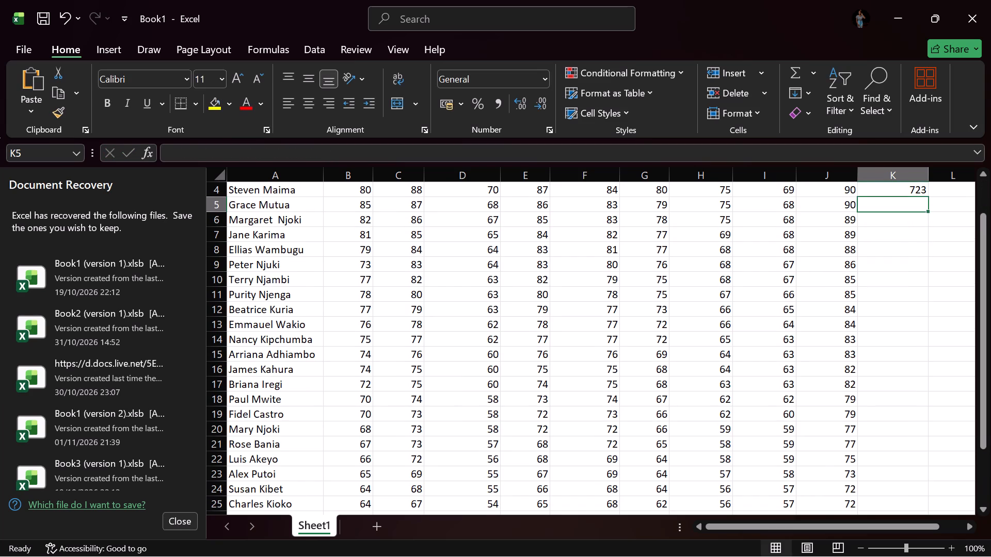
pyautogui.hotkey('shift', '+')
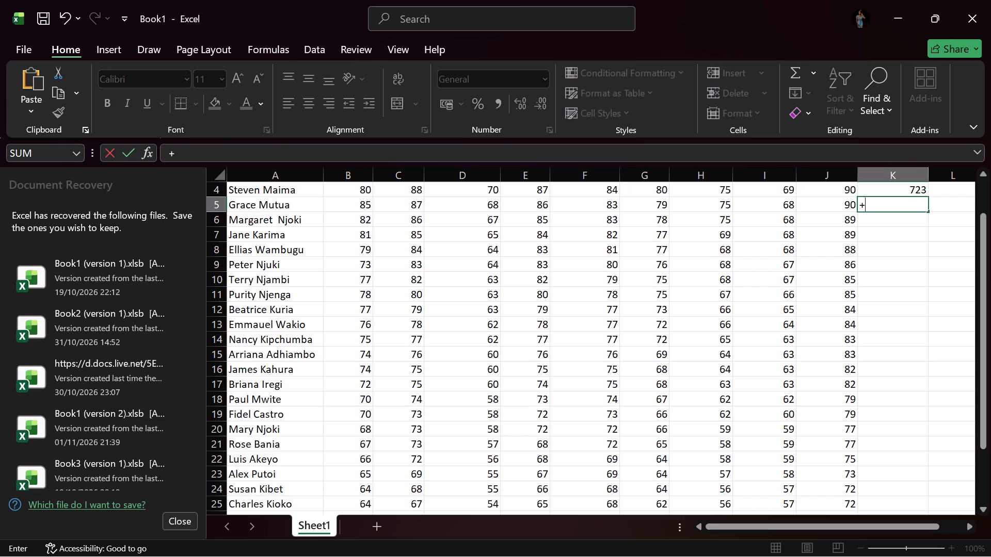
pyautogui.press('BackSpace')
pyautogui.press('=')
pyautogui.hotkey('shift', '(')
pyautogui.click(365, 204)
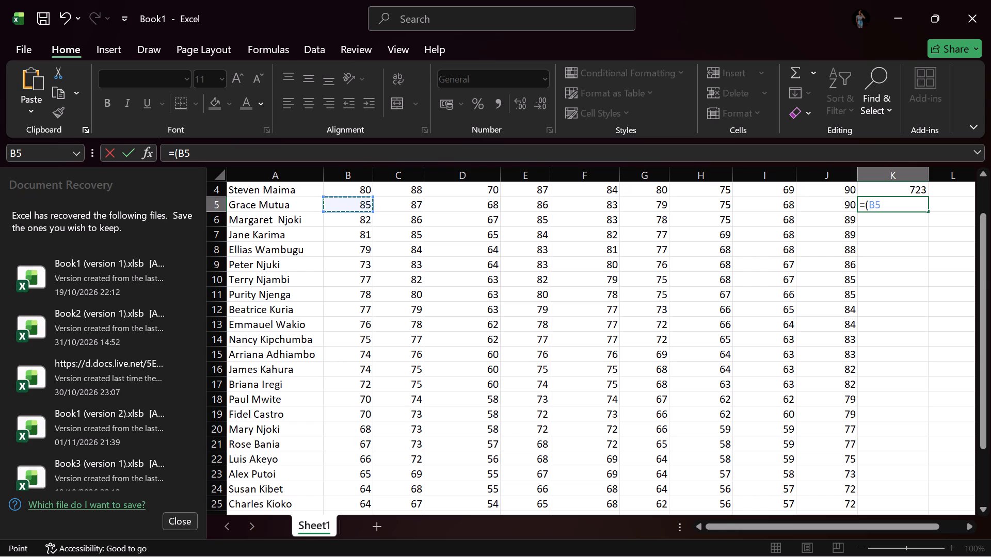
pyautogui.hotkey('shift', '+')
pyautogui.click(403, 206)
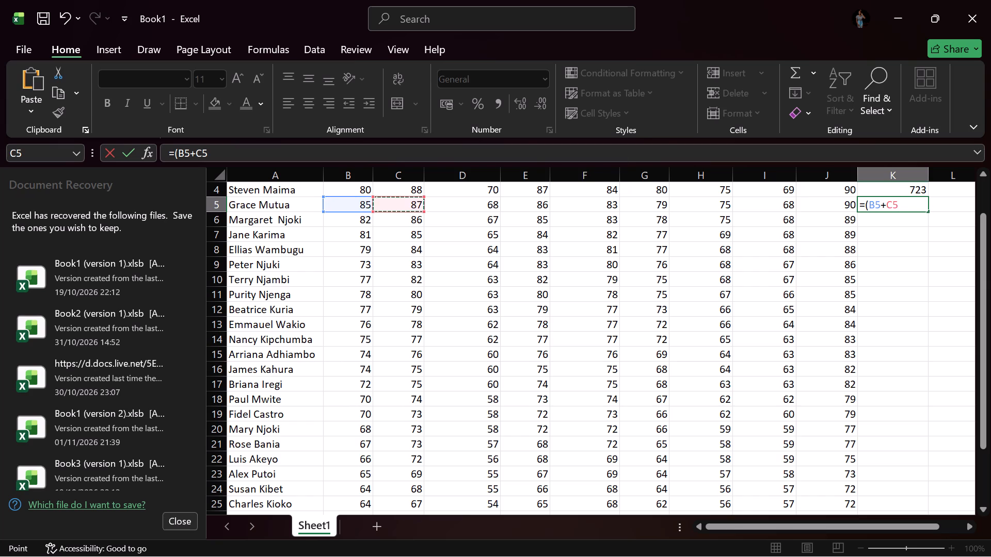
pyautogui.hotkey('shift', '+')
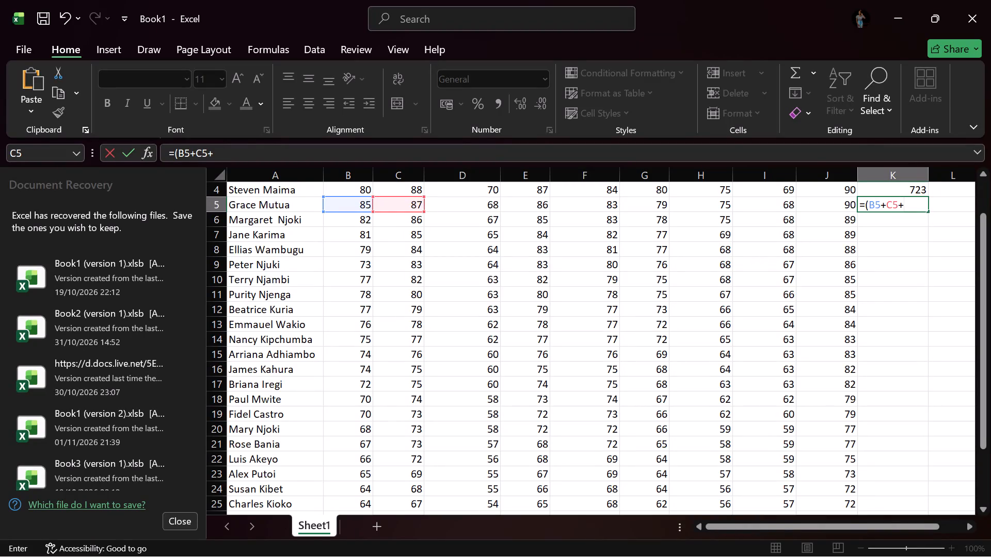
pyautogui.click(461, 201)
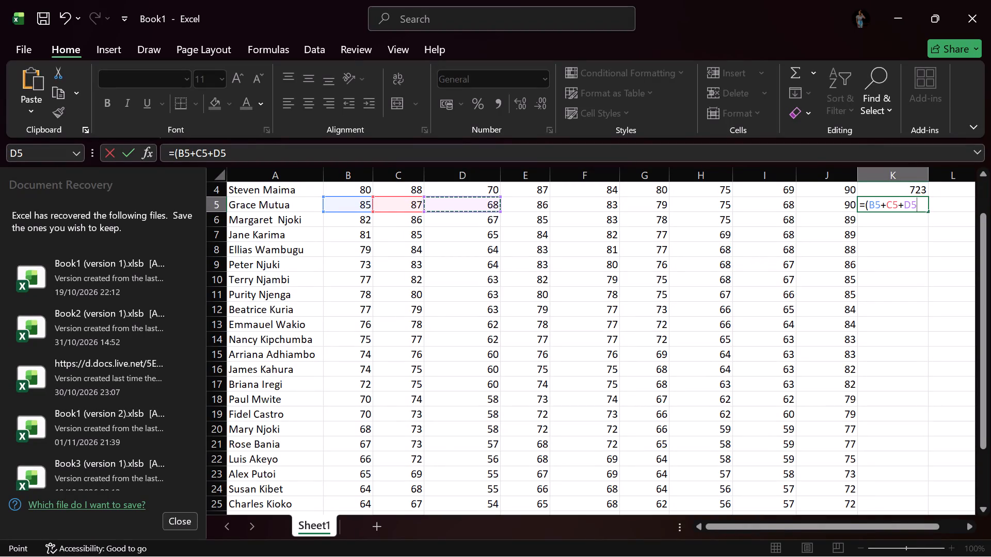
pyautogui.hotkey('shift', '+')
pyautogui.click(538, 206)
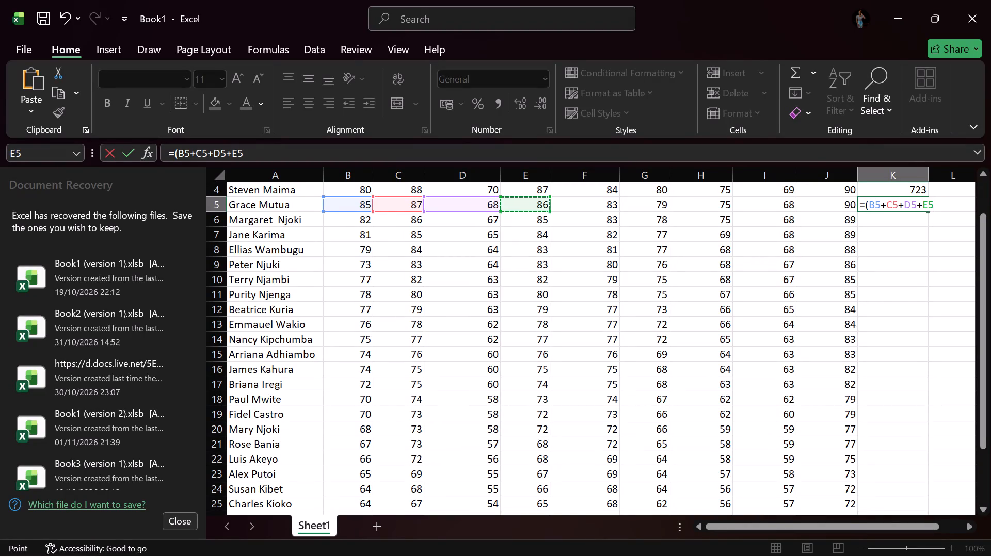
pyautogui.hotkey('shift', '+')
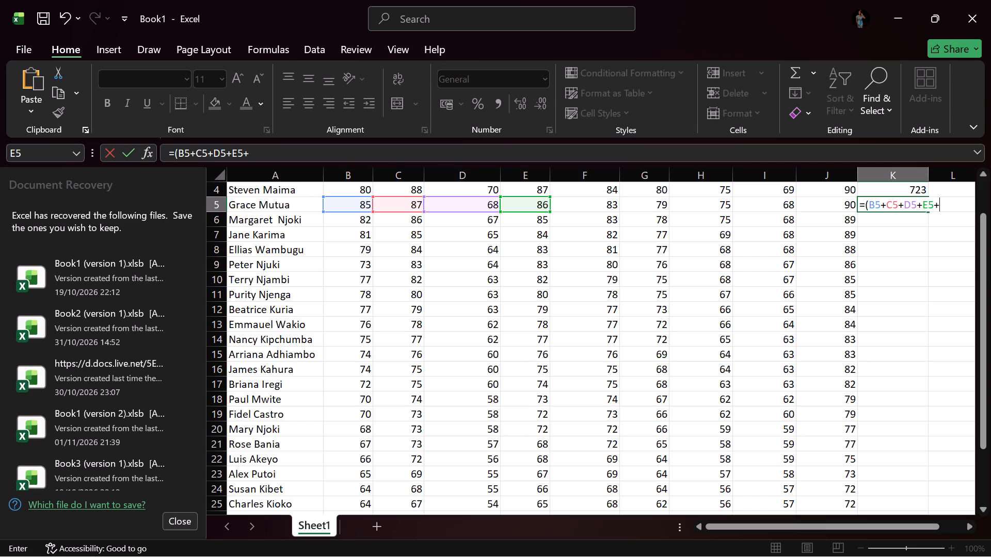
pyautogui.click(614, 205)
pyautogui.hotkey('shift', '+')
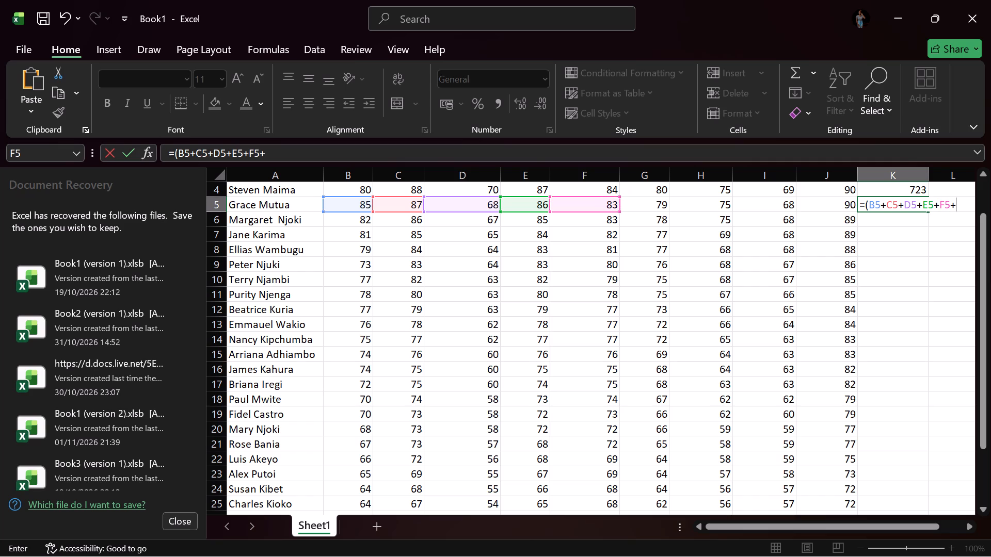
pyautogui.click(642, 203)
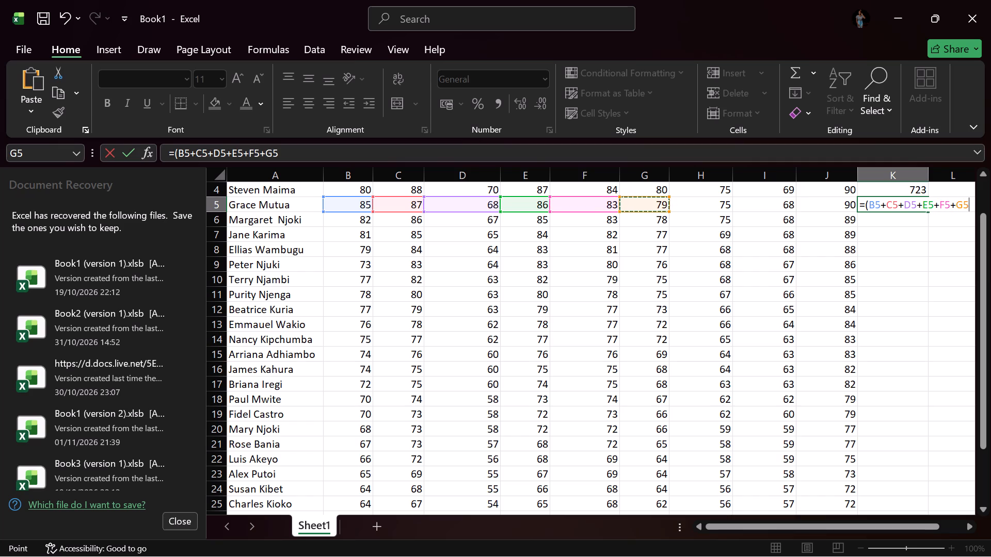
pyautogui.hotkey('shift', '+')
pyautogui.click(690, 204)
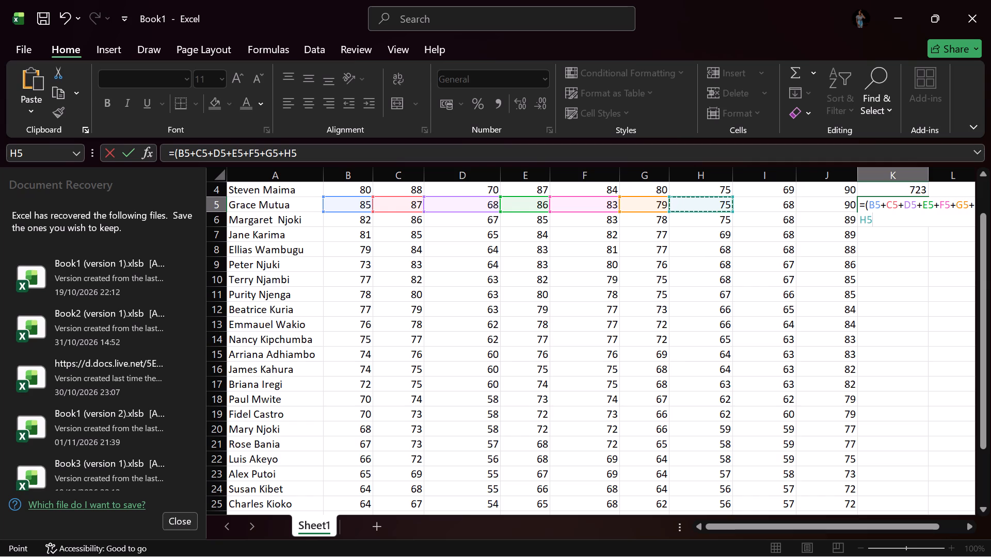
pyautogui.hotkey('shift', '+')
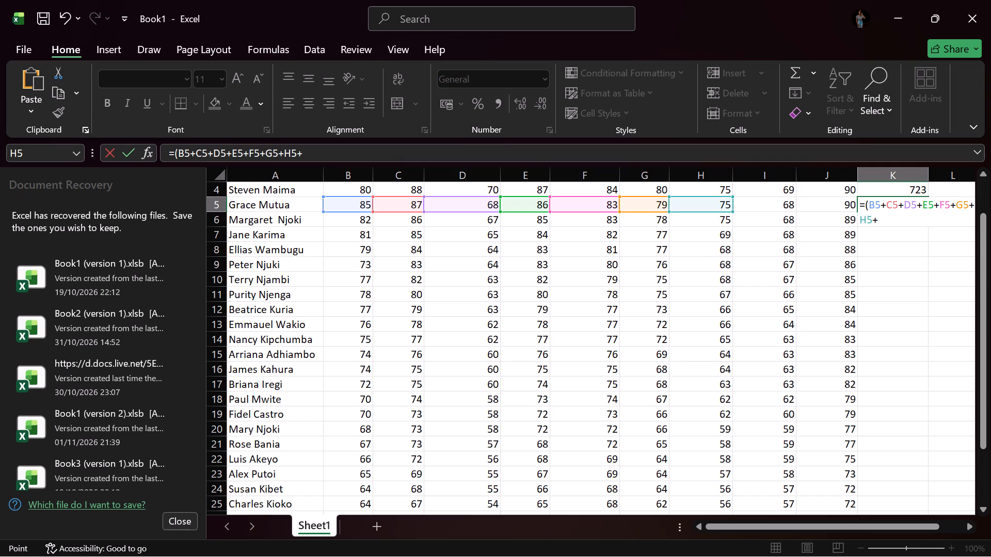
pyautogui.click(762, 204)
pyautogui.hotkey('shift', '+')
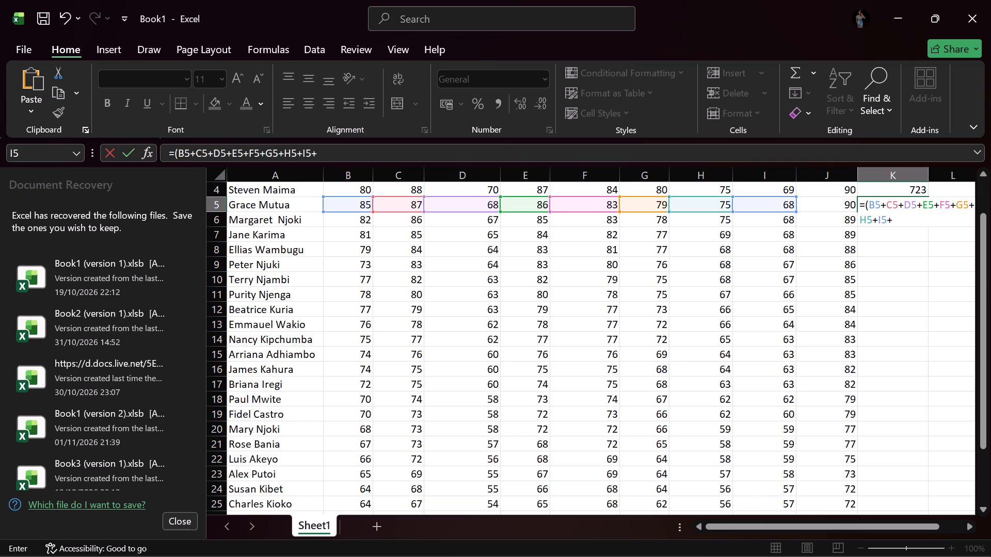
pyautogui.click(829, 206)
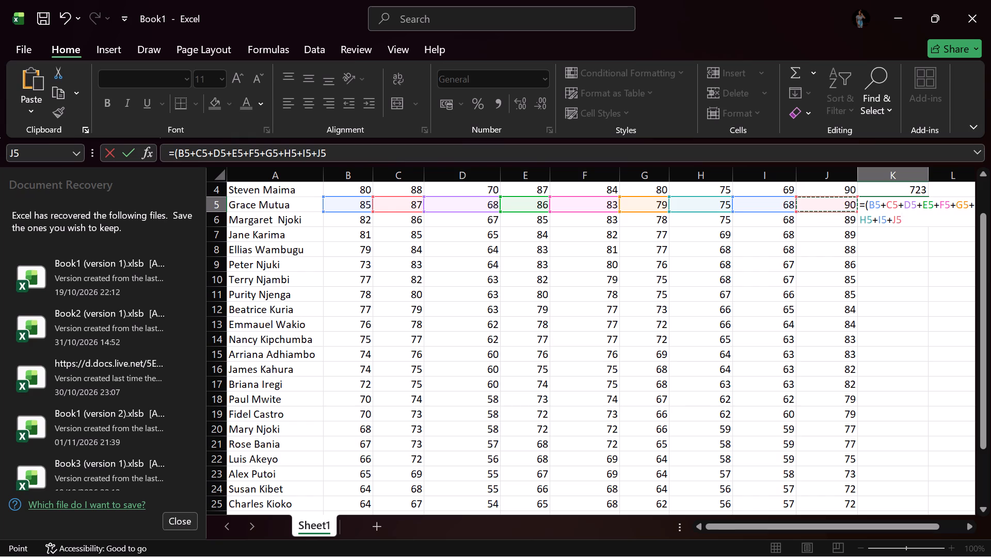
pyautogui.hotkey('shift', ')')
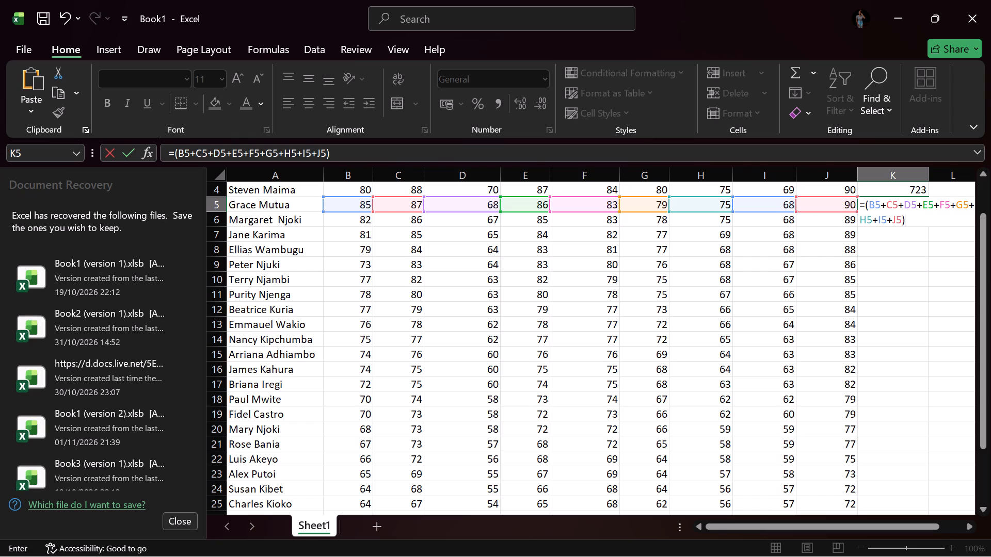
pyautogui.press('Return')
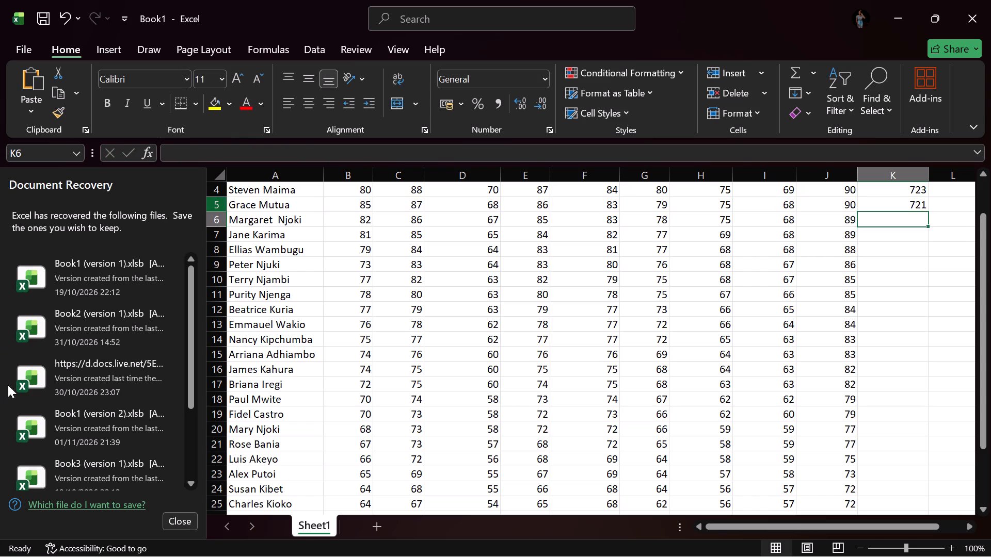
# Enter the formula =(B6+C6+D6+E6+F6+G6+H6+I6+J6) in K6 to total the fifth student's nine subject marks.
pyautogui.press('=')
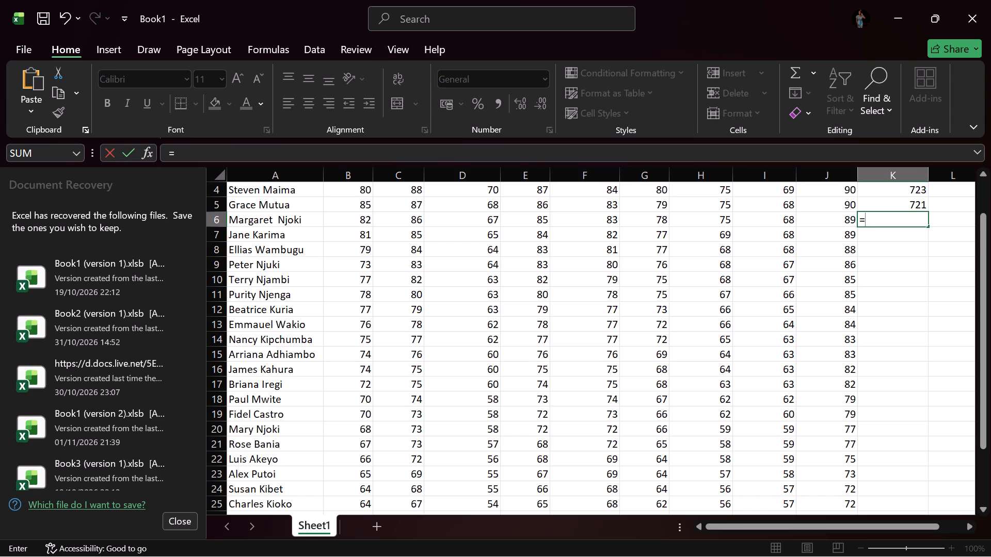
pyautogui.hotkey('shift', '(')
pyautogui.click(353, 219)
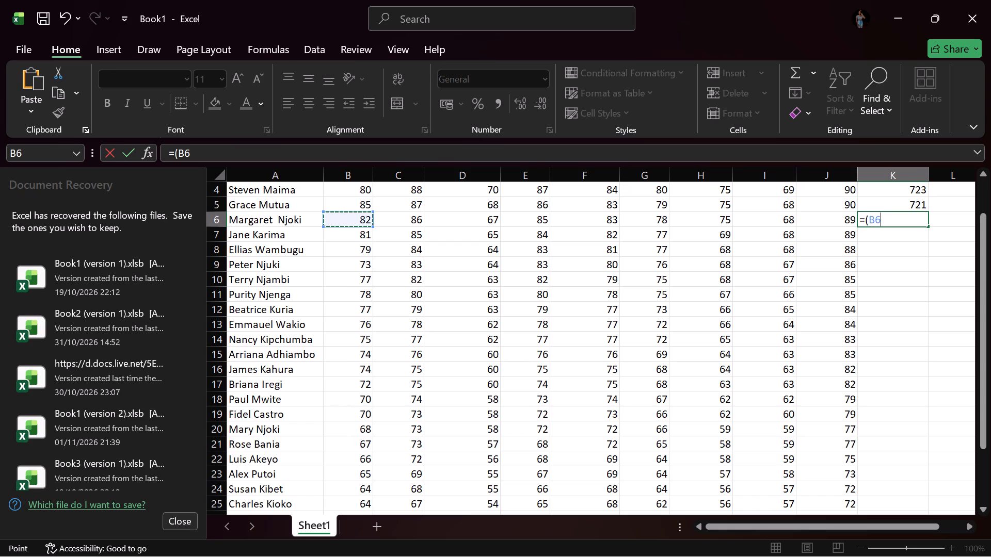
pyautogui.hotkey('shift', '+')
pyautogui.click(403, 223)
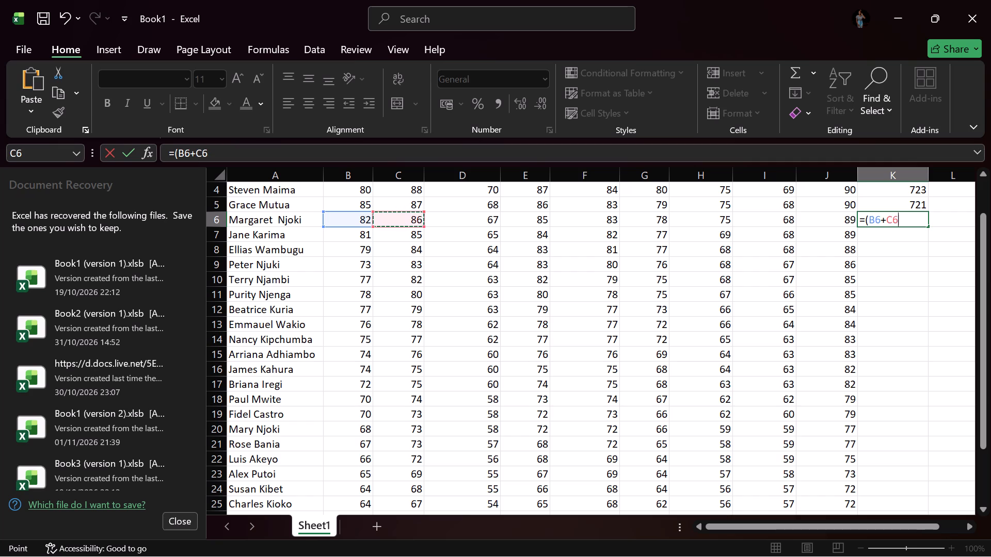
pyautogui.hotkey('shift', '+')
pyautogui.click(470, 222)
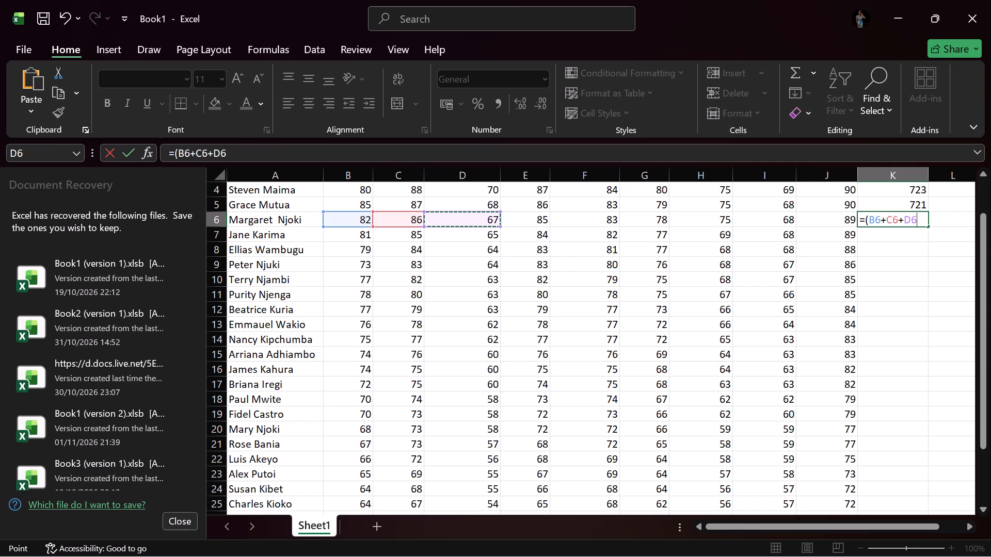
pyautogui.hotkey('shift', '+')
pyautogui.click(538, 222)
pyautogui.hotkey('shift', '+')
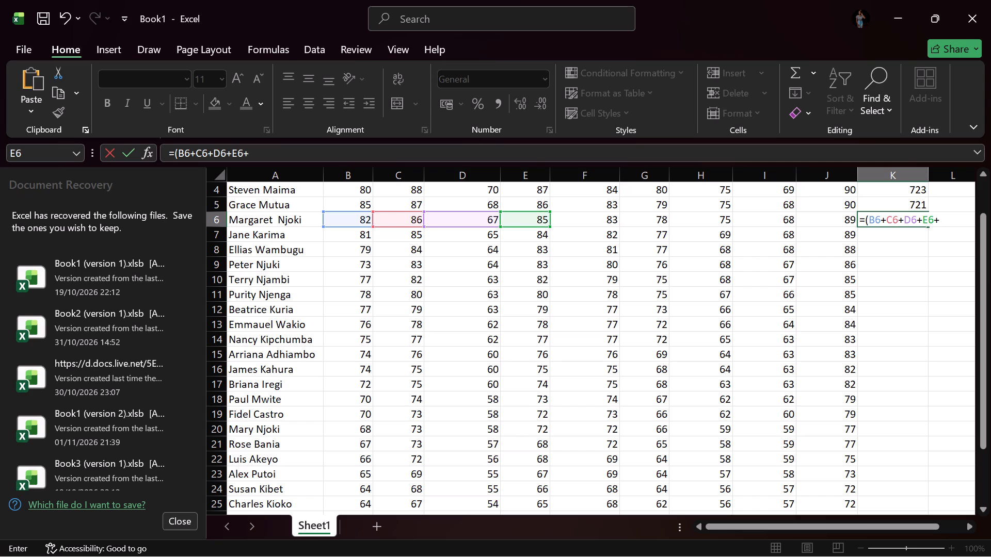
pyautogui.click(594, 223)
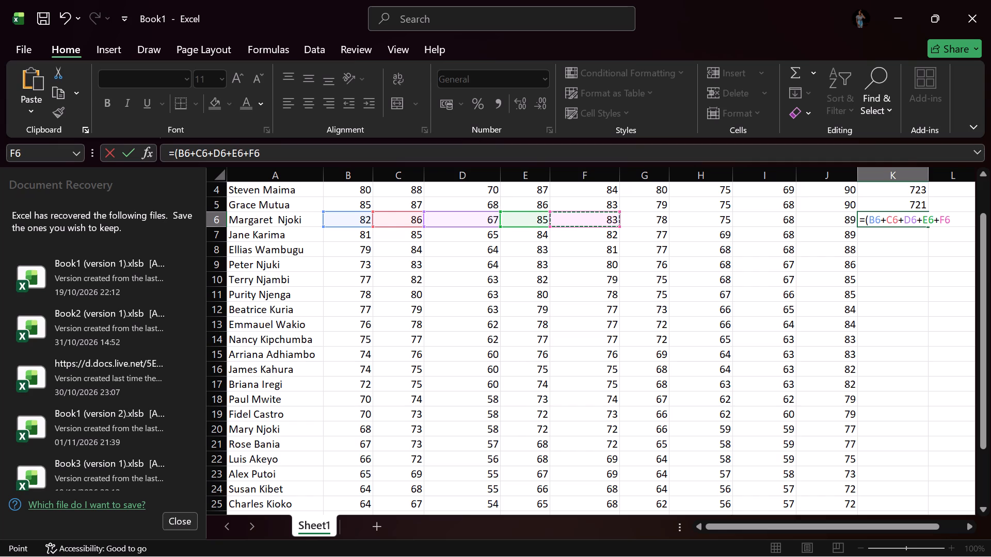
pyautogui.hotkey('shift', '+')
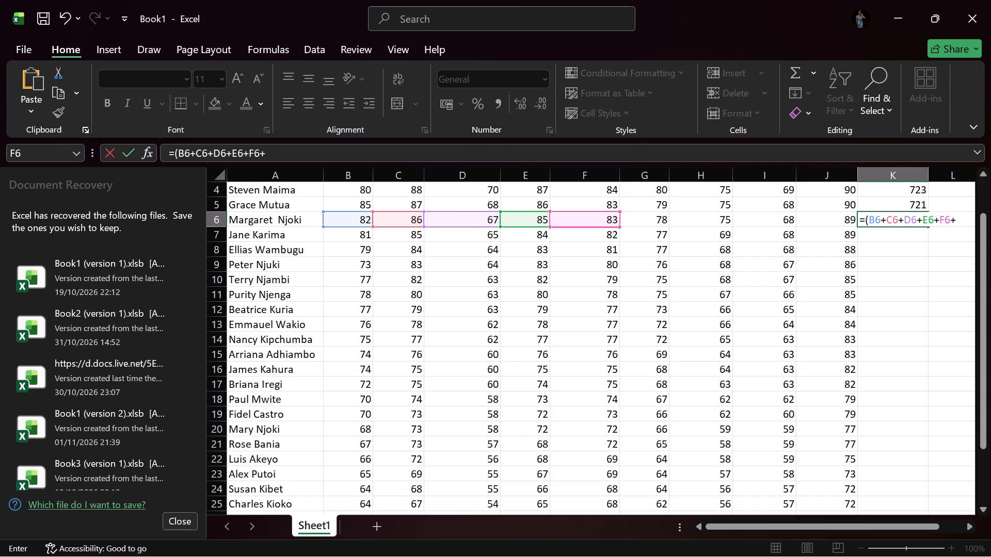
pyautogui.click(656, 230)
pyautogui.click(656, 218)
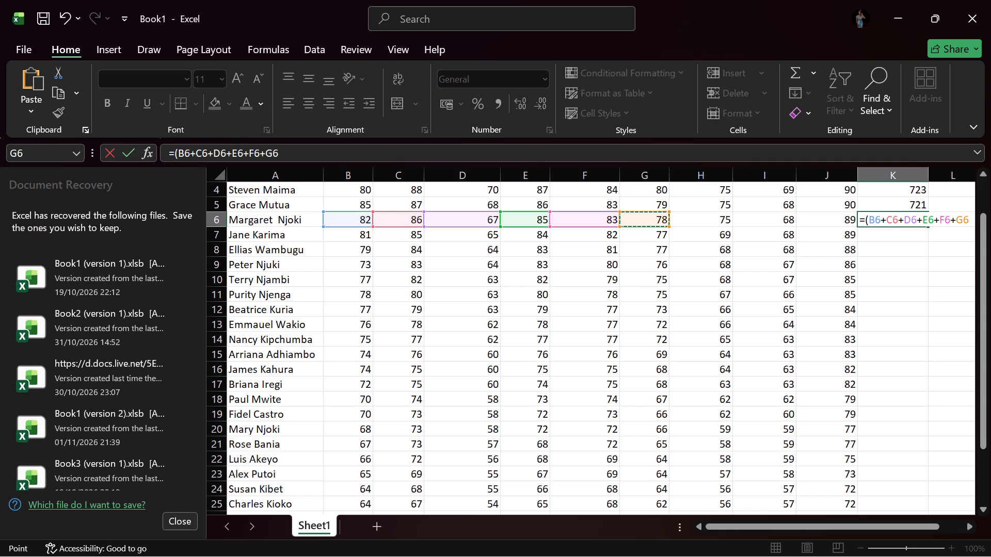
pyautogui.hotkey('shift', '+')
pyautogui.click(683, 219)
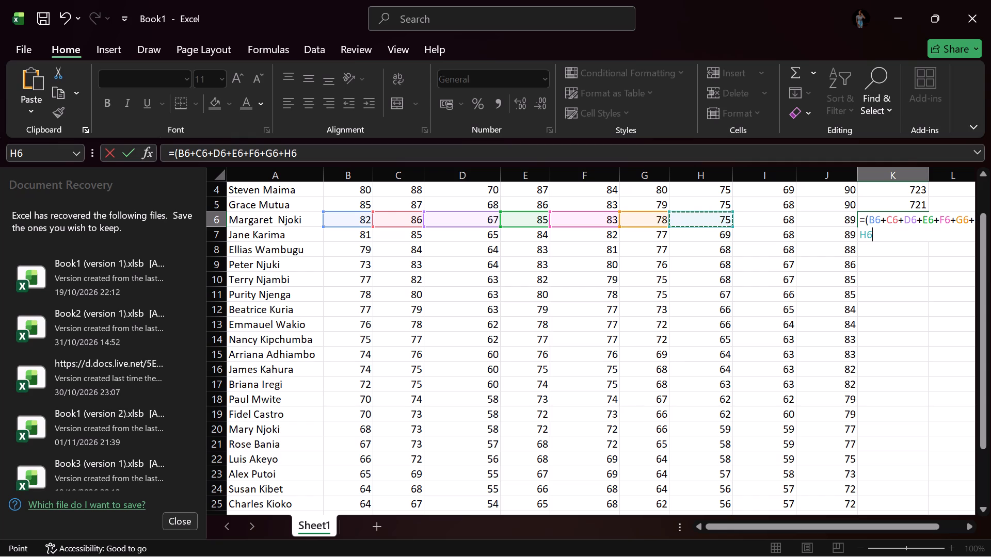
pyautogui.hotkey('shift', '+')
pyautogui.click(781, 216)
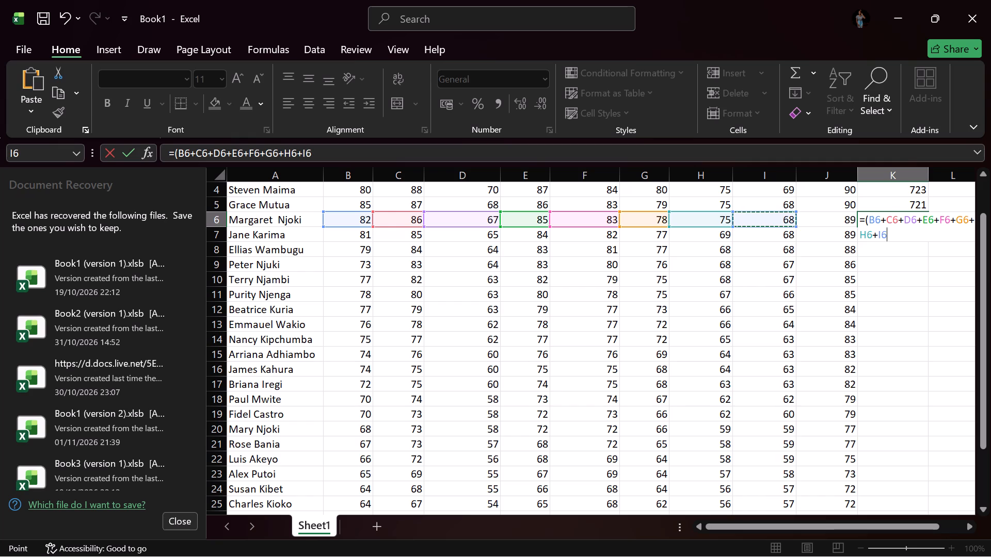
pyautogui.hotkey('shift', '+')
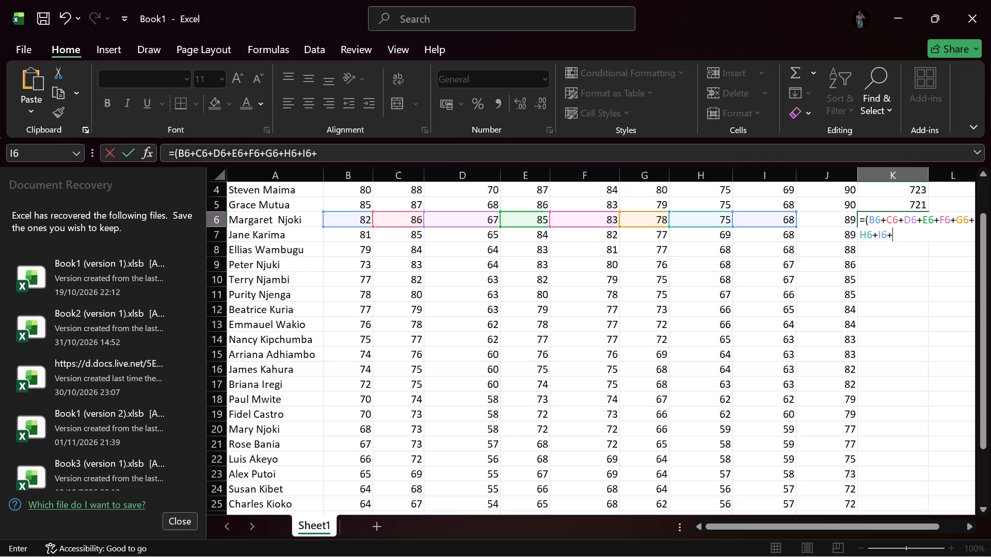
pyautogui.click(817, 219)
pyautogui.hotkey('shift', ')')
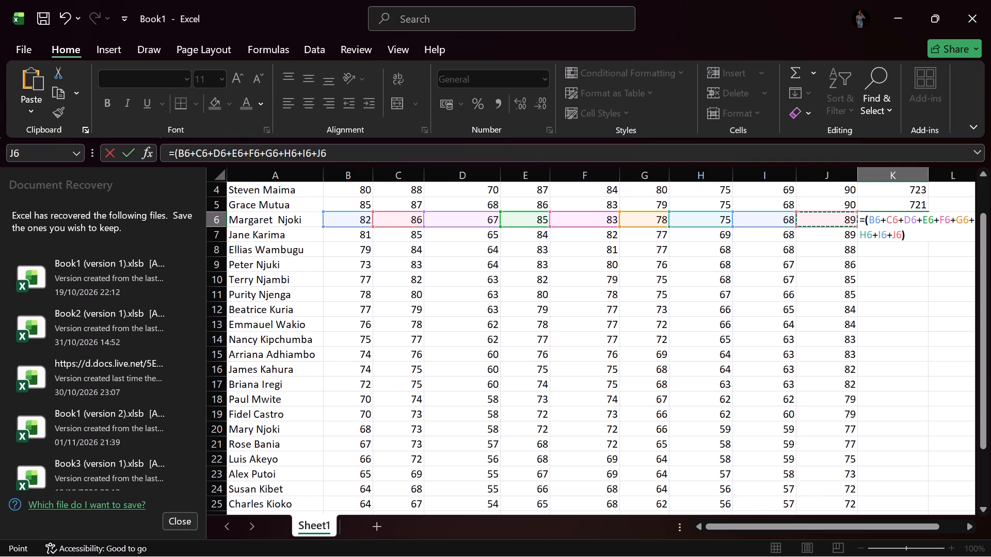
pyautogui.press('Return')
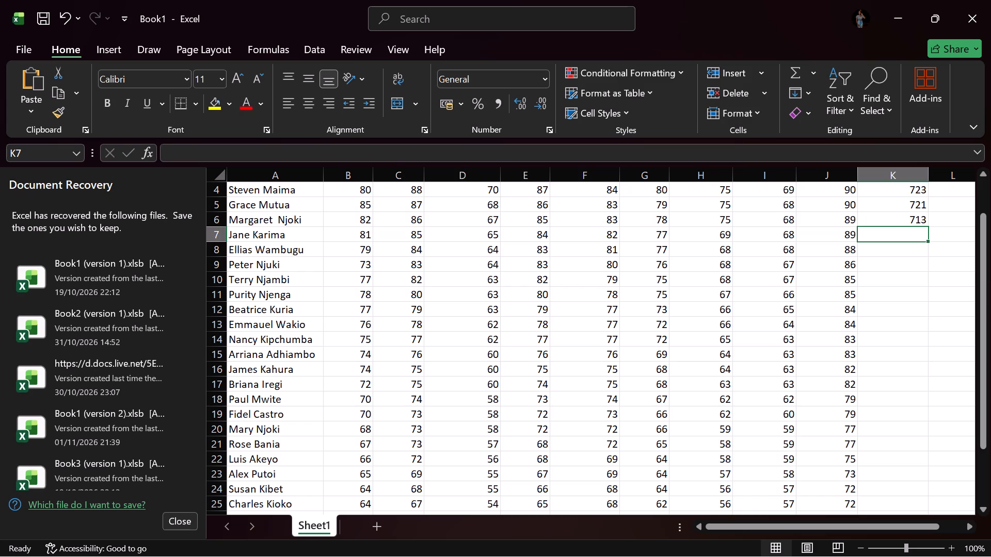
# Build the sixth student's total formula in K7 as far as =(B7+C7+D7+E7+F7+G7+H7+I7.
pyautogui.click(869, 245)
pyautogui.click(871, 248)
pyautogui.doubleClick(878, 235)
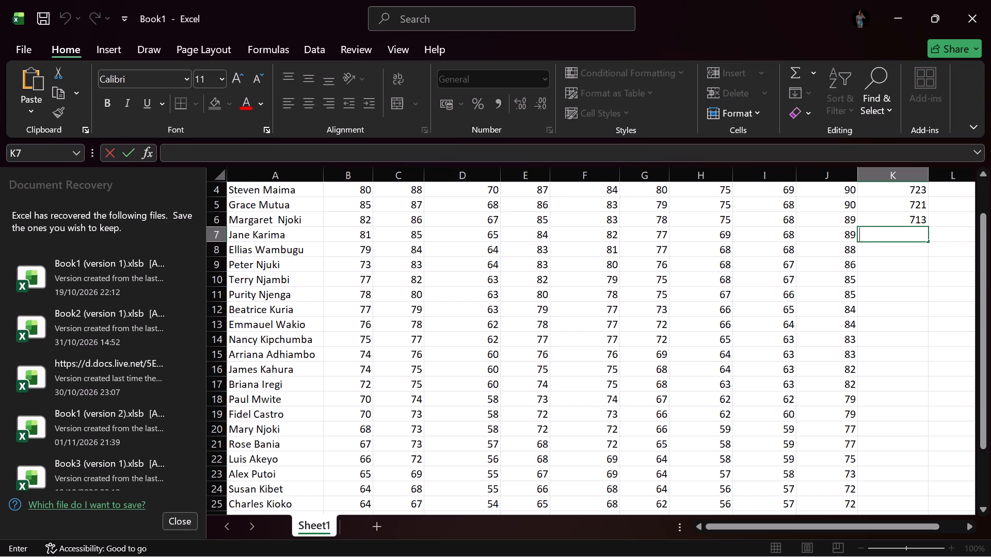
pyautogui.press('=')
pyautogui.hotkey('shift', '(')
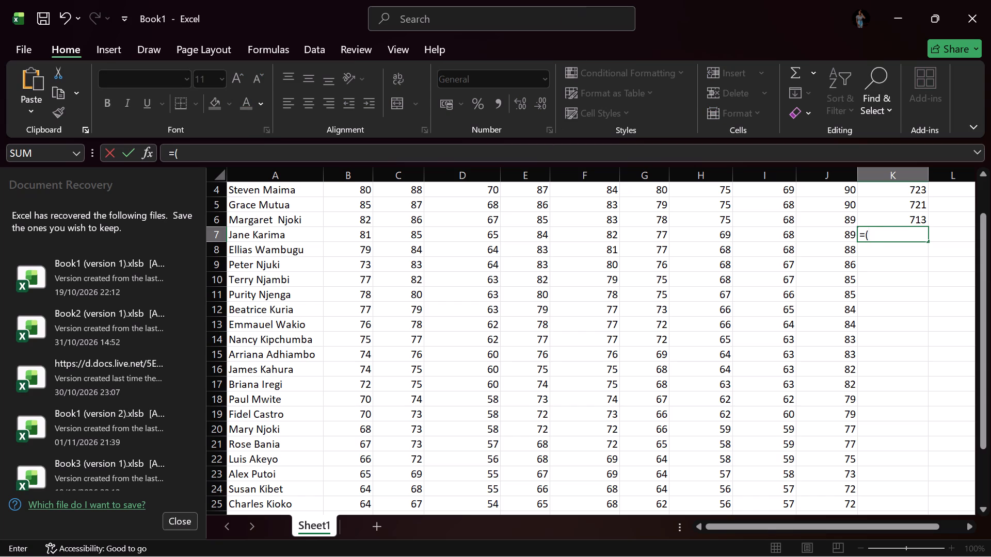
pyautogui.click(363, 236)
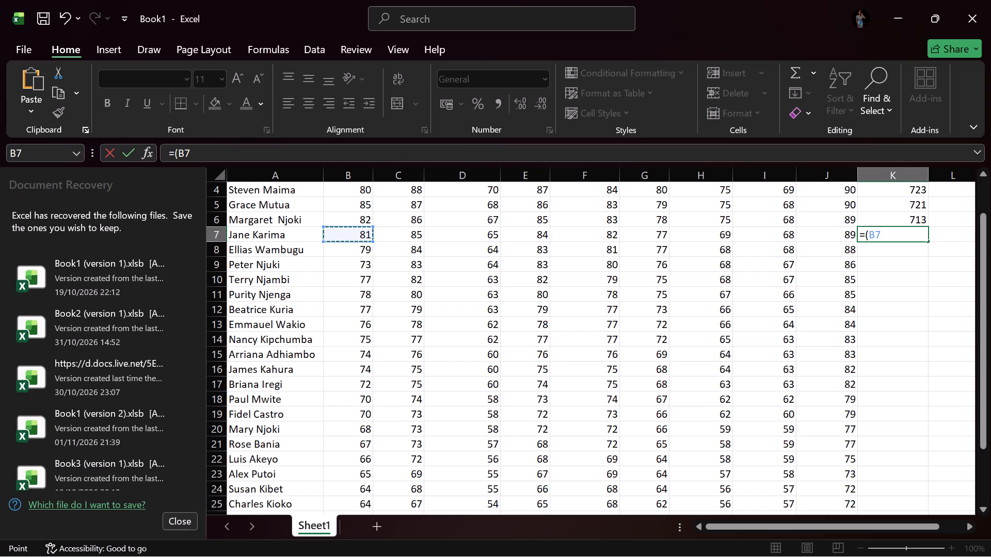
pyautogui.hotkey('shift', '+')
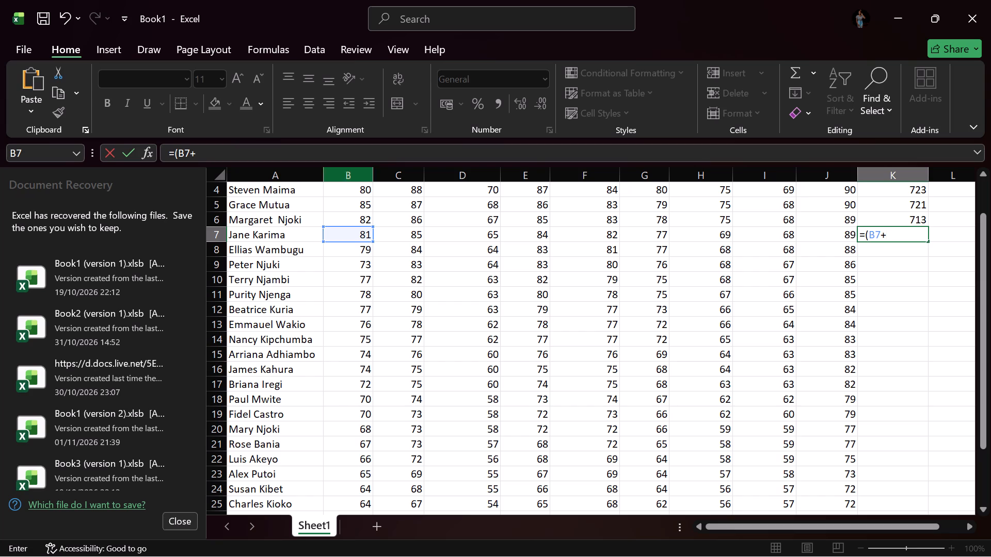
pyautogui.click(417, 232)
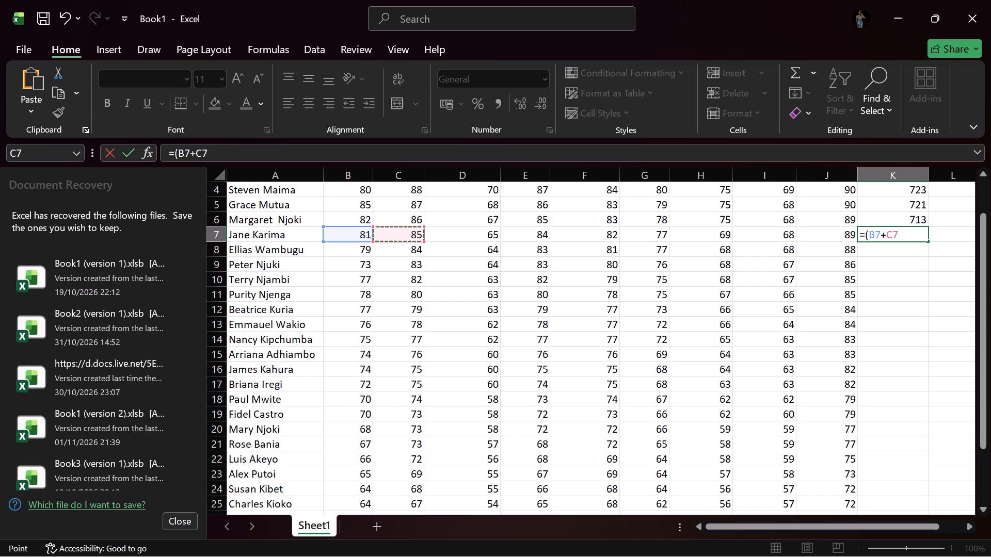
pyautogui.hotkey('shift', '+')
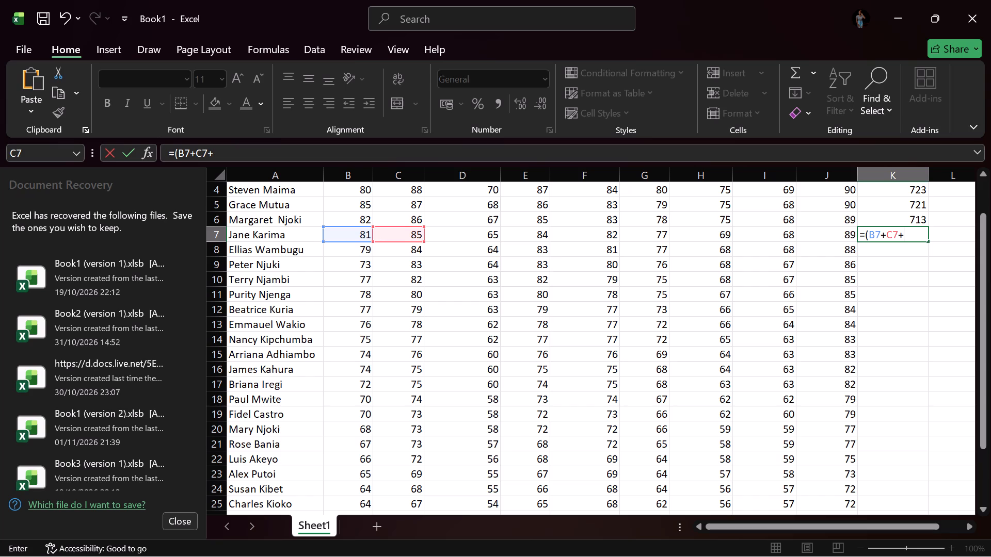
pyautogui.click(462, 234)
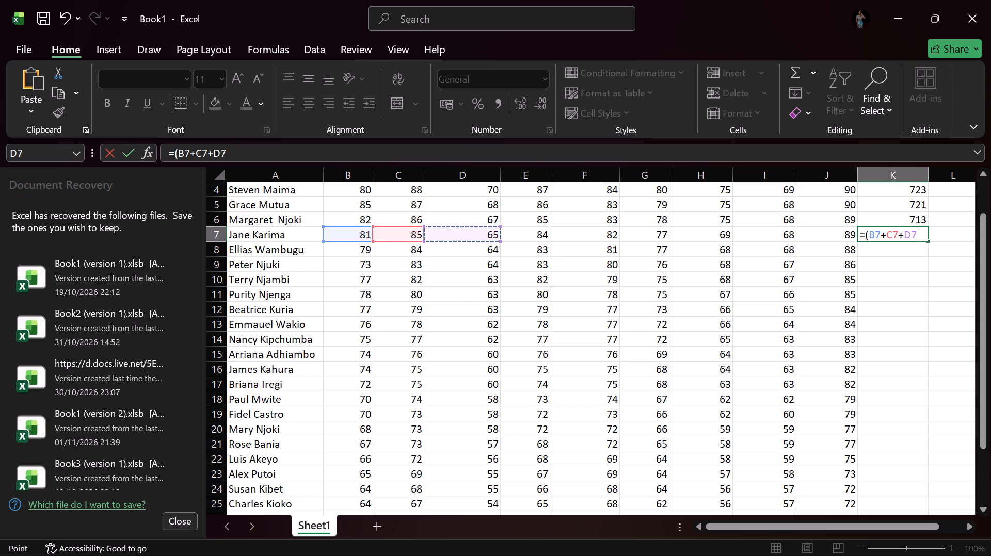
pyautogui.hotkey('shift', '+')
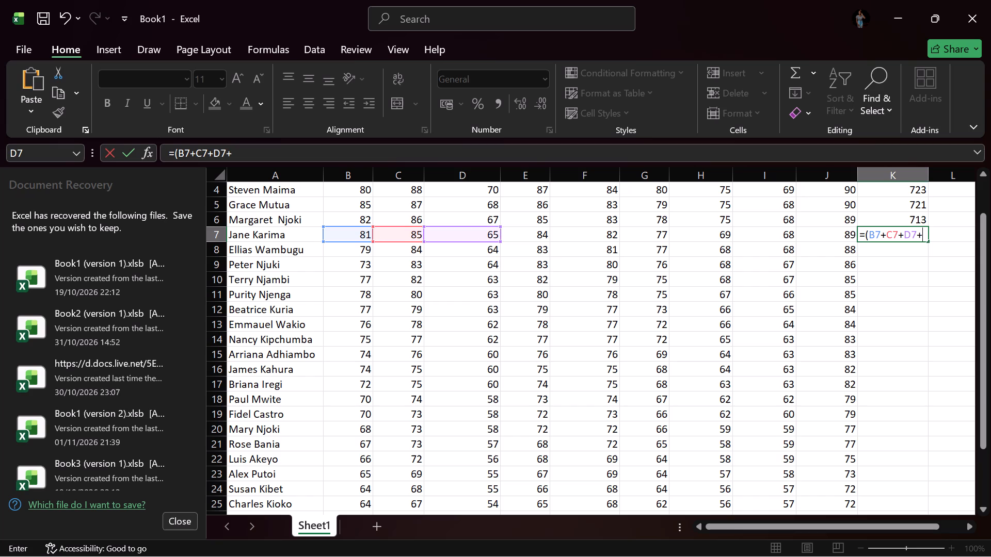
pyautogui.click(533, 238)
pyautogui.hotkey('shift', '+')
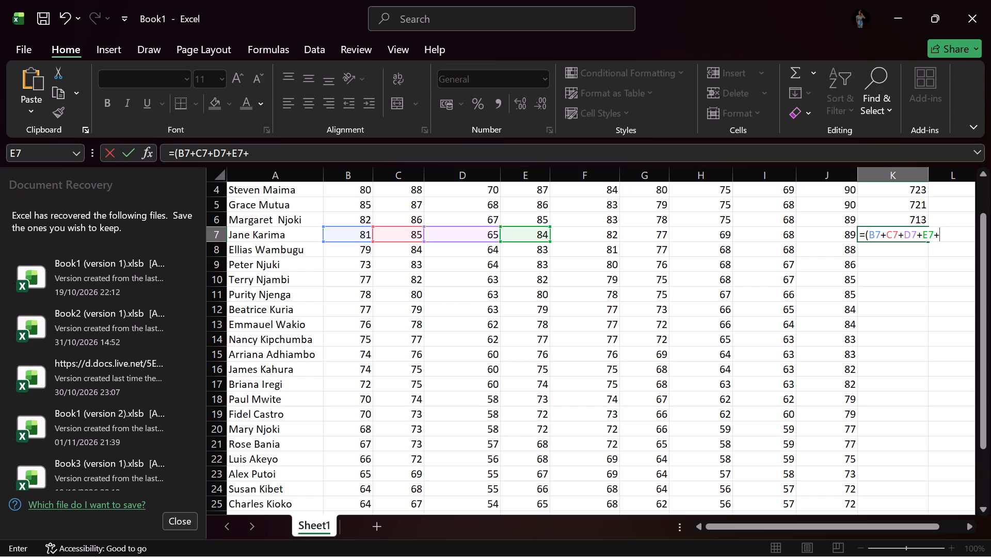
pyautogui.click(587, 232)
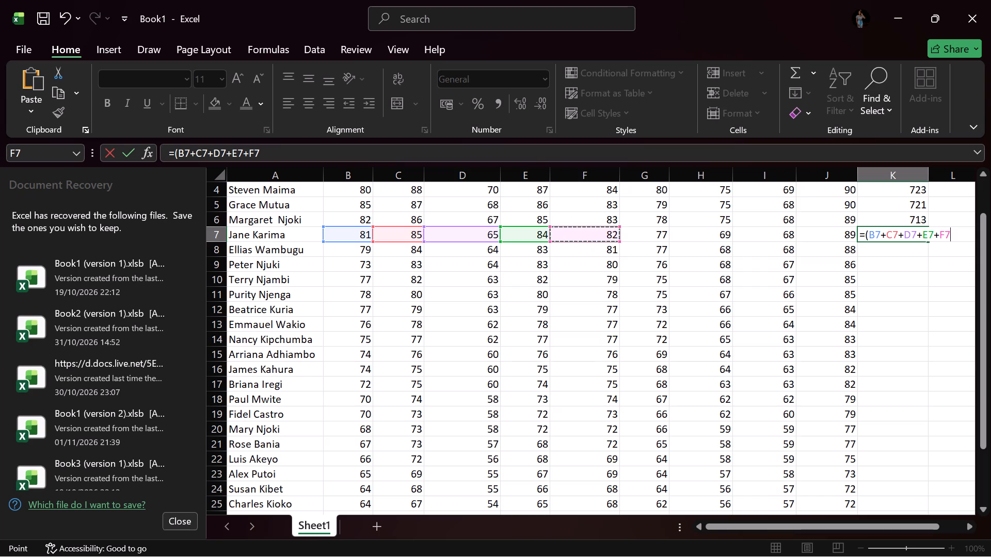
pyautogui.hotkey('shift', '+')
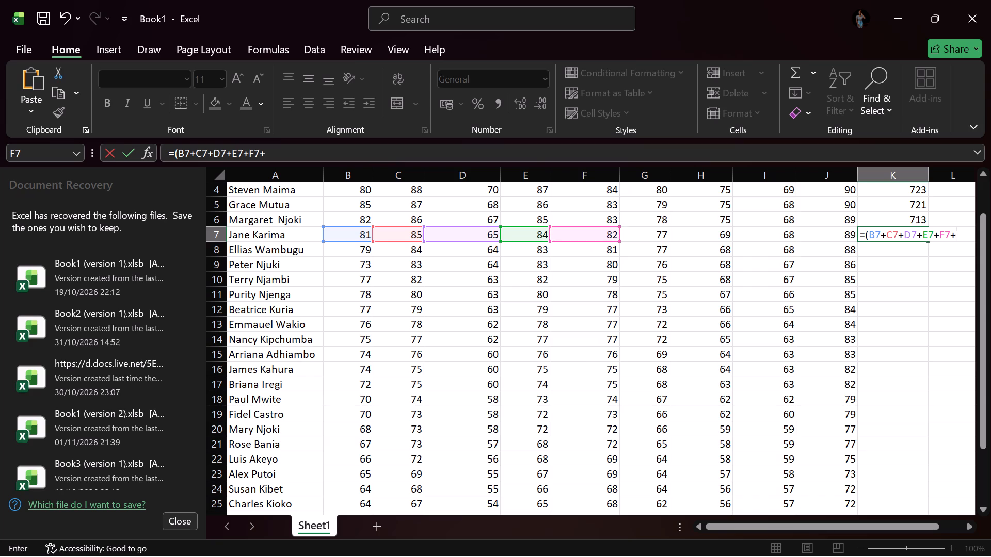
pyautogui.click(648, 235)
pyautogui.hotkey('shift', '+')
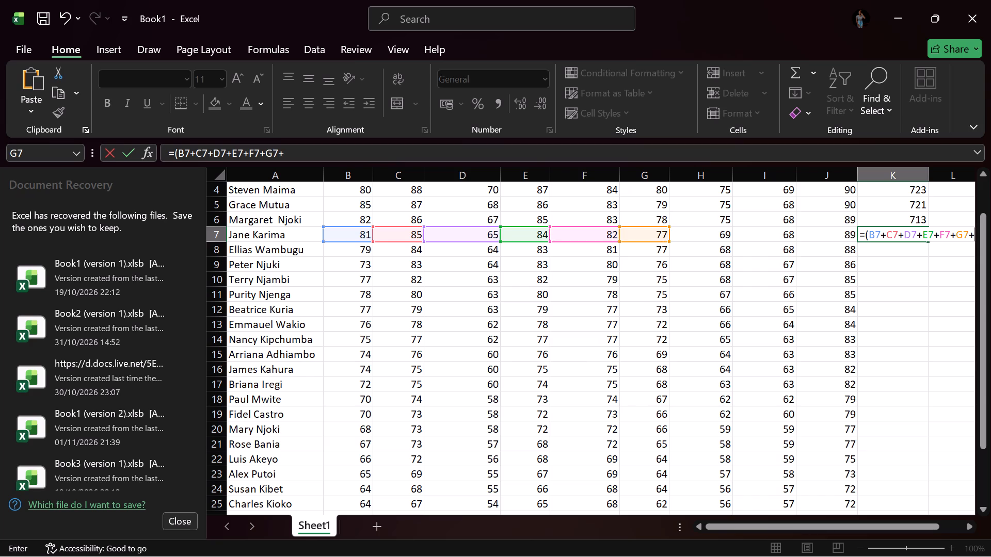
pyautogui.click(711, 233)
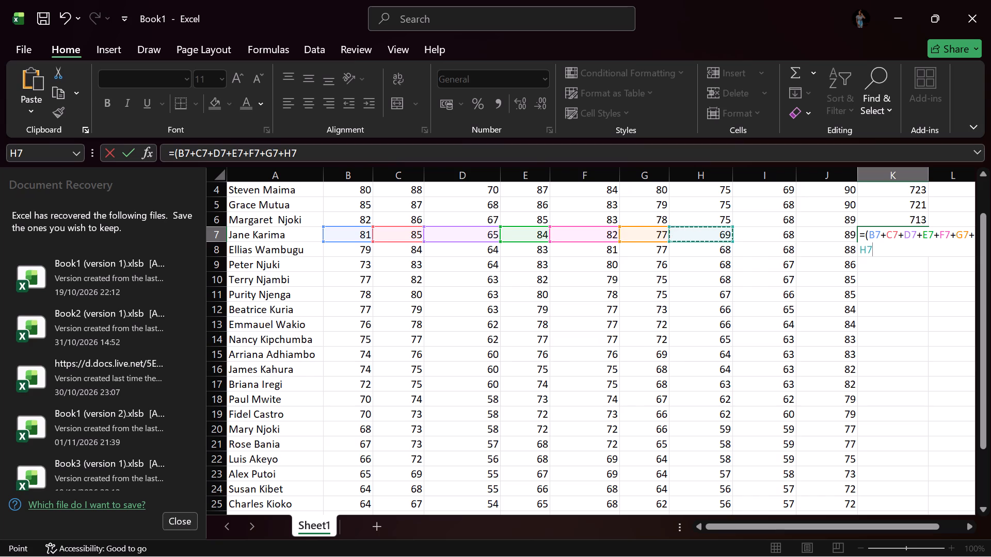
pyautogui.hotkey('shift', '+')
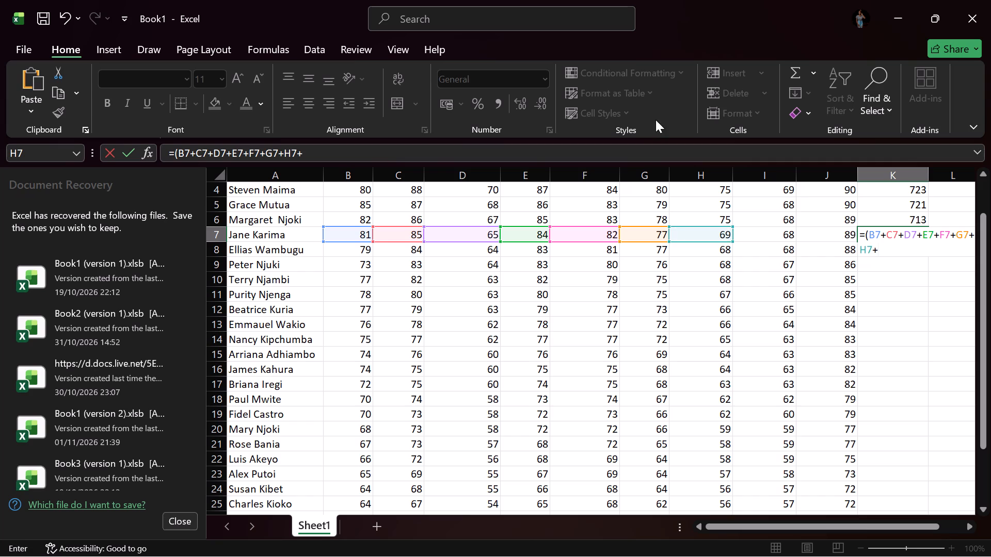
pyautogui.click(762, 233)
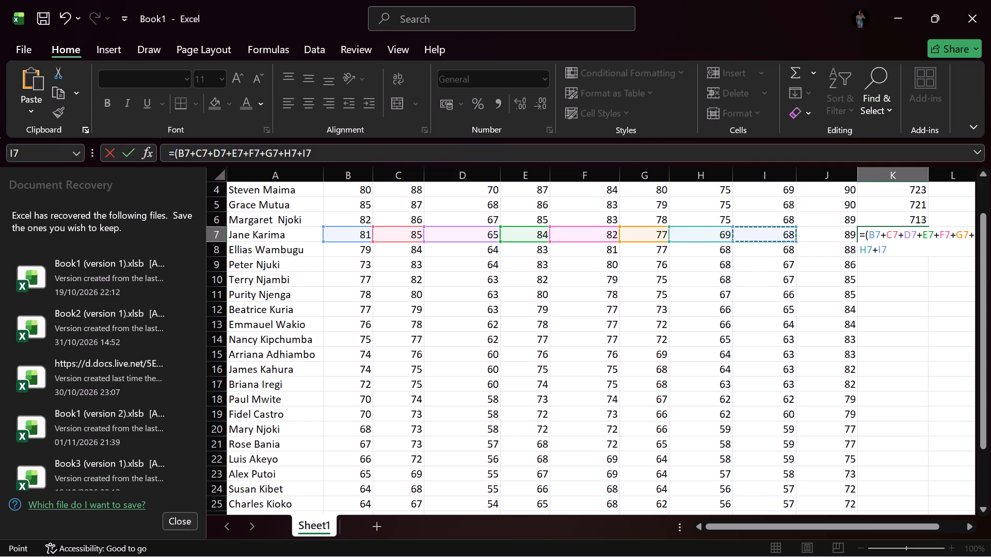
pyautogui.hotkey('shift', '+')
pyautogui.hotkey('shift', 'BackSpace')
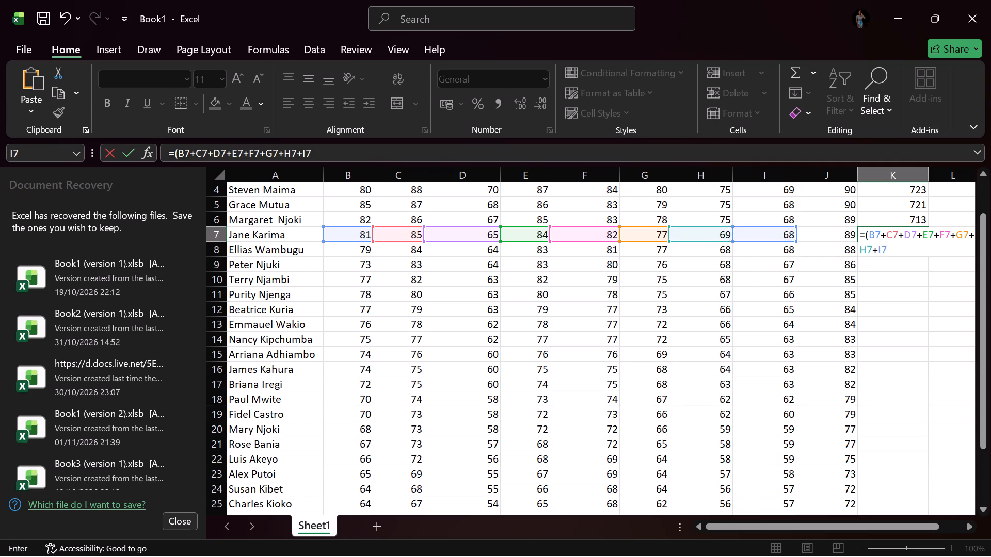
pyautogui.click(841, 237)
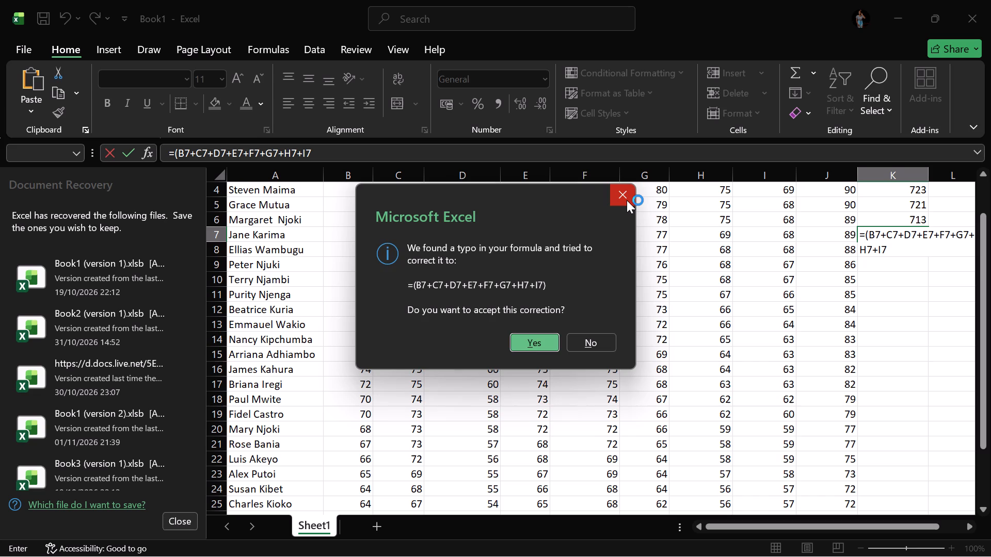
pyautogui.click(627, 200)
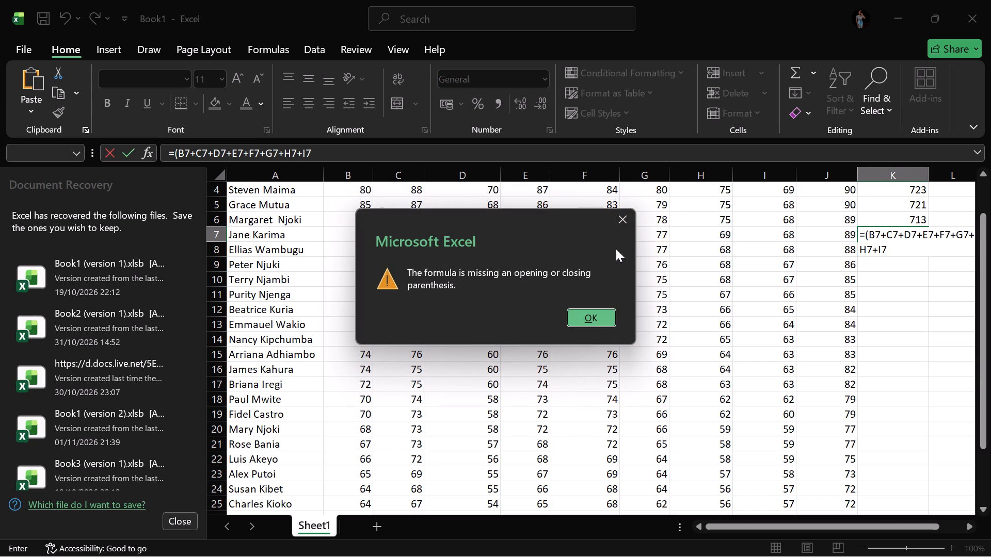
pyautogui.click(617, 223)
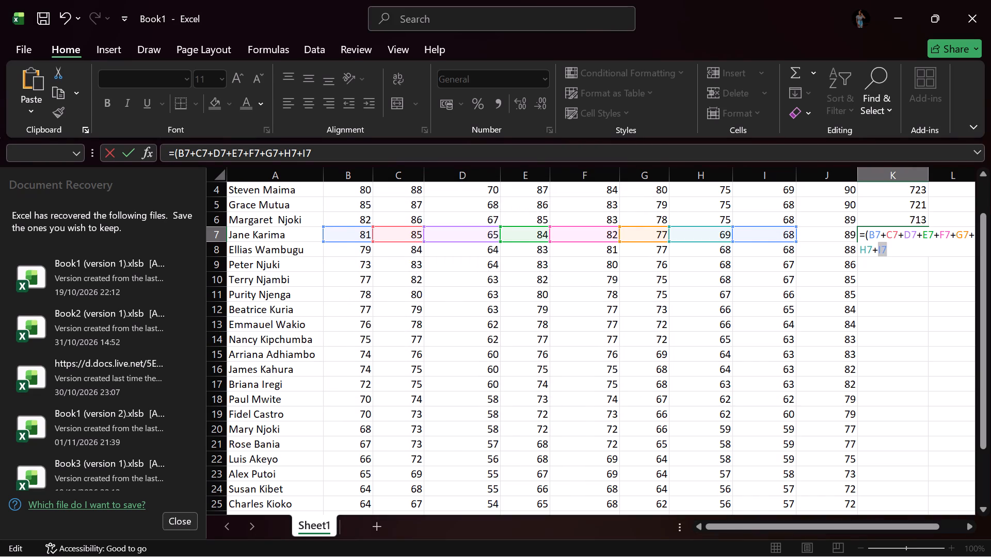
# Complete the end of the K7 formula with I7+J7 and a closing parenthesis, and commit the sixth student's total.
pyautogui.hotkey('shift', '+')
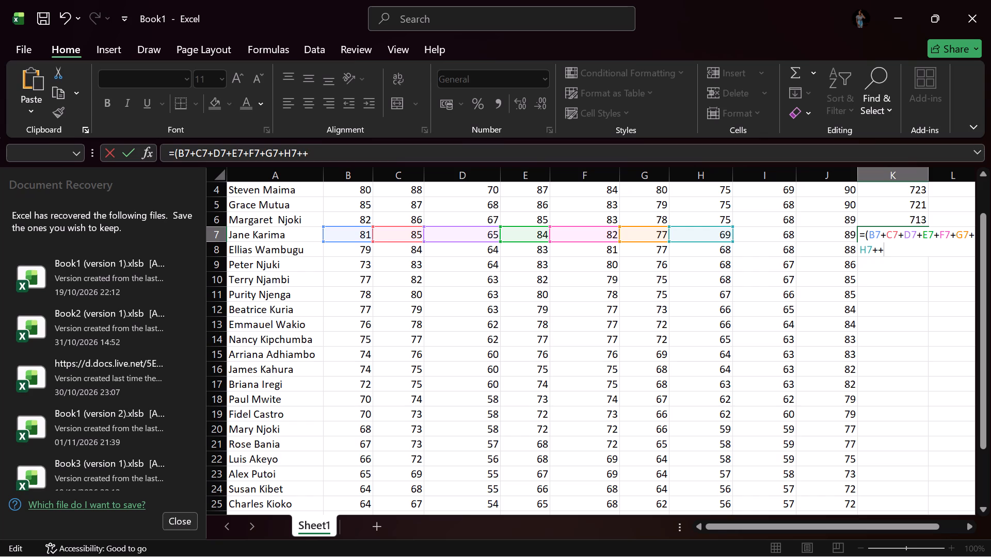
pyautogui.press('BackSpace')
pyautogui.click(771, 236)
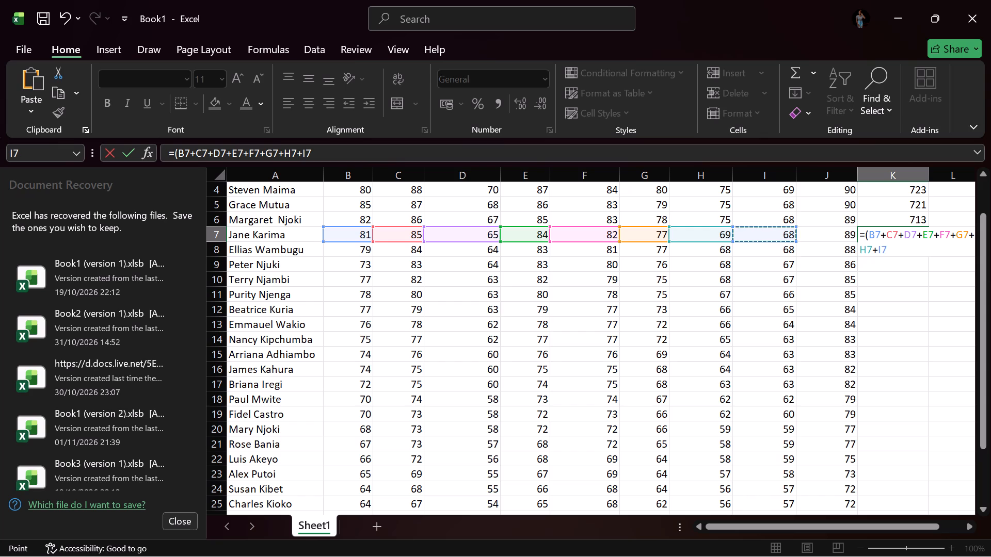
pyautogui.hotkey('shift', '+')
pyautogui.click(838, 235)
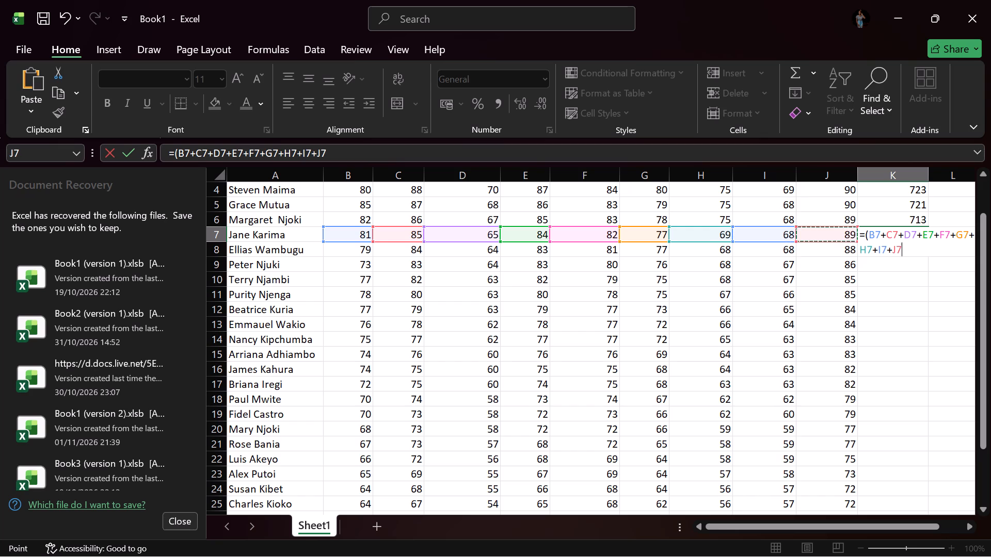
pyautogui.hotkey('shift', ')')
pyautogui.press('Return')
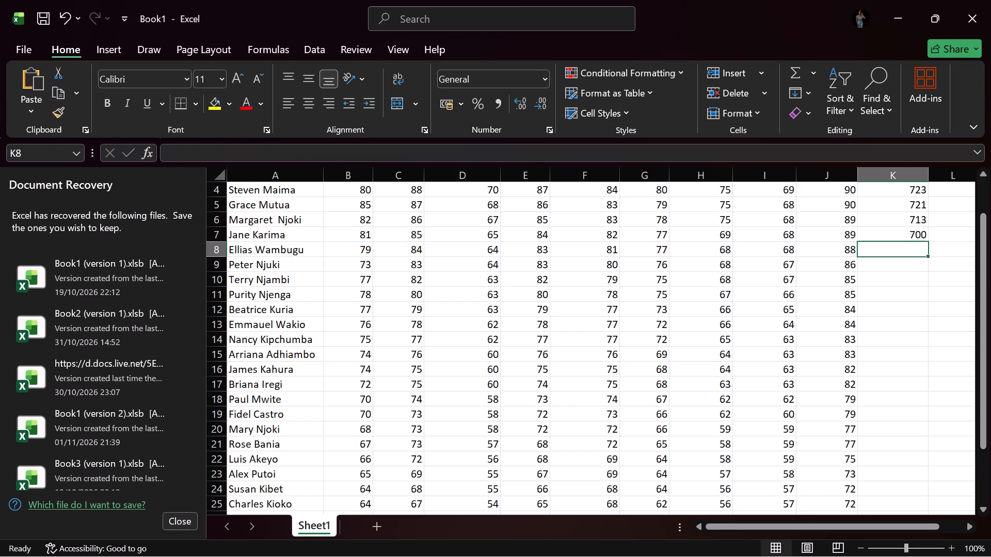
# Enter the formula =(B8+C8+D8+E8+F8+G8+H8+I8+J8) in K8 to total the seventh student's nine subject marks.
pyautogui.press('=')
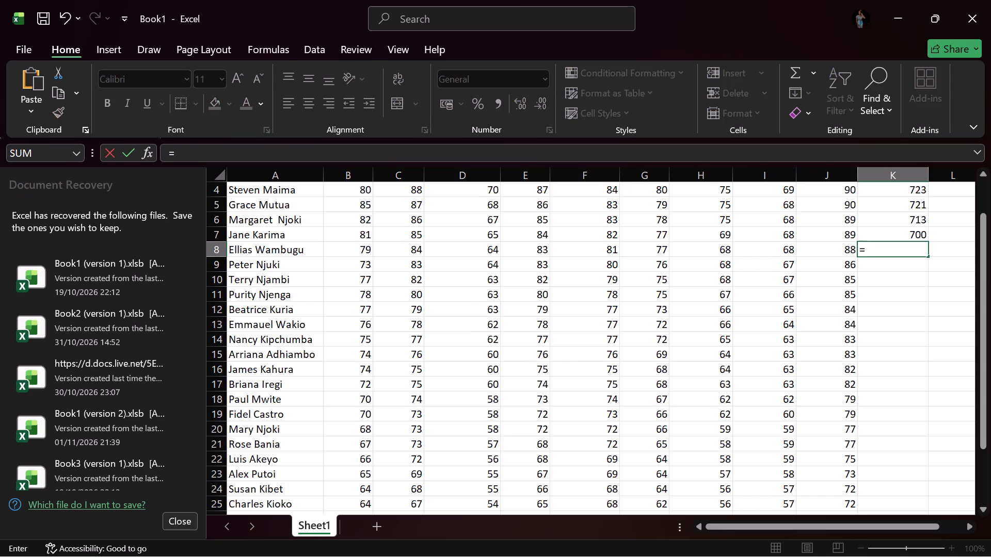
pyautogui.hotkey('shift', '(')
pyautogui.click(367, 254)
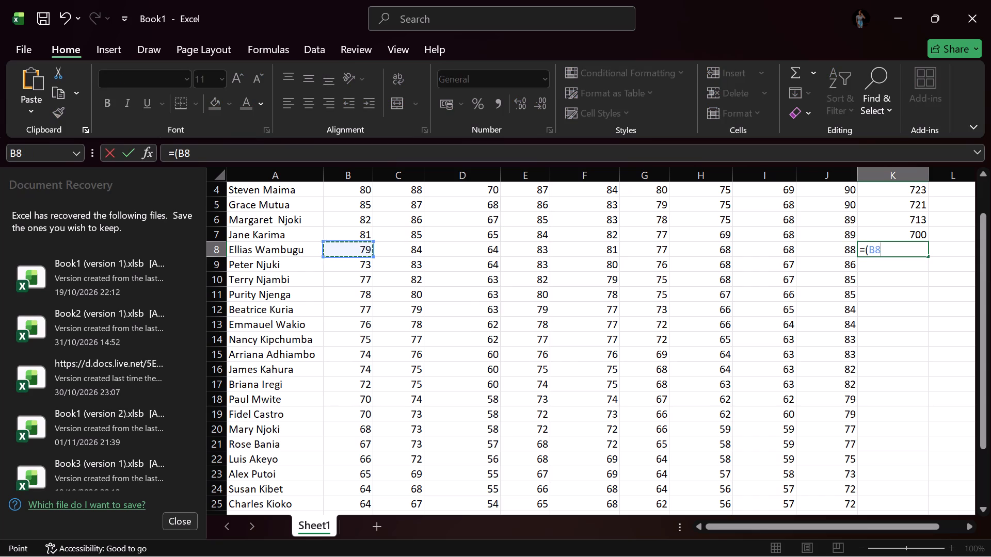
pyautogui.hotkey('shift', '+')
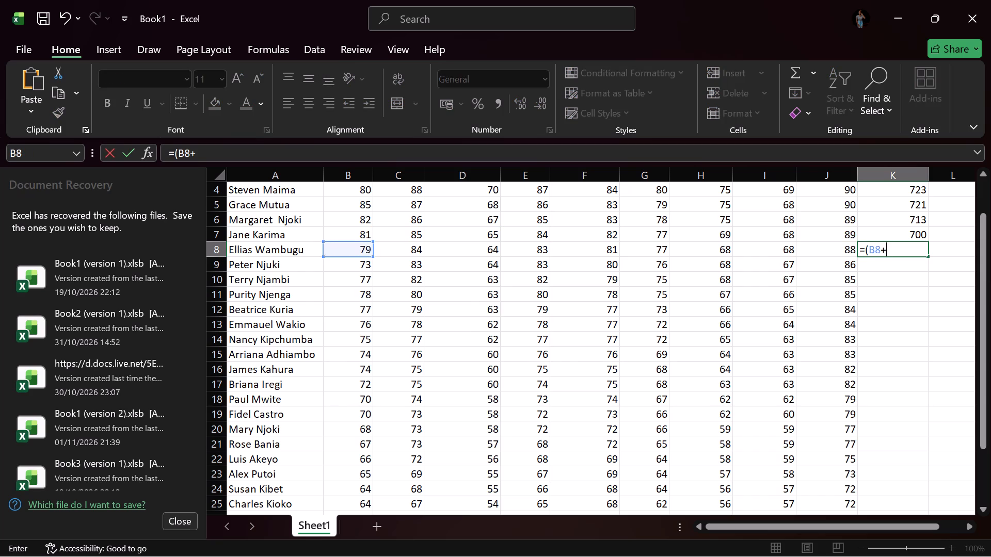
pyautogui.click(399, 251)
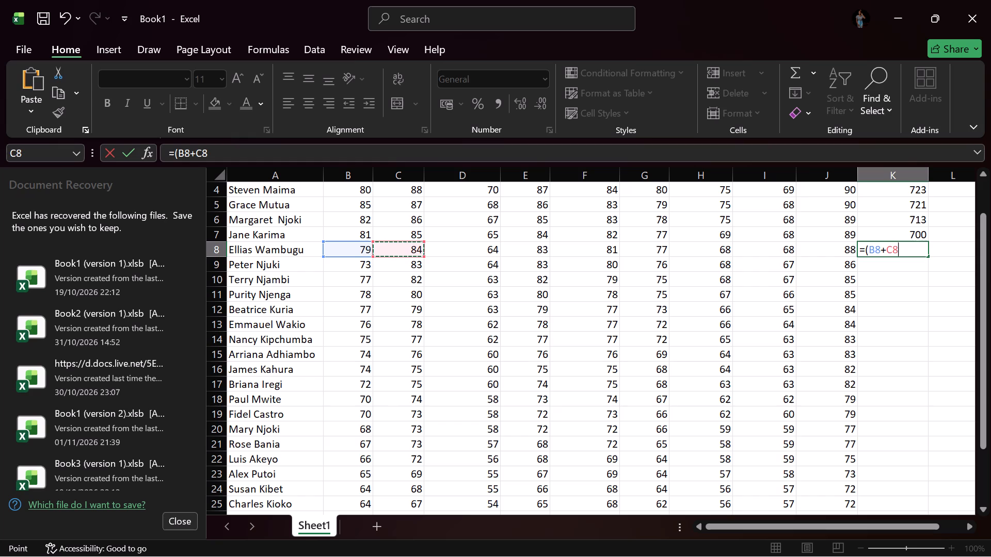
pyautogui.hotkey('shift', '+')
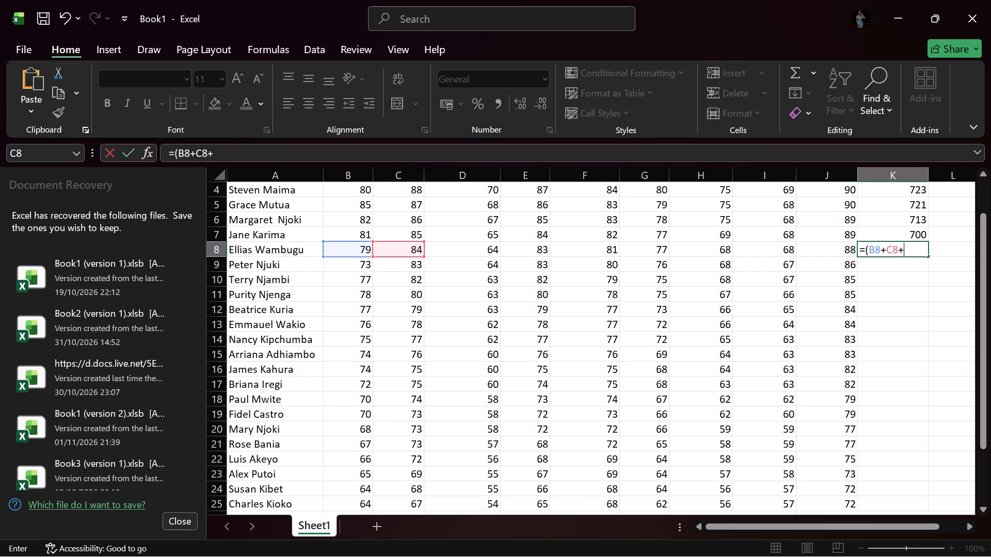
pyautogui.click(462, 248)
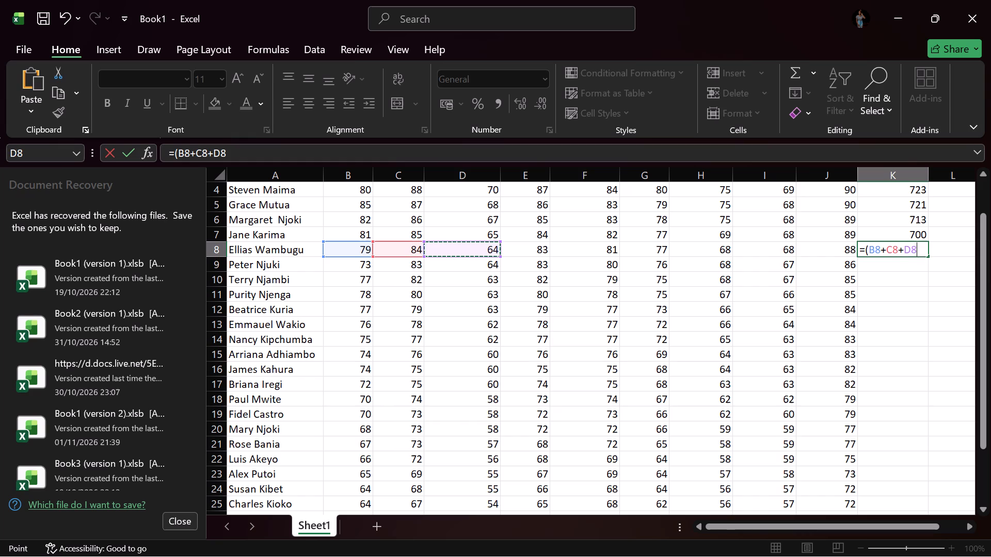
pyautogui.hotkey('shift', '+')
pyautogui.click(538, 252)
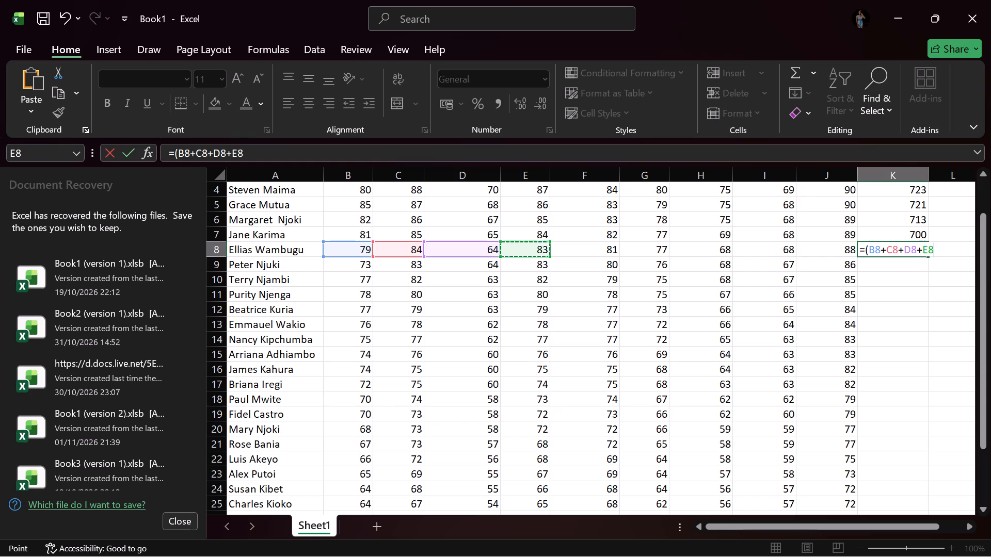
pyautogui.hotkey('shift', '+')
pyautogui.click(581, 249)
pyautogui.hotkey('shift', '+')
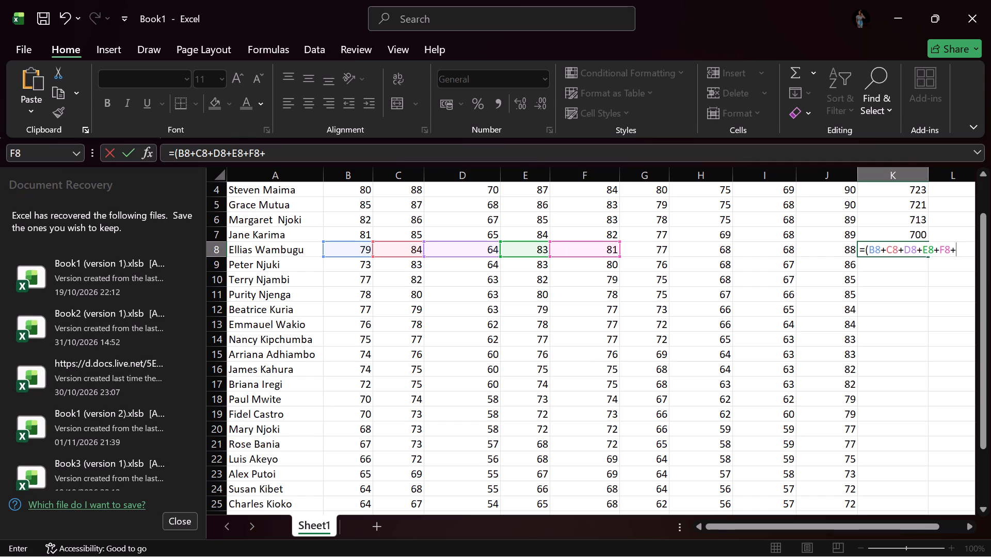
pyautogui.click(656, 253)
pyautogui.hotkey('shift', '+')
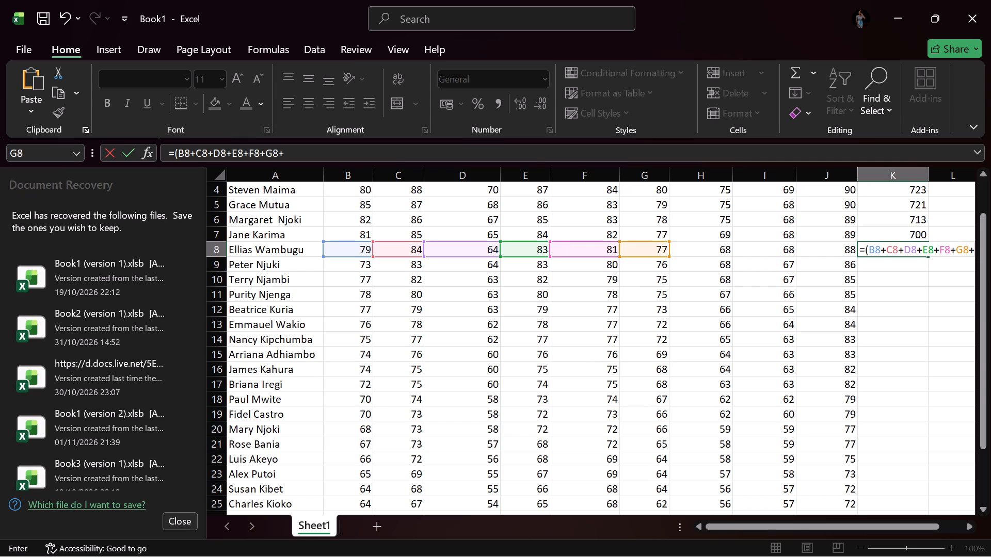
pyautogui.click(696, 252)
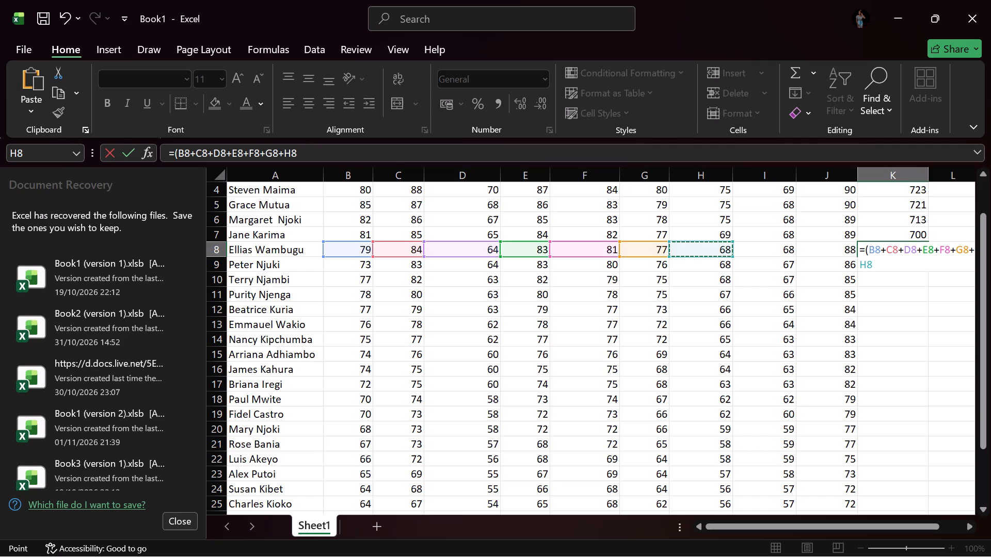
pyautogui.hotkey('shift', '+')
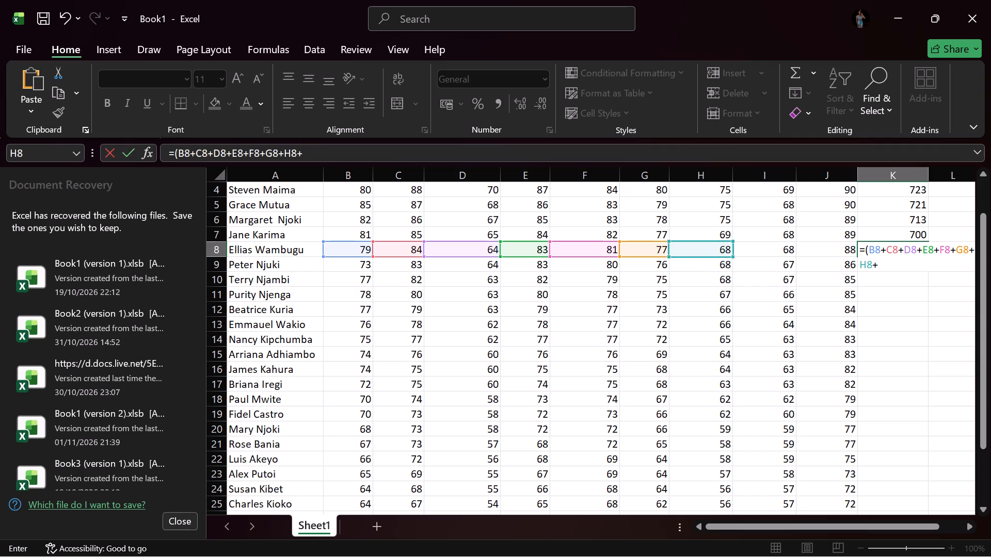
pyautogui.click(760, 251)
pyautogui.hotkey('shift', '+')
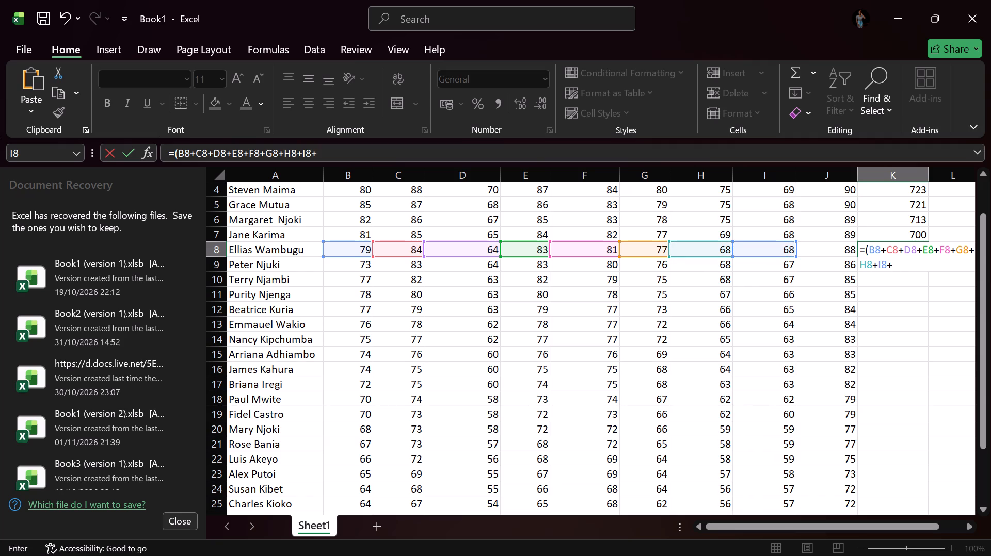
pyautogui.click(835, 243)
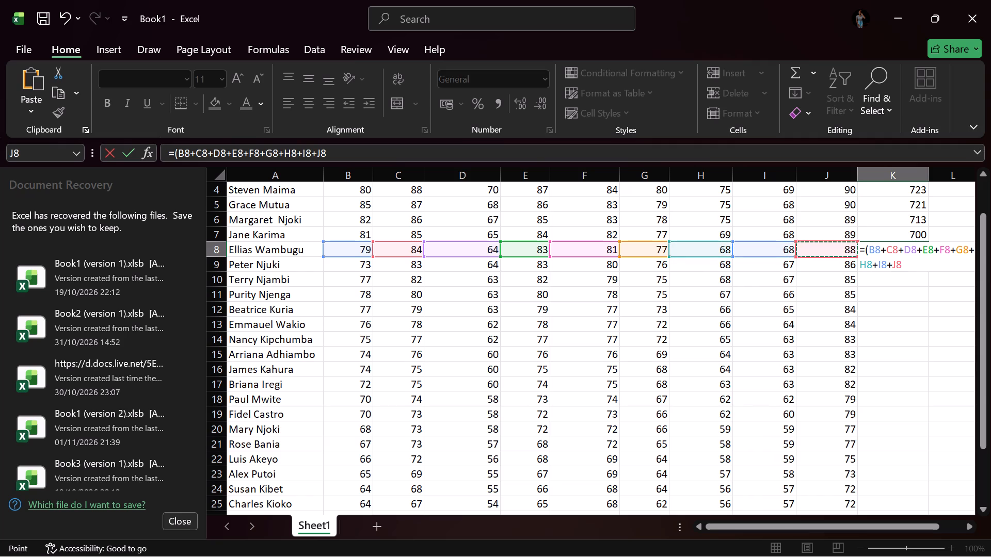
pyautogui.press('=')
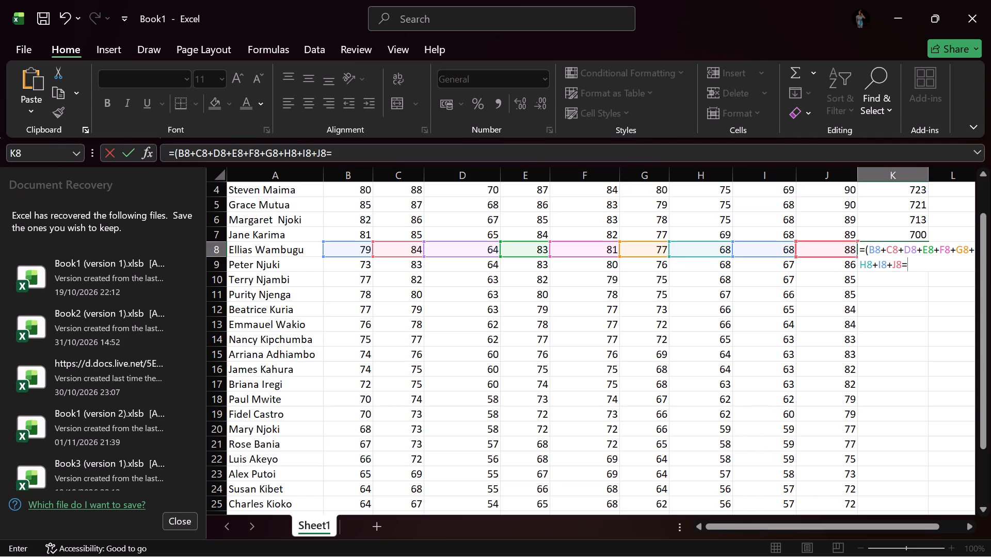
pyautogui.hotkey('shift', ')')
pyautogui.press('Return')
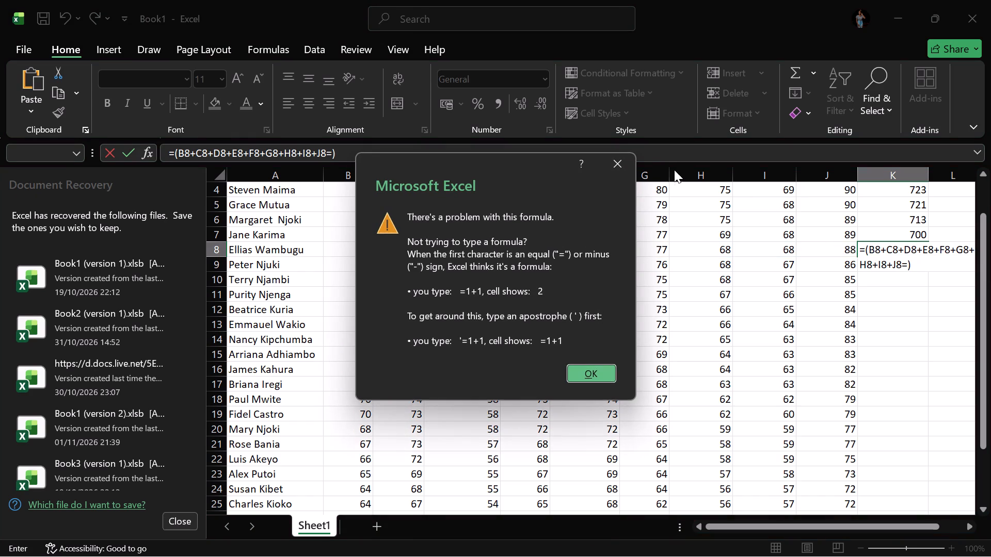
pyautogui.click(619, 161)
pyautogui.press('BackSpace')
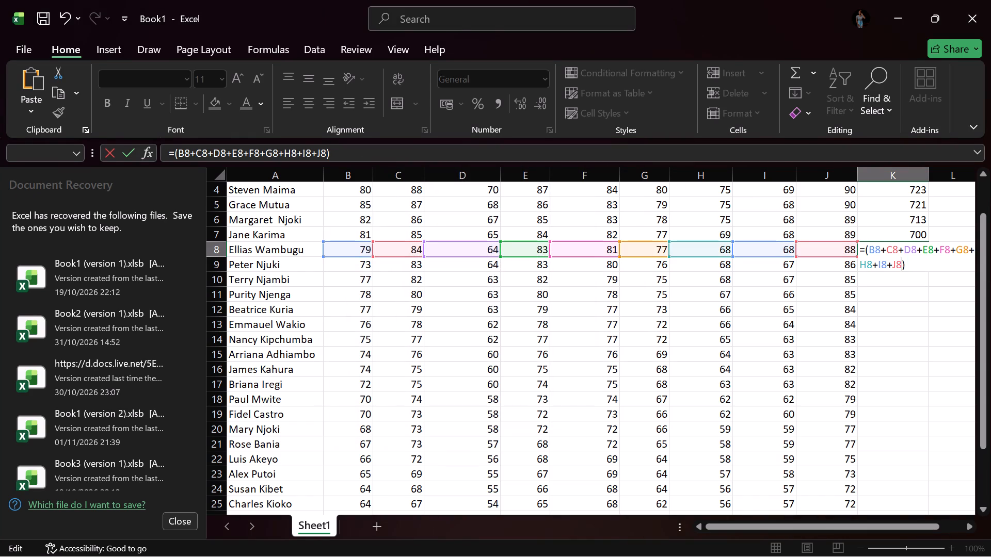
pyautogui.press('Return')
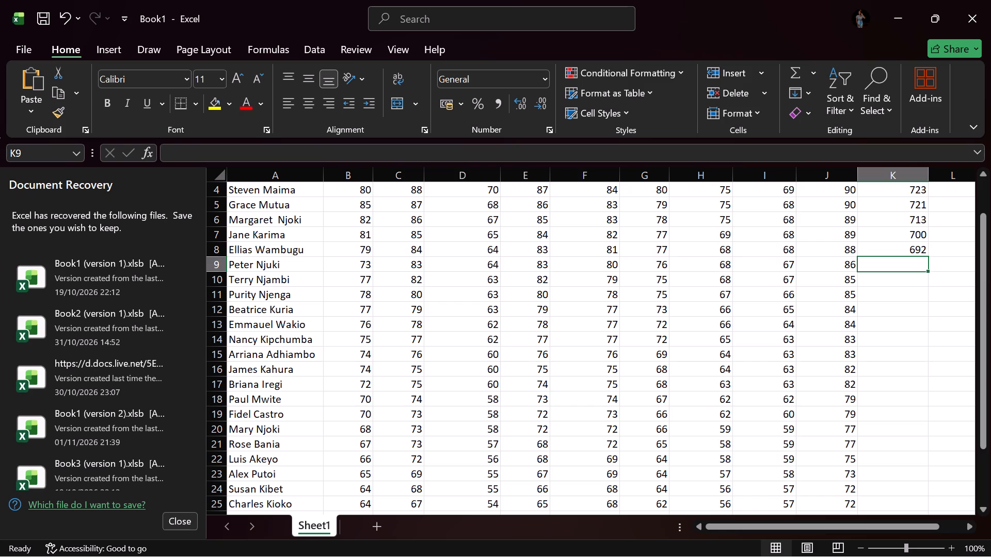
# Enter the formula =(B9+C9+D9+E9+F9+G9+H9+I9+J9) in K9 to total the eighth student's nine subject marks.
pyautogui.press('=')
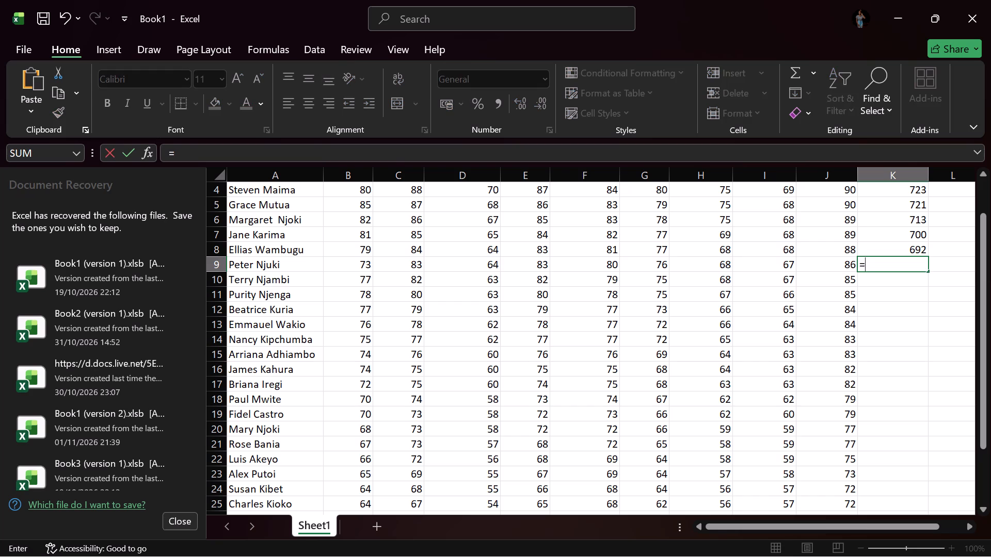
pyautogui.hotkey('shift', '(')
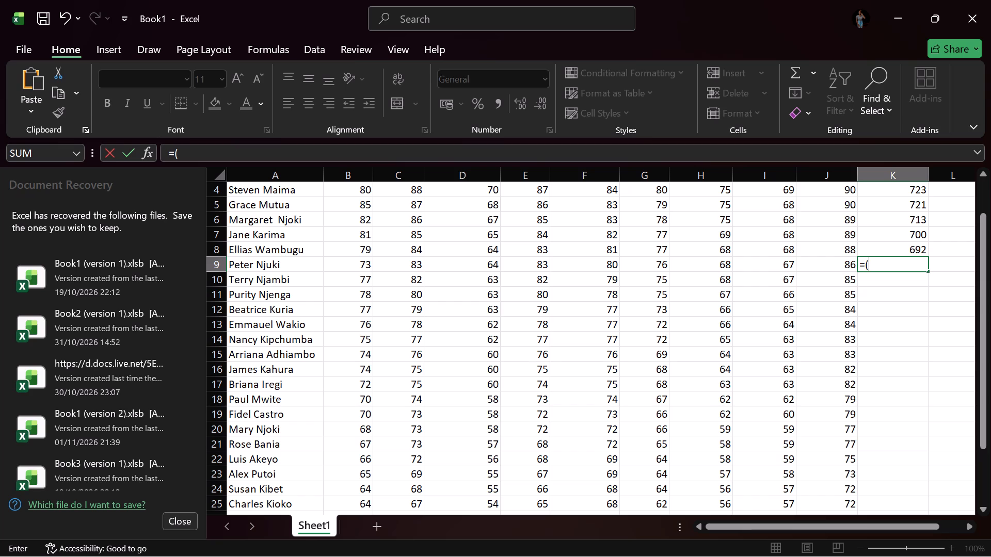
pyautogui.click(366, 269)
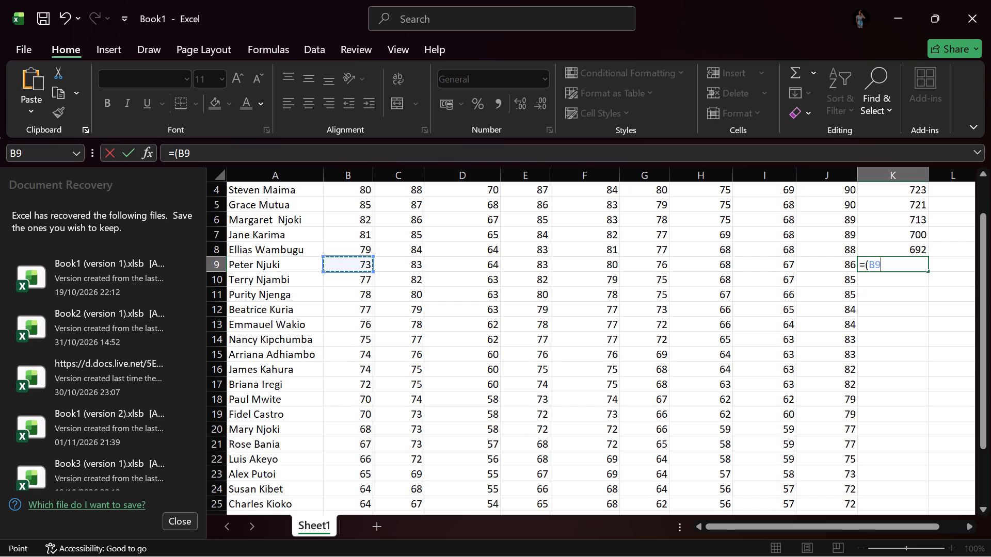
pyautogui.hotkey('shift', '+')
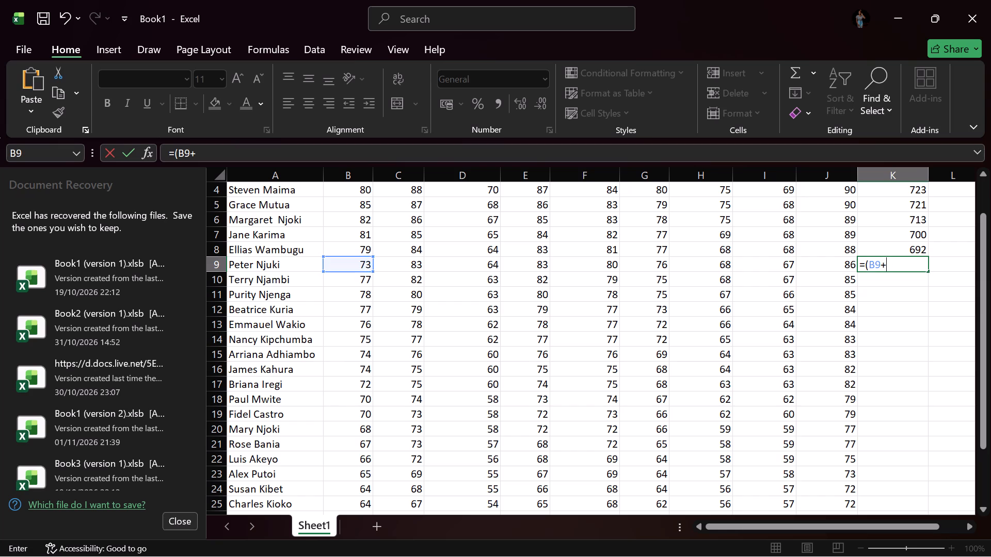
pyautogui.click(404, 266)
pyautogui.hotkey('shift', '+')
pyautogui.click(455, 258)
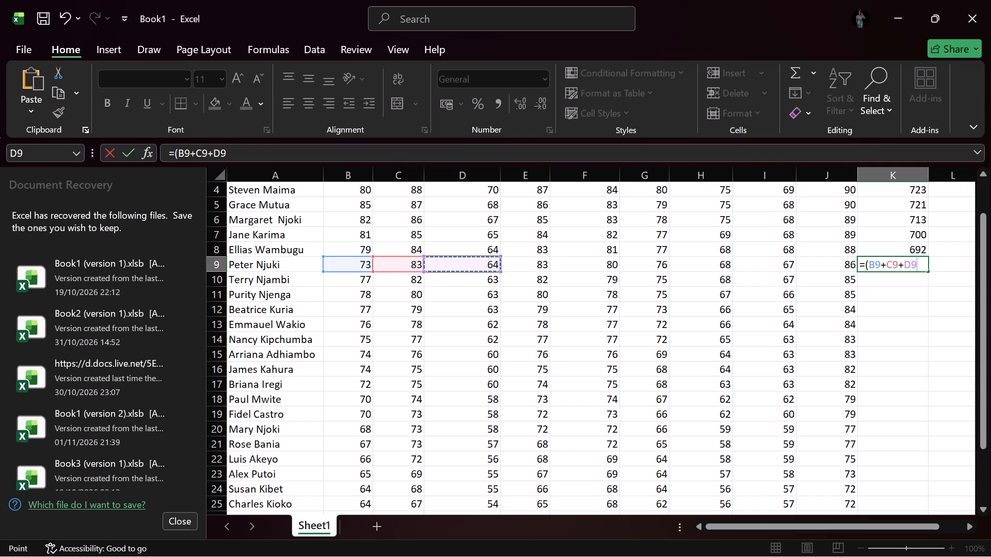
pyautogui.hotkey('shift', '+')
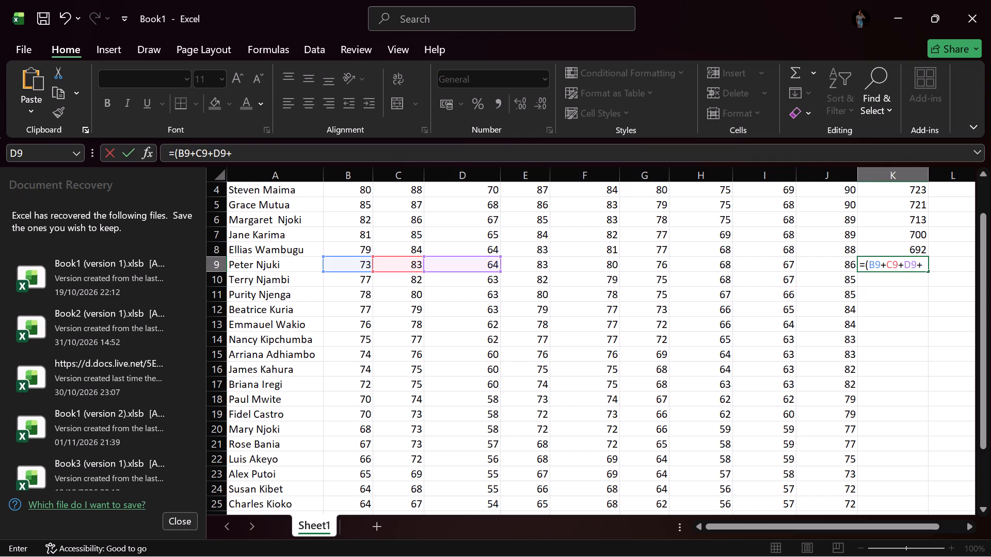
pyautogui.click(517, 265)
pyautogui.hotkey('shift', '+')
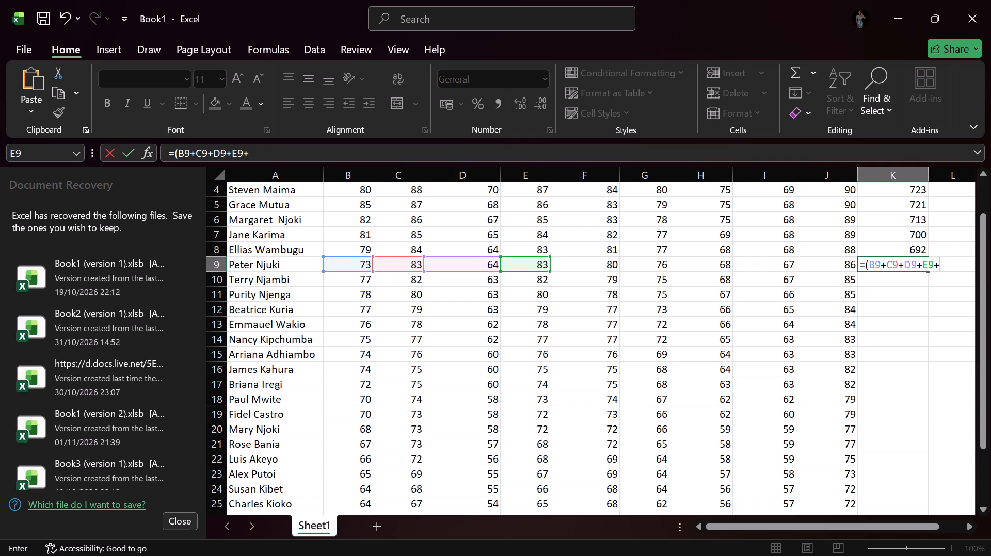
pyautogui.click(589, 266)
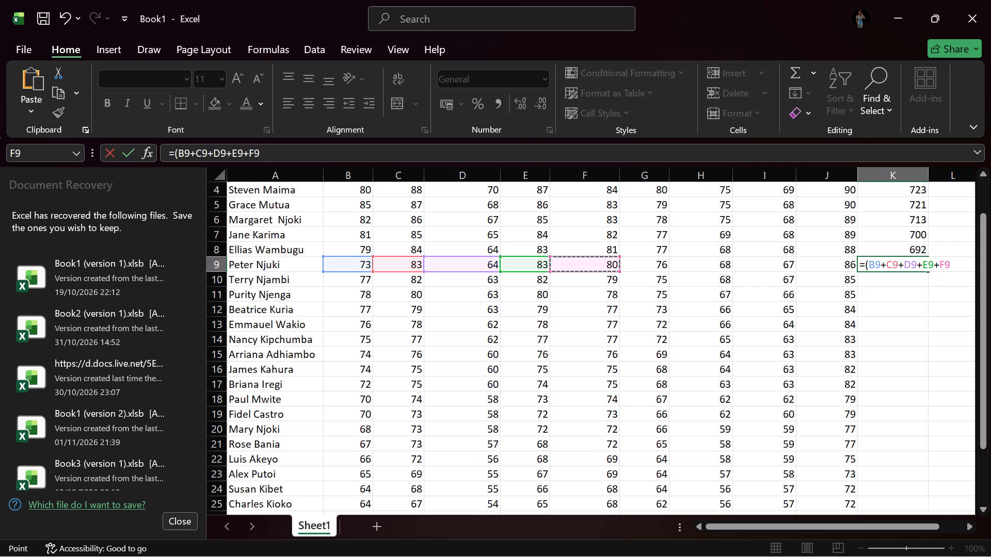
pyautogui.hotkey('shift', '_')
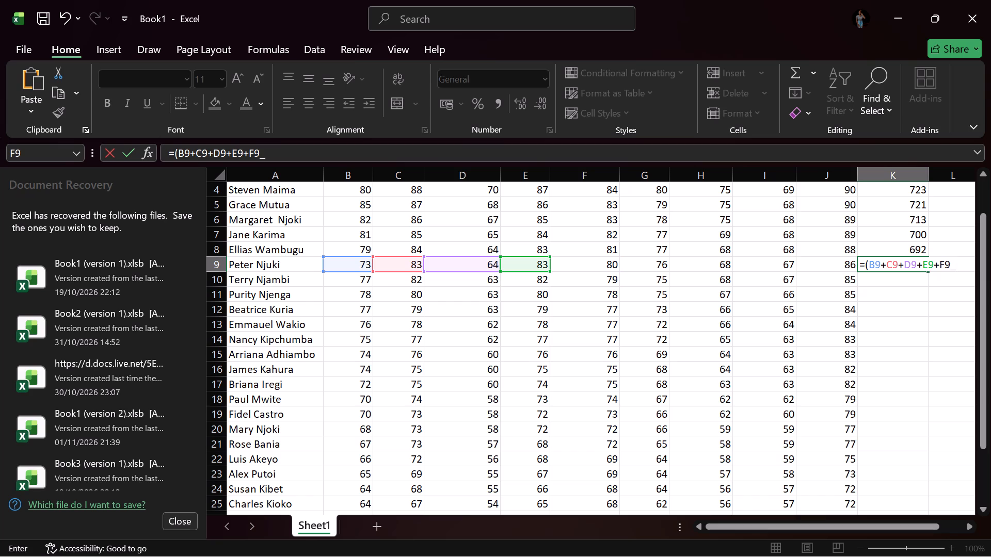
pyautogui.press('BackSpace')
pyautogui.hotkey('shift', '+')
pyautogui.click(653, 258)
pyautogui.hotkey('shift', '+')
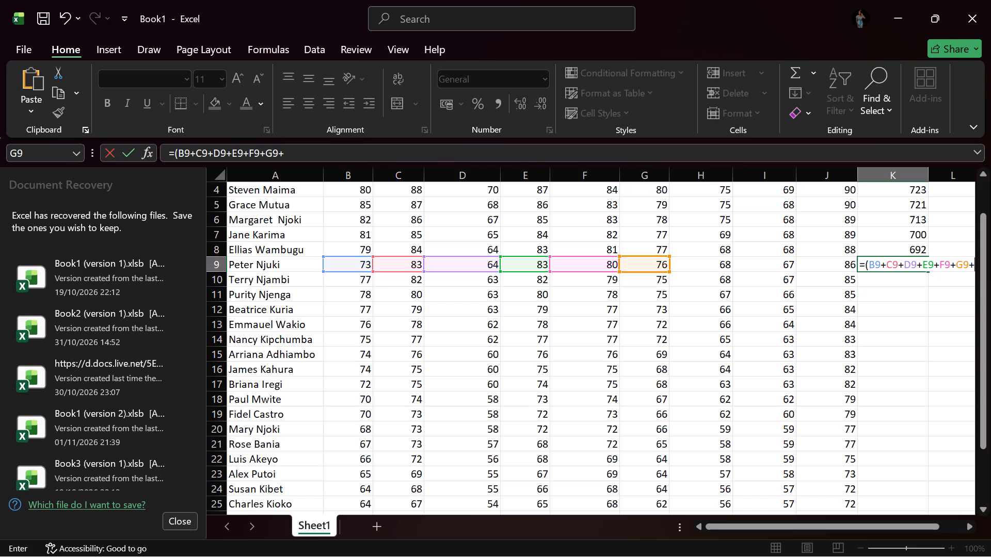
pyautogui.click(697, 267)
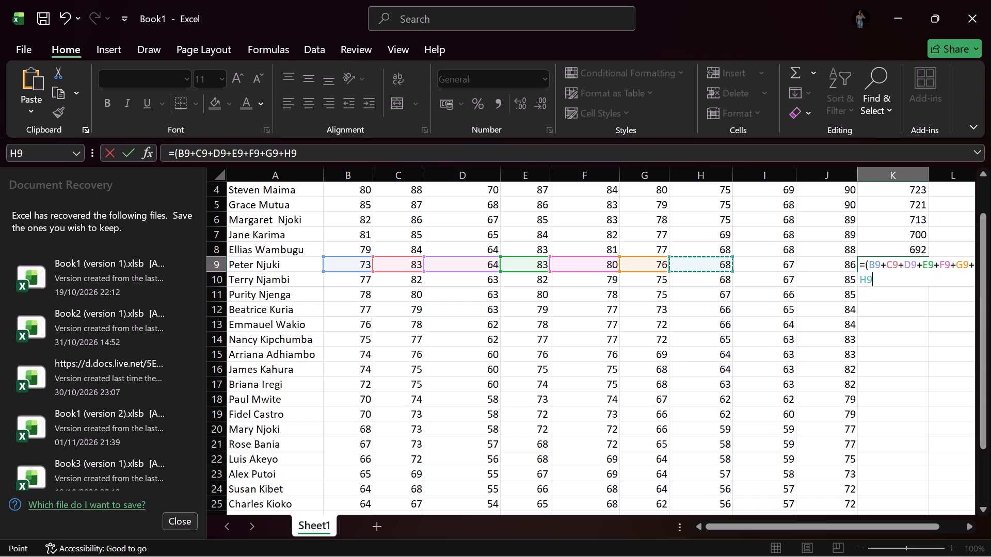
pyautogui.hotkey('shift', '+')
pyautogui.click(754, 266)
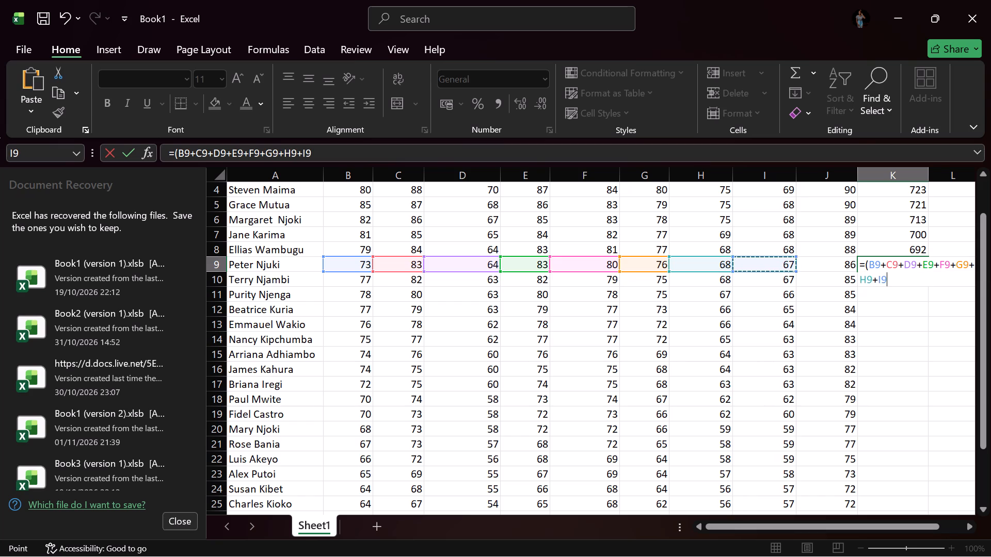
pyautogui.hotkey('shift', '+')
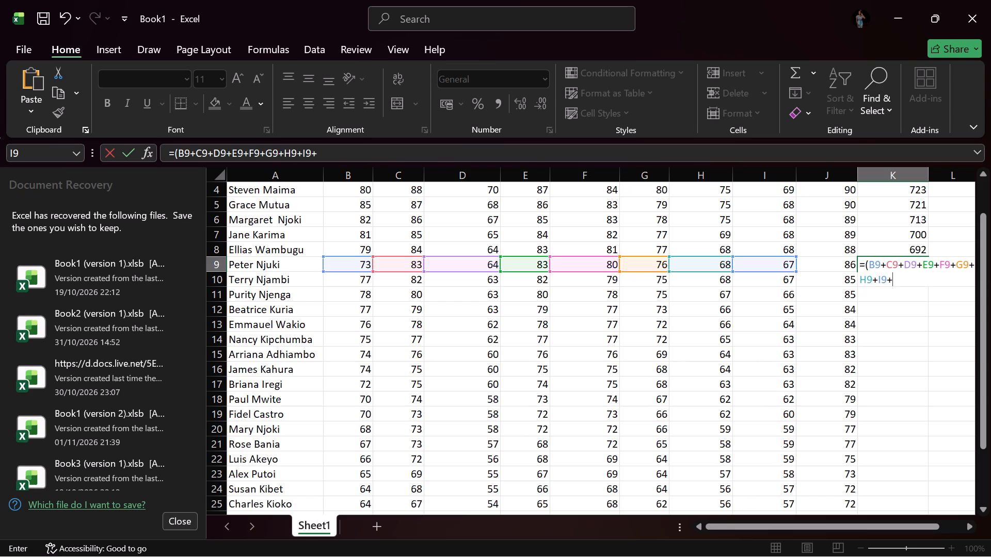
pyautogui.click(814, 267)
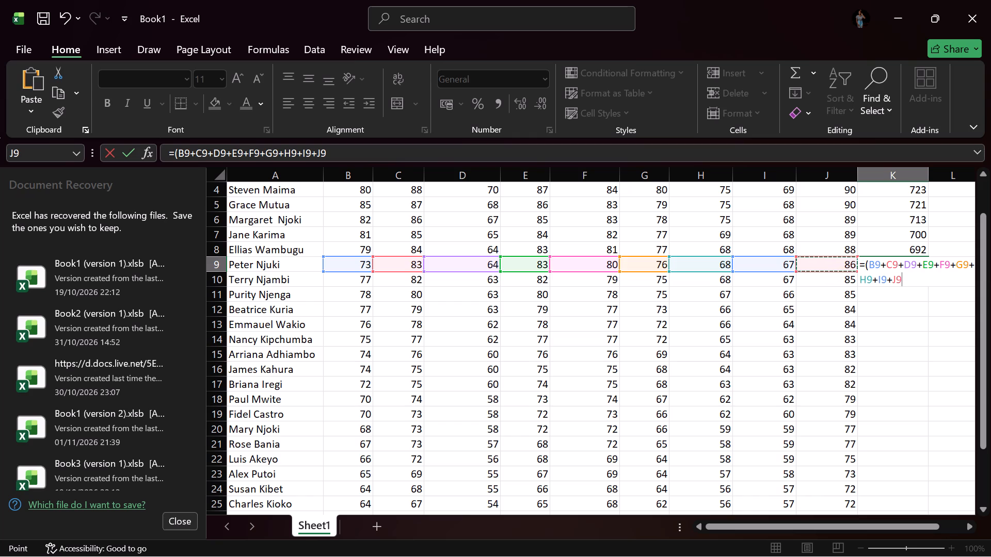
pyautogui.hotkey('shift', ')')
pyautogui.press('Return')
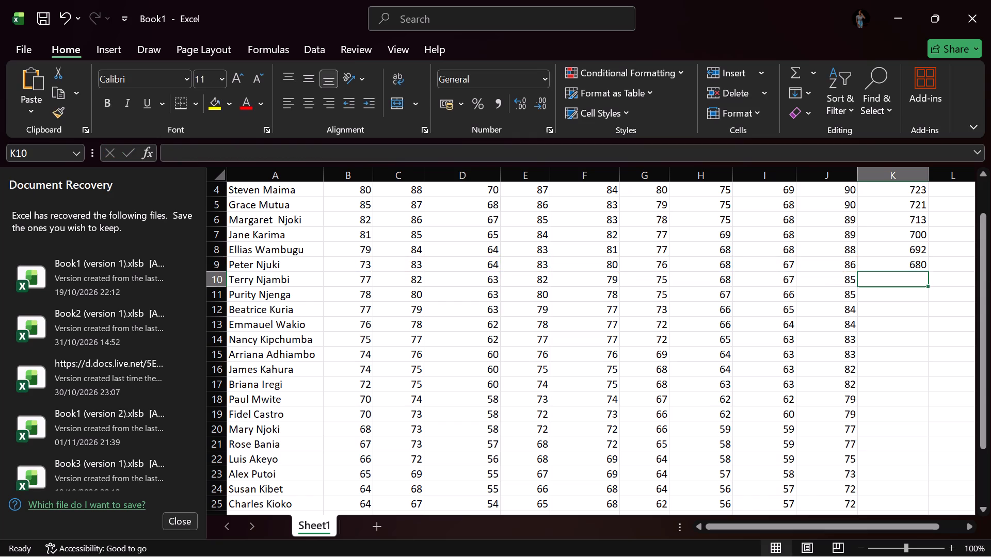
# Enter the formula =(B10+C10+D10+E10+F10+G10+H10+I10+J10) in K10 to total the ninth student's nine subject marks.
pyautogui.press('=')
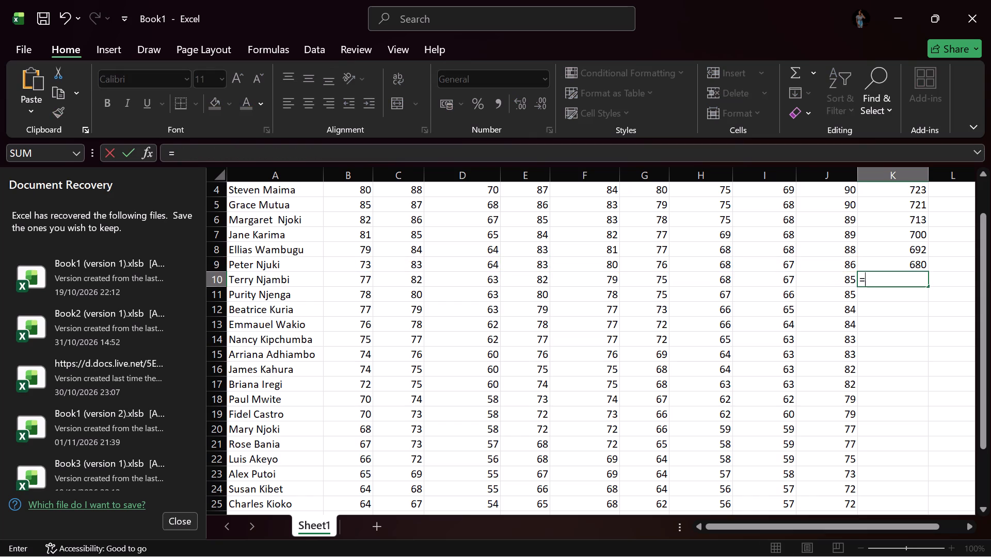
pyautogui.hotkey('shift', '(')
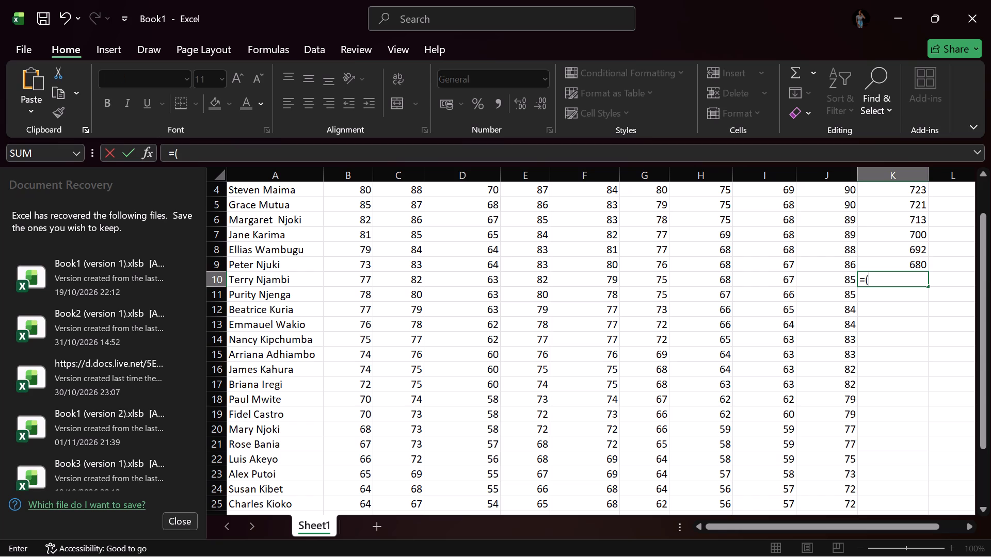
pyautogui.click(365, 285)
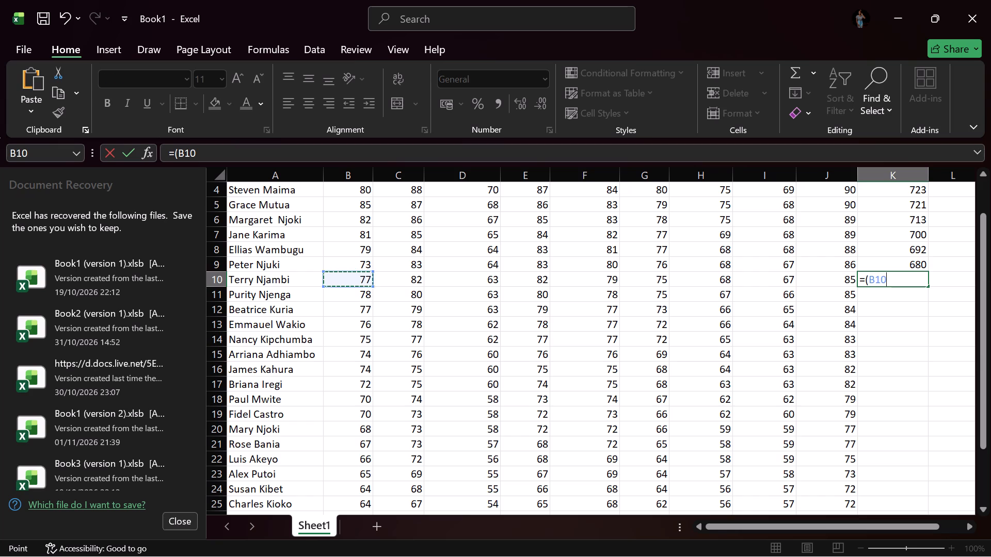
pyautogui.scroll(-4, 510, 316)
pyautogui.scroll(2, 510, 317)
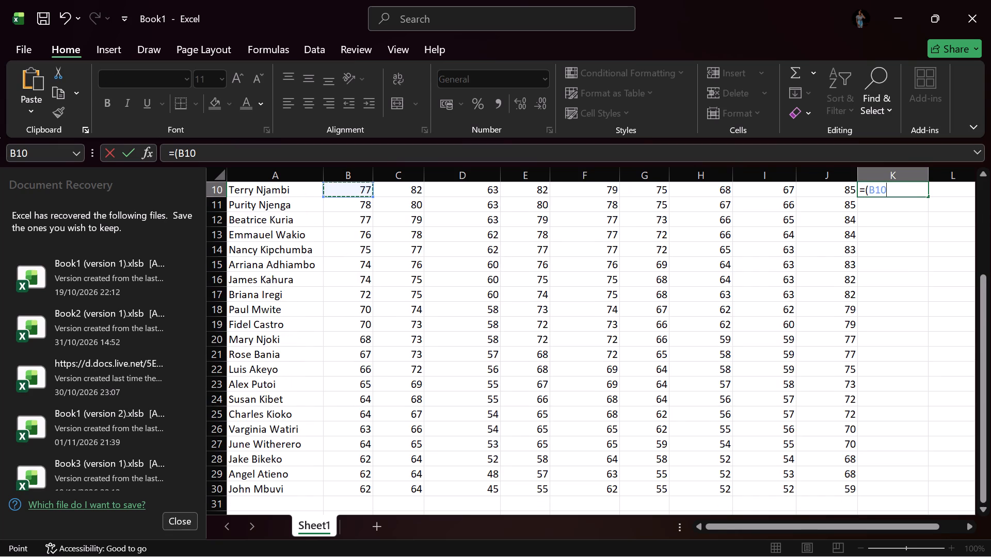
pyautogui.scroll(-2, 510, 317)
pyautogui.scroll(3, 510, 317)
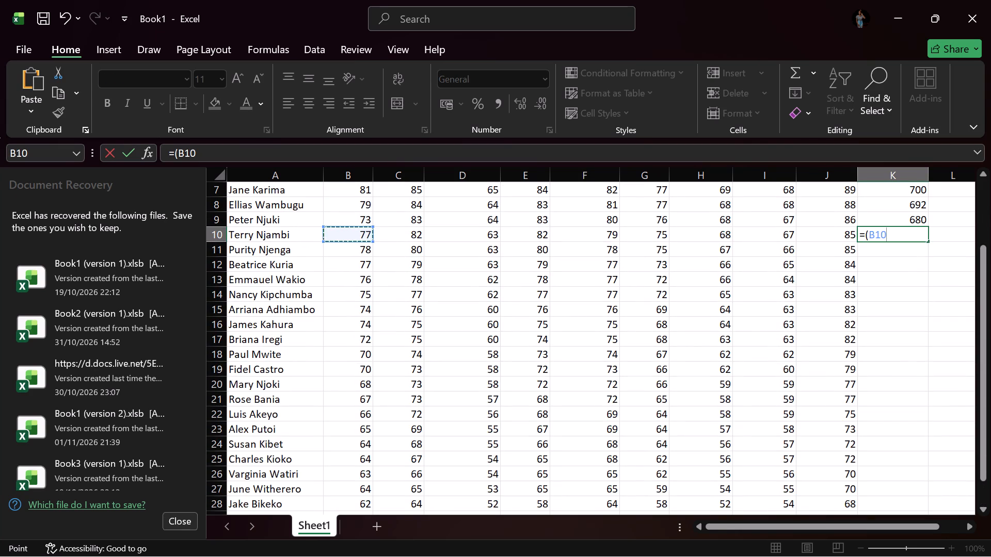
pyautogui.scroll(1, 510, 317)
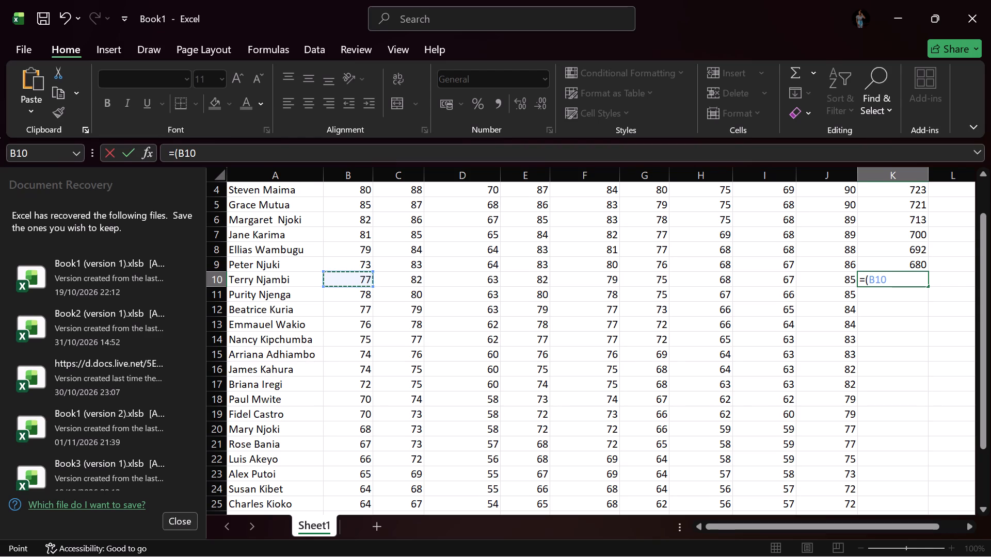
pyautogui.hotkey('shift', '+')
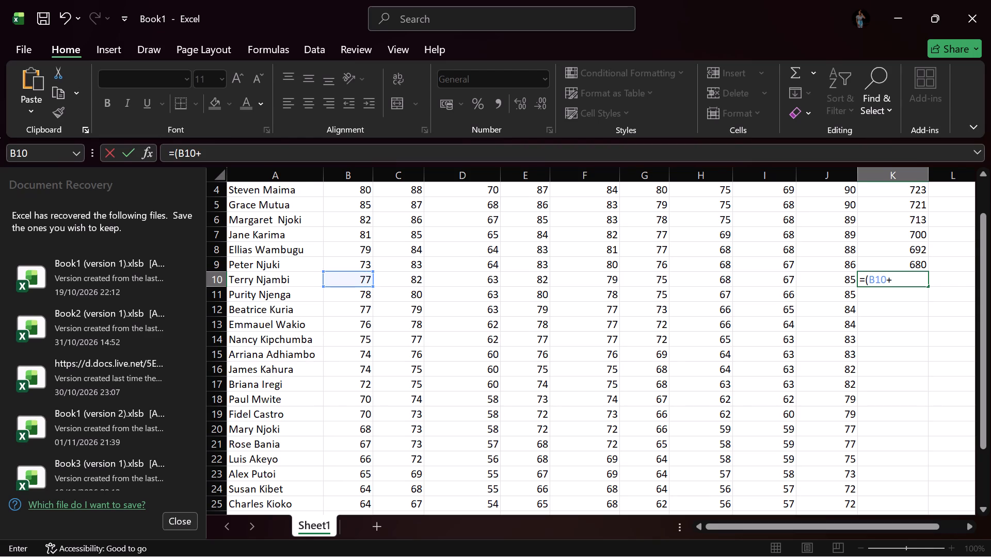
pyautogui.click(409, 280)
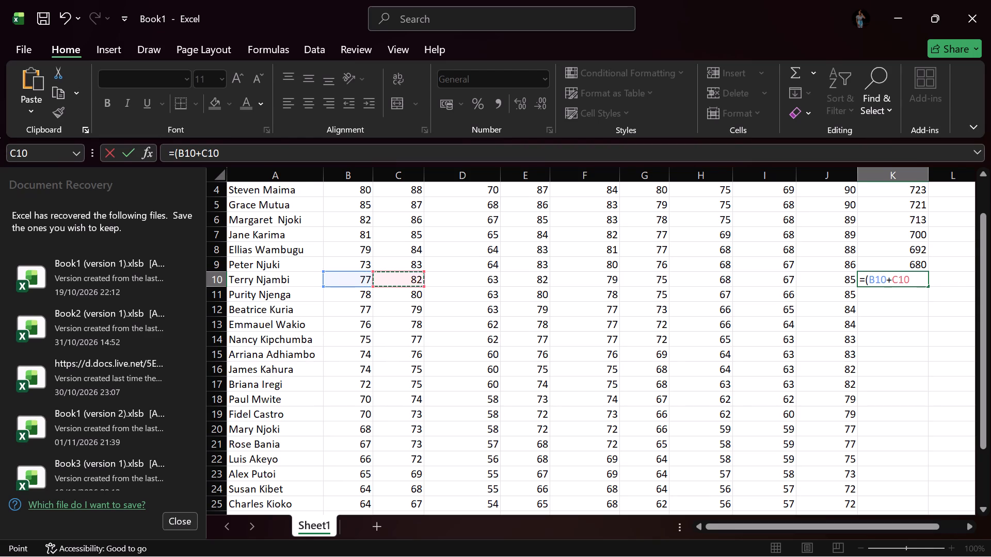
pyautogui.hotkey('shift', '+')
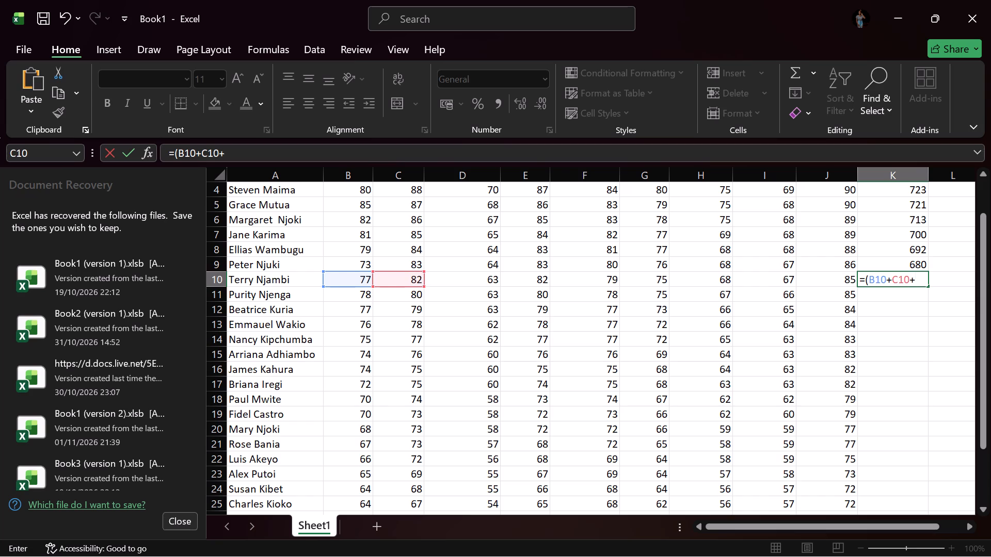
pyautogui.click(479, 281)
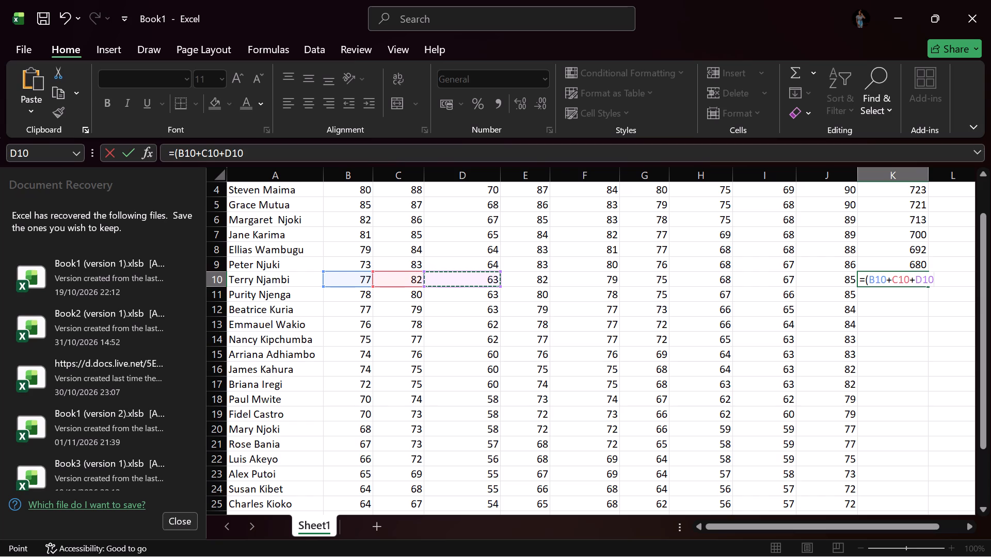
pyautogui.hotkey('shift', '+')
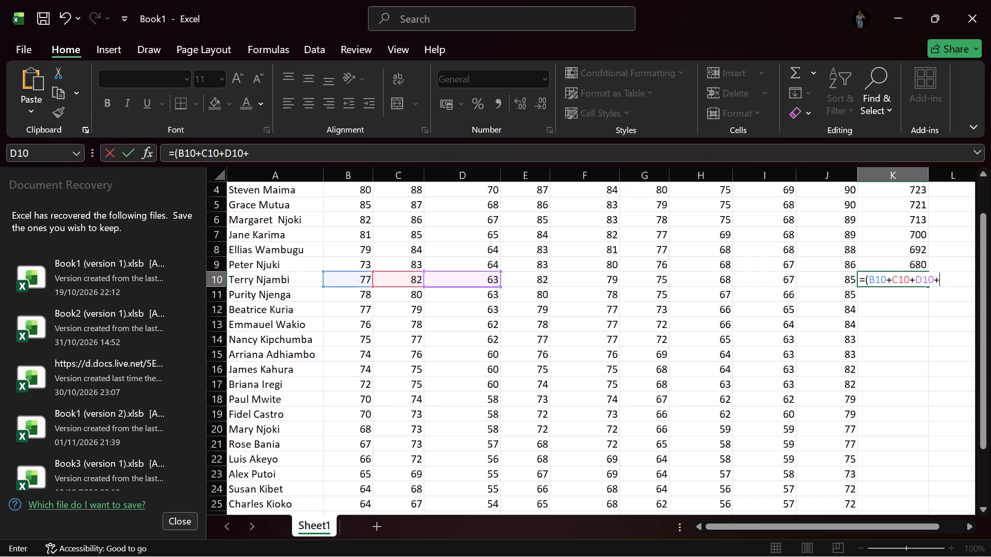
pyautogui.click(528, 280)
pyautogui.hotkey('shift', '+')
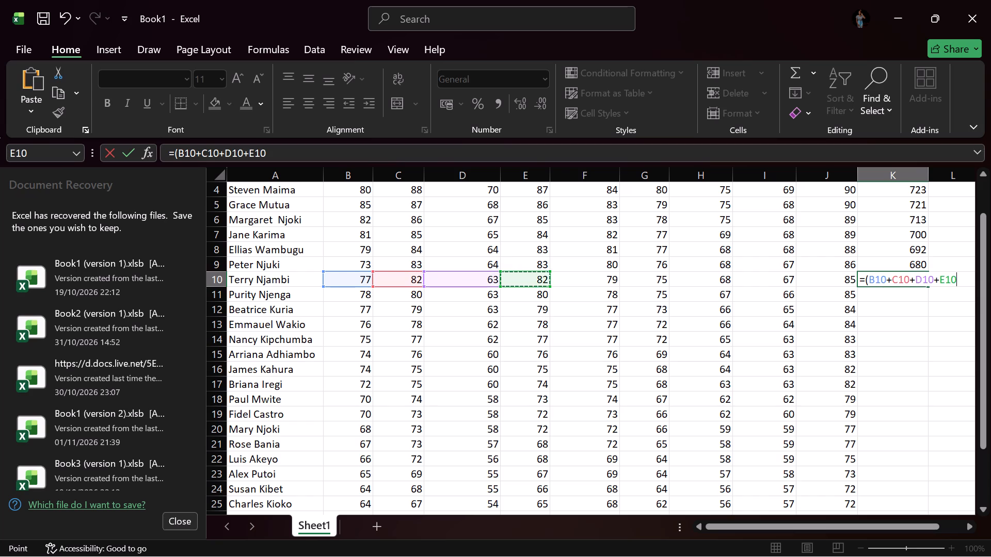
pyautogui.click(571, 277)
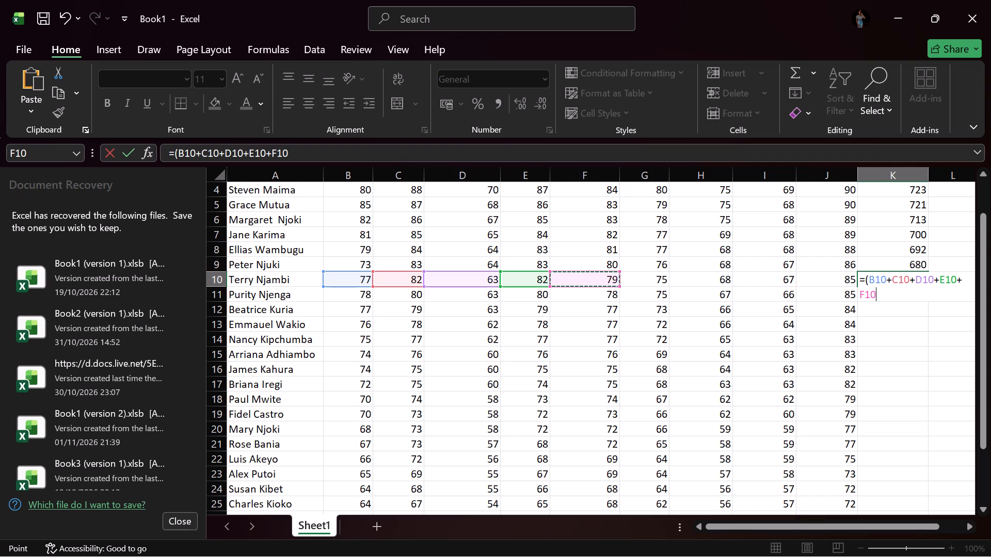
pyautogui.hotkey('shift', '+')
pyautogui.click(649, 281)
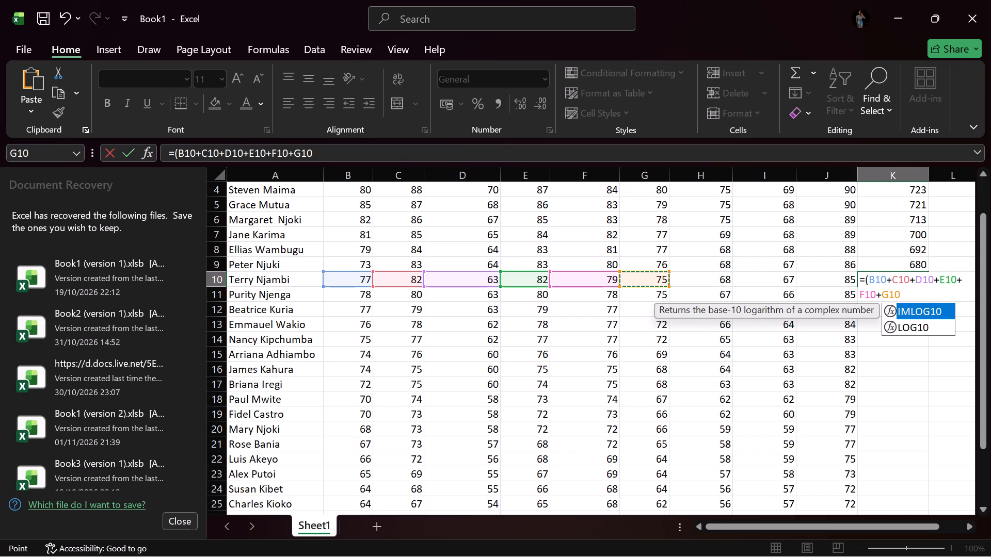
pyautogui.press('=')
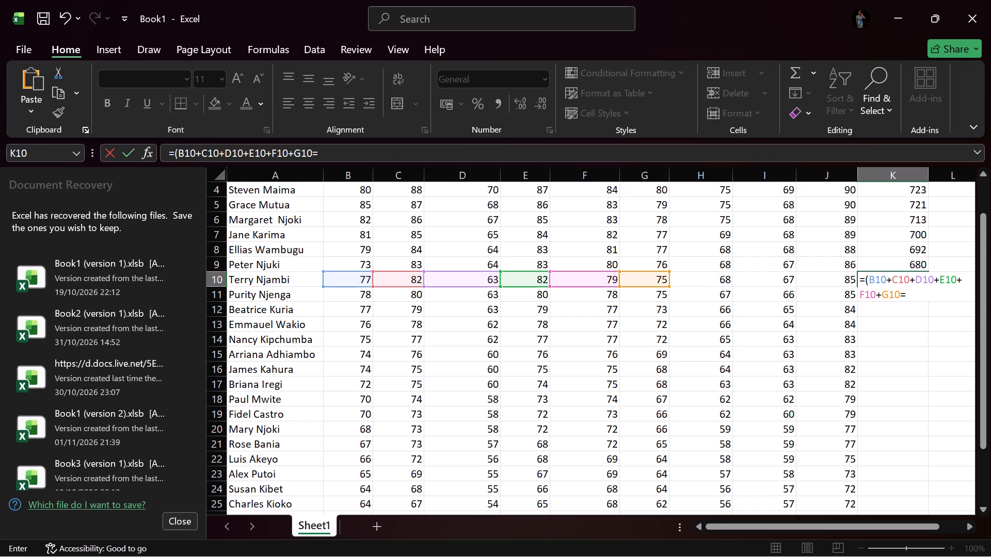
pyautogui.press('BackSpace')
pyautogui.hotkey('shift', '+')
pyautogui.click(712, 279)
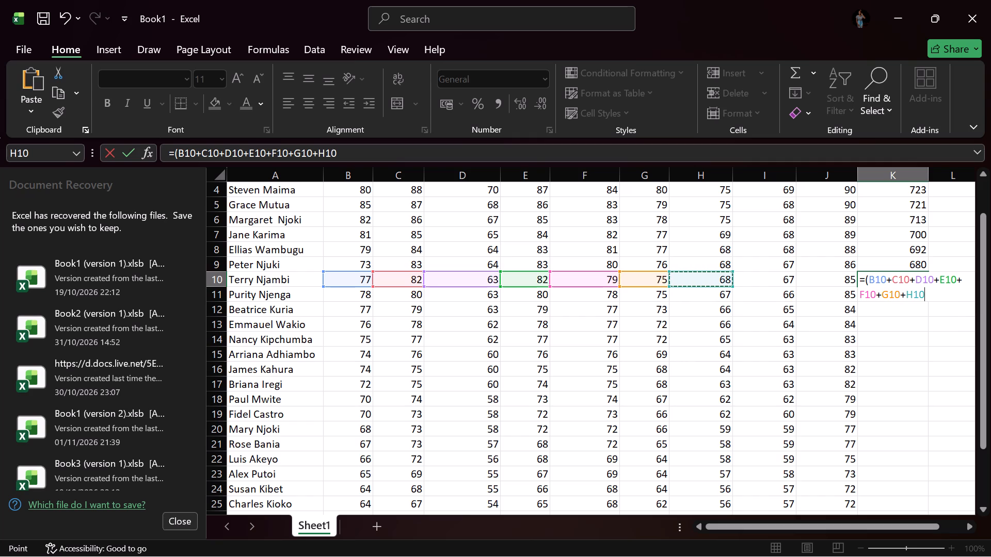
pyautogui.hotkey('shift', '+')
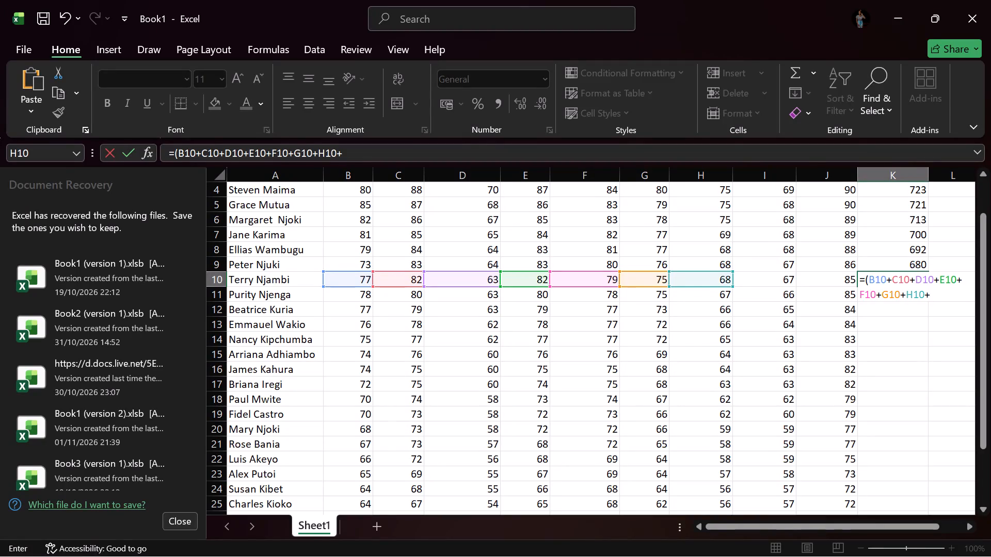
pyautogui.click(781, 282)
pyautogui.hotkey('shift', '+')
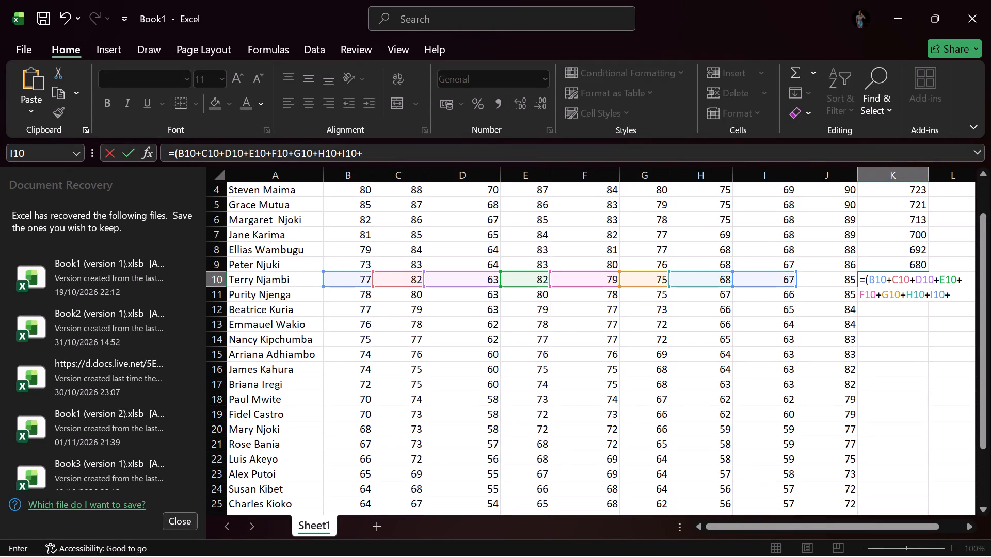
pyautogui.click(822, 281)
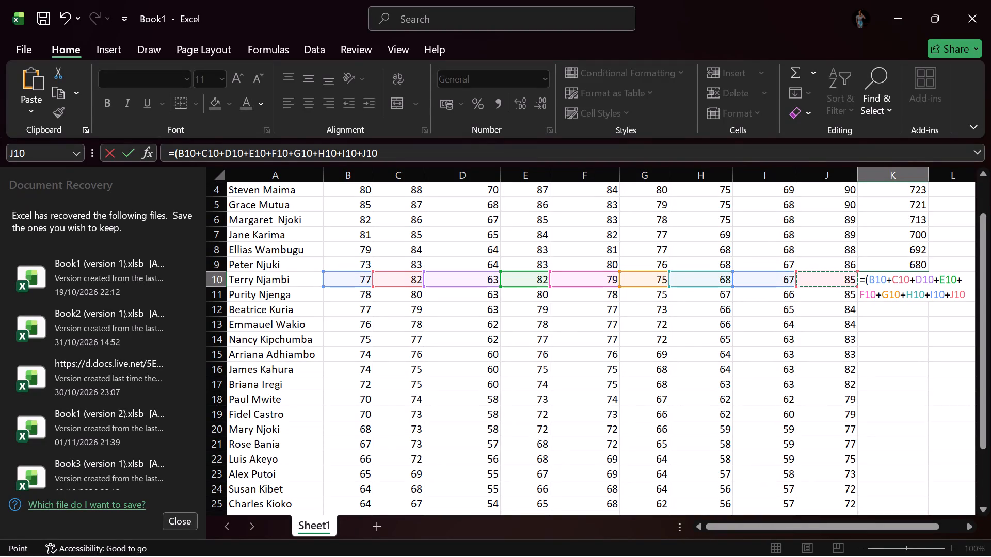
pyautogui.hotkey('shift', ')')
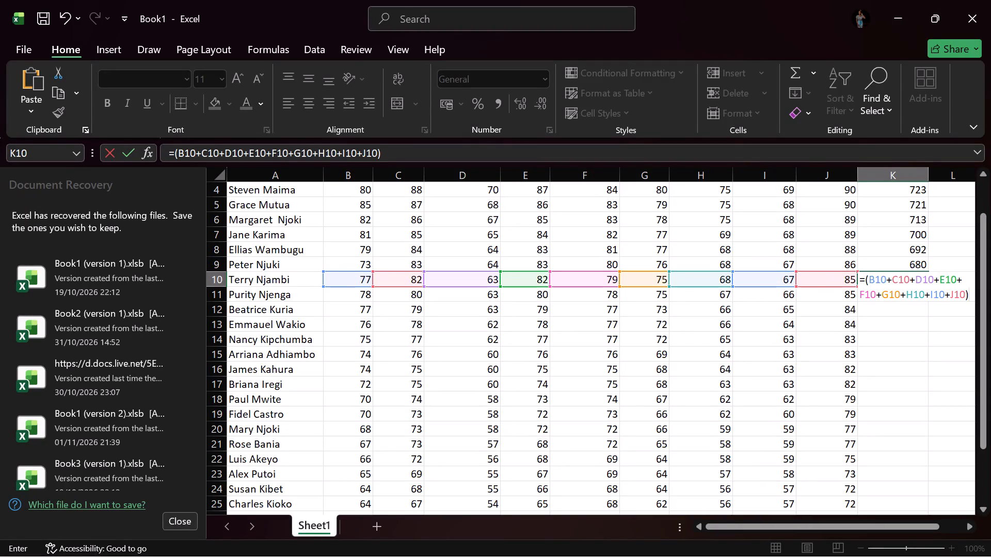
pyautogui.press('Return')
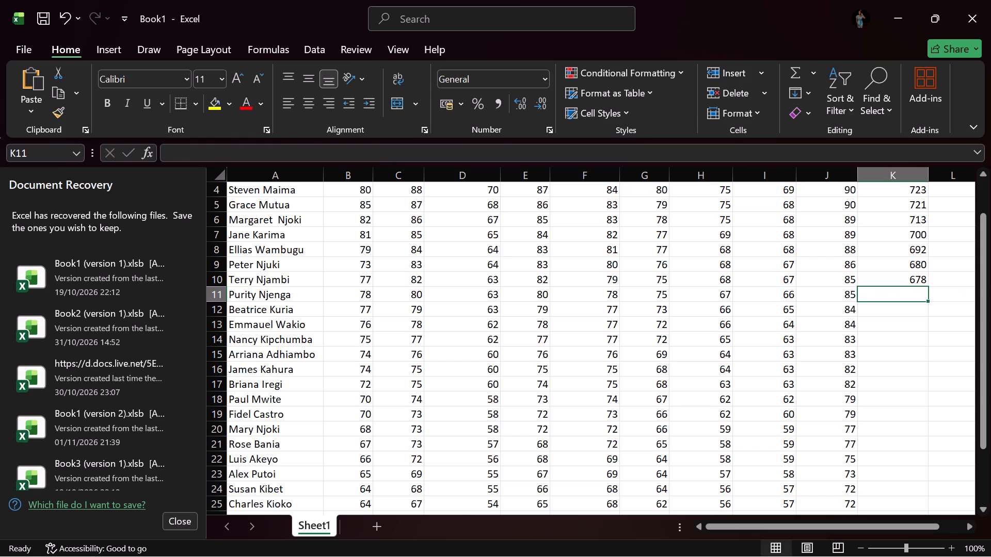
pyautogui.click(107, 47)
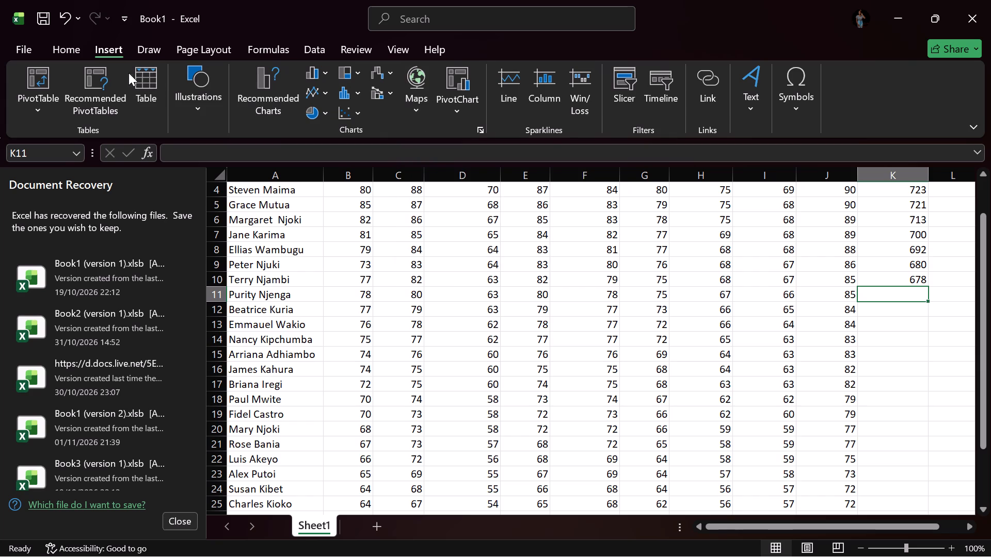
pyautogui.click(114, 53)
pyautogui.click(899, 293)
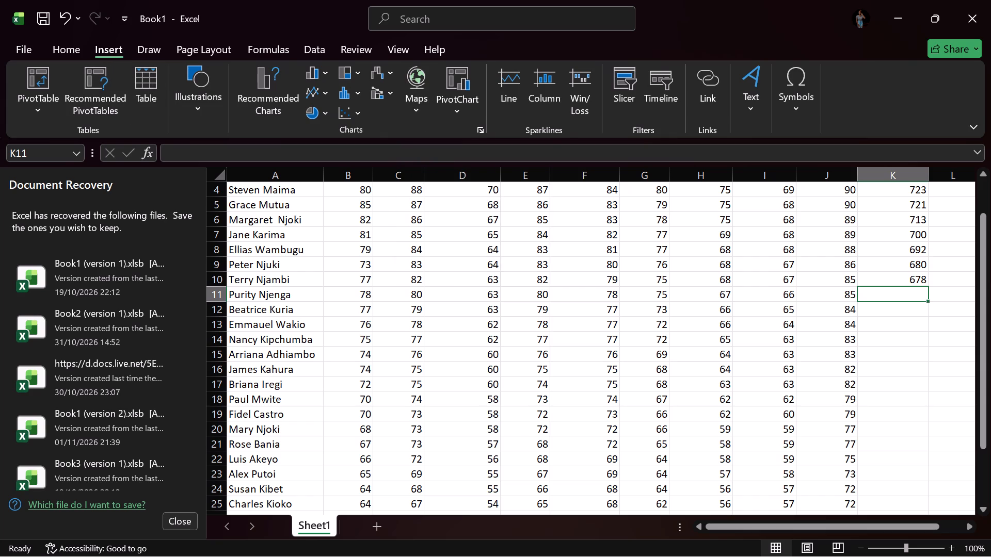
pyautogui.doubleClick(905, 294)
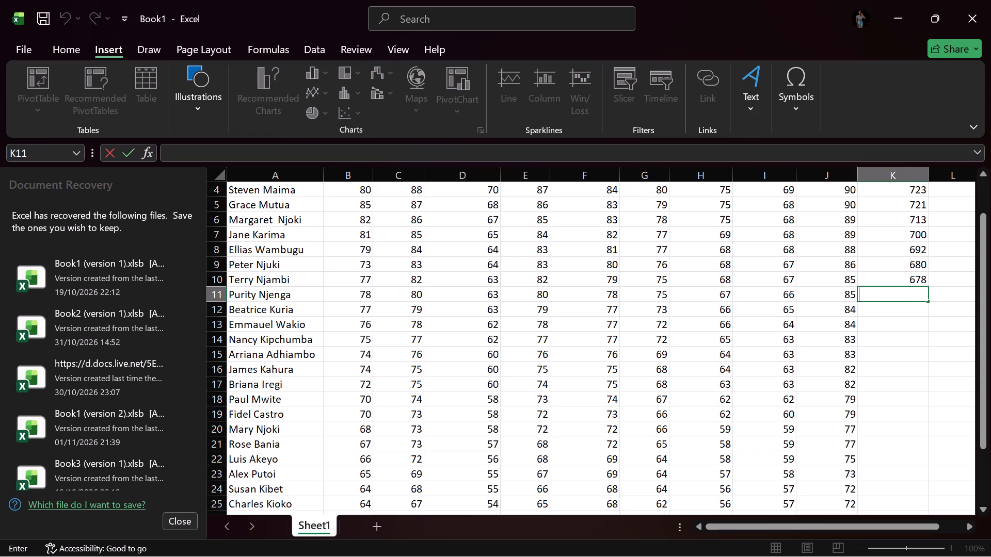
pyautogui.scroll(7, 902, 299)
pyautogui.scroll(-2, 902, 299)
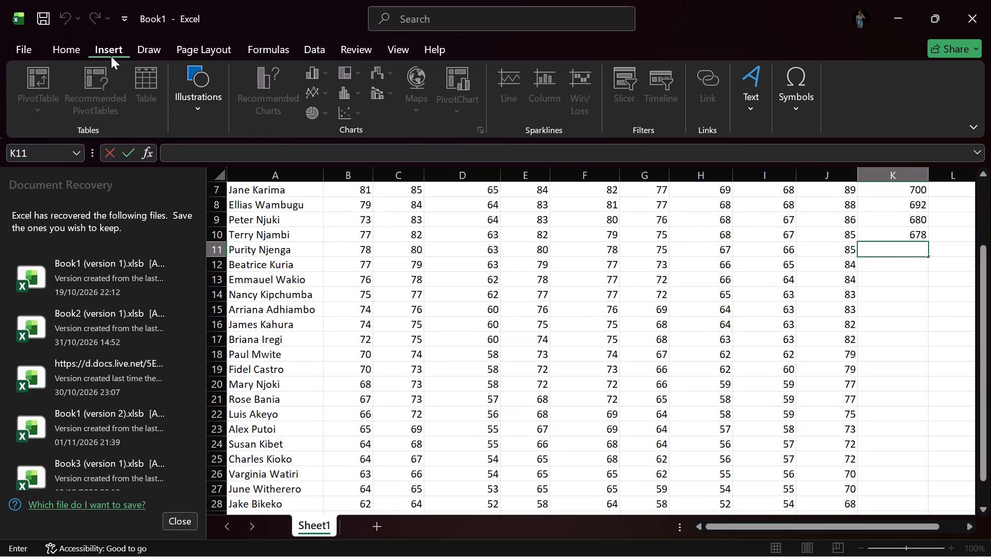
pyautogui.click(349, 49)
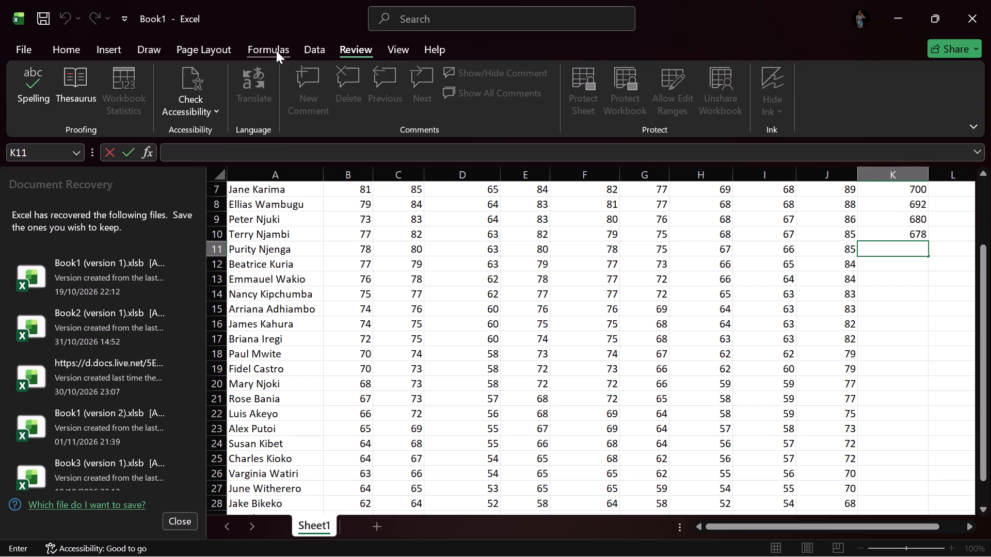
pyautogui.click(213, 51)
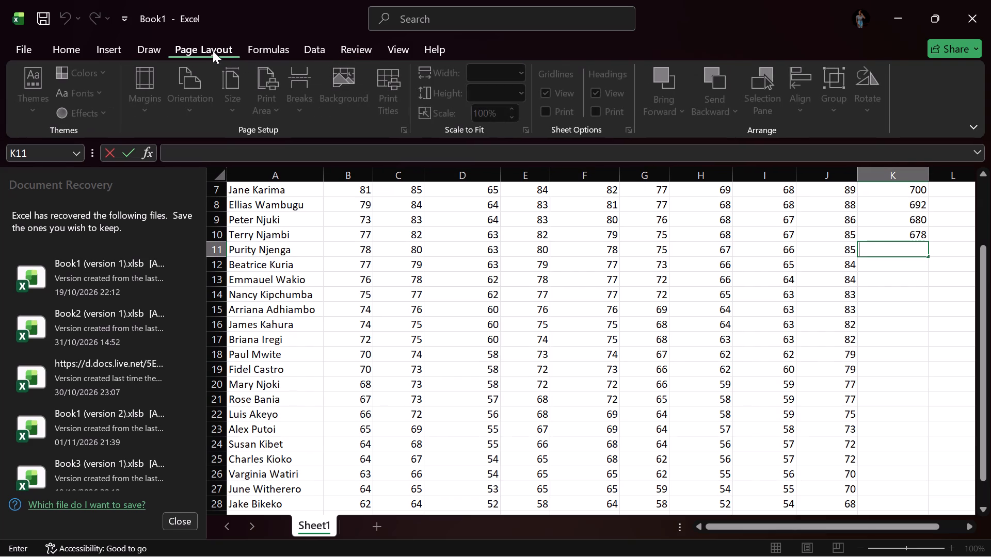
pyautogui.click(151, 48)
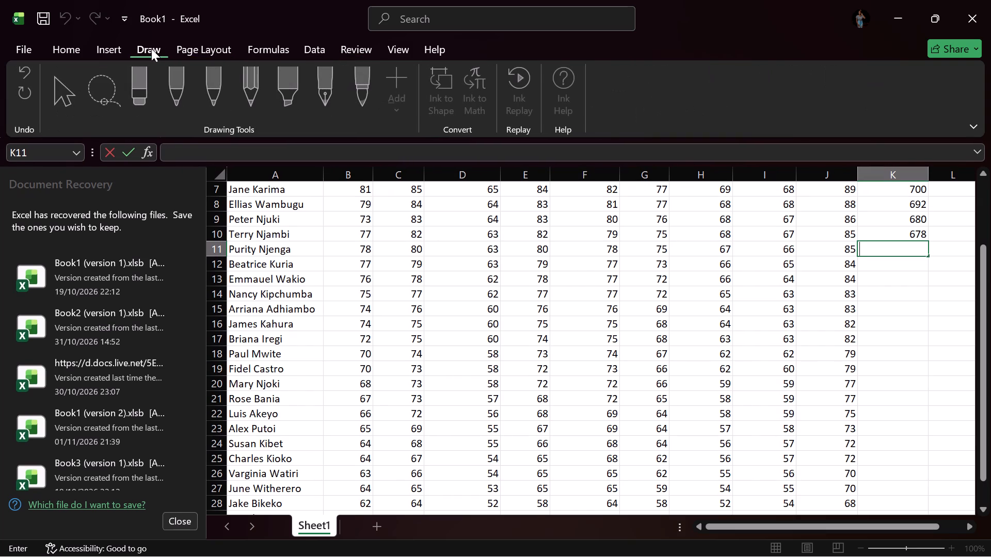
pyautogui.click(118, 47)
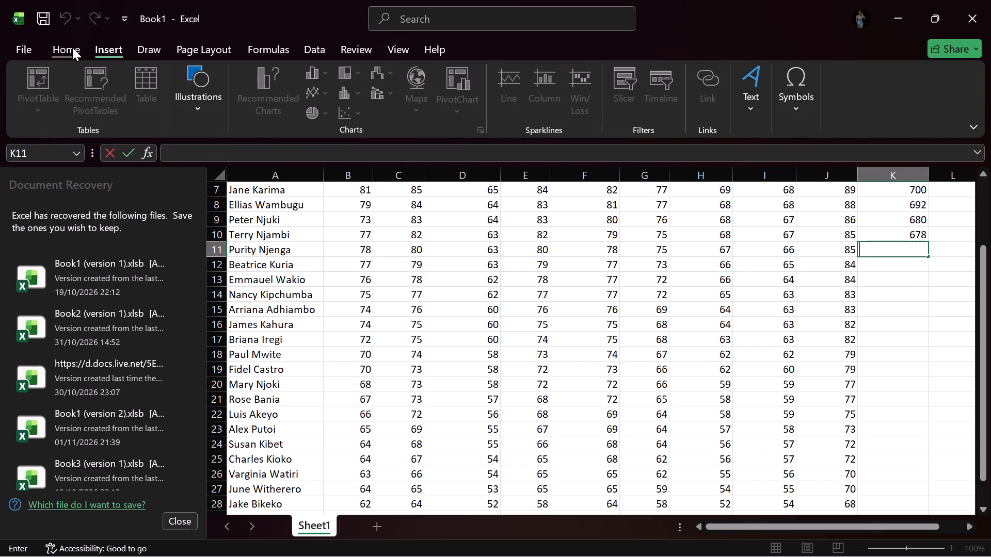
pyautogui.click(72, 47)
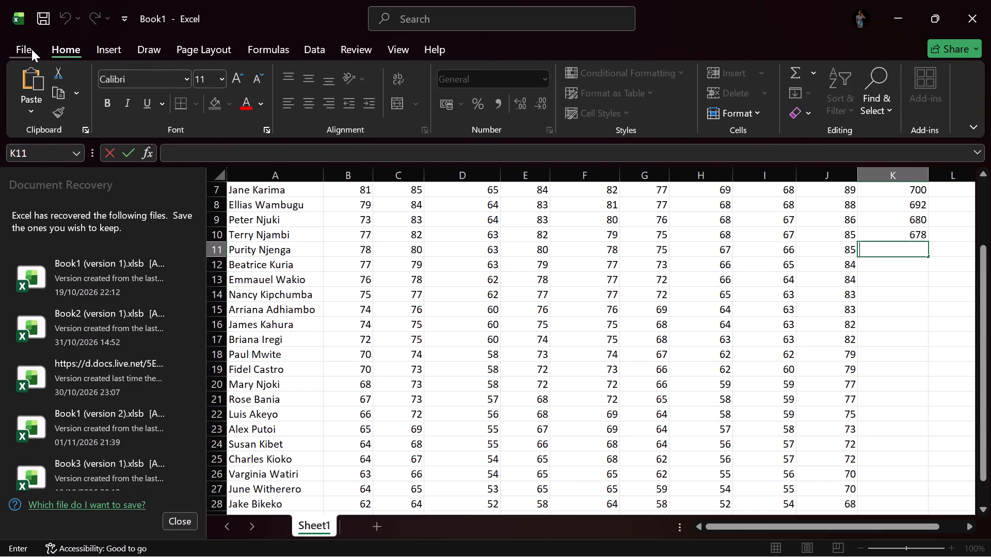
# Enter the formula =(B11+C11+D11+E11+F11+G11+H11+I11+J11) in K11 to total the tenth student's nine subject marks.
pyautogui.doubleClick(899, 249)
pyautogui.press('=')
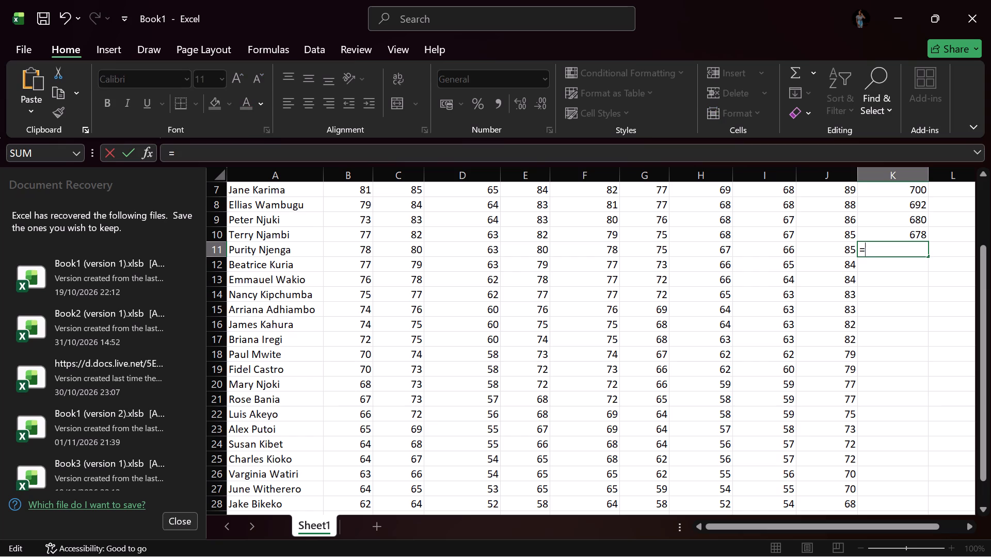
pyautogui.hotkey('shift', '(')
pyautogui.scroll(1, 899, 249)
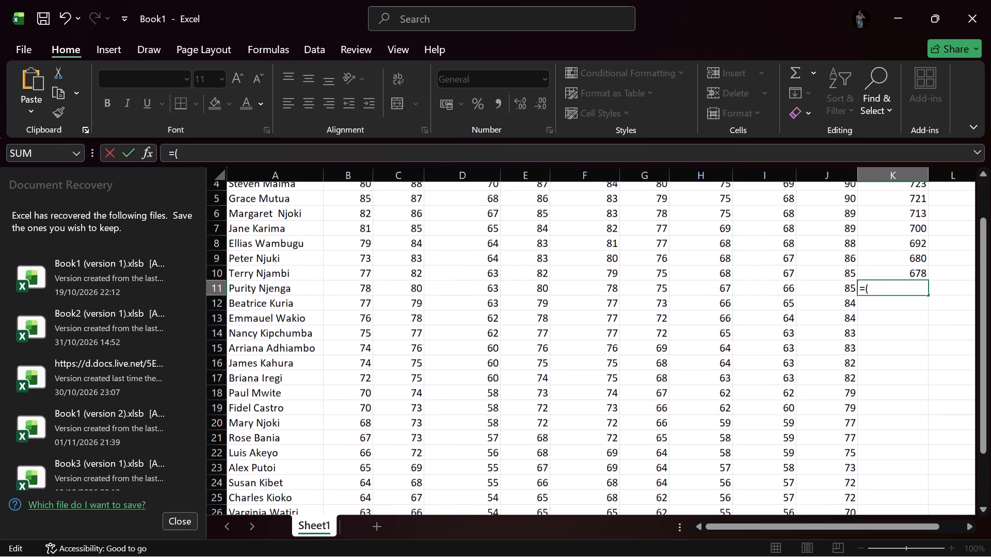
pyautogui.click(358, 294)
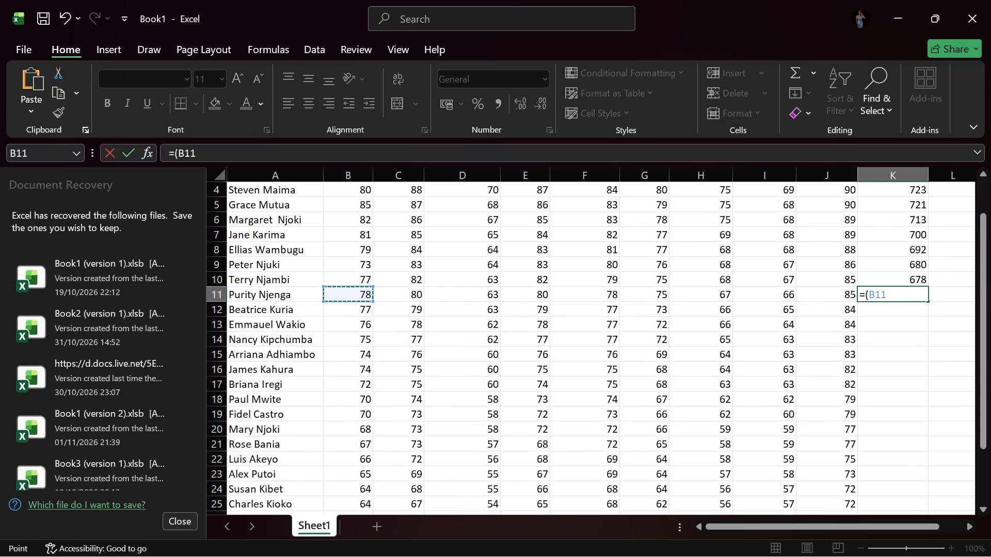
pyautogui.hotkey('shift', '+')
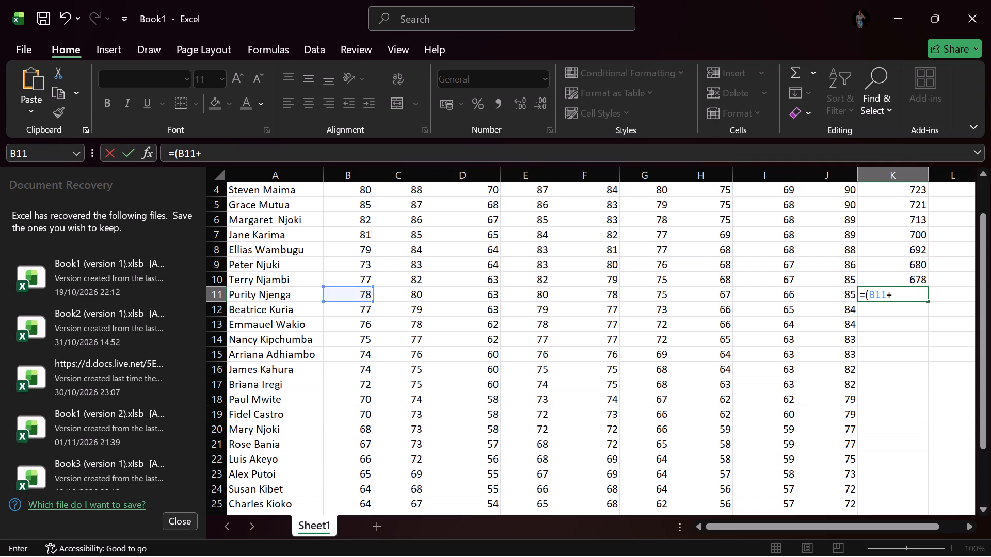
pyautogui.click(399, 293)
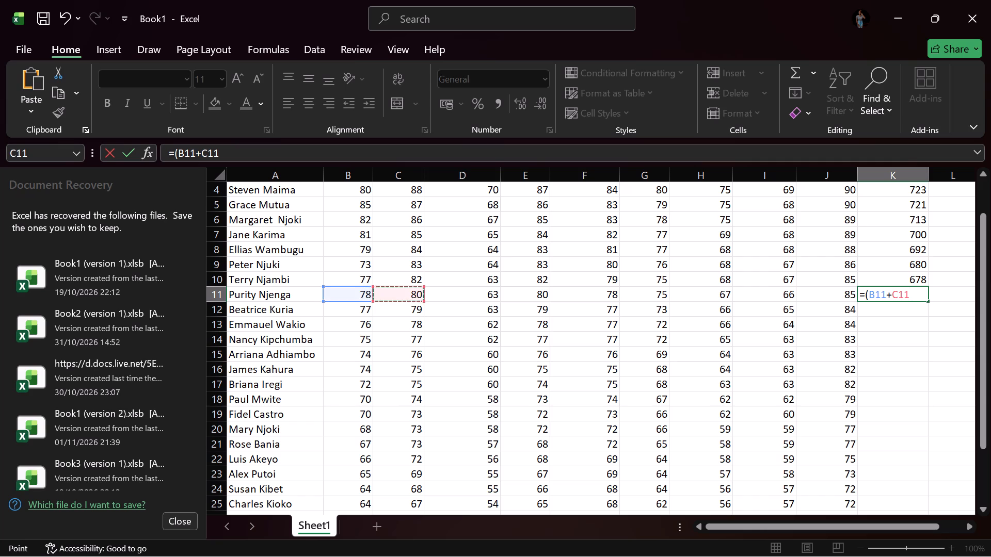
pyautogui.hotkey('shift', '+')
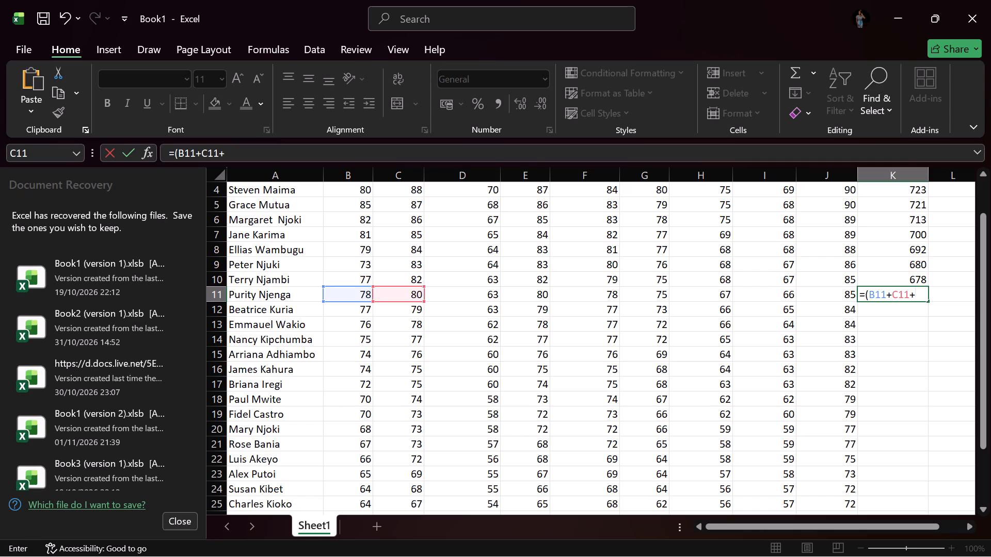
pyautogui.click(471, 290)
pyautogui.hotkey('shift', '+')
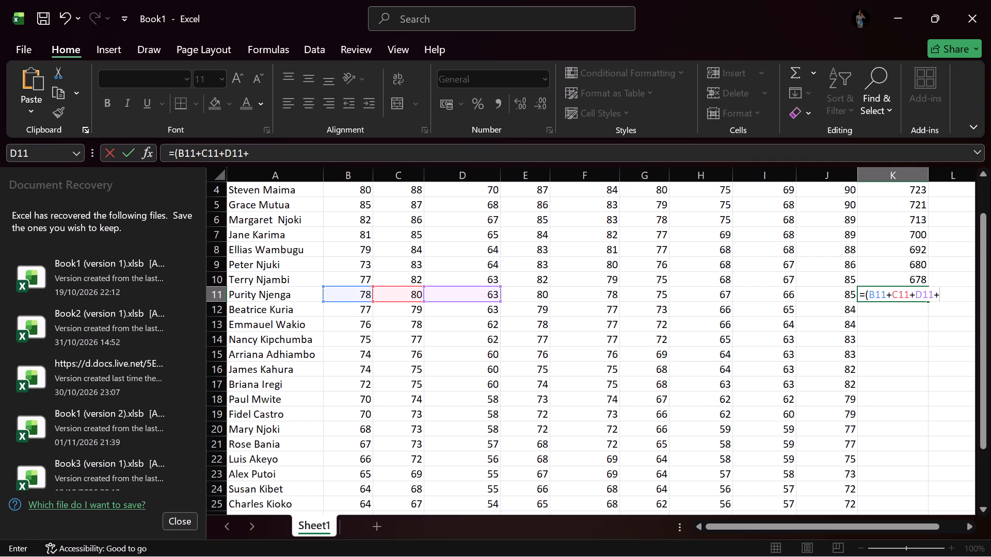
pyautogui.click(519, 292)
pyautogui.scroll(-1, 519, 292)
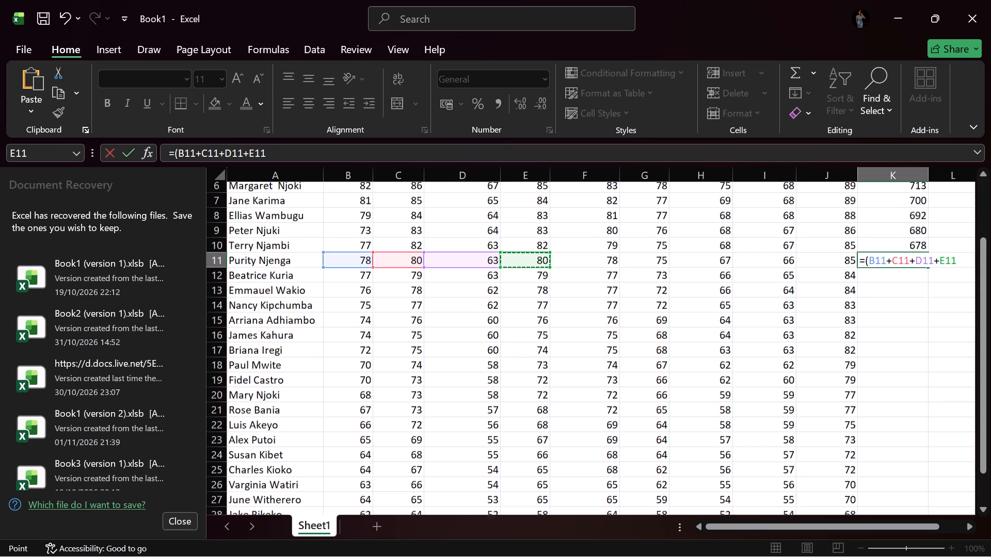
pyautogui.hotkey('shift', '+')
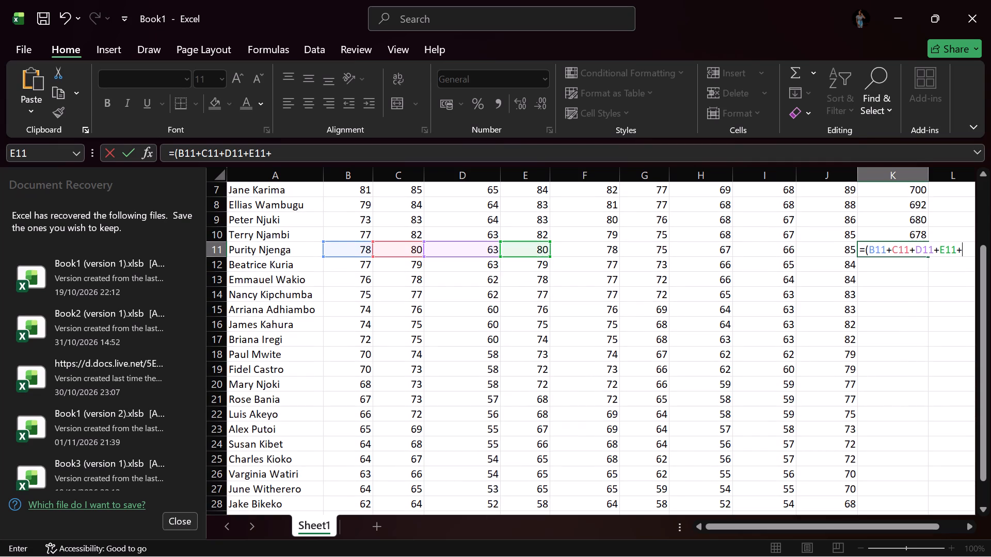
pyautogui.click(605, 256)
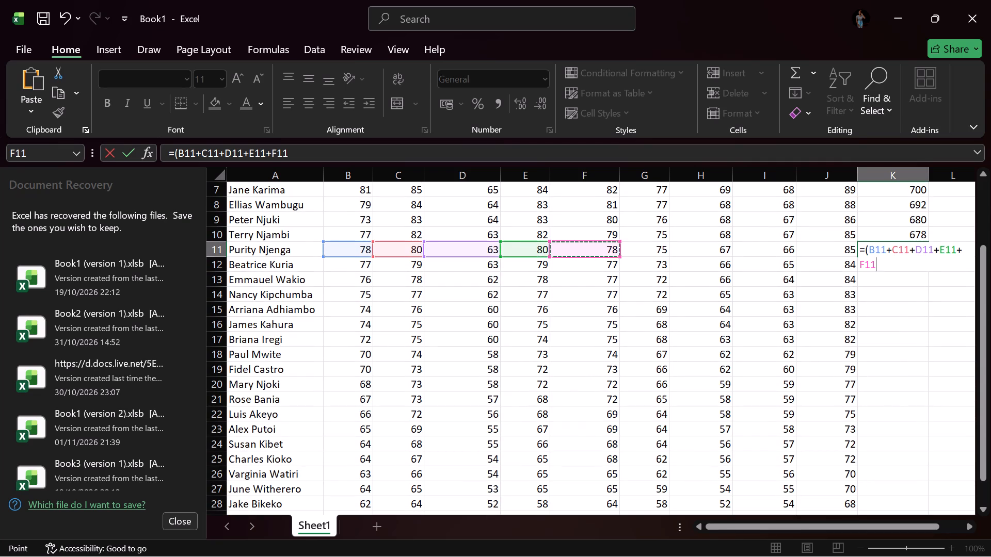
pyautogui.hotkey('shift', '+')
pyautogui.click(649, 247)
pyautogui.hotkey('shift', '+')
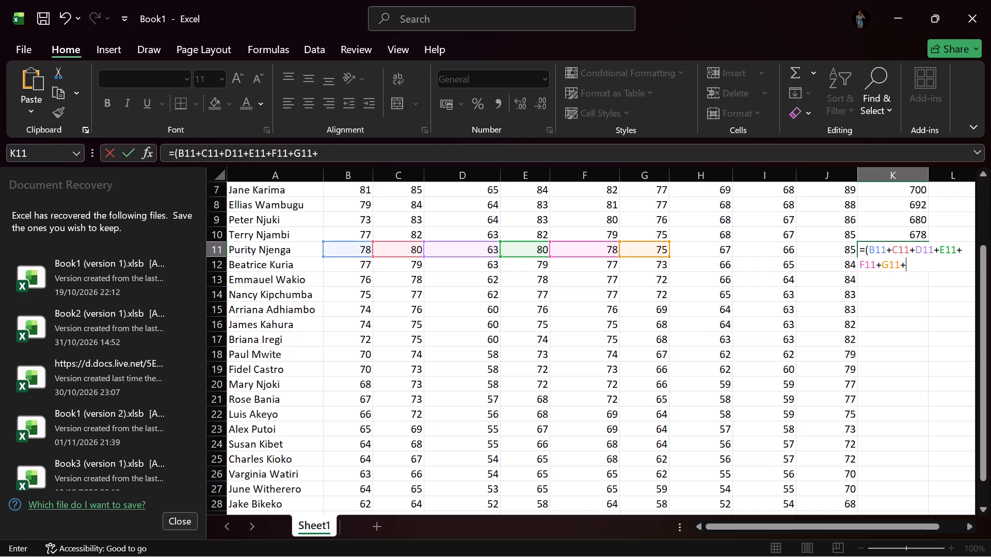
pyautogui.click(701, 246)
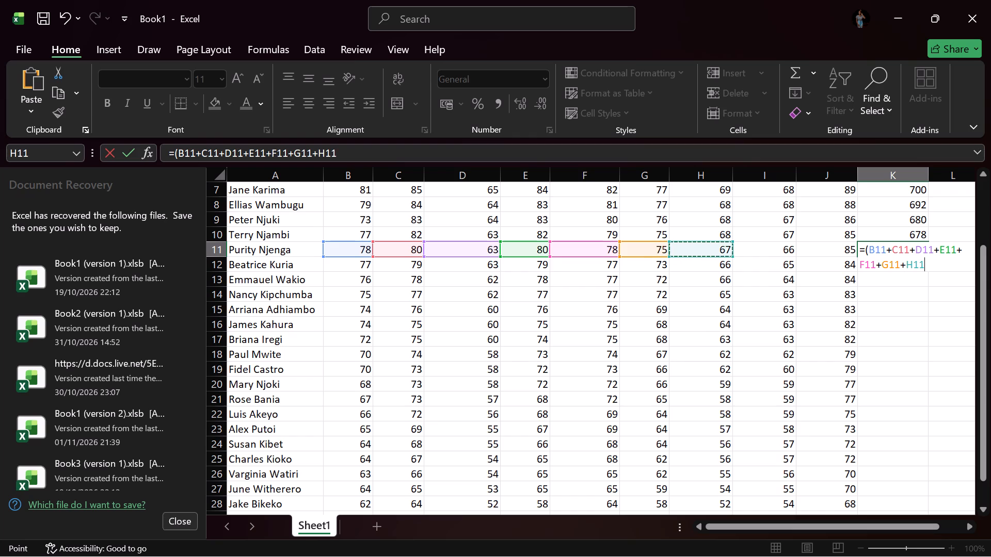
pyautogui.hotkey('shift', '+')
pyautogui.click(771, 249)
pyautogui.hotkey('shift', '+')
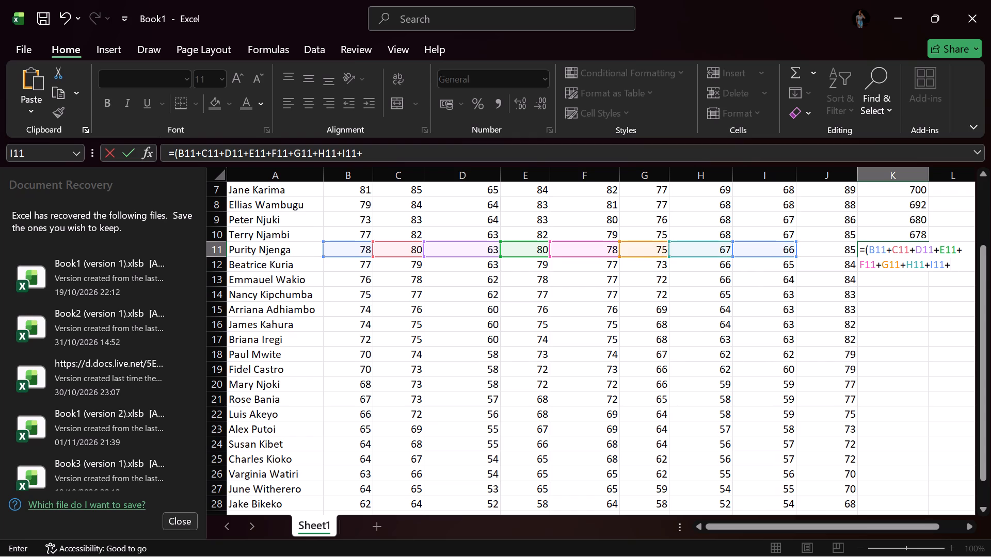
pyautogui.click(834, 256)
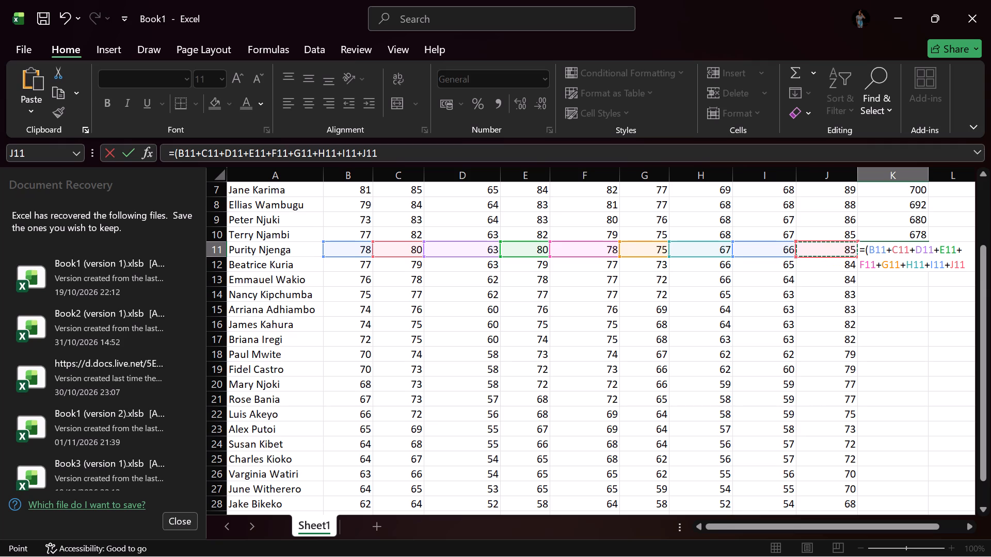
pyautogui.hotkey('shift', ')')
pyautogui.press('Return')
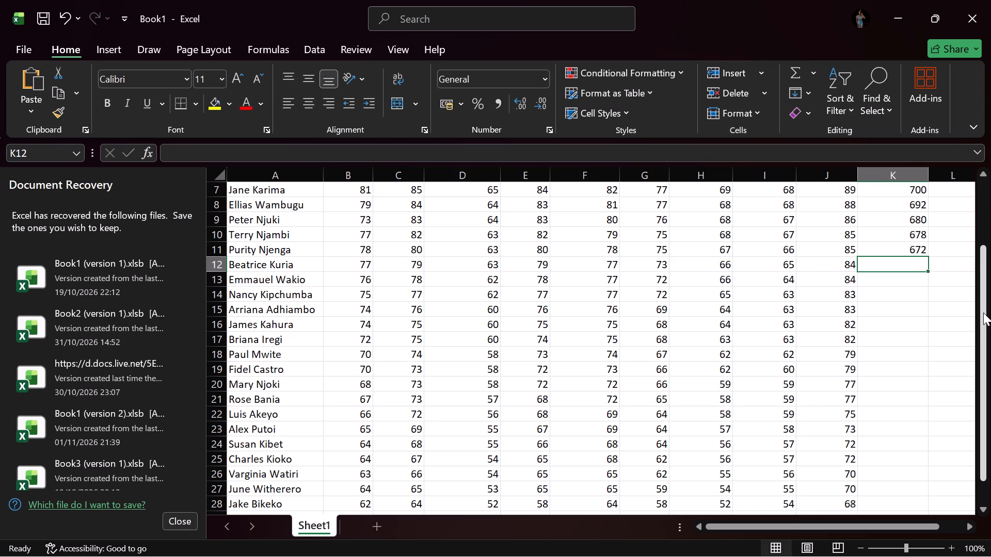
# Enter the formula =(B12+C12+D12+E12+F12+G12+H12+I12+J12) in K12 to total the eleventh student's nine subject marks.
pyautogui.press('=')
pyautogui.hotkey('shift', '(')
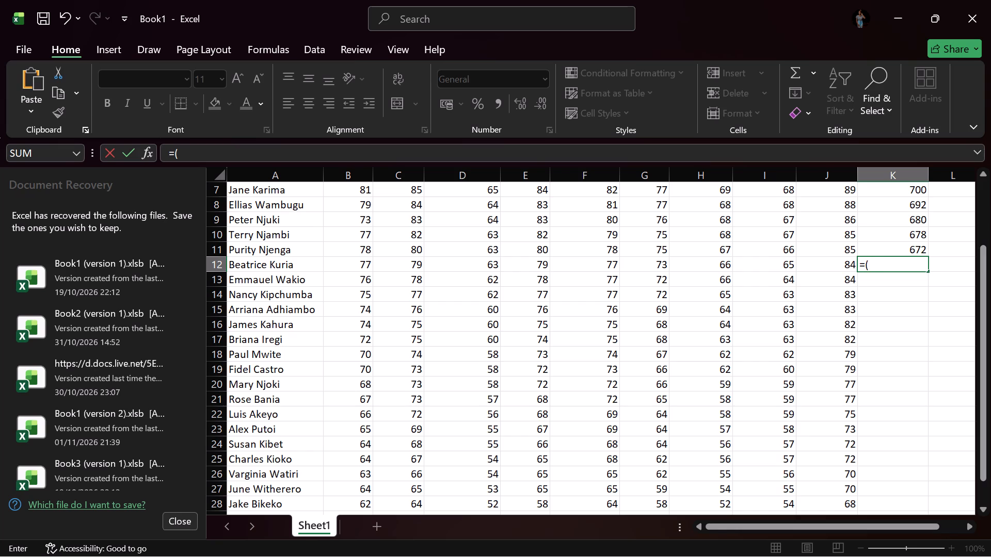
pyautogui.click(367, 266)
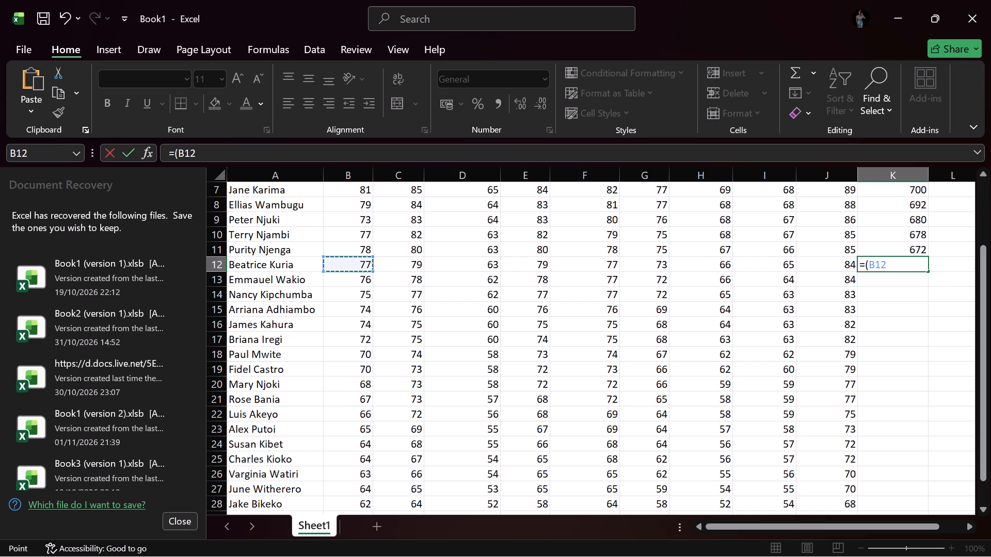
pyautogui.hotkey('shift', '+')
pyautogui.click(398, 263)
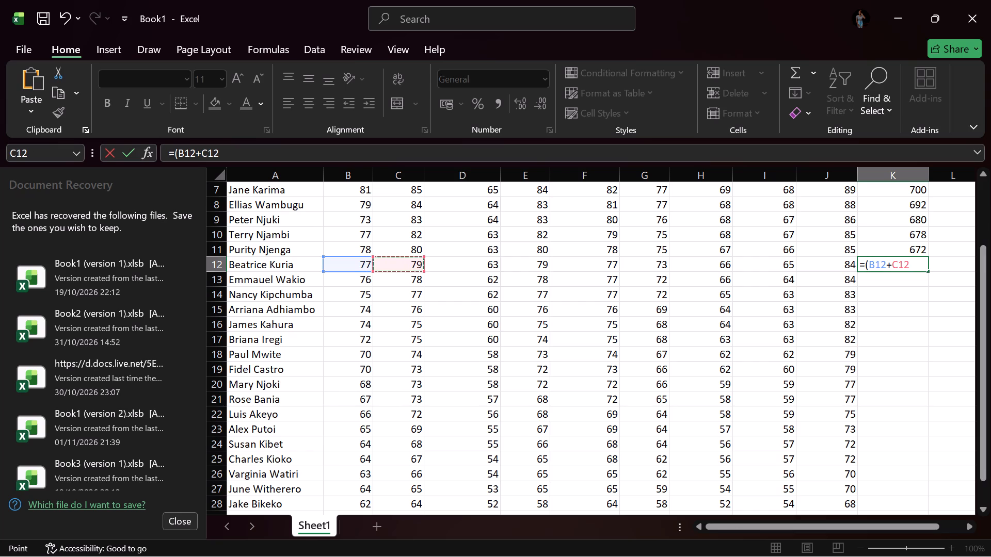
pyautogui.hotkey('shift', '+')
pyautogui.click(457, 264)
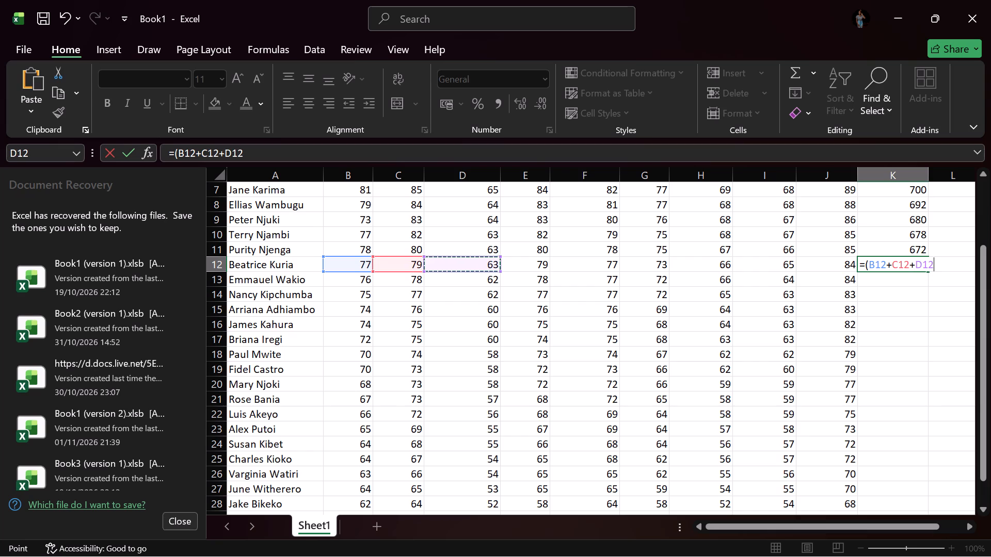
pyautogui.hotkey('shift', '+')
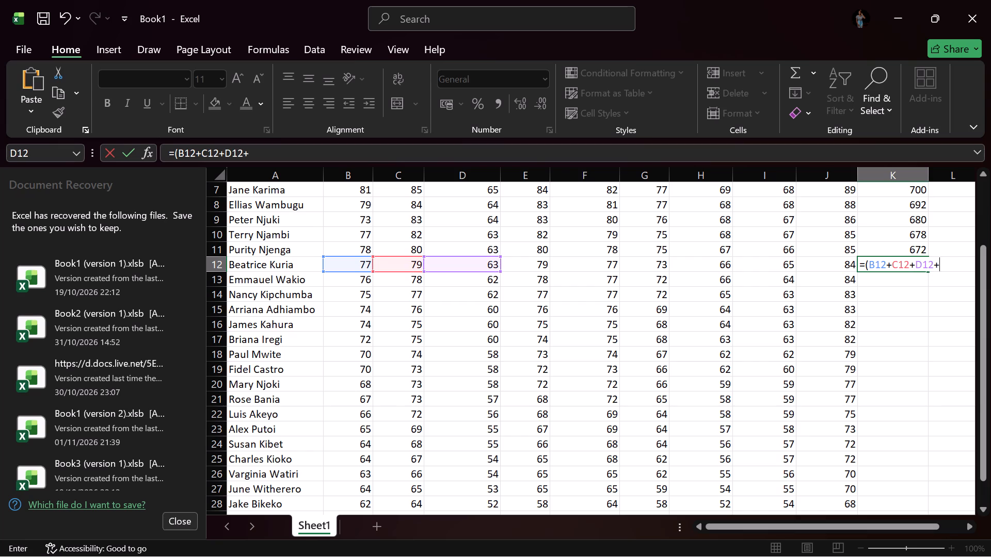
pyautogui.click(526, 269)
pyautogui.hotkey('shift', '+')
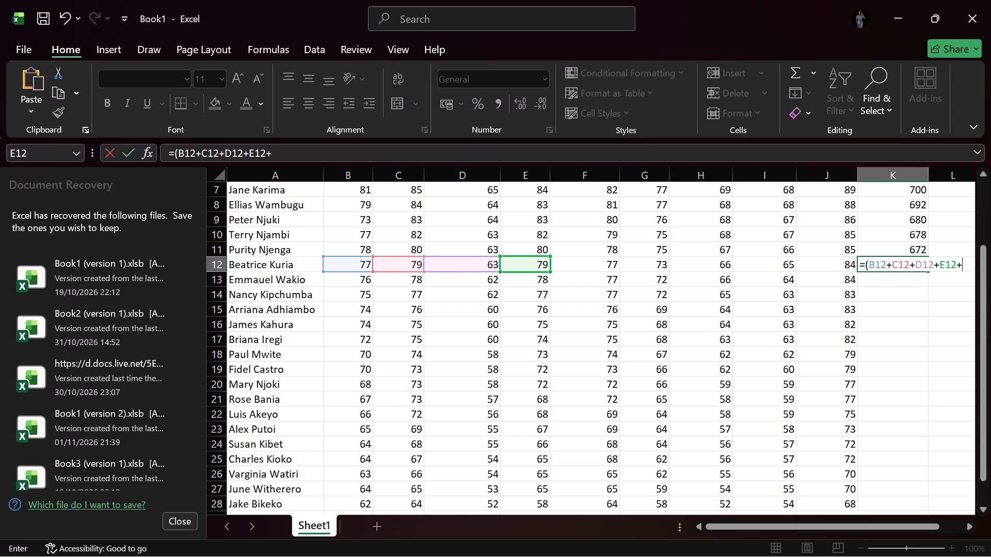
pyautogui.click(585, 267)
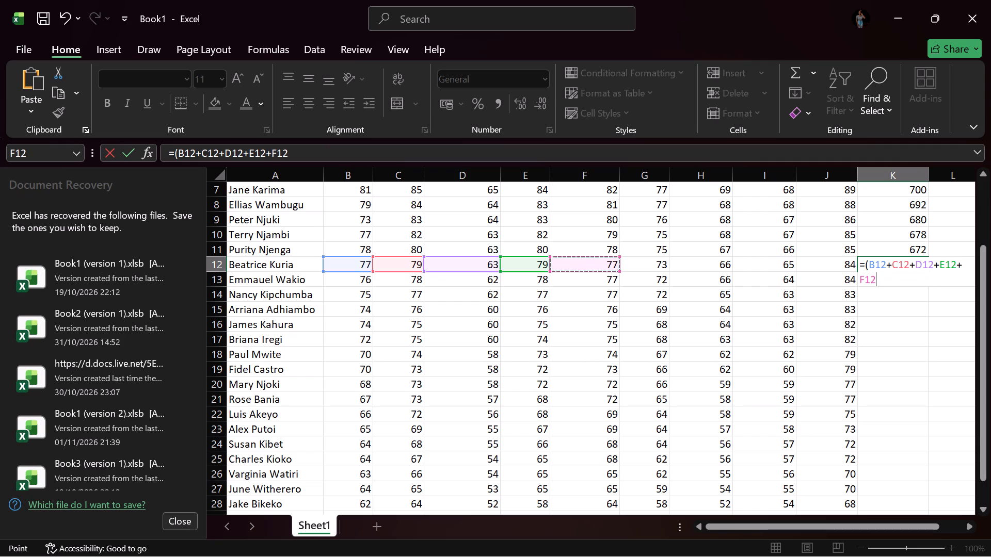
pyautogui.hotkey('shift', '+')
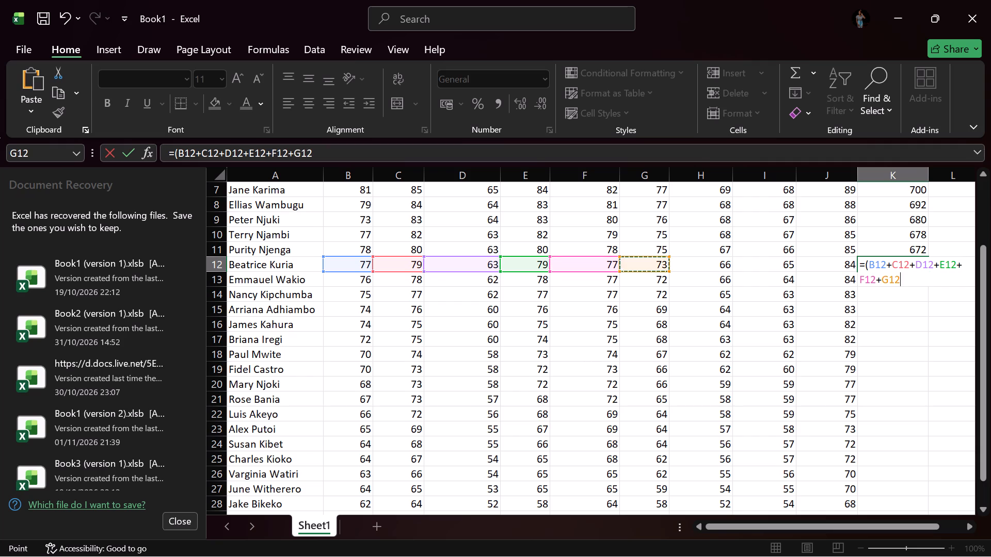
pyautogui.click(638, 264)
pyautogui.hotkey('shift', '+')
pyautogui.scroll(2, 638, 265)
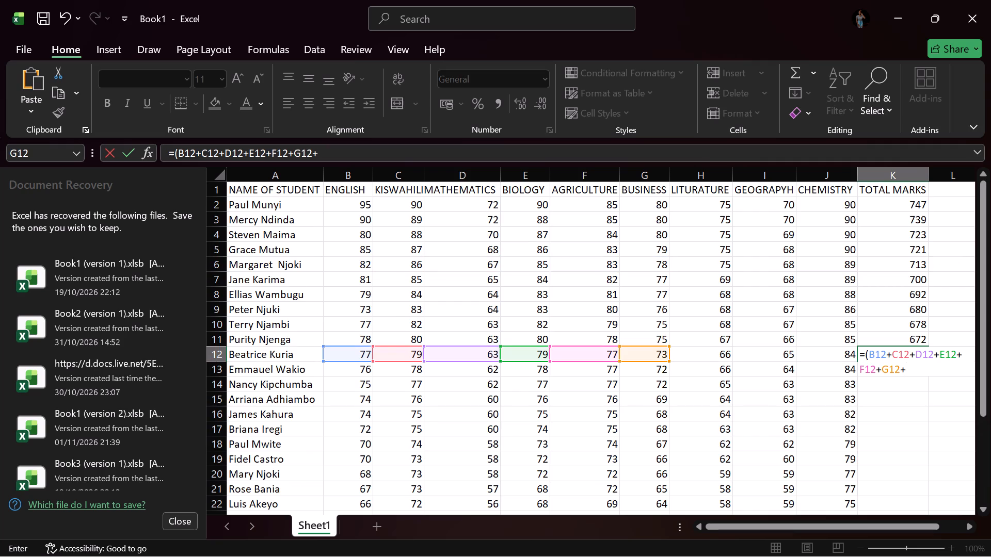
pyautogui.click(693, 353)
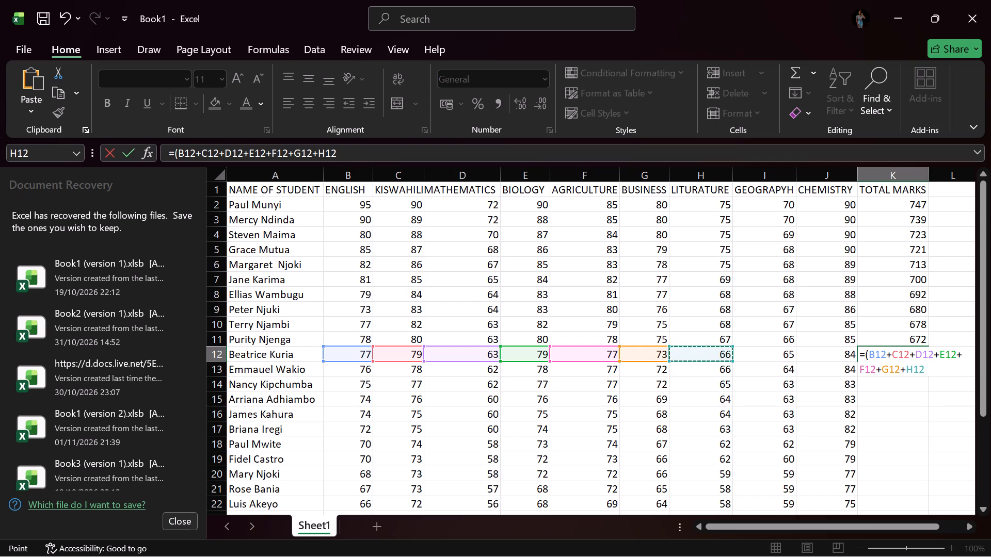
pyautogui.press('=')
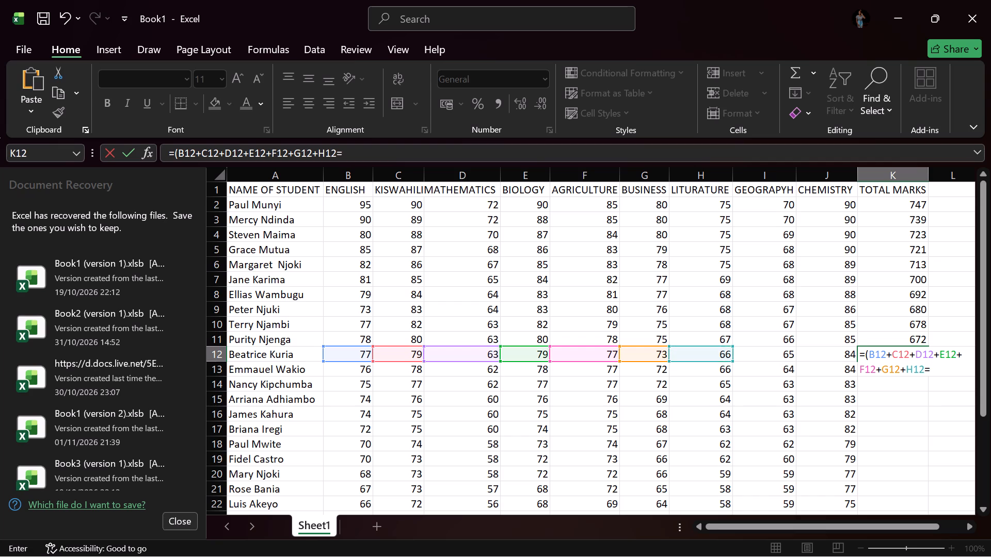
pyautogui.press('BackSpace')
pyautogui.hotkey('shift', '+')
pyautogui.click(760, 356)
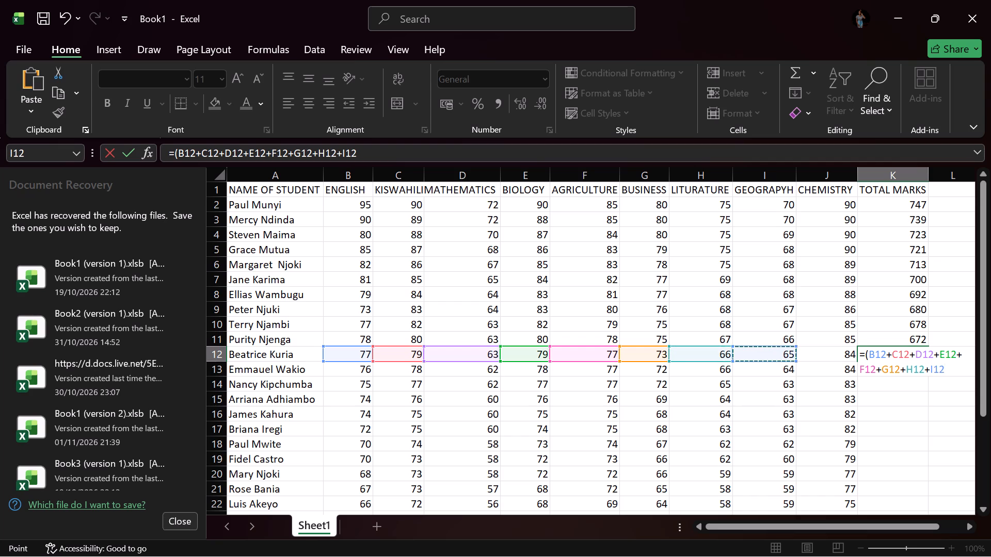
pyautogui.hotkey('shift', '+')
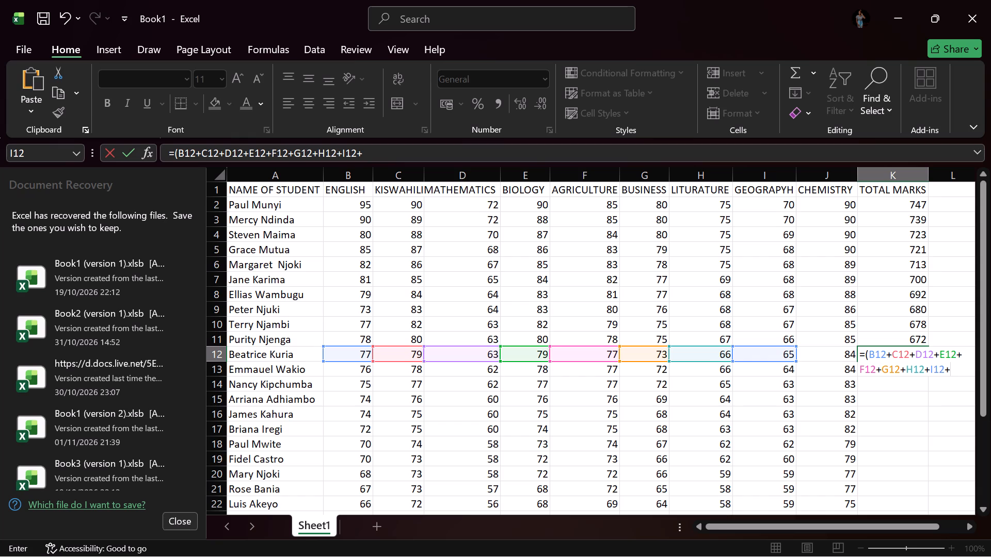
pyautogui.click(821, 353)
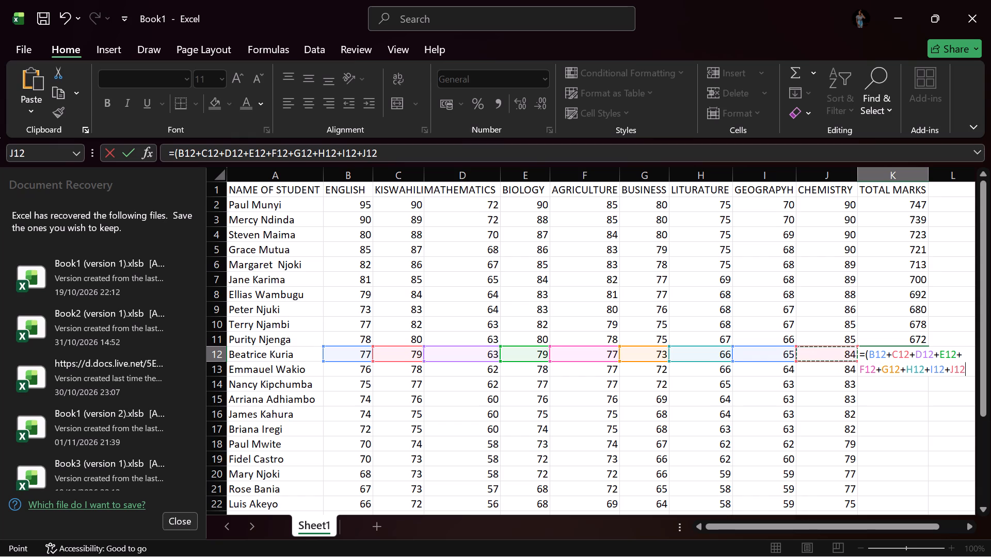
pyautogui.hotkey('shift', ')')
pyautogui.press('Return')
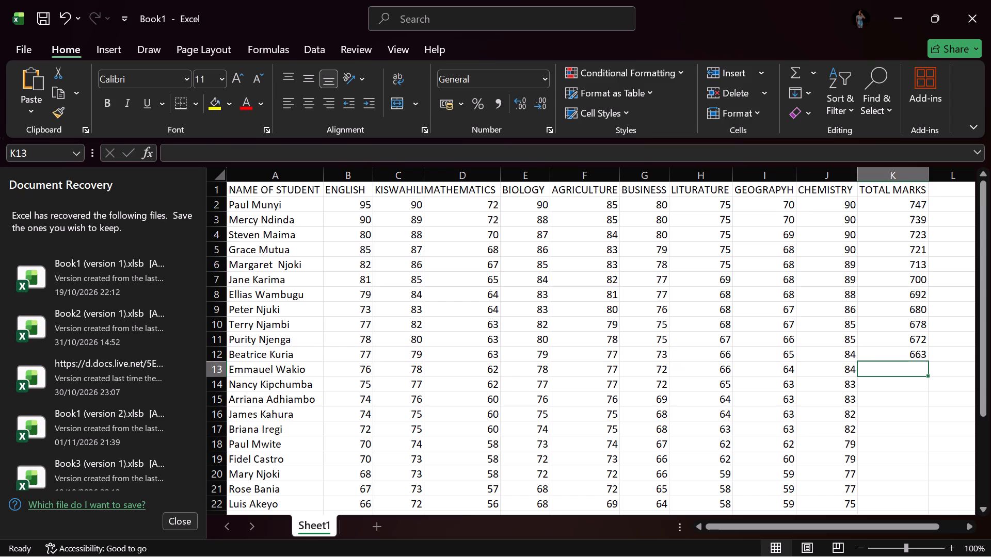
# Enter the formula =(B13+C13+D13+E13+F13+G13+H13+I13+J13) in K13 to total the twelfth student's nine subject marks.
pyautogui.scroll(-2, 763, 340)
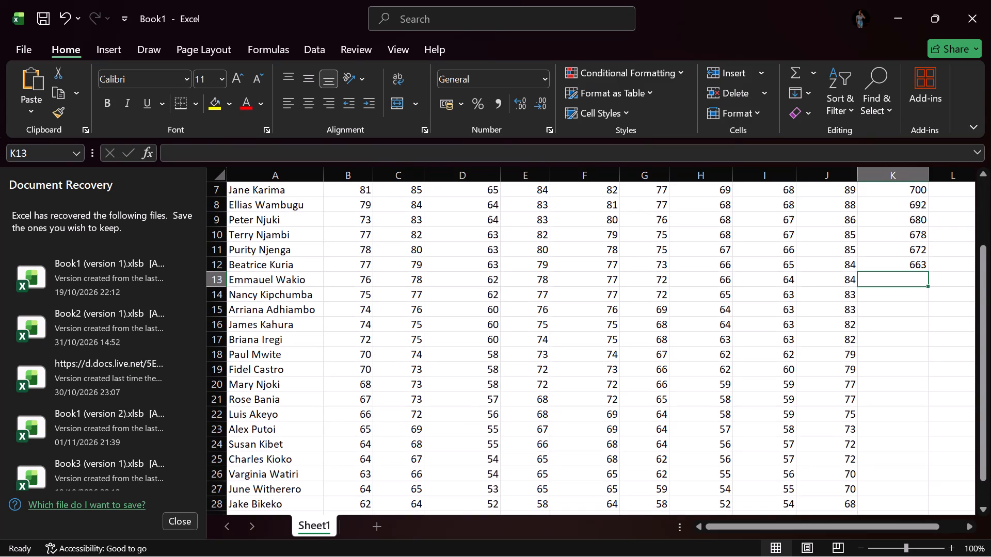
pyautogui.scroll(-2, 765, 336)
pyautogui.scroll(2, 765, 336)
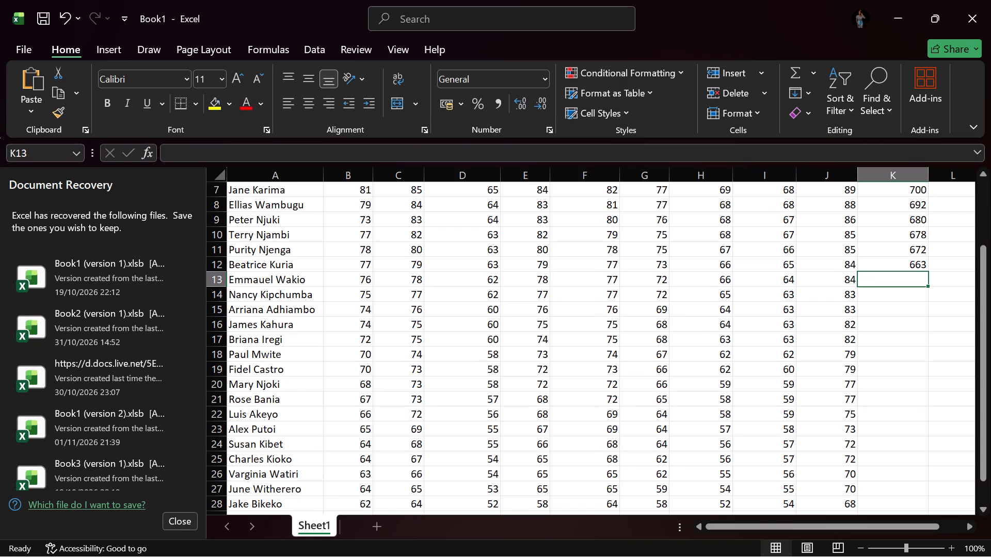
pyautogui.press('=')
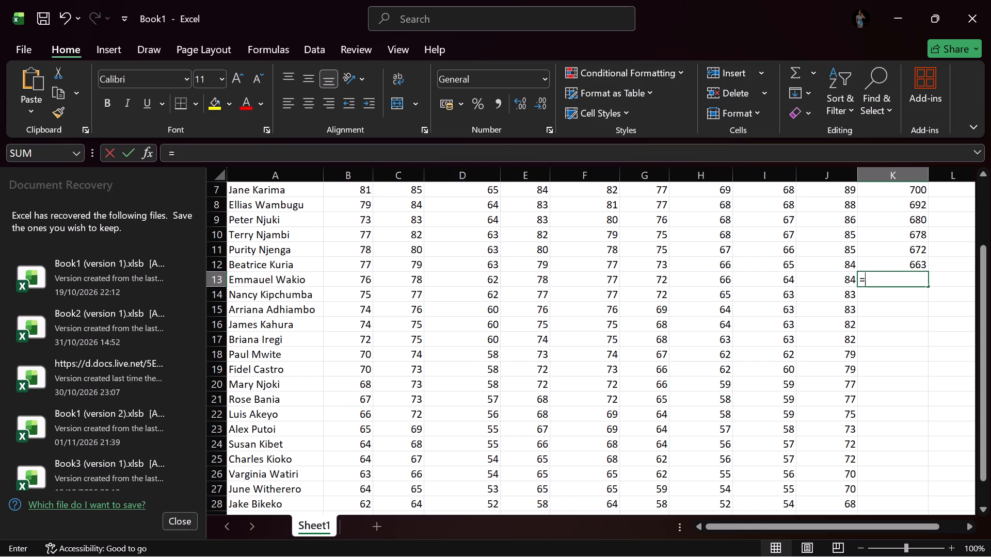
pyautogui.hotkey('shift', '(')
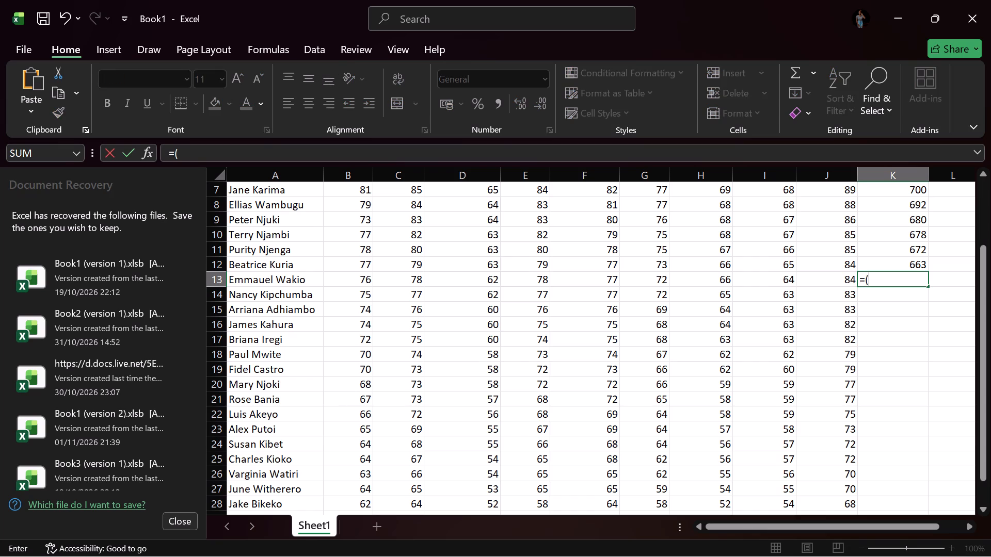
pyautogui.click(364, 281)
pyautogui.hotkey('shift', '+')
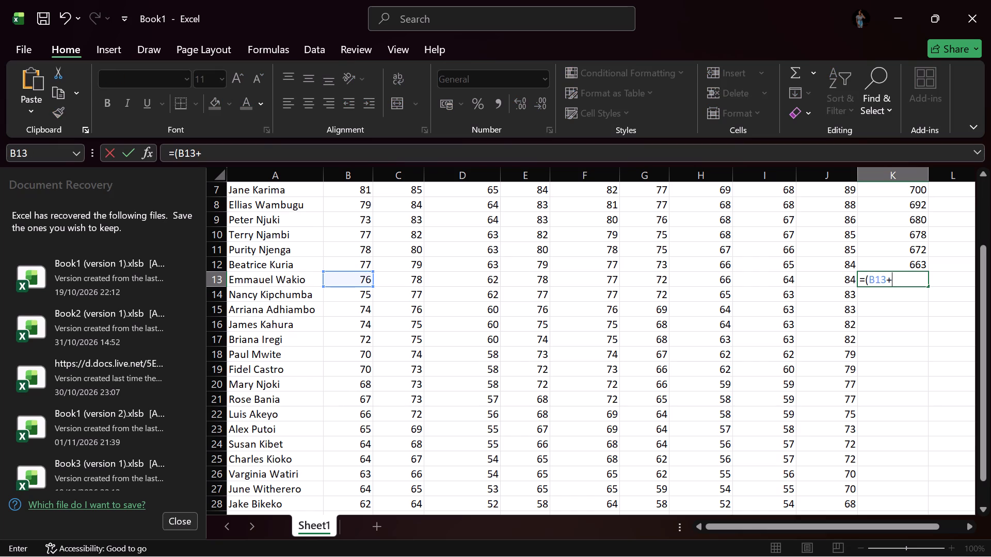
pyautogui.click(418, 281)
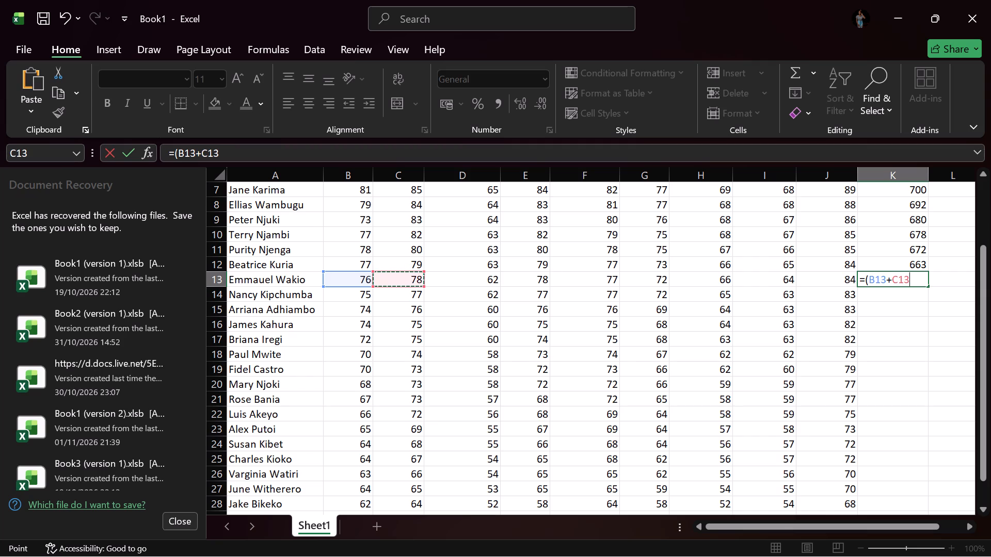
pyautogui.hotkey('shift', '+')
pyautogui.click(485, 282)
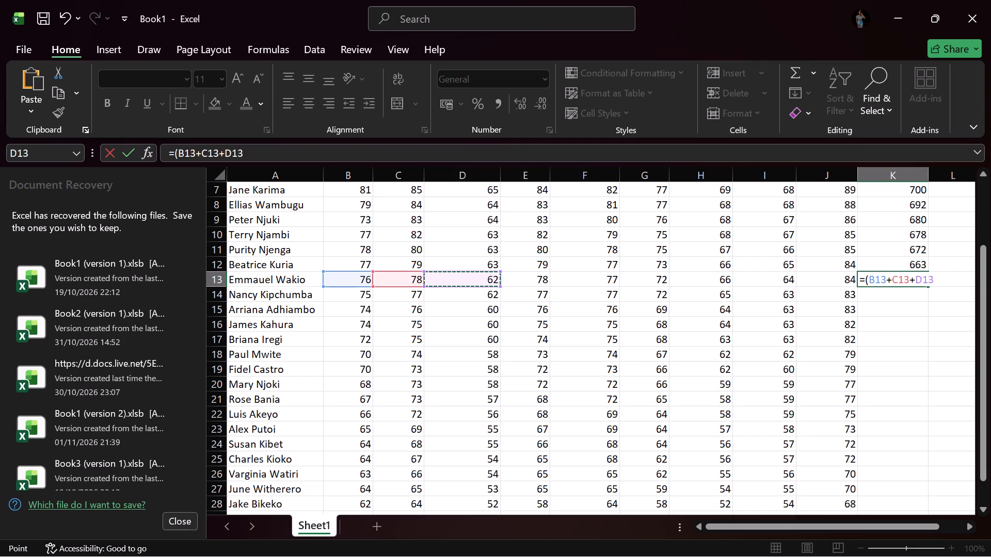
pyautogui.hotkey('shift', '+')
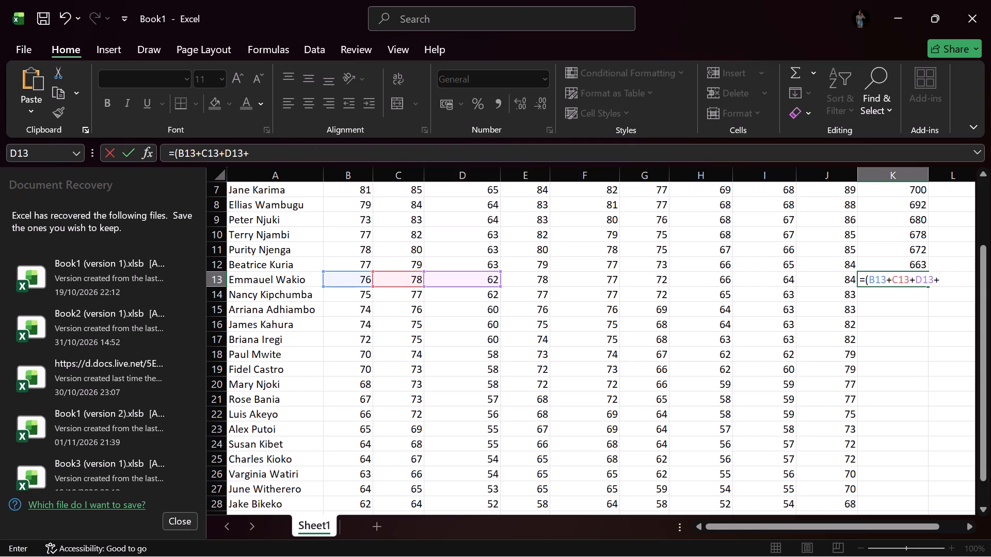
pyautogui.click(533, 276)
pyautogui.hotkey('shift', '+')
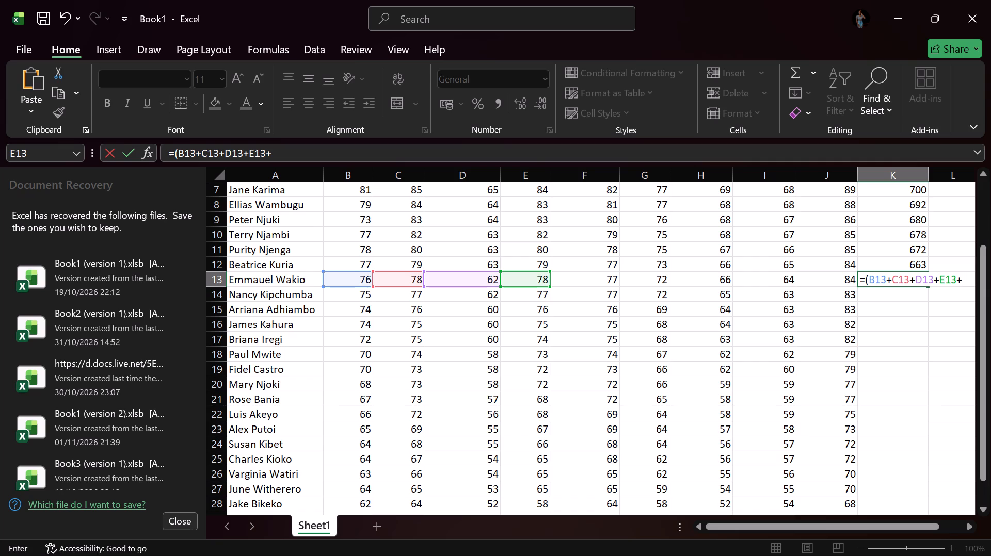
pyautogui.click(598, 280)
pyautogui.hotkey('shift', '+')
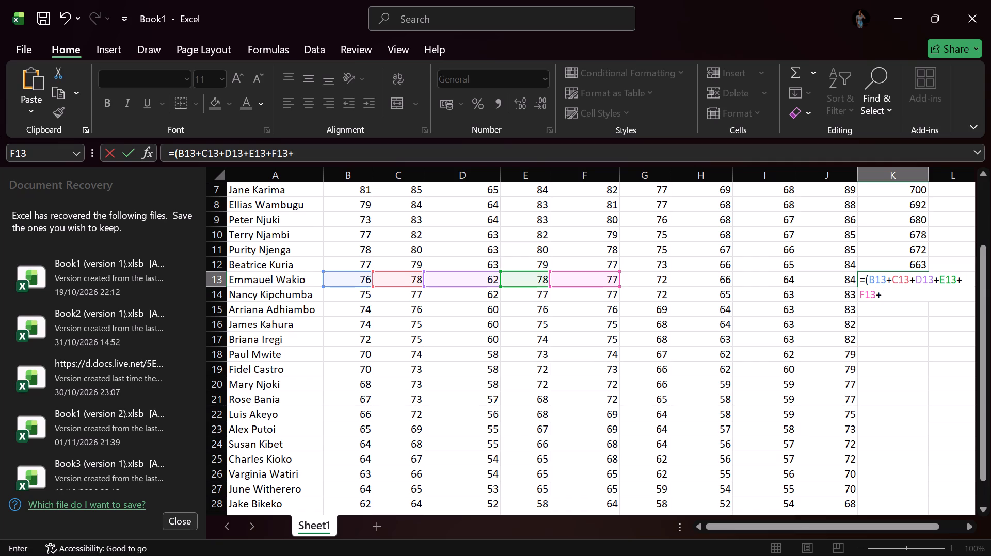
pyautogui.click(659, 278)
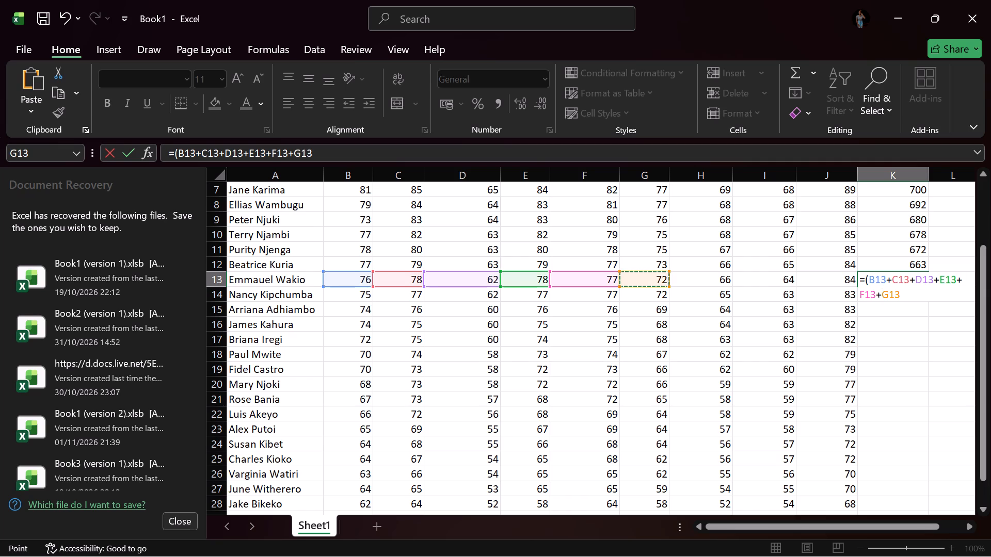
pyautogui.hotkey('shift', '+')
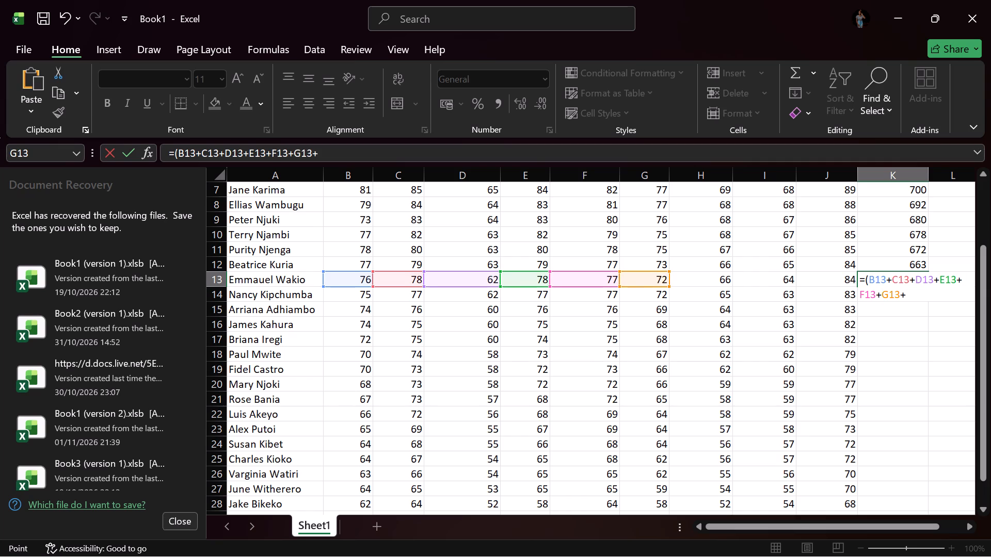
pyautogui.click(709, 278)
pyautogui.hotkey('shift', '+')
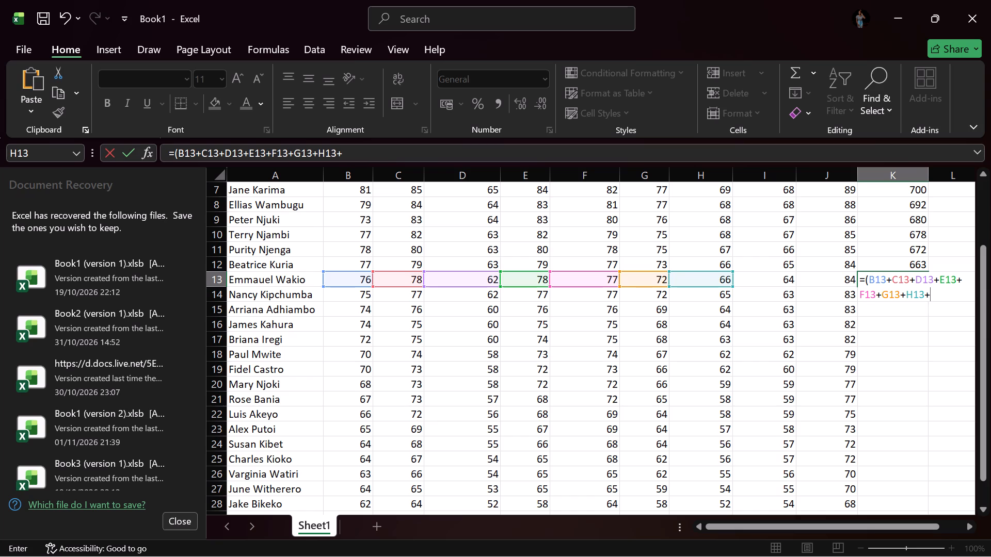
pyautogui.click(765, 283)
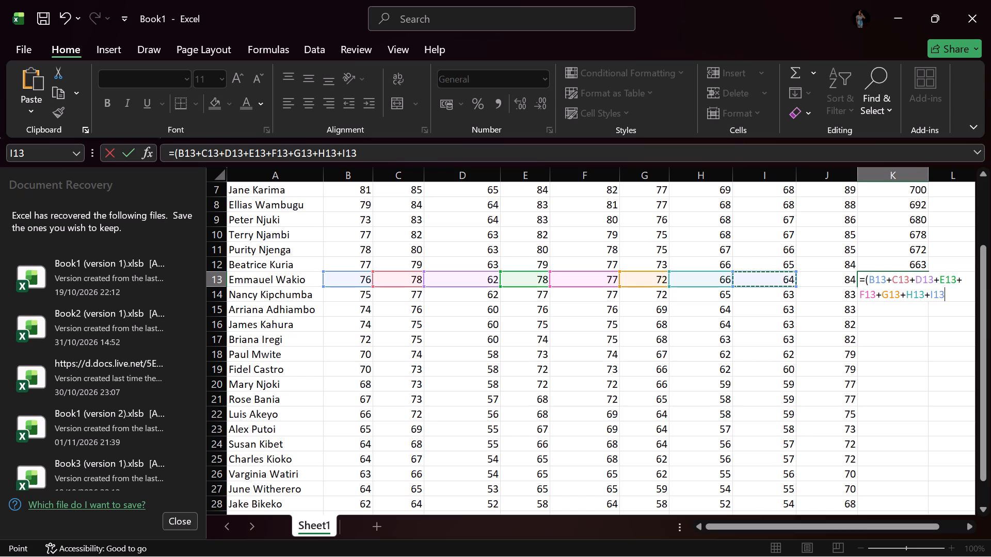
pyautogui.hotkey('shift', '+')
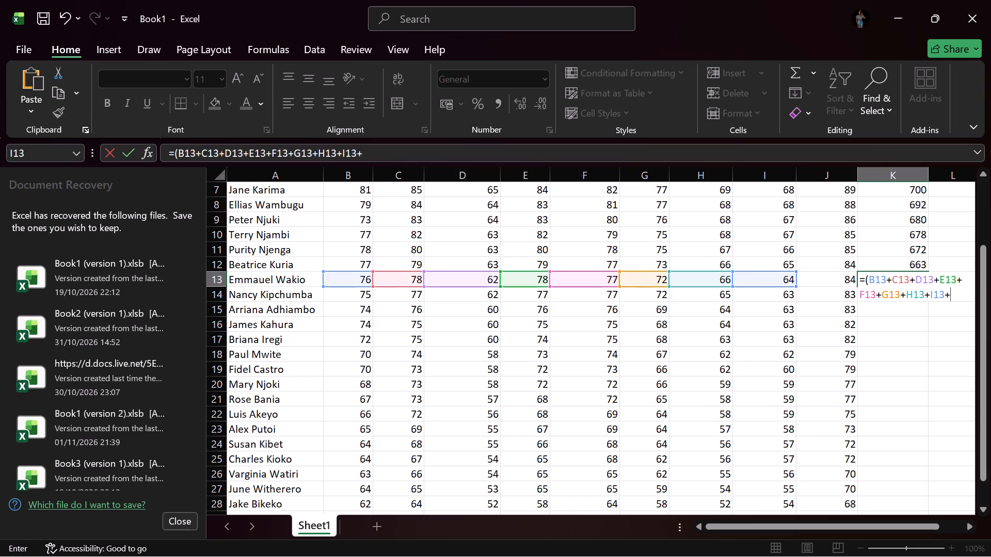
pyautogui.click(825, 280)
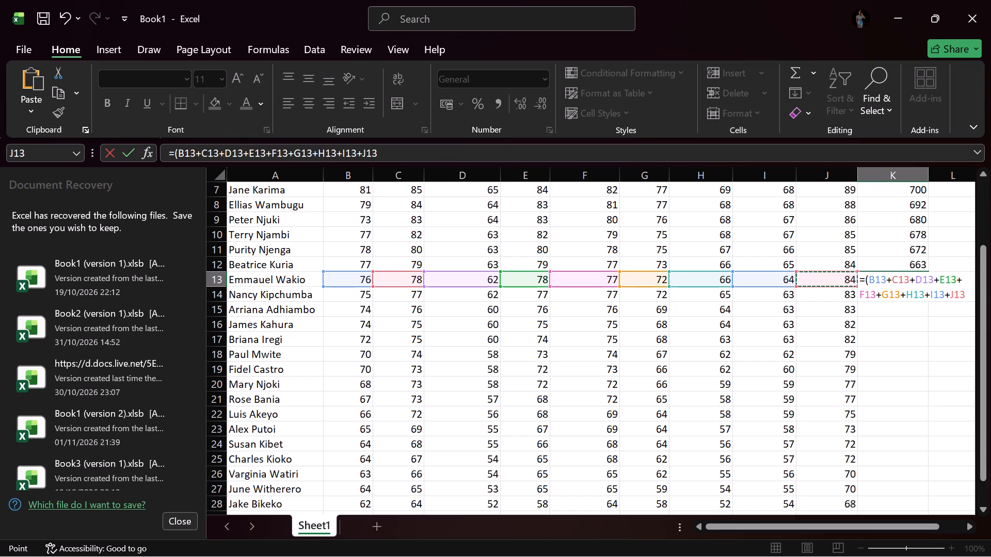
pyautogui.hotkey('shift', ')')
pyautogui.press('Return')
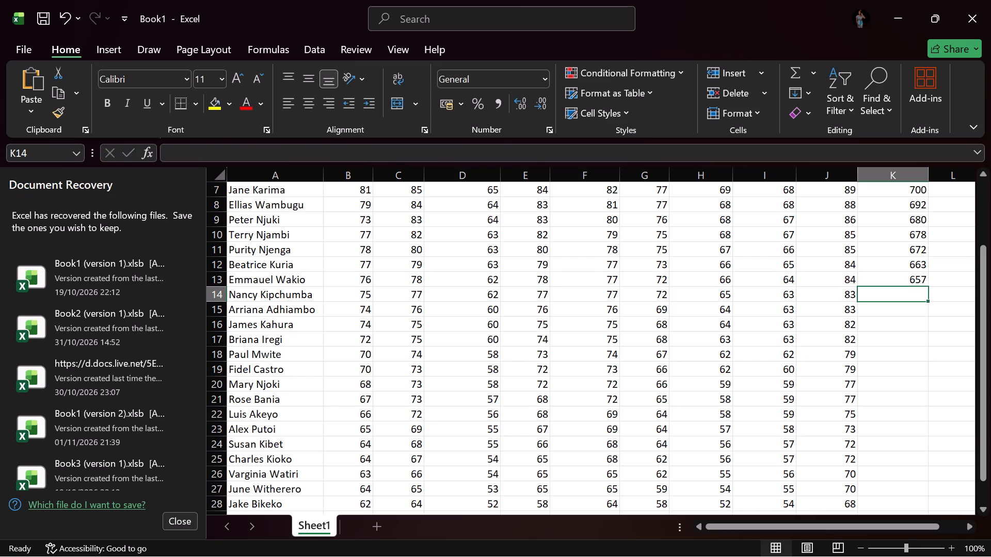
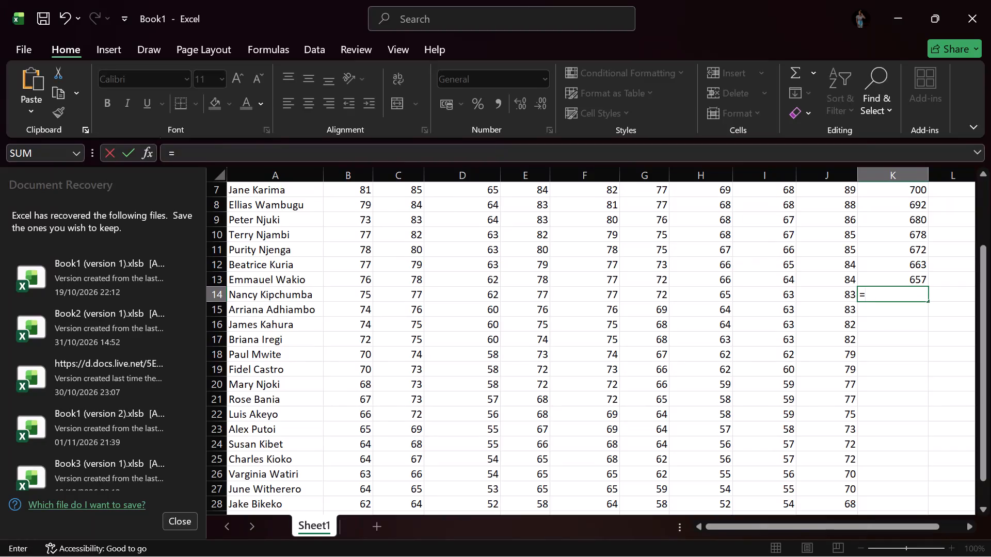
# Enter the formula =(B14+C14+D14+E14+F14+G14+H14+I14+J14) in K14 to total the thirteenth student's nine subject marks.
pyautogui.hotkey('shift', '(')
pyautogui.click(363, 296)
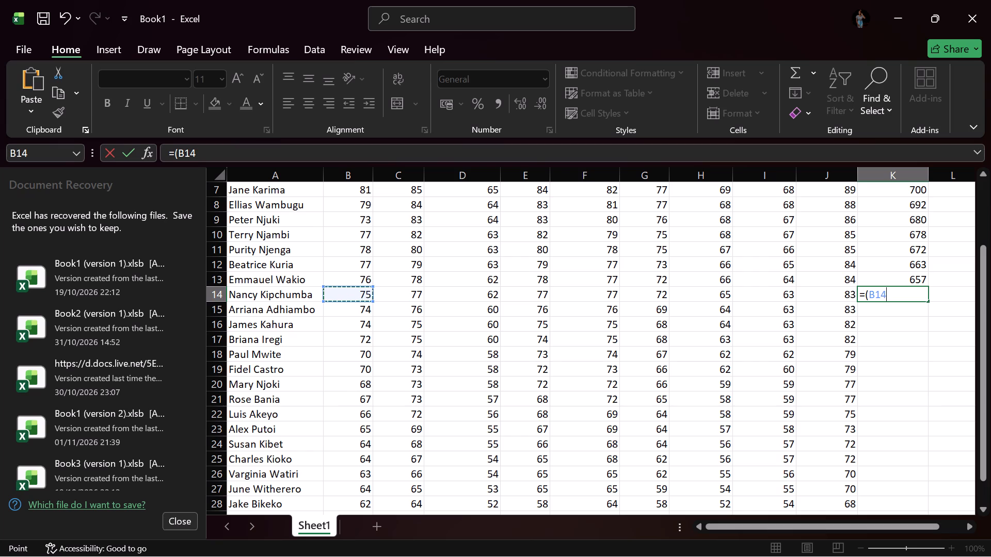
pyautogui.hotkey('shift', '+')
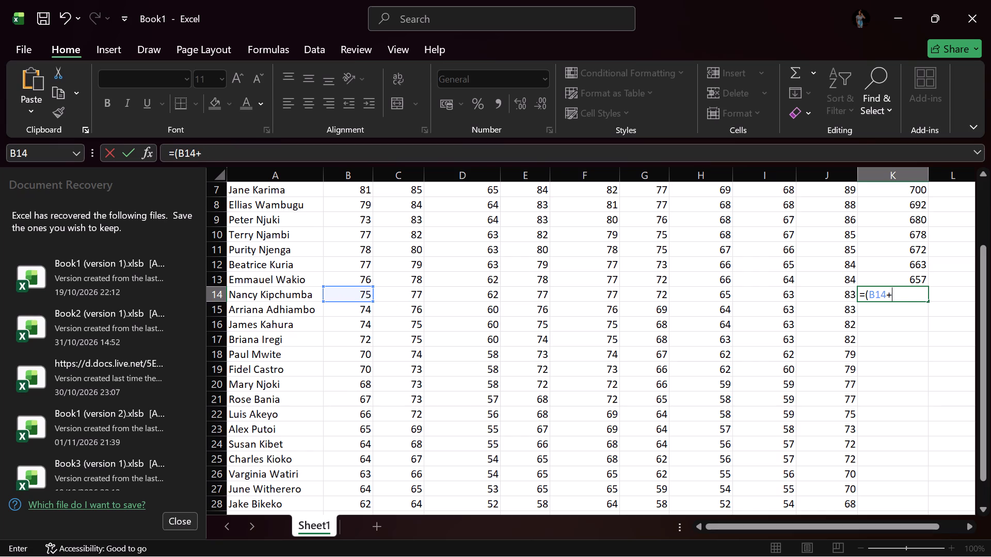
pyautogui.click(403, 296)
pyautogui.hotkey('shift', '+')
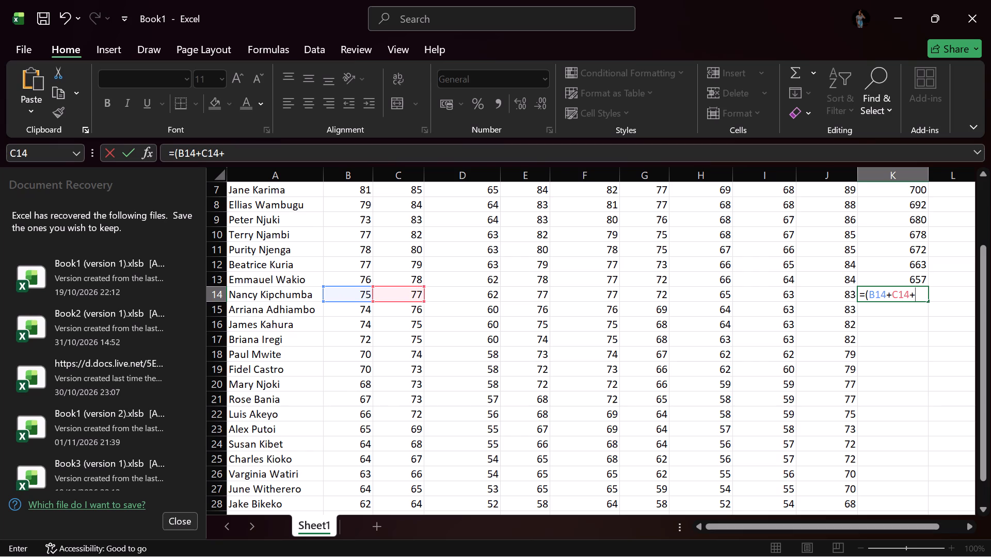
pyautogui.click(474, 286)
pyautogui.click(477, 295)
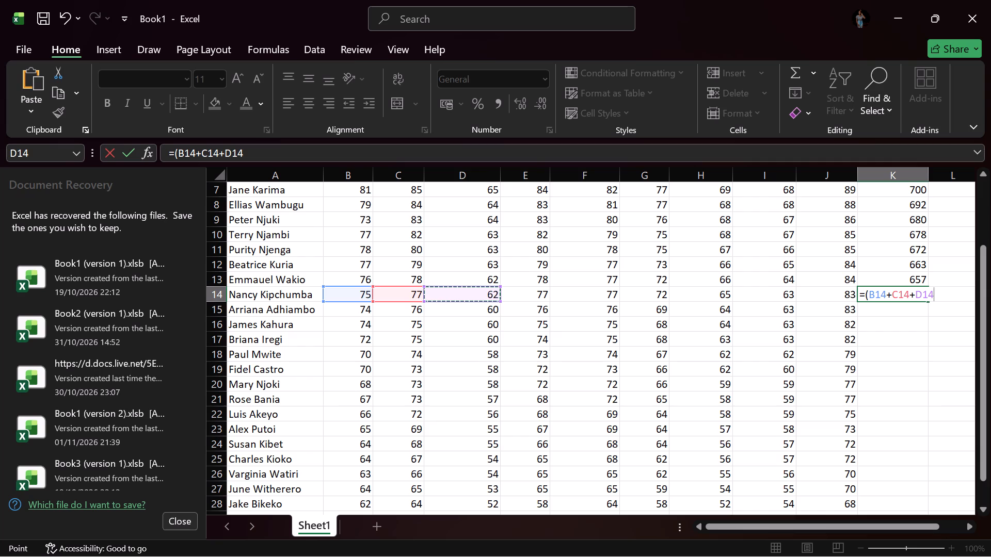
pyautogui.hotkey('shift', '+')
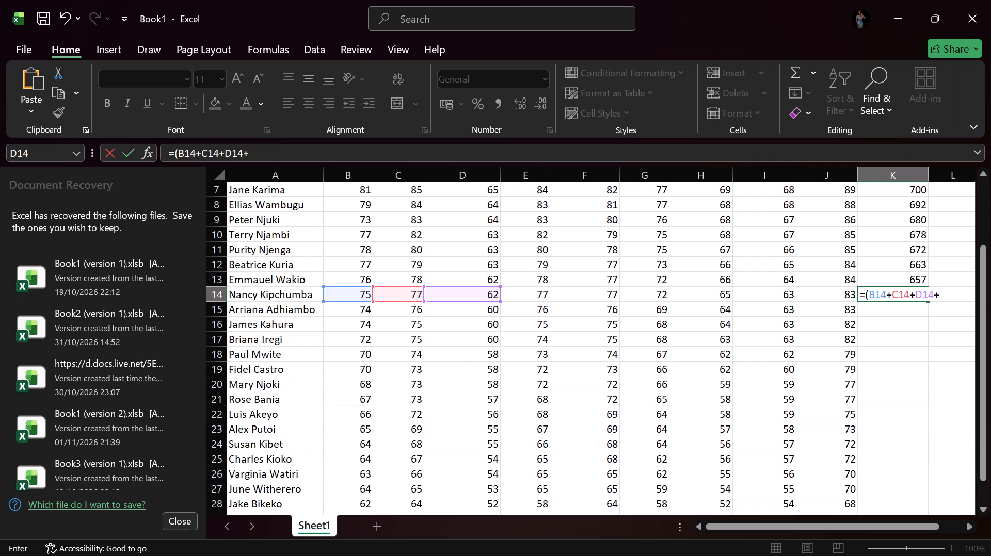
pyautogui.click(541, 293)
pyautogui.hotkey('shift', '+')
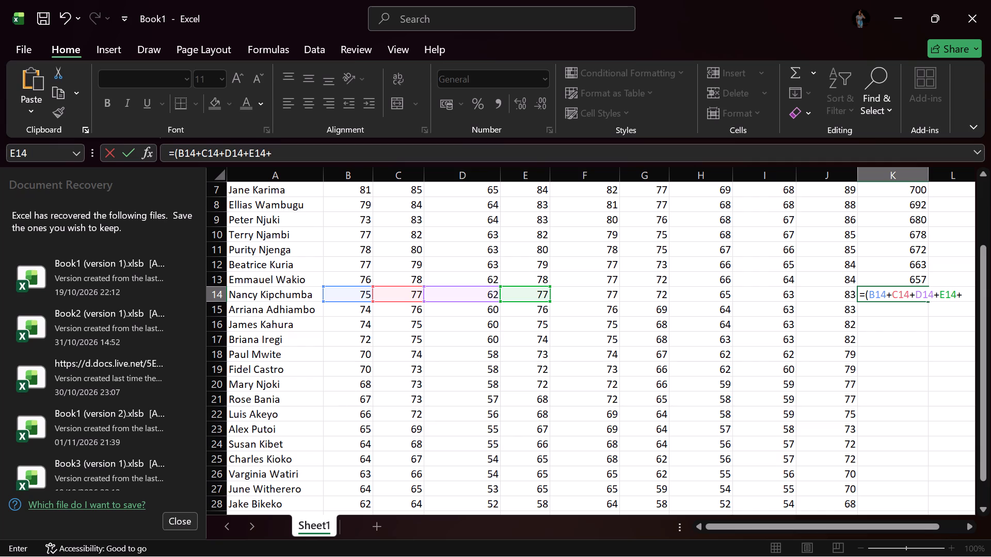
pyautogui.click(601, 293)
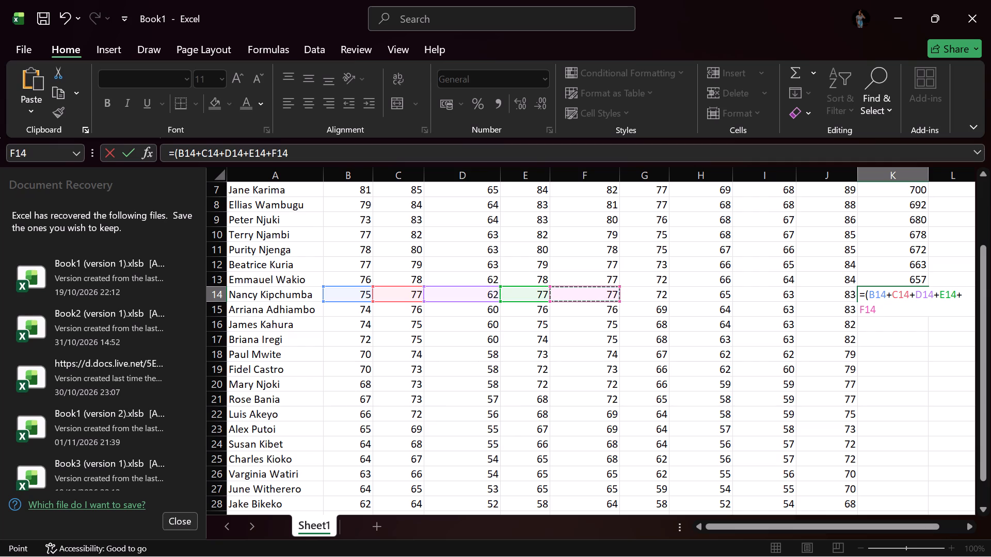
pyautogui.hotkey('shift', '+')
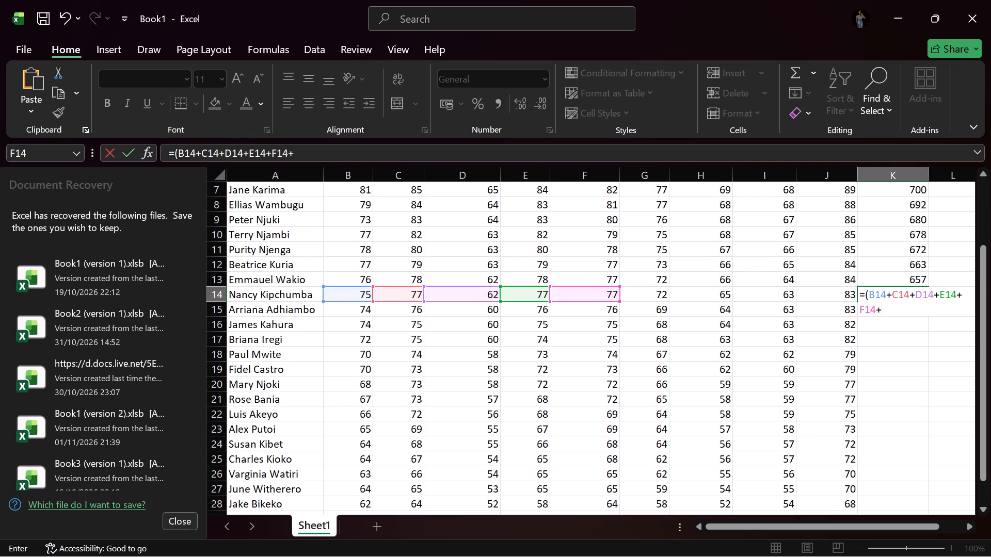
pyautogui.click(656, 297)
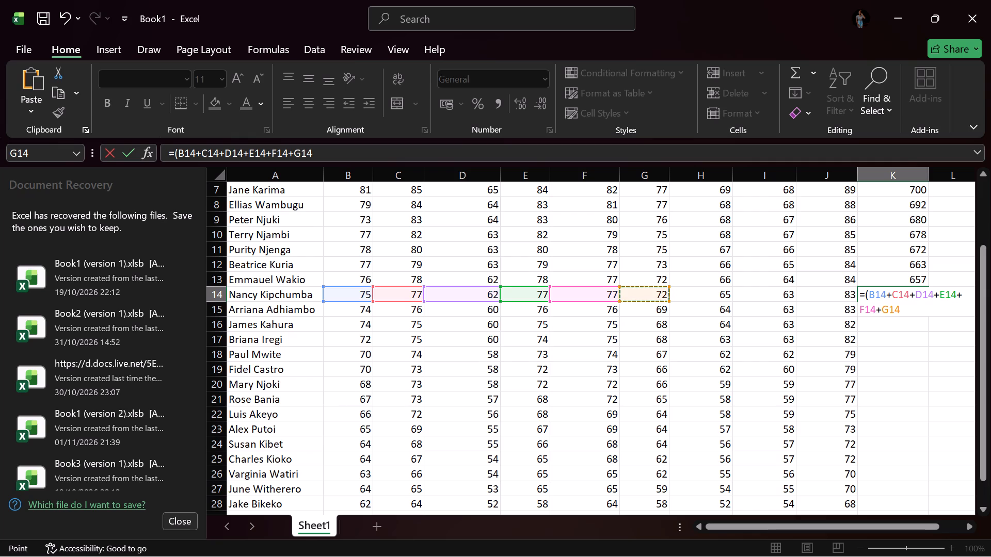
pyautogui.hotkey('shift', '+')
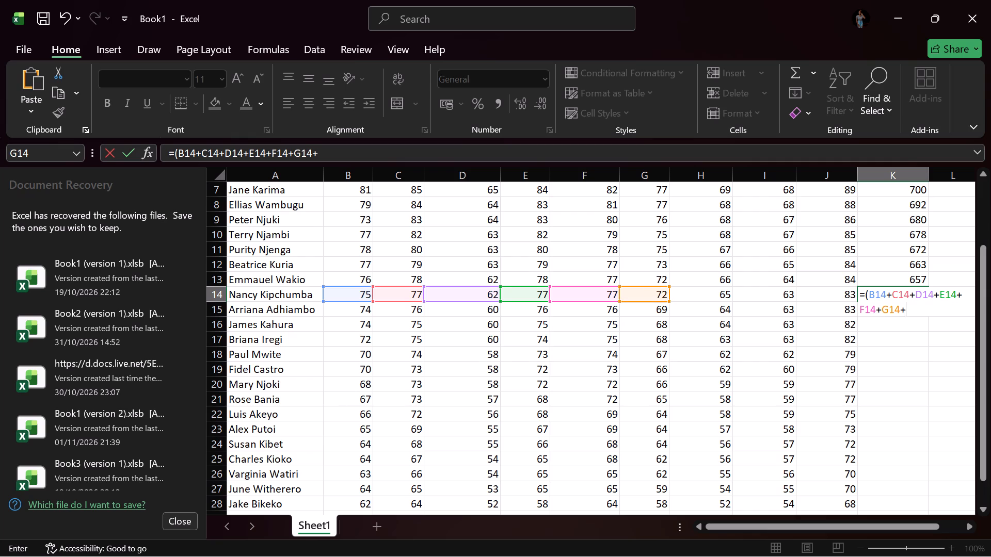
pyautogui.click(717, 294)
pyautogui.hotkey('shift', '+')
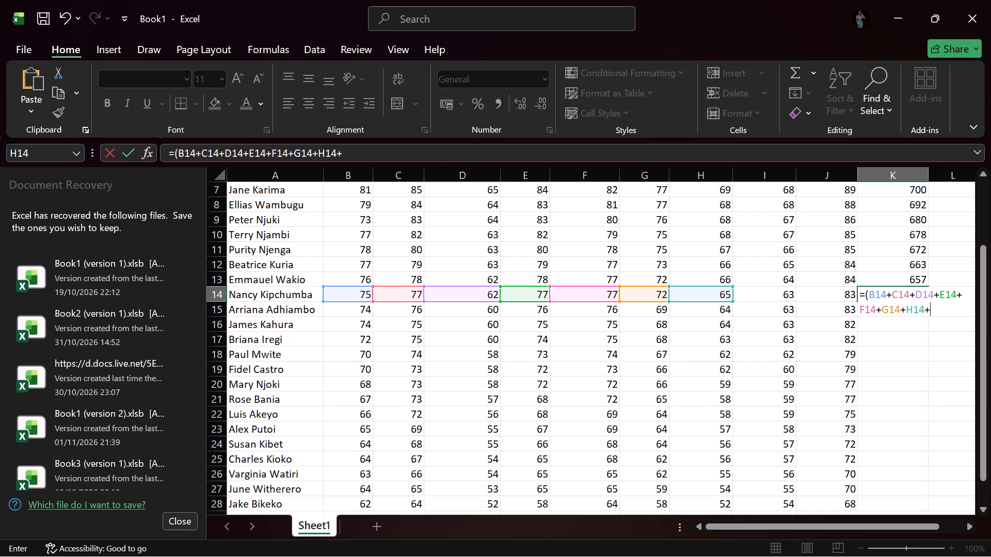
pyautogui.click(785, 291)
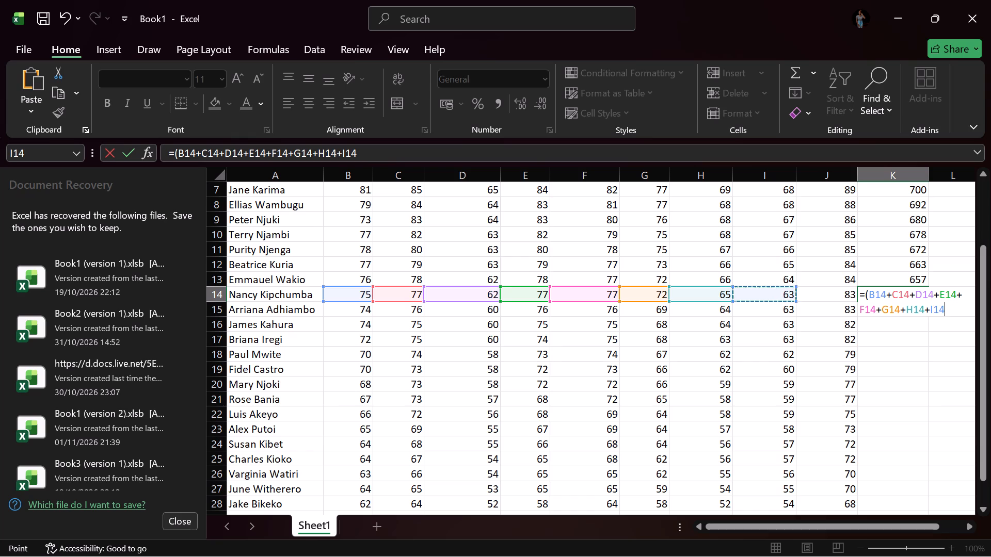
pyautogui.hotkey('shift', '+')
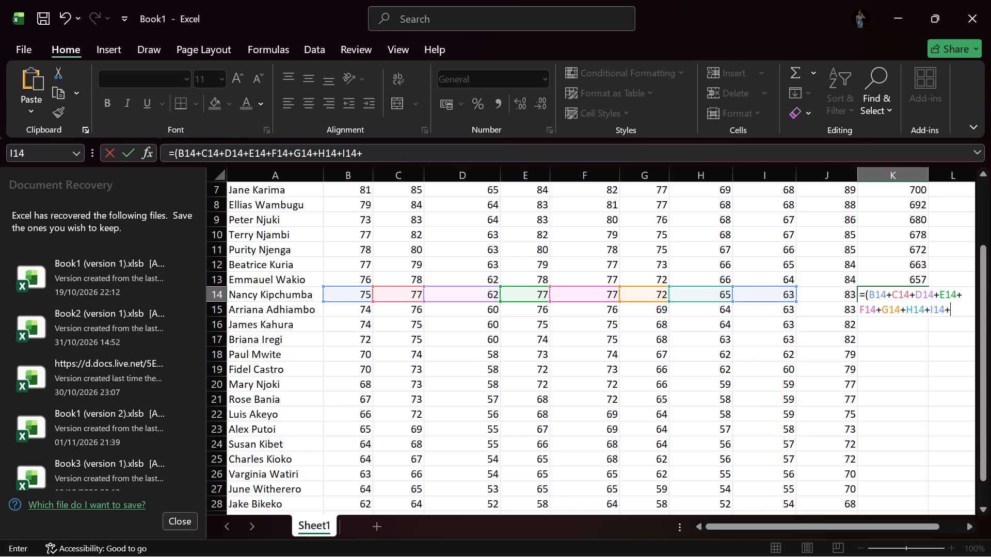
pyautogui.click(822, 297)
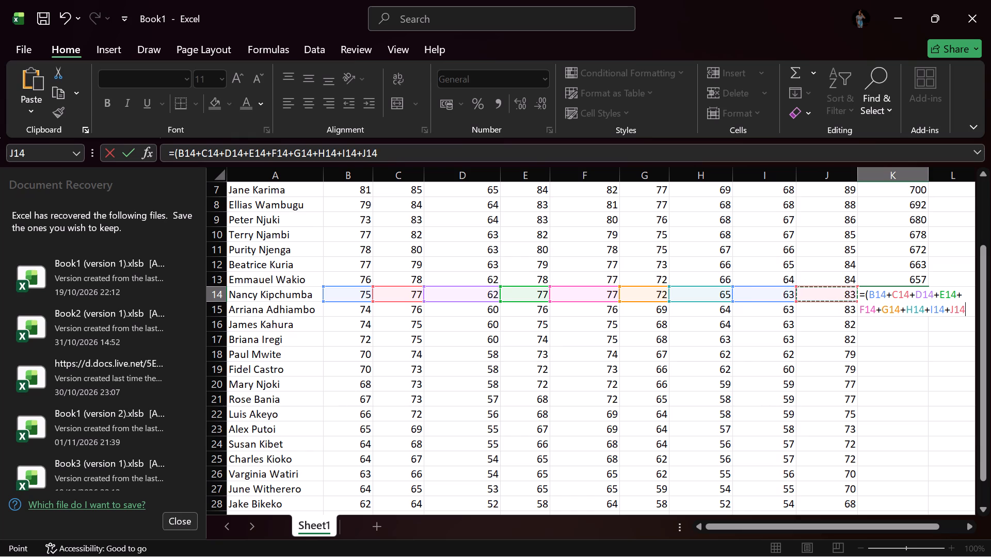
pyautogui.hotkey('shift', ')')
pyautogui.press('Return')
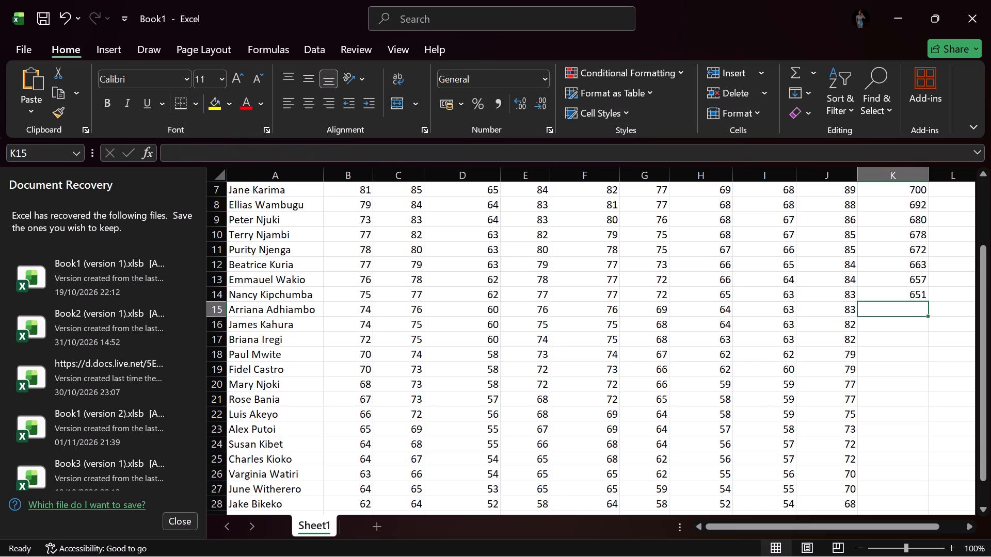
# Enter the formula =(B15+C15+D15+E15+F15+G15+H15+I15+J15) in K15 to total the fourteenth student's nine subject marks.
pyautogui.press('=')
pyautogui.hotkey('shift', '(')
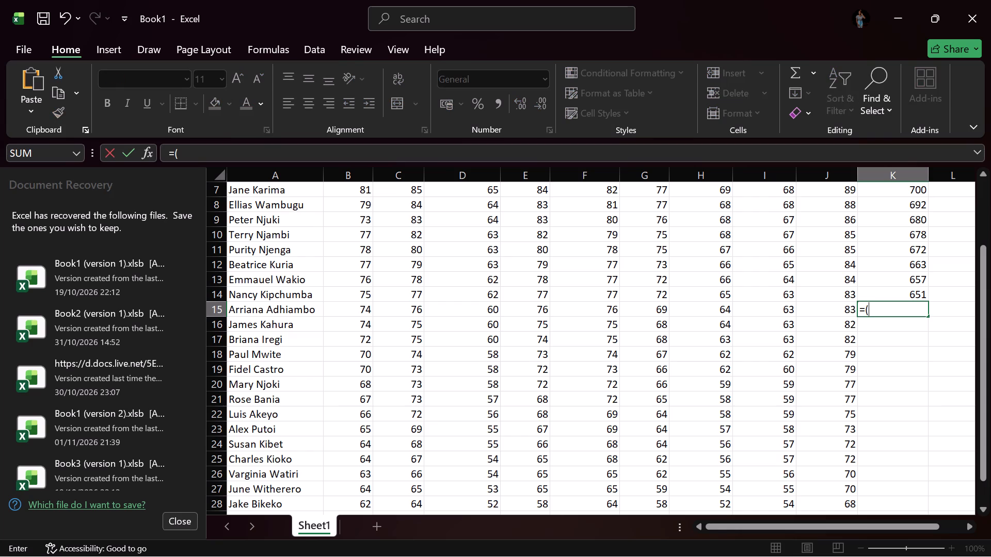
pyautogui.scroll(1, 794, 331)
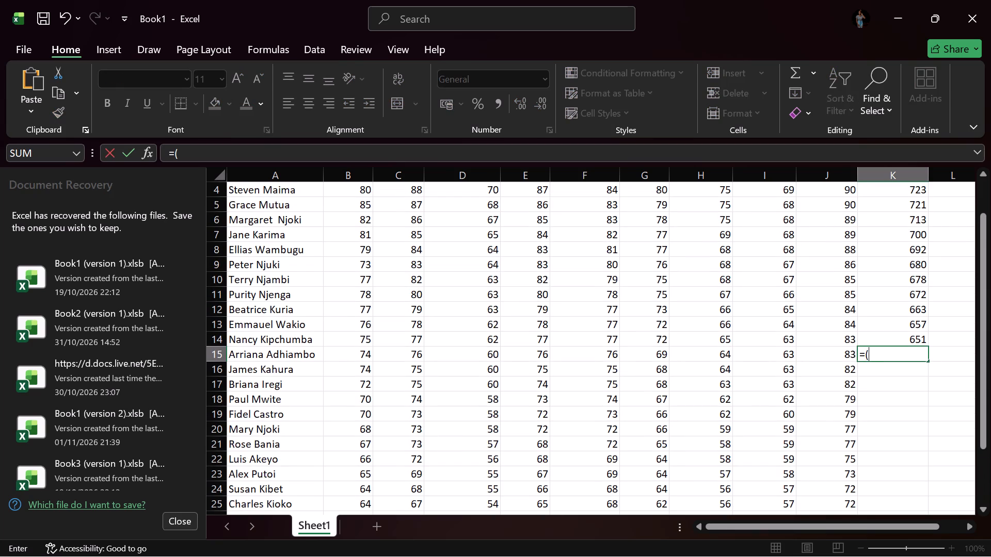
pyautogui.click(368, 357)
pyautogui.scroll(-2, 368, 357)
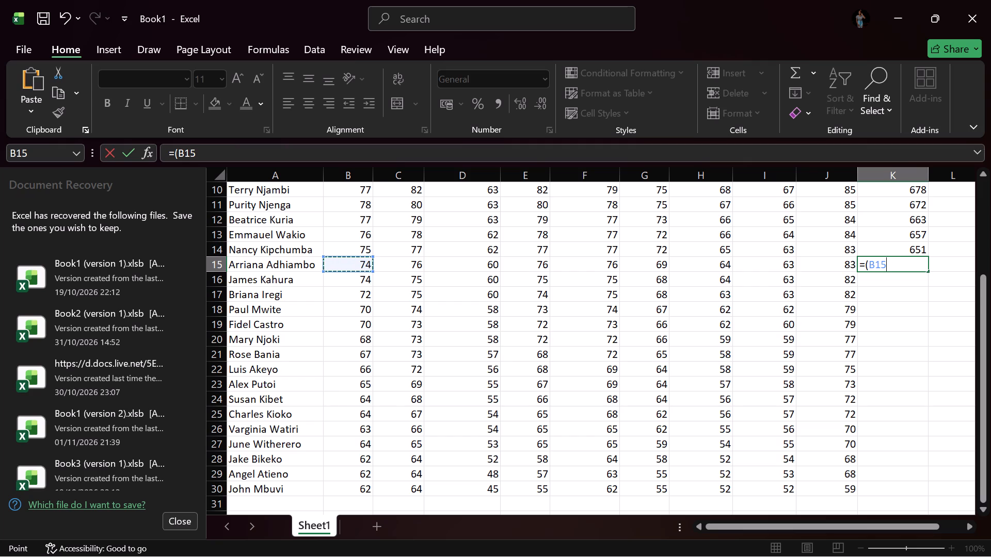
pyautogui.hotkey('shift', '+')
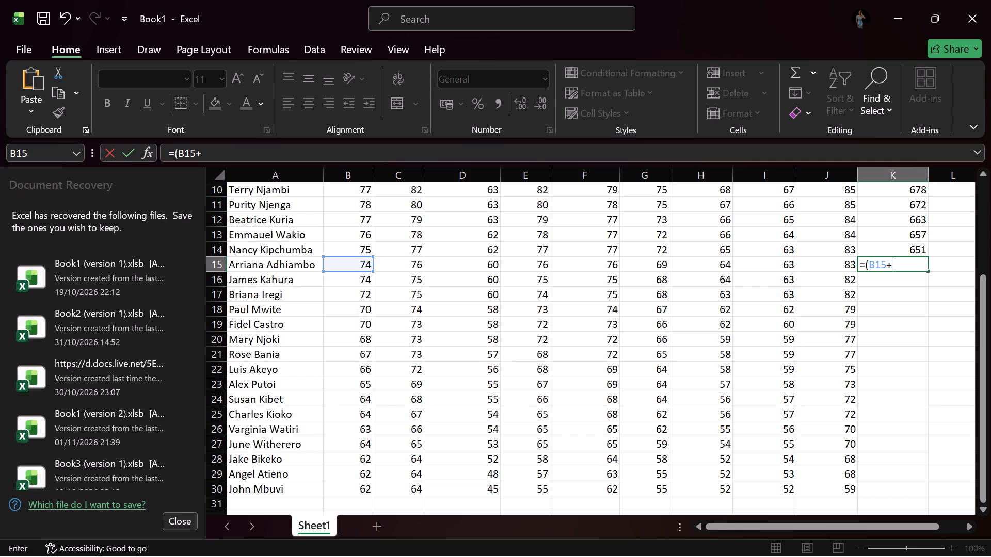
pyautogui.click(414, 263)
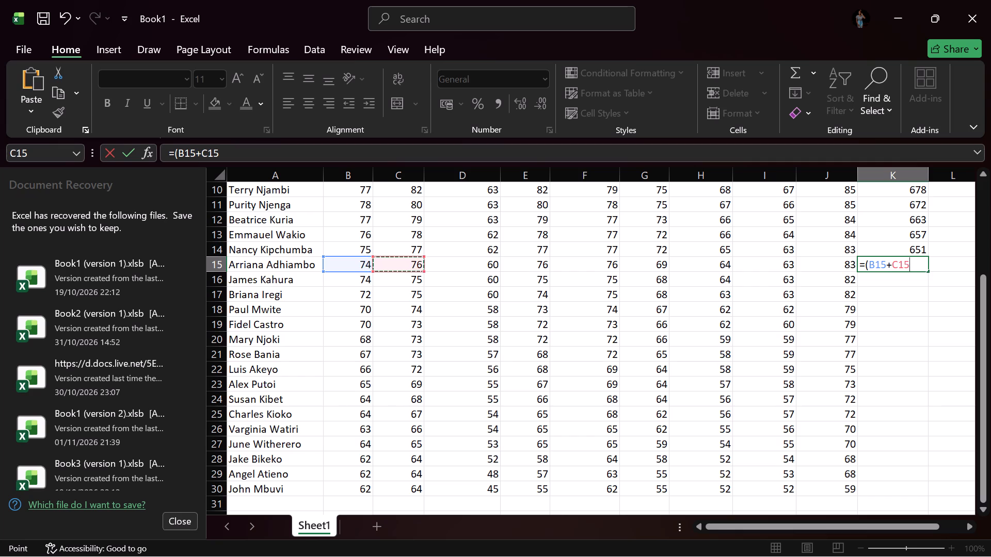
pyautogui.hotkey('shift', '+')
pyautogui.click(462, 269)
pyautogui.hotkey('shift', '+')
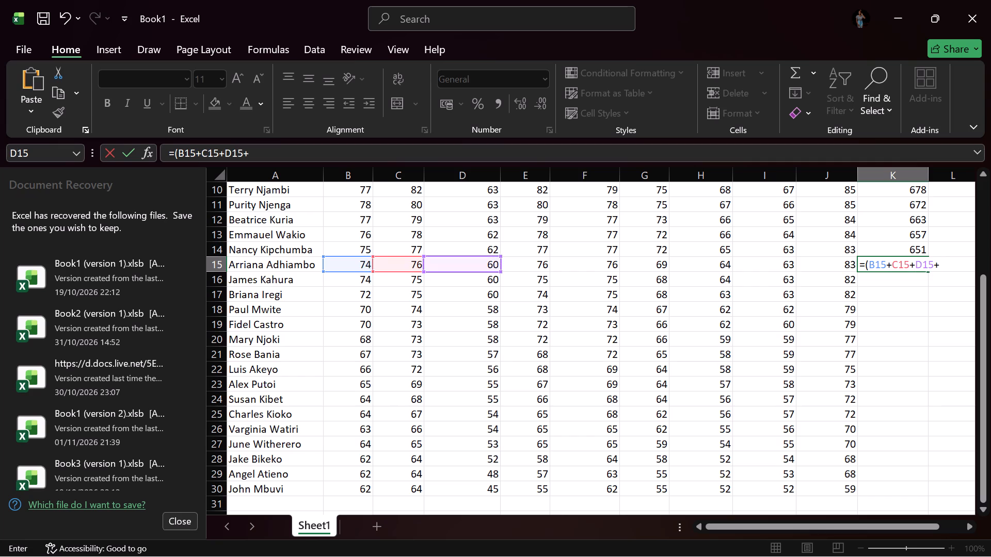
pyautogui.click(540, 267)
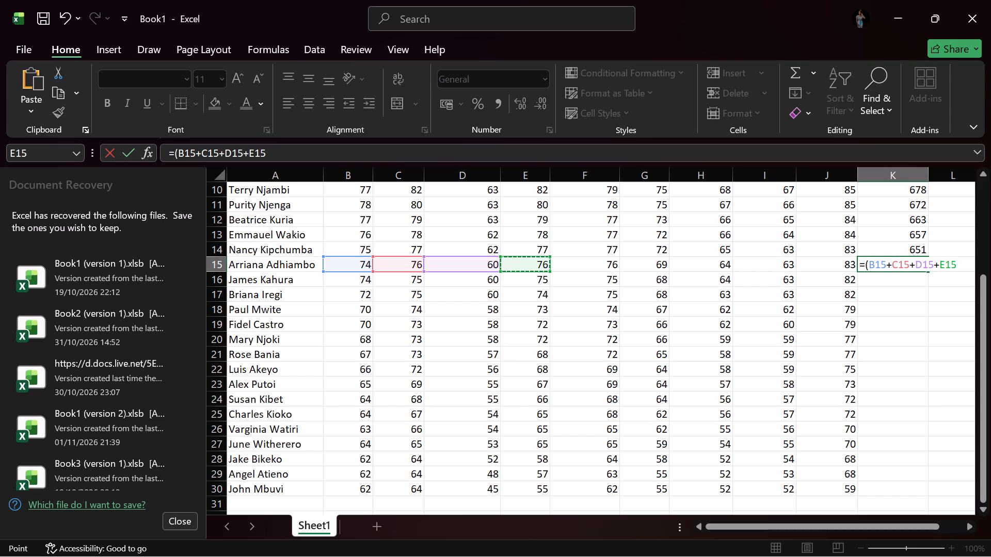
pyautogui.hotkey('shift', '_')
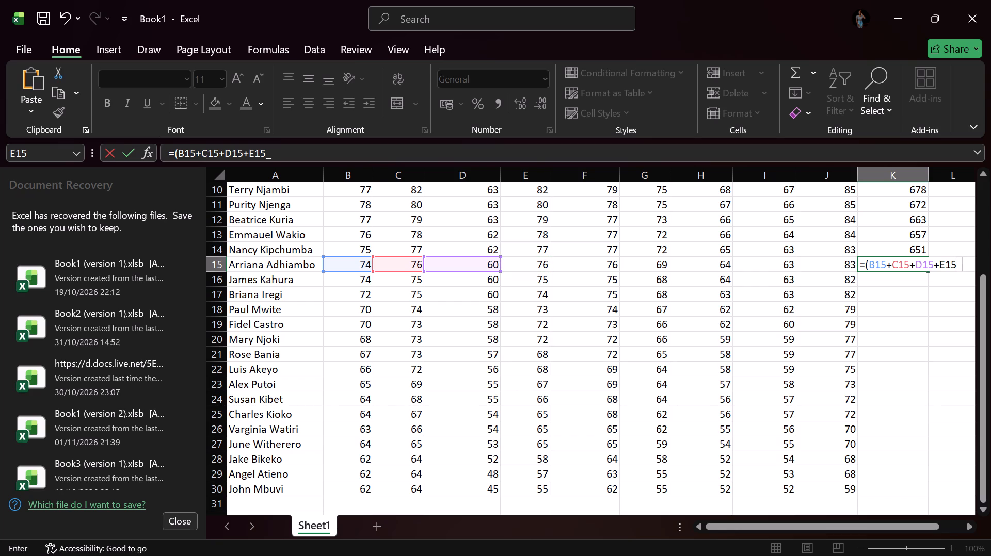
pyautogui.press('BackSpace')
pyautogui.hotkey('shift', '+')
pyautogui.click(598, 266)
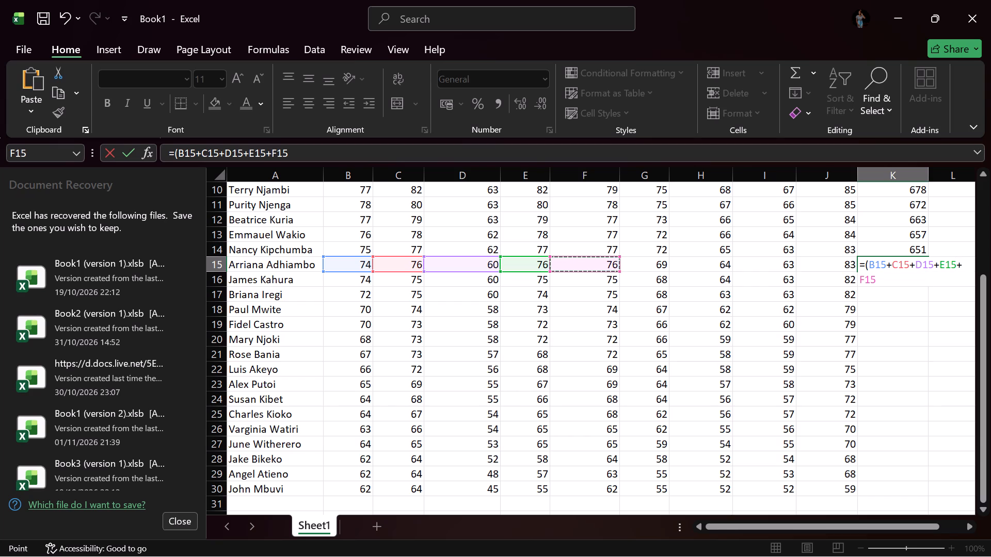
pyautogui.hotkey('shift', '+')
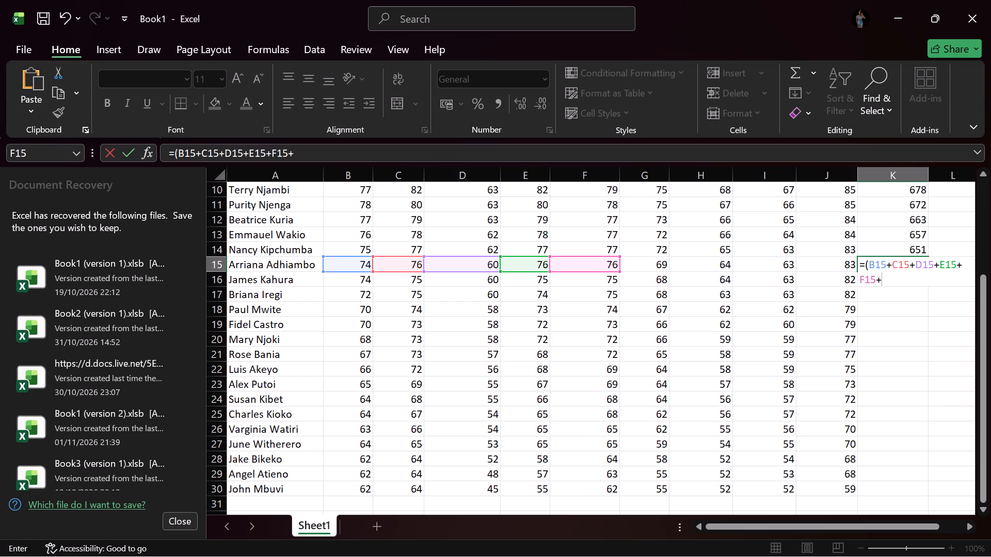
pyautogui.click(647, 263)
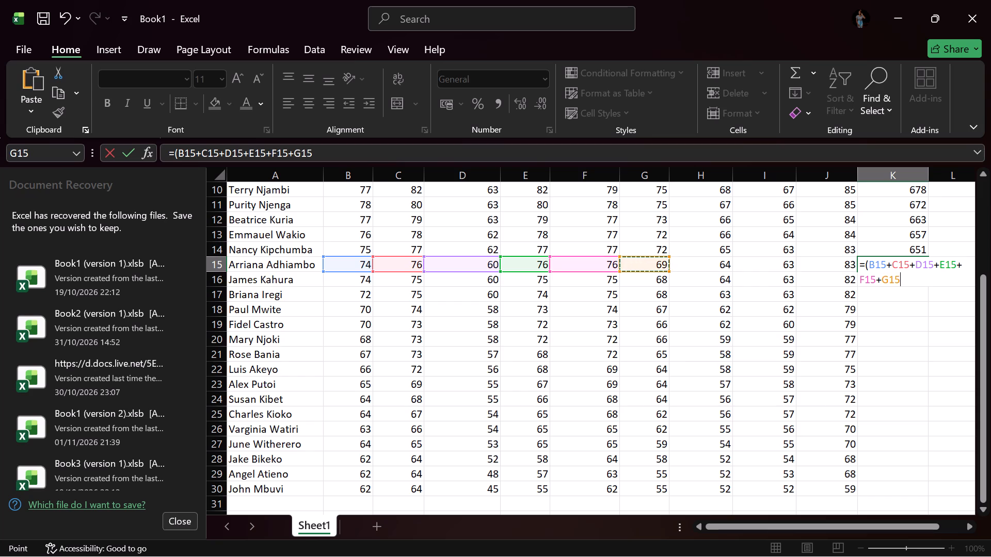
pyautogui.hotkey('shift', '+')
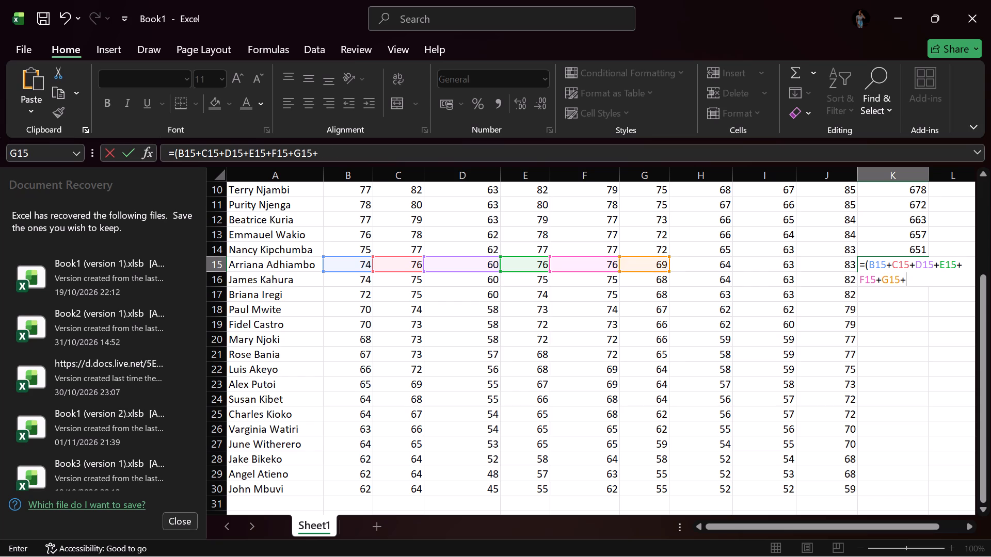
pyautogui.click(722, 262)
pyautogui.hotkey('shift', '+')
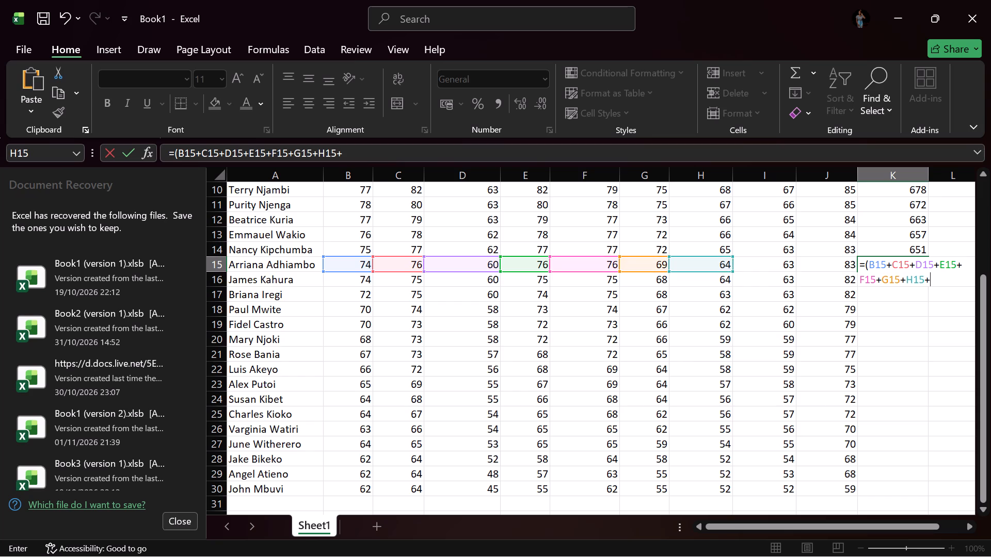
pyautogui.click(775, 267)
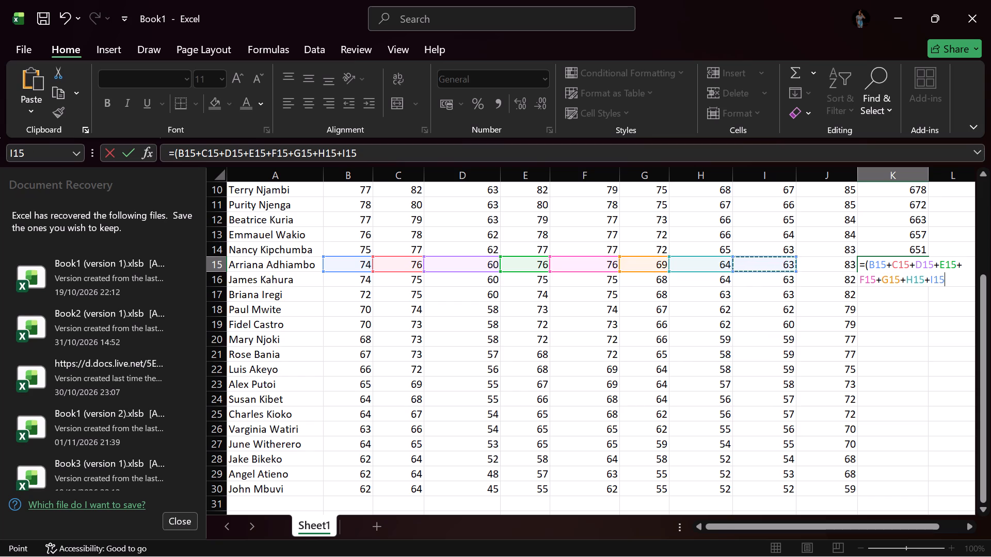
pyautogui.hotkey('shift', '+')
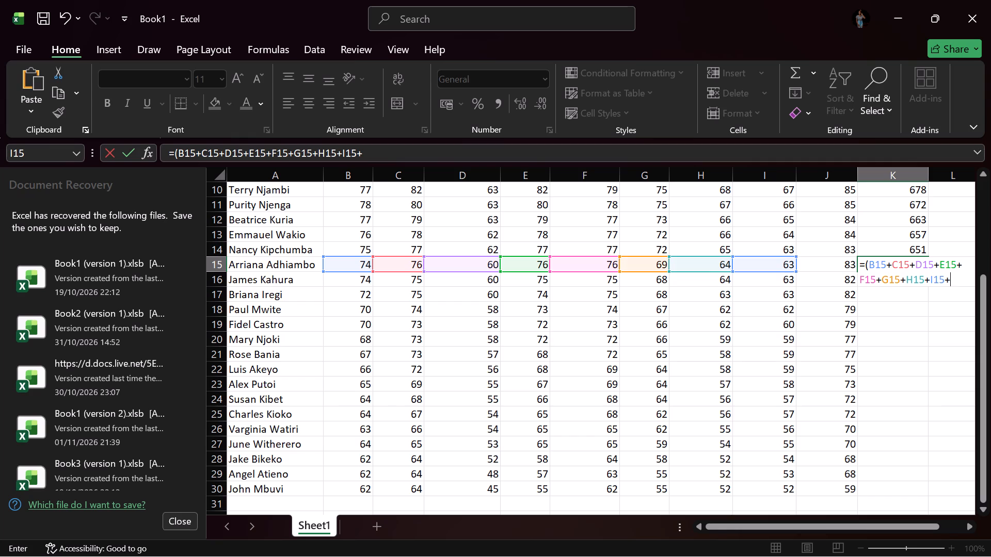
pyautogui.click(832, 265)
pyautogui.hotkey('shift', ')')
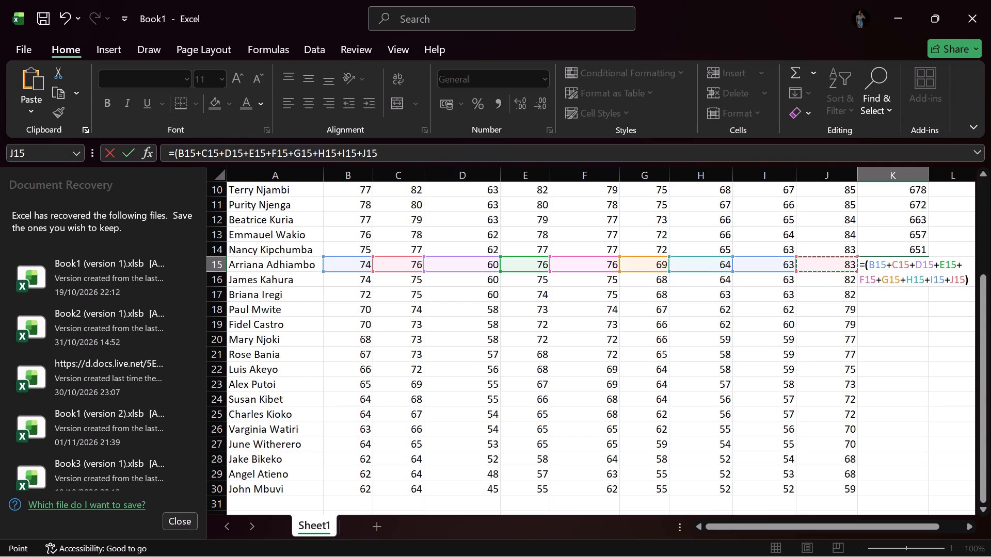
pyautogui.press('Return')
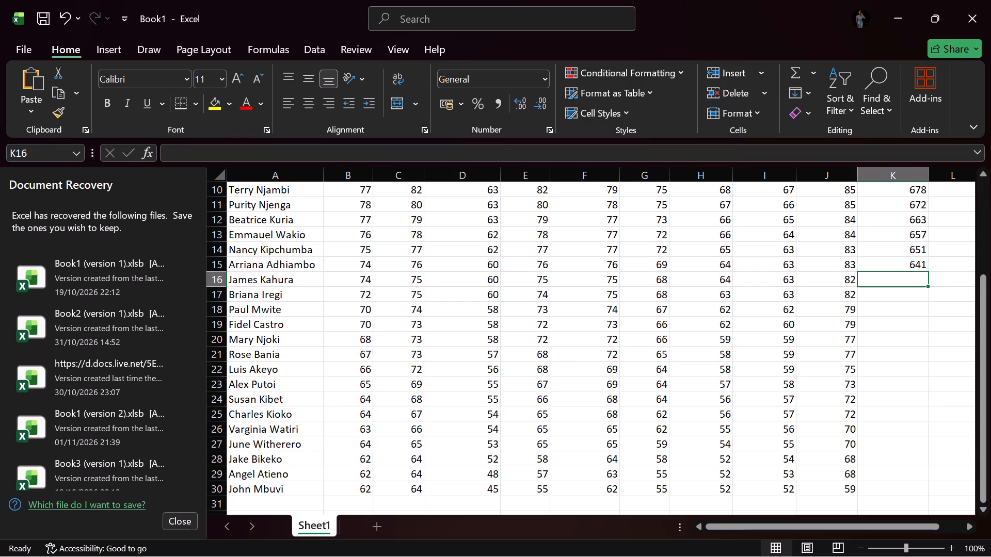
# Enter the formula =(B16+C16+D16+E16+F16+G16+H16+I16+J16+J16) in K16 as the fifteenth student's total marks.
pyautogui.press('=')
pyautogui.hotkey('shift', '(')
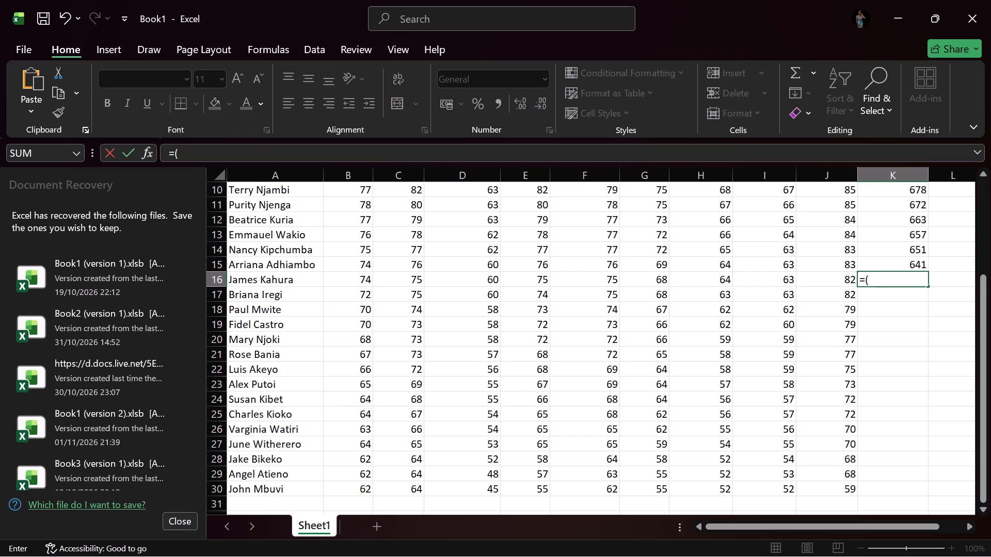
pyautogui.click(366, 281)
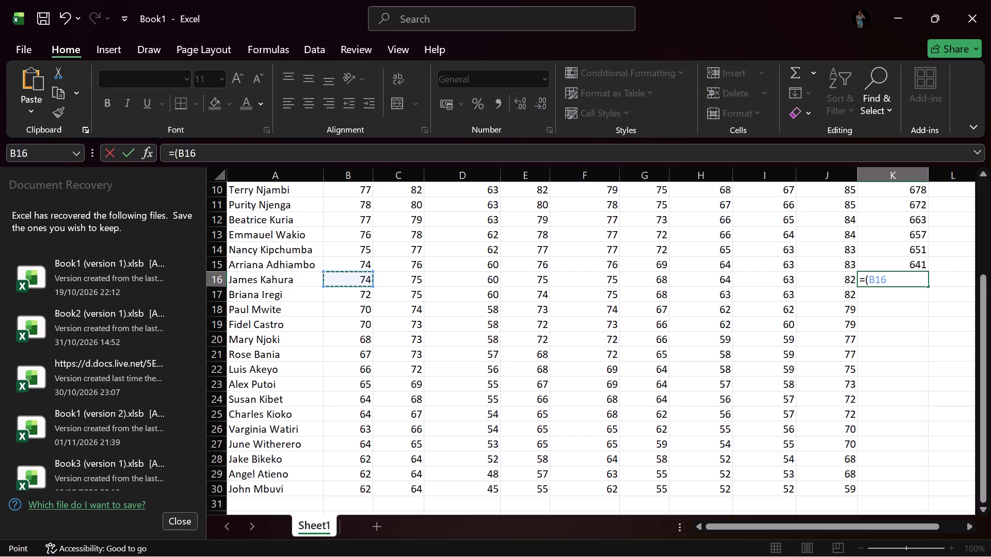
pyautogui.hotkey('shift', '+')
pyautogui.click(418, 274)
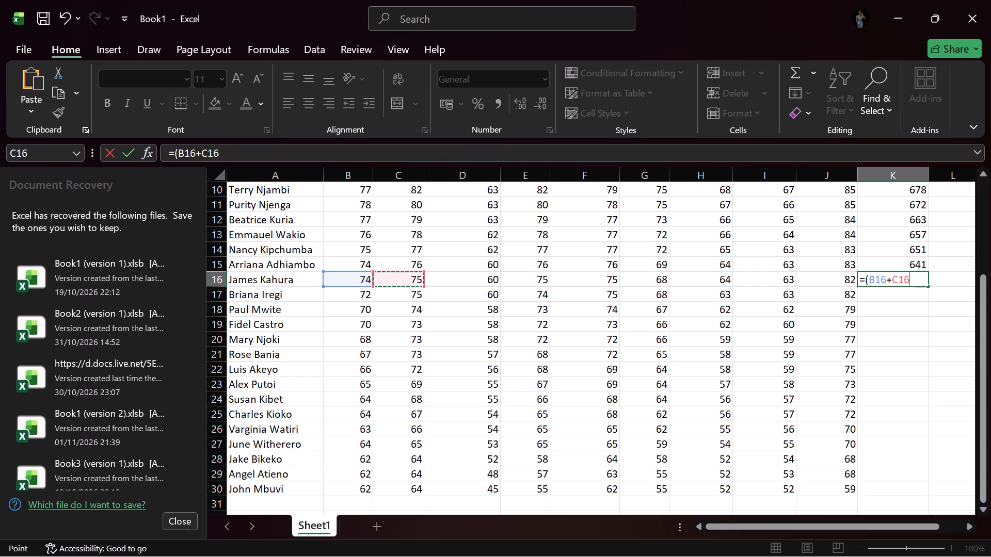
pyautogui.hotkey('shift', '+')
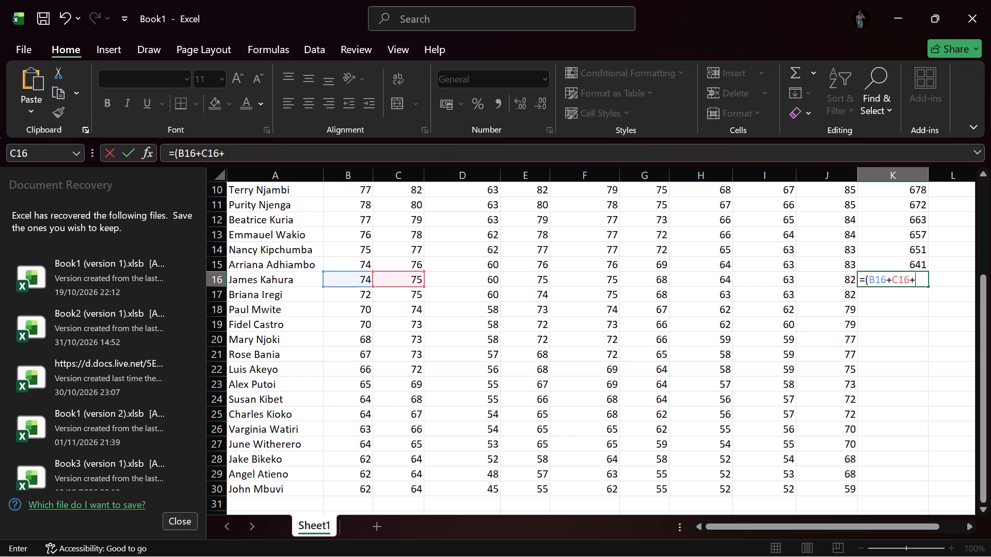
pyautogui.click(459, 283)
pyautogui.hotkey('shift', '+')
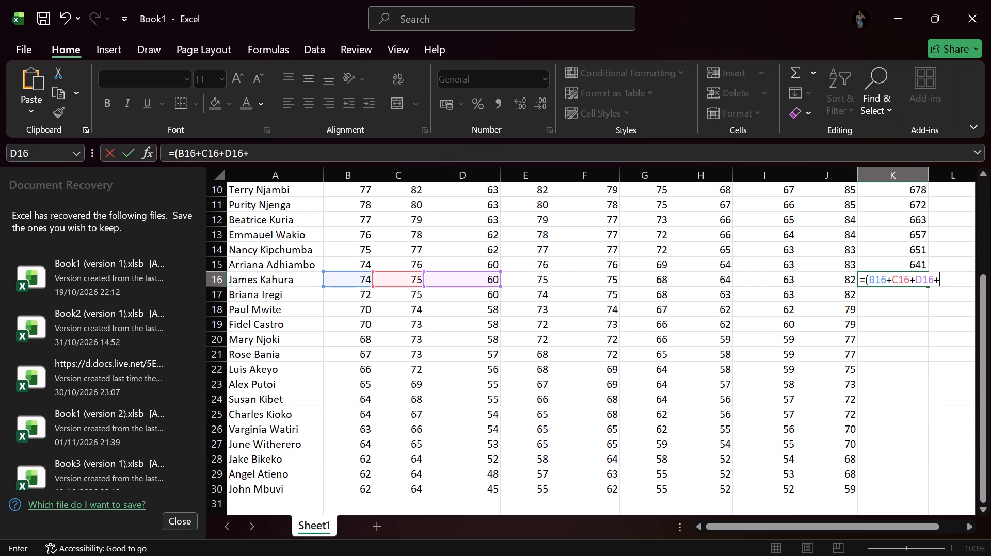
pyautogui.click(519, 281)
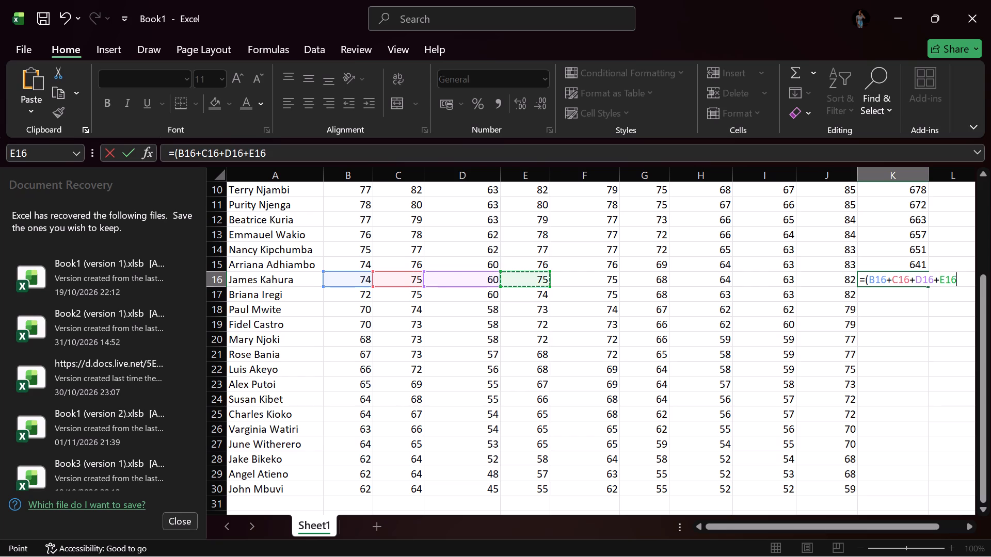
pyautogui.hotkey('shift', '+')
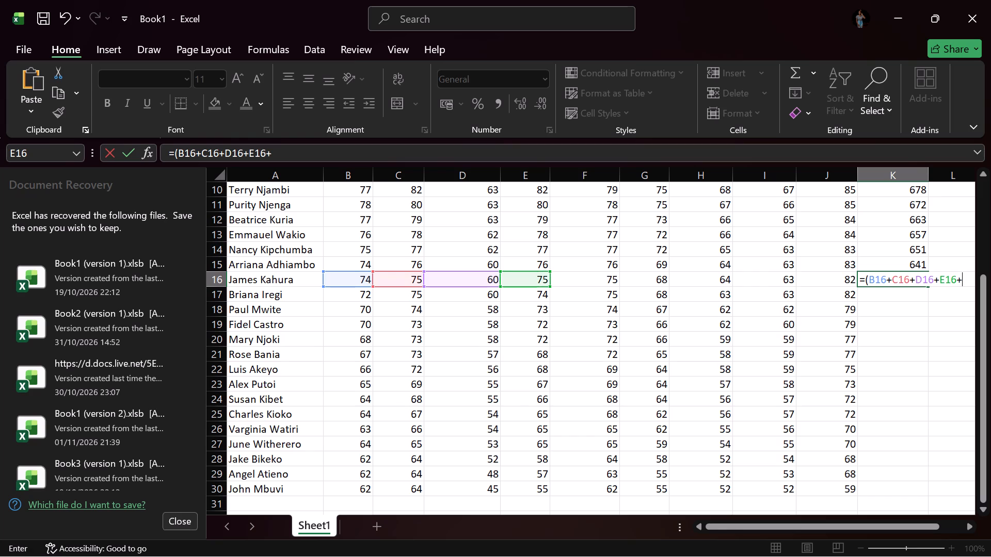
pyautogui.click(582, 275)
pyautogui.hotkey('shift', '+')
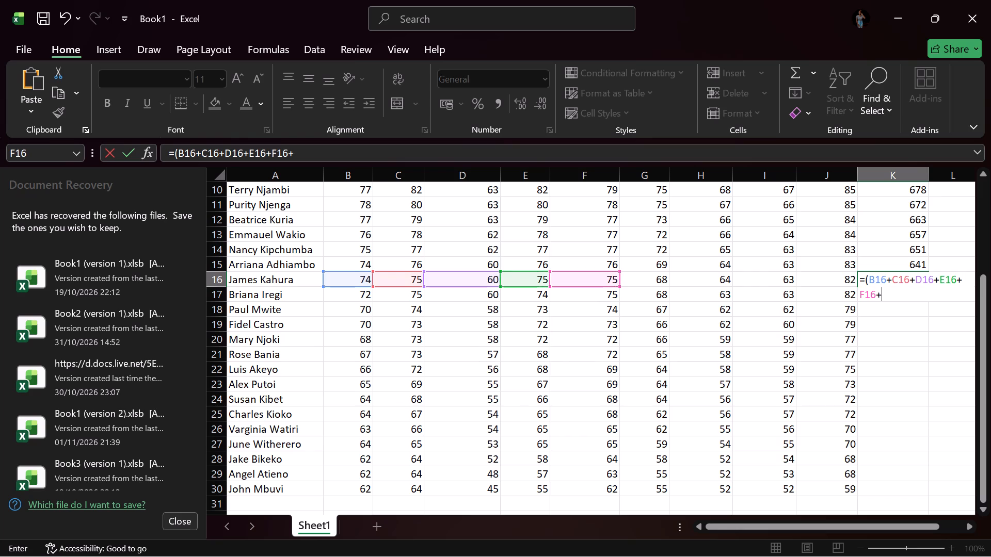
pyautogui.click(660, 282)
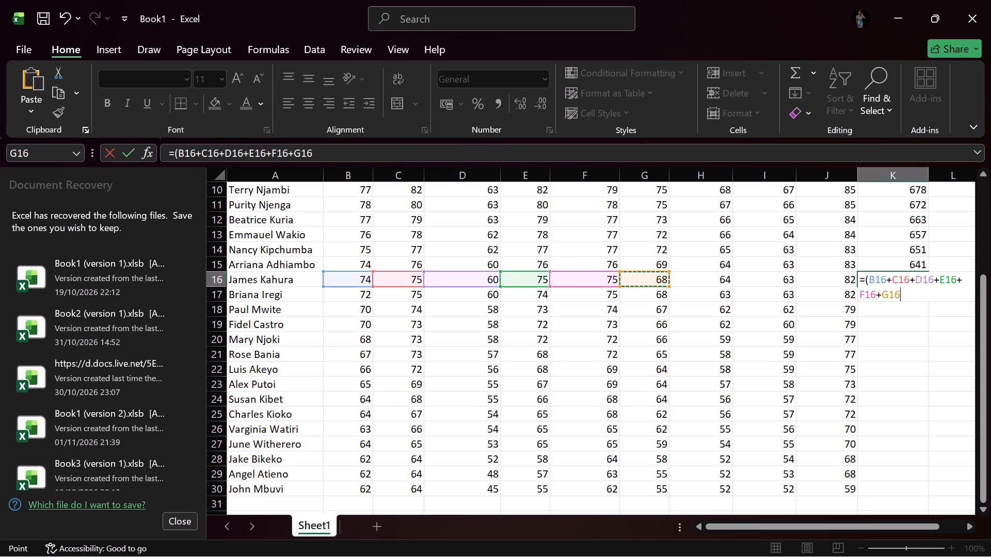
pyautogui.hotkey('shift', '+')
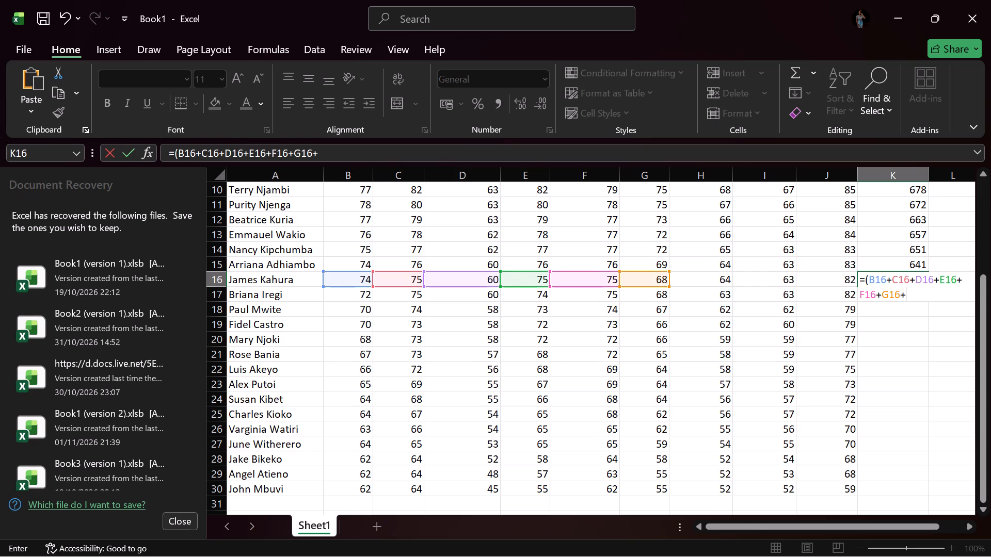
pyautogui.click(696, 283)
pyautogui.hotkey('shift', '+')
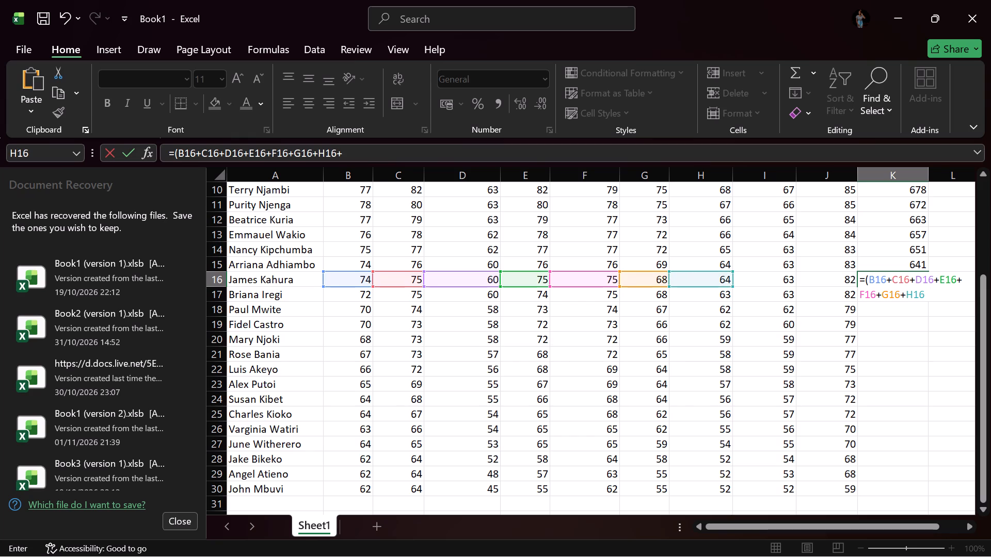
pyautogui.click(769, 282)
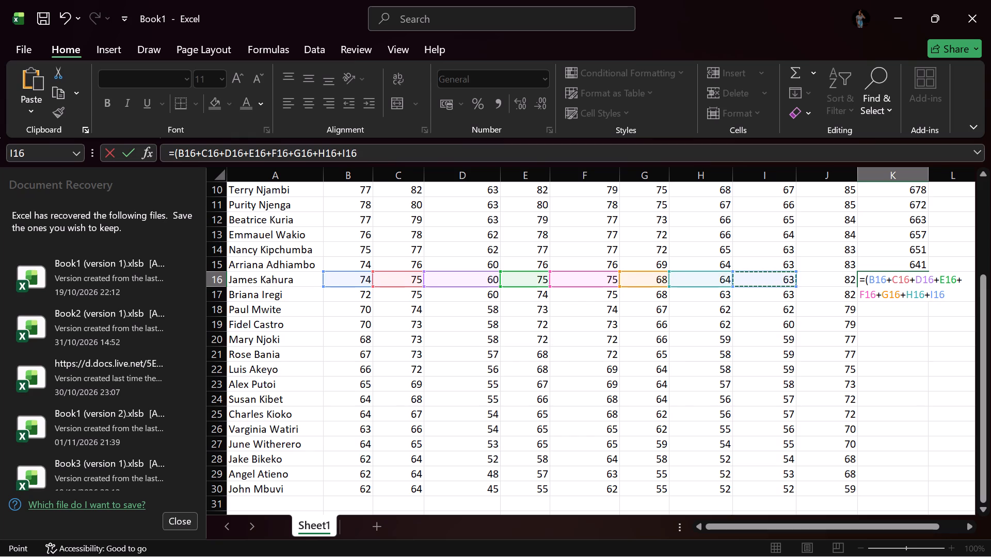
pyautogui.hotkey('shift', '+')
pyautogui.click(835, 275)
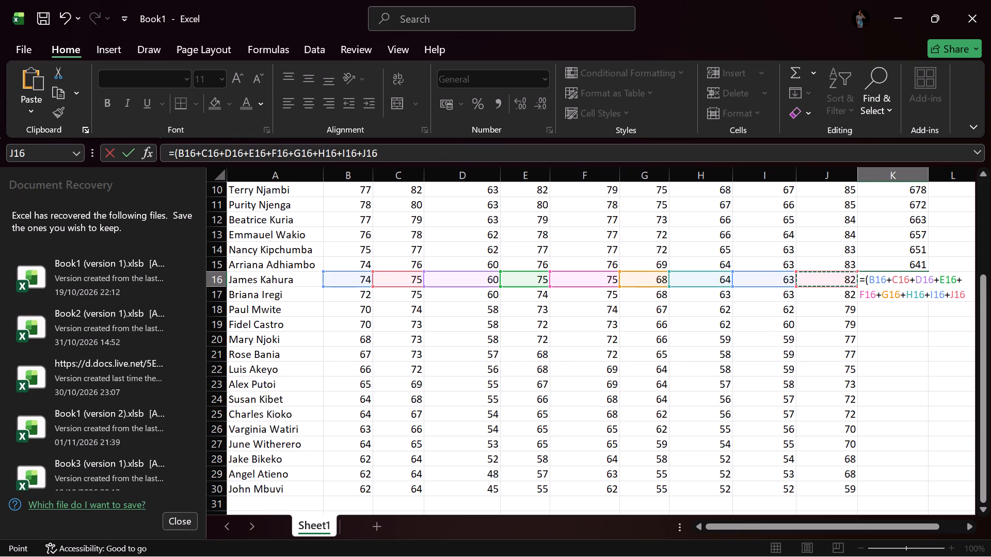
pyautogui.hotkey('shift', '+')
pyautogui.click(848, 278)
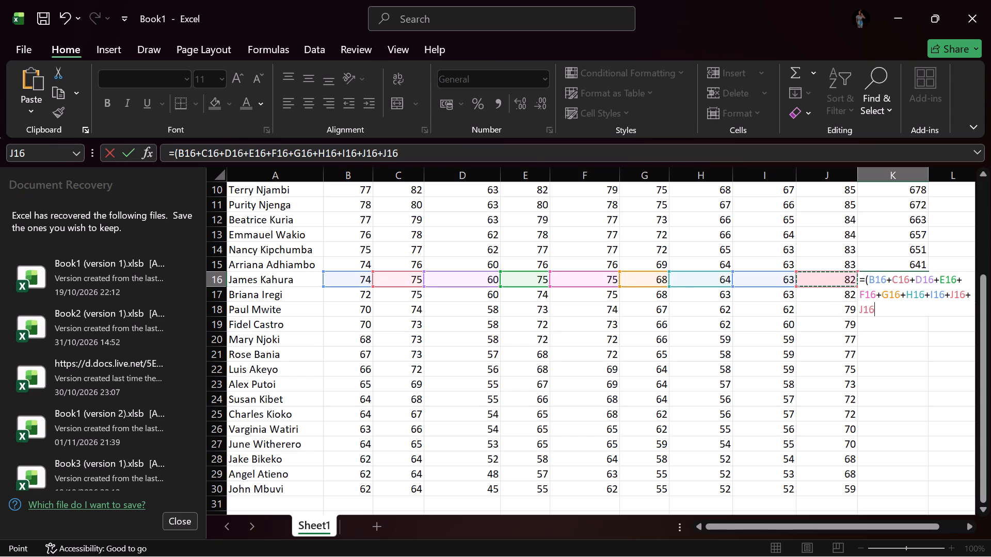
pyautogui.hotkey('shift', ')')
pyautogui.press('Return')
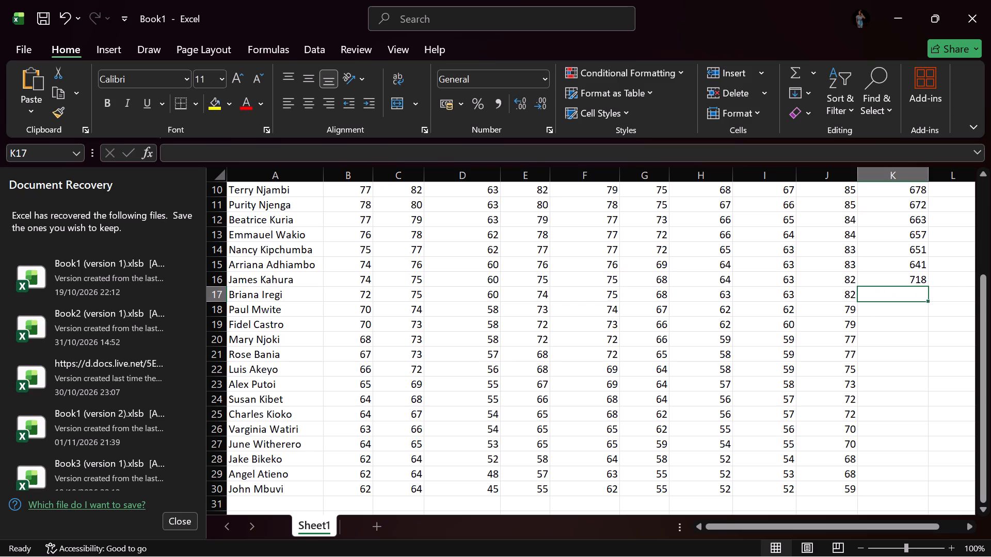
# Enter the formula =(B17+C17+D17+E17+F17+G17+H17+I17+J17) in K17 to total the sixteenth student's nine subject marks.
pyautogui.press('=')
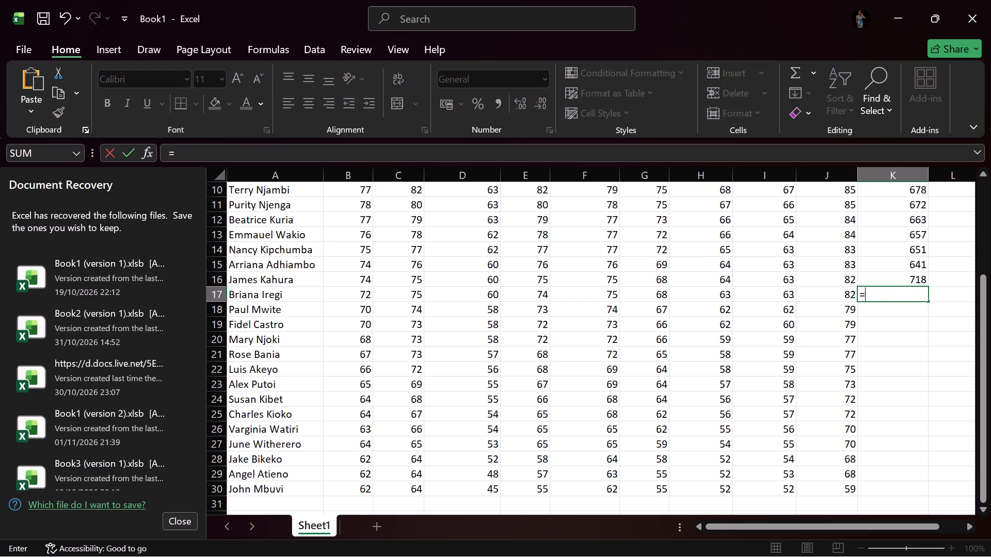
pyautogui.hotkey('shift', '(')
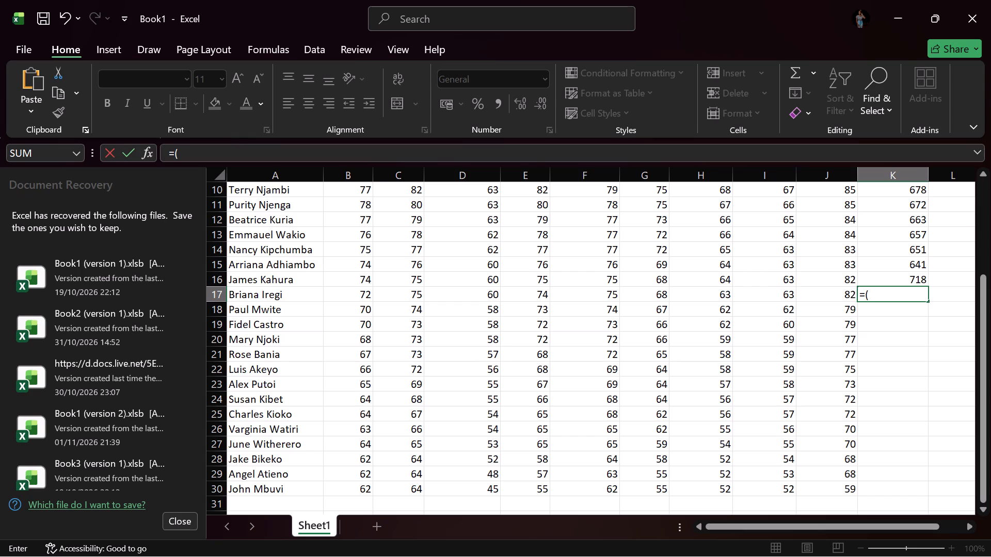
pyautogui.click(368, 297)
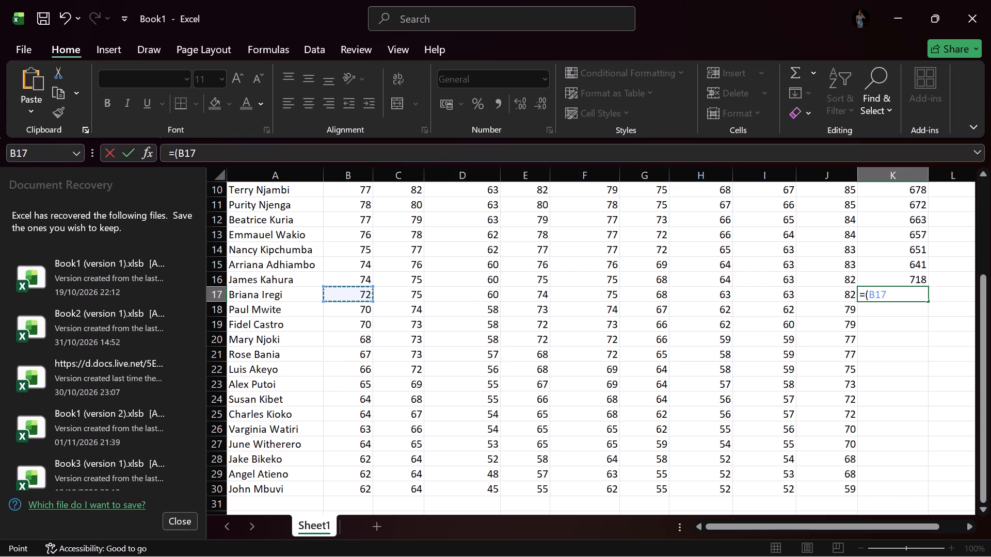
pyautogui.hotkey('shift', '+')
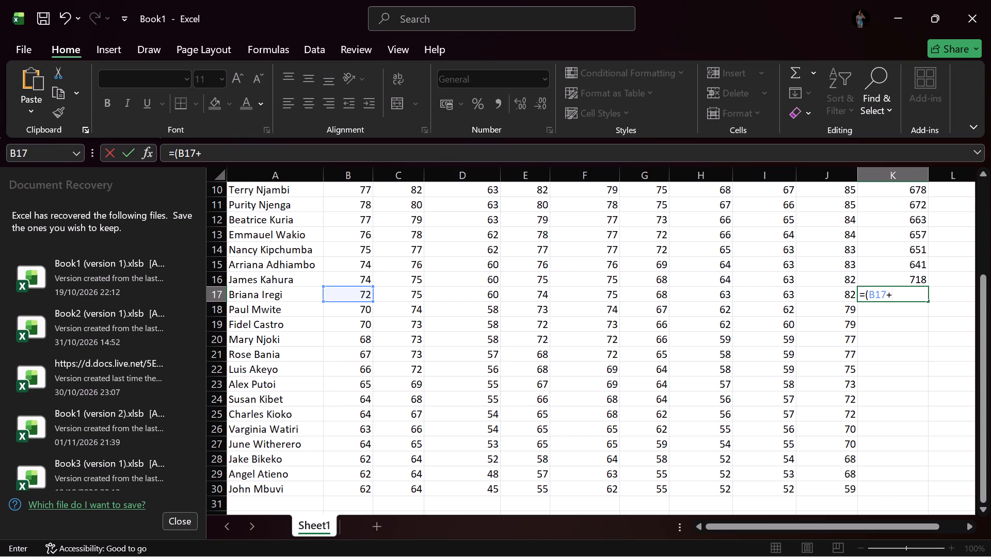
pyautogui.click(407, 294)
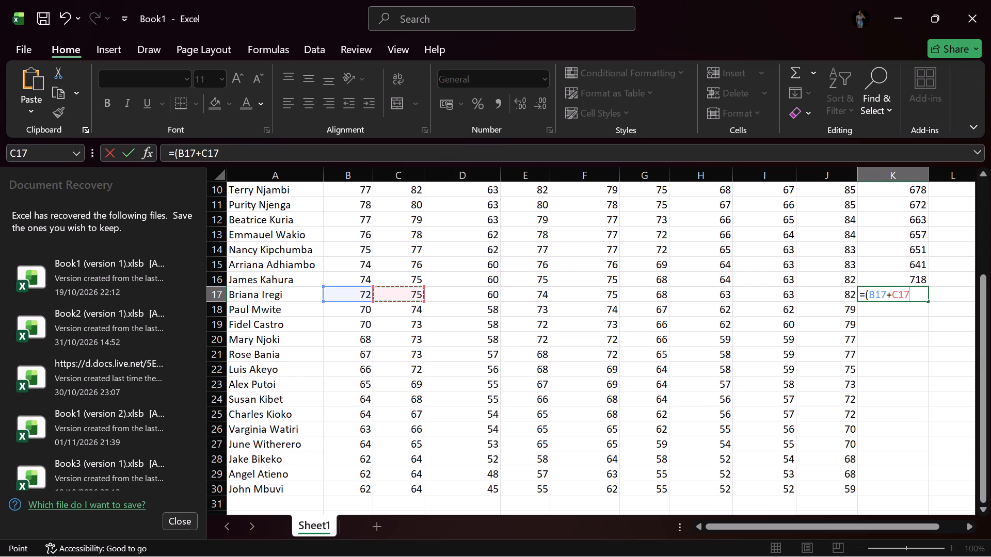
pyautogui.hotkey('shift', '+')
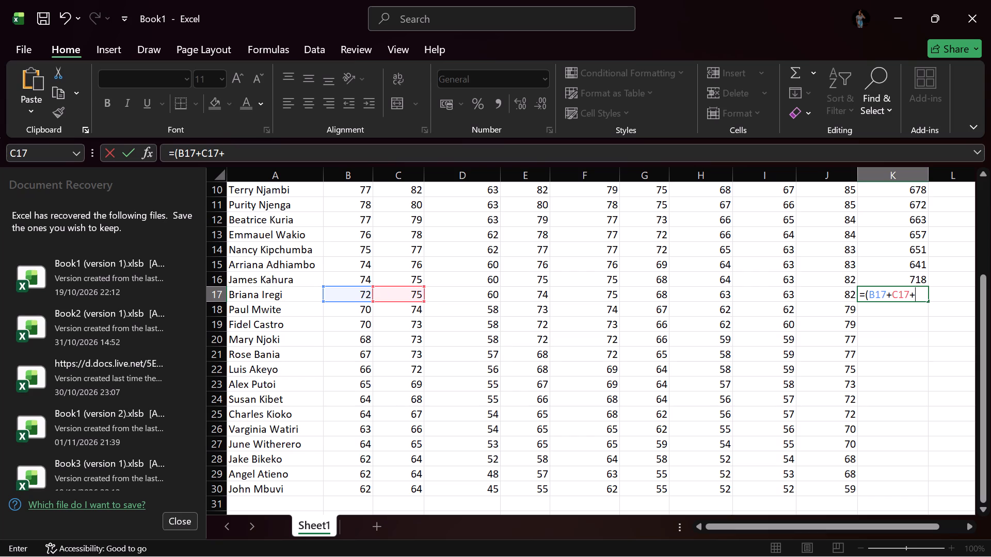
pyautogui.click(473, 293)
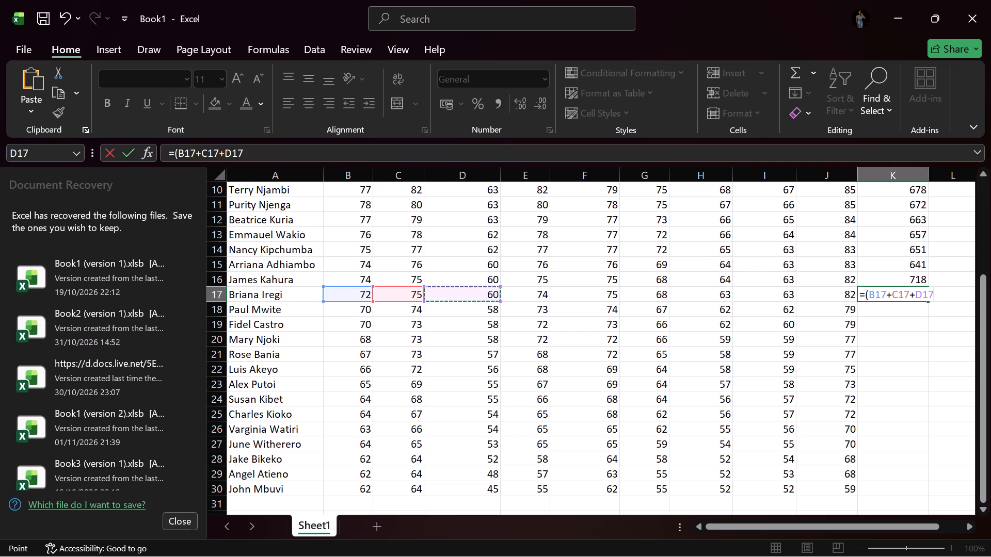
pyautogui.hotkey('shift', '+')
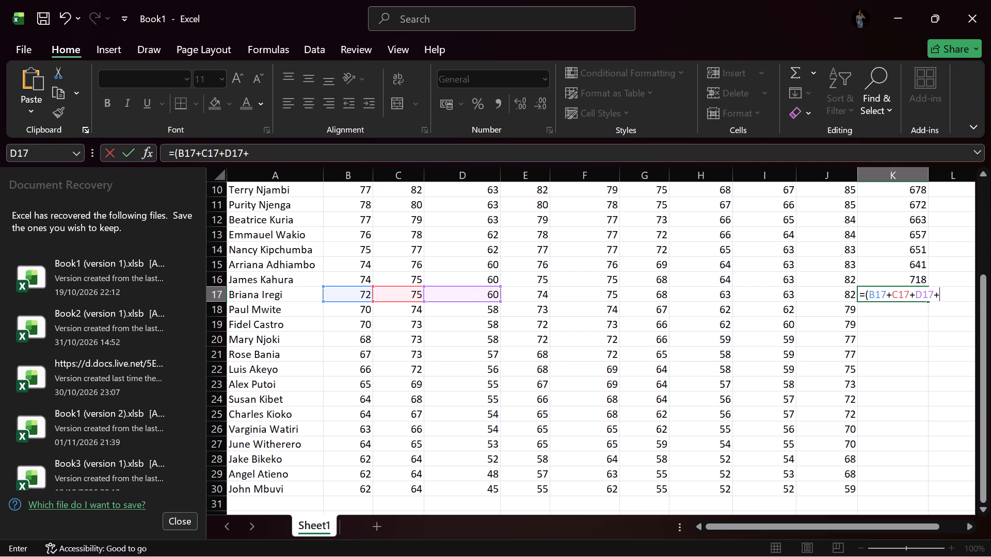
pyautogui.click(545, 300)
pyautogui.hotkey('shift', '+')
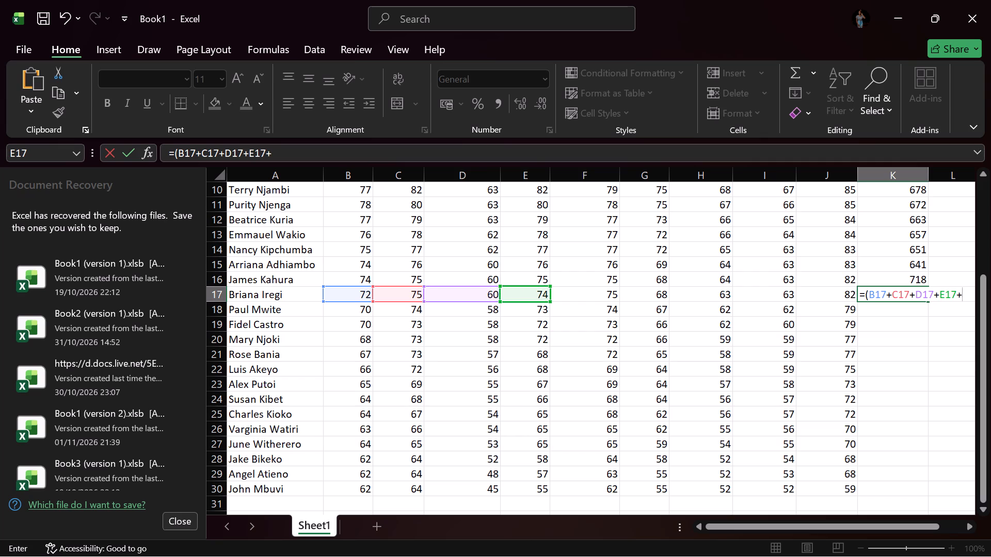
pyautogui.click(579, 292)
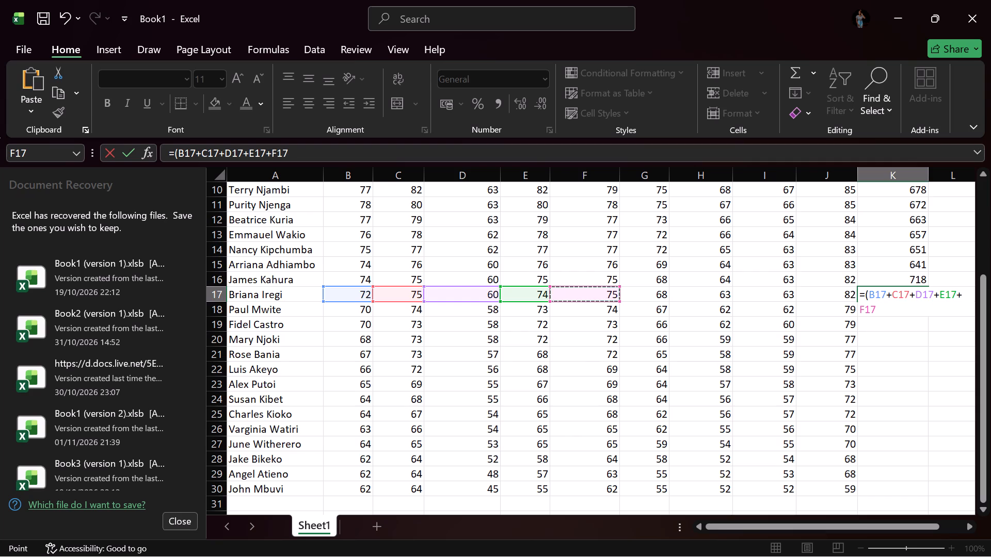
pyautogui.hotkey('shift', '+')
pyautogui.click(640, 288)
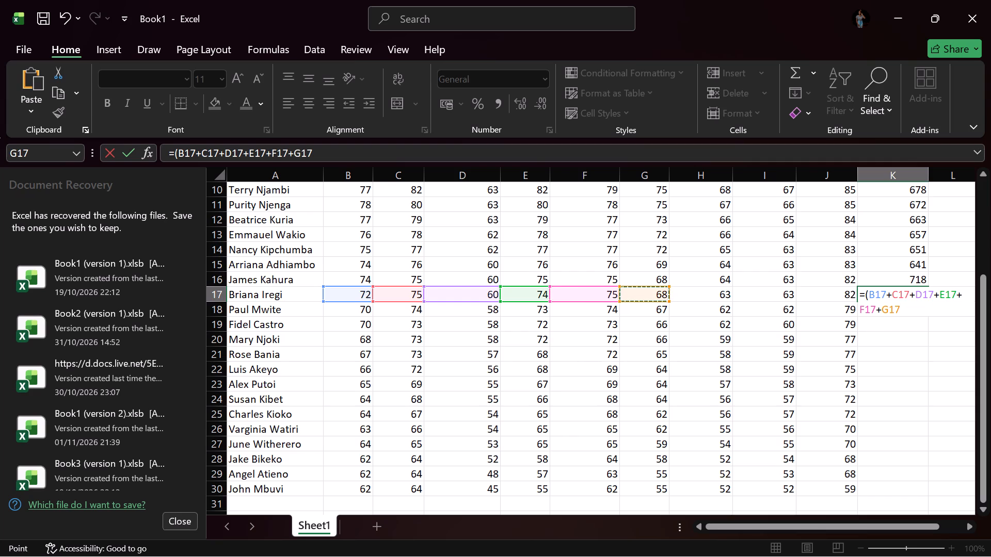
pyautogui.hotkey('shift', '+')
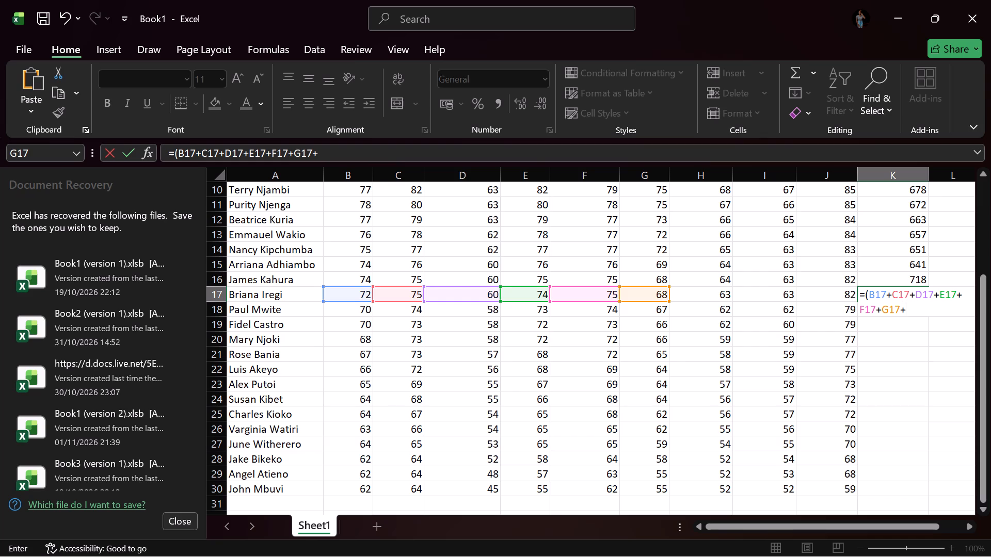
pyautogui.click(709, 295)
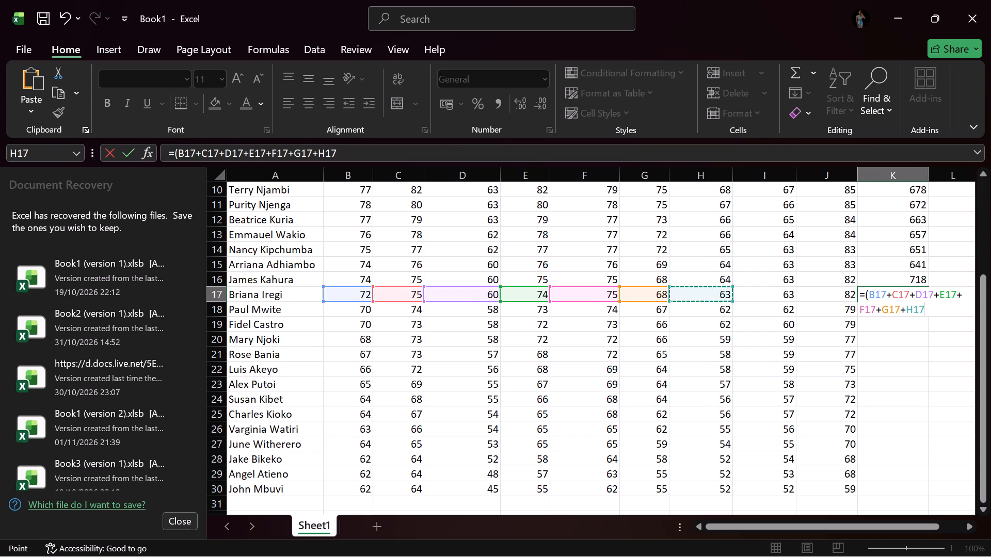
pyautogui.press('=')
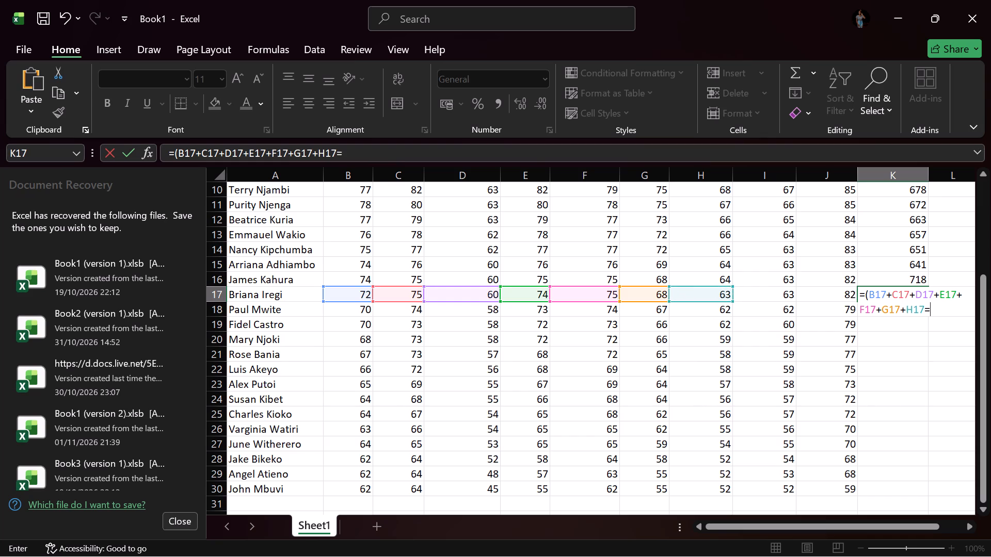
pyautogui.press('BackSpace')
pyautogui.hotkey('shift', '+')
pyautogui.click(750, 296)
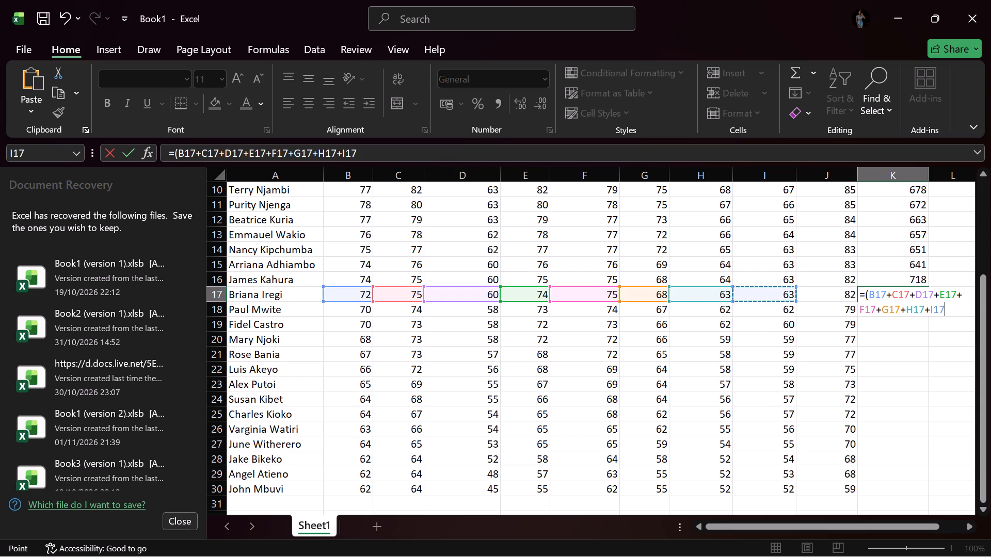
pyautogui.hotkey('shift', '+')
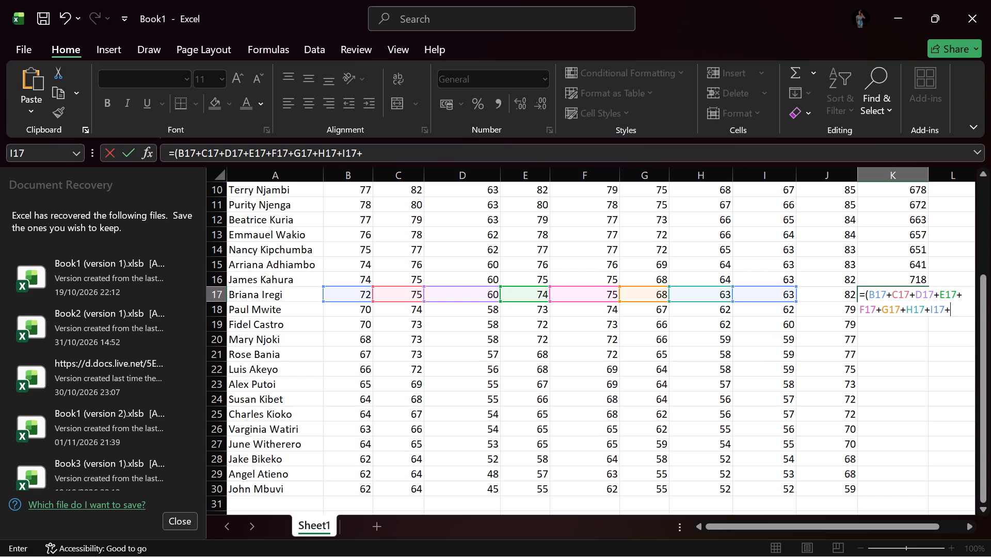
pyautogui.click(827, 292)
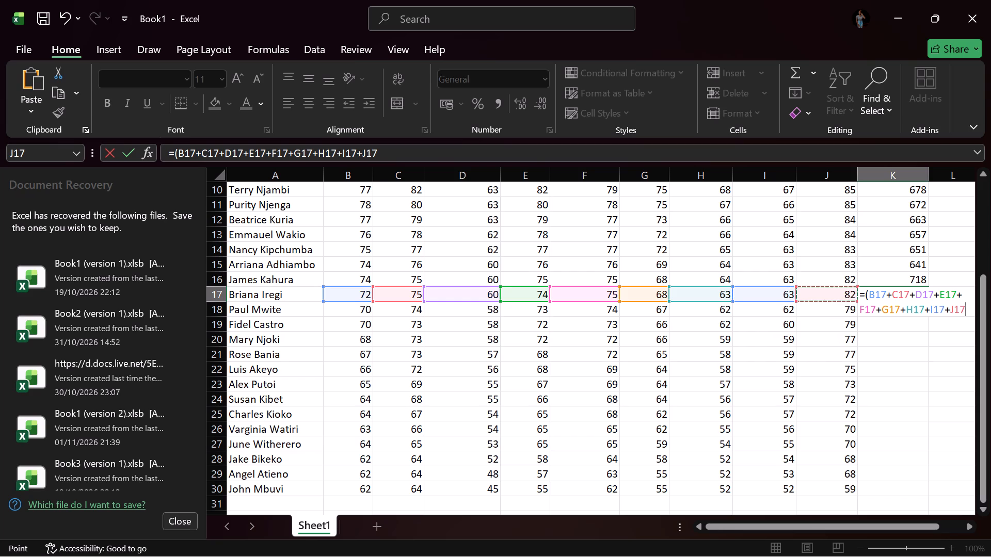
pyautogui.hotkey('shift', ')')
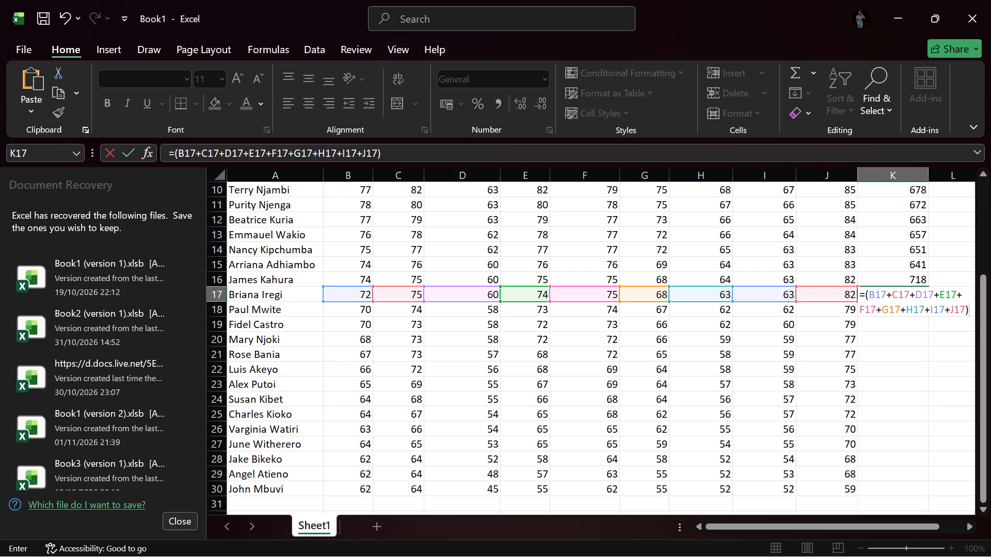
pyautogui.press('Return')
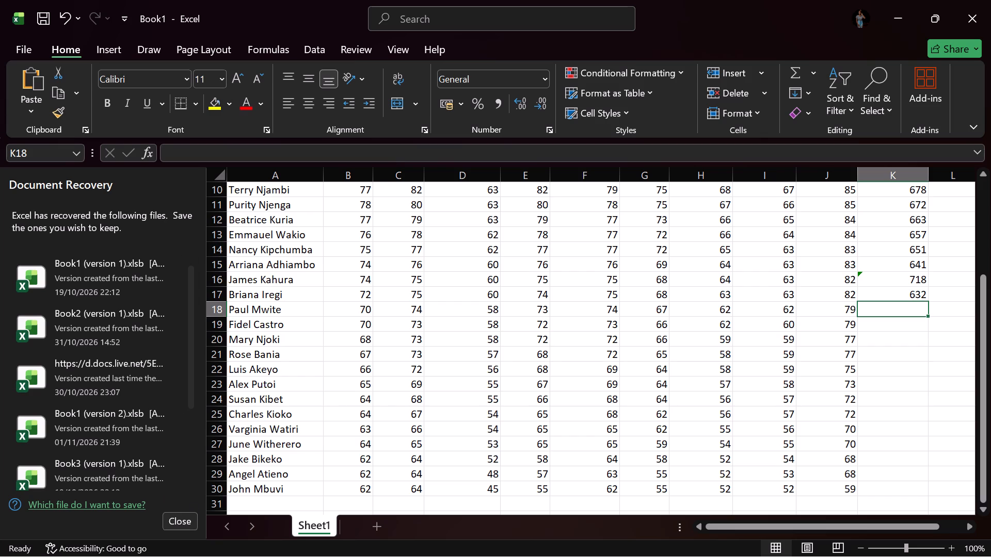
# Enter the formula =(B18+C18+D18+E18+F18+G18+H18+I18+J18) in K18 to total the seventeenth student's nine subject marks.
pyautogui.press('=')
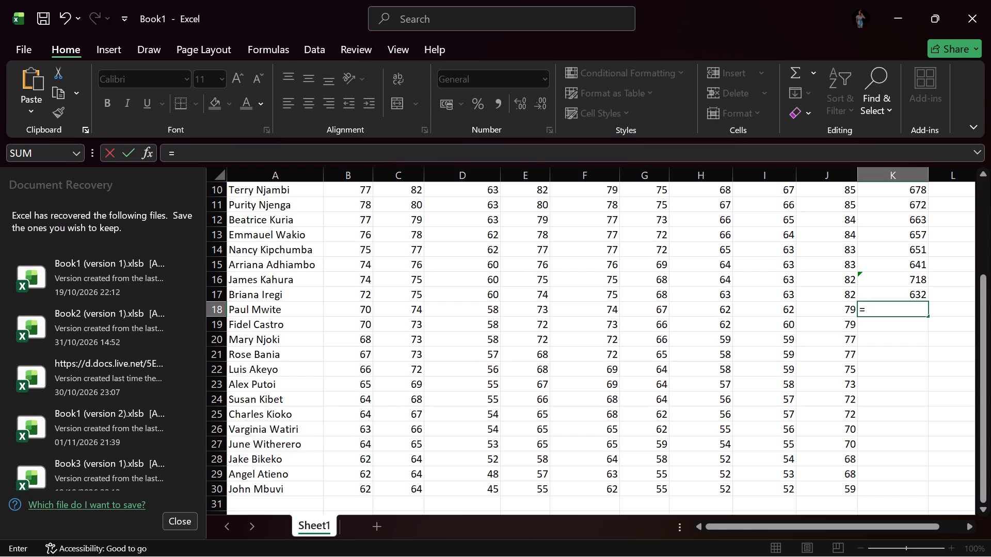
pyautogui.hotkey('shift', '(')
pyautogui.click(369, 310)
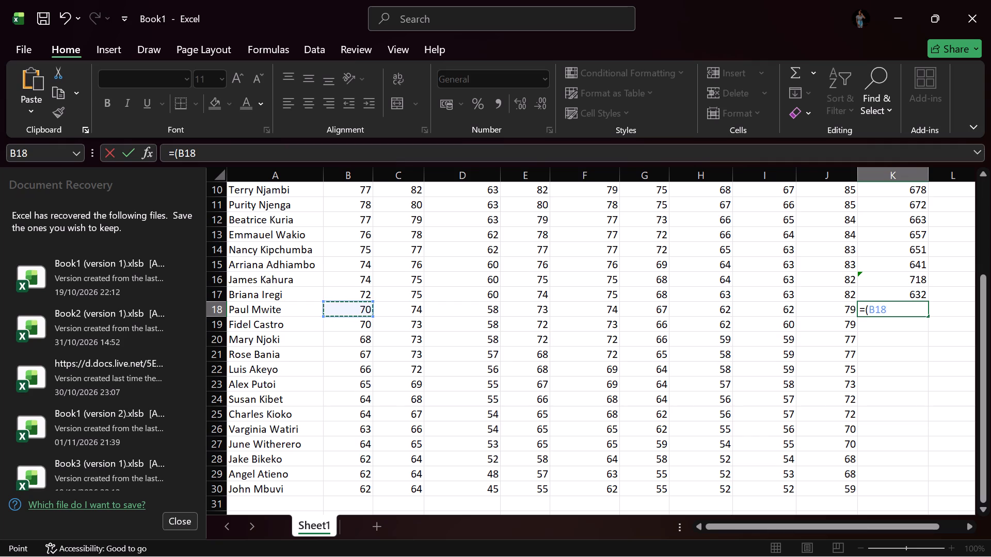
pyautogui.hotkey('shift', '+')
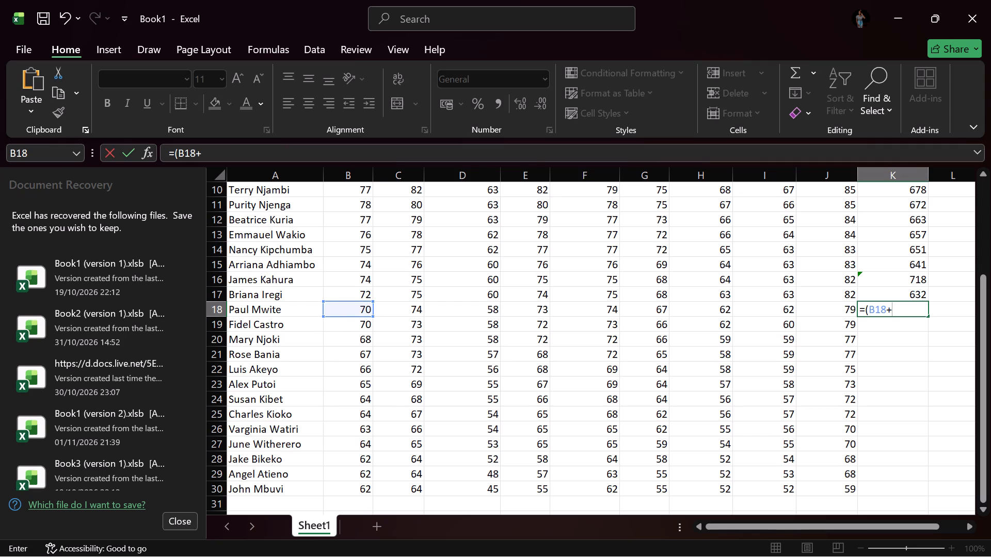
pyautogui.click(405, 308)
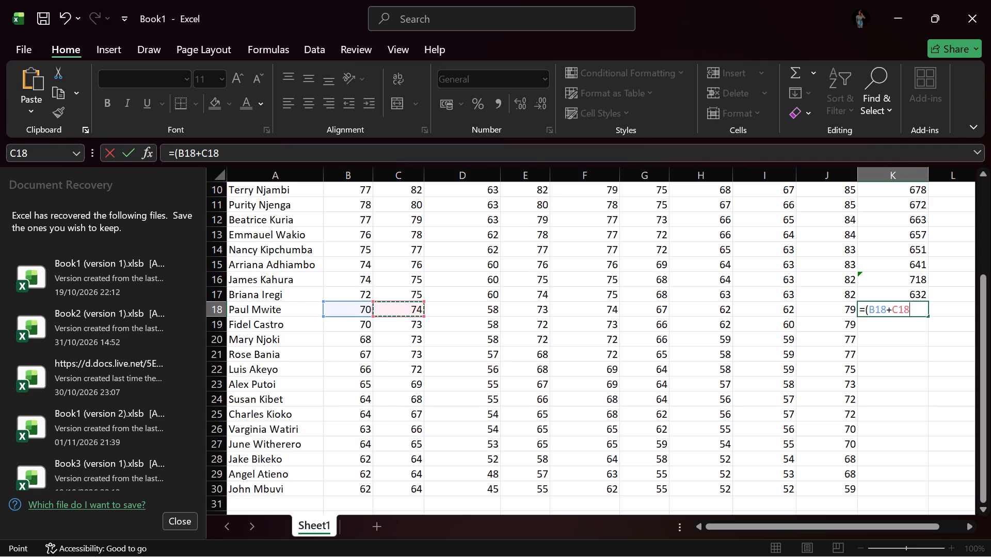
pyautogui.hotkey('shift', '+')
pyautogui.click(460, 307)
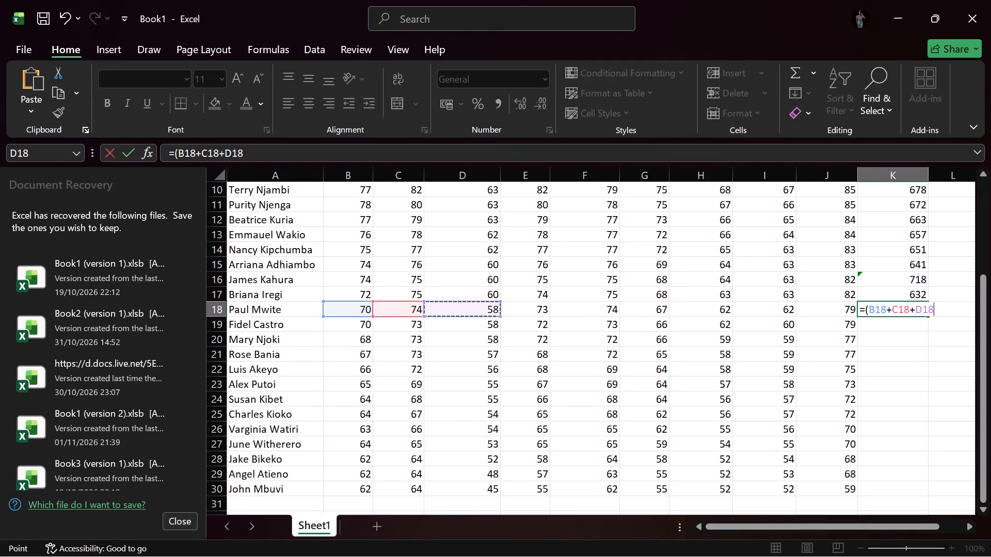
pyautogui.hotkey('shift', '+')
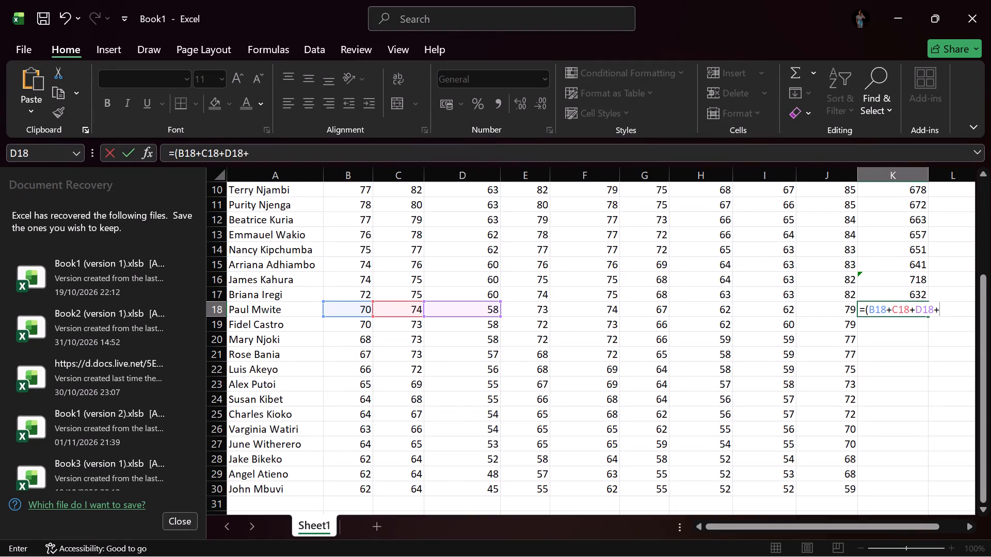
pyautogui.click(515, 311)
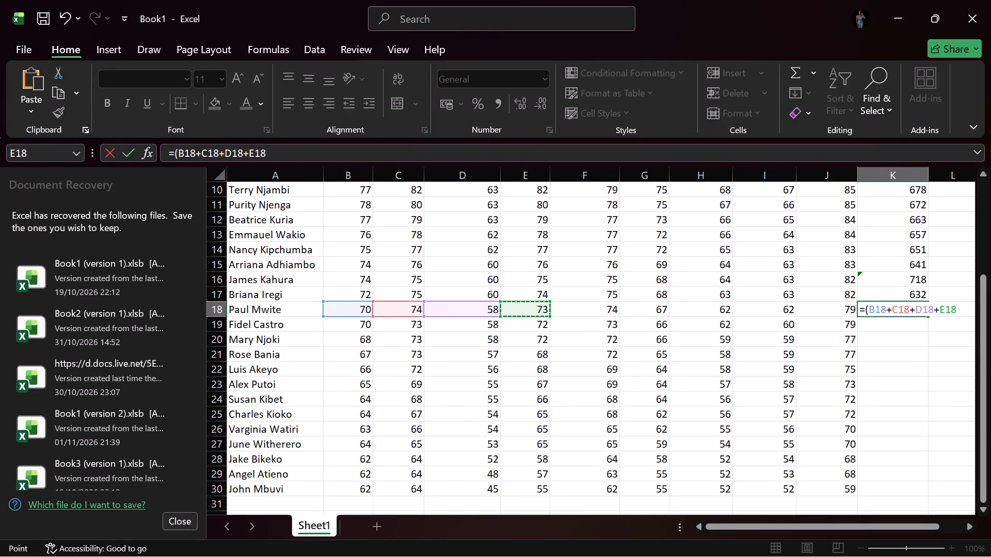
pyautogui.hotkey('shift', ')')
pyautogui.press('BackSpace')
pyautogui.hotkey('shift', '+')
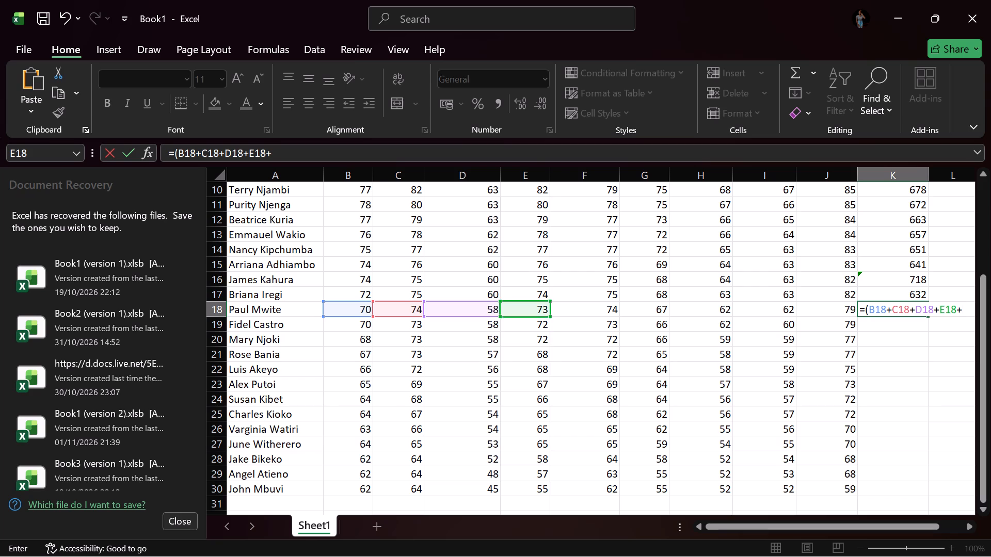
pyautogui.click(566, 304)
pyautogui.hotkey('shift', '+')
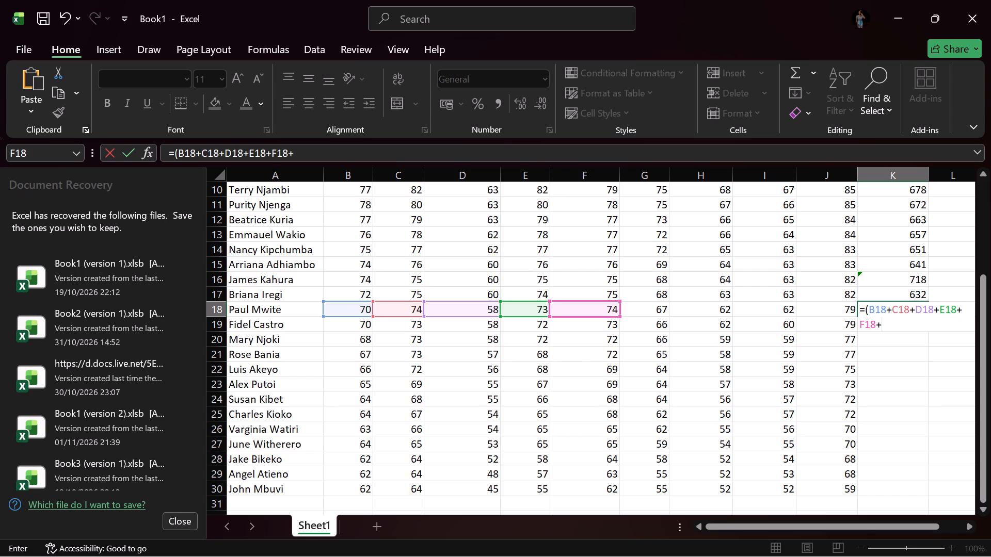
pyautogui.click(637, 310)
pyautogui.hotkey('shift', '+')
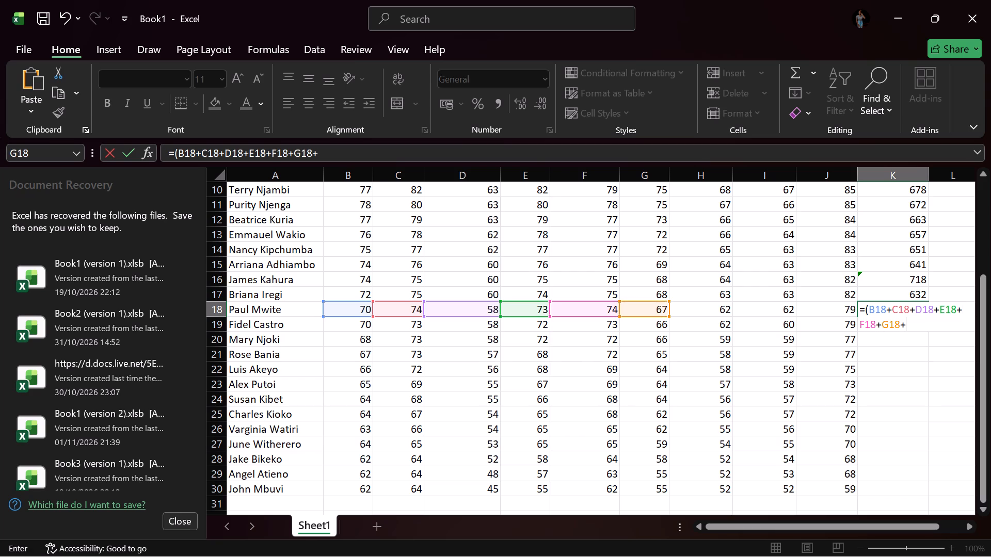
pyautogui.click(689, 316)
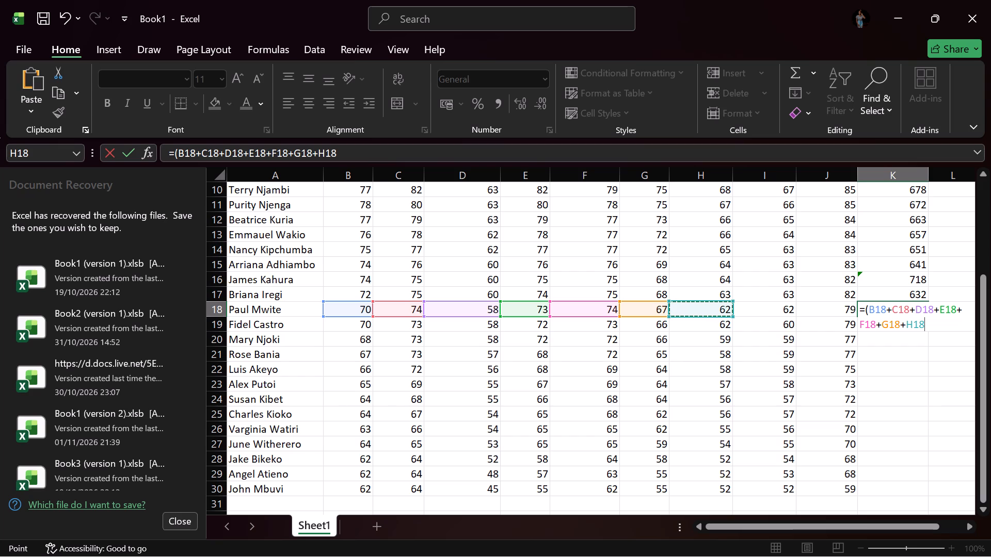
pyautogui.hotkey('shift', '+')
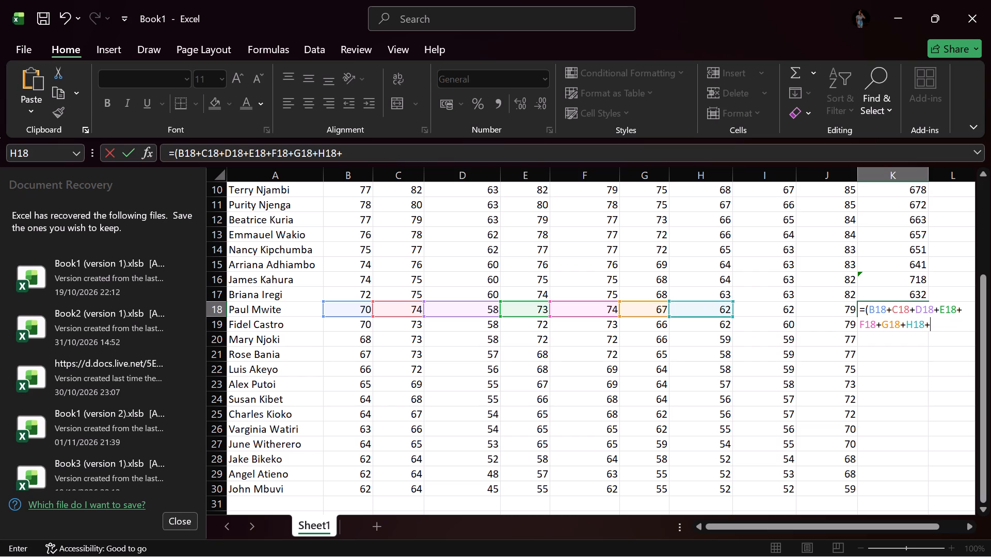
pyautogui.click(743, 312)
pyautogui.hotkey('shift', '+')
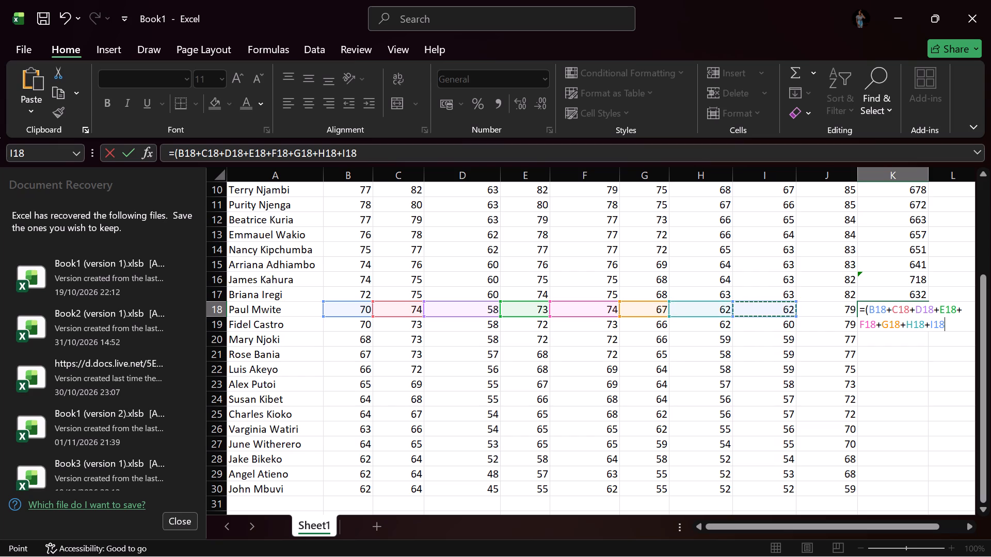
pyautogui.click(827, 309)
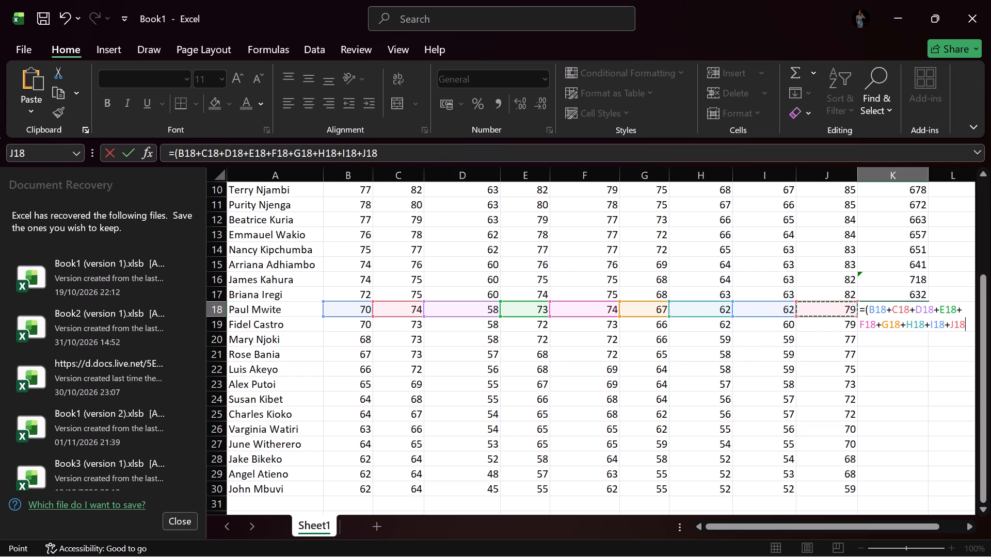
pyautogui.hotkey('shift', '+')
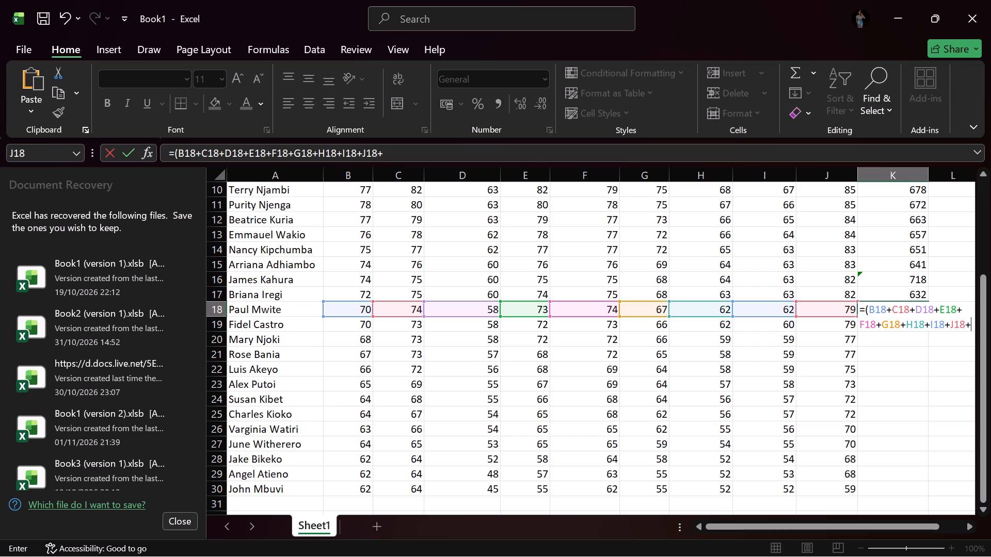
pyautogui.hotkey('shift', ')')
pyautogui.press('BackSpace')
pyautogui.press('BackSpace')
pyautogui.hotkey('shift', ')')
pyautogui.press('Return')
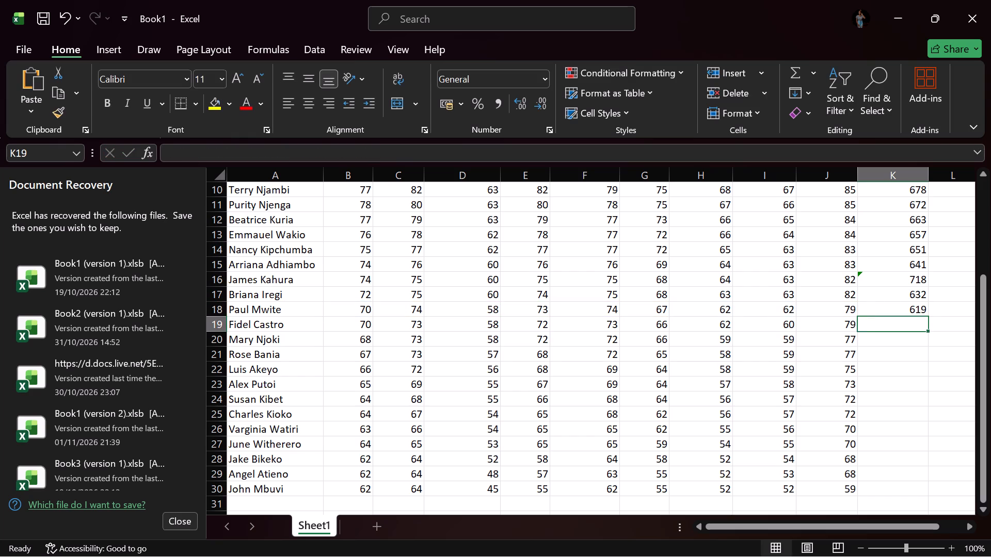
# Enter the formula =(B19+C19+D19+E19+F19+G19+H19+I19+J19) in K19 to total the eighteenth student's nine subject marks.
pyautogui.press('=')
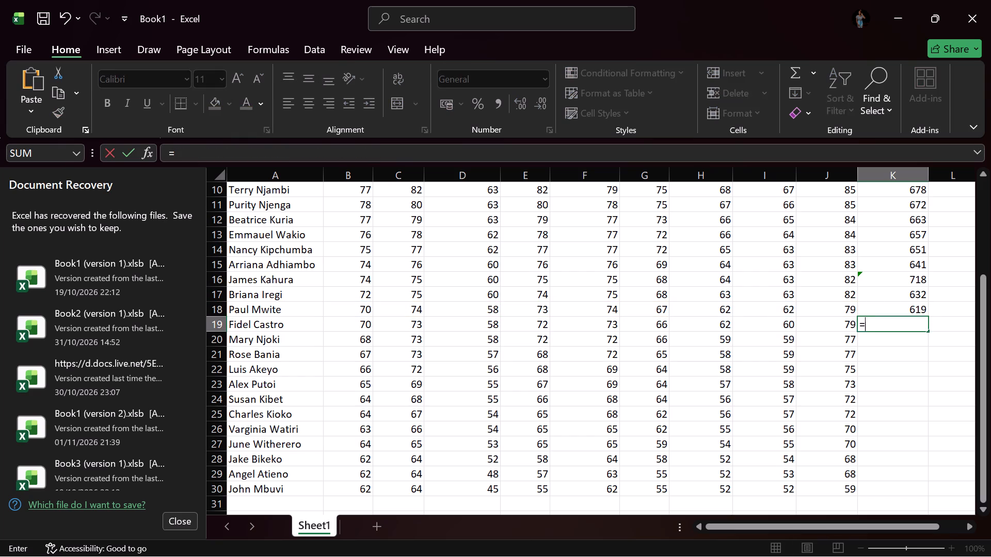
pyautogui.hotkey('shift', '(')
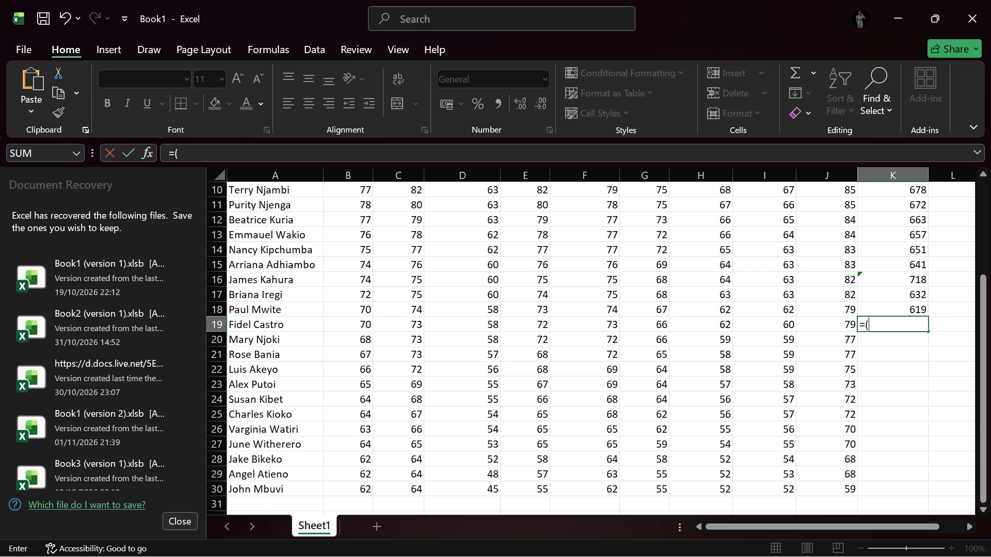
pyautogui.click(370, 327)
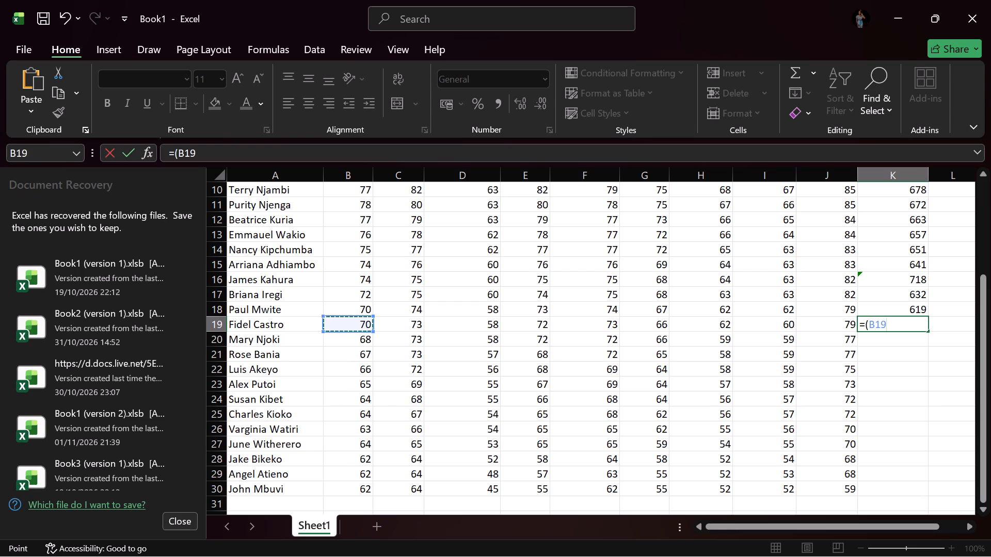
pyautogui.hotkey('shift', '+')
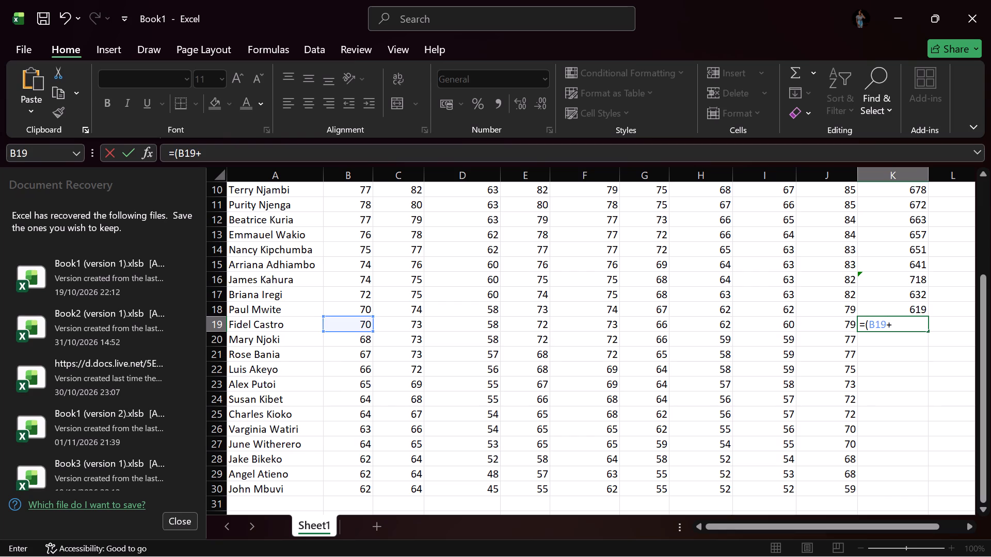
pyautogui.click(411, 325)
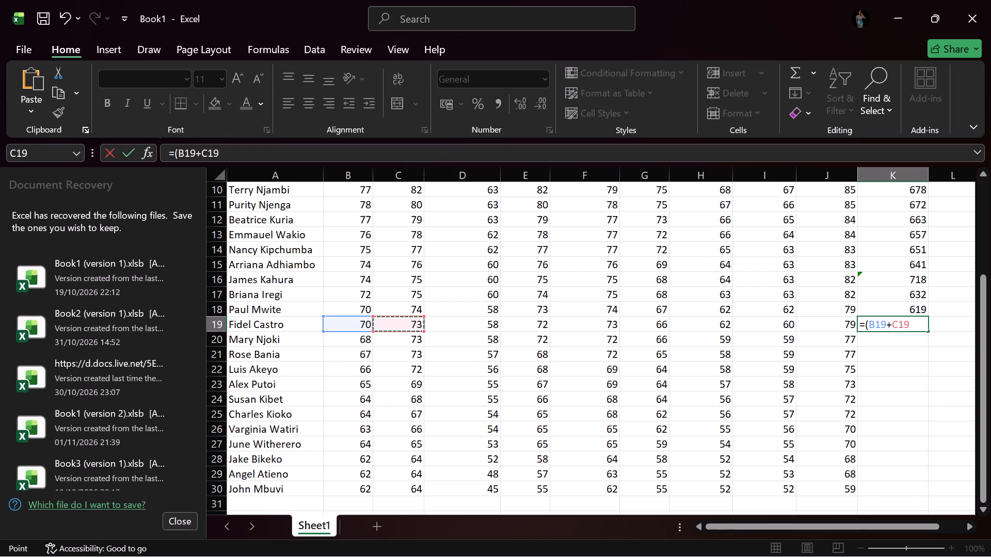
pyautogui.hotkey('shift', '+')
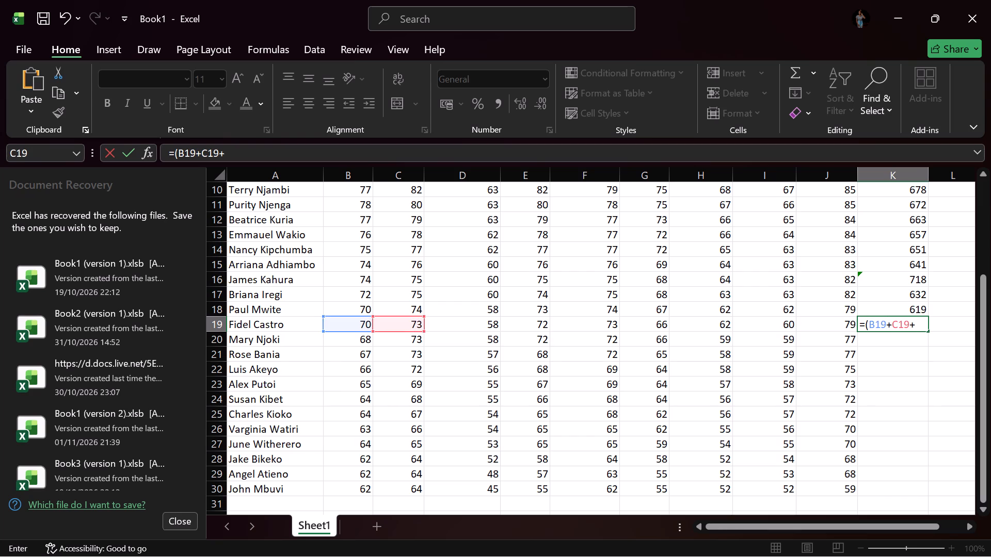
pyautogui.click(459, 324)
pyautogui.hotkey('shift', '+')
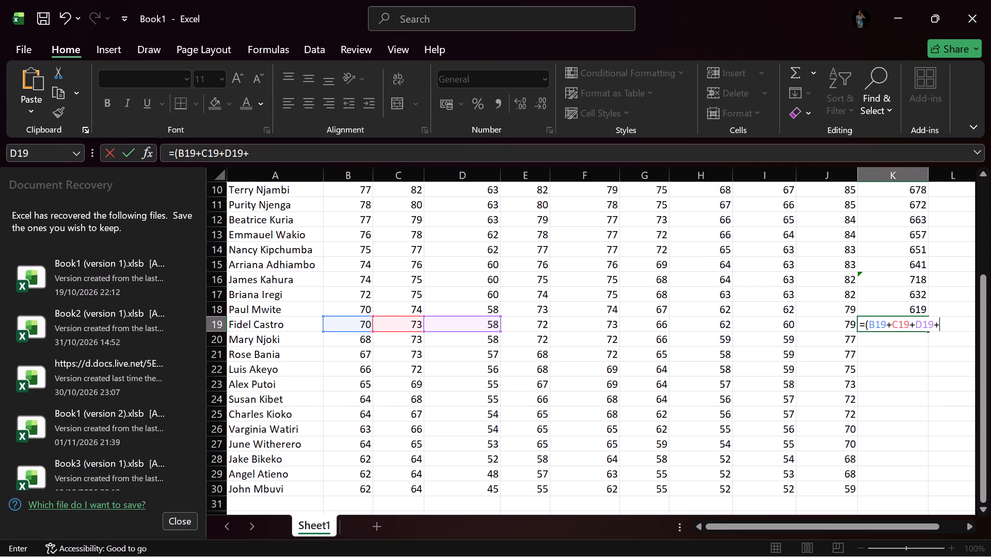
pyautogui.click(537, 327)
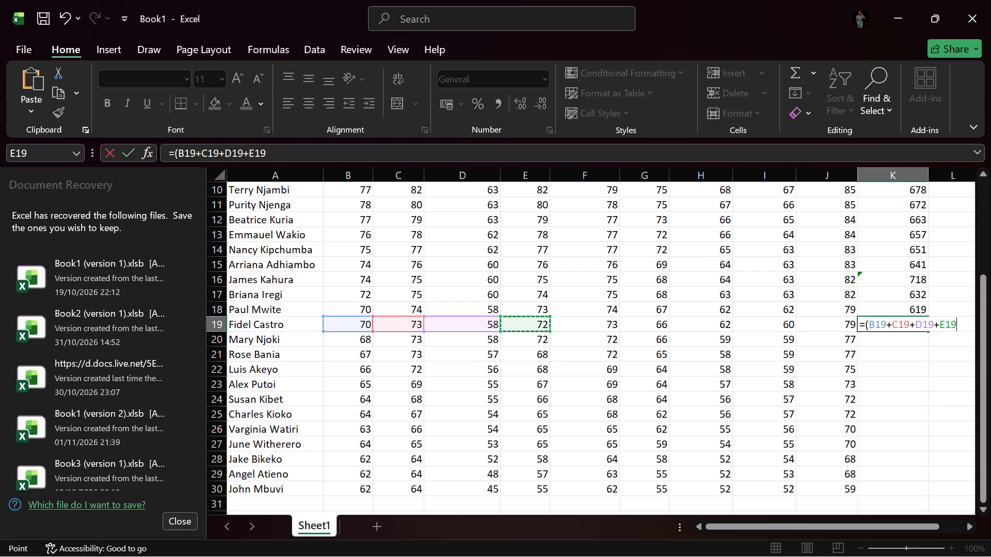
pyautogui.hotkey('shift', '+')
pyautogui.click(609, 325)
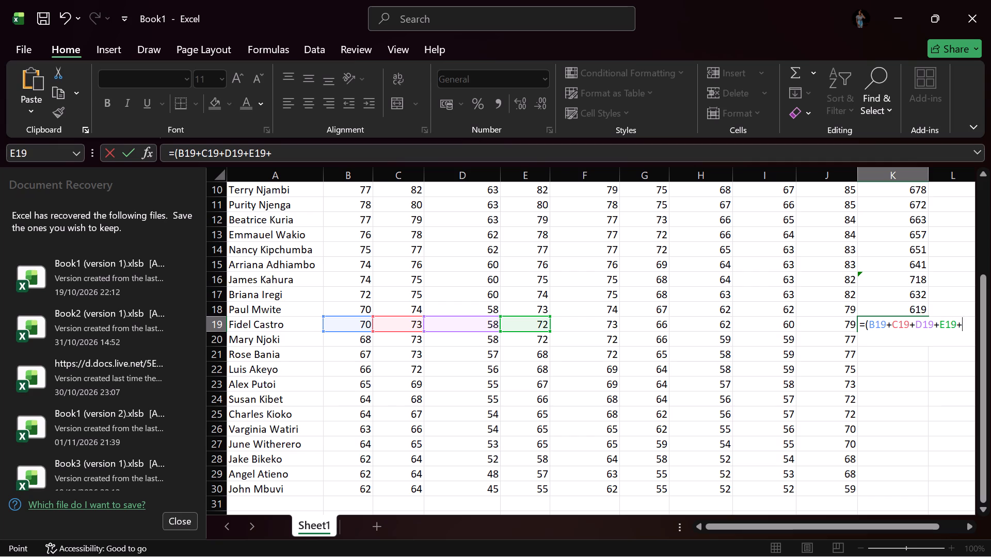
pyautogui.hotkey('shift', '+')
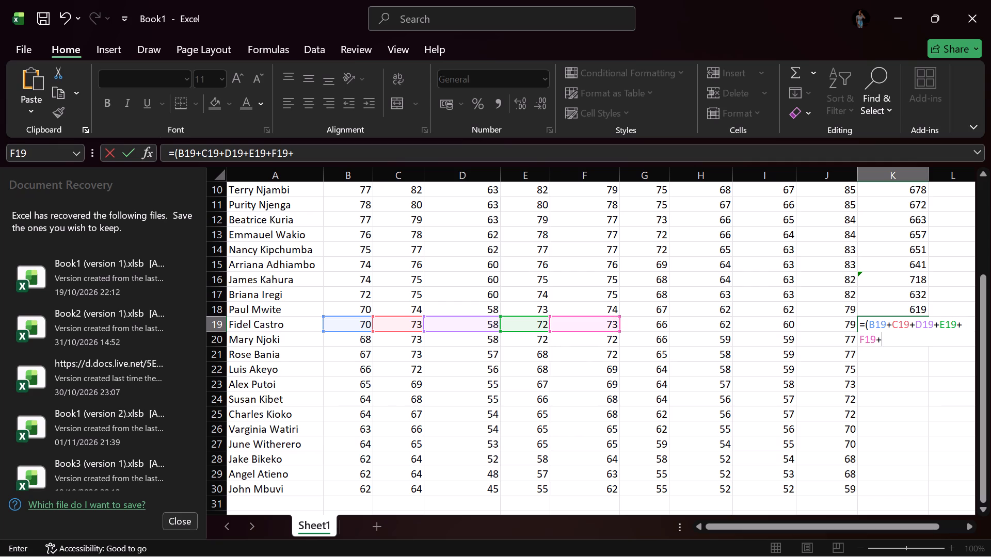
pyautogui.click(652, 323)
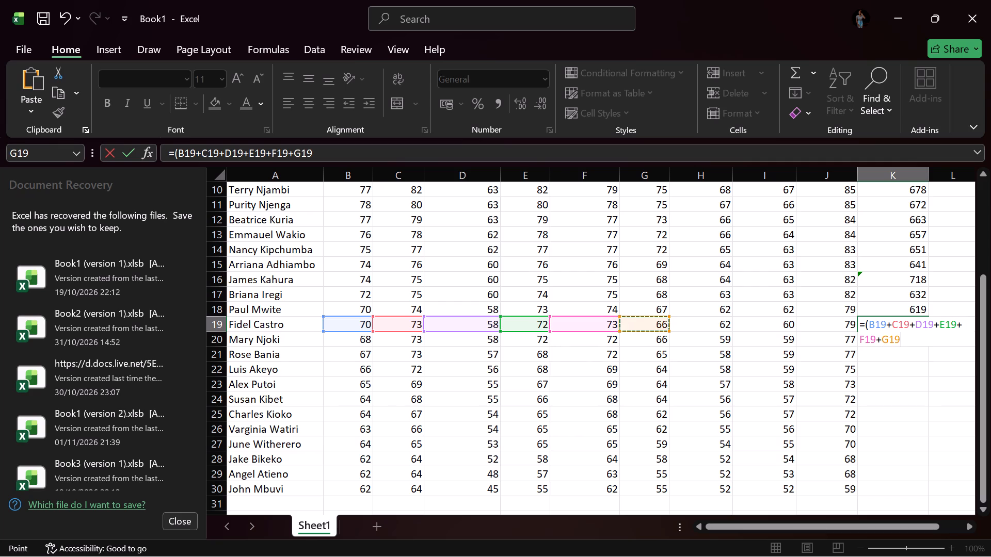
pyautogui.hotkey('shift', '+')
pyautogui.click(705, 325)
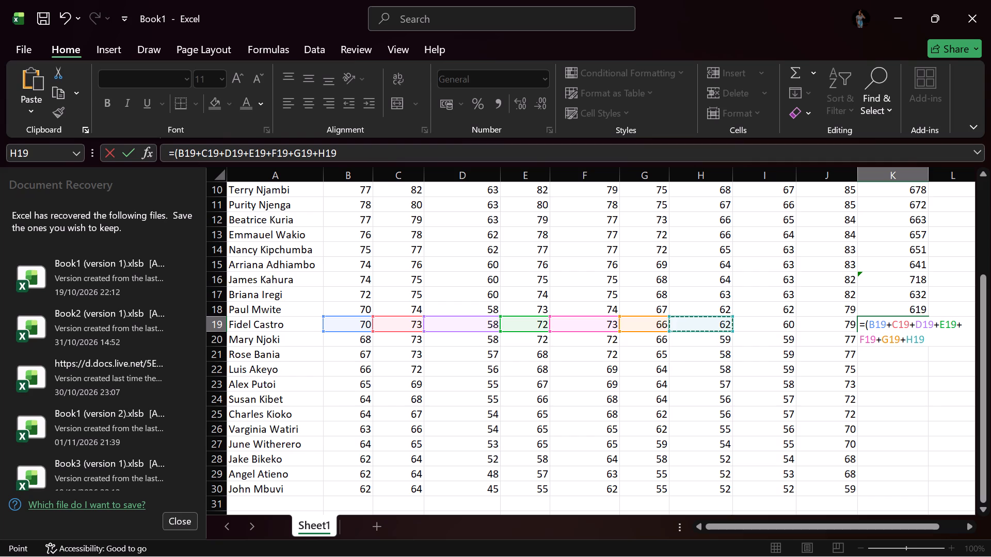
pyautogui.hotkey('shift', '+')
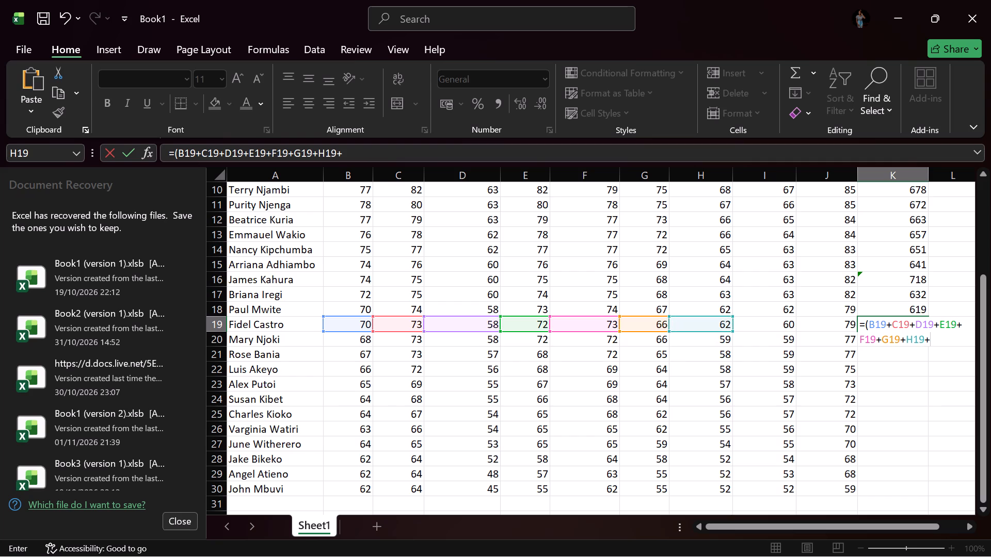
pyautogui.click(762, 325)
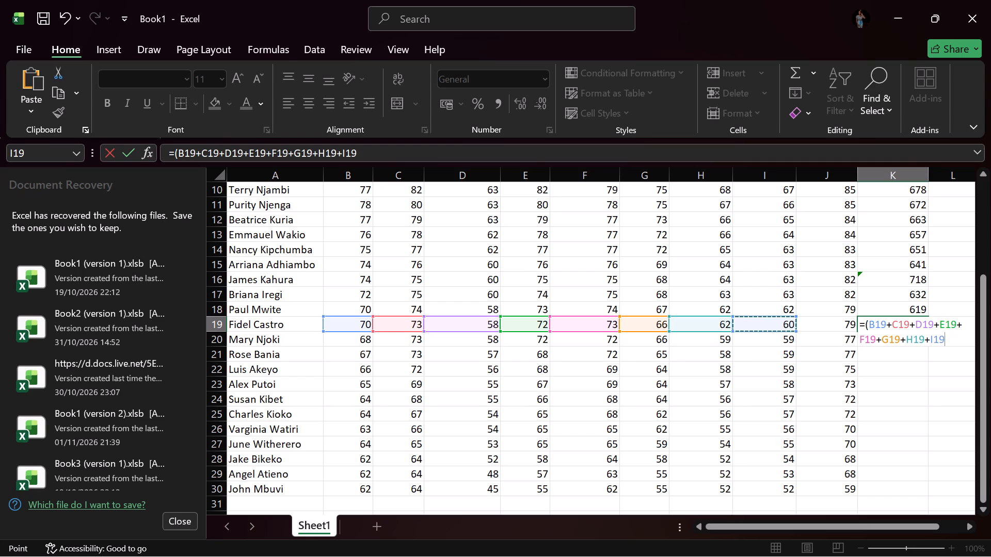
pyautogui.hotkey('shift', '+')
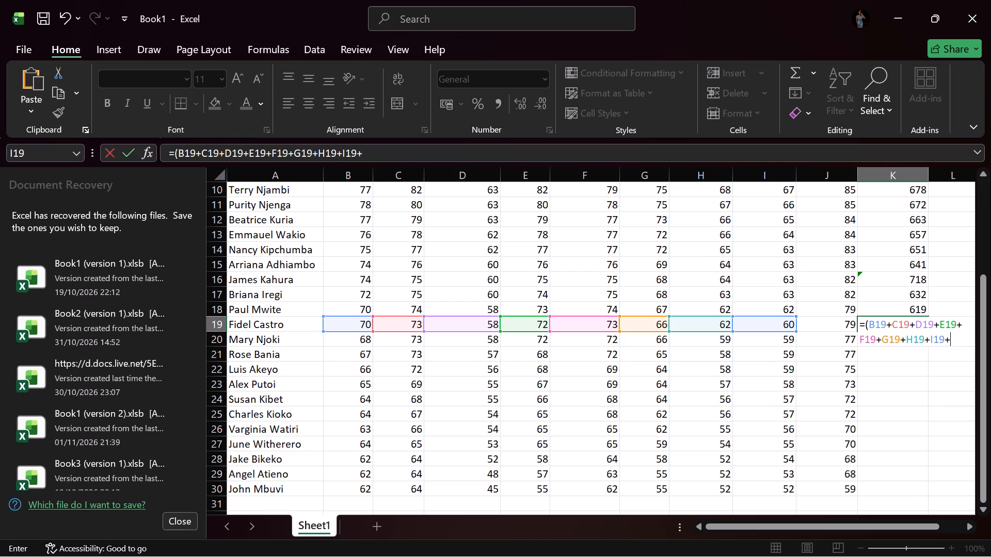
pyautogui.click(820, 329)
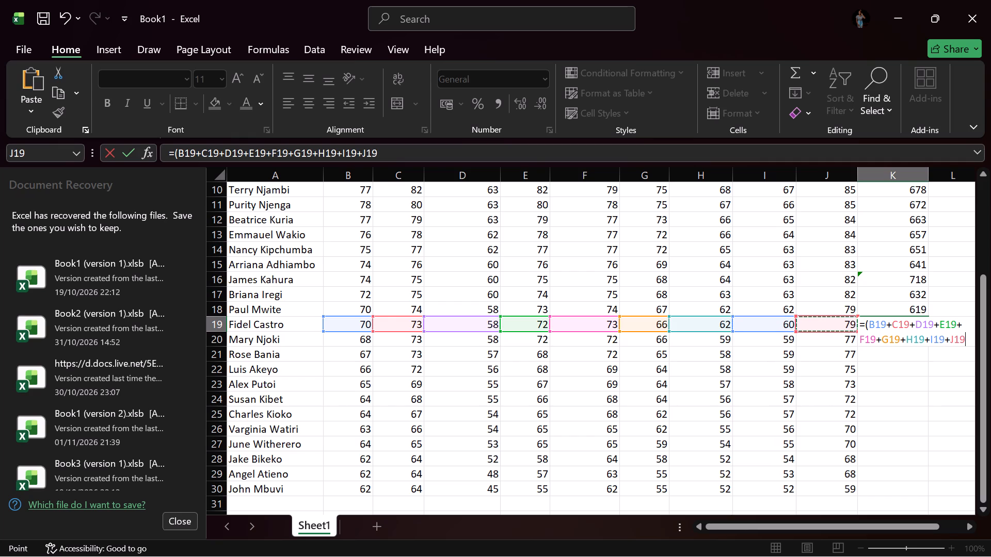
pyautogui.hotkey('shift', ')')
pyautogui.press('Return')
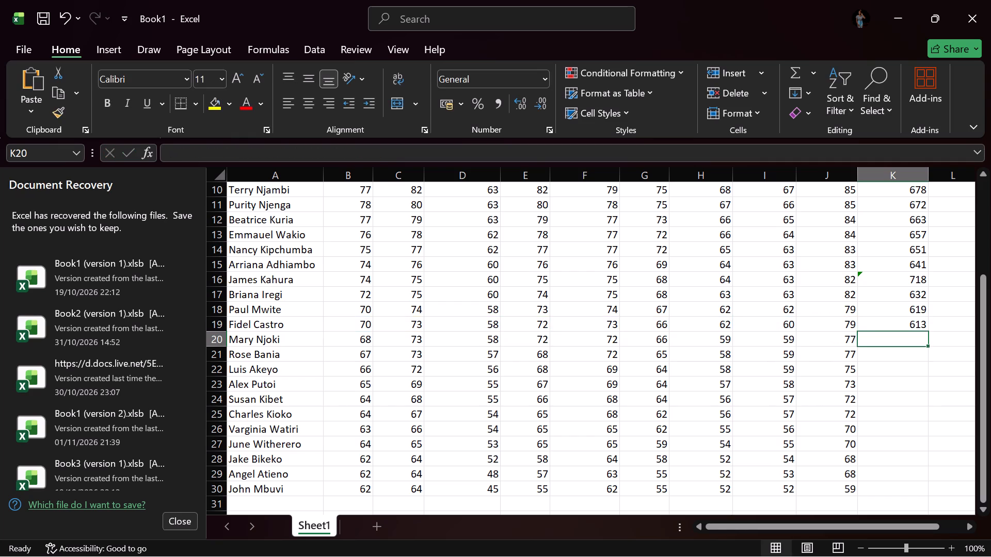
# Enter the formula =(B20+C20+D20+E20+F20+G20+H20+I20+J20) in K20 to total the nineteenth student's nine subject marks.
pyautogui.scroll(-1, 791, 338)
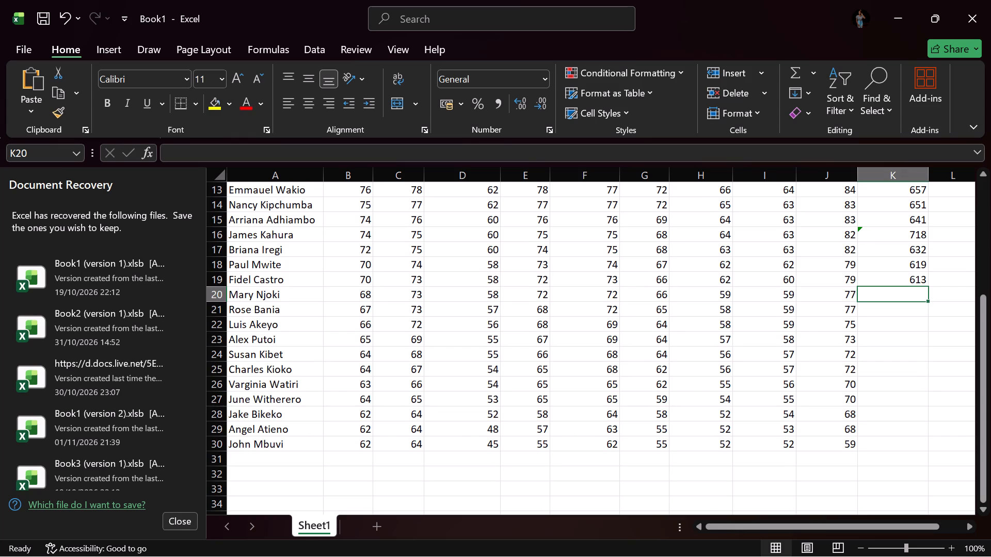
pyautogui.press('=')
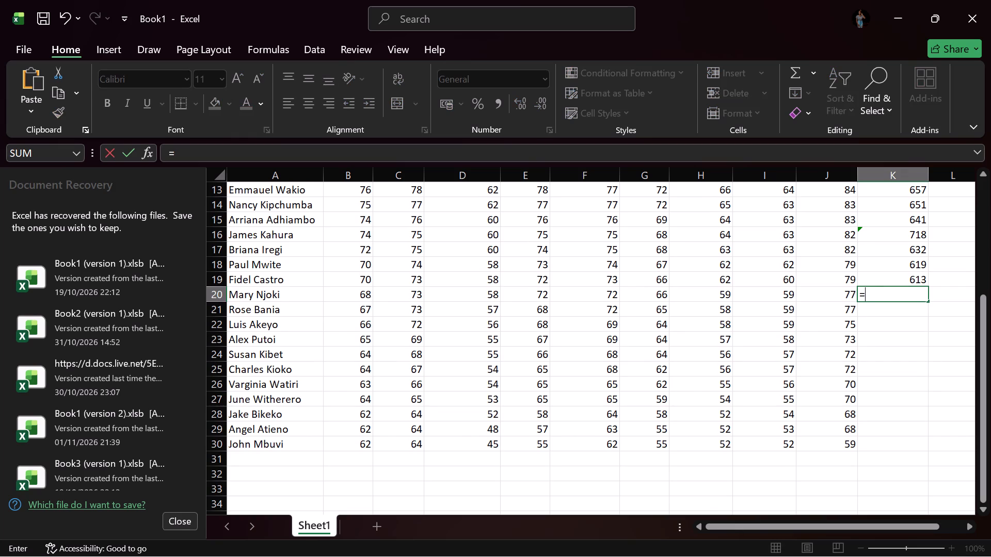
pyautogui.hotkey('shift', '(')
pyautogui.click(365, 298)
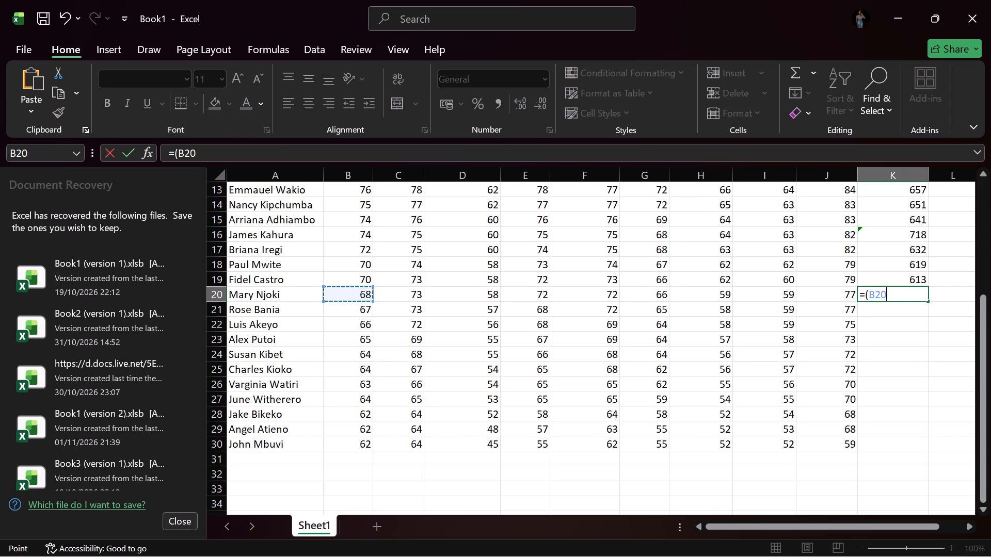
pyautogui.hotkey('shift', '+')
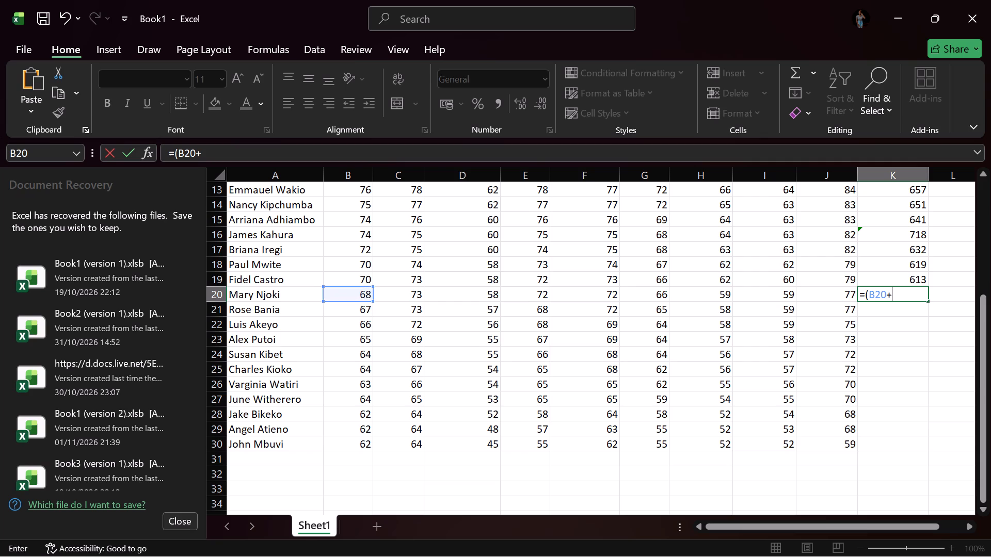
pyautogui.click(393, 296)
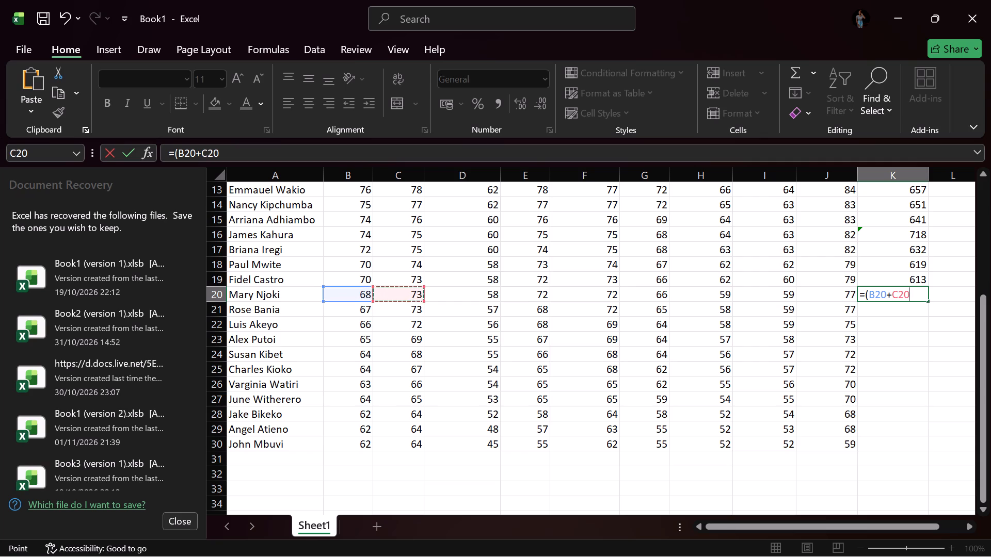
pyautogui.hotkey('shift', '+')
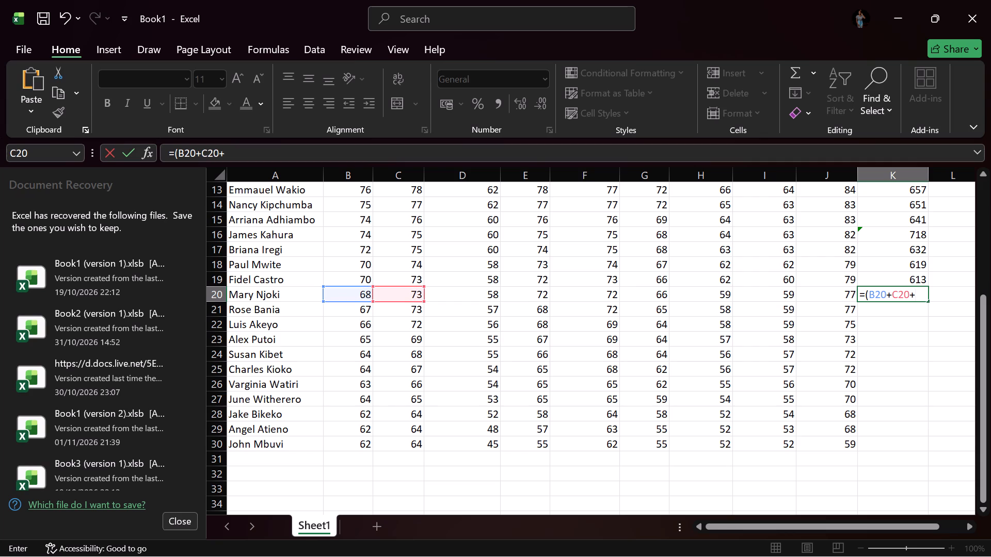
pyautogui.click(470, 296)
pyautogui.hotkey('shift', '+')
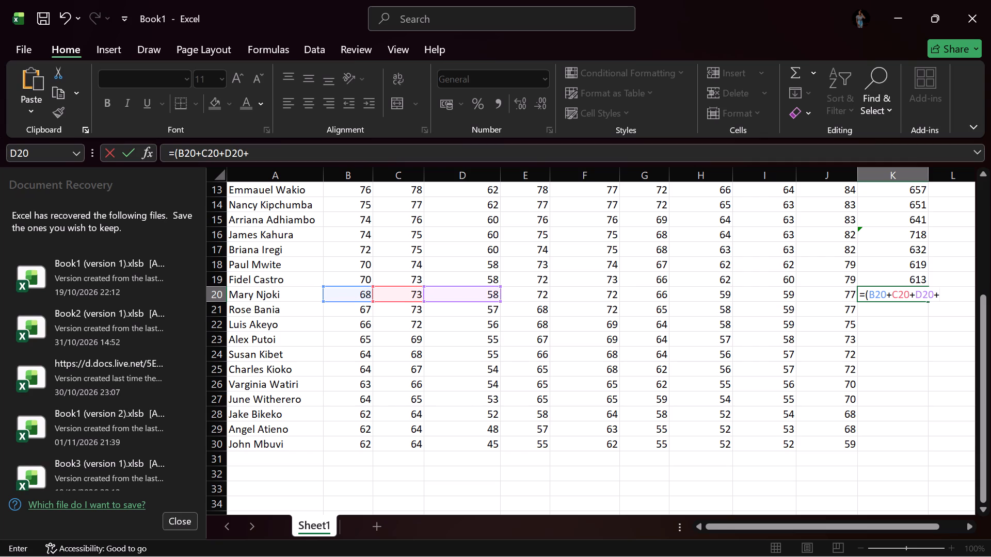
pyautogui.click(538, 296)
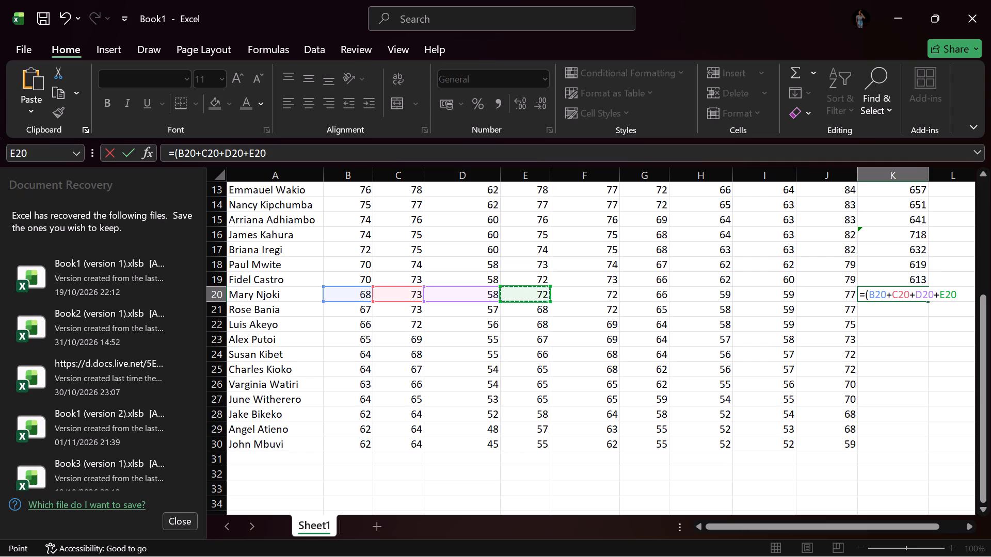
pyautogui.hotkey('shift', '+')
pyautogui.click(572, 296)
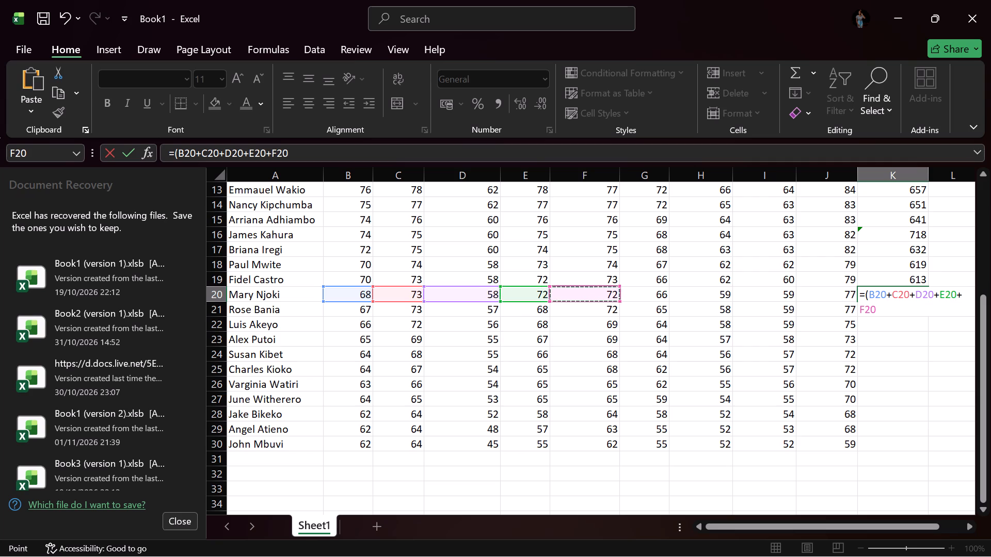
pyautogui.hotkey('shift', '+')
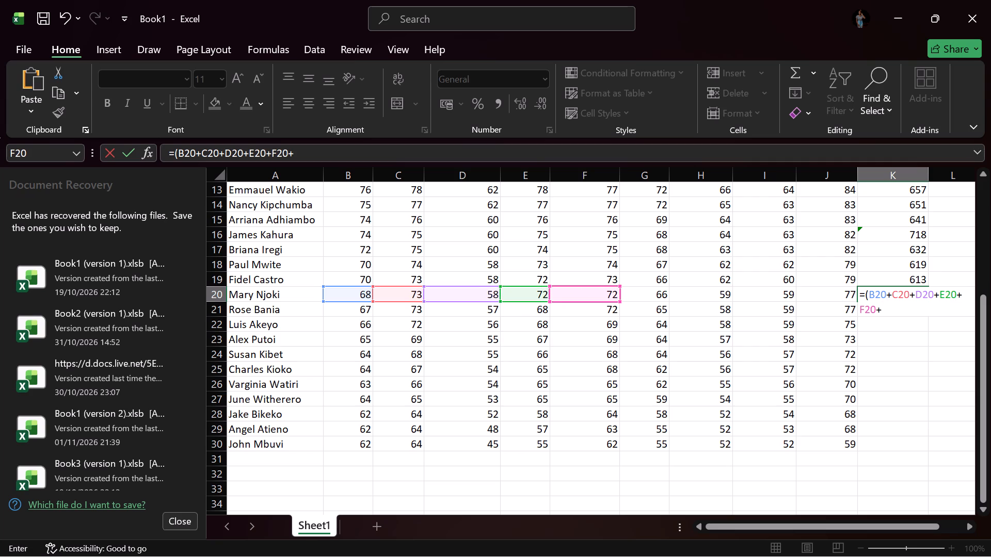
pyautogui.click(636, 297)
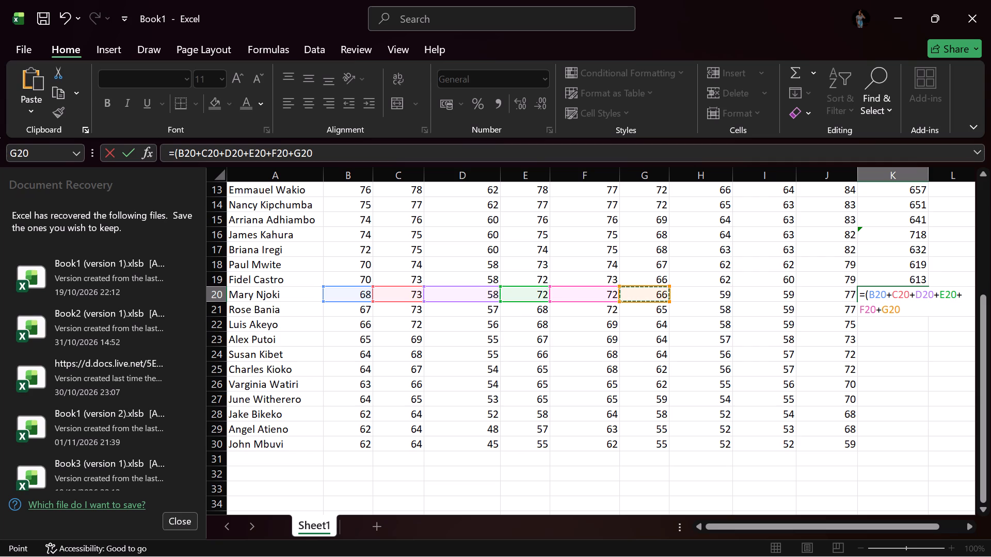
pyautogui.hotkey('shift', '+')
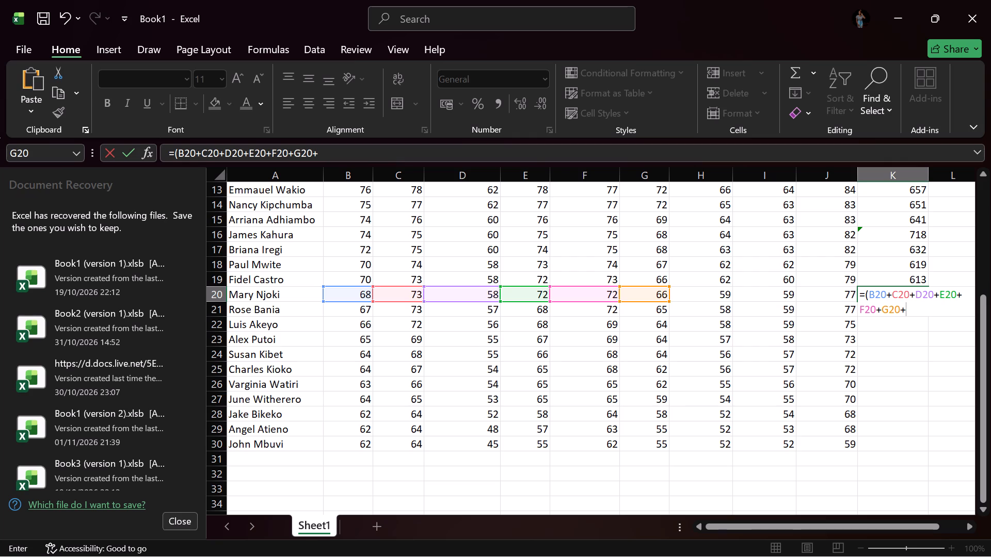
pyautogui.click(697, 304)
pyautogui.click(698, 294)
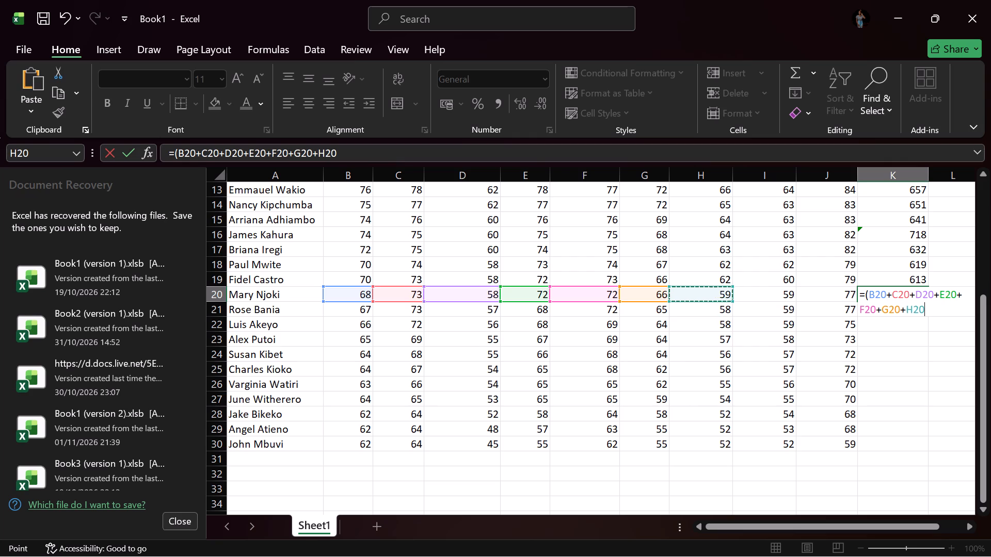
pyautogui.hotkey('shift', '+')
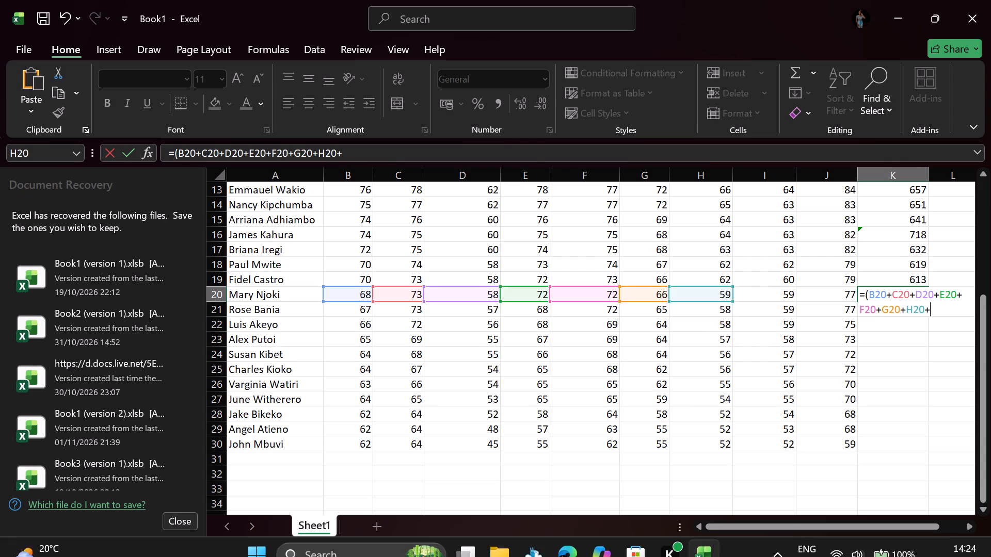
pyautogui.click(786, 298)
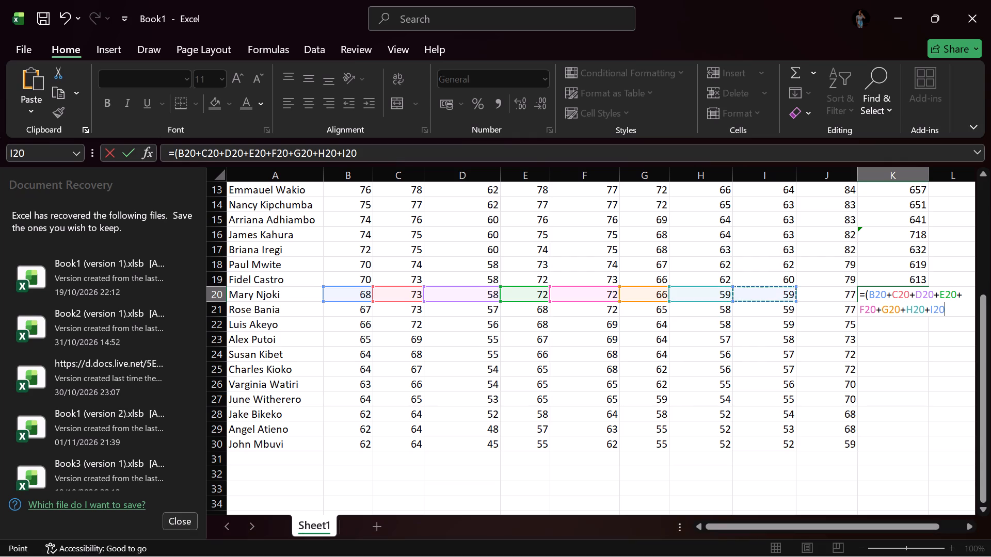
pyautogui.hotkey('shift', '+')
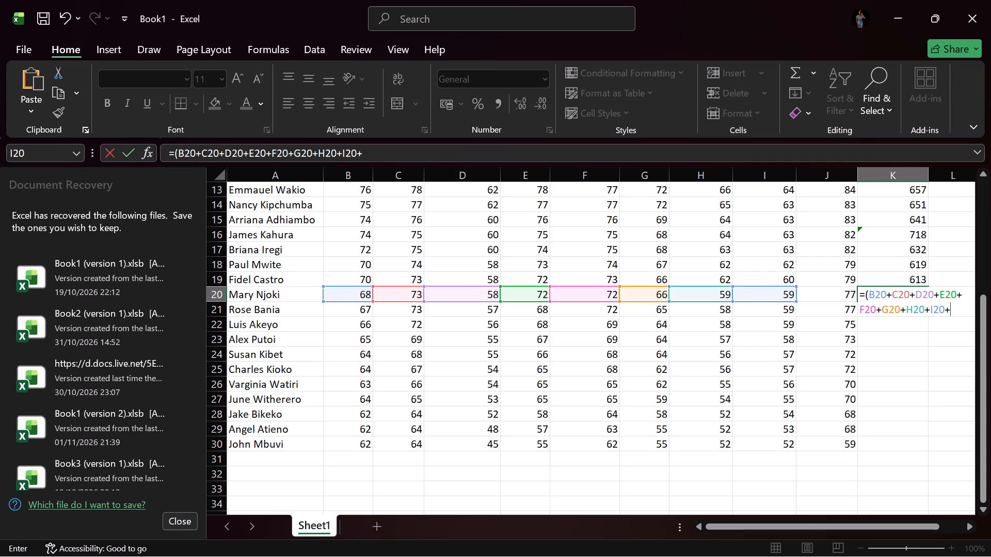
pyautogui.click(829, 299)
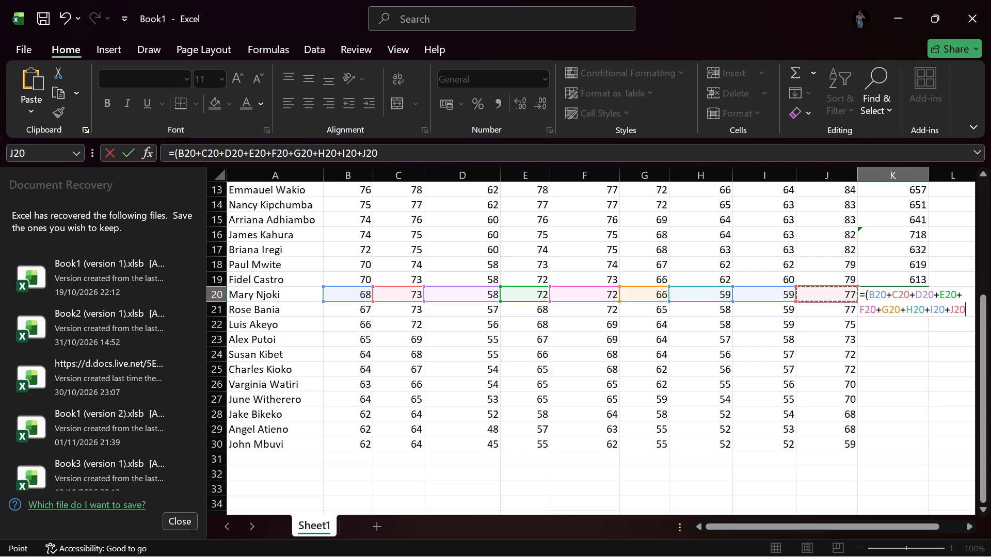
pyautogui.hotkey('shift', ')')
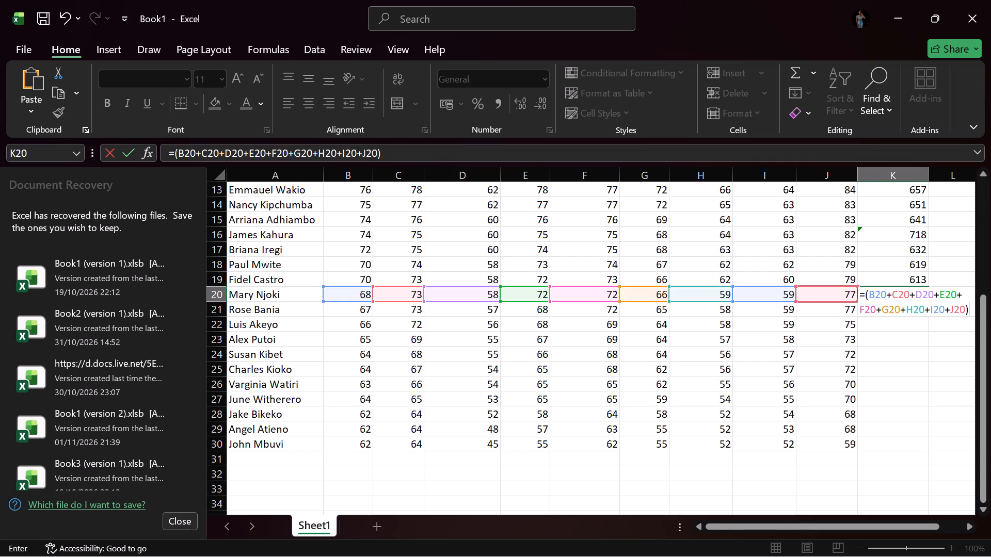
pyautogui.press('Return')
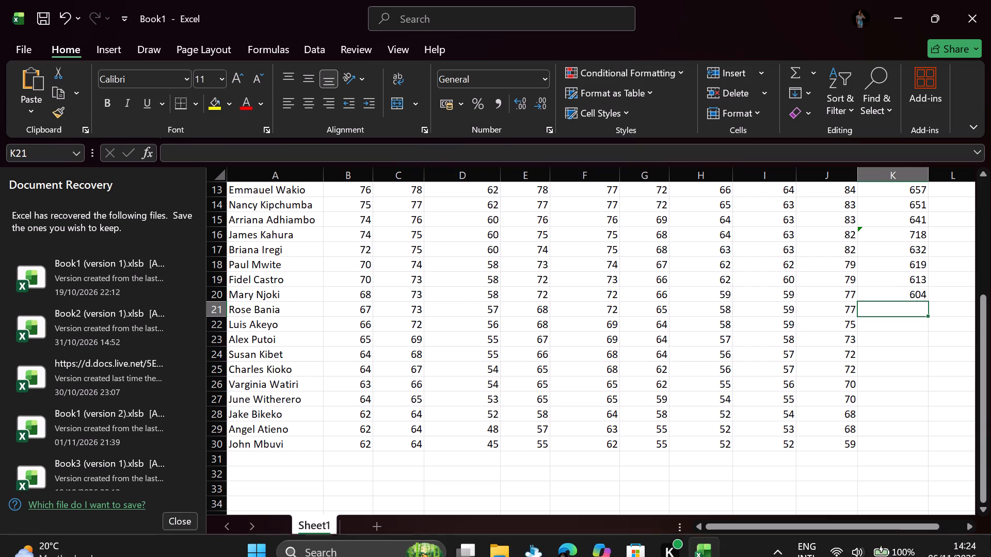
# Enter the formula =(B21+C21+D21+E21+F21+G21+H21+I21+J21) in K21 to total the twentieth student's nine subject marks.
pyautogui.scroll(1, 990, 375)
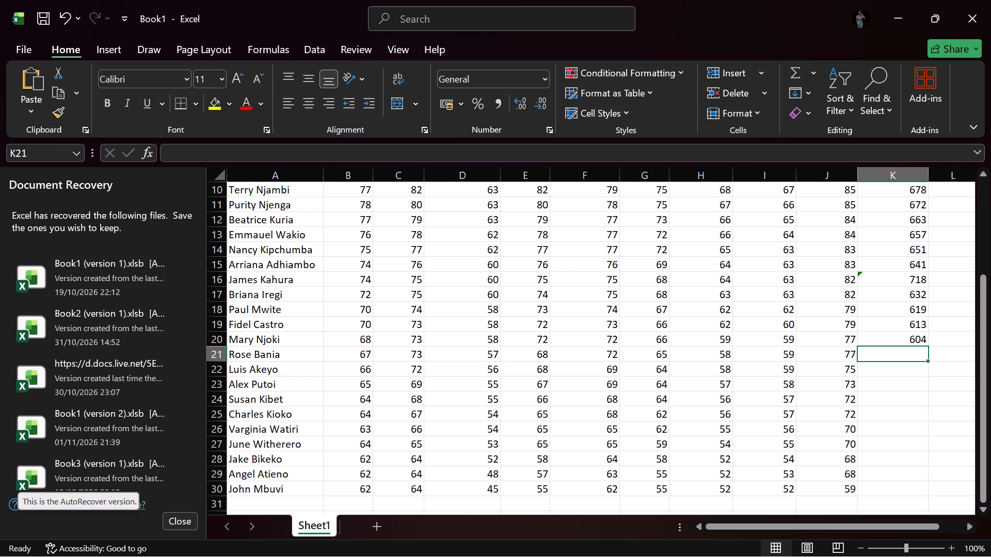
pyautogui.press('=')
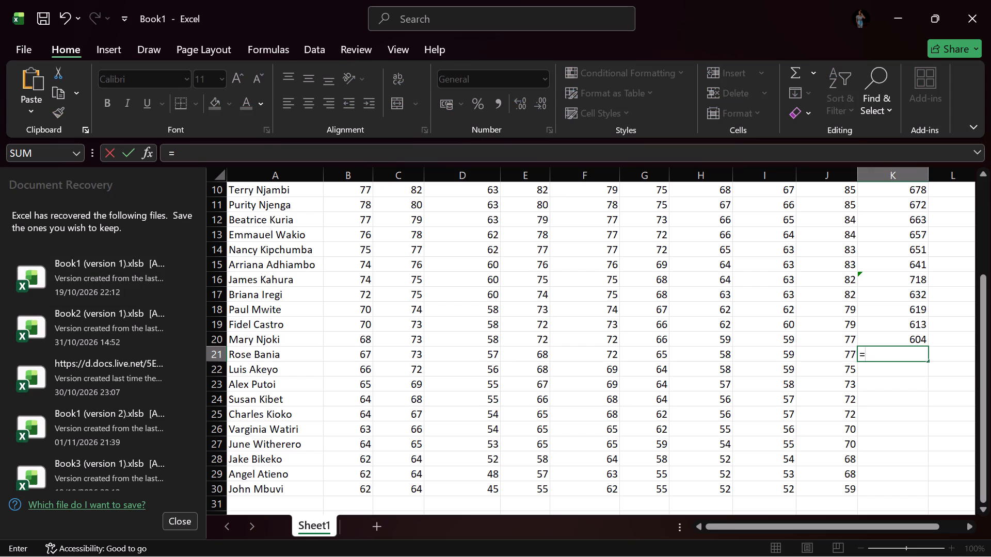
pyautogui.hotkey('shift', '(')
pyautogui.click(367, 357)
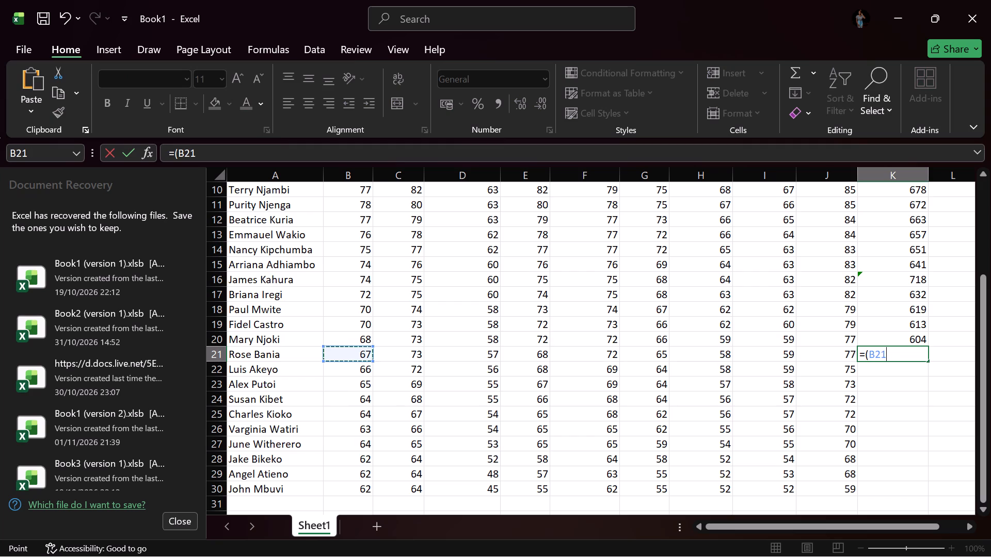
pyautogui.hotkey('shift', '+')
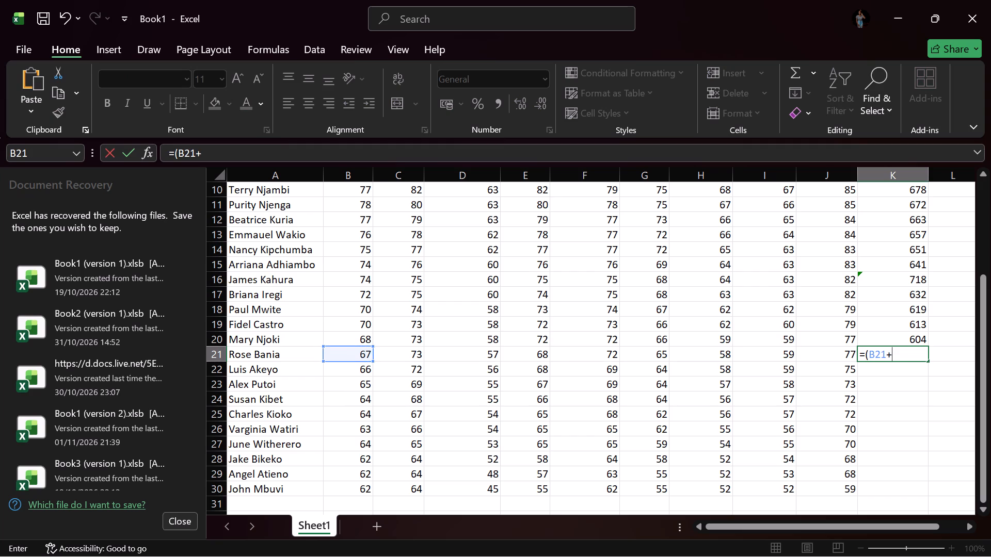
pyautogui.click(402, 355)
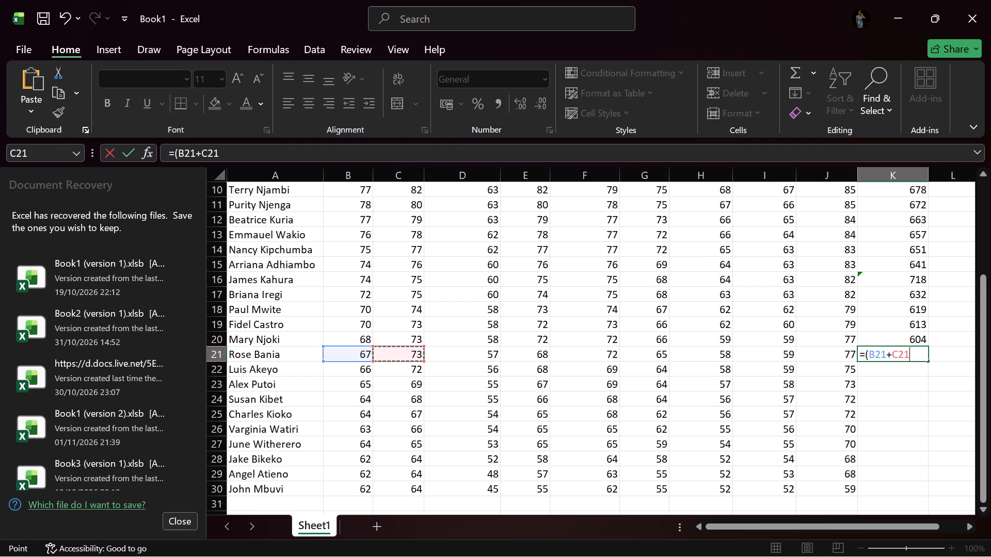
pyautogui.hotkey('shift', '+')
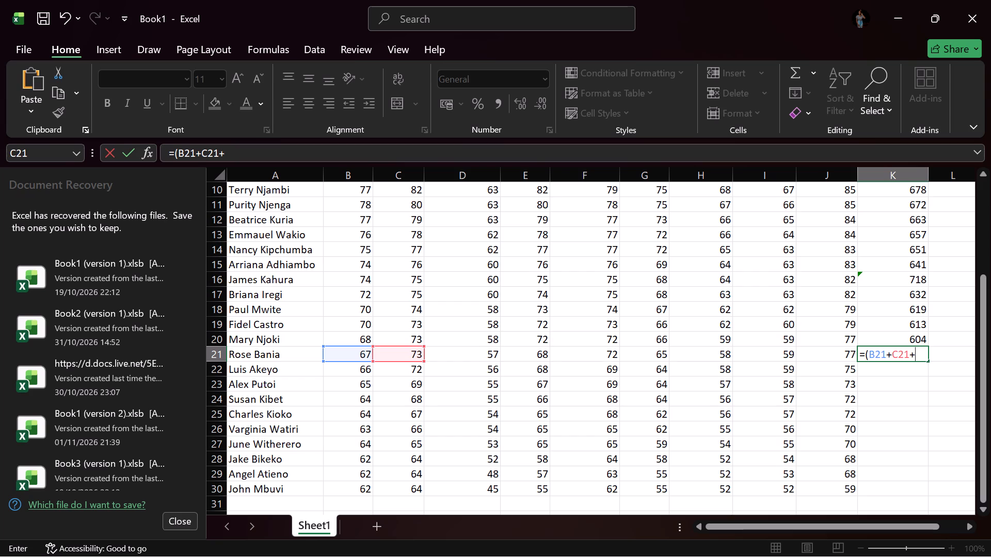
pyautogui.click(477, 352)
pyautogui.hotkey('shift', '+')
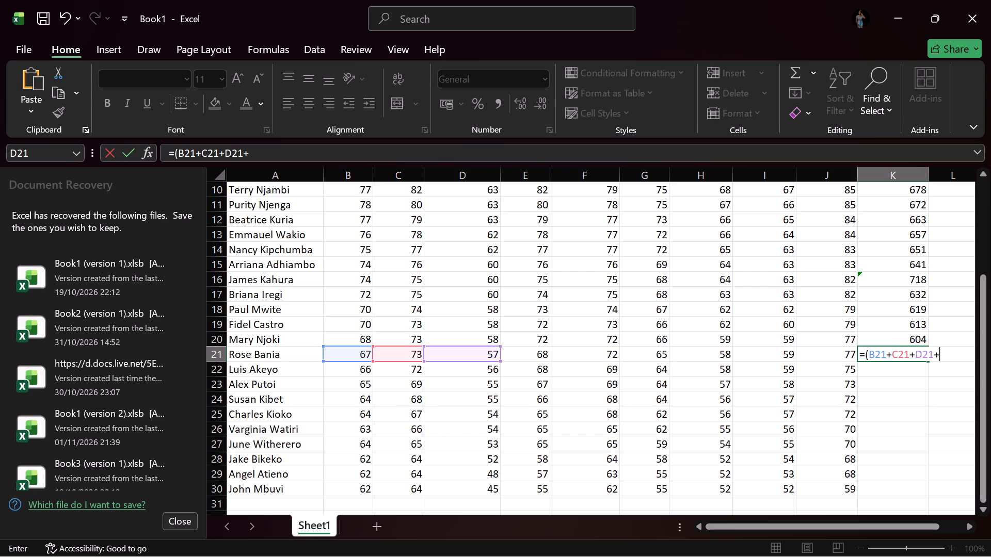
pyautogui.click(530, 355)
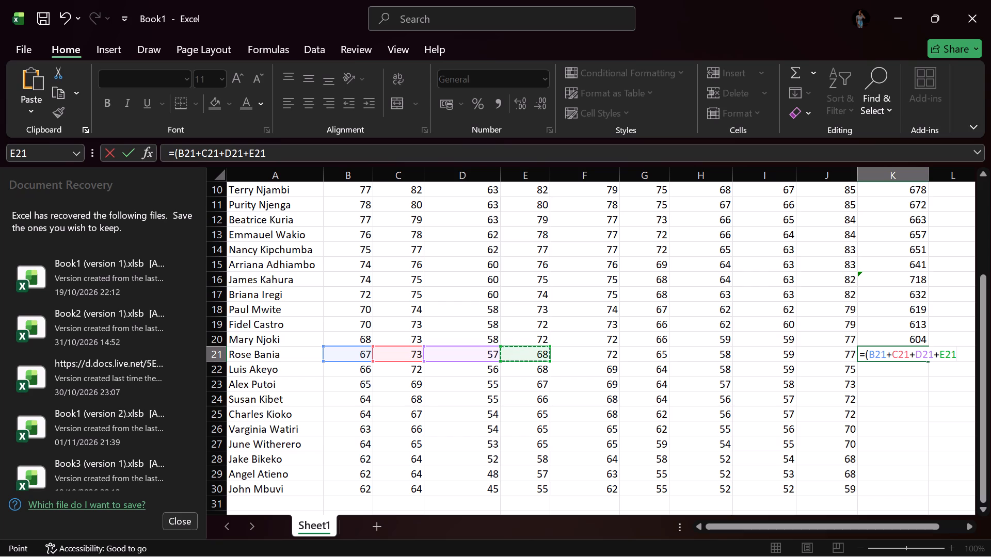
pyautogui.hotkey('shift', '+')
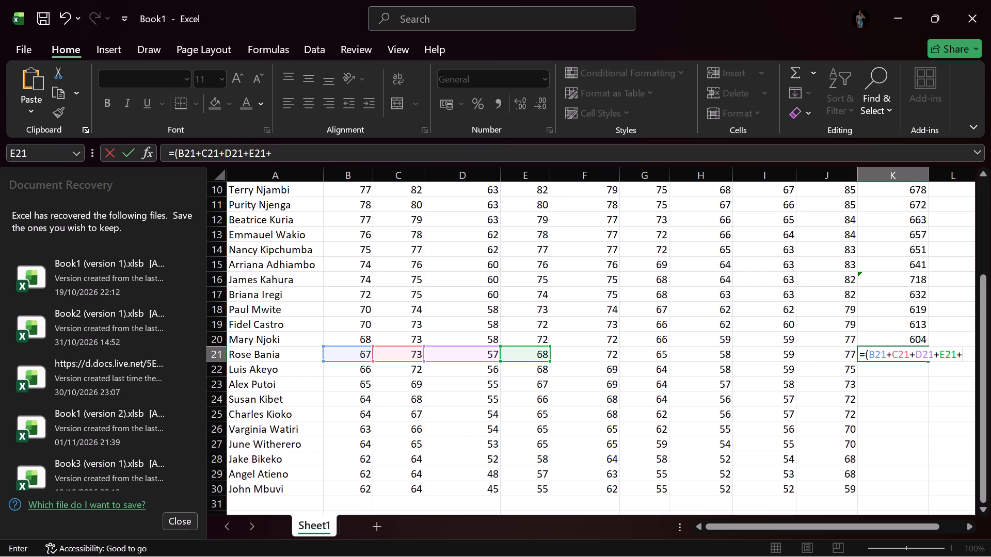
pyautogui.click(582, 356)
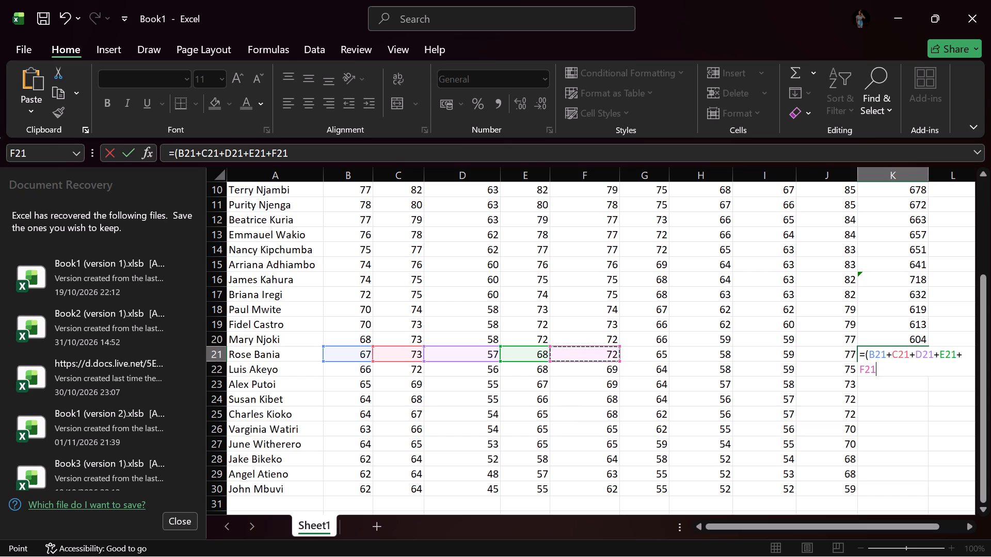
pyautogui.hotkey('shift', '+')
pyautogui.scroll(1, 581, 365)
pyautogui.click(637, 403)
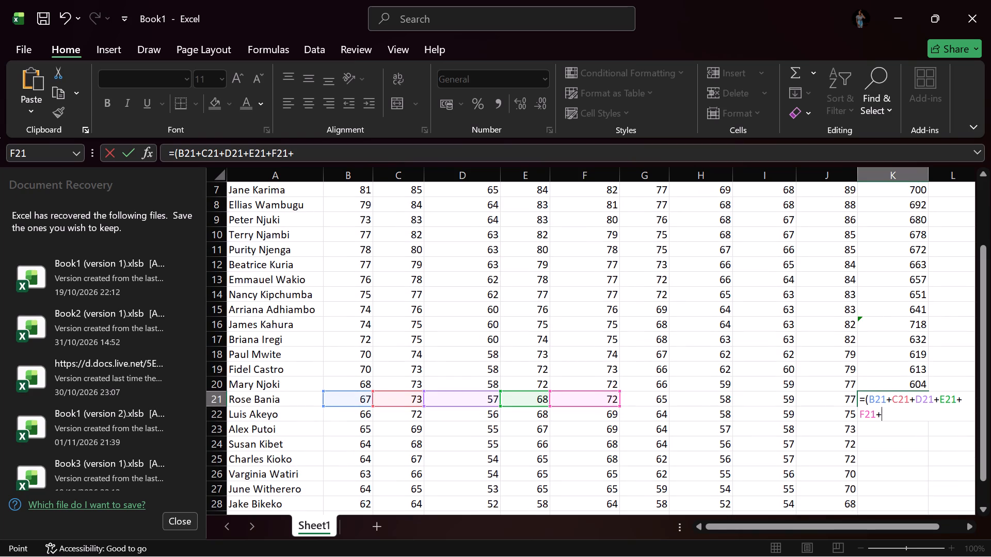
pyautogui.hotkey('shift', '+')
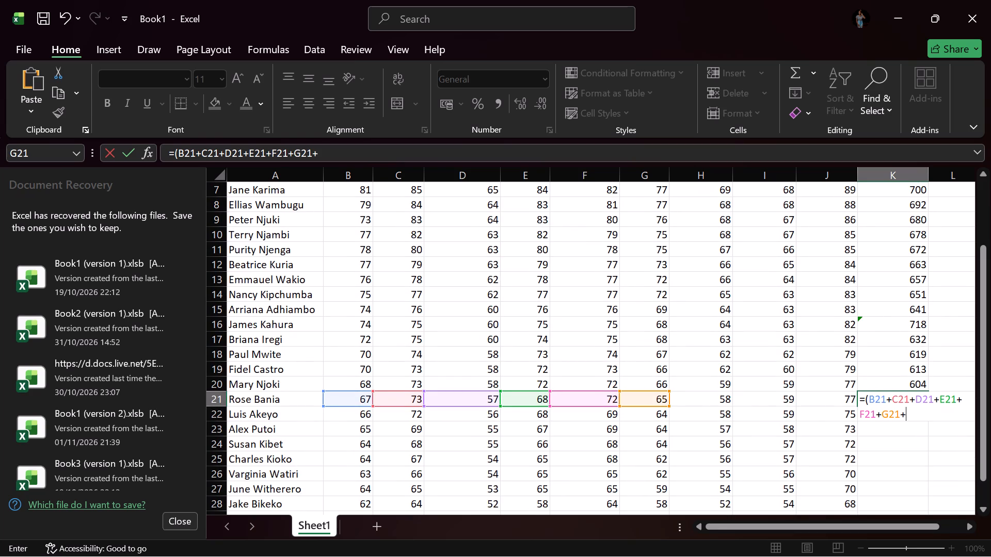
pyautogui.click(712, 399)
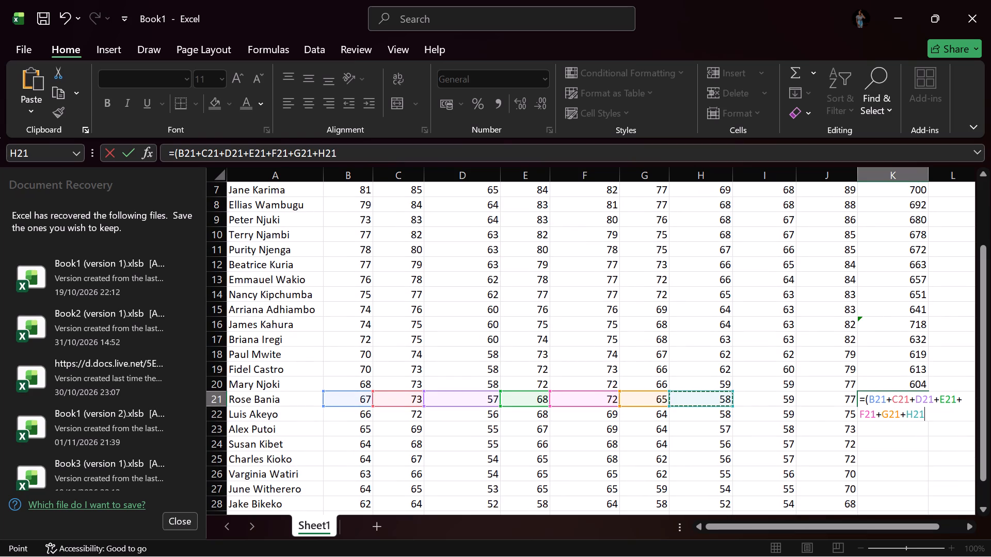
pyautogui.hotkey('shift', '+')
pyautogui.click(771, 399)
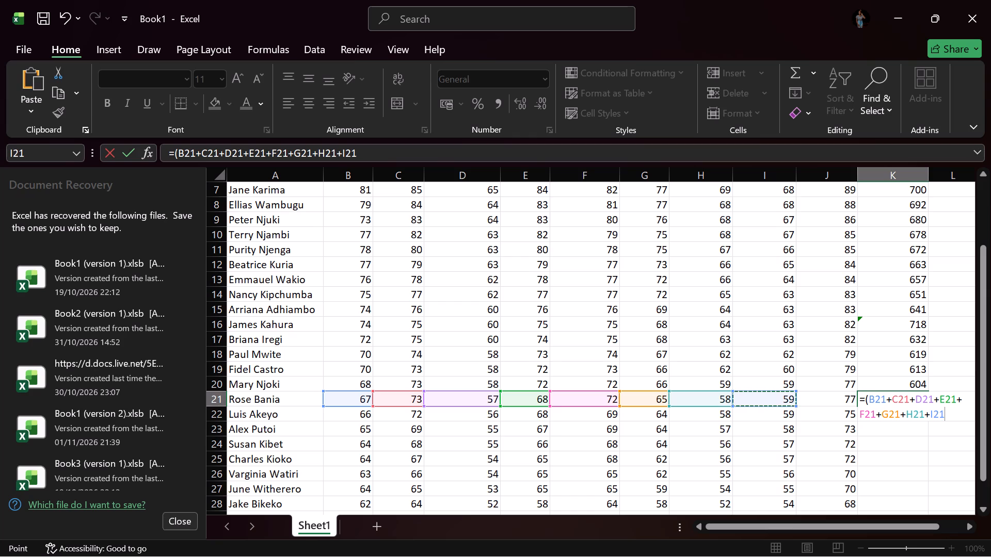
pyautogui.hotkey('shift', '+')
pyautogui.click(824, 399)
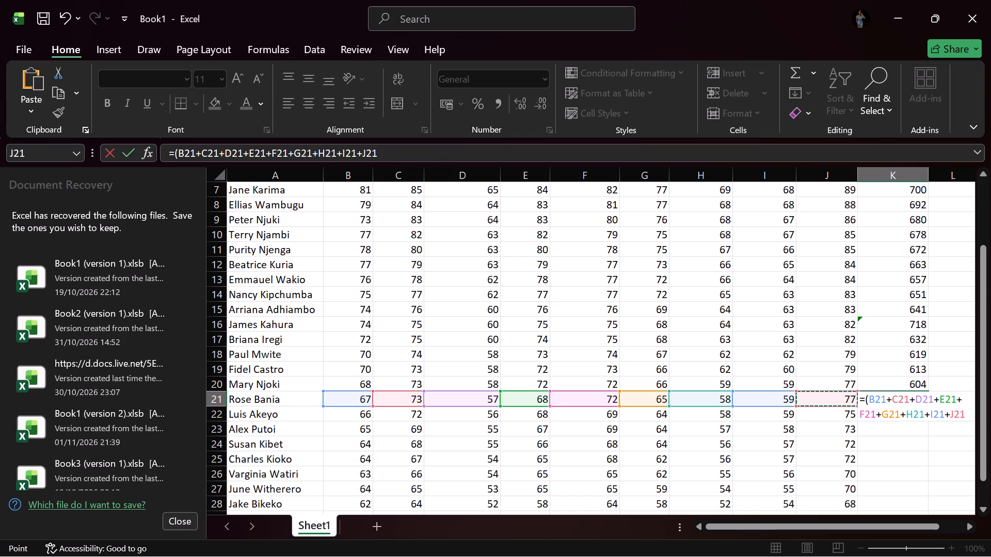
pyautogui.hotkey('shift', ')')
pyautogui.press('Return')
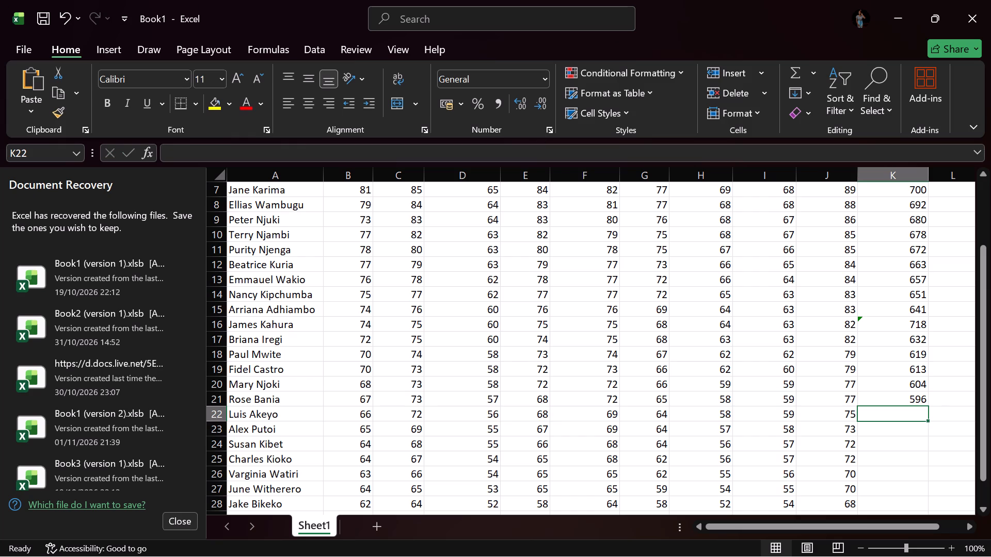
# Enter the formula =(B22+C22+D22+E22+F22+G22+H22+I22+J22) in K22 to total the twenty-first student's nine subject marks.
pyautogui.scroll(-1, 690, 348)
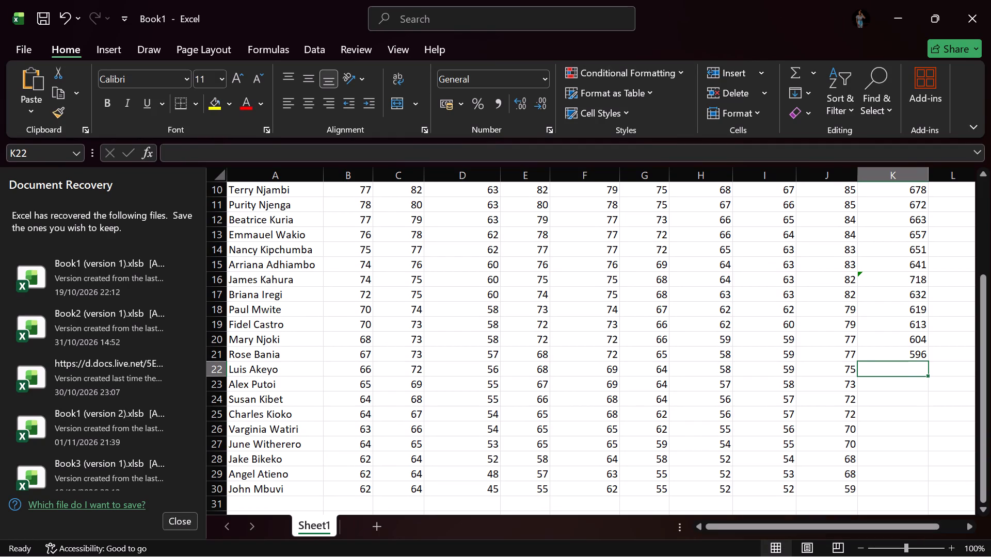
pyautogui.press('=')
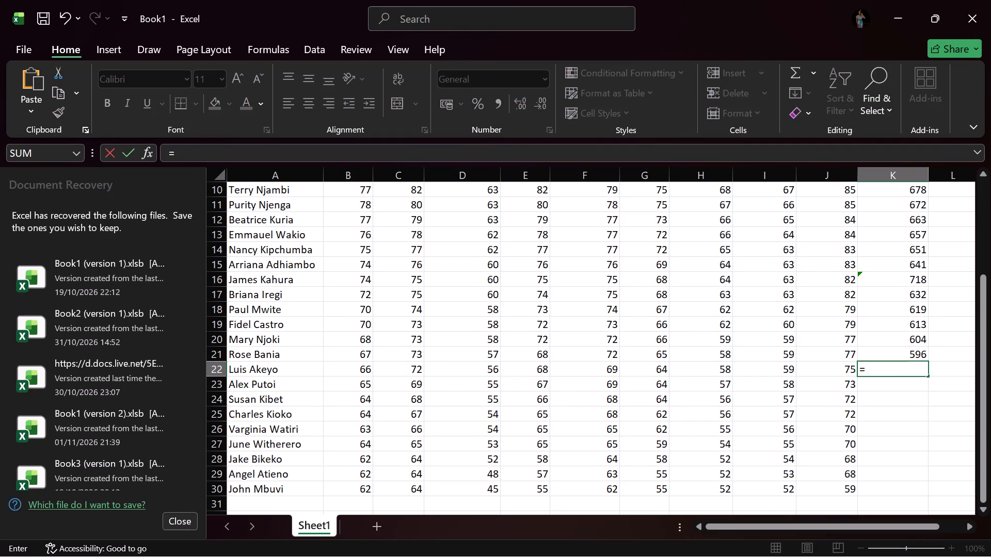
pyautogui.hotkey('shift', '(')
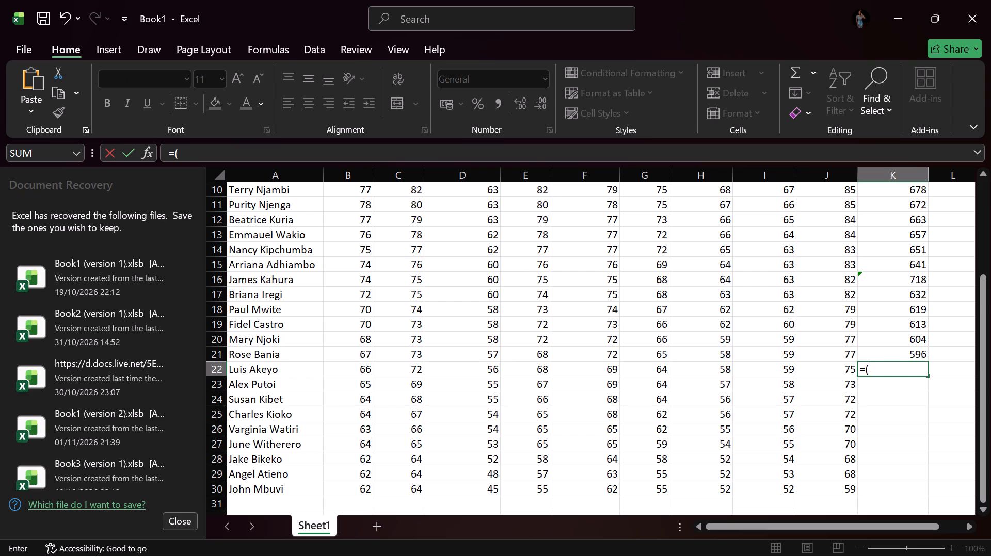
pyautogui.click(367, 373)
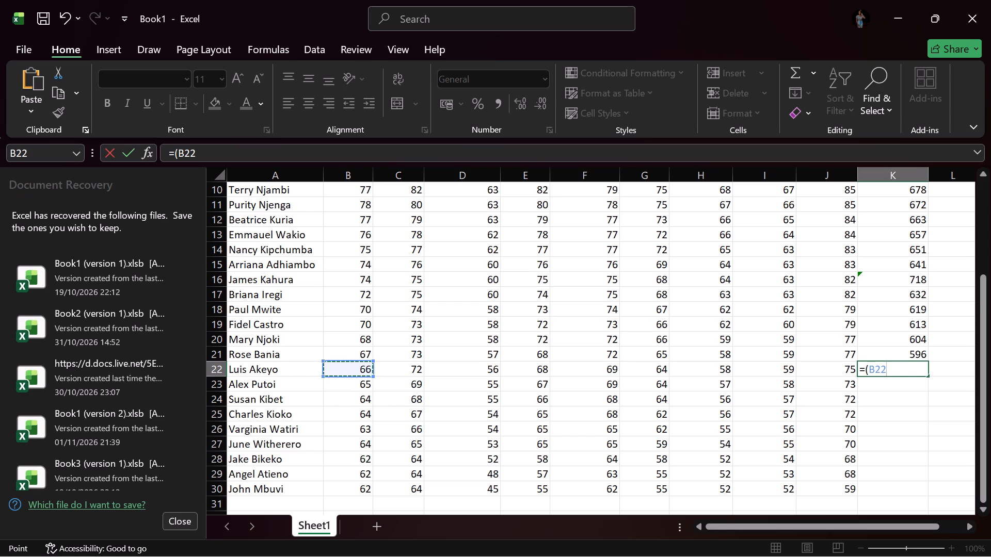
pyautogui.hotkey('shift', '+')
pyautogui.click(408, 371)
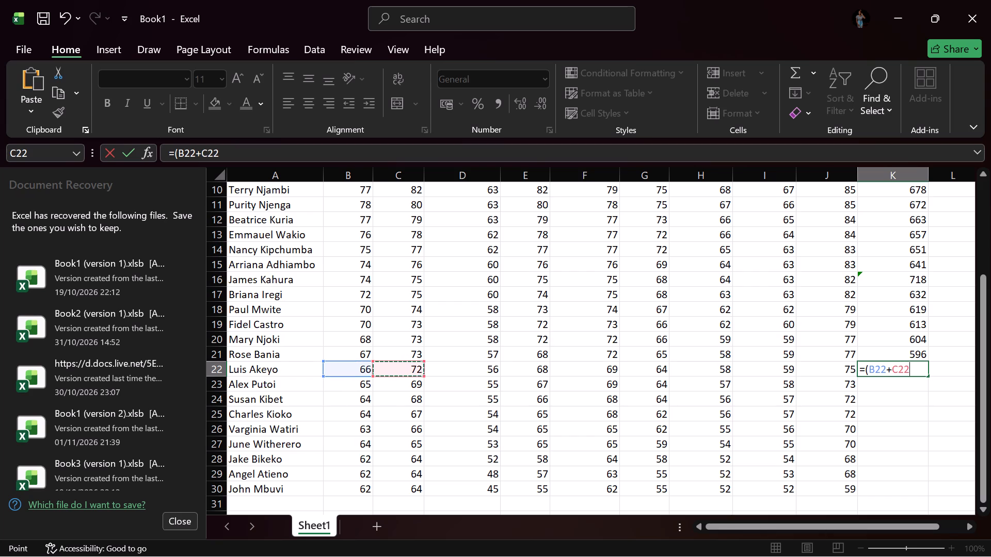
pyautogui.hotkey('shift', '+')
pyautogui.click(472, 375)
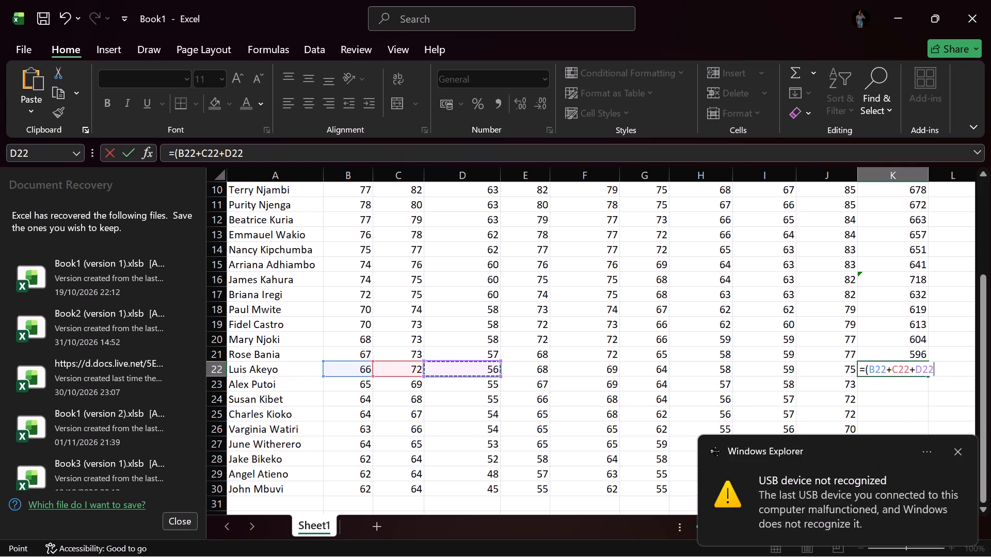
pyautogui.hotkey('shift', '+')
pyautogui.click(528, 370)
pyautogui.hotkey('shift', '+')
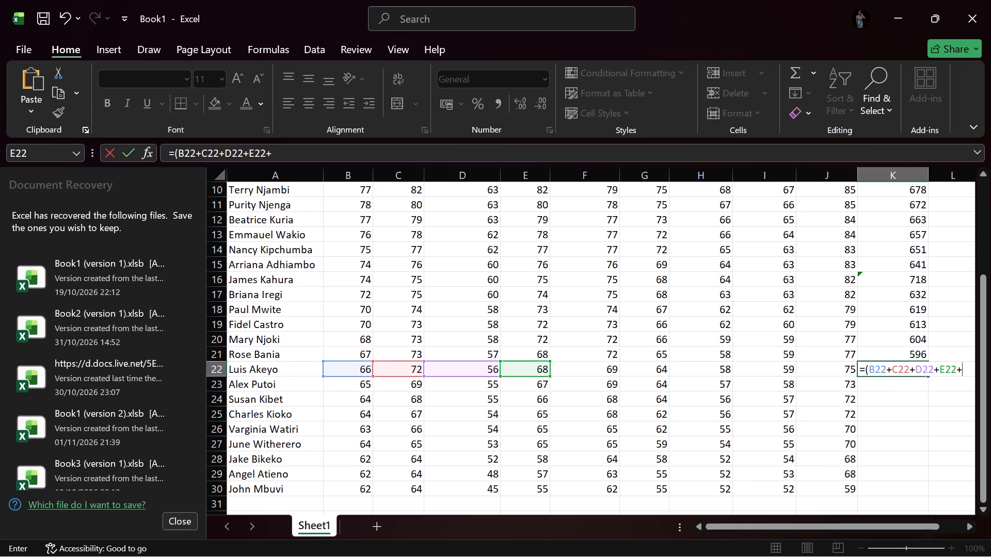
pyautogui.click(572, 371)
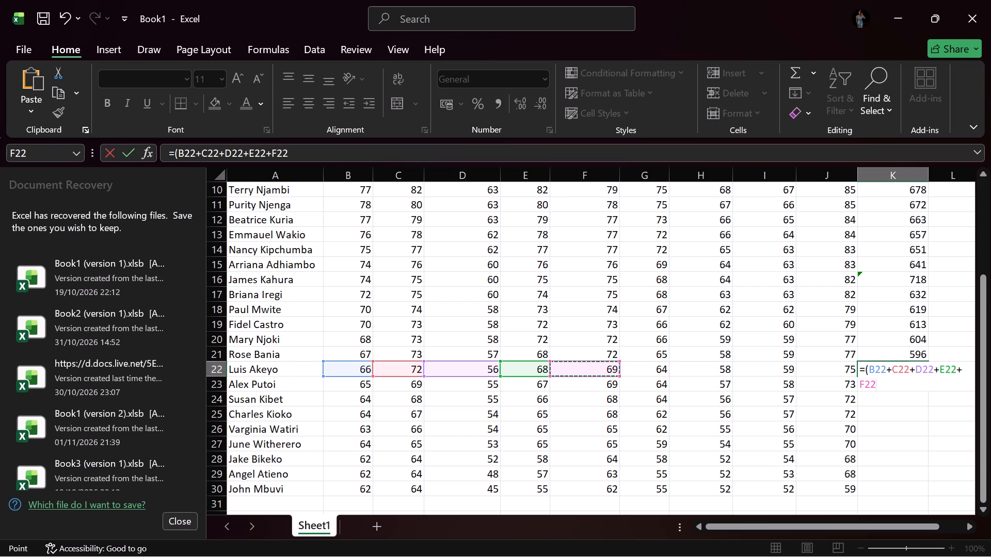
pyautogui.hotkey('shift', '+')
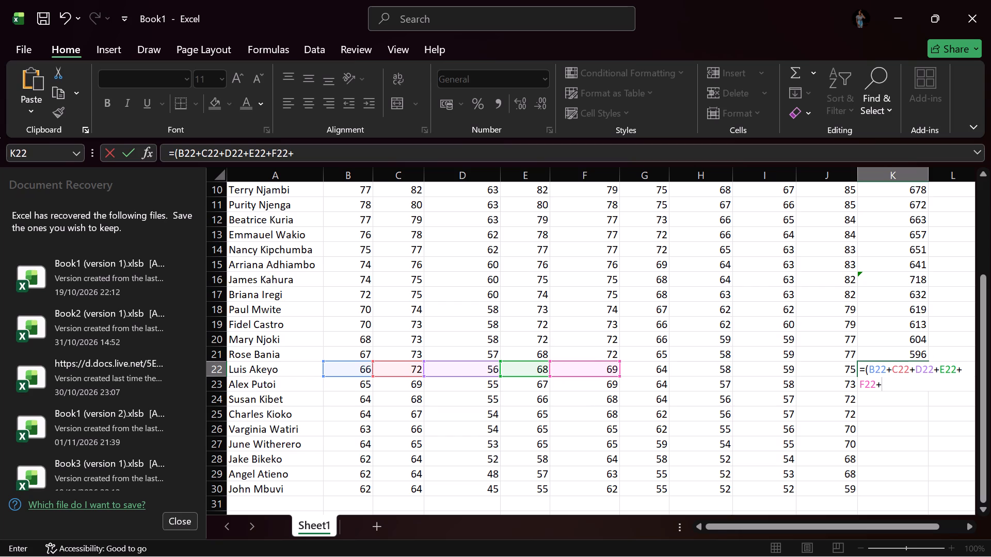
pyautogui.click(663, 375)
pyautogui.hotkey('shift', '_')
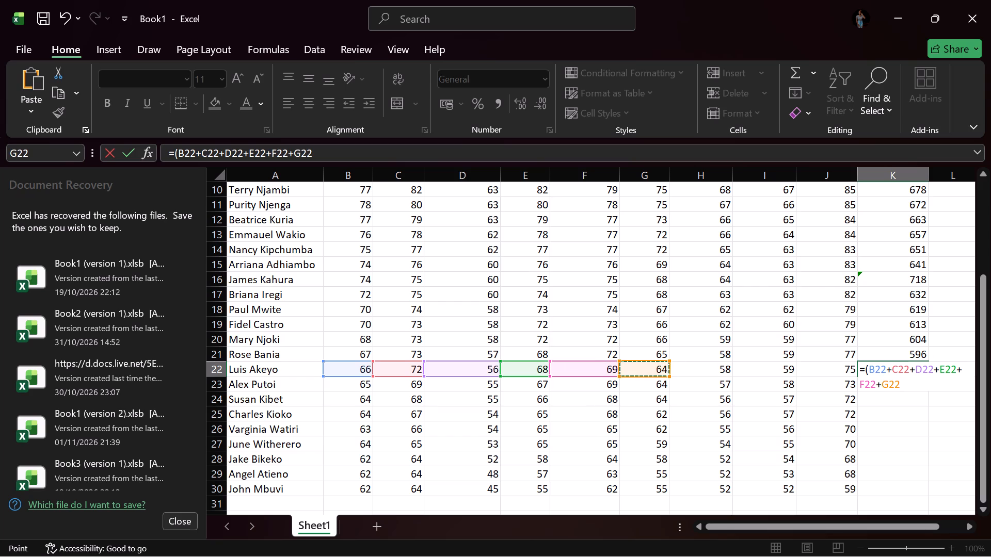
pyautogui.press('BackSpace')
pyautogui.hotkey('shift', '+')
pyautogui.click(702, 369)
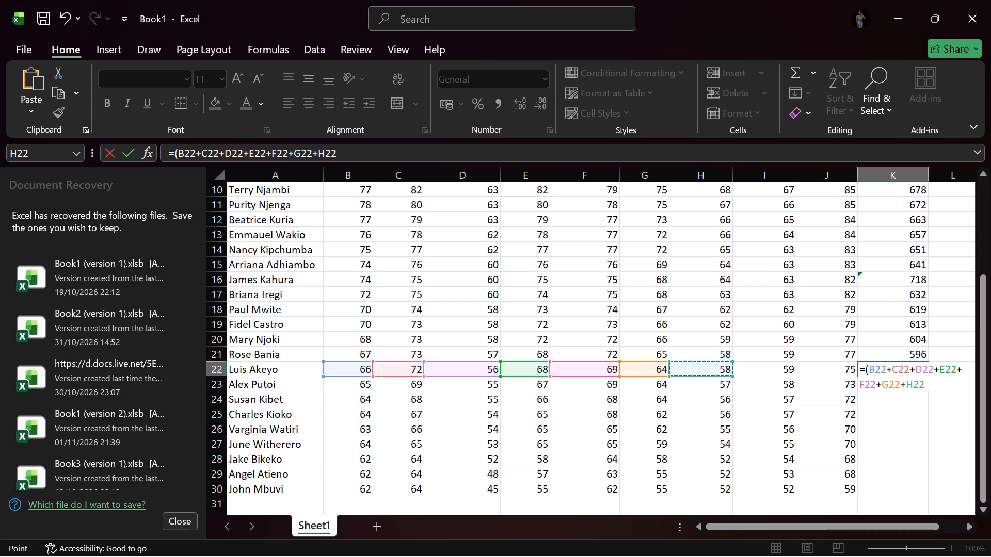
pyautogui.hotkey('shift', '+')
pyautogui.click(777, 373)
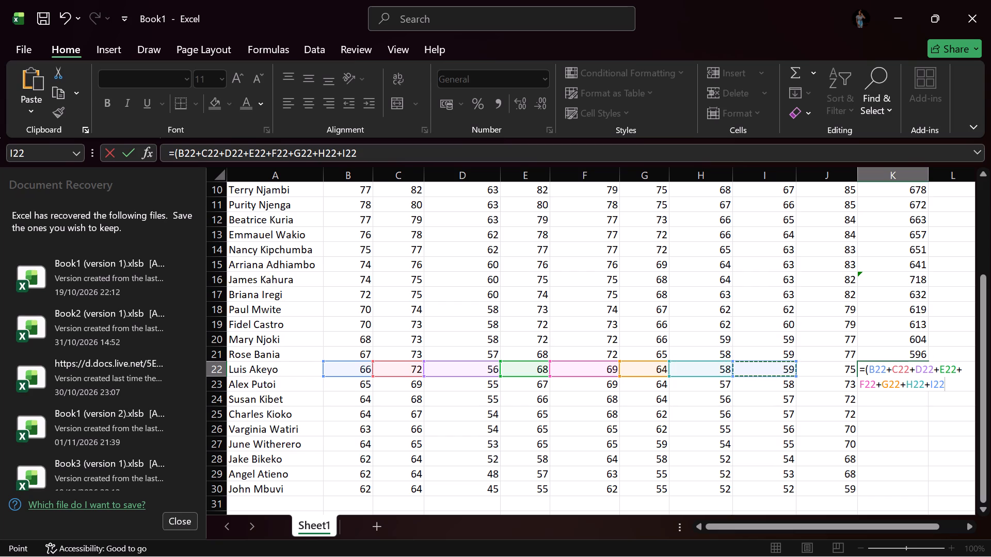
pyautogui.hotkey('shift', '+')
pyautogui.click(819, 367)
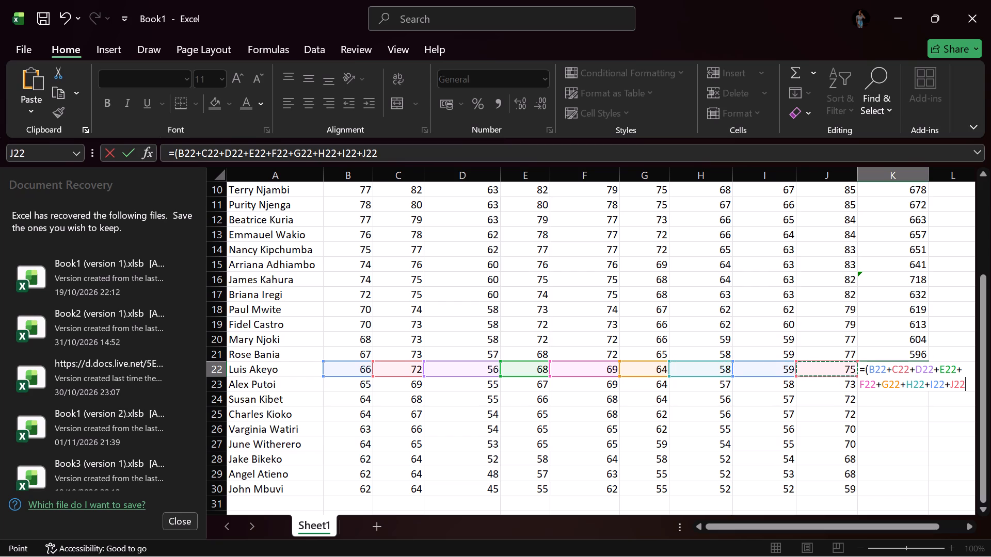
pyautogui.hotkey('shift', ')')
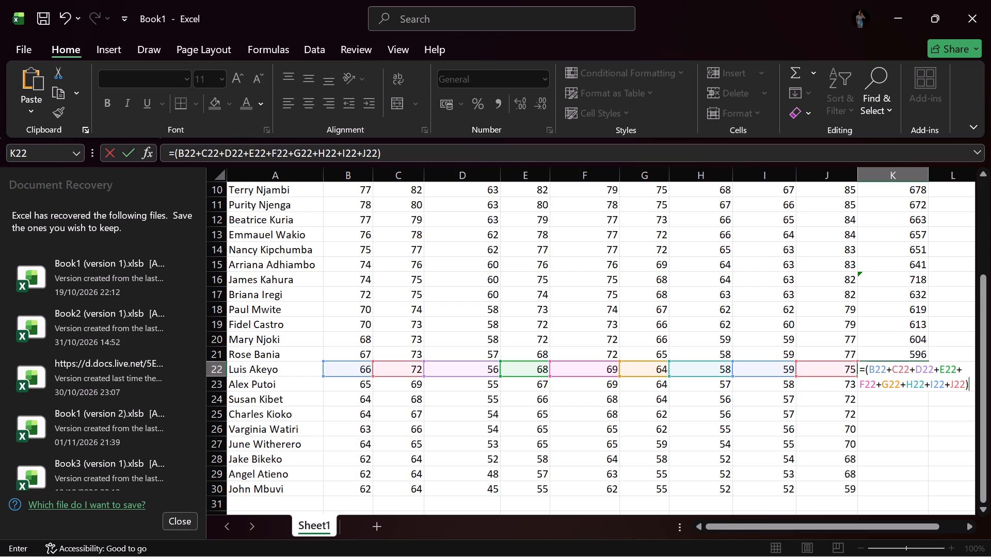
pyautogui.press('Return')
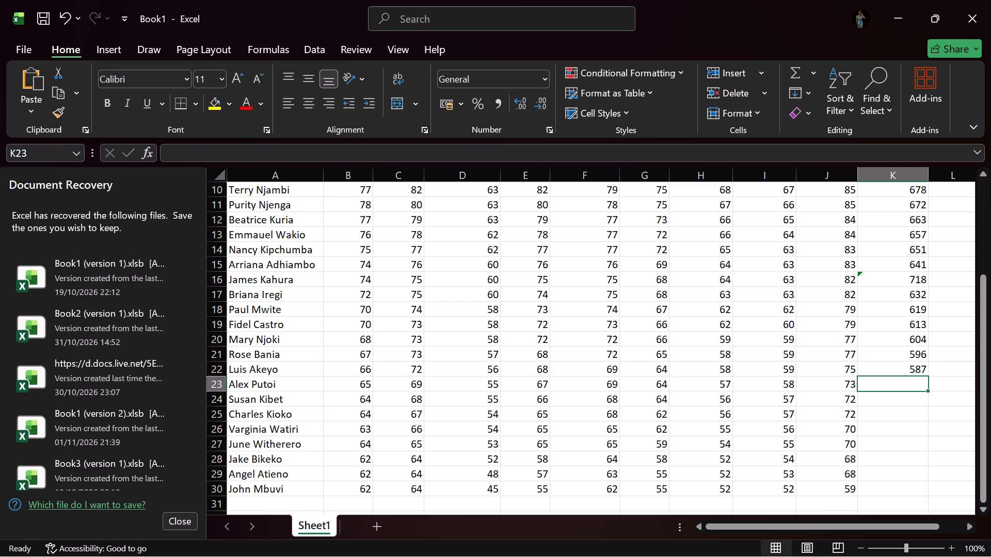
# Enter the formula =(B23+C23+D23+E23+F23+G23+H23+I23+J23) in K23 to total the twenty-second student's nine subject marks.
pyautogui.scroll(-1, 600, 312)
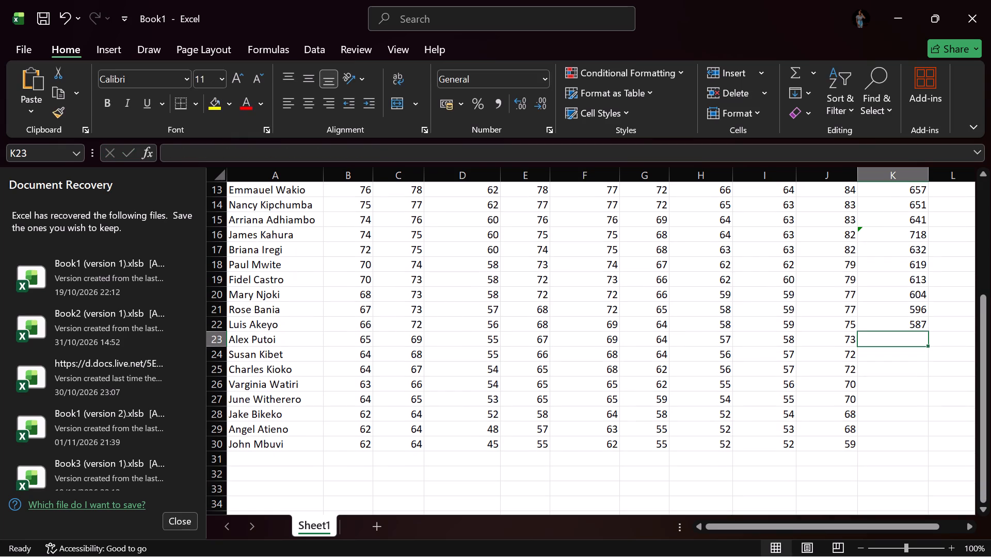
pyautogui.press('=')
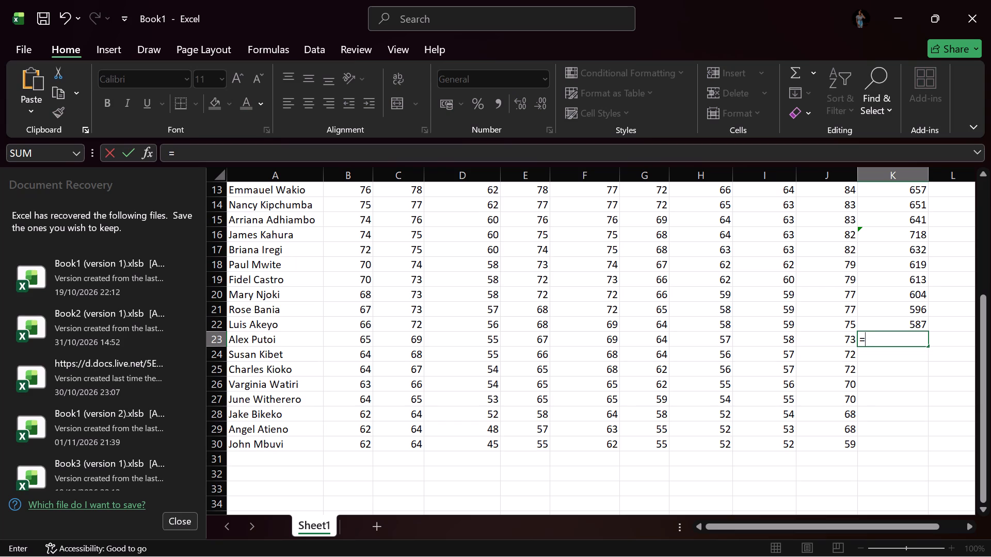
pyautogui.hotkey('shift', '(')
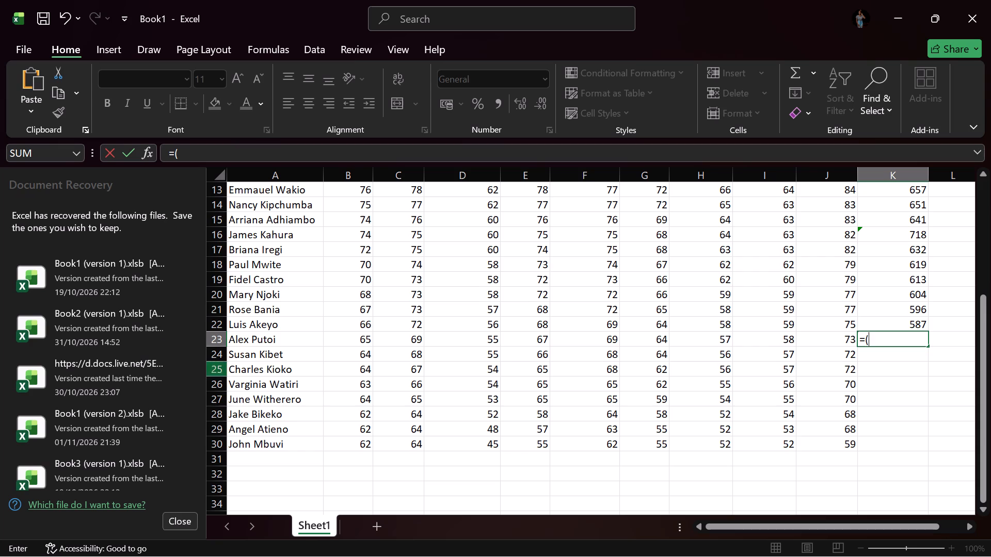
pyautogui.click(373, 340)
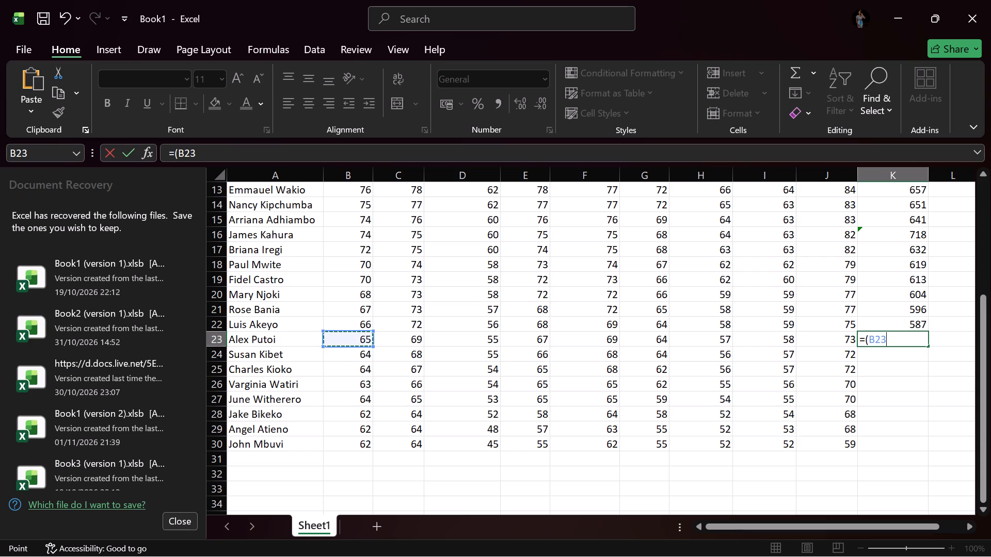
pyautogui.hotkey('shift', '+')
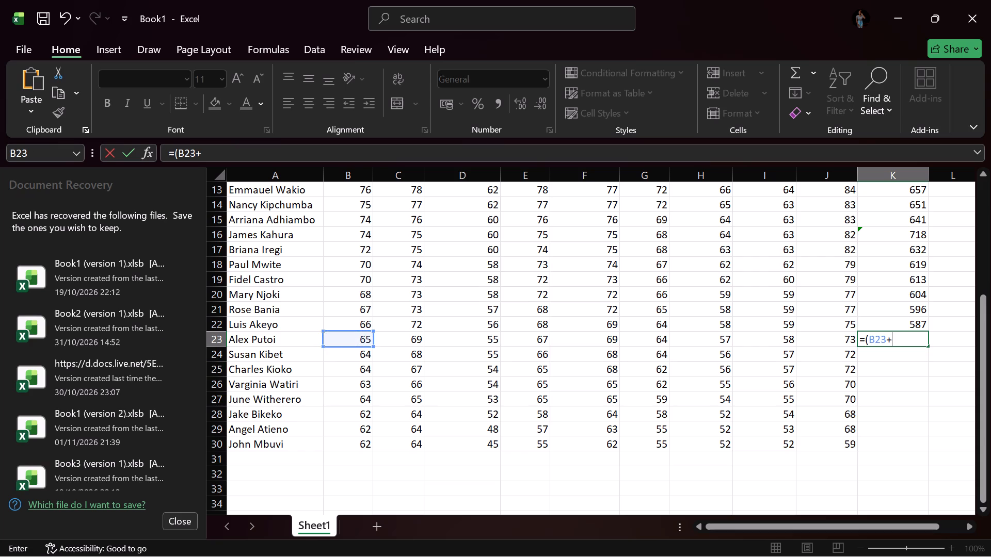
pyautogui.click(407, 341)
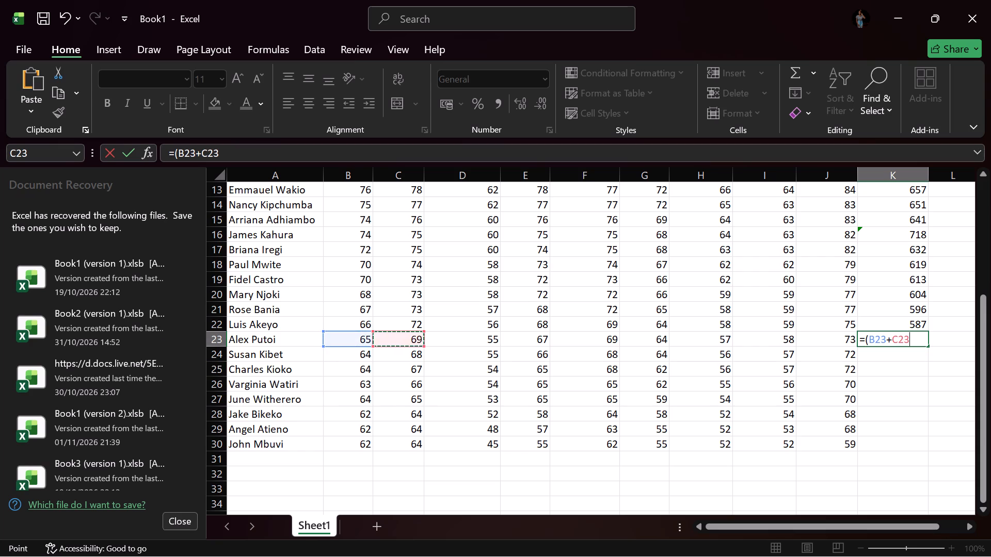
pyautogui.hotkey('shift', '+')
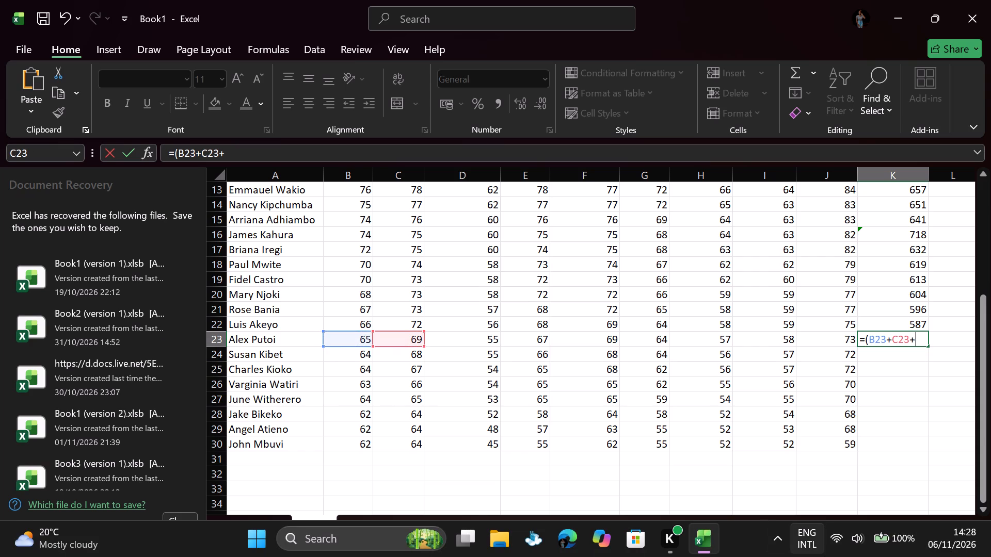
pyautogui.click(490, 346)
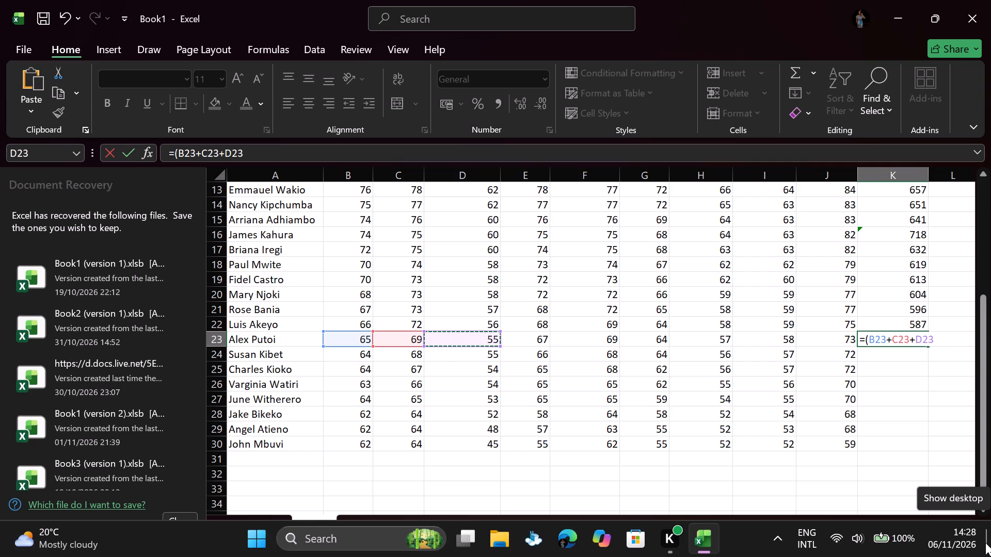
pyautogui.hotkey('shift', '+')
pyautogui.click(535, 343)
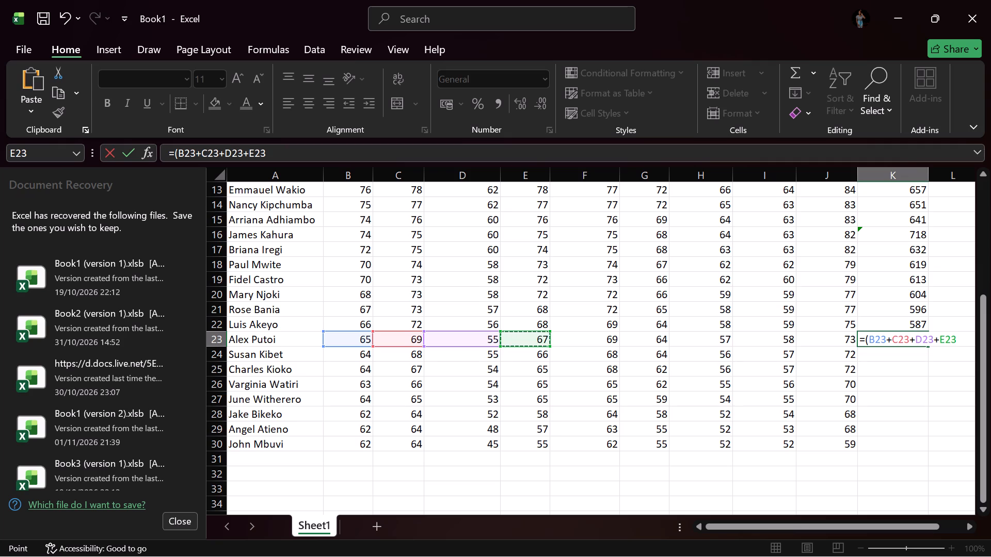
pyautogui.hotkey('shift', '+')
pyautogui.click(563, 343)
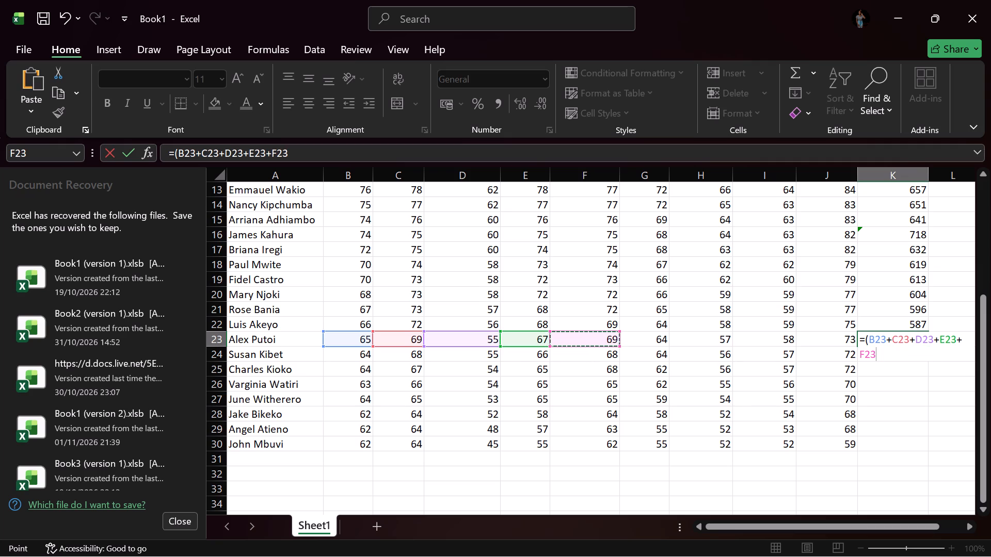
pyautogui.hotkey('shift', '+')
pyautogui.click(643, 337)
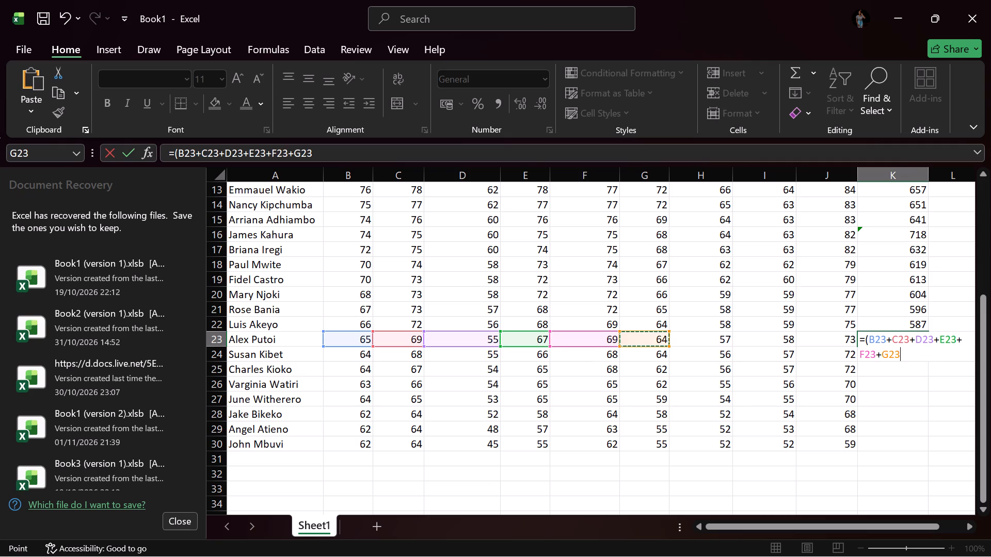
pyautogui.hotkey('shift', '+')
pyautogui.click(691, 343)
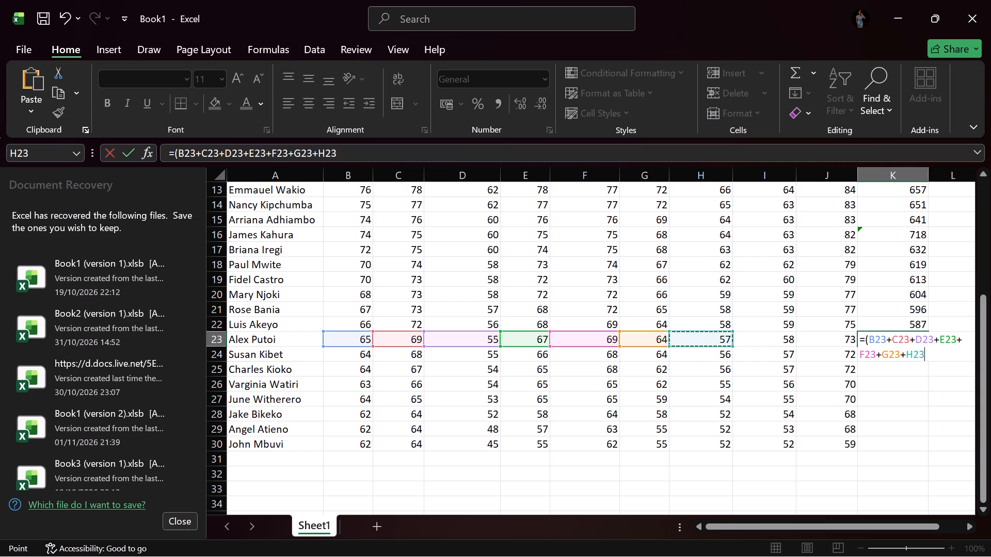
pyautogui.hotkey('shift', '+')
pyautogui.click(757, 340)
pyautogui.hotkey('shift', '+')
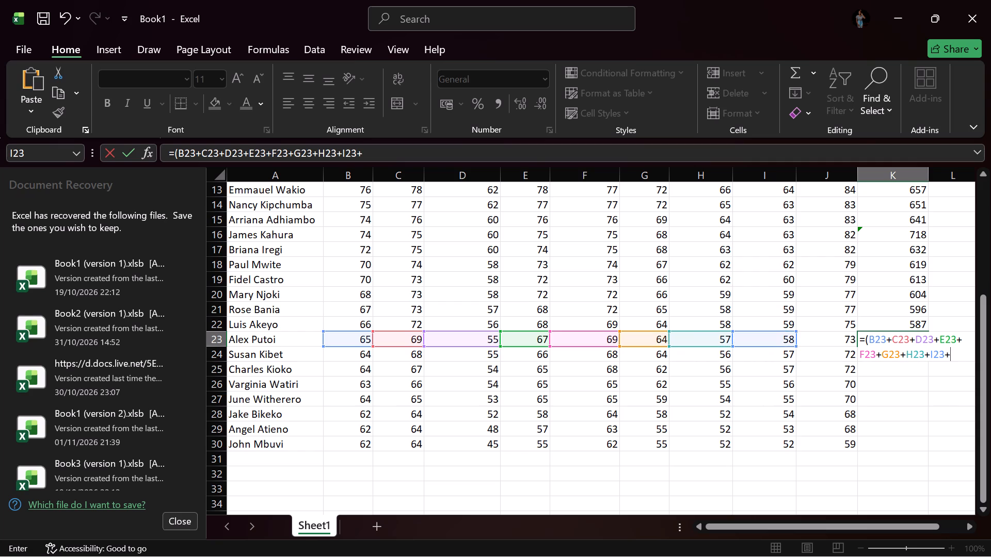
pyautogui.click(833, 336)
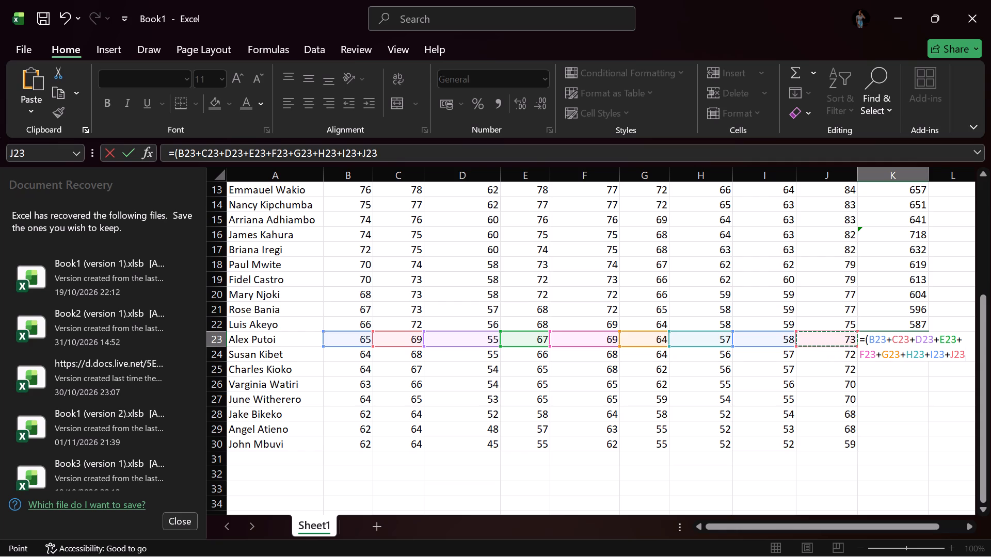
pyautogui.hotkey('shift', ')')
pyautogui.press('Return')
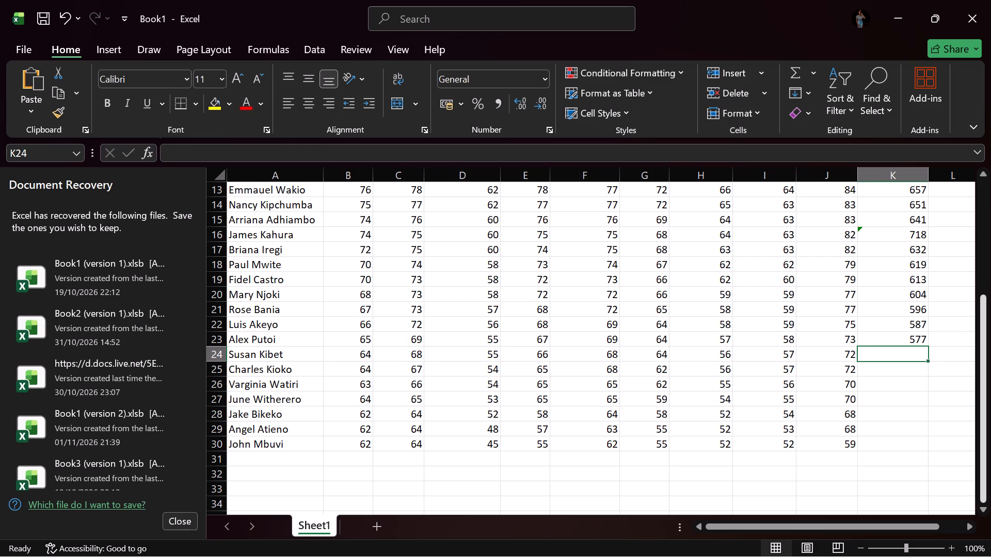
# Enter the formula =(B24+C24+D24+E24+F24+G24+H24+I24+J24) in K24 to total the twenty-third student's nine subject marks.
pyautogui.press('=')
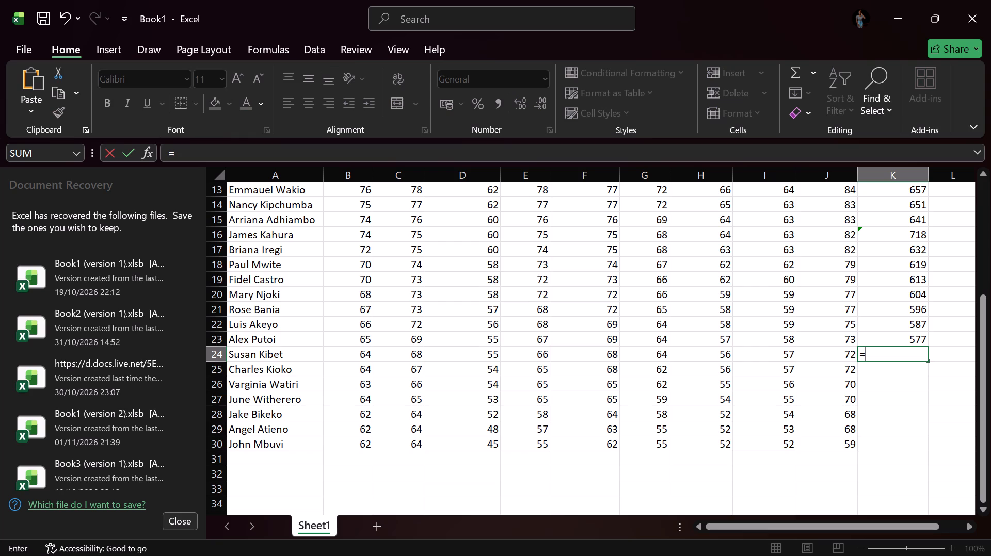
pyautogui.hotkey('shift', '(')
pyautogui.click(366, 356)
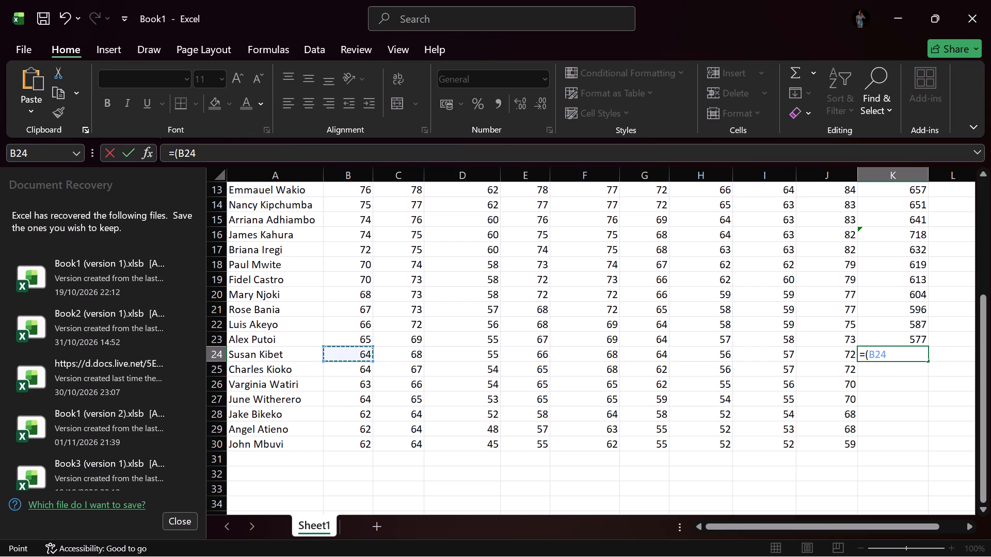
pyautogui.hotkey('shift', '+')
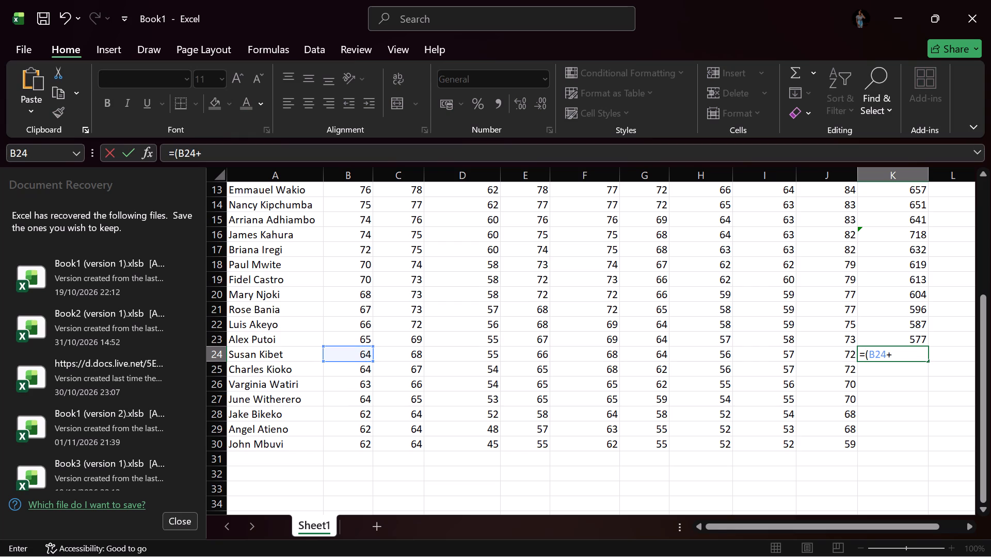
pyautogui.click(413, 356)
pyautogui.hotkey('shift', '+')
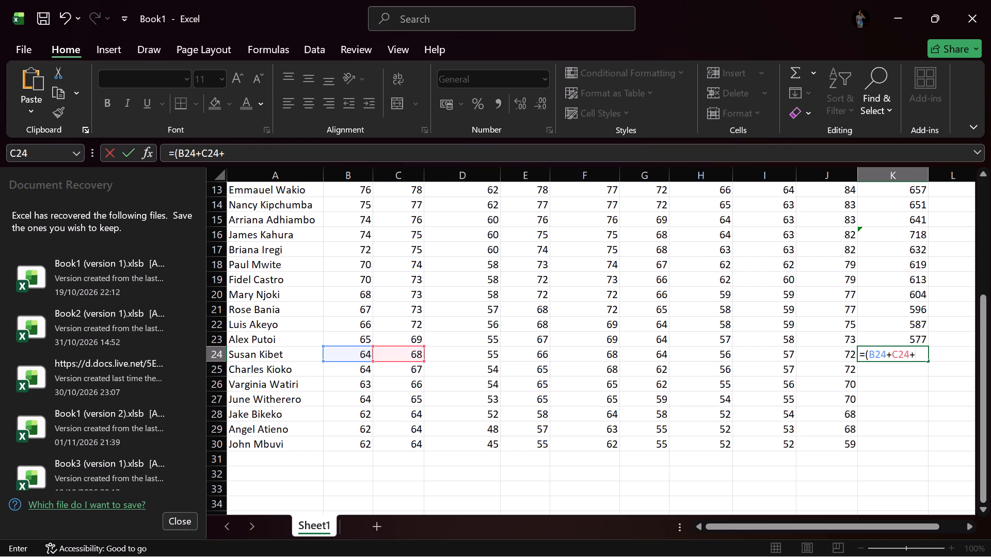
pyautogui.click(453, 357)
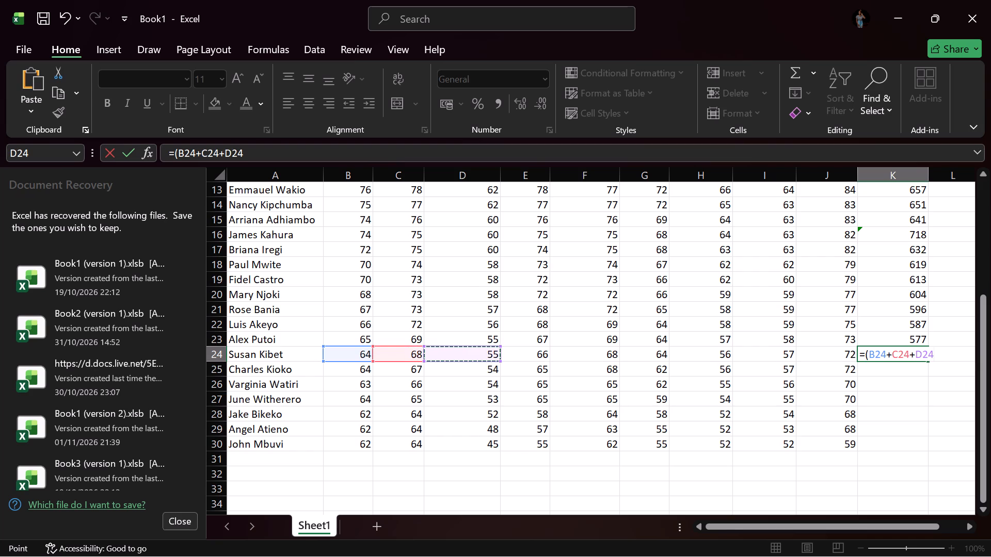
pyautogui.hotkey('shift', '+')
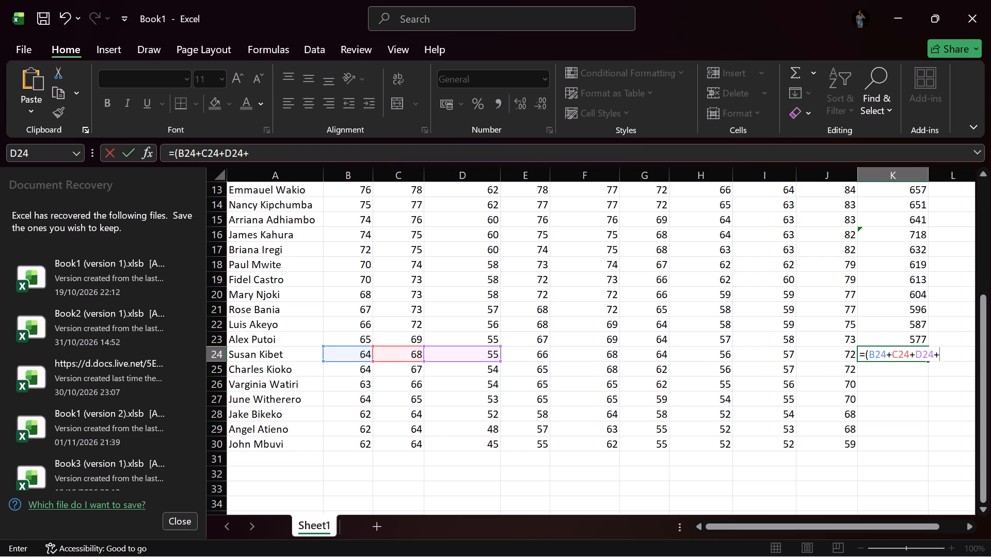
pyautogui.click(518, 353)
pyautogui.hotkey('shift', '+')
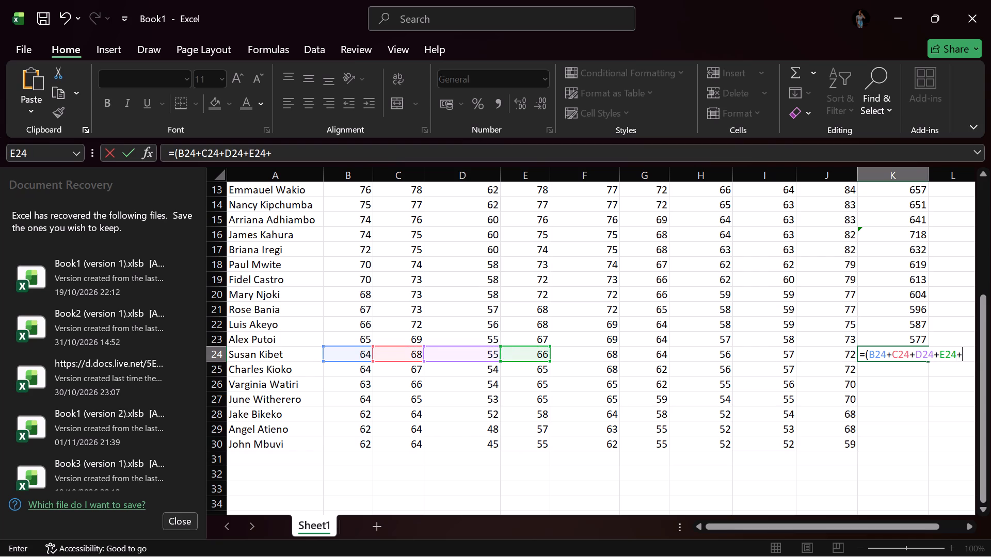
pyautogui.click(594, 354)
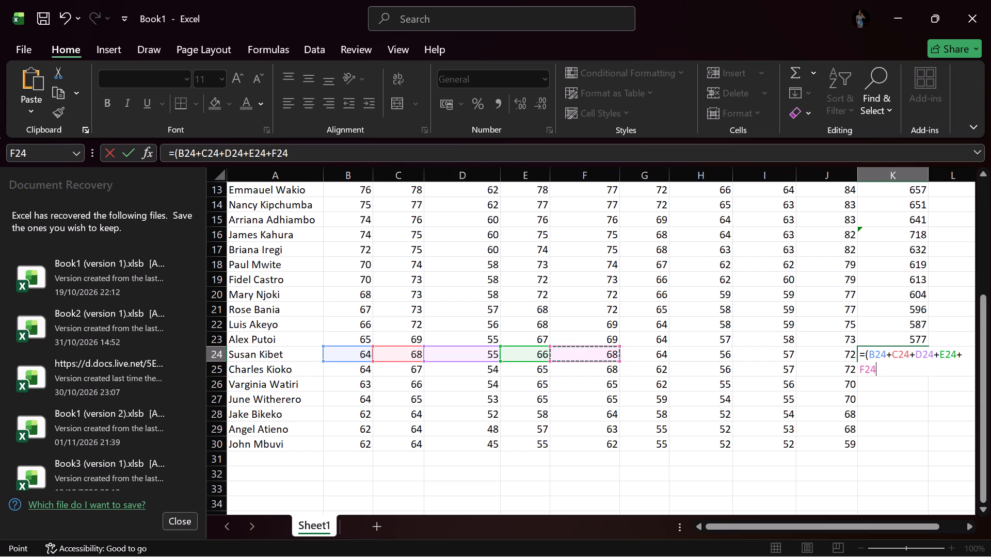
pyautogui.hotkey('shift', '+')
pyautogui.click(648, 356)
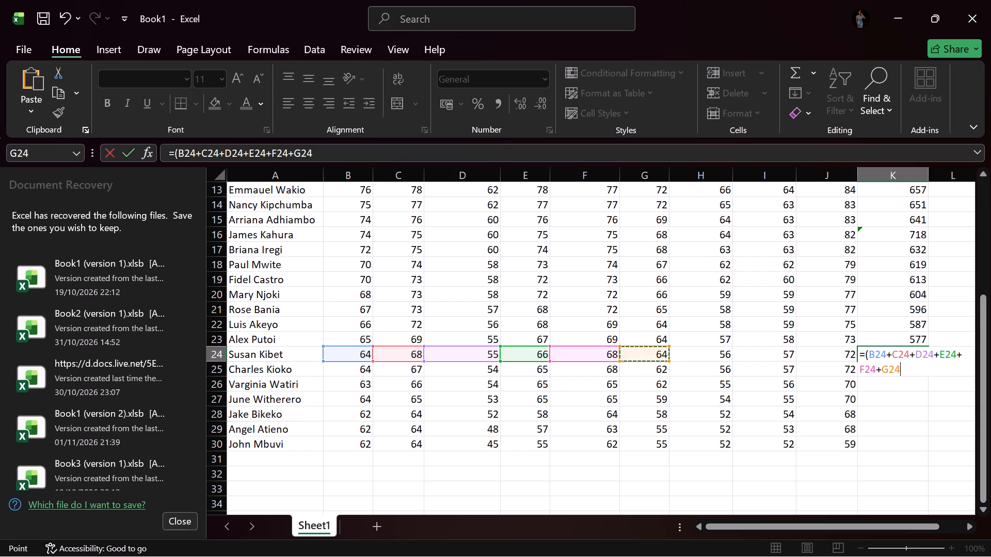
pyautogui.hotkey('shift', '+')
pyautogui.click(695, 358)
pyautogui.hotkey('shift', '+')
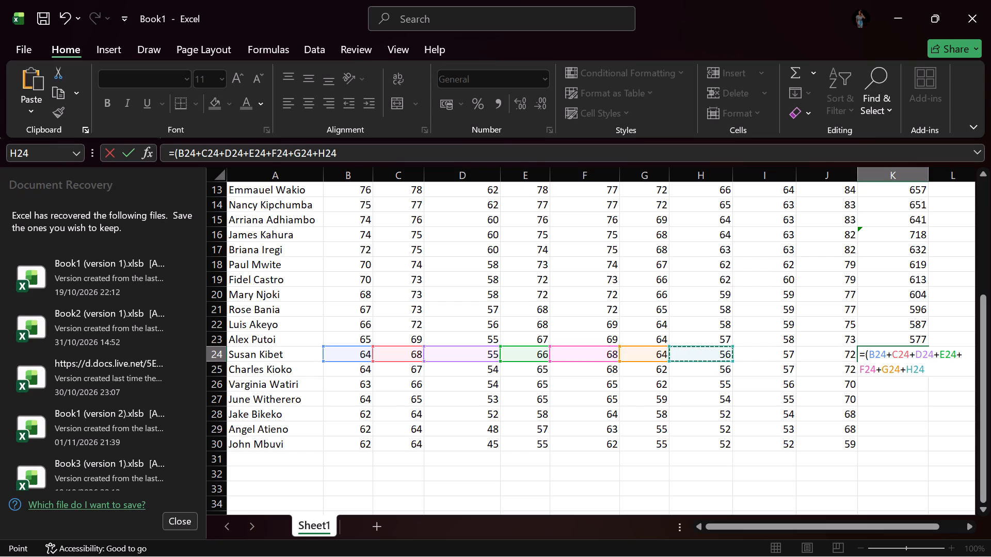
pyautogui.click(752, 355)
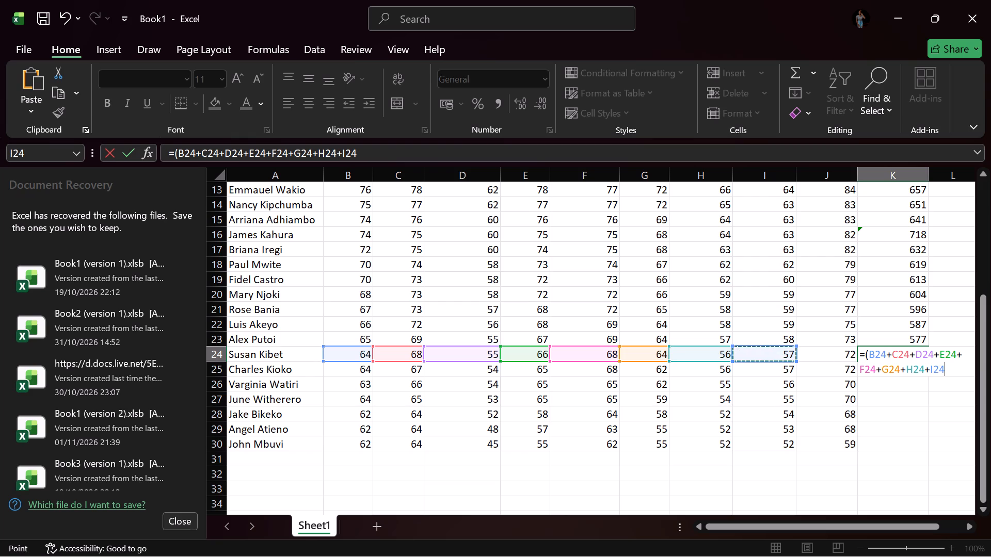
pyautogui.hotkey('shift', '+')
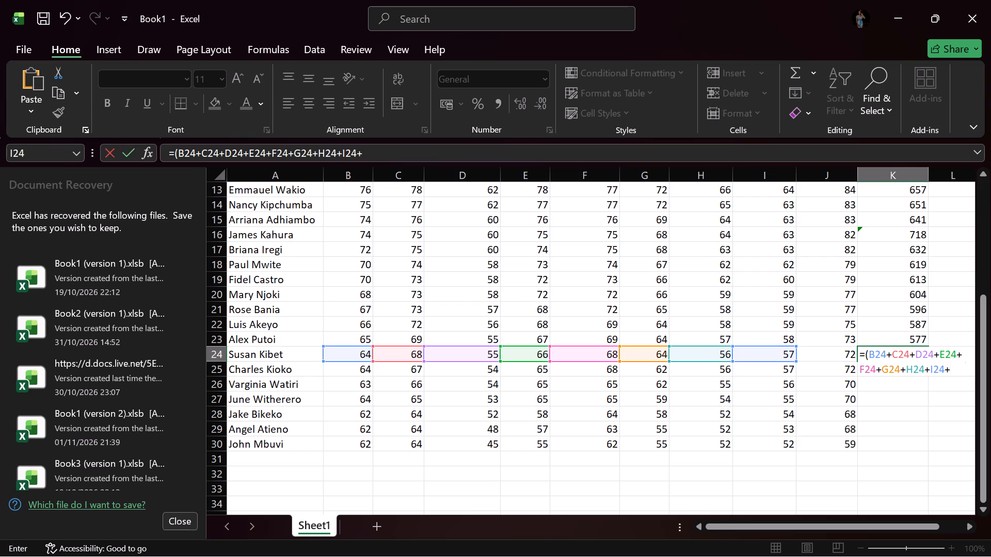
pyautogui.click(812, 357)
pyautogui.hotkey('shift', '+')
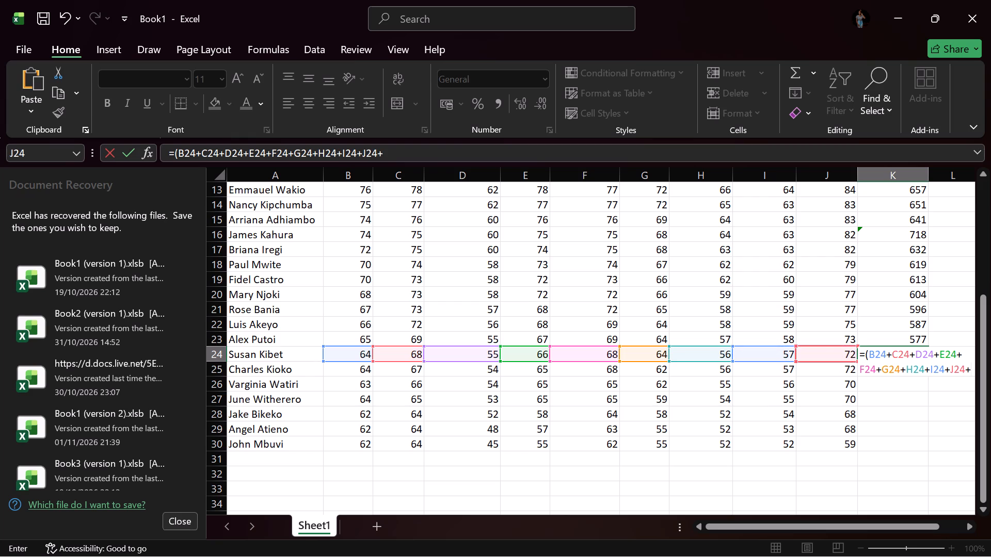
pyautogui.press('BackSpace')
pyautogui.hotkey('shift', ')')
pyautogui.press('Return')
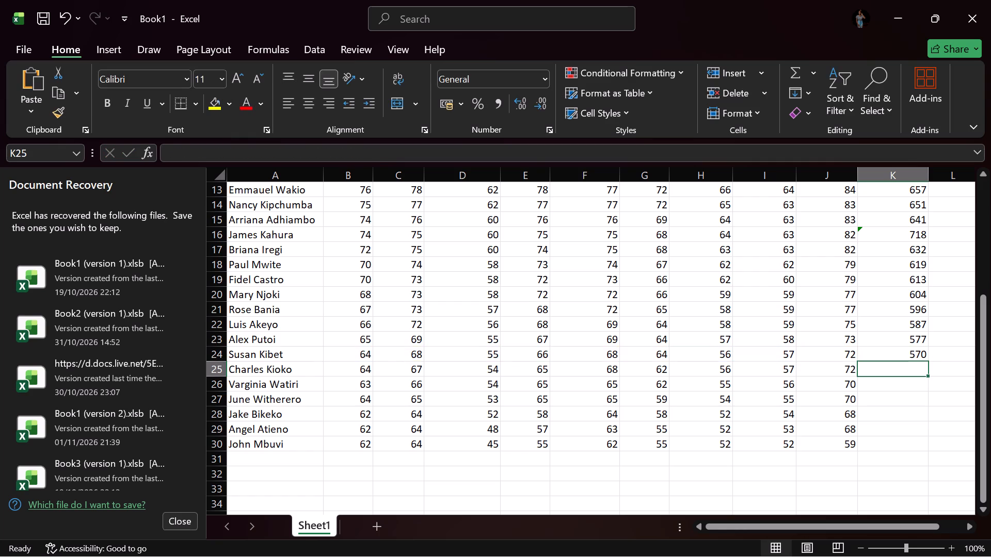
# Enter the formula =(B25+C25+D25+E25+F25+G25+H25+I25+J25) in K25 to total the twenty-fourth student's nine subject marks.
pyautogui.press('BackSpace')
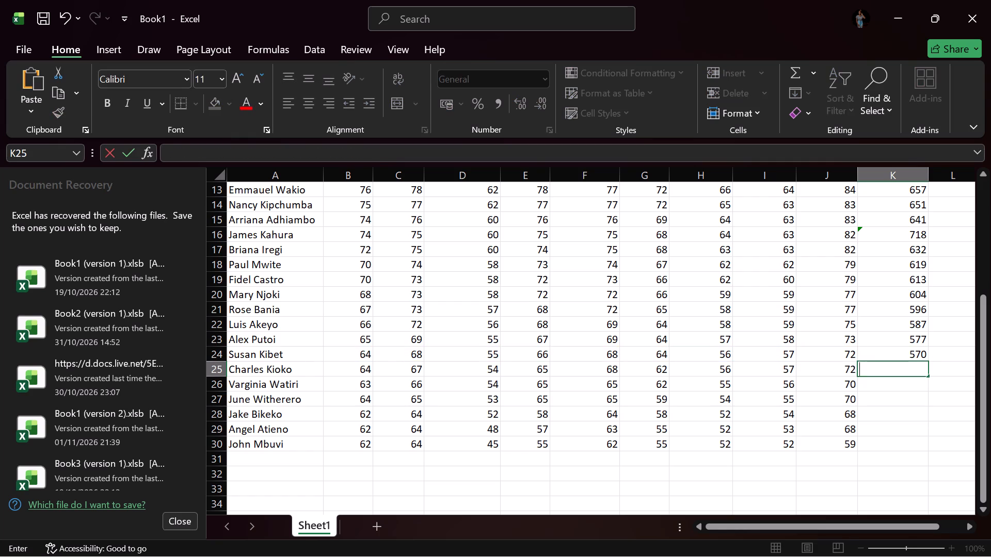
pyautogui.press('=')
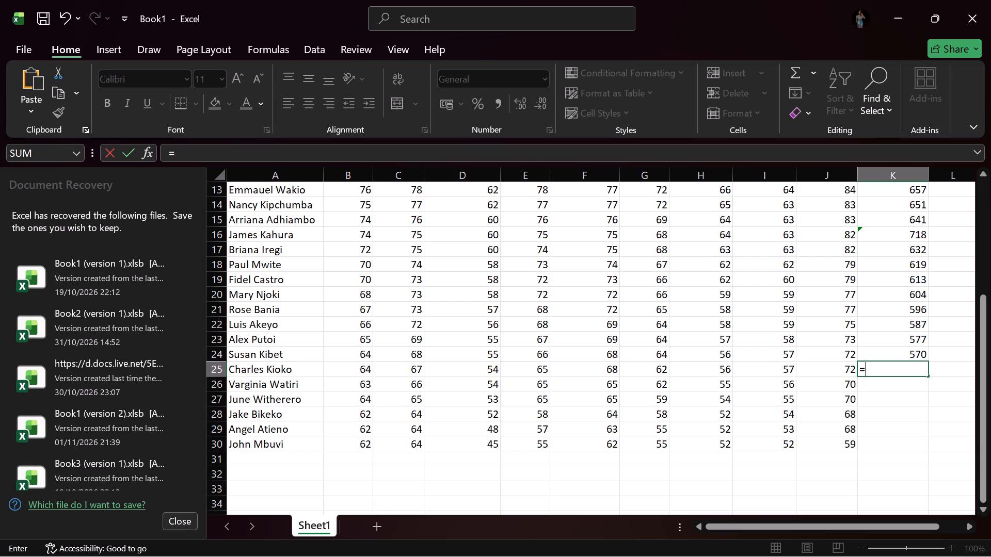
pyautogui.hotkey('shift', '(')
pyautogui.click(370, 372)
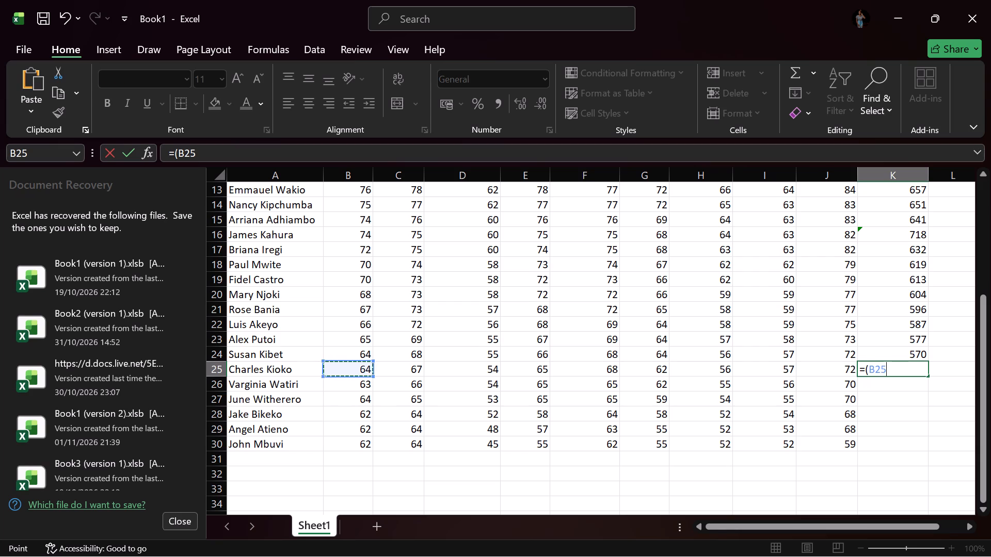
pyautogui.hotkey('shift', '+')
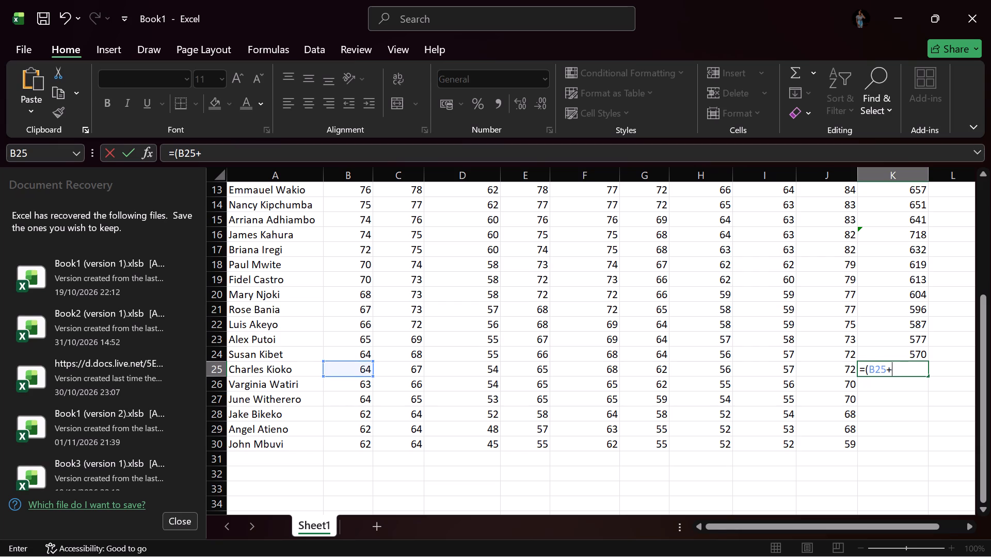
pyautogui.click(418, 372)
pyautogui.hotkey('shift', '+')
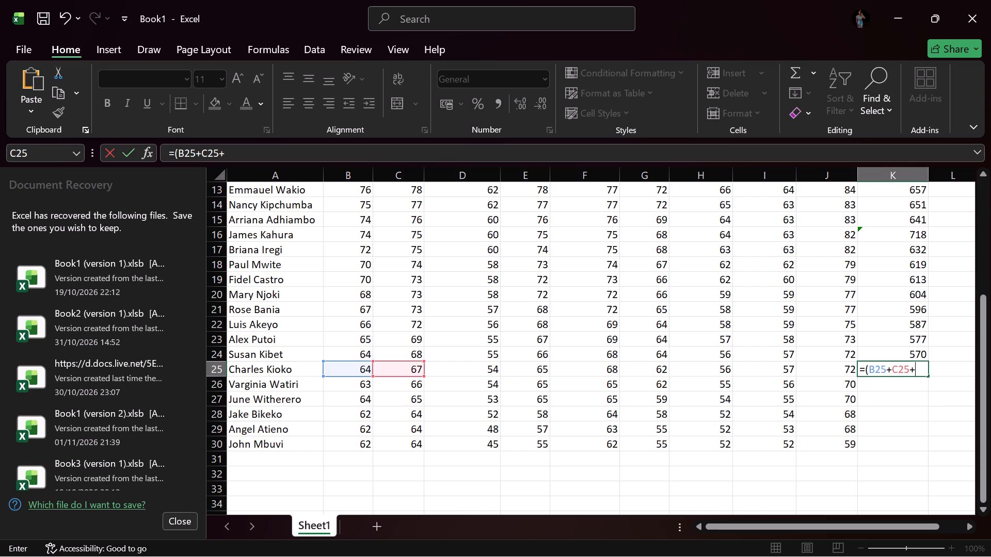
pyautogui.click(457, 369)
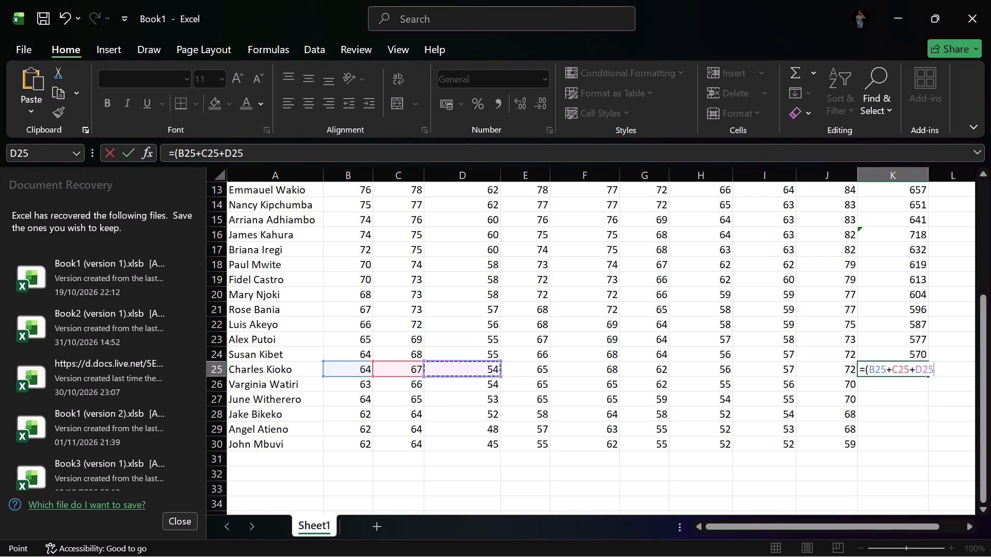
pyautogui.hotkey('shift', '+')
pyautogui.click(524, 366)
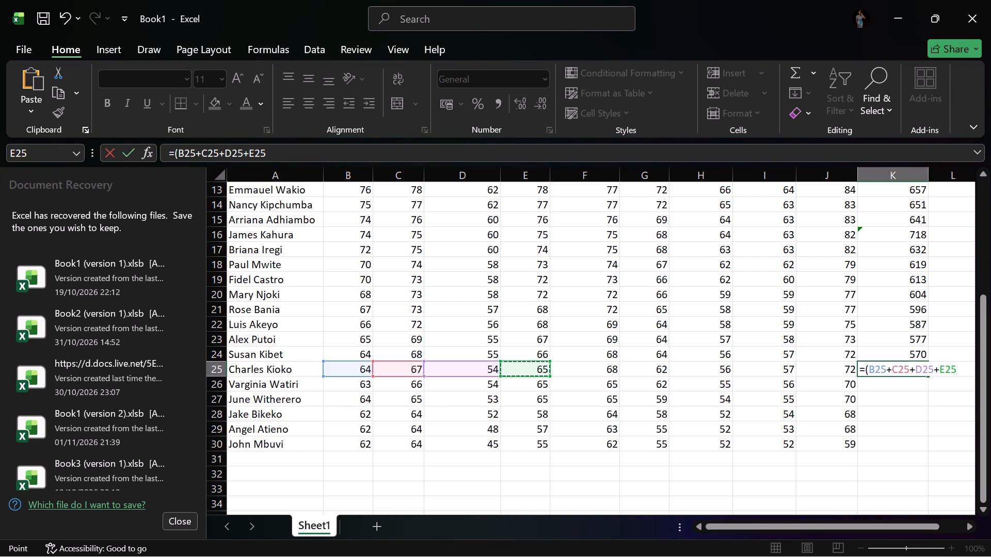
pyautogui.hotkey('shift', '+')
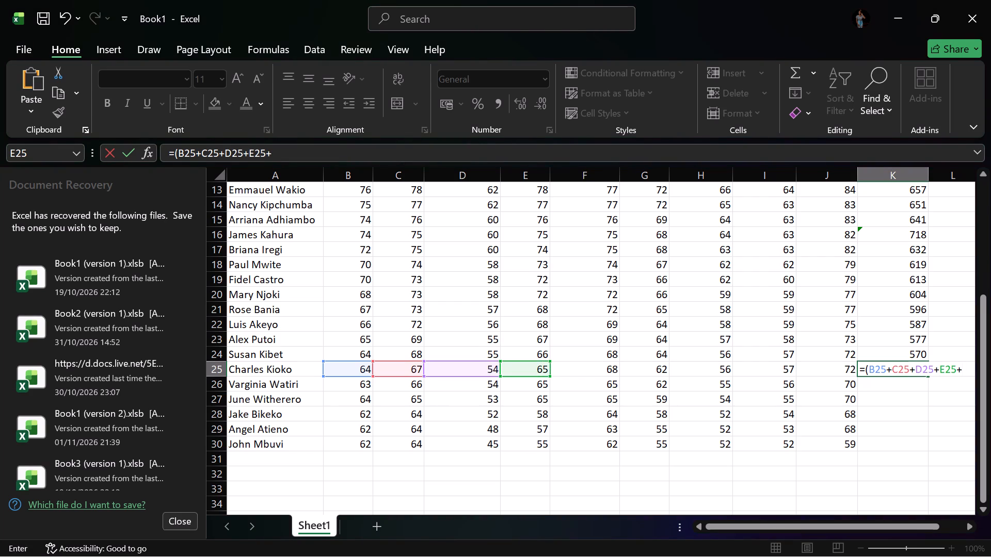
pyautogui.click(573, 371)
pyautogui.hotkey('shift', '+')
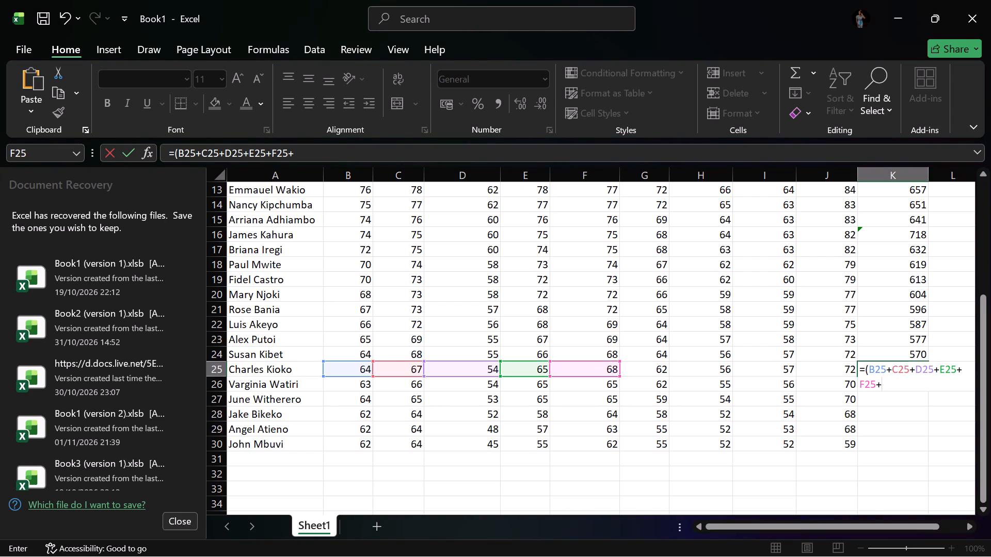
pyautogui.click(640, 373)
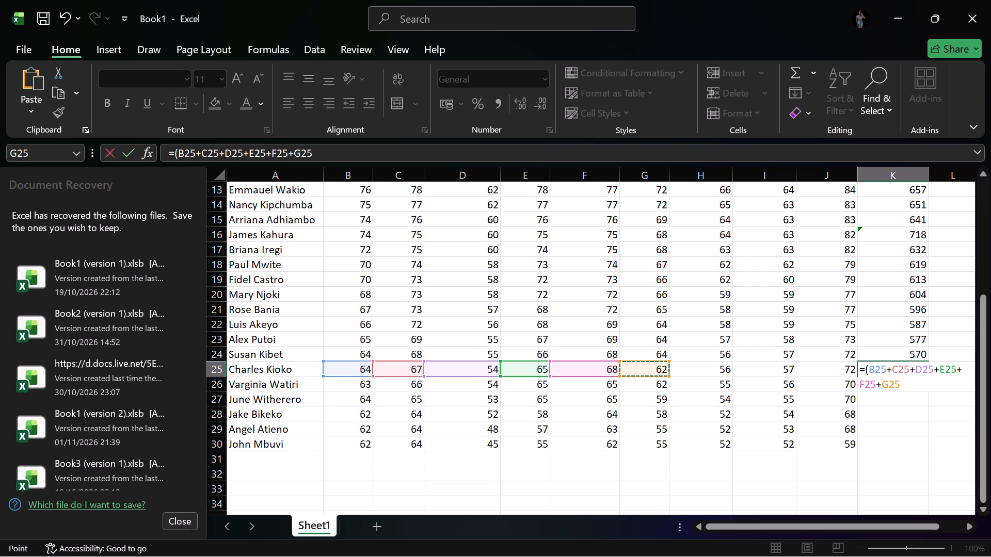
pyautogui.hotkey('shift', '+')
pyautogui.click(718, 369)
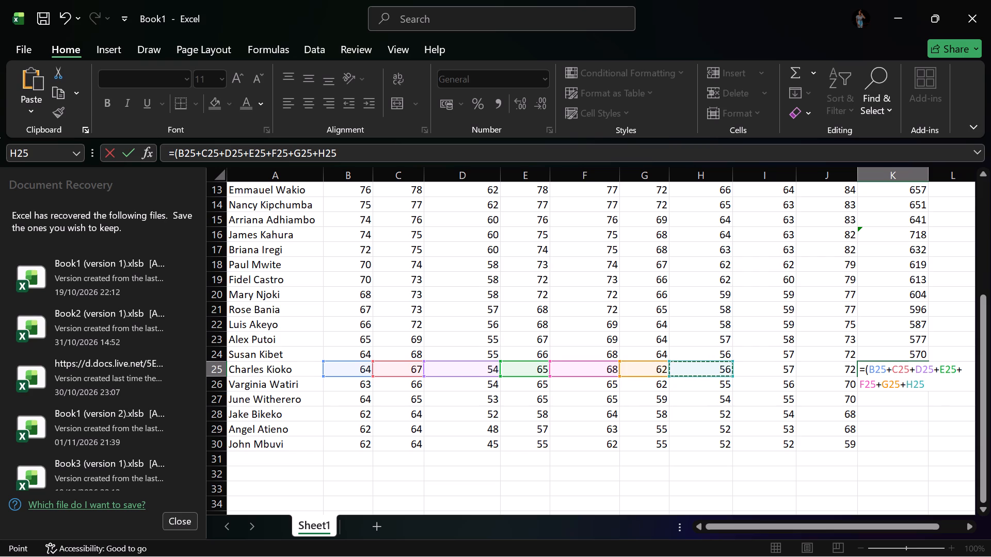
pyautogui.hotkey('shift', '+')
pyautogui.click(792, 372)
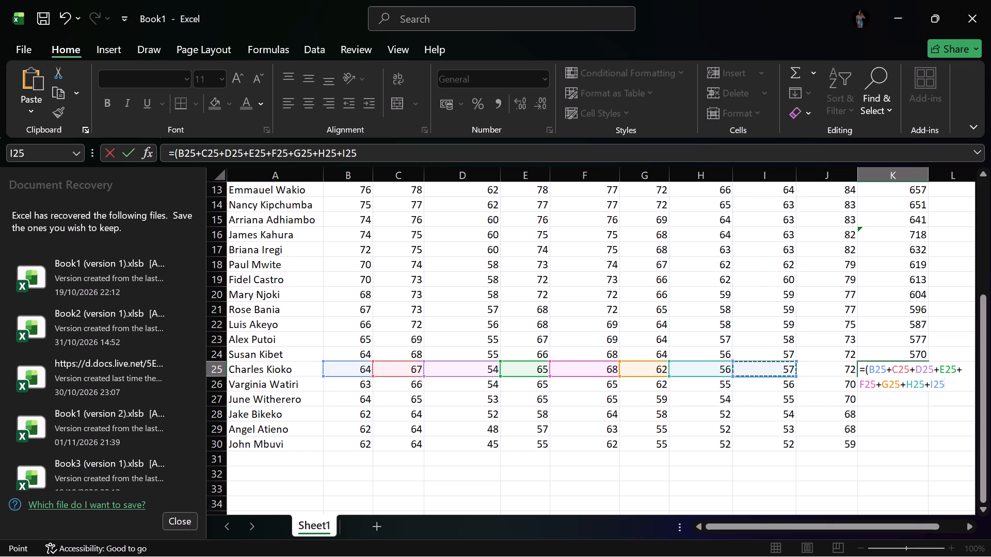
pyautogui.hotkey('shift', '+')
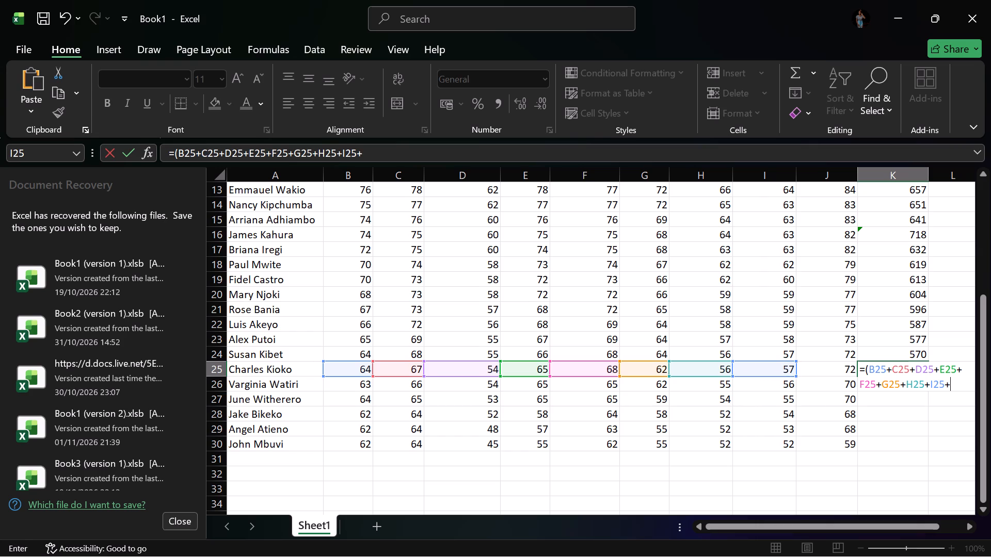
pyautogui.click(828, 364)
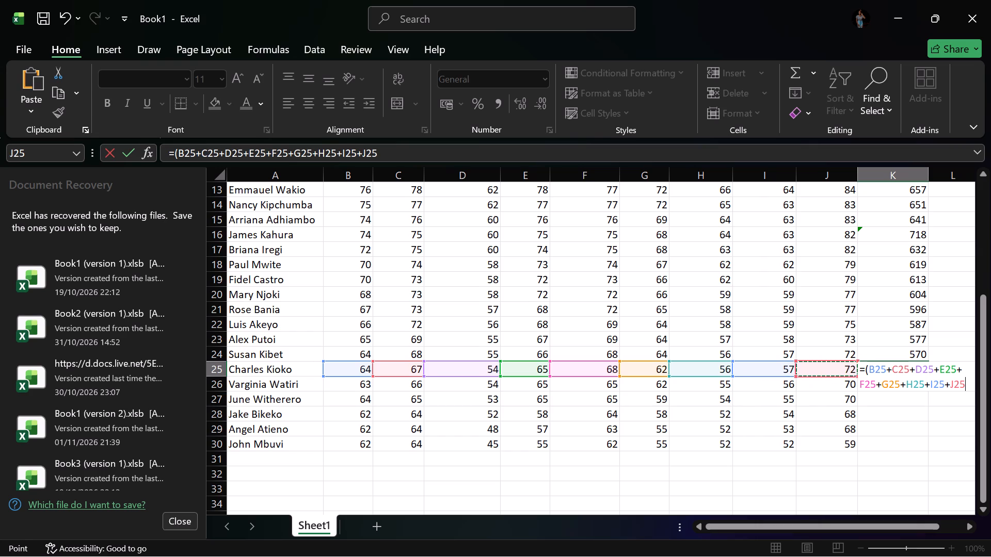
pyautogui.hotkey('shift', ')')
pyautogui.press('Return')
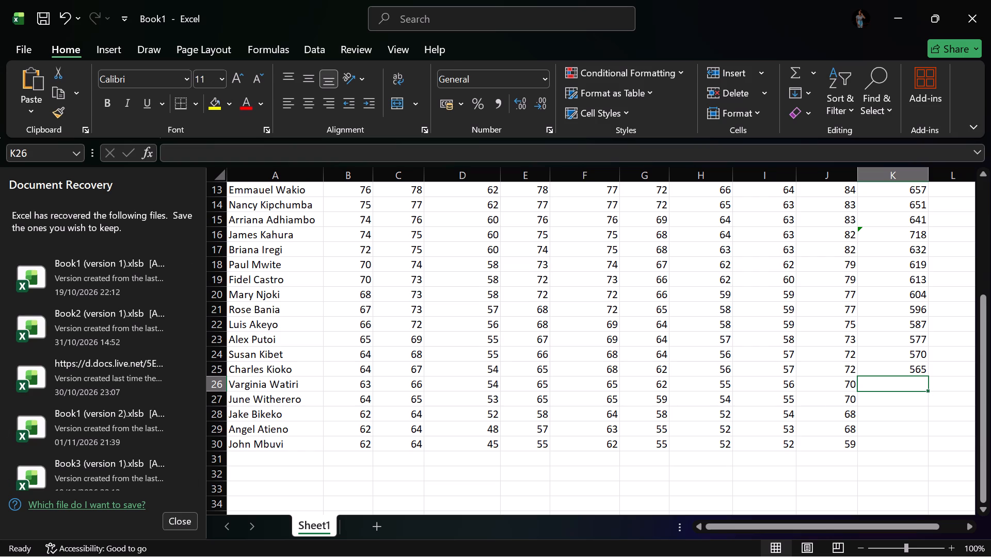
# Enter the formula =(B26+C26+D26+E26+F26+G26+H26+I26+J26) in K26 to total the twenty-fifth student's nine subject marks.
pyautogui.press('=')
pyautogui.hotkey('shift', '(')
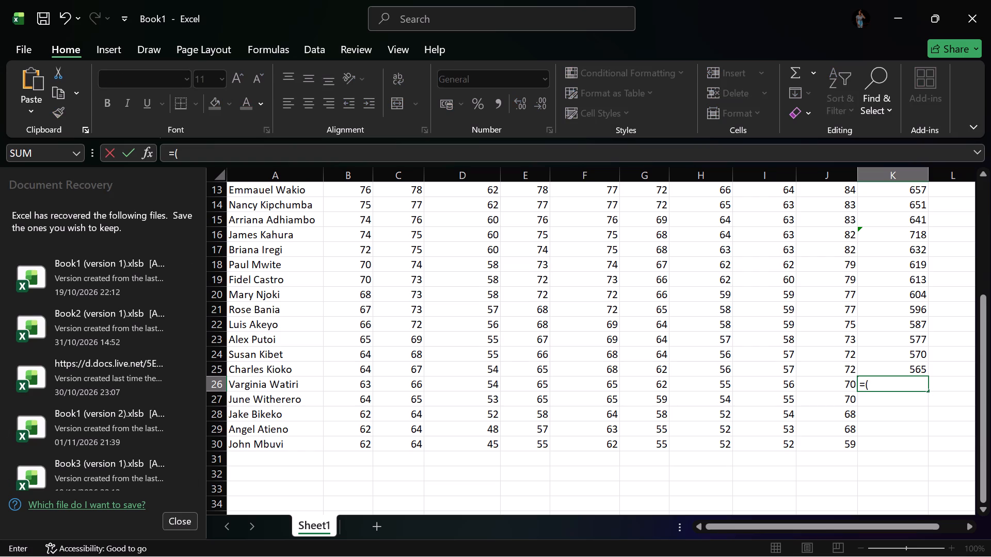
pyautogui.click(369, 390)
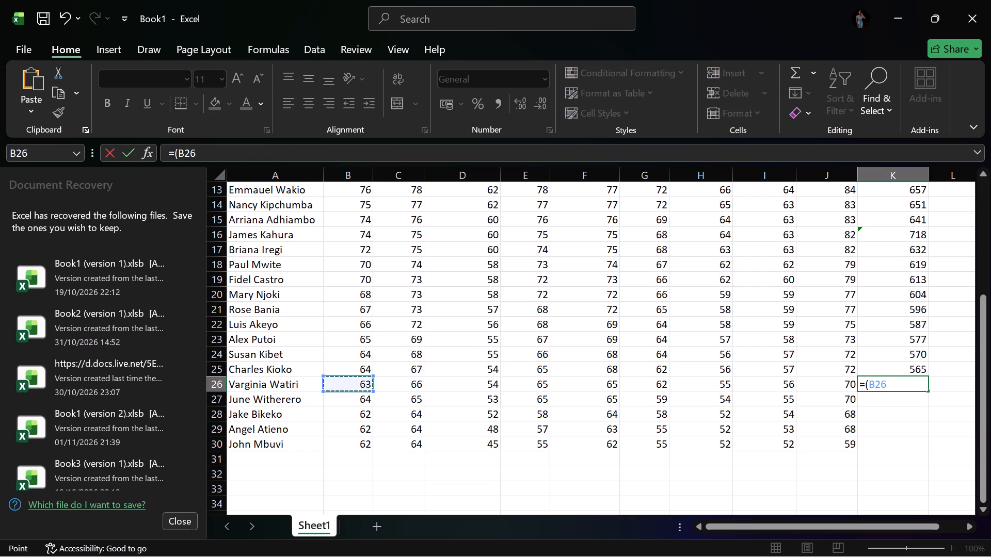
pyautogui.hotkey('shift', '+')
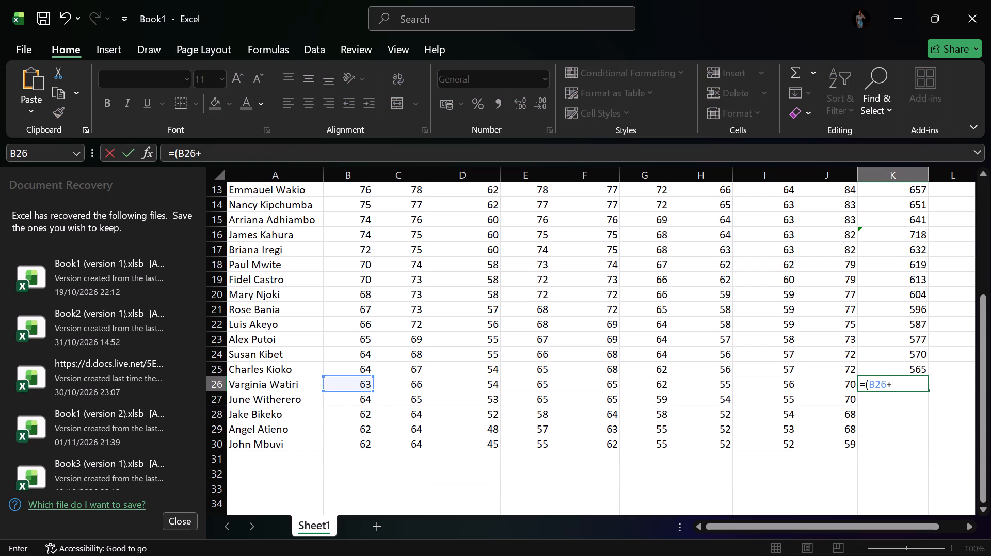
pyautogui.click(419, 382)
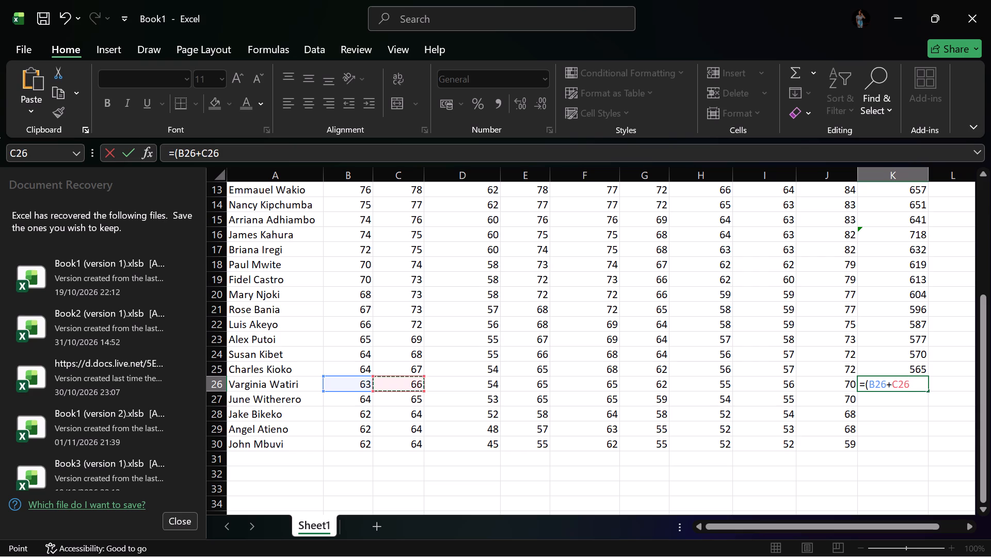
pyautogui.hotkey('shift', '+')
pyautogui.click(476, 387)
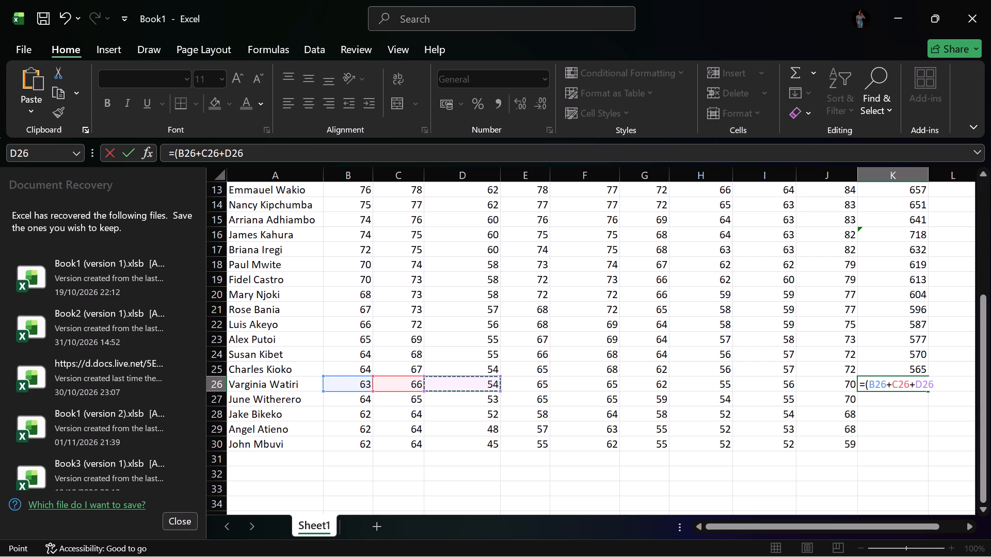
pyautogui.hotkey('shift', '+')
pyautogui.click(530, 387)
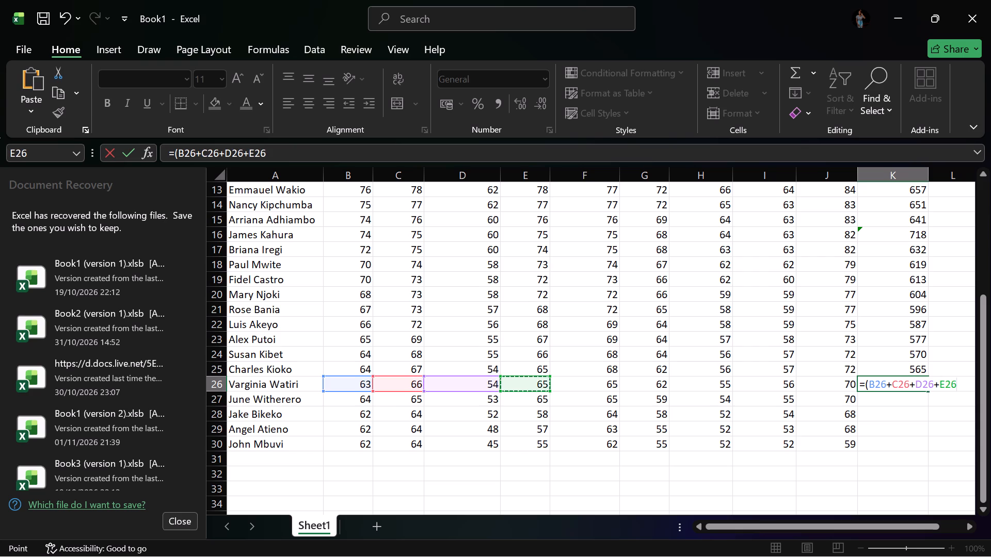
pyautogui.hotkey('shift', '+')
pyautogui.click(594, 386)
pyautogui.hotkey('shift', '+')
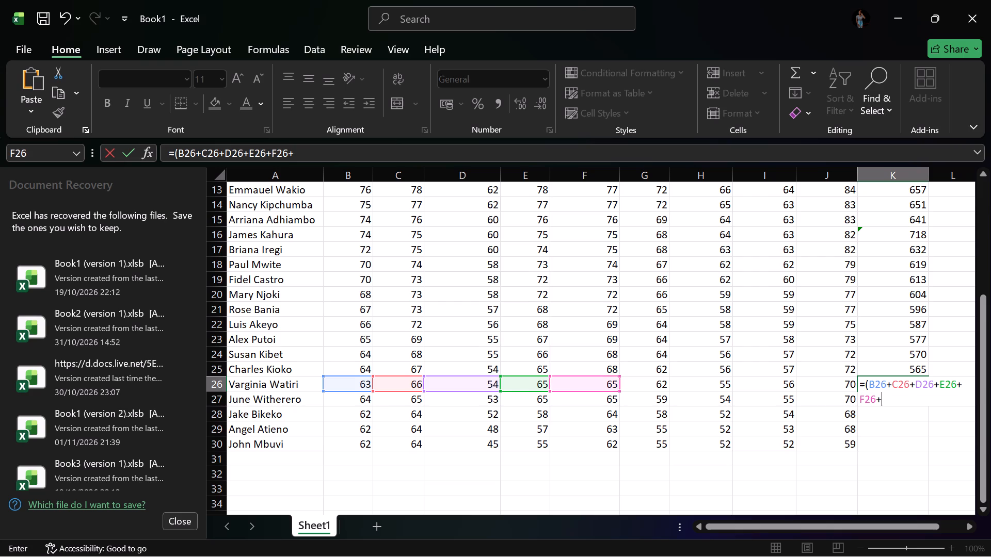
pyautogui.click(650, 389)
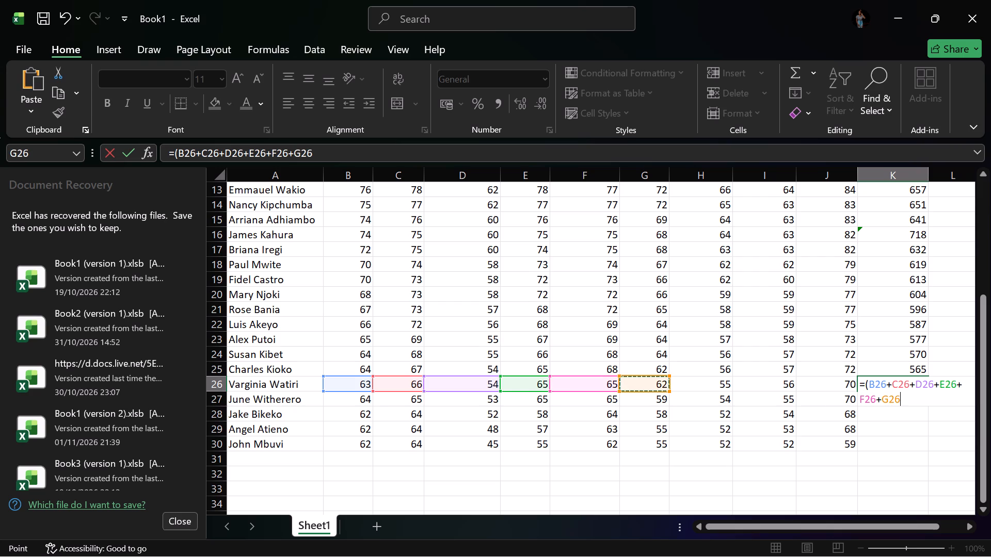
pyautogui.hotkey('shift', '+')
pyautogui.click(688, 386)
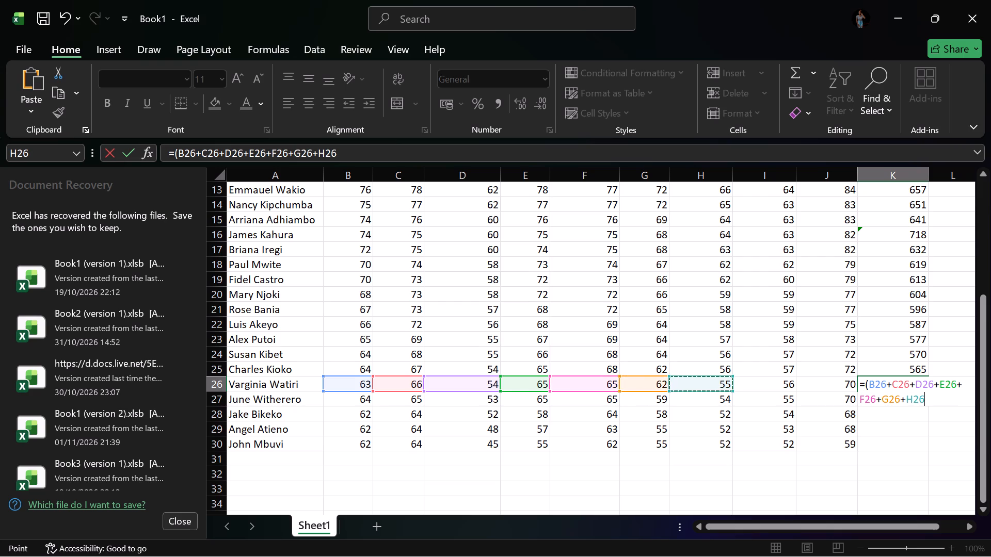
pyautogui.hotkey('shift', '+')
pyautogui.click(758, 387)
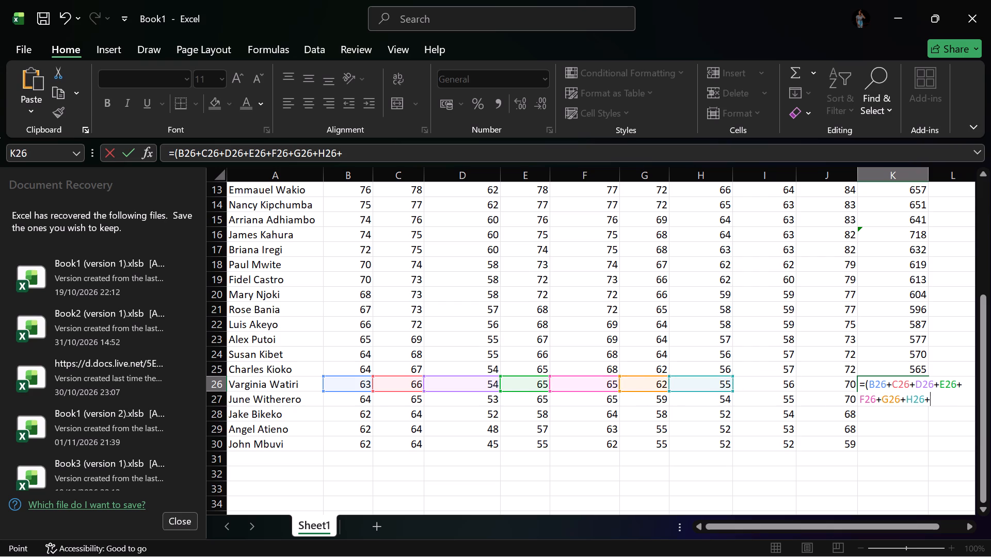
pyautogui.hotkey('shift', '+')
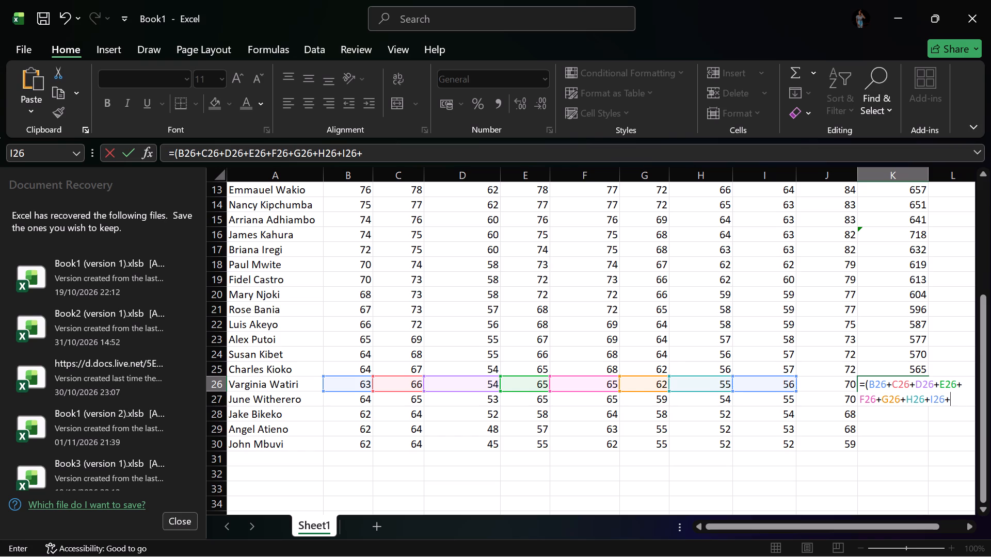
pyautogui.click(836, 387)
pyautogui.hotkey('shift', '+')
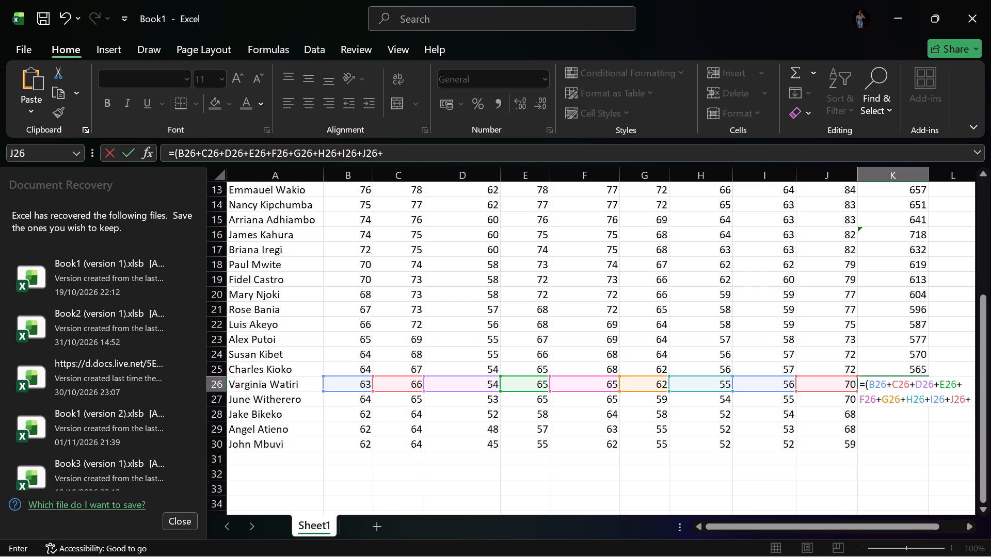
pyautogui.press('BackSpace')
pyautogui.hotkey('shift', ')')
pyautogui.press('Return')
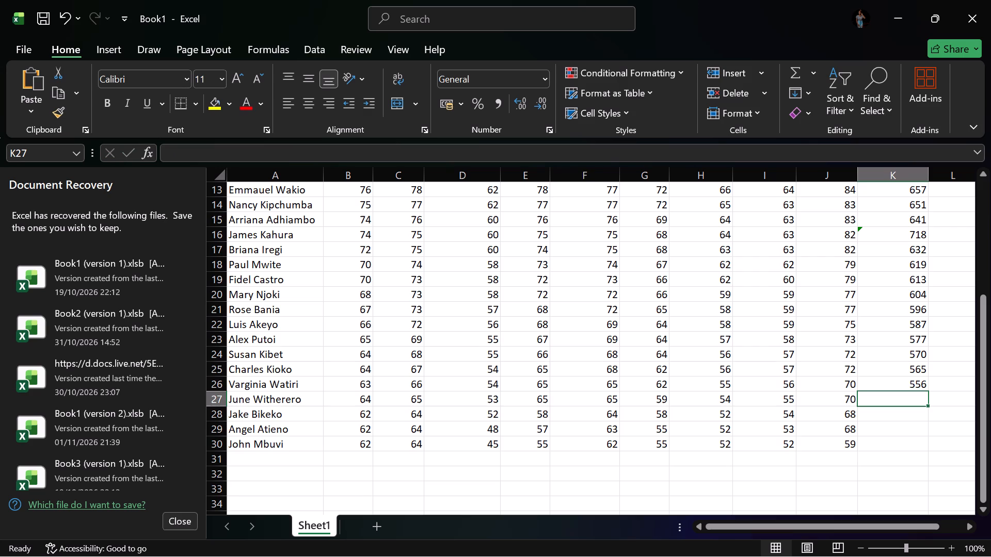
# Enter the formula =(B27+C27+D27+E27+F27+G27+H27+I27+J27) in K27 to total the twenty-sixth student's nine subject marks.
pyautogui.press('=')
pyautogui.hotkey('shift', '(')
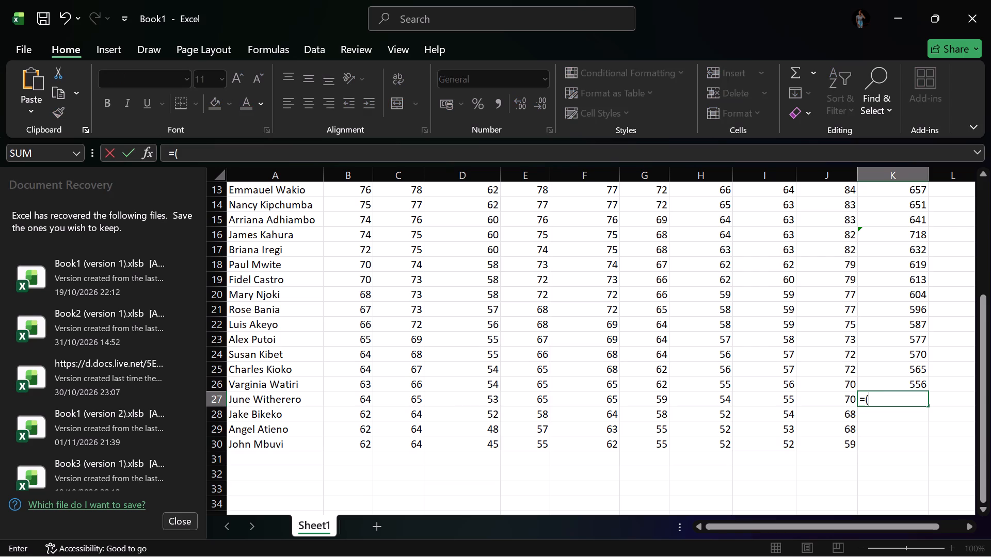
pyautogui.click(360, 404)
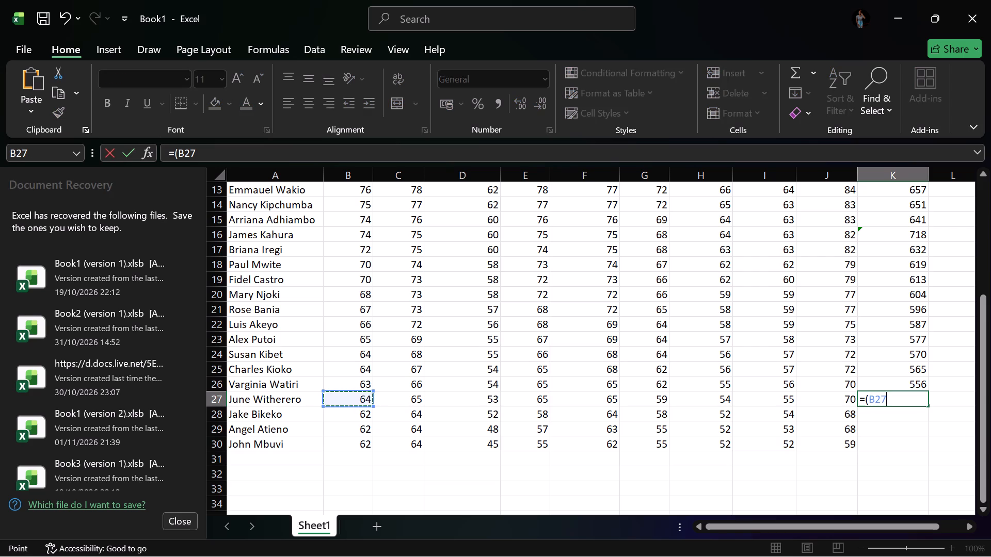
pyautogui.hotkey('shift', '+')
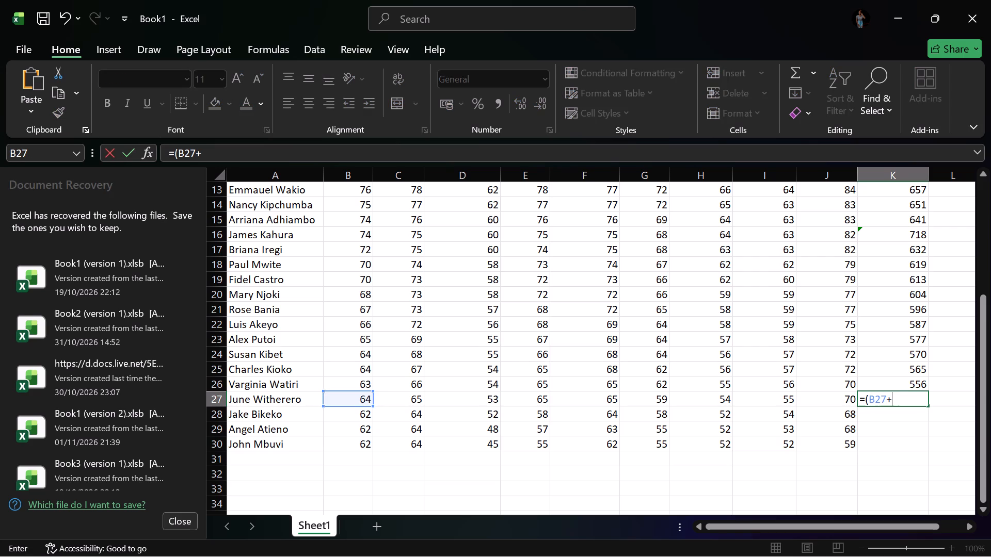
pyautogui.click(405, 401)
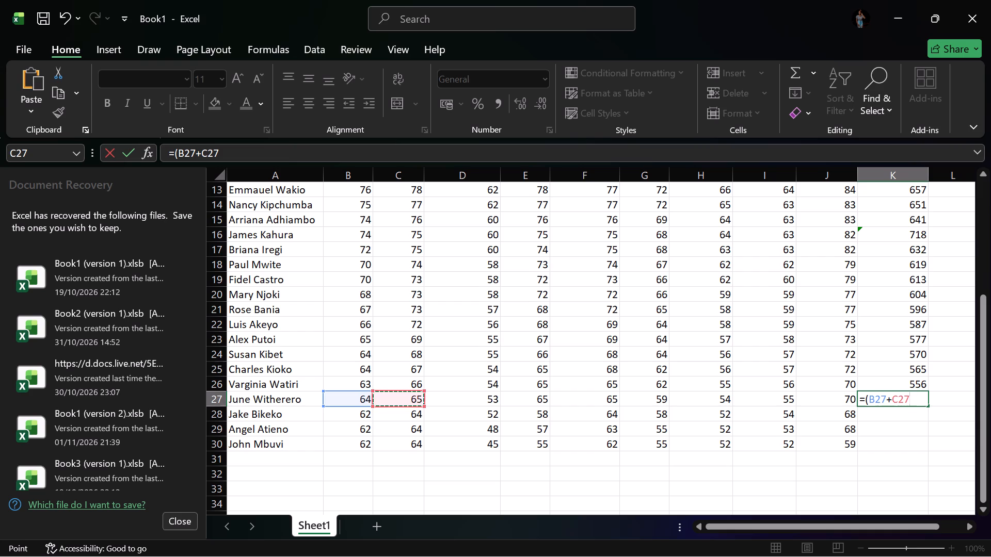
pyautogui.hotkey('shift', '+')
pyautogui.click(467, 400)
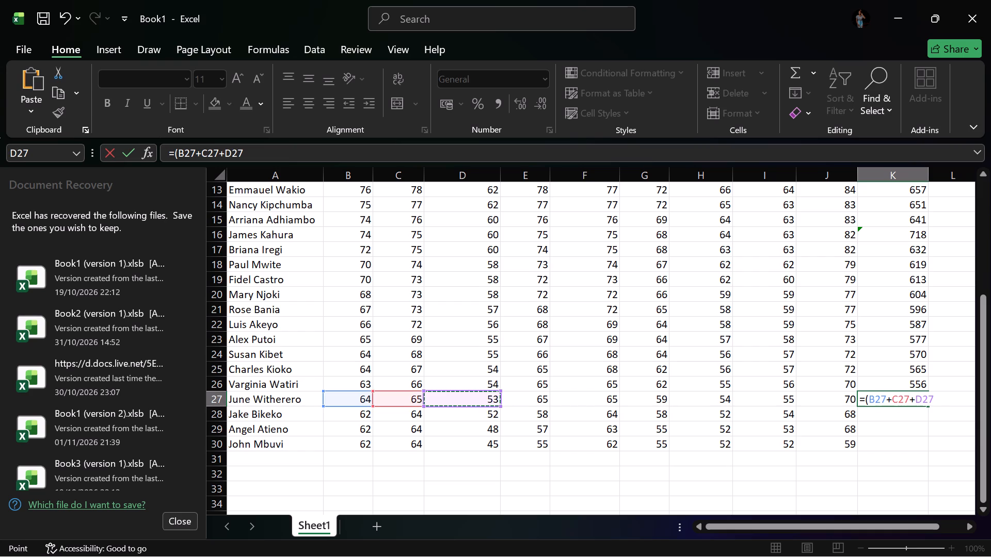
pyautogui.hotkey('shift', '+')
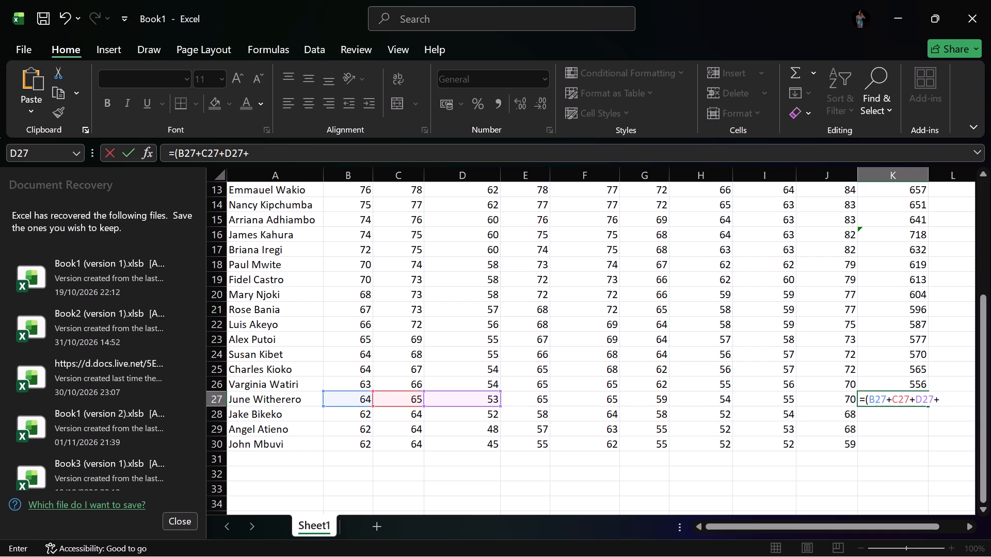
pyautogui.click(524, 402)
pyautogui.hotkey('shift', '+')
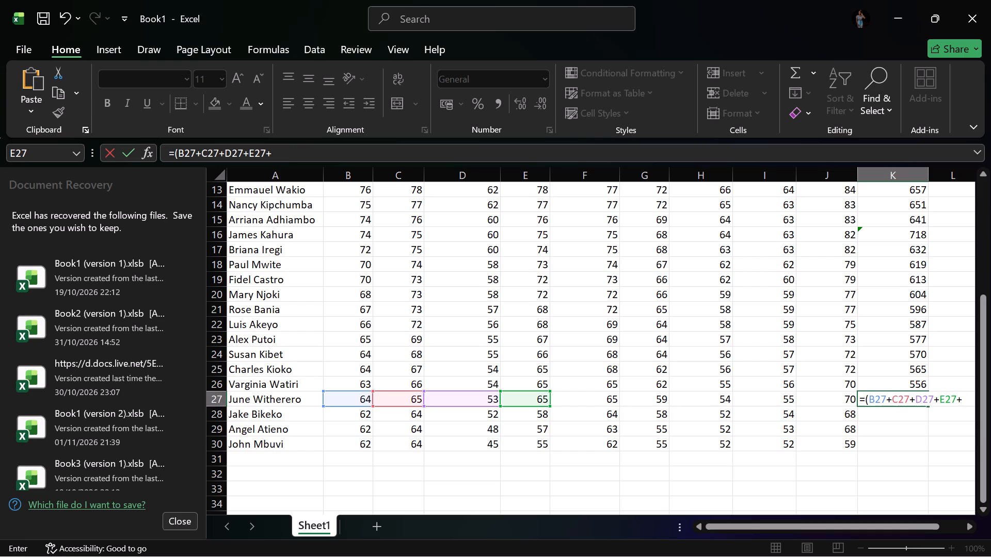
pyautogui.click(589, 403)
pyautogui.hotkey('shift', '+')
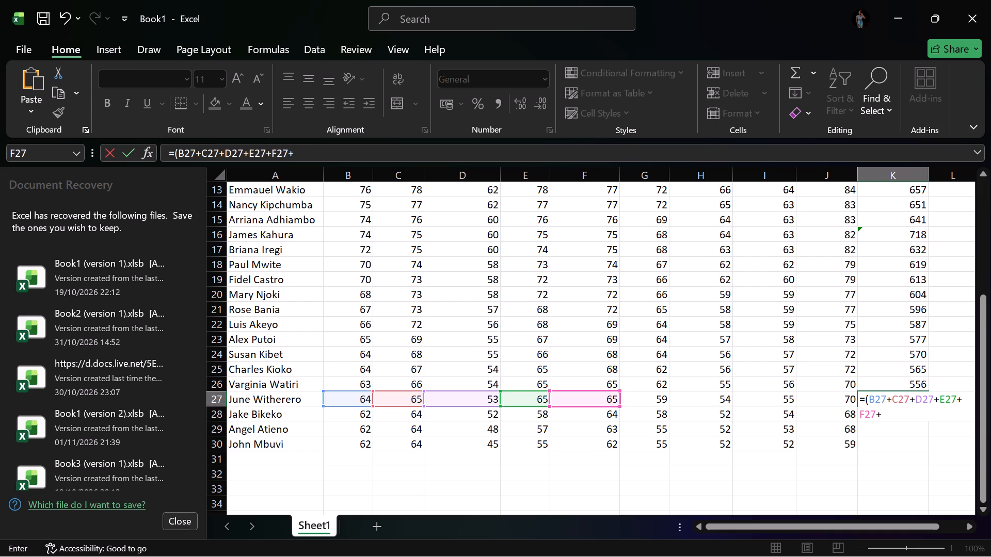
pyautogui.click(657, 400)
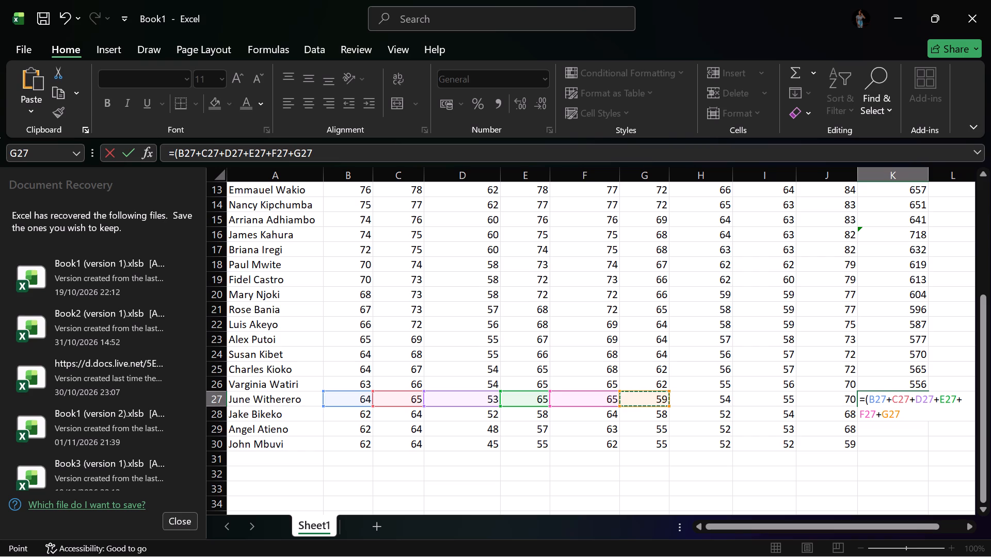
pyautogui.hotkey('shift', '+')
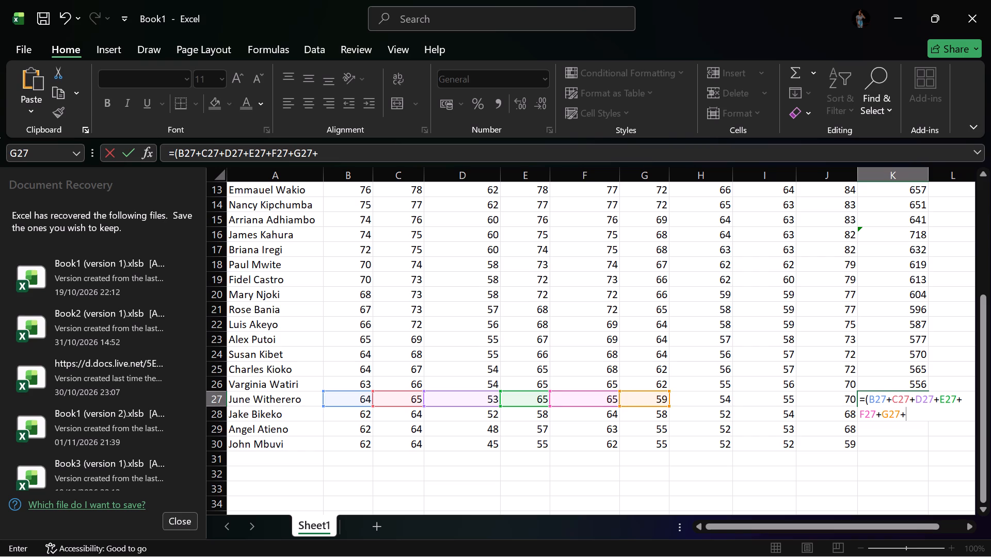
pyautogui.click(692, 404)
pyautogui.hotkey('shift', '+')
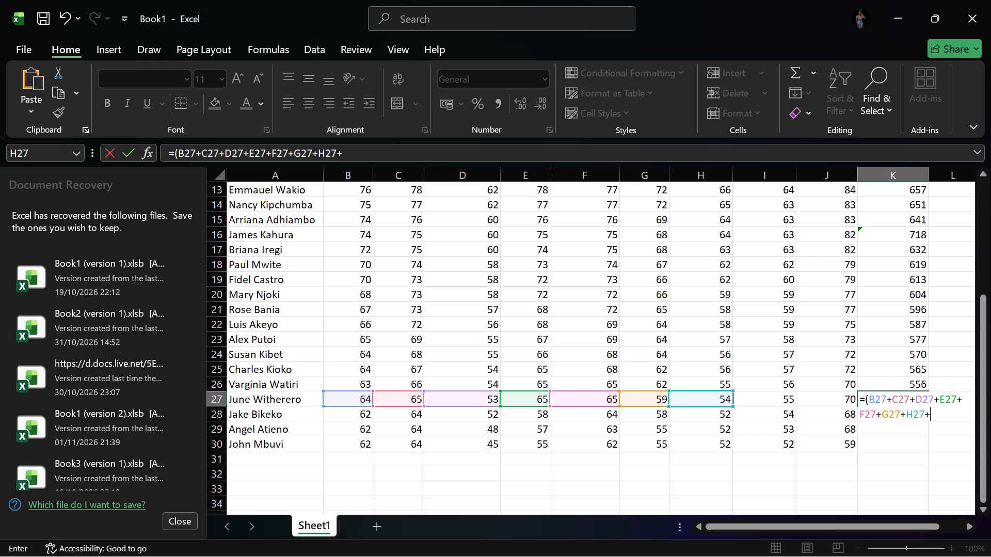
pyautogui.click(781, 399)
pyautogui.hotkey('shift', '+')
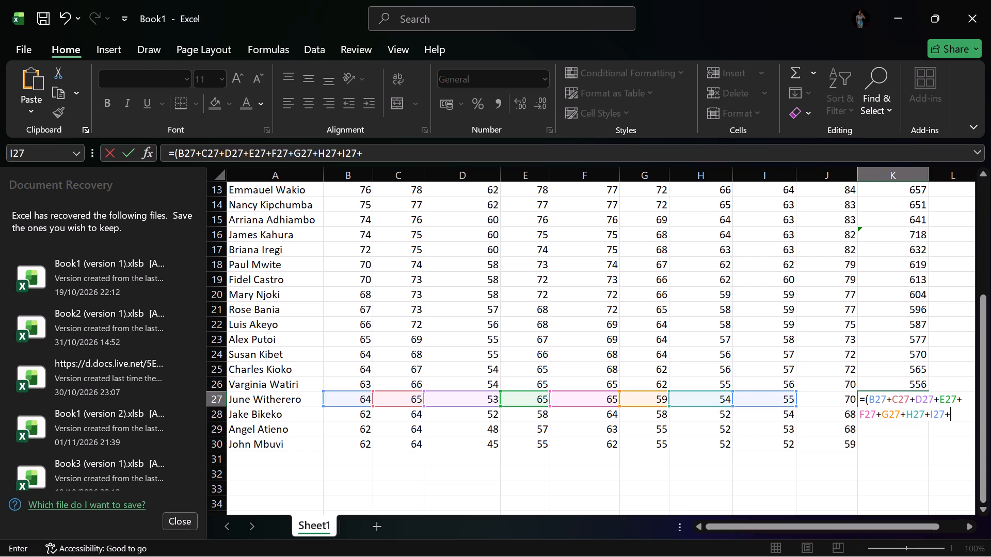
pyautogui.click(835, 401)
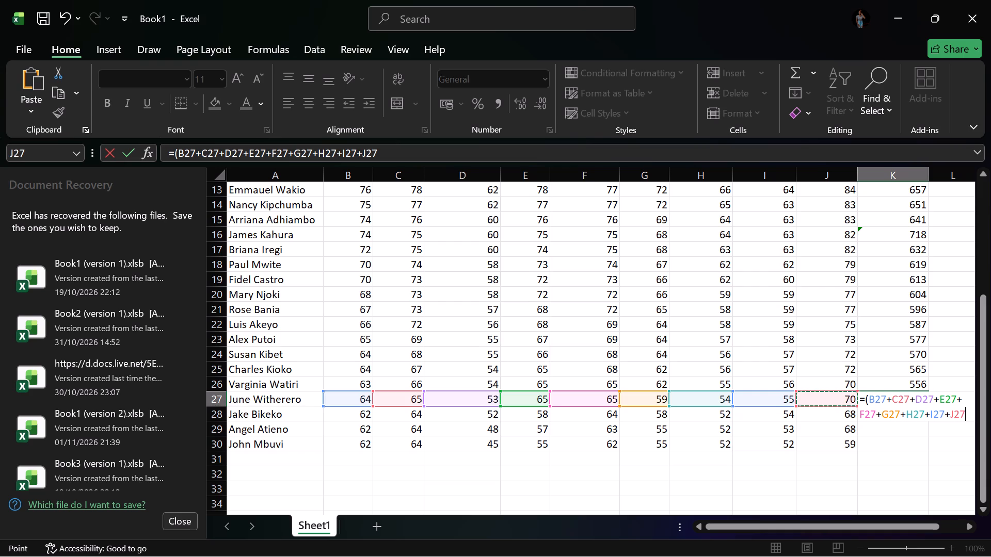
pyautogui.hotkey('shift', '+')
pyautogui.press('BackSpace')
pyautogui.hotkey('shift', ')')
pyautogui.press('Return')
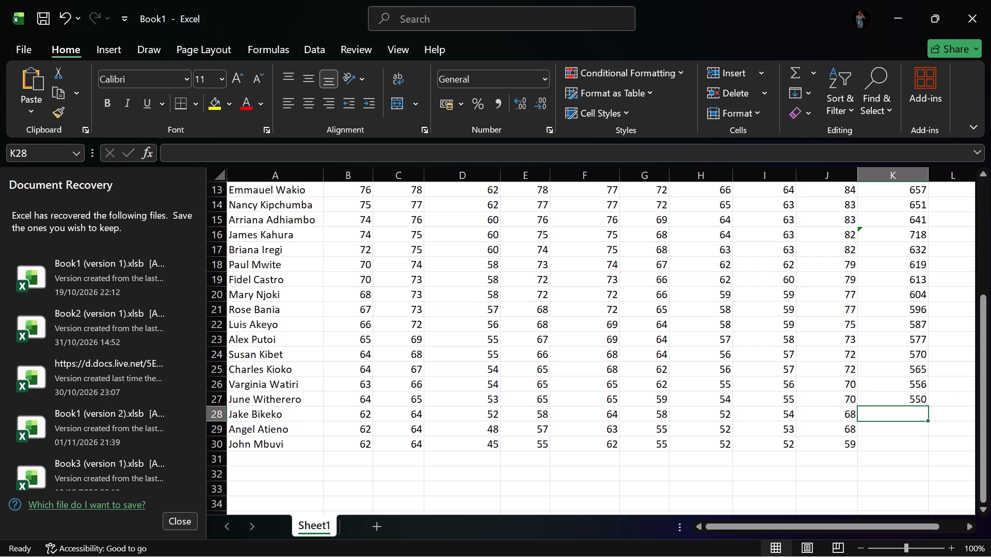
# Enter the formula =(B28+C28+D28+E28+F28+G28+H28+I28+J28) in K28 to total the twenty-seventh student's nine subject marks.
pyautogui.press('=')
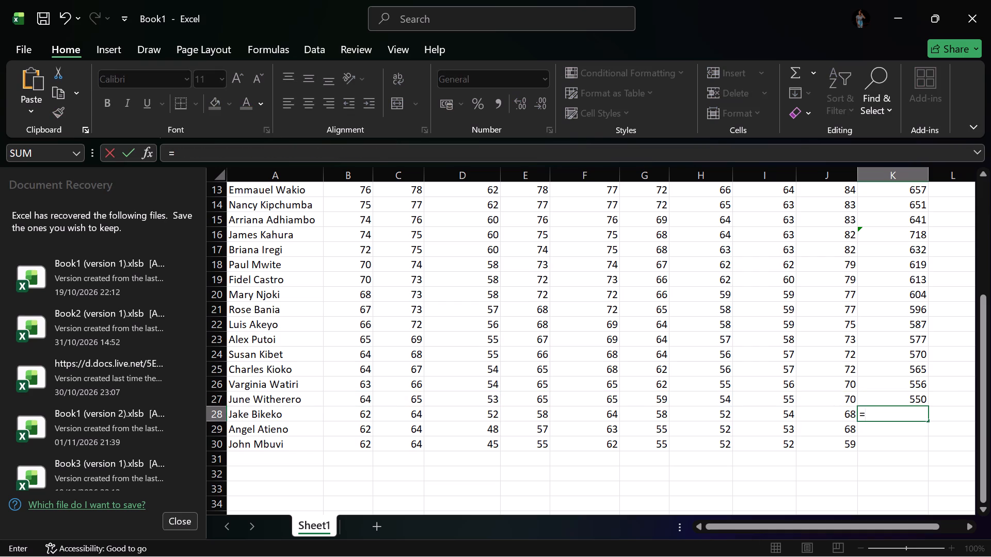
pyautogui.hotkey('shift', '(')
pyautogui.click(366, 413)
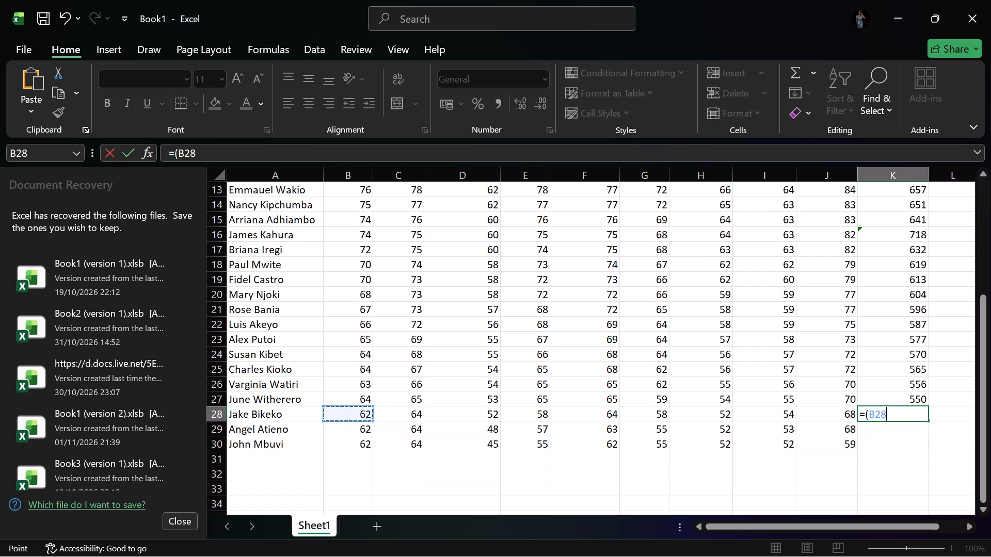
pyautogui.hotkey('shift', '+')
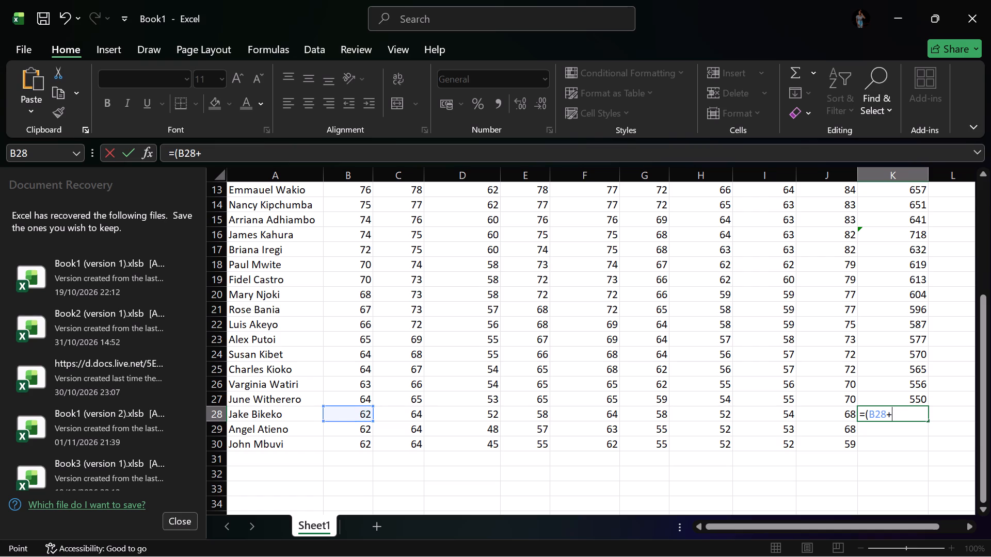
pyautogui.click(393, 415)
pyautogui.hotkey('shift', '+')
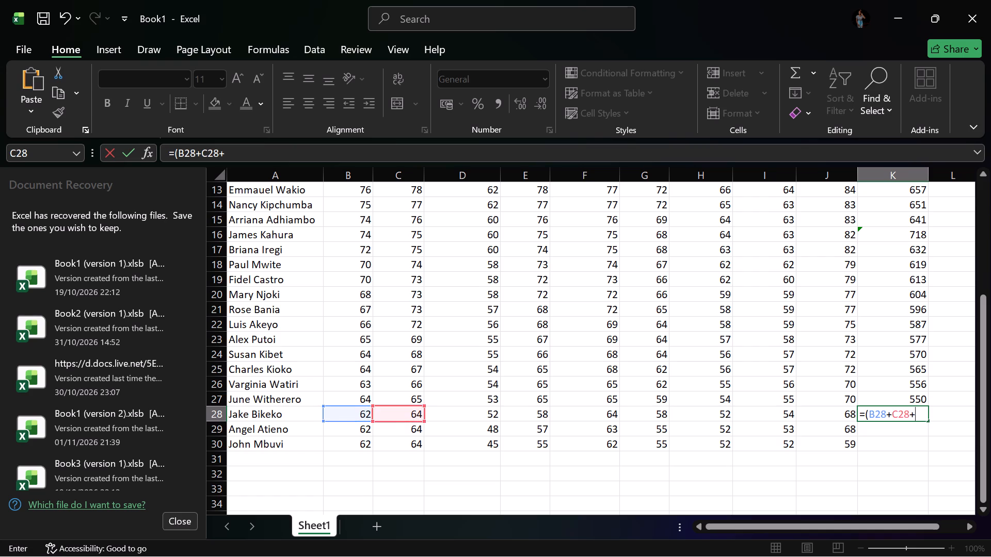
pyautogui.click(450, 415)
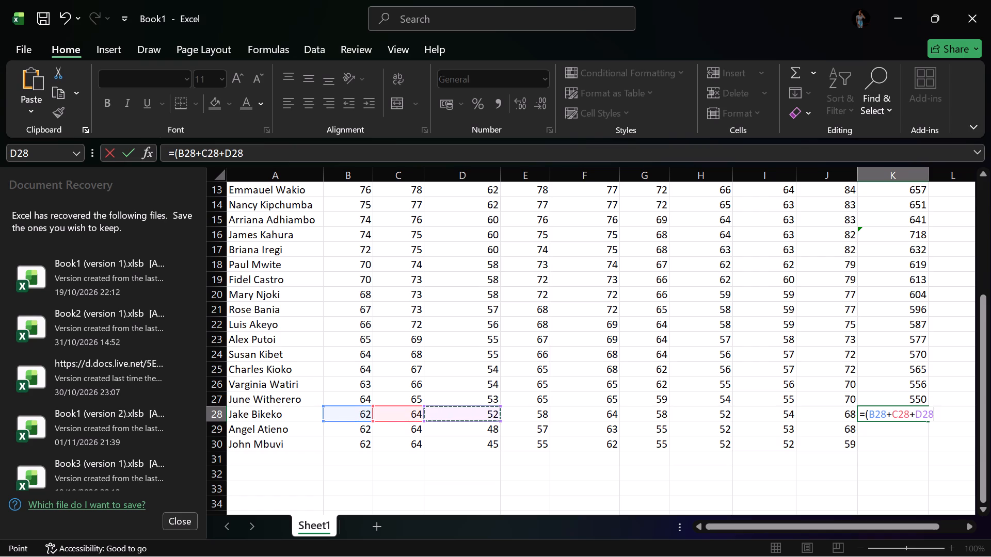
pyautogui.hotkey('shift', '+')
pyautogui.click(524, 417)
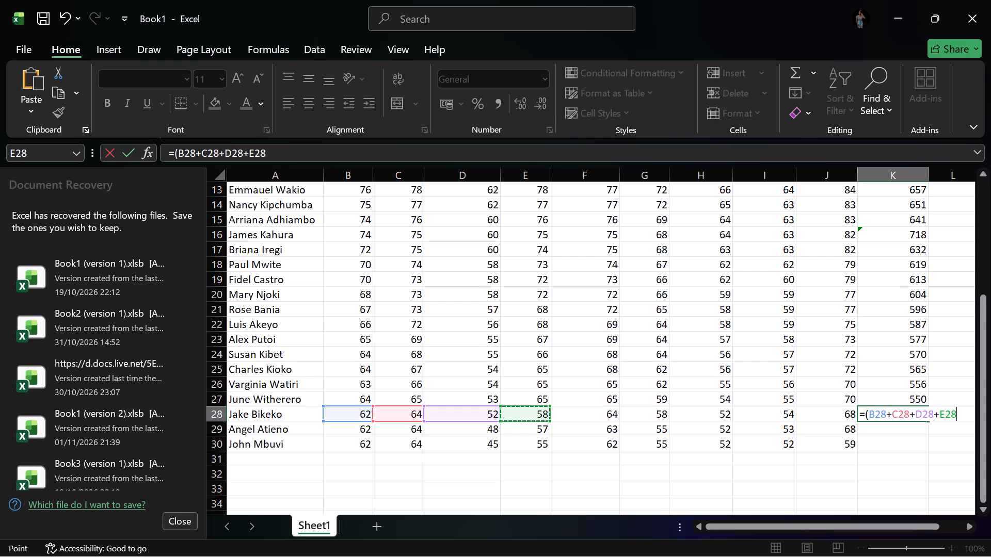
pyautogui.hotkey('shift', '+')
pyautogui.click(585, 415)
pyautogui.hotkey('shift', '+')
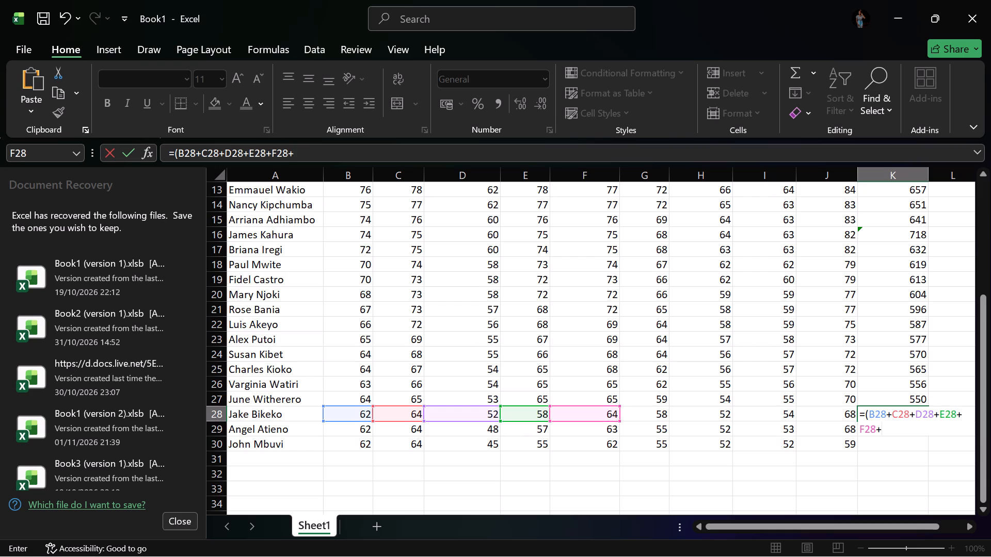
pyautogui.click(645, 422)
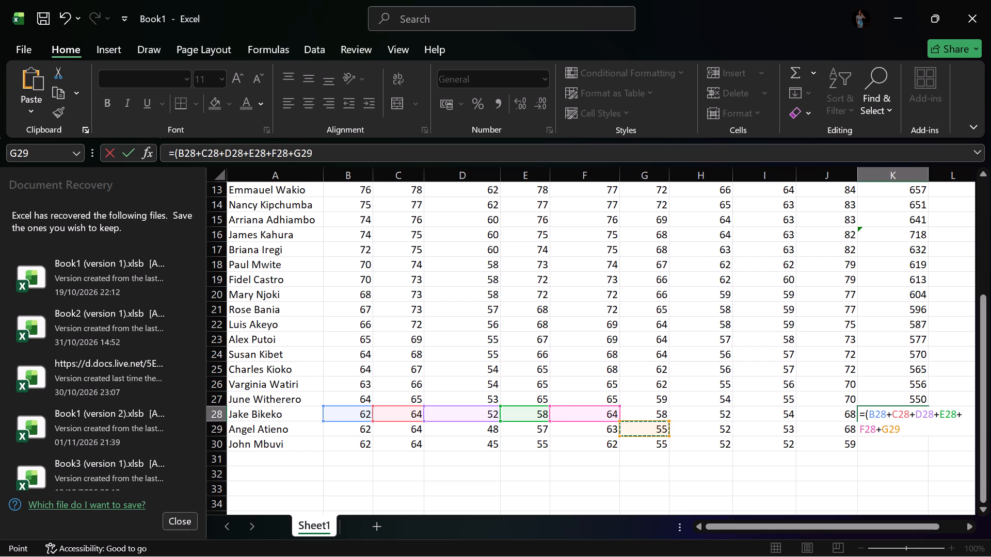
pyautogui.click(655, 415)
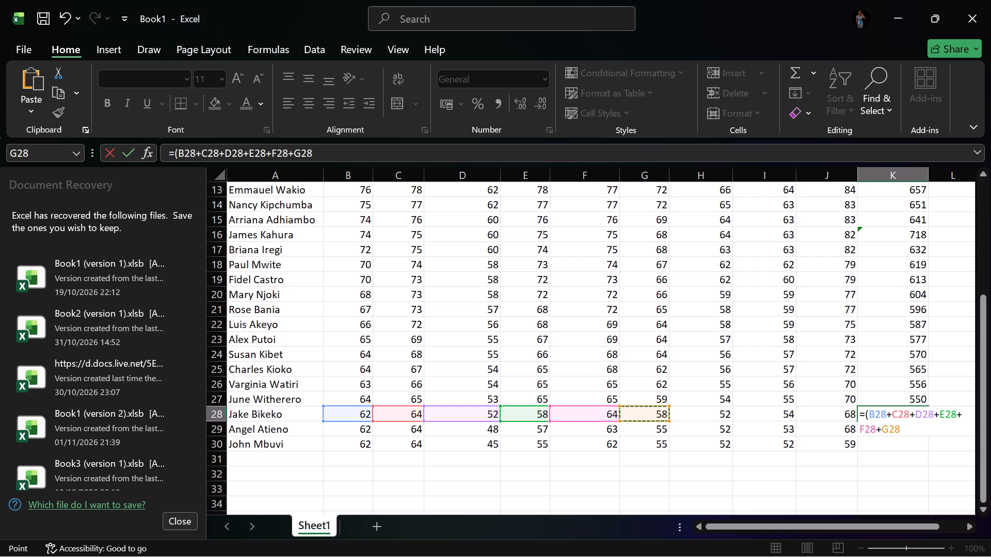
pyautogui.hotkey('shift', '+')
pyautogui.click(708, 416)
pyautogui.hotkey('shift', '+')
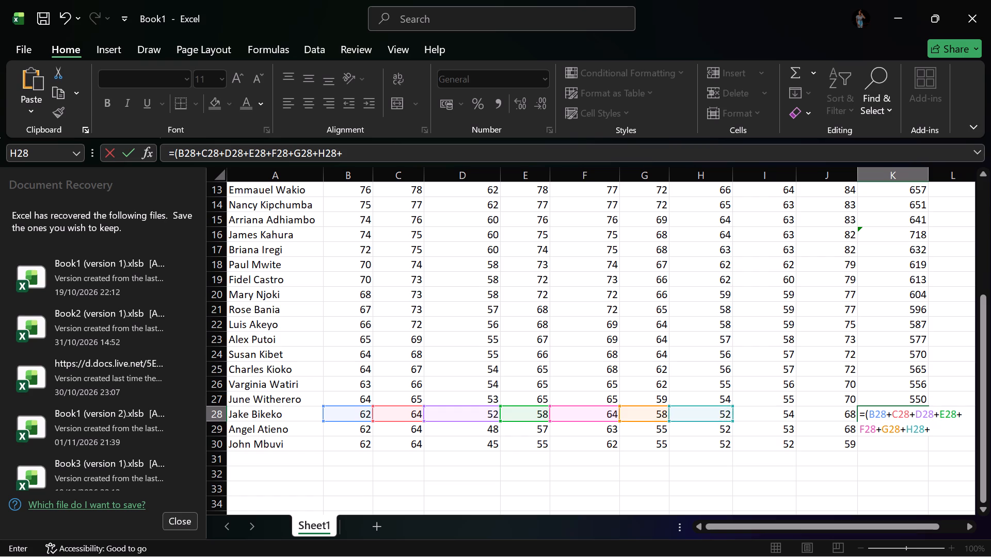
pyautogui.click(760, 416)
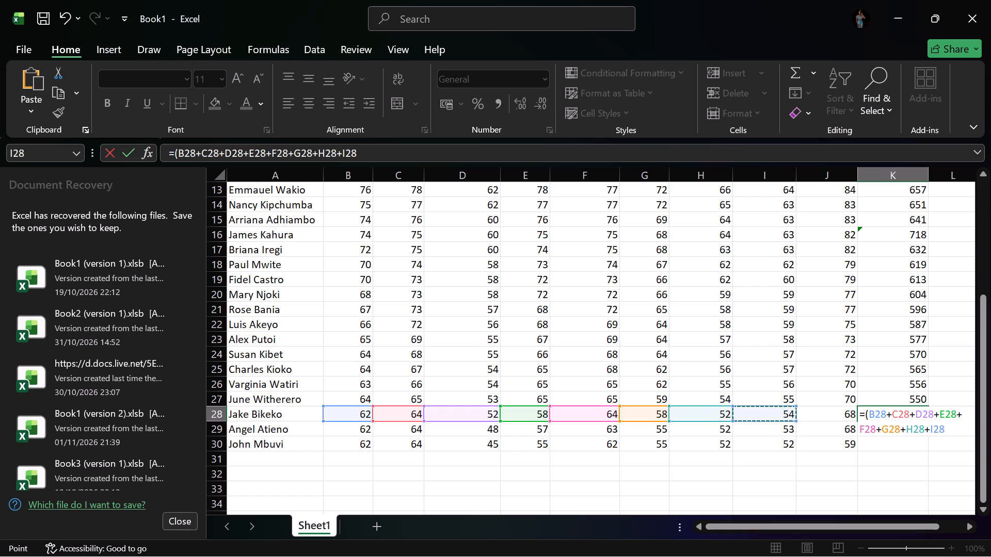
pyautogui.hotkey('shift', '+')
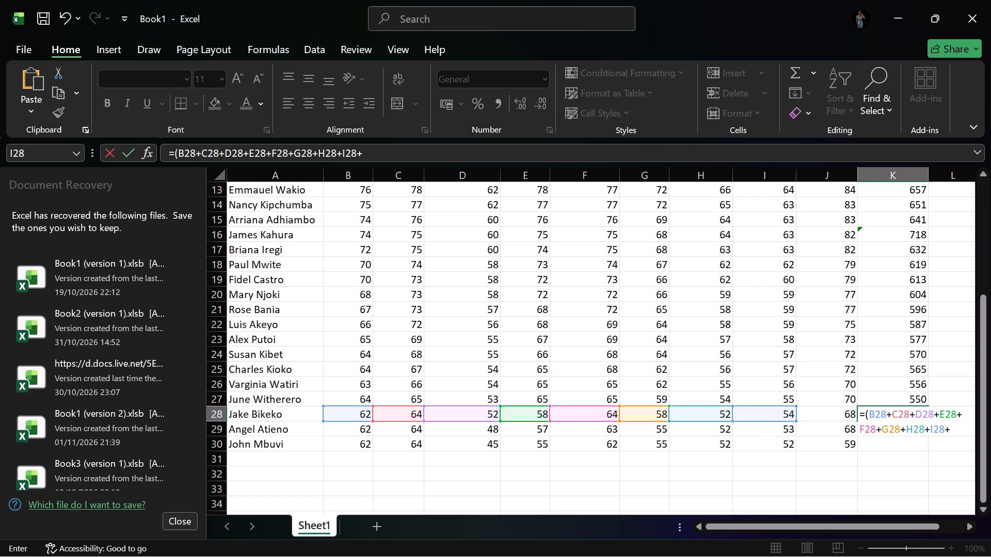
pyautogui.click(839, 414)
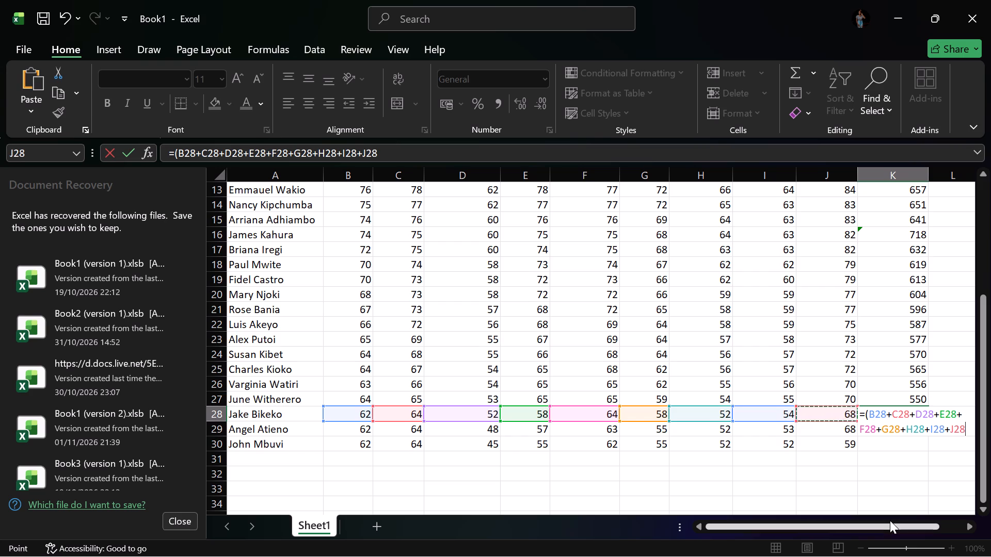
pyautogui.hotkey('shift', ')')
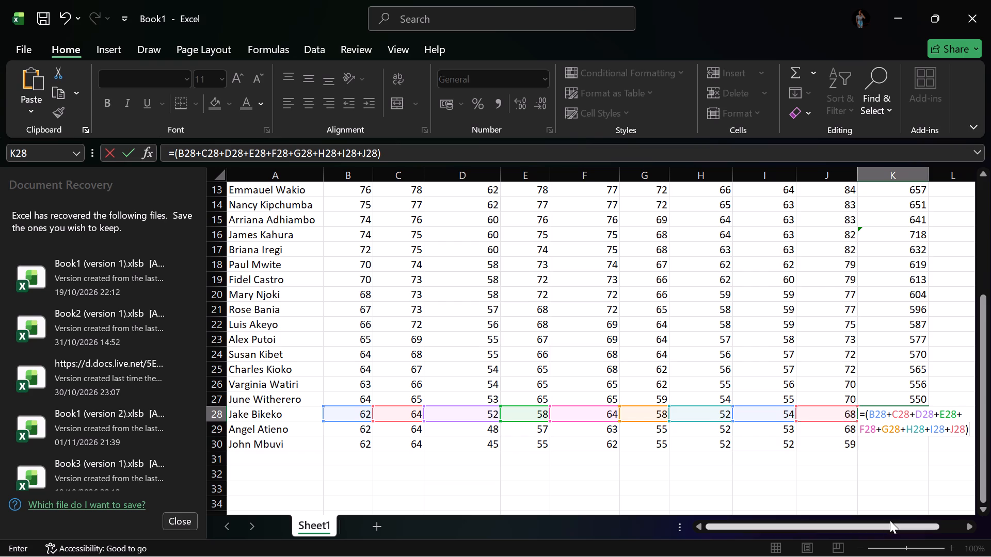
pyautogui.press('Return')
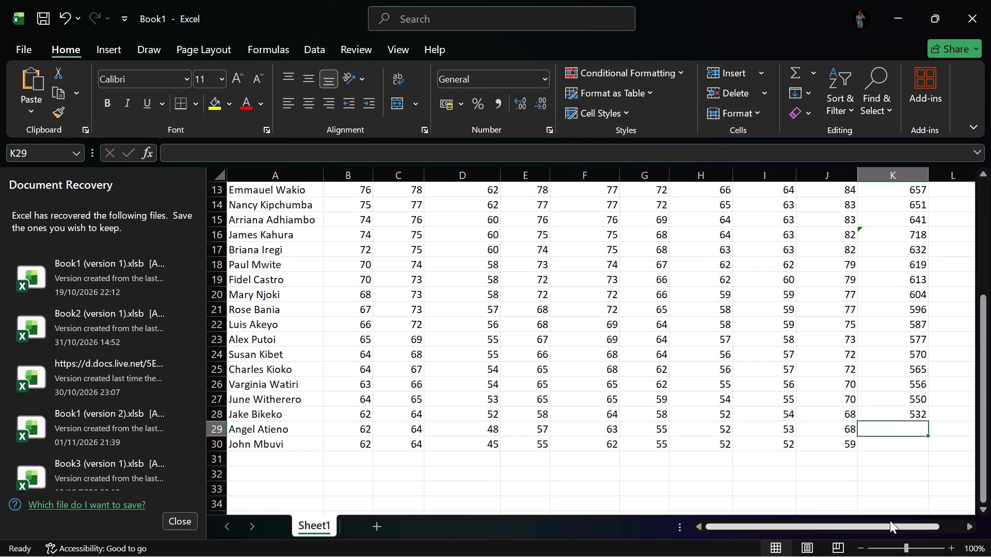
# Enter the formula =(B29+C29+D29+E29+F29+G29+H29+I29+J29) in K29 to total the twenty-eighth student's nine subject marks.
pyautogui.press('=')
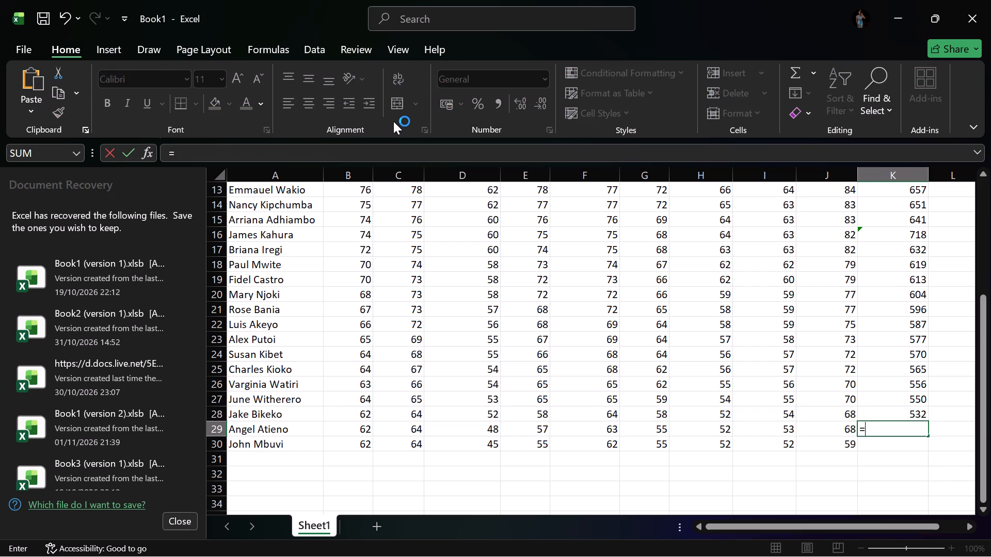
pyautogui.hotkey('shift', '(')
pyautogui.click(362, 427)
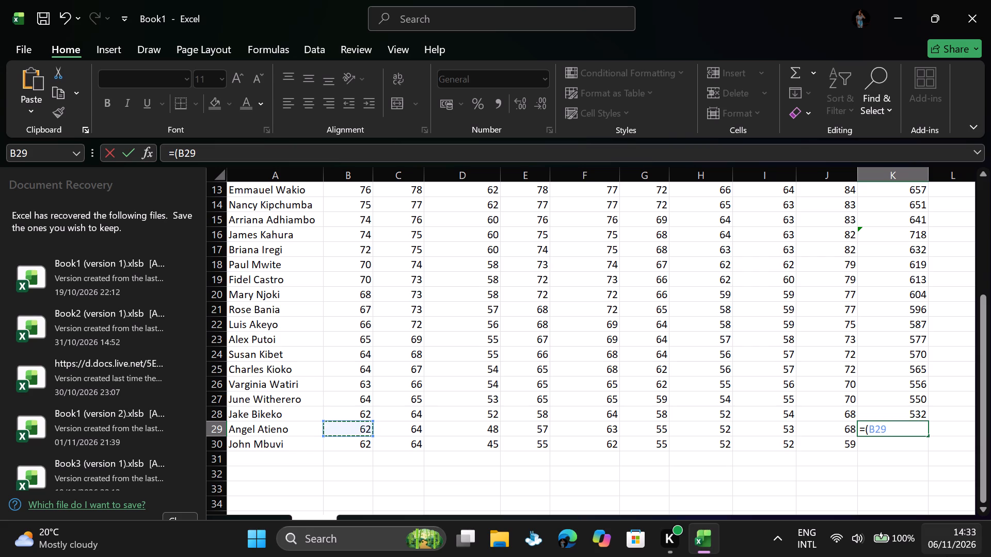
pyautogui.hotkey('shift', '+')
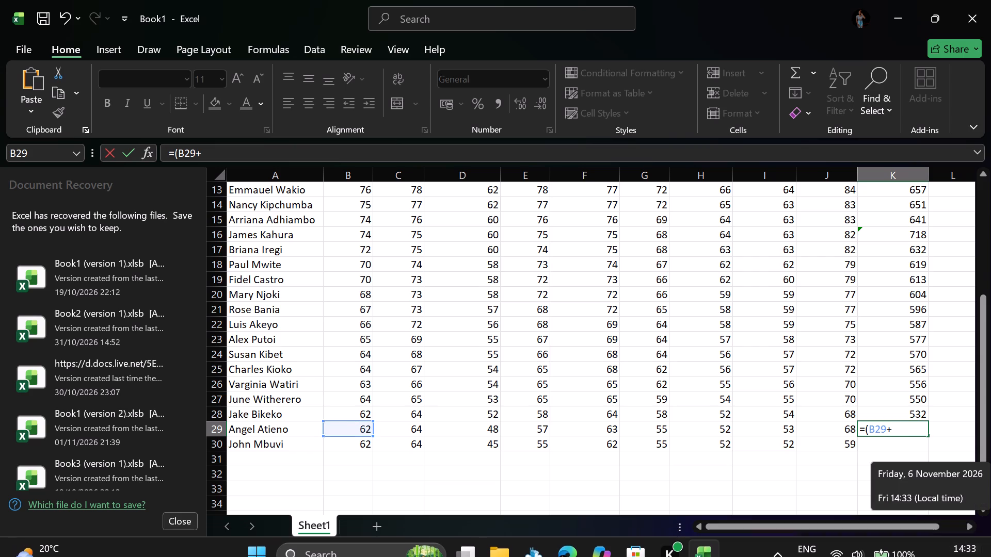
pyautogui.click(401, 432)
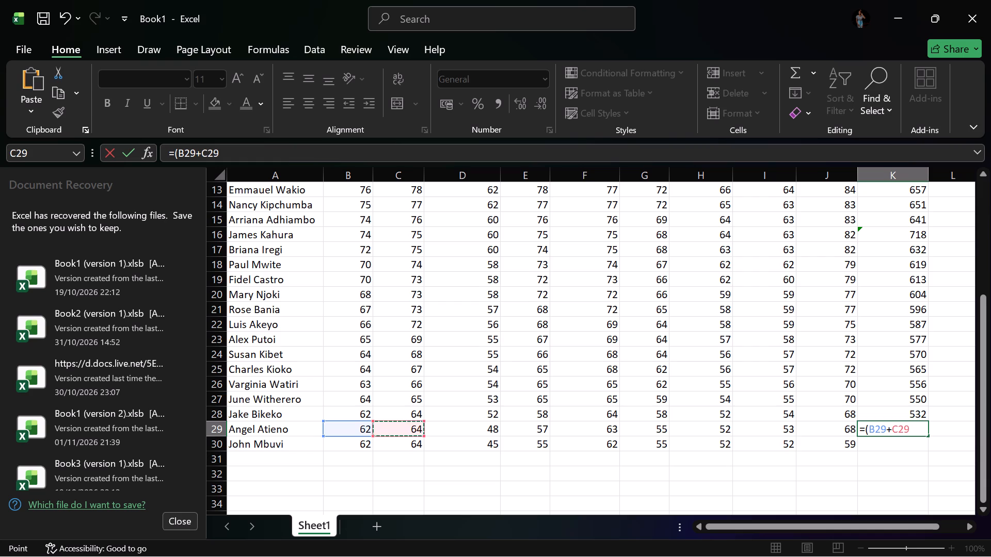
pyautogui.hotkey('shift', '+')
pyautogui.click(462, 430)
pyautogui.hotkey('shift', '+')
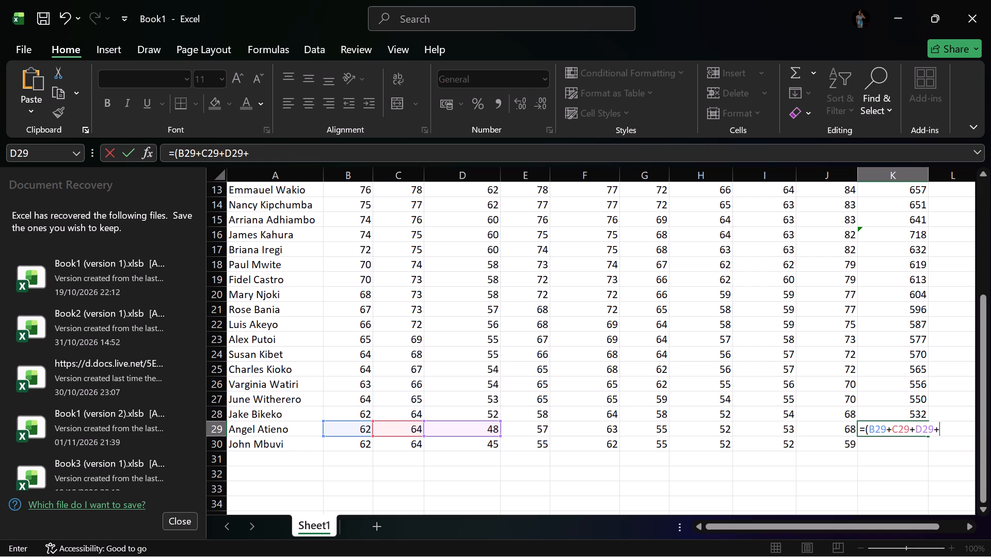
pyautogui.click(518, 428)
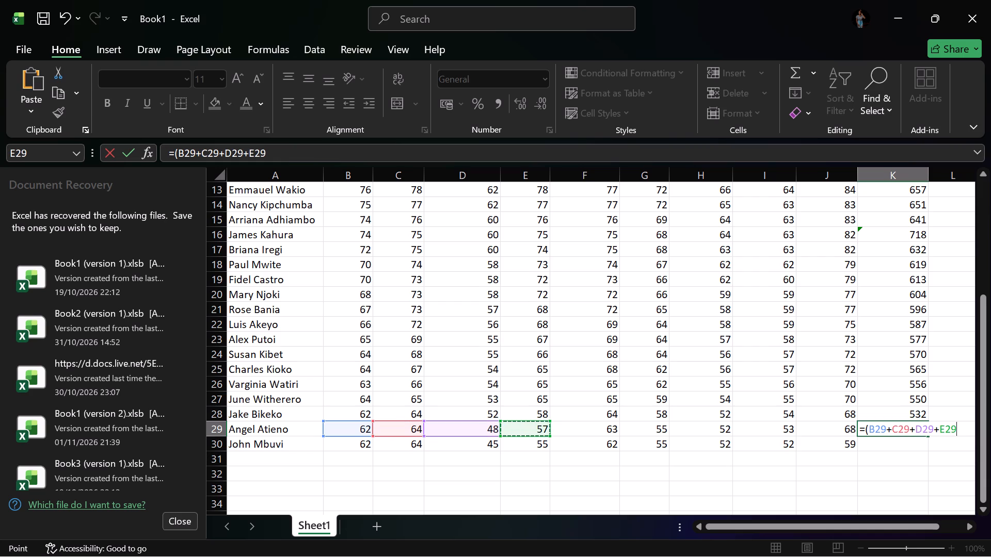
pyautogui.hotkey('shift', '+')
pyautogui.click(565, 432)
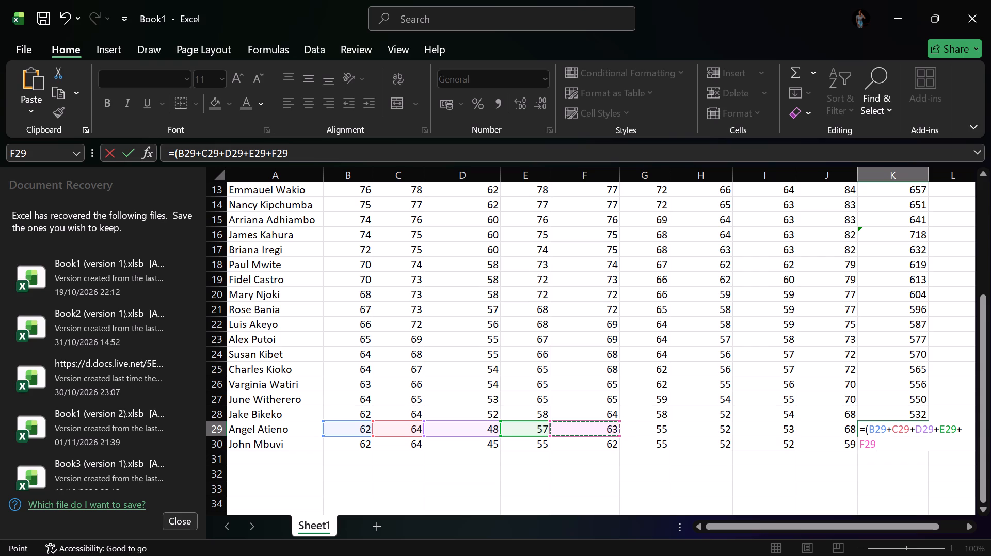
pyautogui.hotkey('shift', '+')
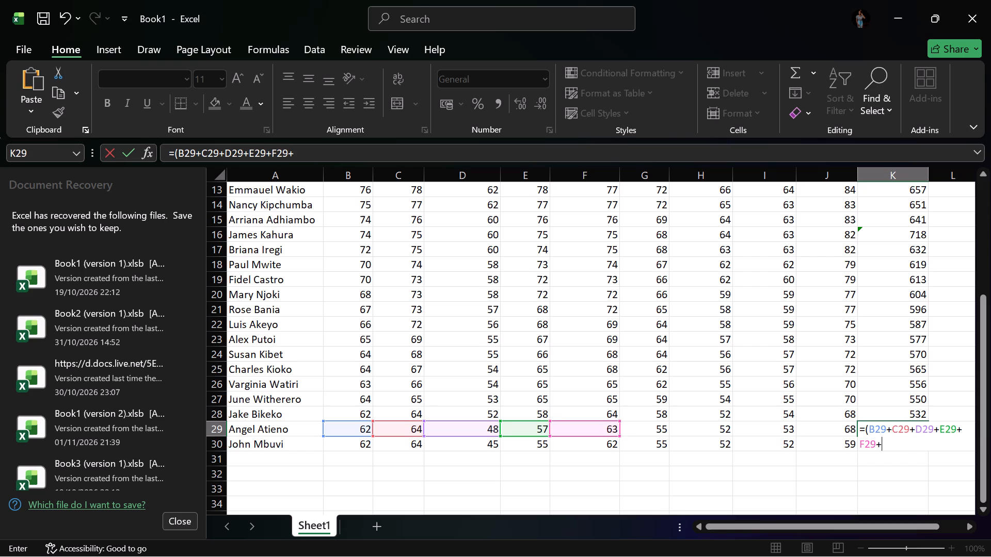
pyautogui.click(657, 428)
pyautogui.hotkey('shift', '+')
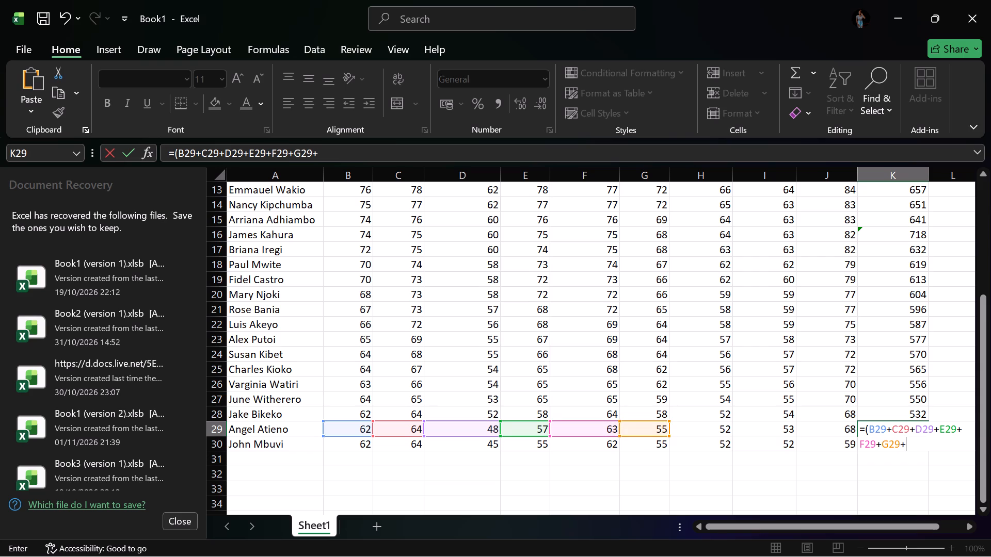
pyautogui.click(710, 430)
pyautogui.hotkey('shift', '+')
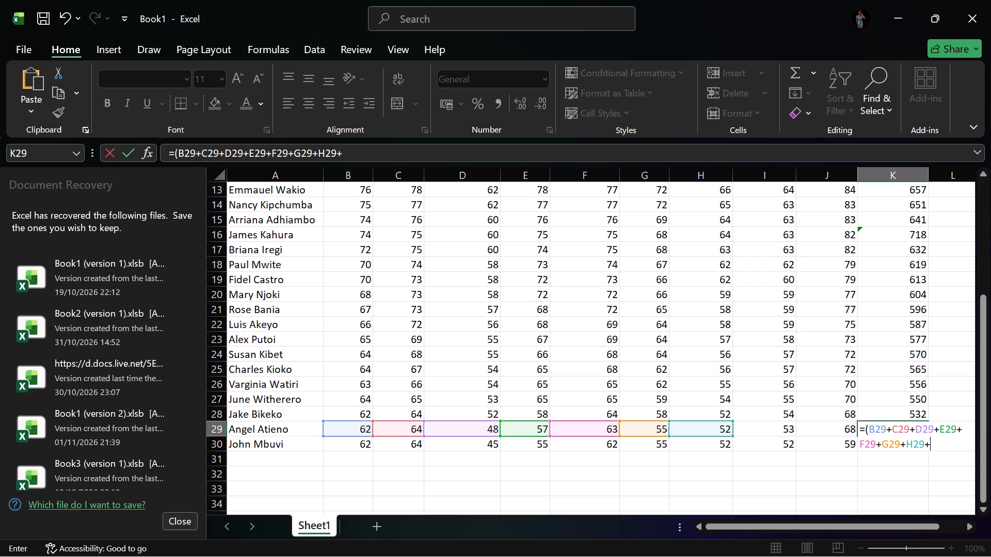
pyautogui.click(757, 427)
pyautogui.hotkey('shift', '+')
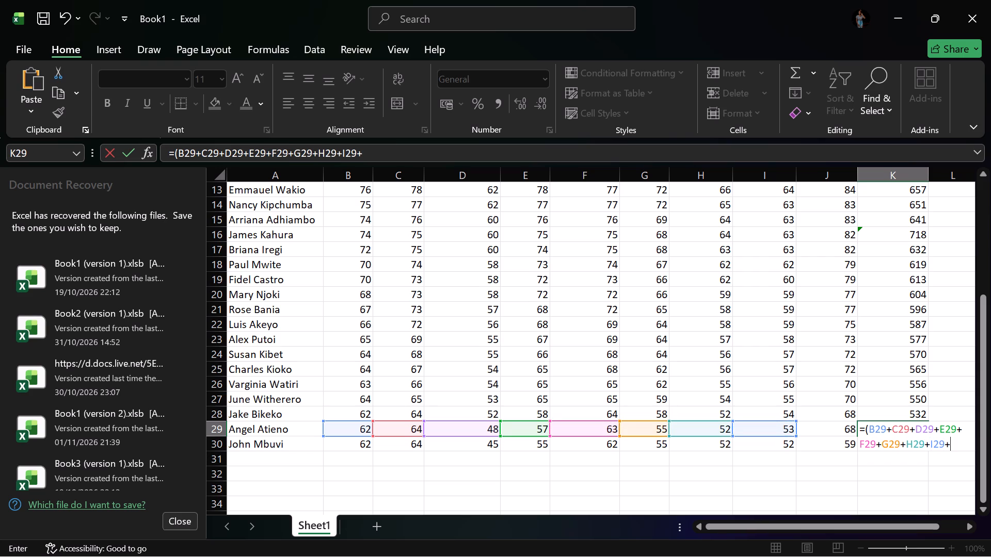
pyautogui.click(822, 429)
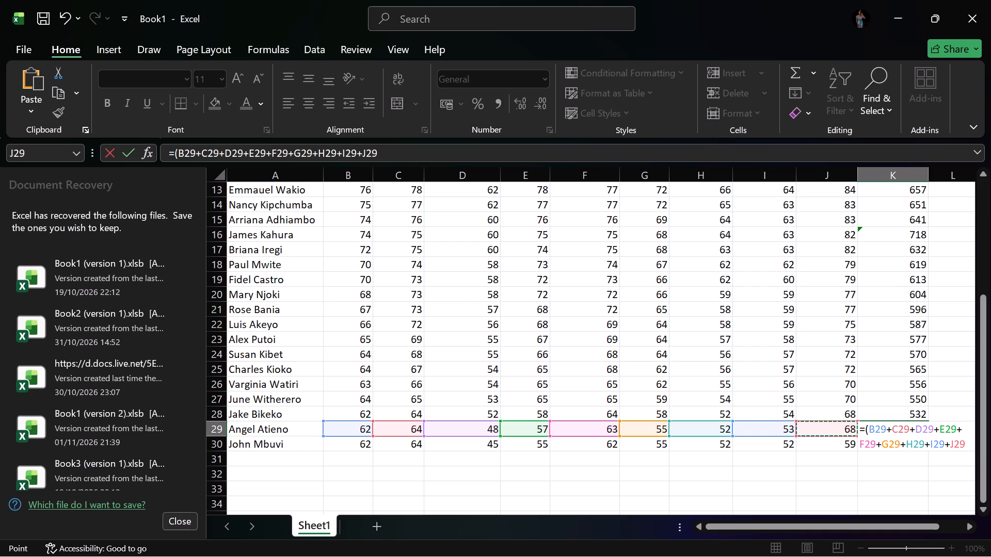
pyautogui.hotkey('ctrl', '0')
pyautogui.hotkey('ctrl', '0')
pyautogui.hotkey('shift', '_')
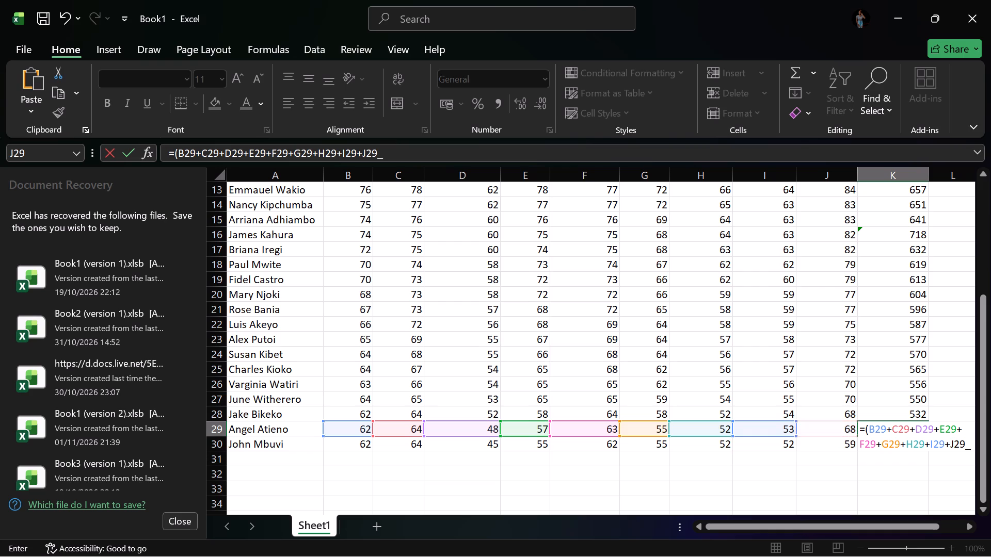
pyautogui.press('BackSpace')
pyautogui.hotkey('shift', ')')
pyautogui.press('Return')
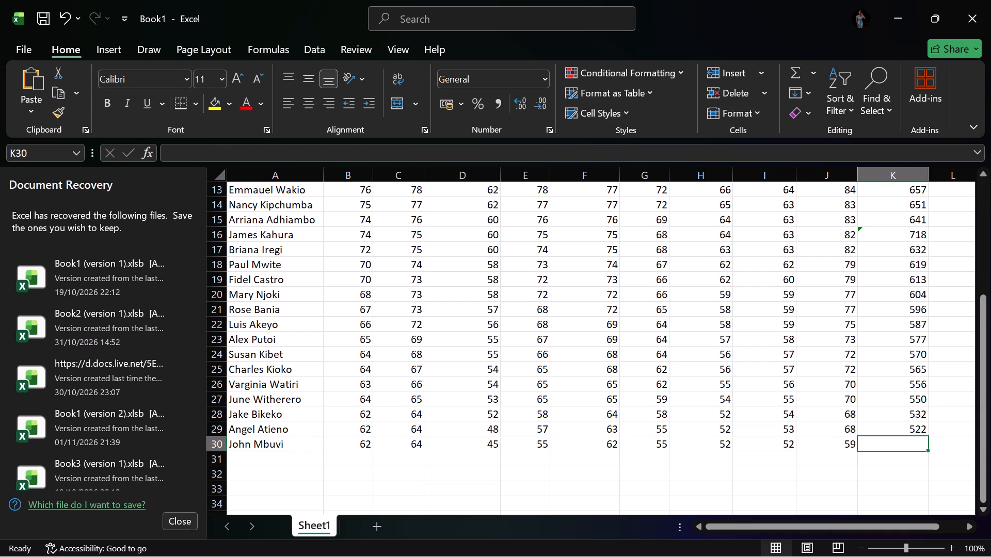
# Enter the formula =(B30+C30+D30+E30+F30=G30+H30+I30+J30) in K30 for the twenty-ninth student's total marks.
pyautogui.press('=')
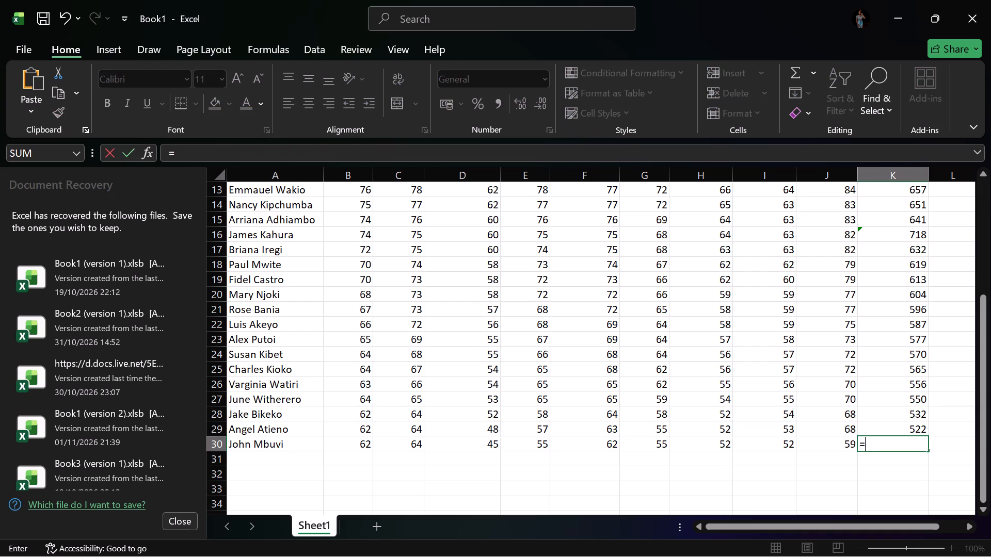
pyautogui.hotkey('shift', '(')
pyautogui.click(363, 450)
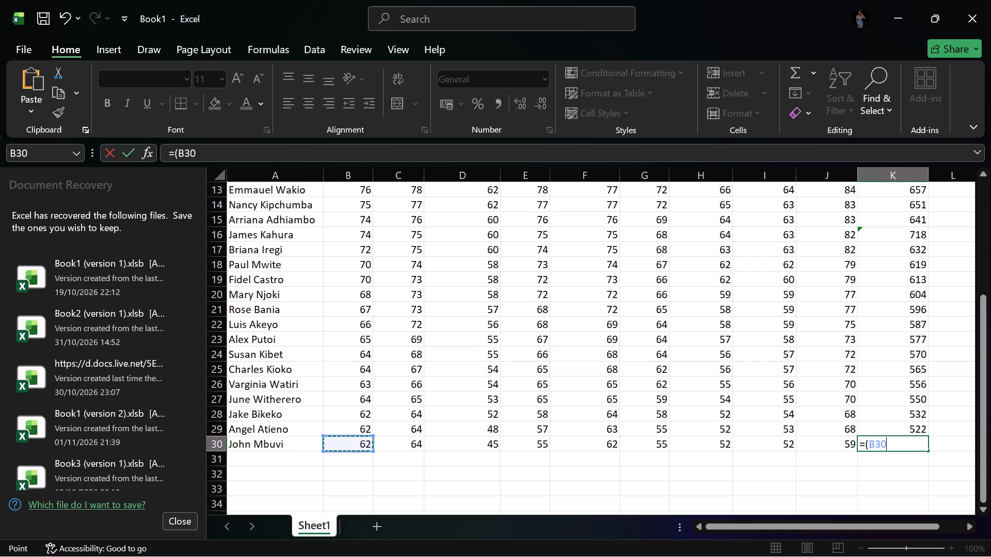
pyautogui.hotkey('shift', '+')
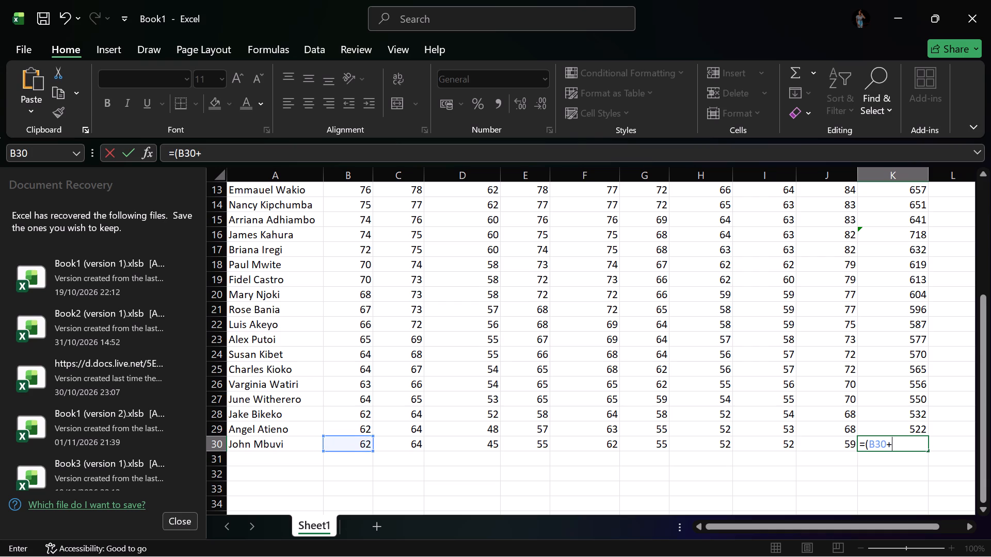
pyautogui.click(387, 450)
pyautogui.hotkey('shift', '+')
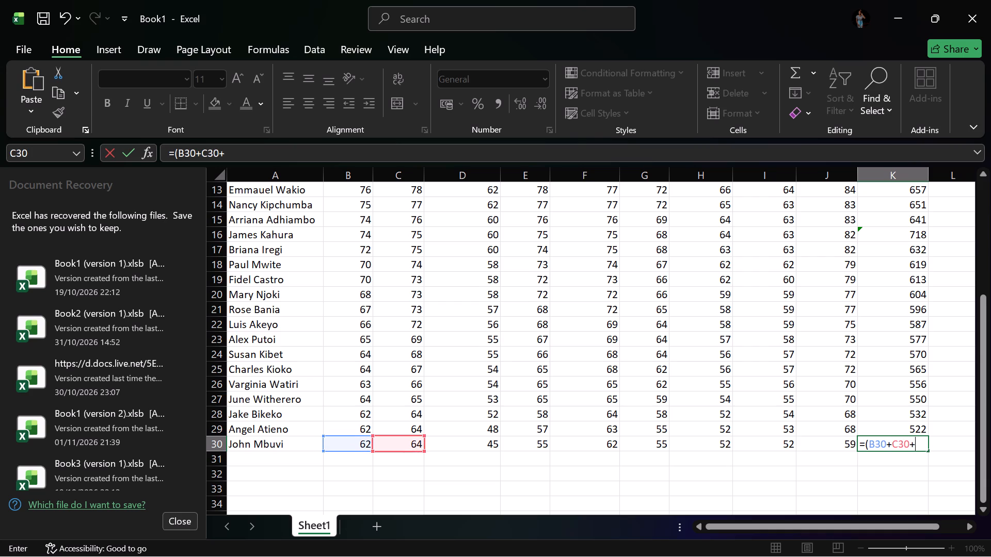
pyautogui.click(468, 446)
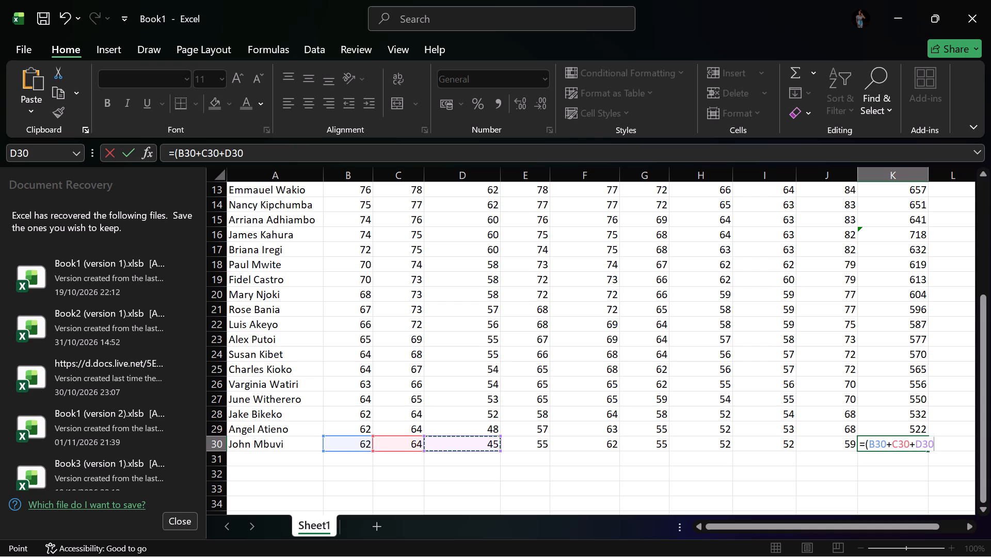
pyautogui.hotkey('shift', '+')
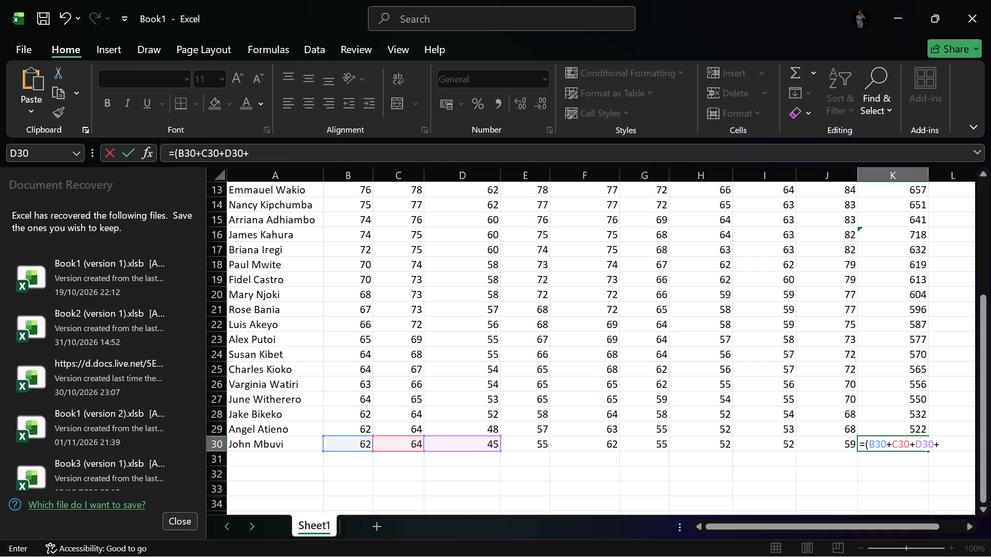
pyautogui.click(545, 450)
pyautogui.hotkey('shift', '+')
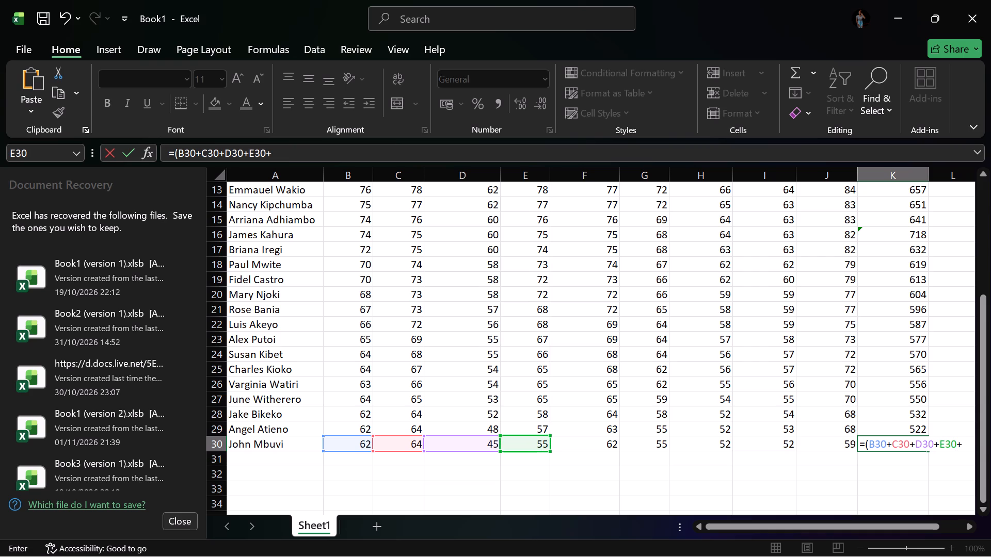
pyautogui.click(588, 443)
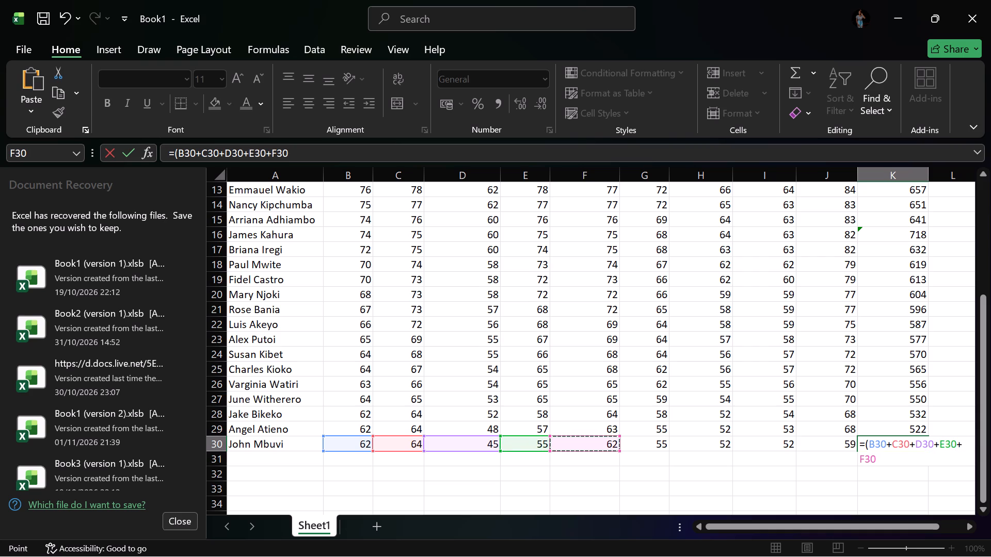
pyautogui.press('=')
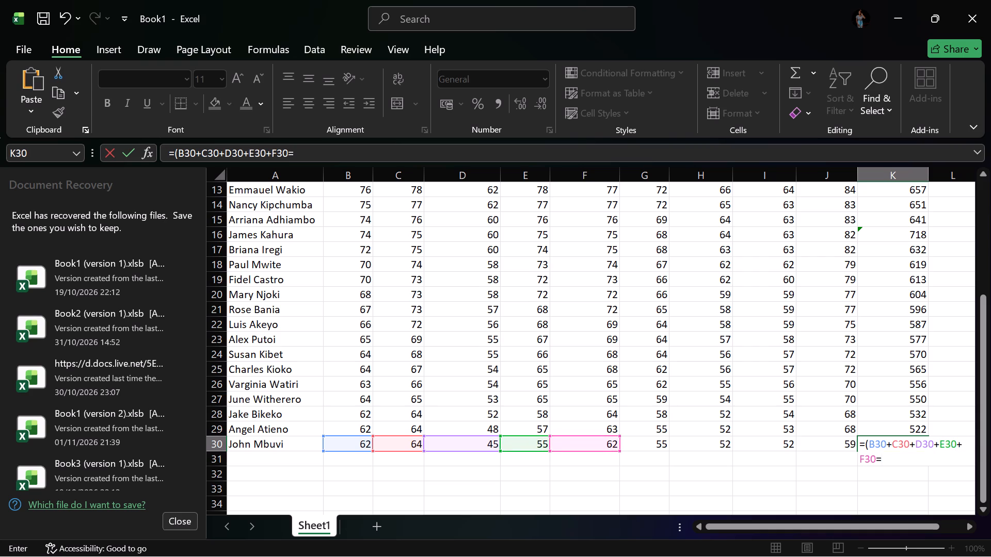
pyautogui.click(638, 446)
pyautogui.hotkey('shift', '+')
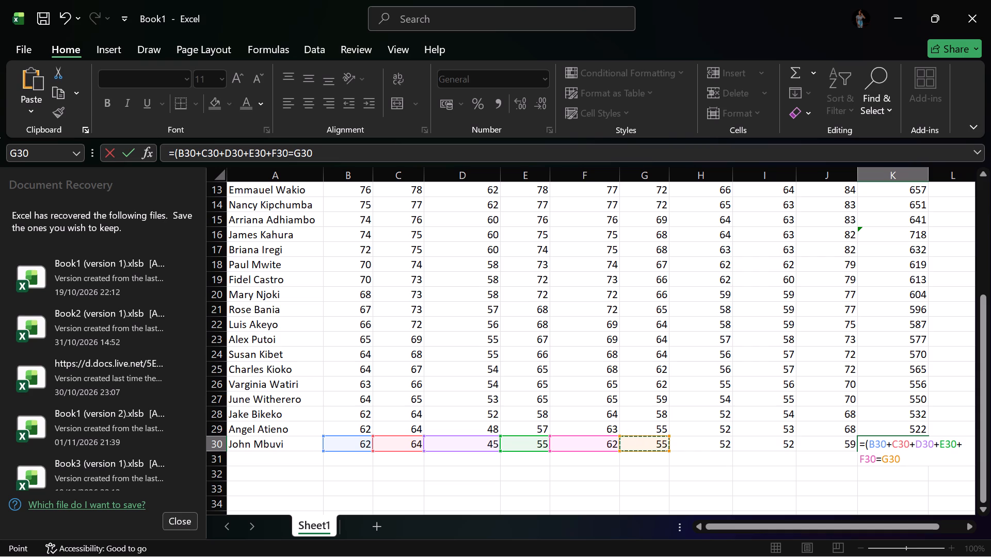
pyautogui.click(706, 443)
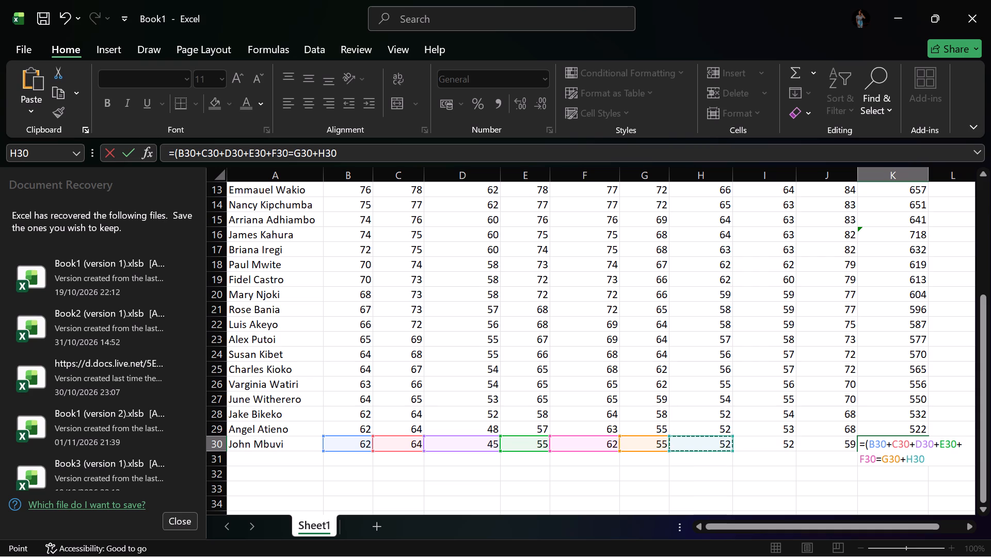
pyautogui.hotkey('shift', '+')
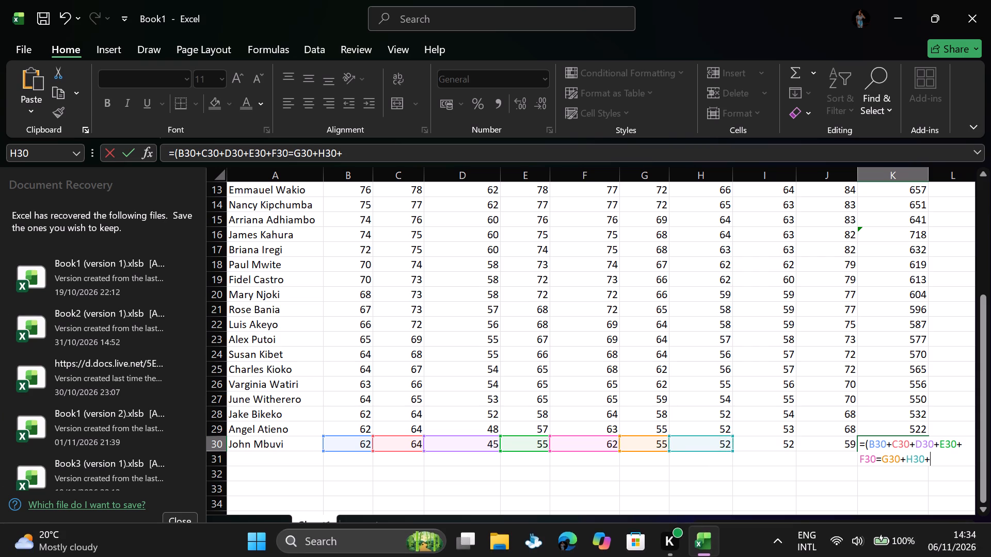
pyautogui.click(769, 445)
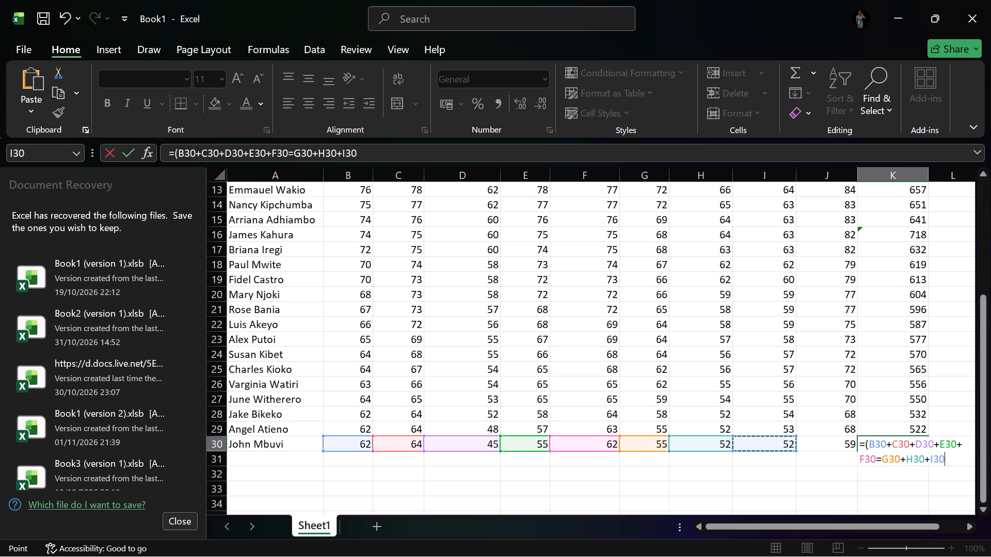
pyautogui.hotkey('shift', '+')
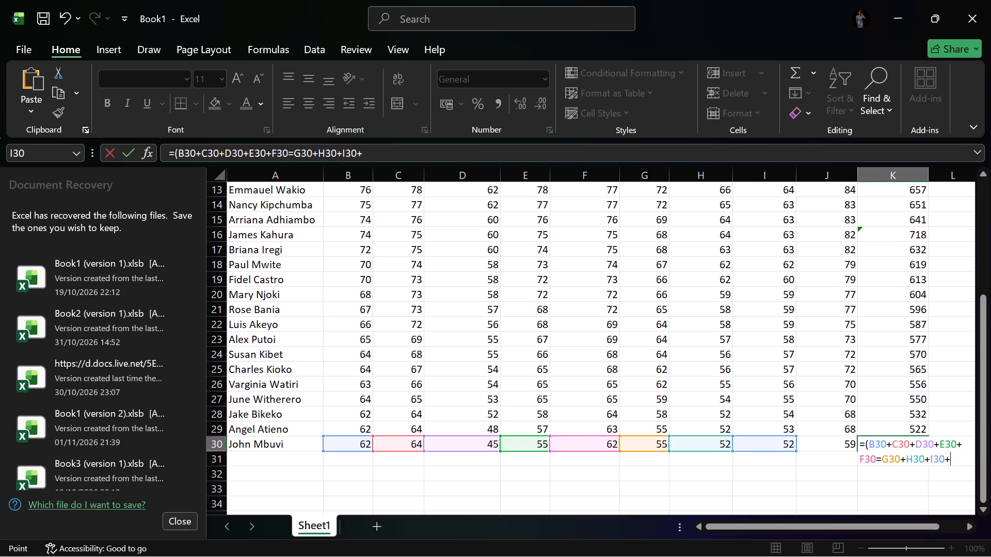
pyautogui.click(820, 444)
pyautogui.hotkey('shift', ')')
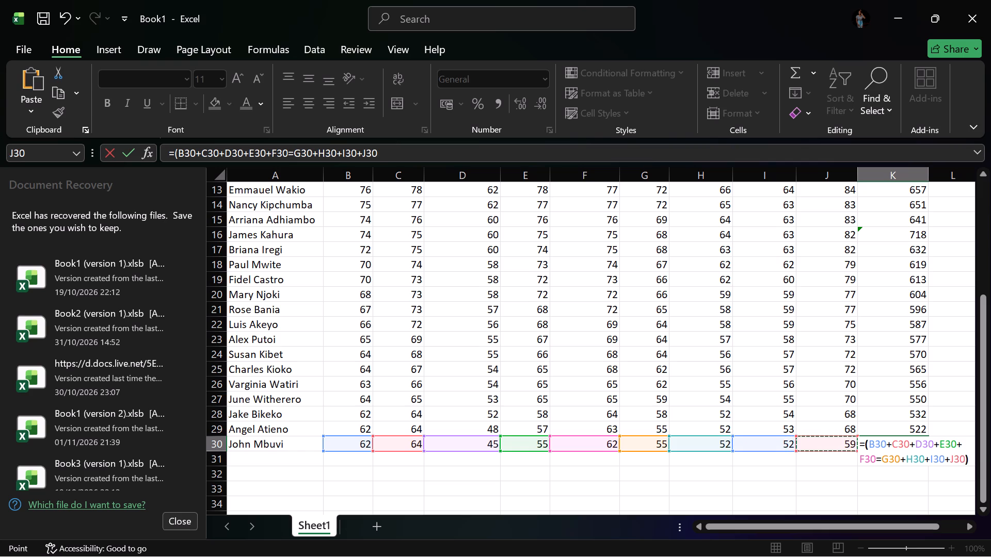
pyautogui.press('Return')
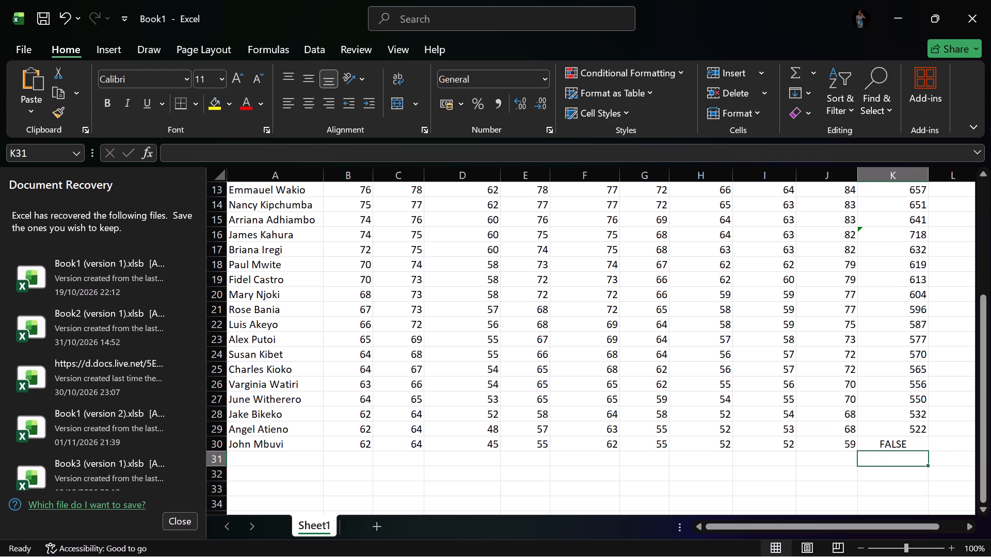
# Replace the faulty formula in K30 with =(B30+C30+D30+E30+F30+G30+H30+I30+J30) to total the twenty-ninth student's nine subject marks.
pyautogui.click(895, 445)
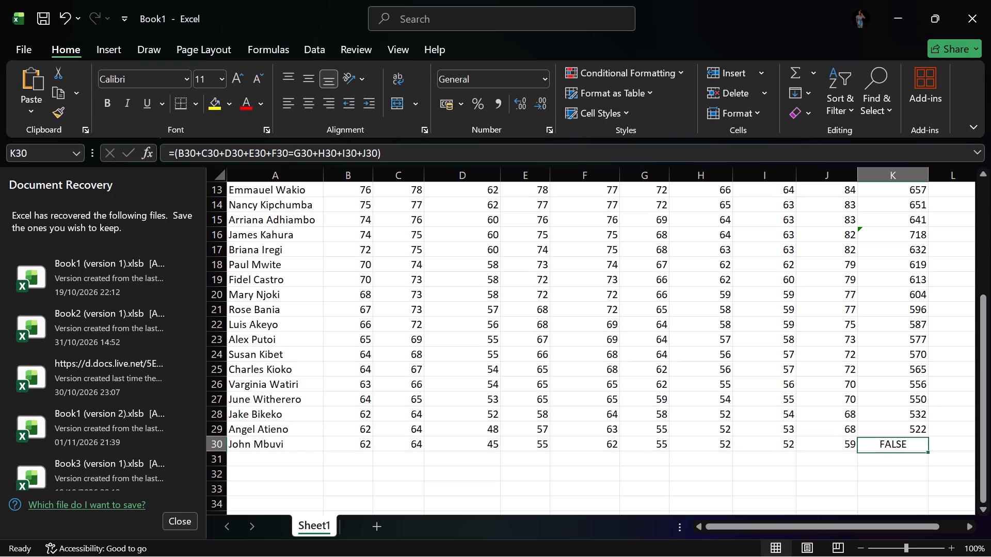
pyautogui.click(895, 445)
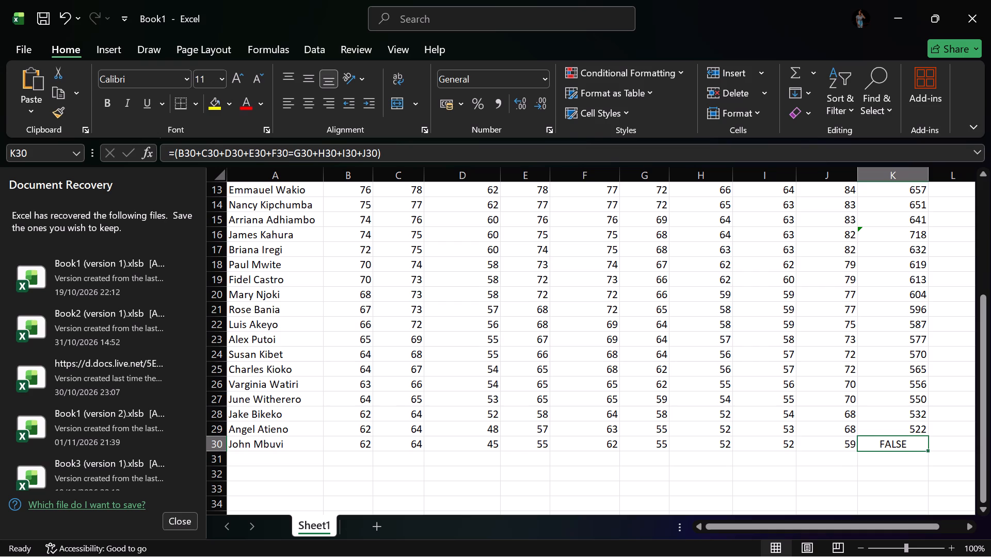
pyautogui.hotkey('ctrl', 'z')
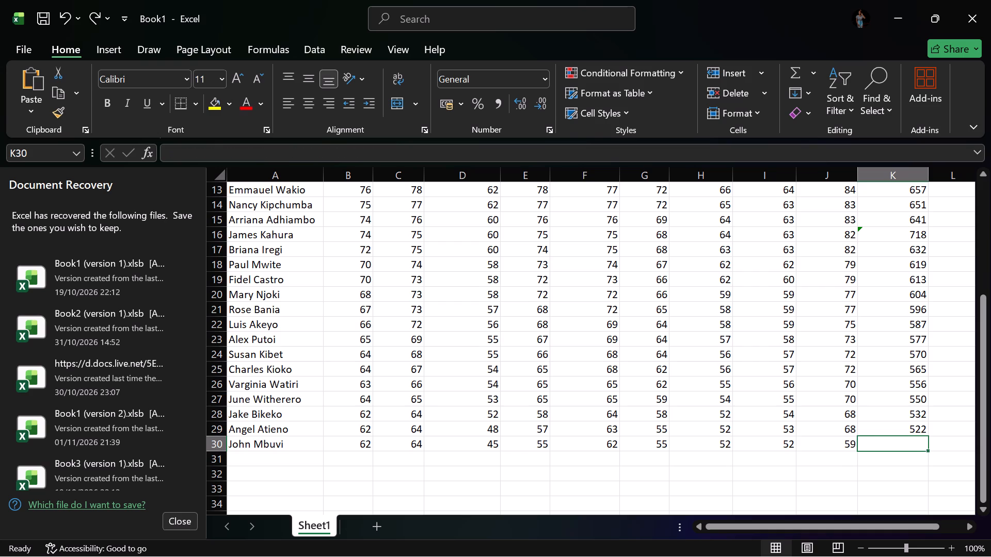
pyautogui.press('=')
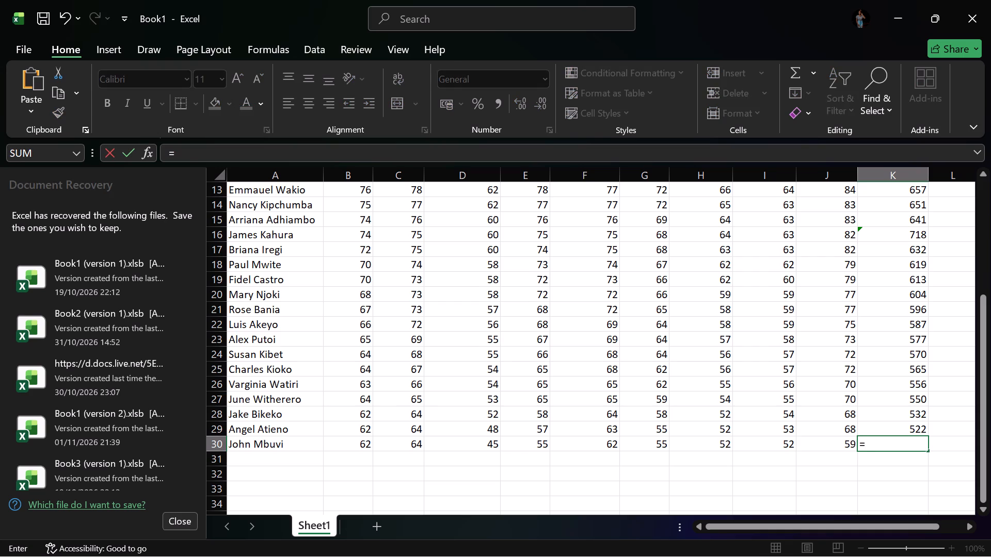
pyautogui.hotkey('shift', '(')
pyautogui.click(363, 444)
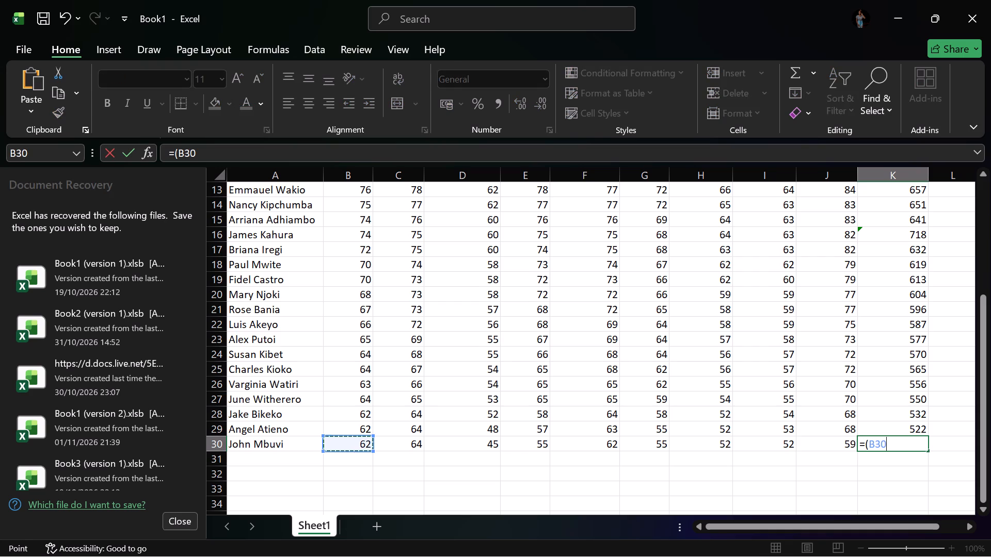
pyautogui.hotkey('shift', '+')
pyautogui.click(388, 447)
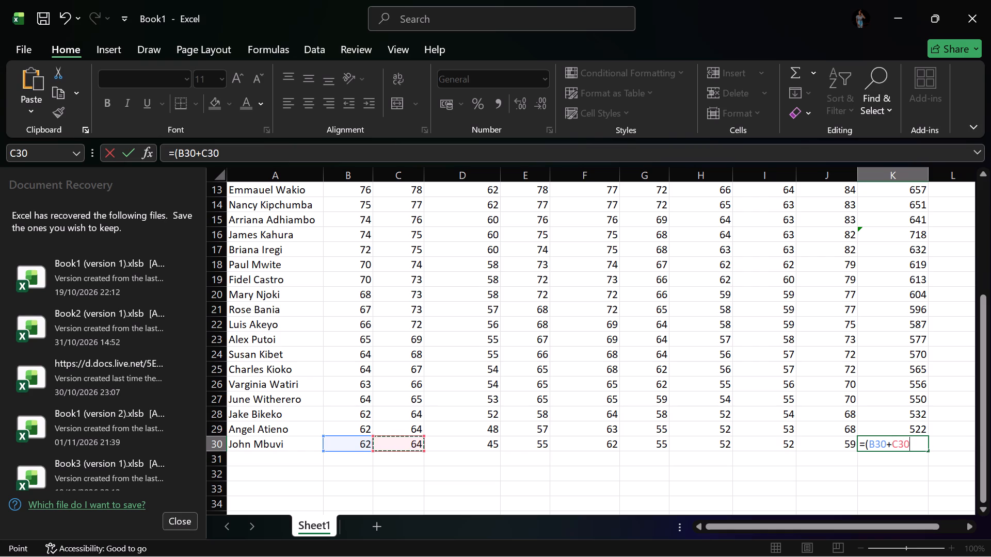
pyautogui.hotkey('shift', '+')
pyautogui.click(457, 448)
pyautogui.hotkey('shift', '+')
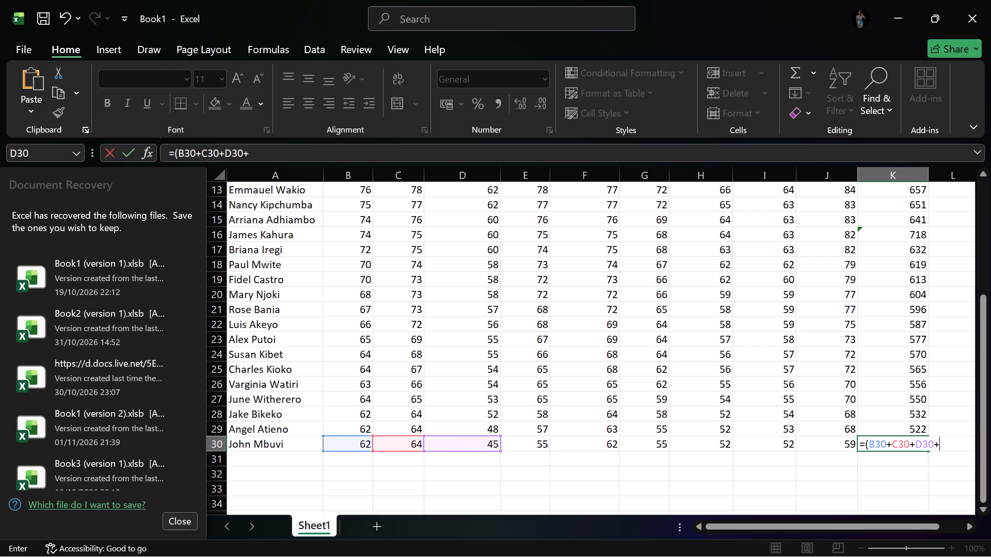
pyautogui.click(526, 448)
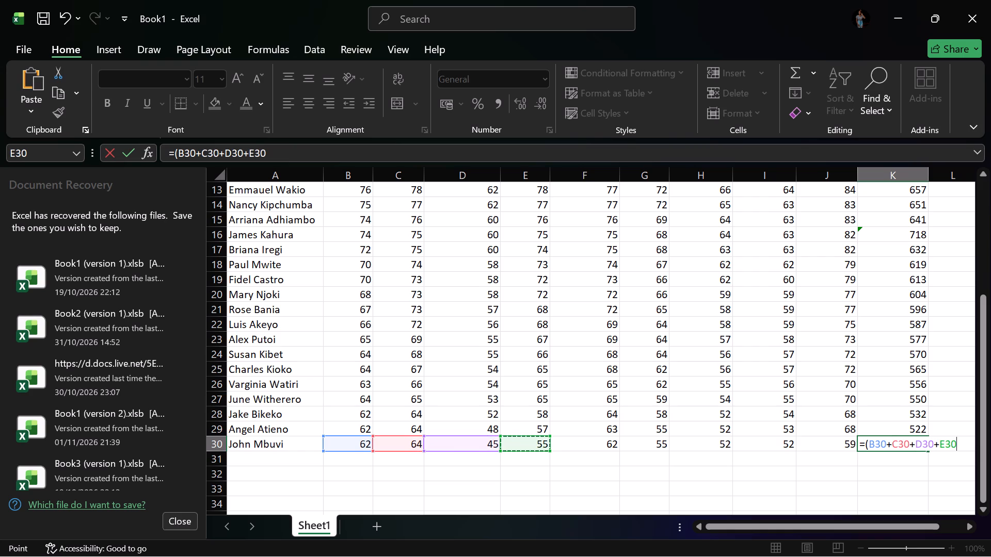
pyautogui.hotkey('shift', '+')
pyautogui.click(594, 443)
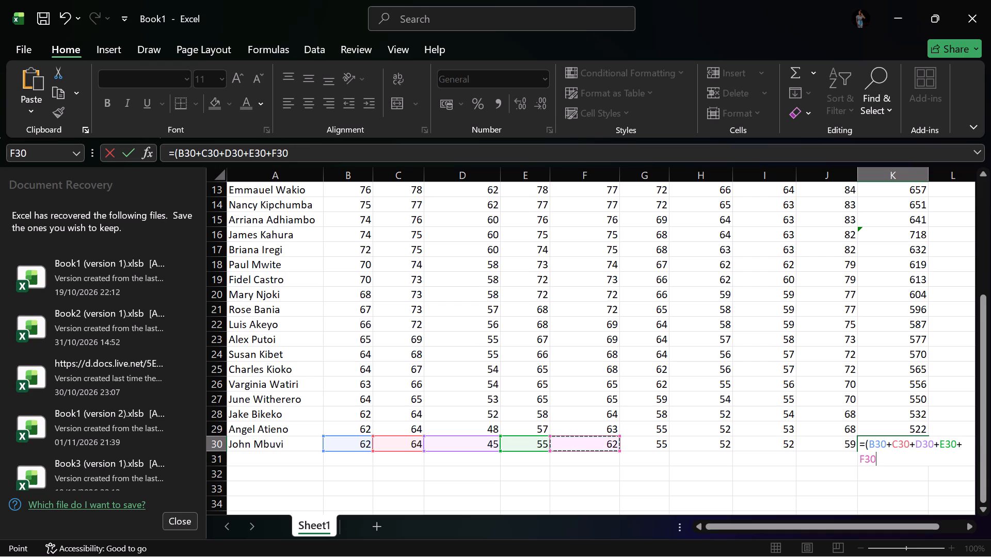
pyautogui.hotkey('shift', '+')
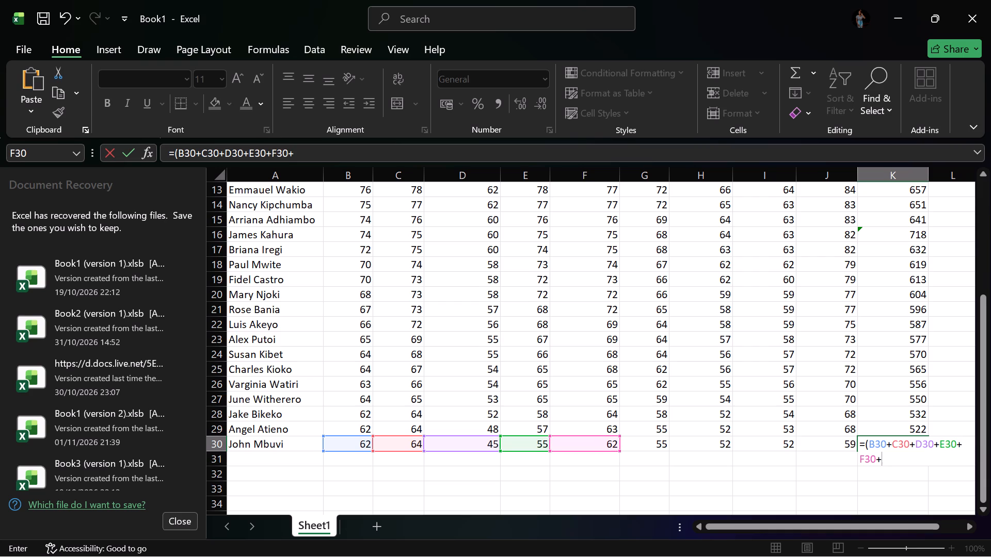
pyautogui.click(663, 443)
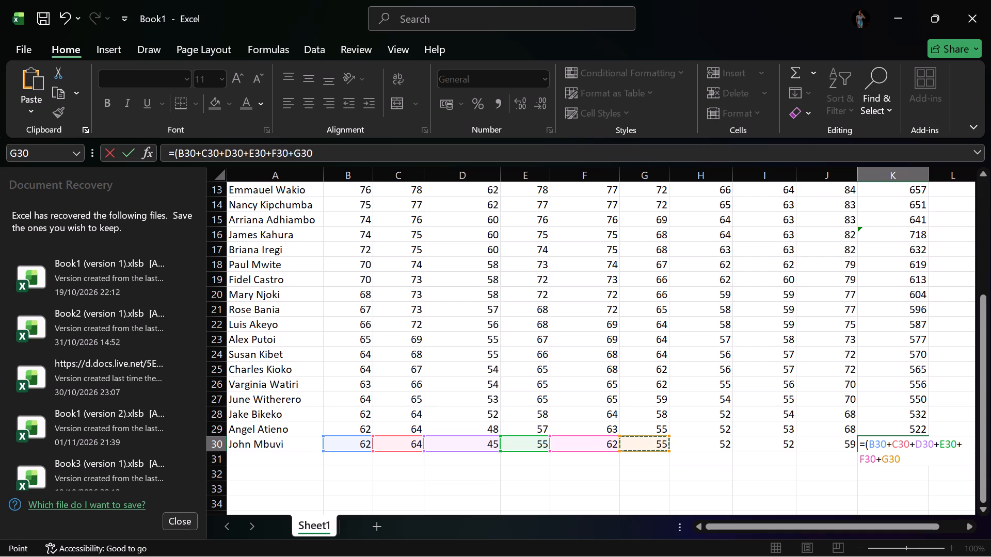
pyautogui.hotkey('shift', '+')
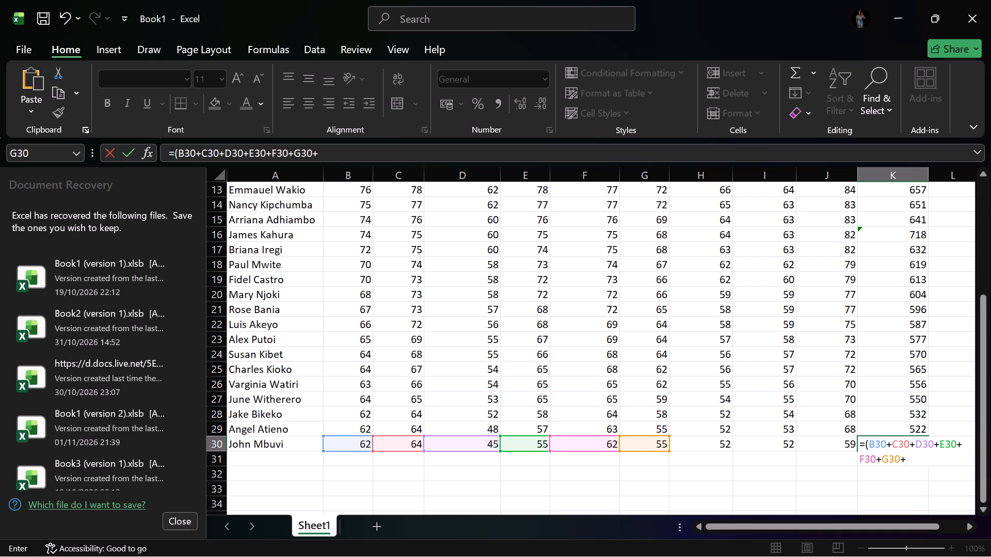
pyautogui.click(708, 447)
pyautogui.press('=')
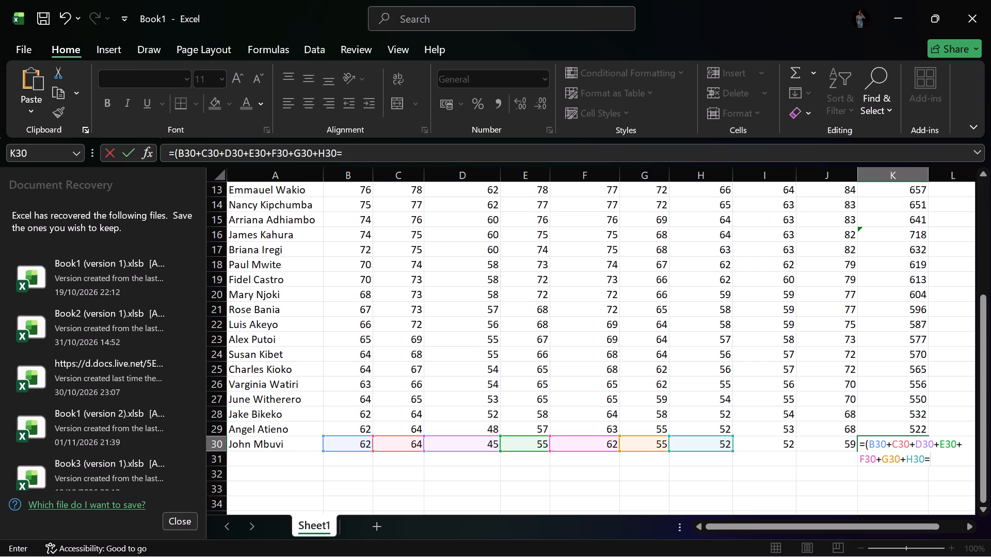
pyautogui.press('BackSpace')
pyautogui.hotkey('shift', '+')
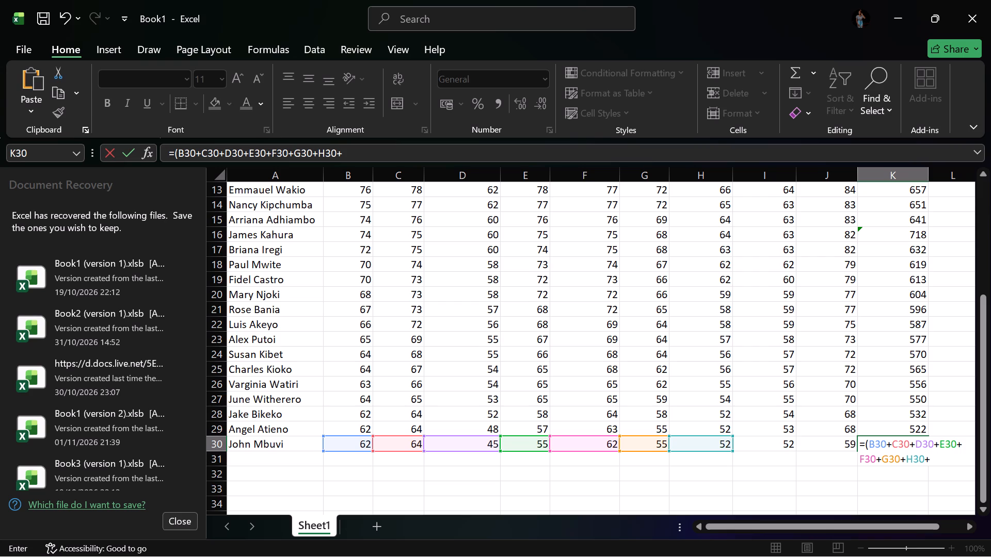
pyautogui.click(758, 441)
pyautogui.hotkey('shift', '+')
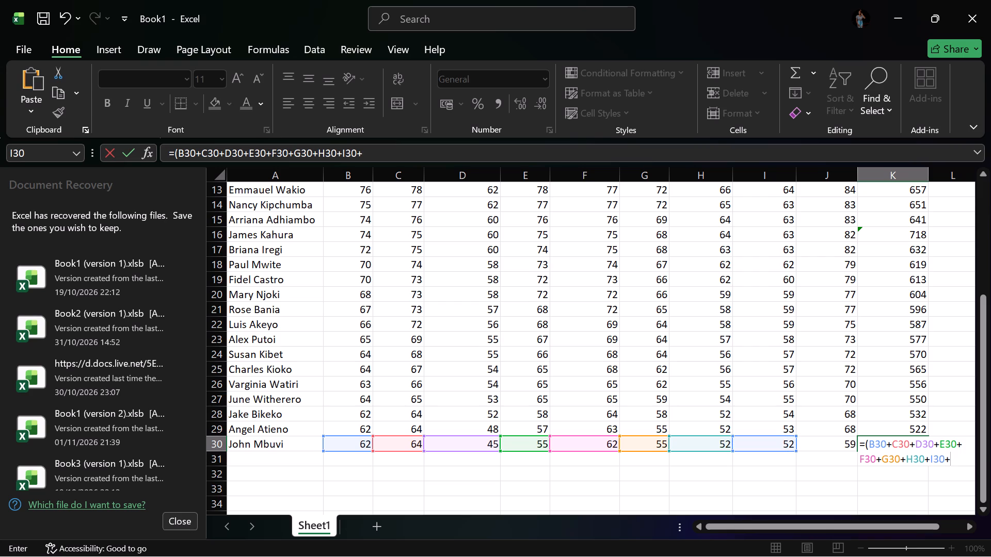
pyautogui.click(831, 445)
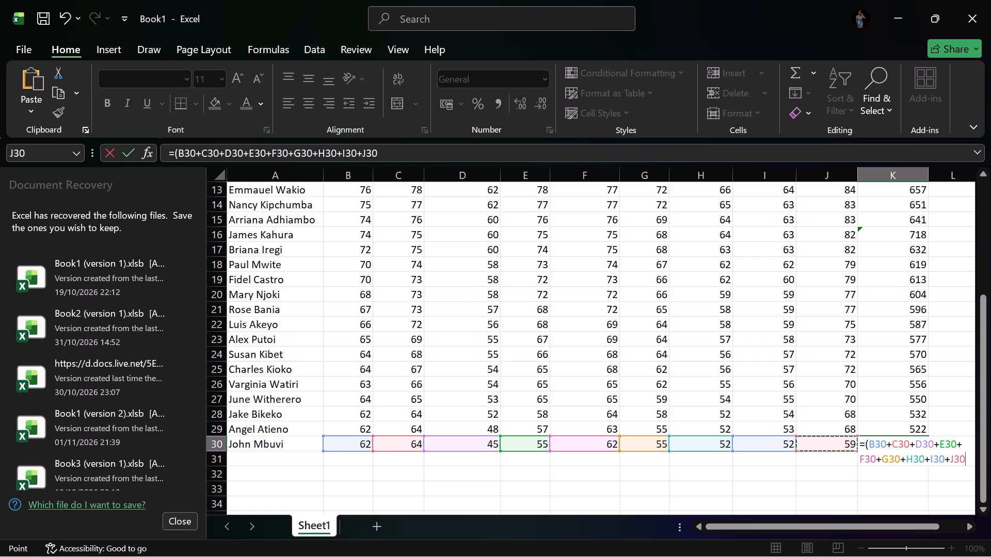
pyautogui.hotkey('ctrl', '0')
pyautogui.hotkey('shift', ')')
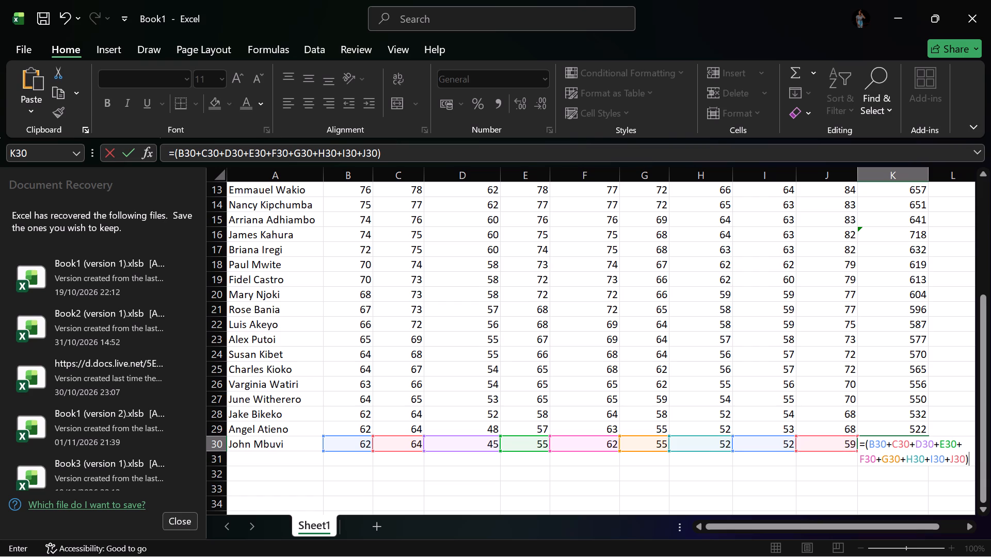
pyautogui.press('Return')
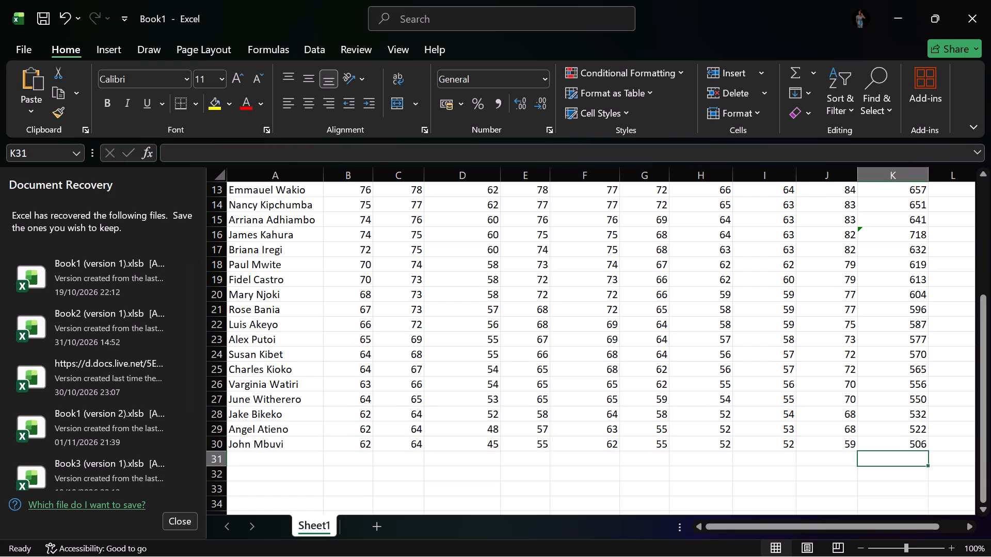
# Bring the top of the TOTAL MARKS column and the empty columns beside it into view.
pyautogui.scroll(11, 824, 418)
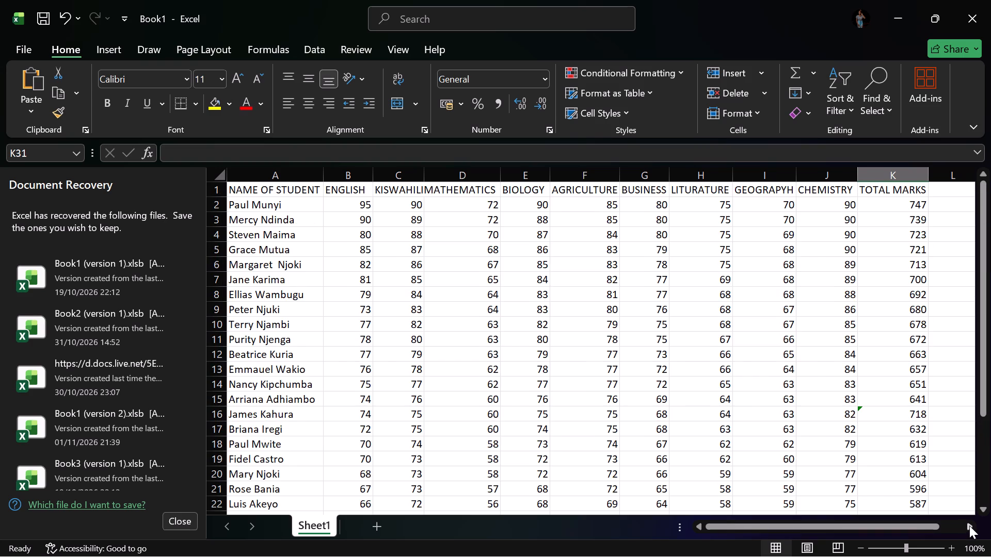
pyautogui.click(969, 526)
pyautogui.click(969, 526)
pyautogui.click(969, 526)
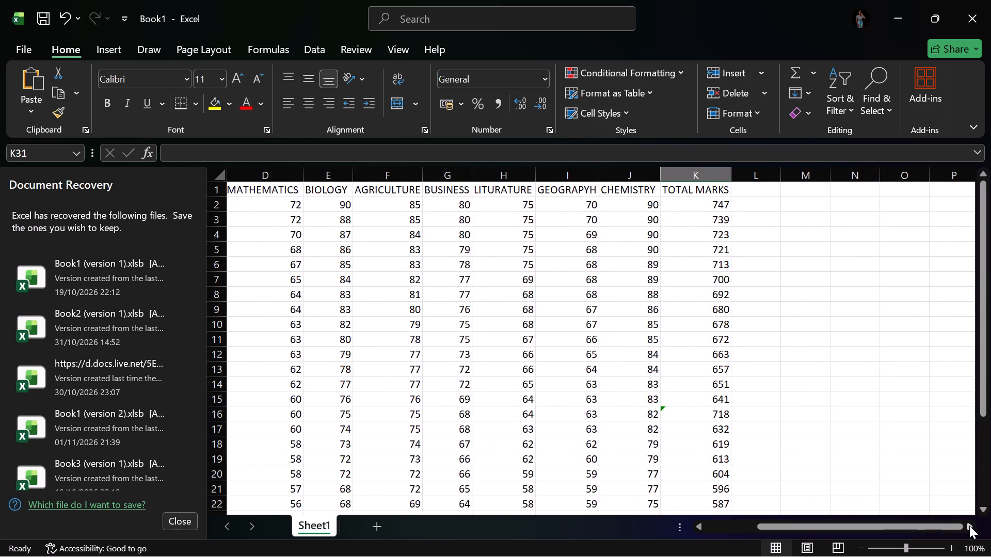
pyautogui.click(969, 526)
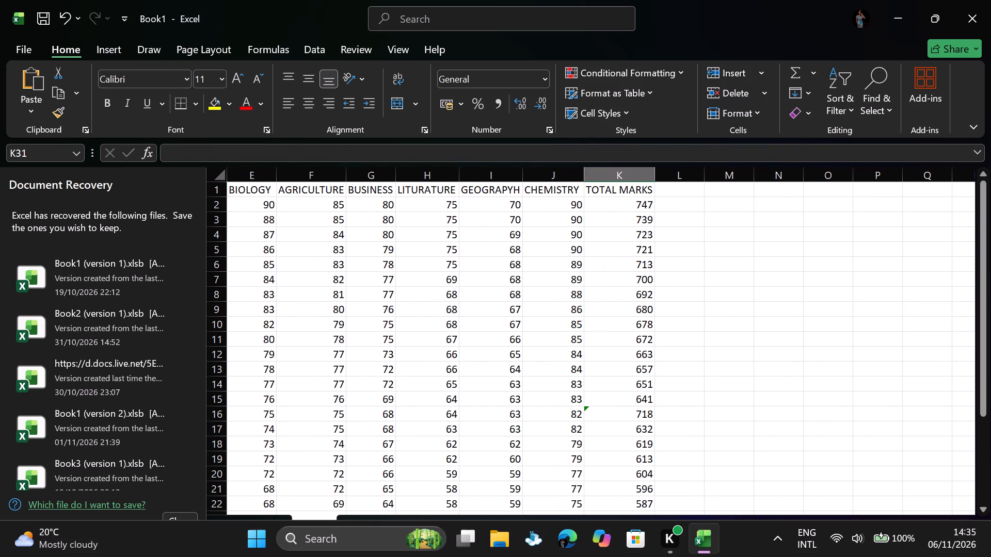
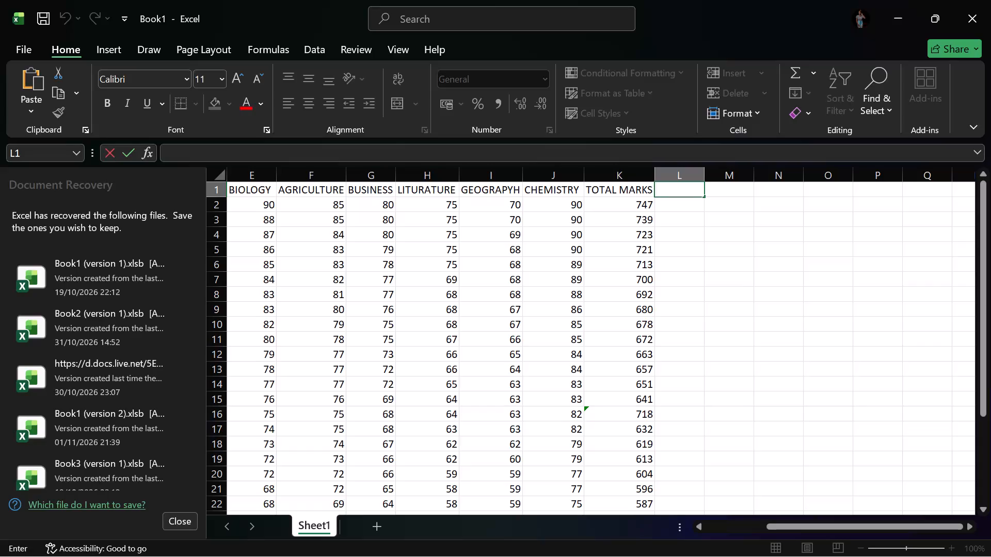
# Enter the heading GRADE POINT in L1, beside the TOTAL MARKS heading.
pyautogui.press('g')
pyautogui.write('RD')
pyautogui.press('BackSpace')
pyautogui.press('e')
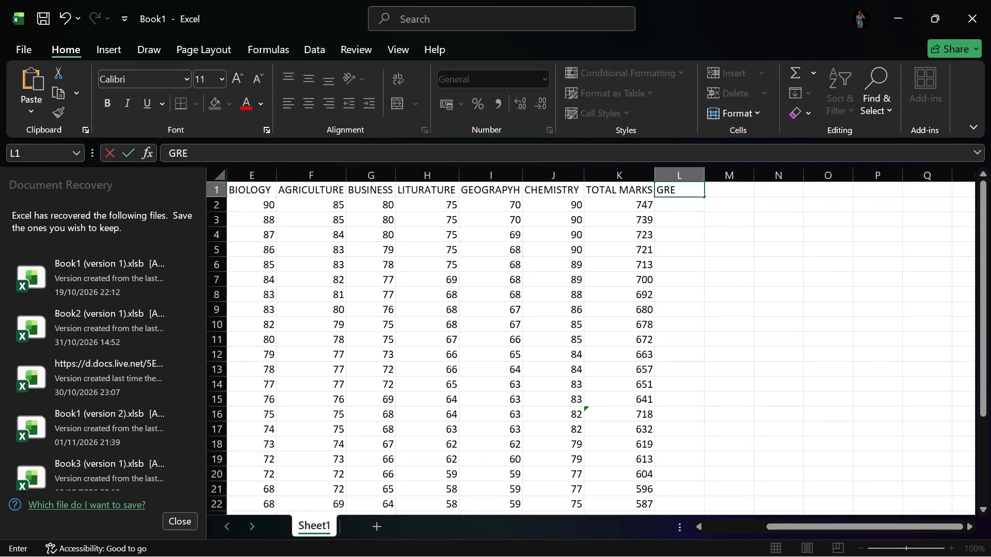
pyautogui.press('BackSpace')
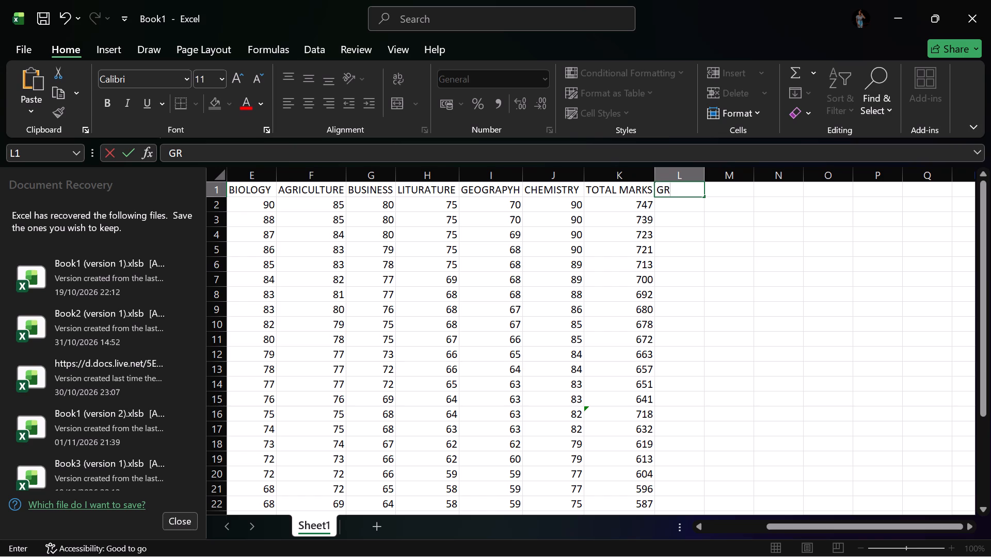
pyautogui.write('ADE')
pyautogui.press('space')
pyautogui.write('POINT')
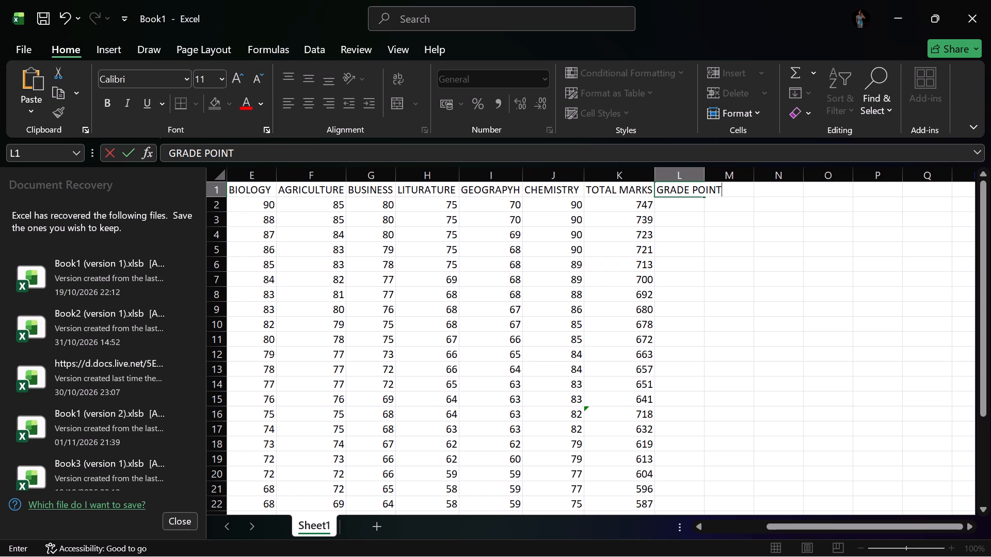
# Widen column L so that the whole GRADE POINT heading fits inside it.
pyautogui.click(692, 181)
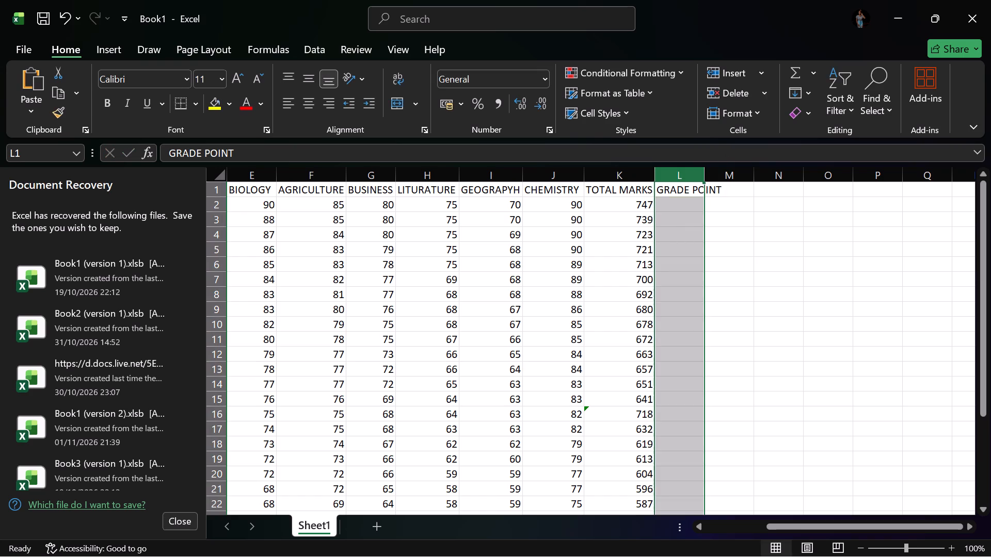
pyautogui.moveTo(704, 180); pyautogui.dragTo(726, 175)
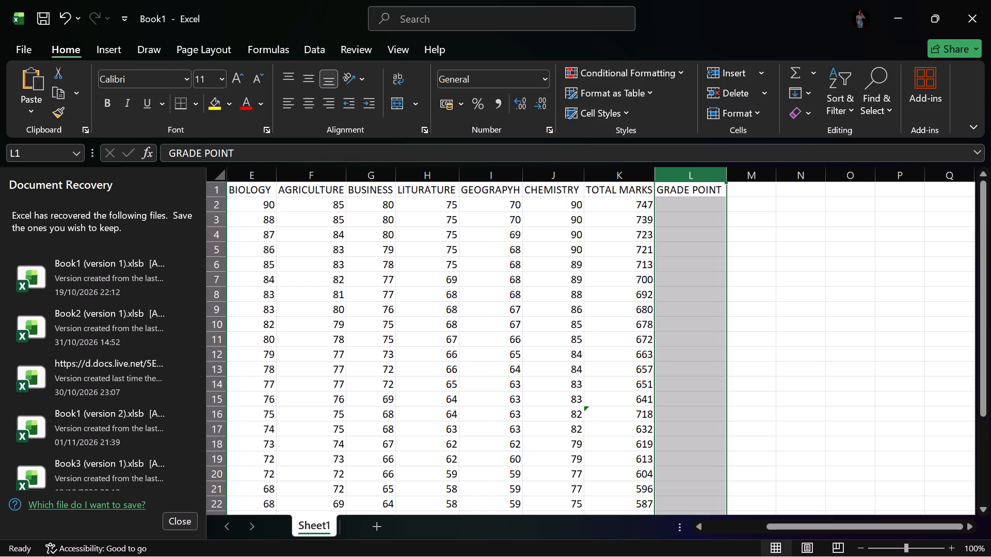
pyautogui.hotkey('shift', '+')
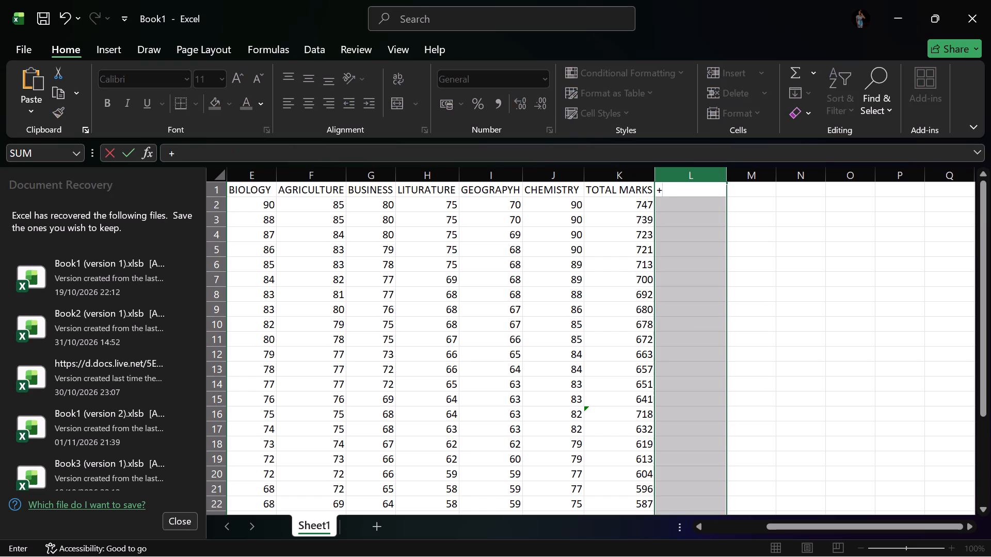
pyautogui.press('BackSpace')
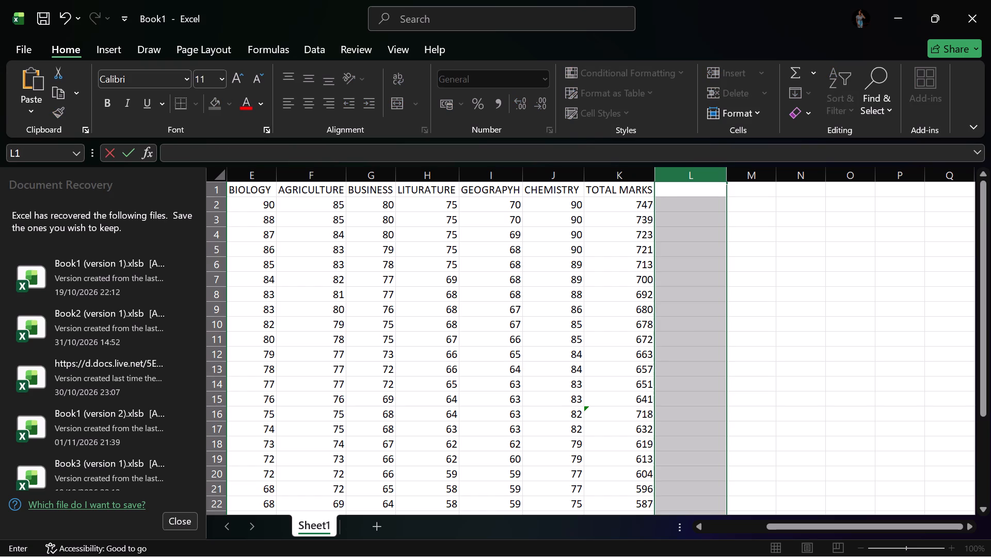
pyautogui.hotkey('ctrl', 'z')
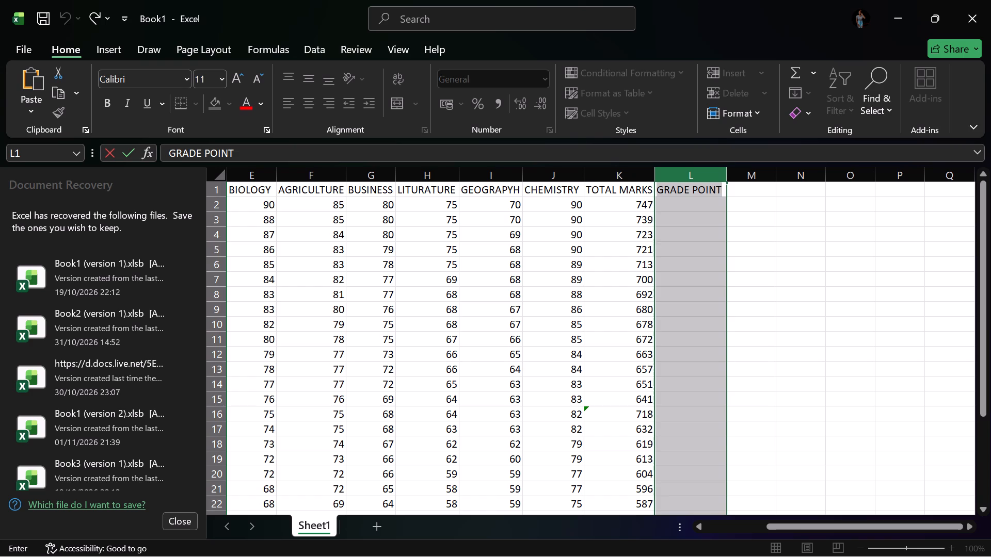
# Begin an IF formula in L2 for the first student's grade point.
pyautogui.doubleClick(700, 204)
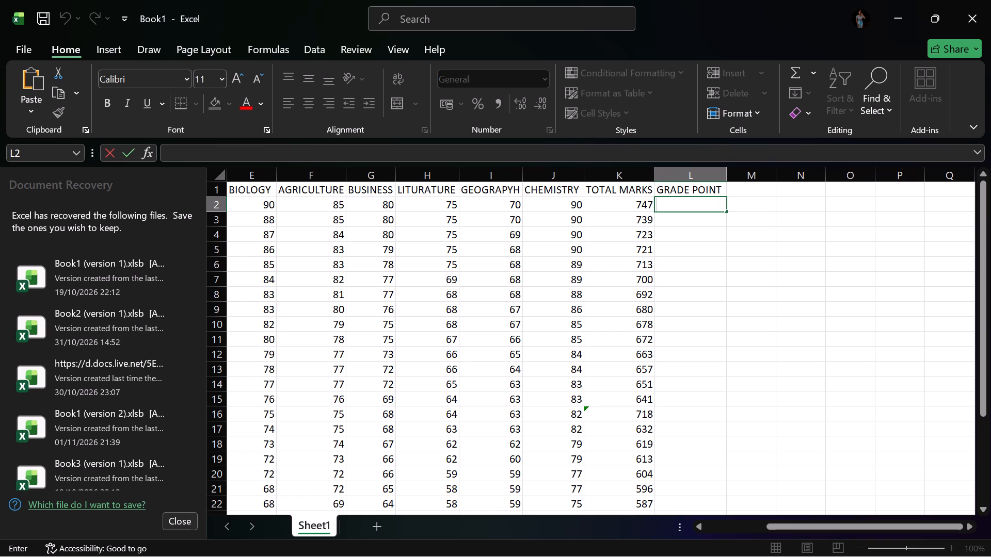
pyautogui.press('=')
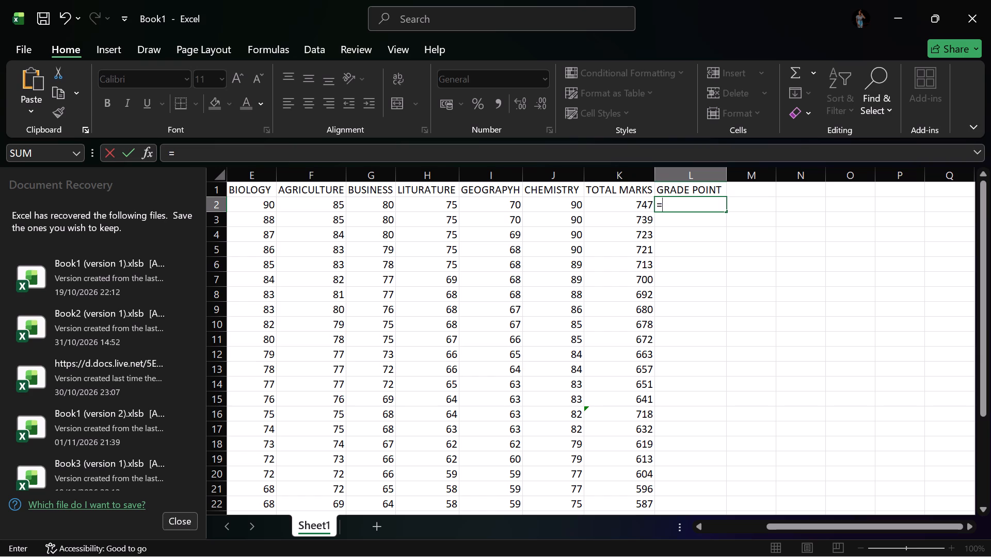
pyautogui.press('i')
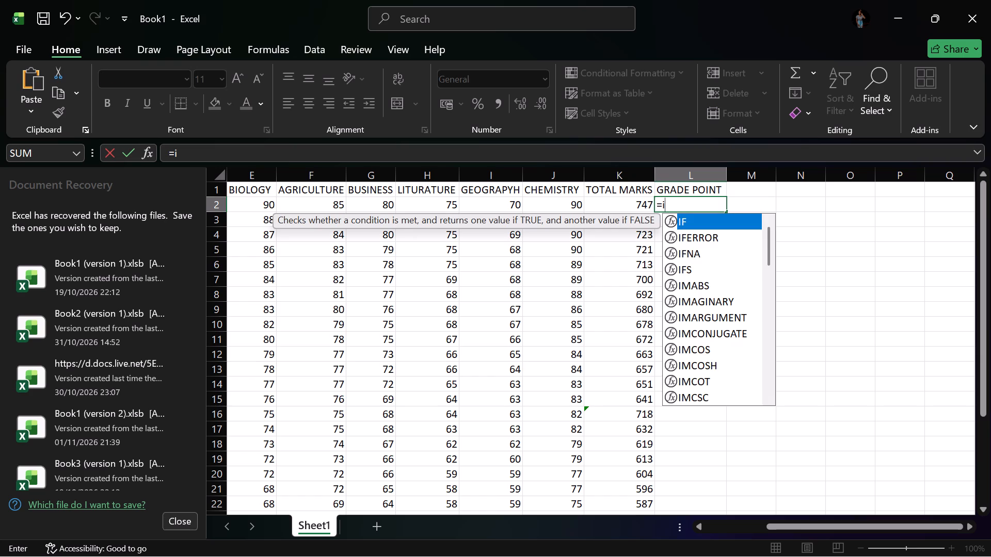
pyautogui.press('f')
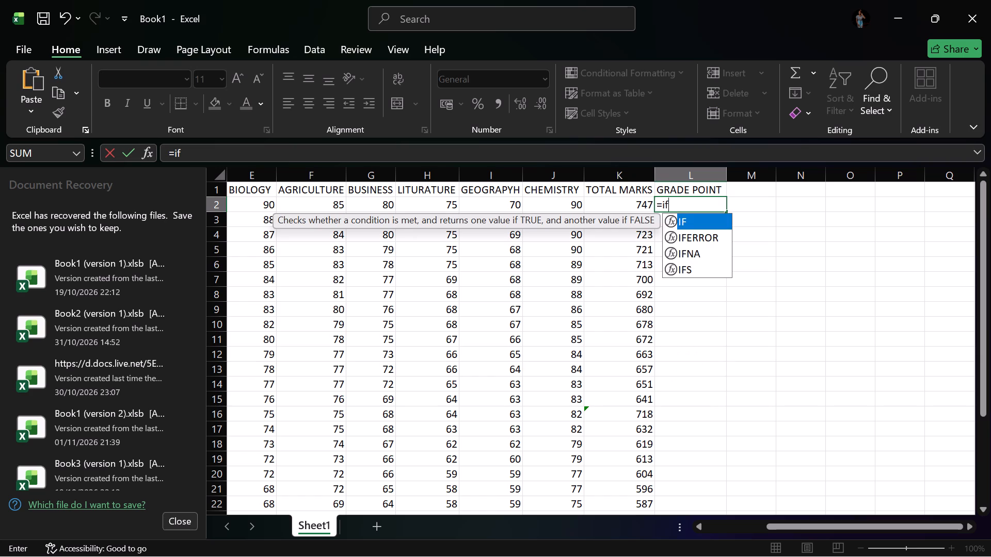
pyautogui.press('space')
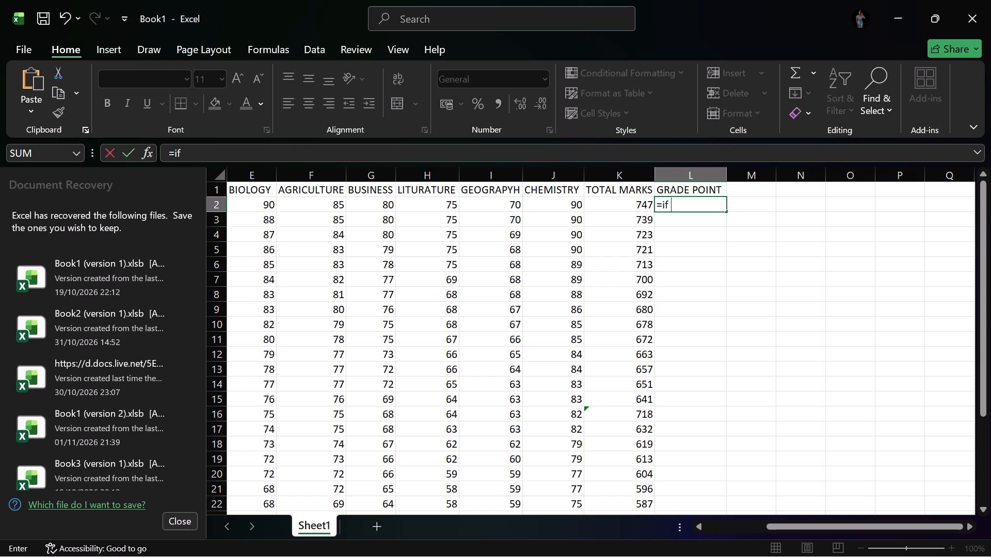
pyautogui.press('BackSpace')
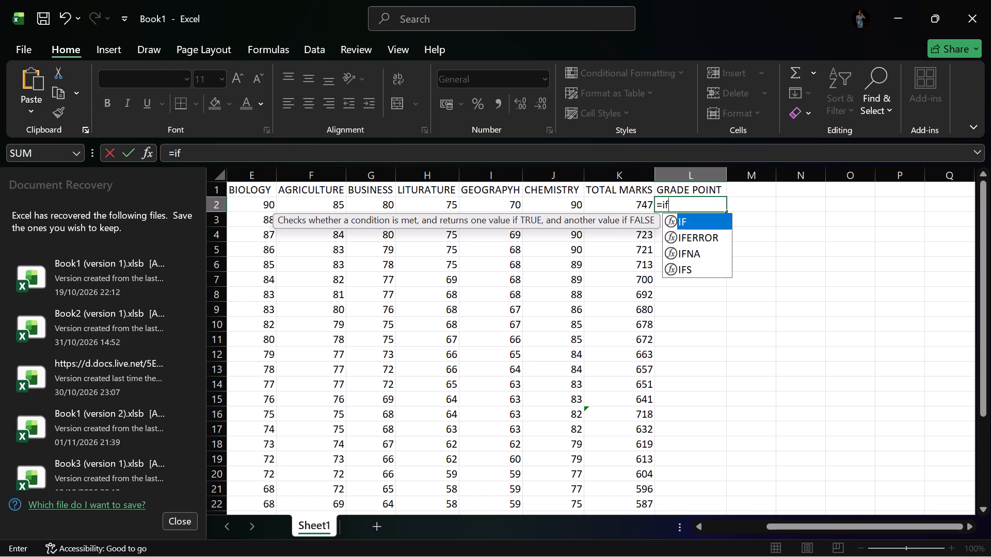
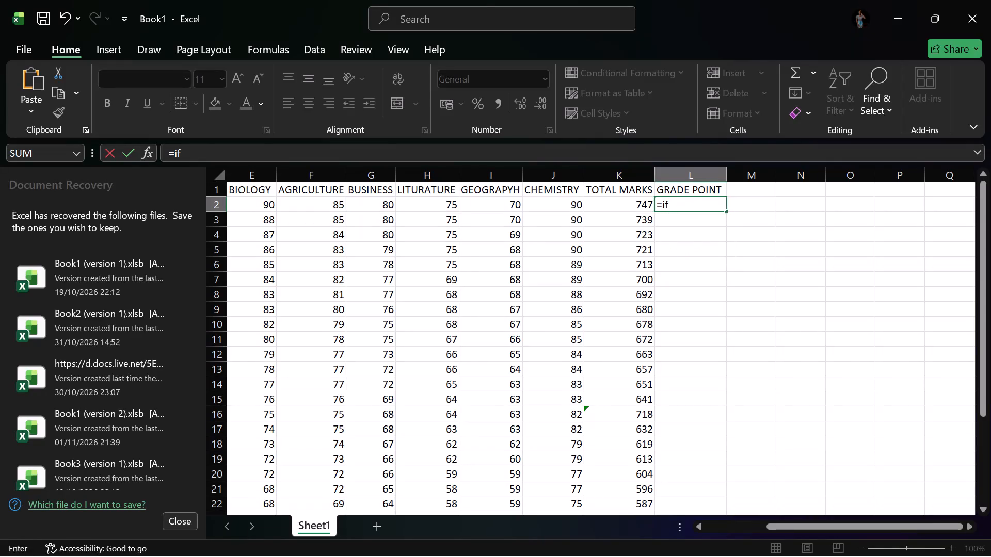
# Remove the unfinished IF formula from L2, leaving the cell empty.
pyautogui.hotkey('shift', "'")
pyautogui.press('BackSpace')
pyautogui.press('BackSpace')
pyautogui.press('BackSpace')
pyautogui.press('BackSpace')
pyautogui.press('BackSpace')
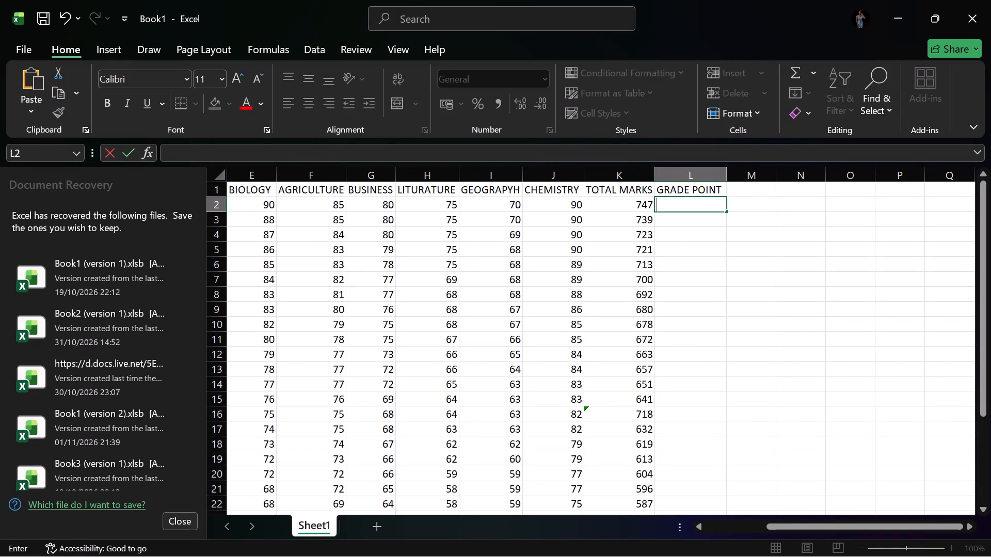
# Review the TOTAL MARKS column from the first student's row down to the last to judge the grade ranges.
pyautogui.scroll(-1, 608, 243)
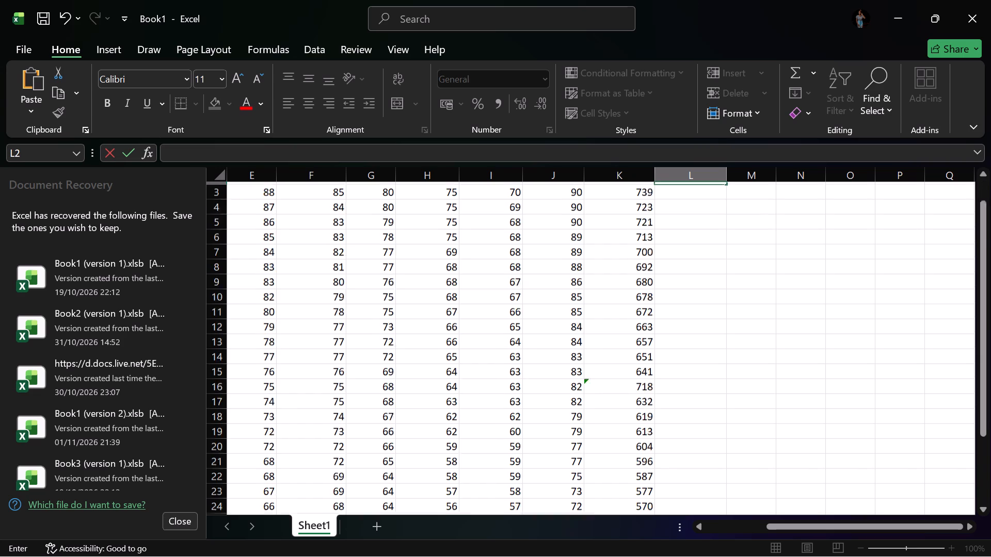
pyautogui.scroll(-3, 608, 244)
pyautogui.scroll(-3, 170, 271)
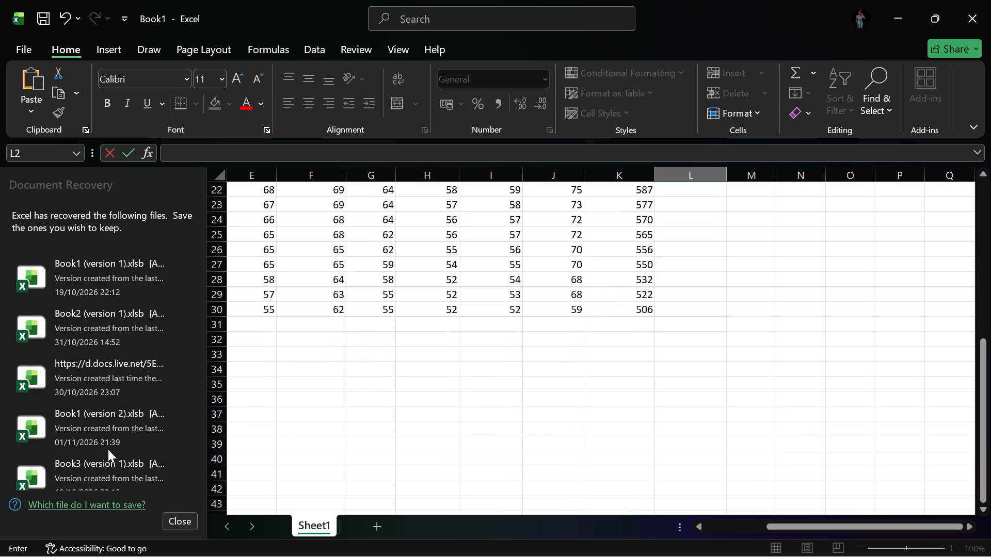
pyautogui.click(108, 463)
pyautogui.click(107, 467)
pyautogui.click(100, 416)
pyautogui.scroll(-2, 90, 345)
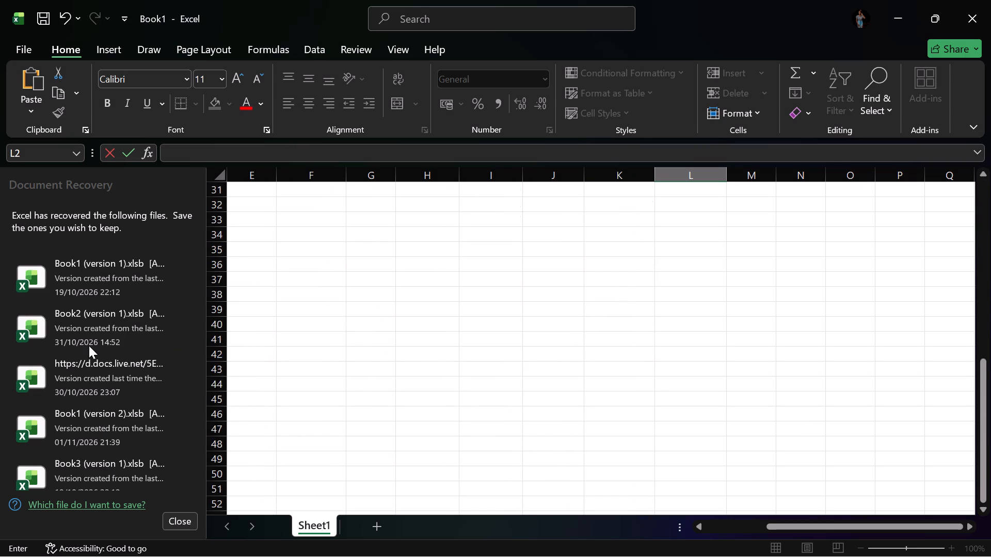
pyautogui.scroll(-2, 89, 346)
pyautogui.scroll(4, 119, 297)
pyautogui.scroll(9, 231, 338)
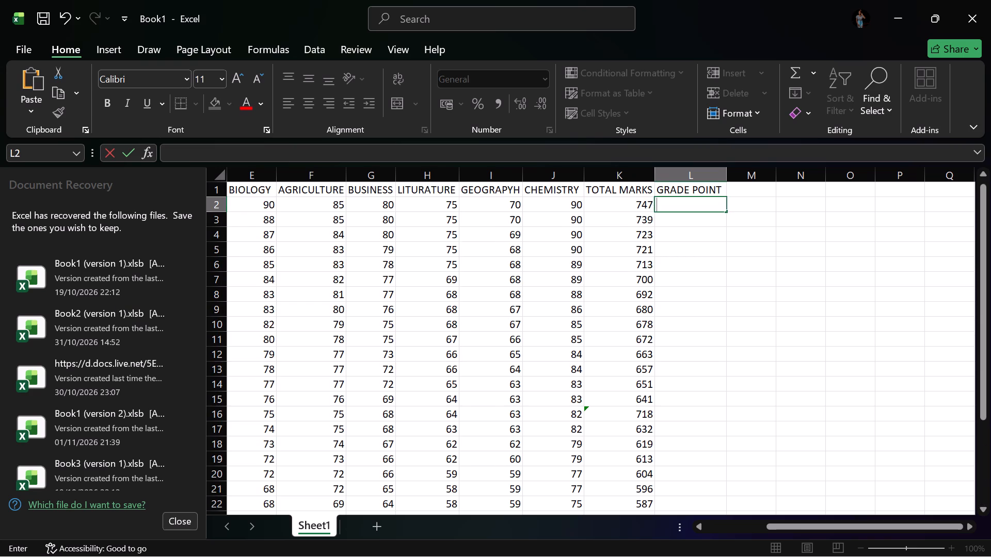
pyautogui.scroll(4, 231, 338)
pyautogui.scroll(-4, 680, 216)
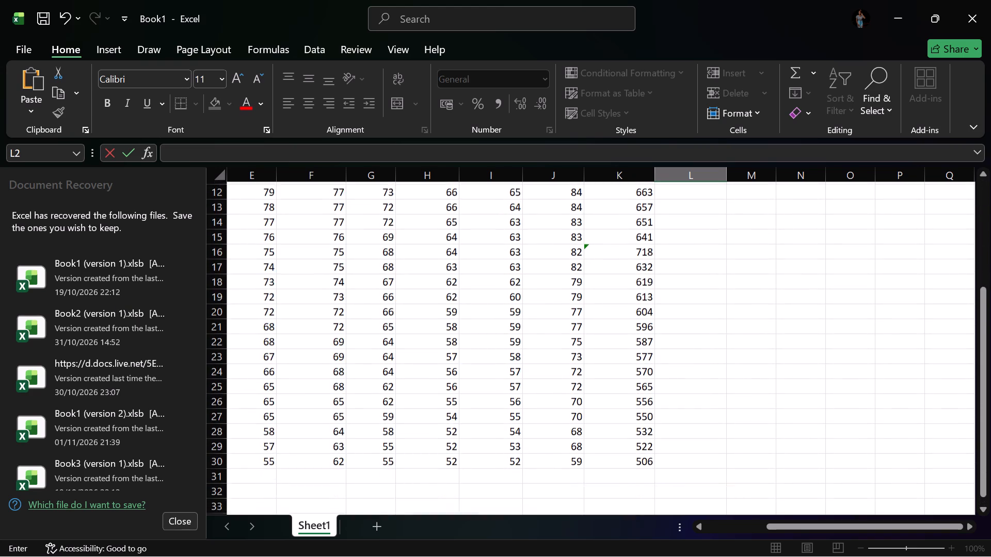
pyautogui.scroll(-3, 680, 216)
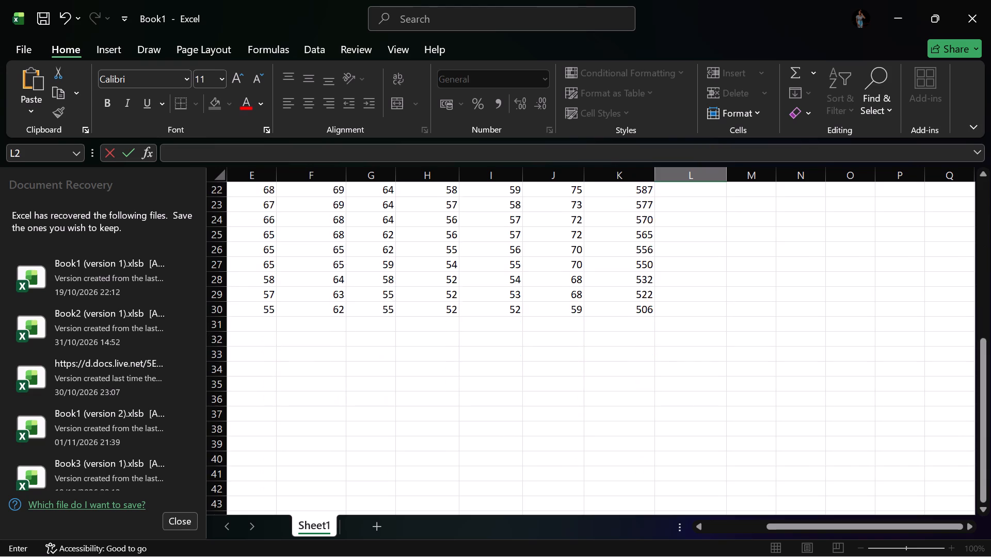
pyautogui.scroll(-1, 680, 216)
pyautogui.scroll(13, 680, 216)
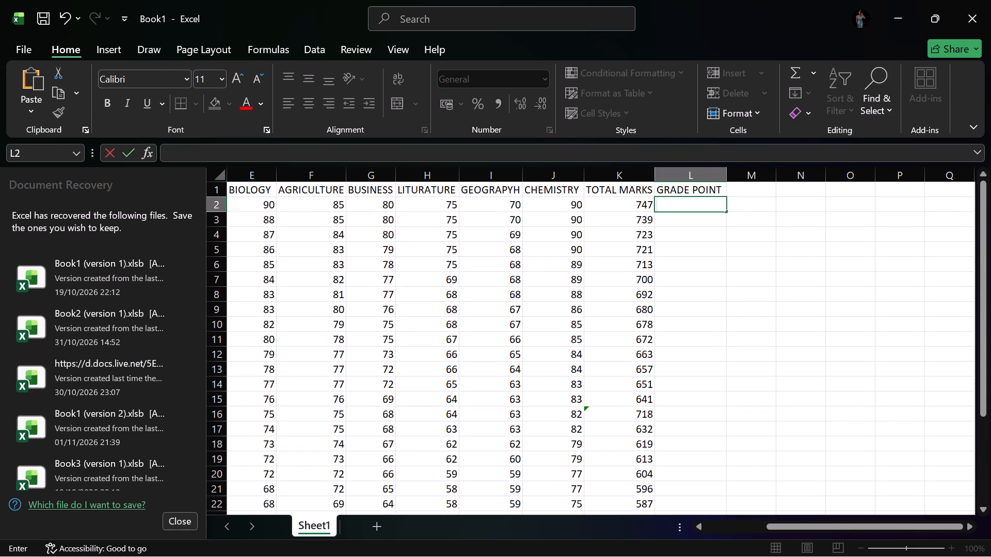
pyautogui.scroll(-4, 647, 220)
pyautogui.scroll(7, 651, 457)
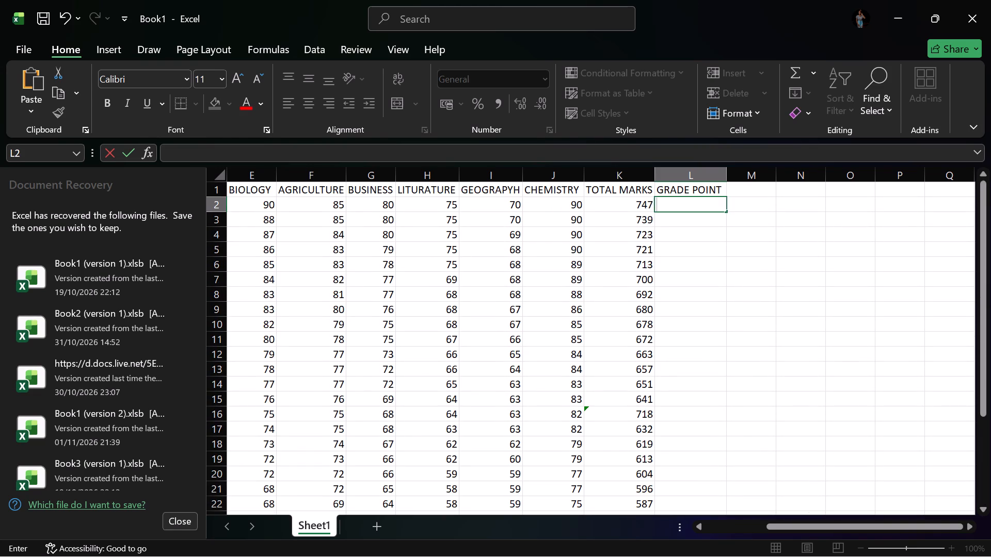
pyautogui.scroll(2, 653, 457)
# Enter the grade A in L2 and L3 for the first two students.
pyautogui.doubleClick(677, 207)
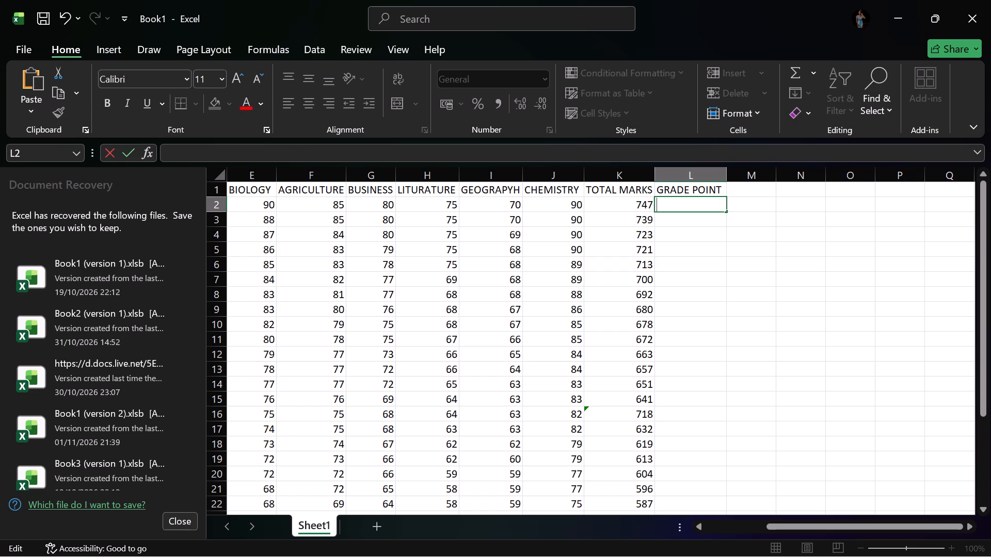
pyautogui.press('a')
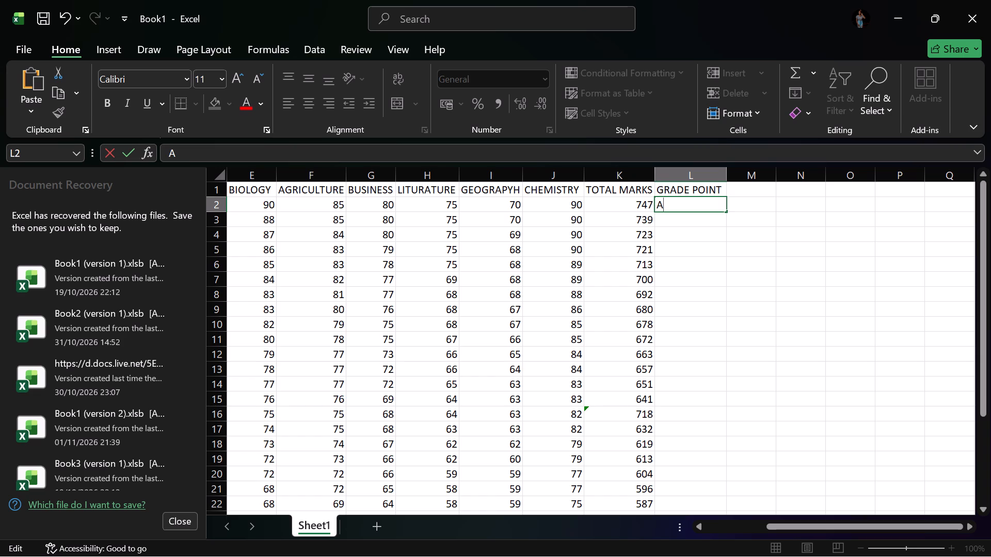
pyautogui.doubleClick(676, 221)
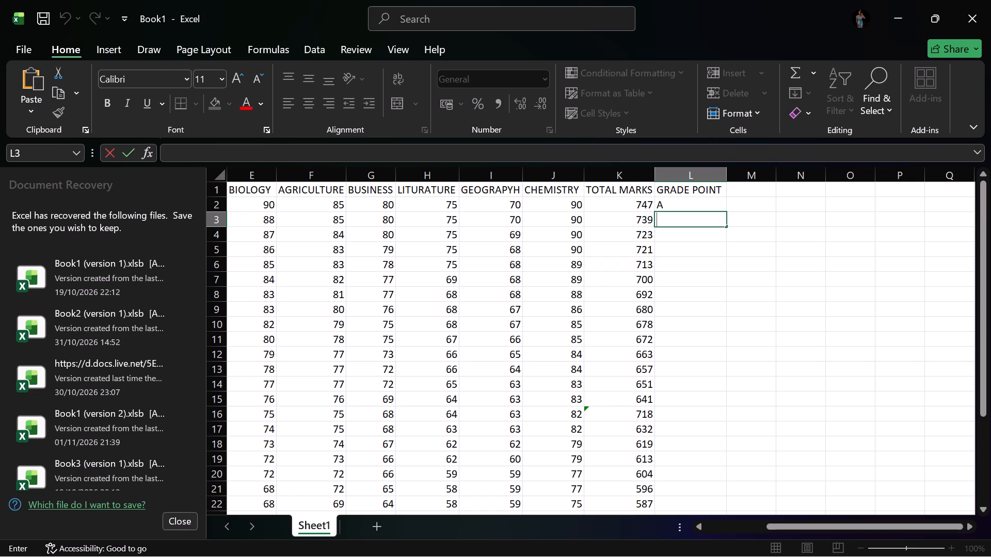
pyautogui.press('a')
# Enter the grade A- in L4 and L5 of the GRADE POINT column.
pyautogui.doubleClick(672, 237)
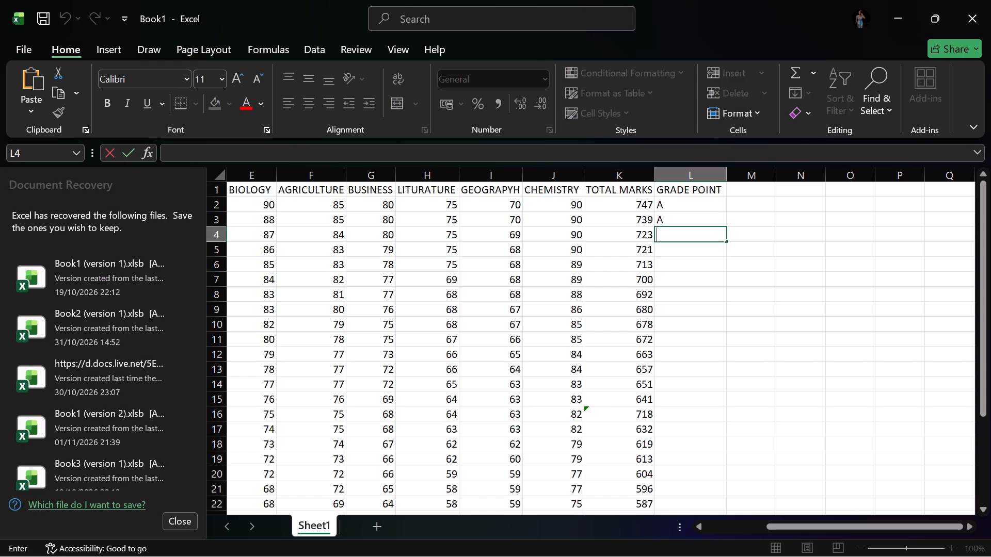
pyautogui.press('a')
pyautogui.press('-')
pyautogui.click(665, 249)
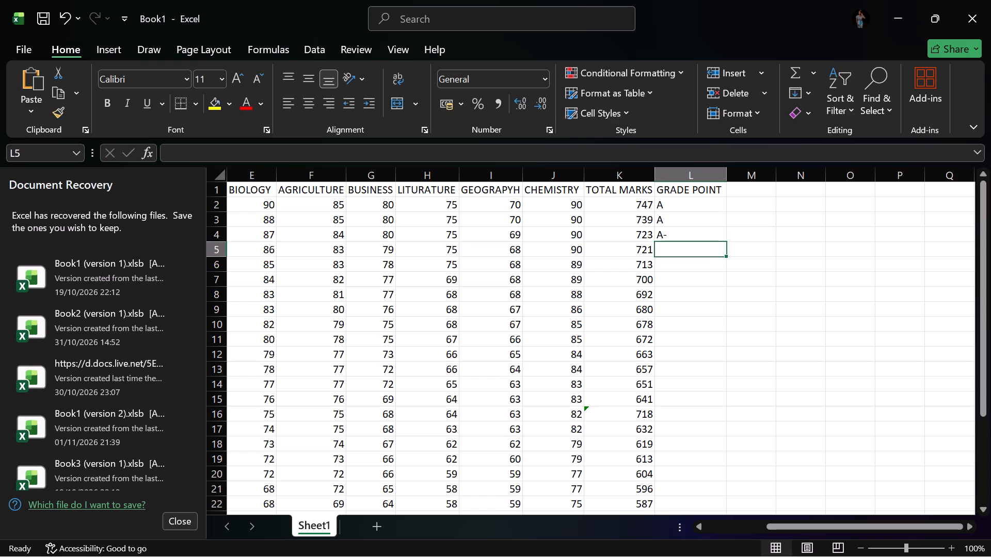
pyautogui.click(665, 249)
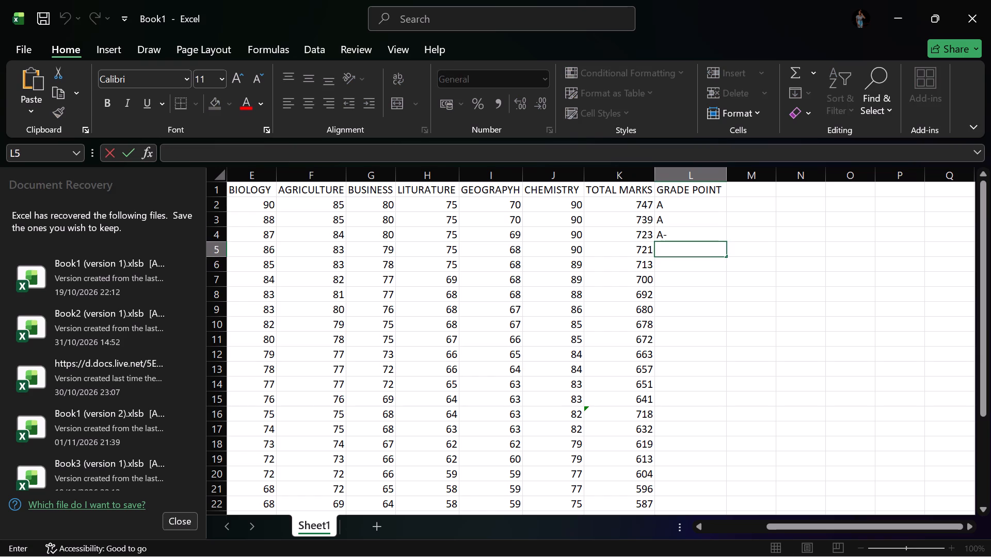
pyautogui.press('a')
pyautogui.press('-')
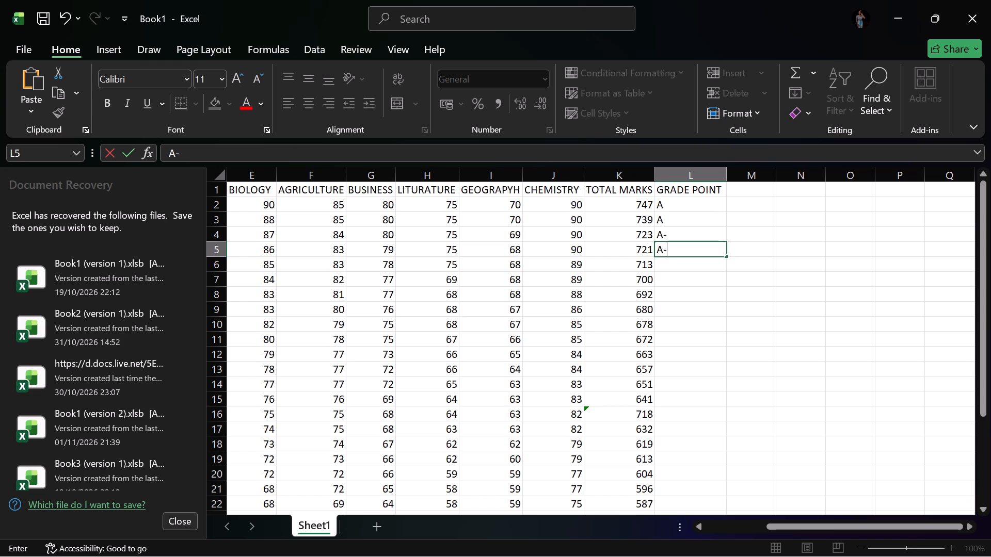
# Enter the grade B+ in each of the cells L6 to L10 of the GRADE POINT column.
pyautogui.doubleClick(665, 269)
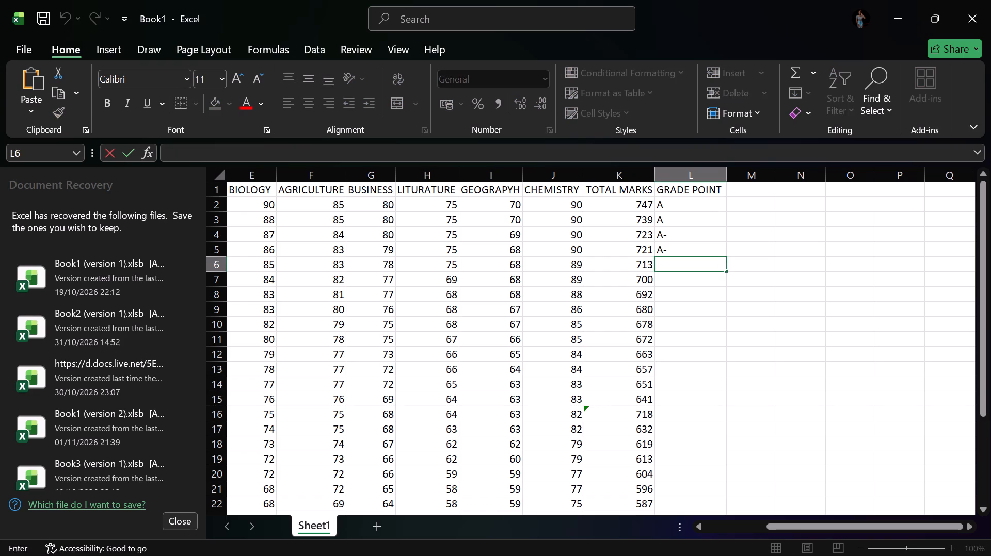
pyautogui.press('b')
pyautogui.hotkey('shift', '+')
pyautogui.doubleClick(660, 282)
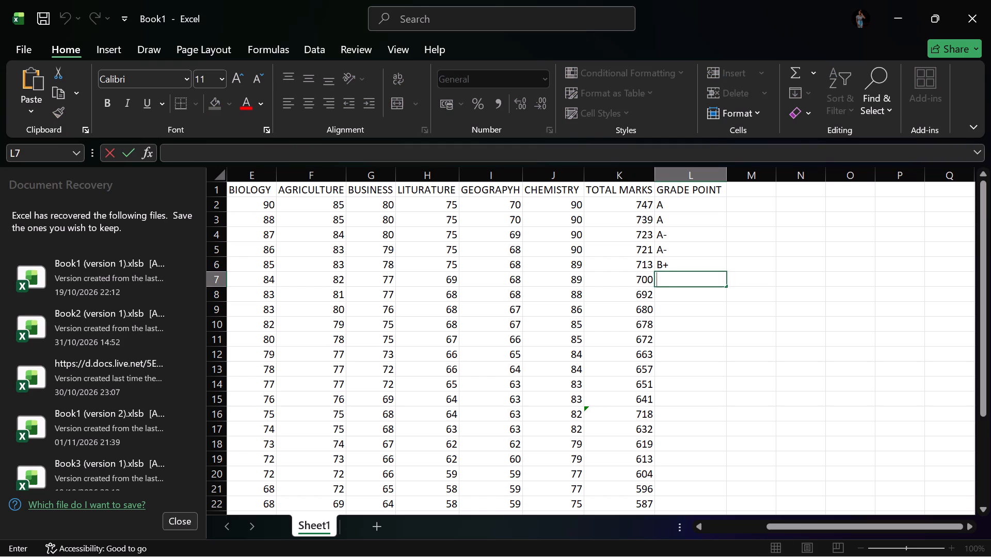
pyautogui.press('b')
pyautogui.hotkey('shift', '+')
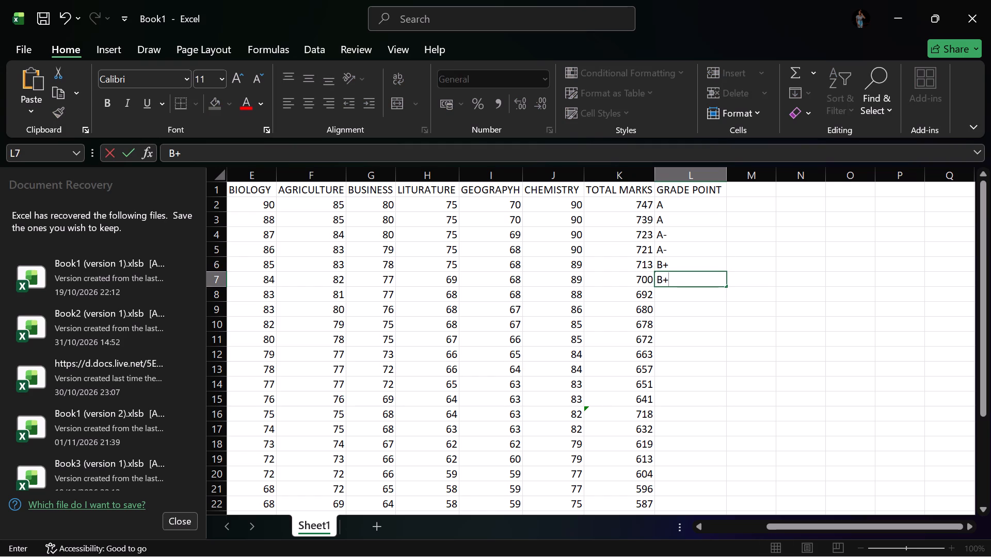
pyautogui.doubleClick(663, 295)
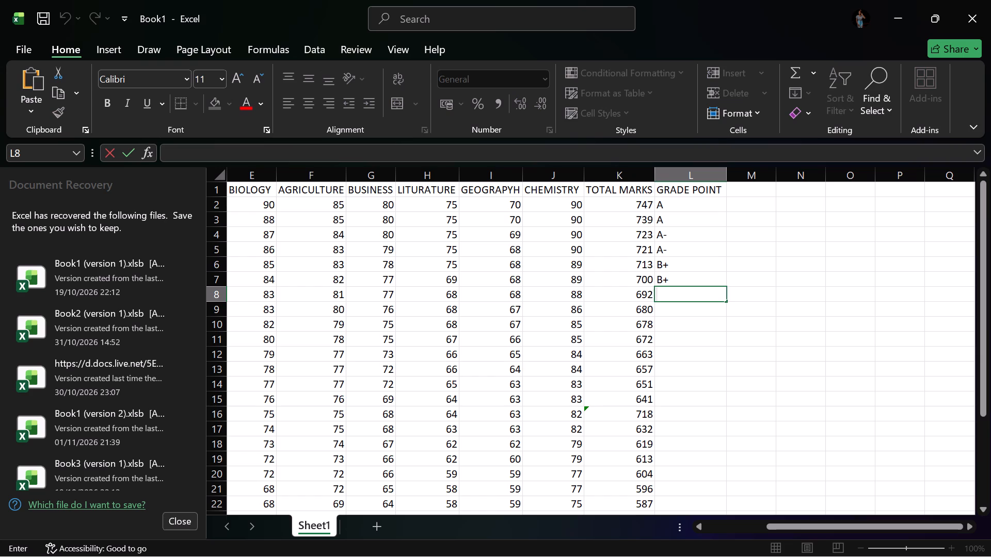
pyautogui.press('b')
pyautogui.click(668, 314)
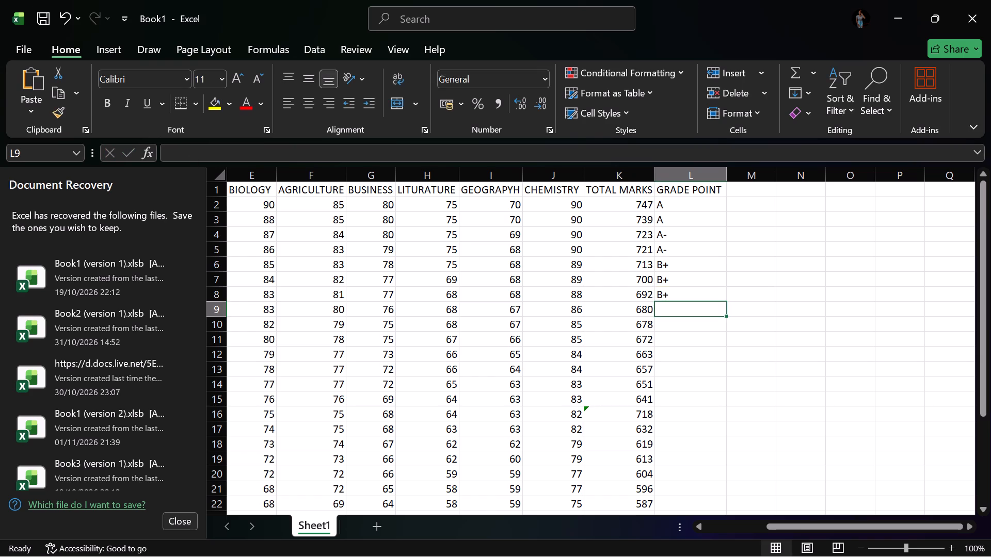
pyautogui.doubleClick(668, 311)
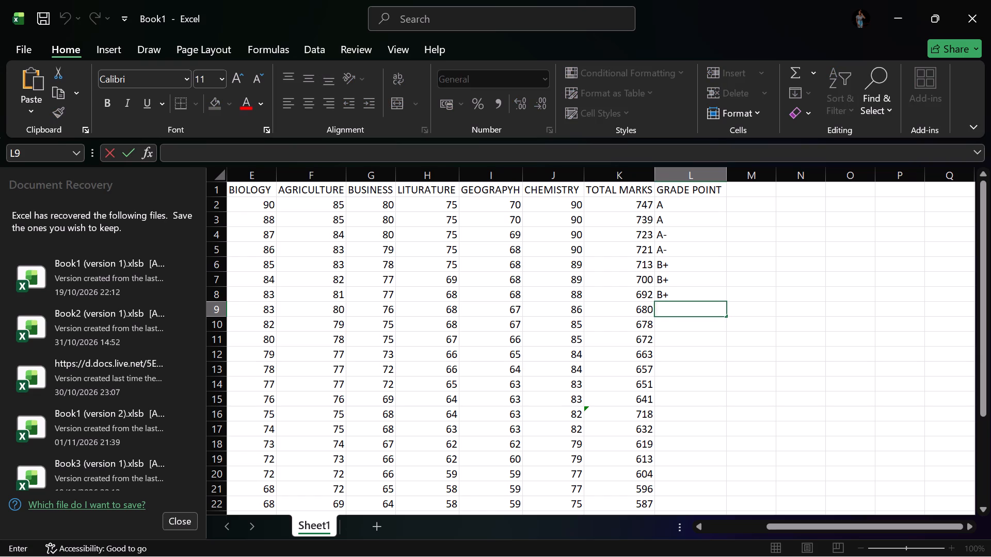
pyautogui.press('b')
pyautogui.hotkey('shift', '+')
pyautogui.doubleClick(661, 327)
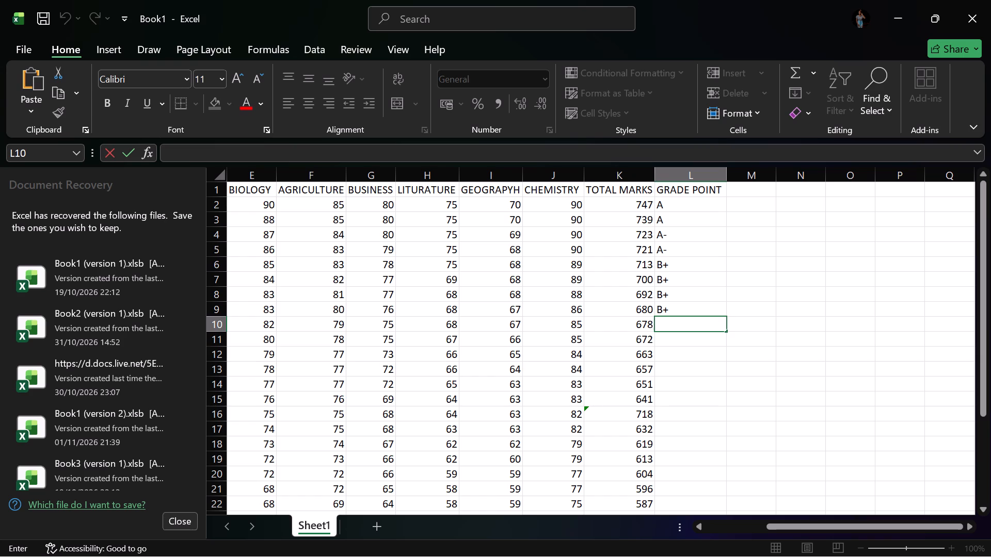
pyautogui.press('b')
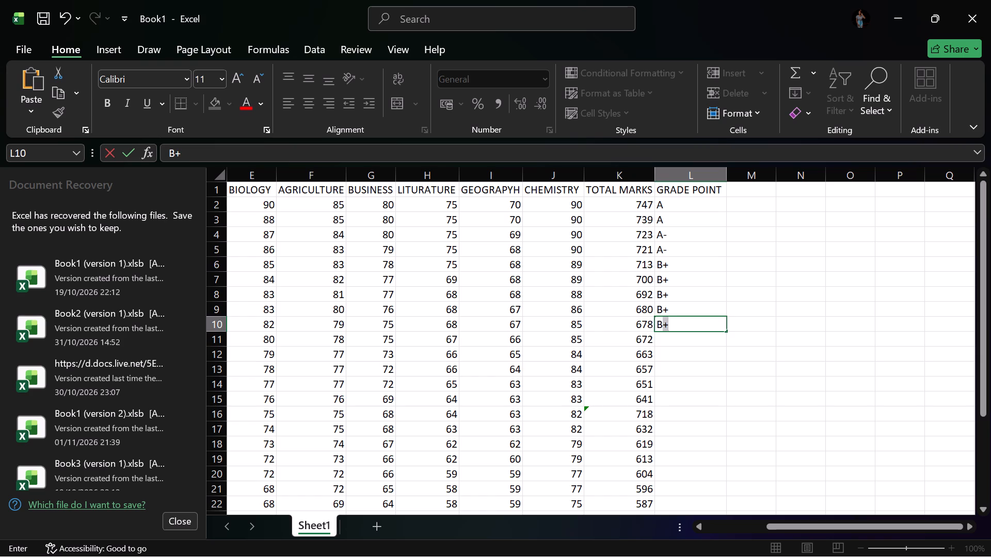
pyautogui.click(662, 341)
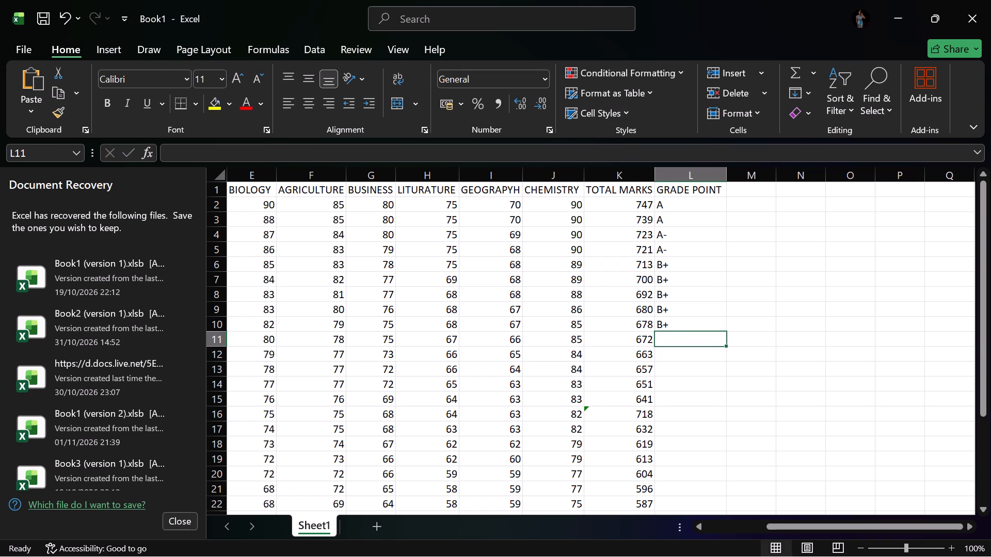
# Set the grade in L10 to B and enter B in L11 and L12 of the GRADE POINT column.
pyautogui.doubleClick(678, 326)
pyautogui.press('BackSpace')
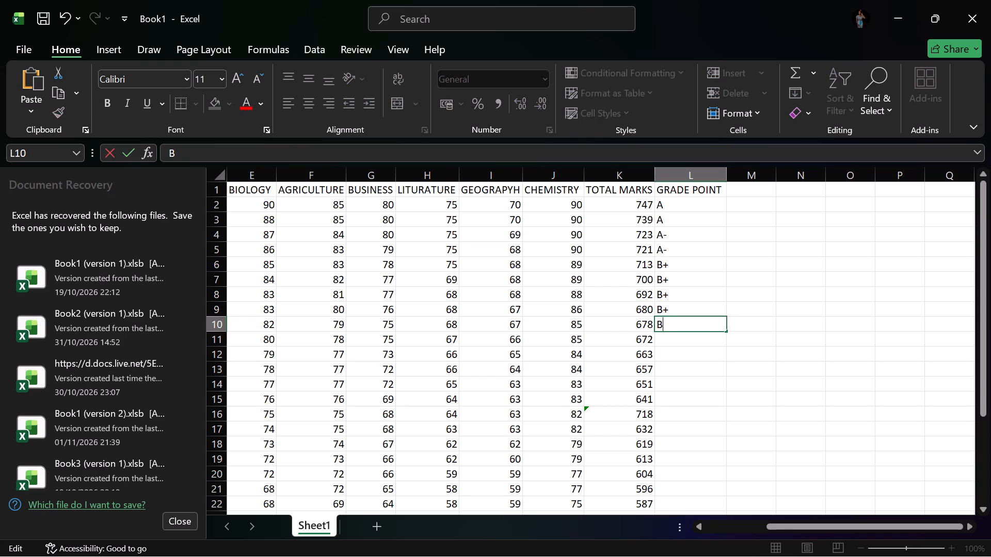
pyautogui.doubleClick(659, 341)
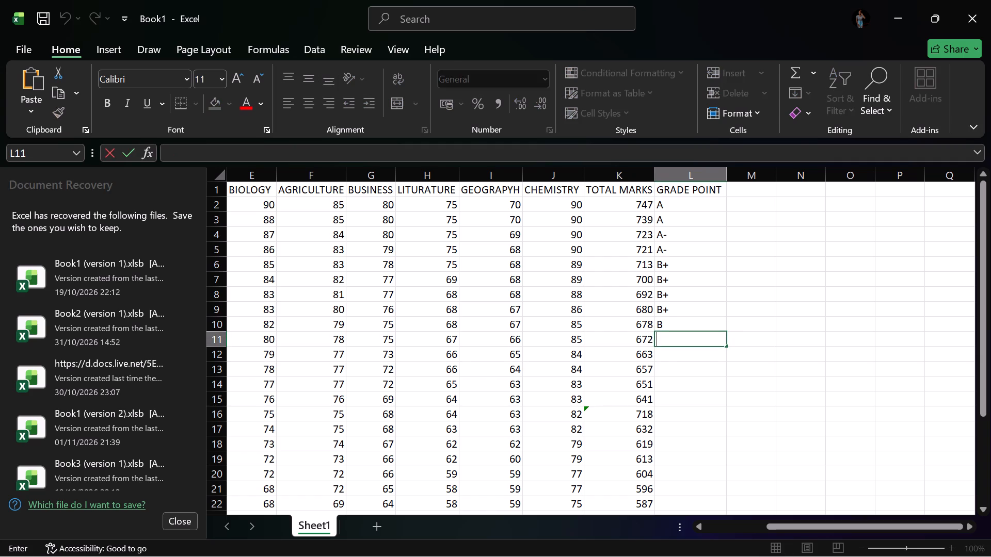
pyautogui.press('b')
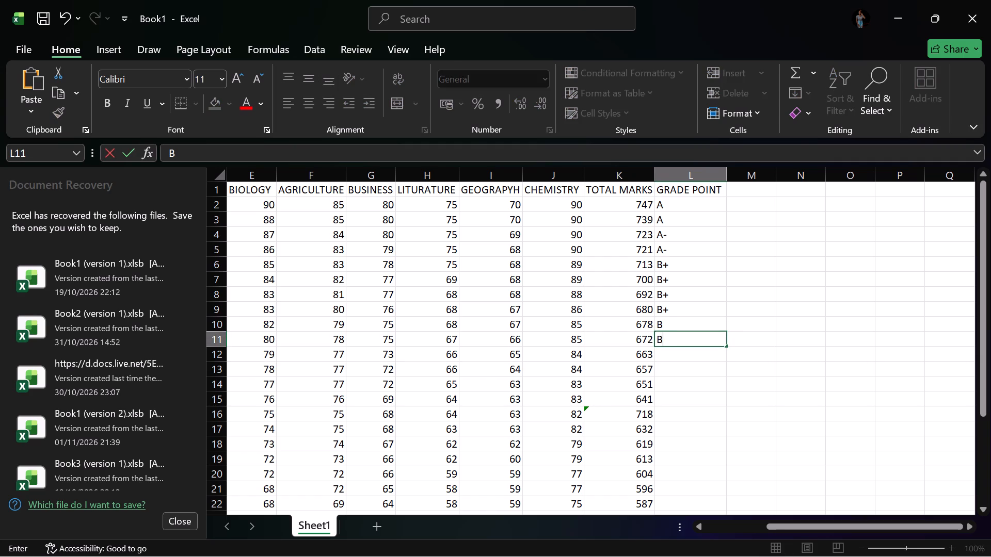
pyautogui.doubleClick(670, 355)
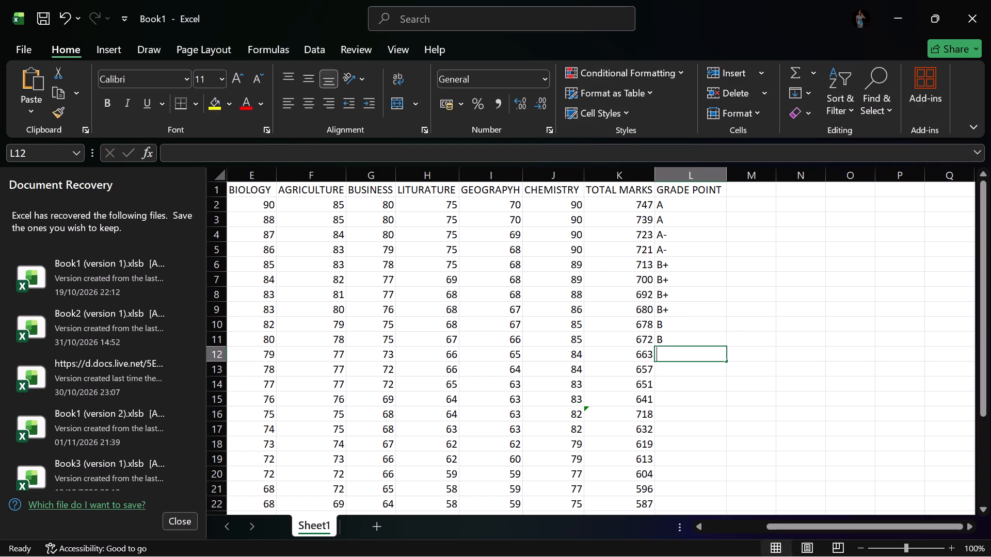
pyautogui.press('b')
# Enter the grade B- in each of the cells L13 to L15 of the GRADE POINT column.
pyautogui.scroll(-4, 683, 342)
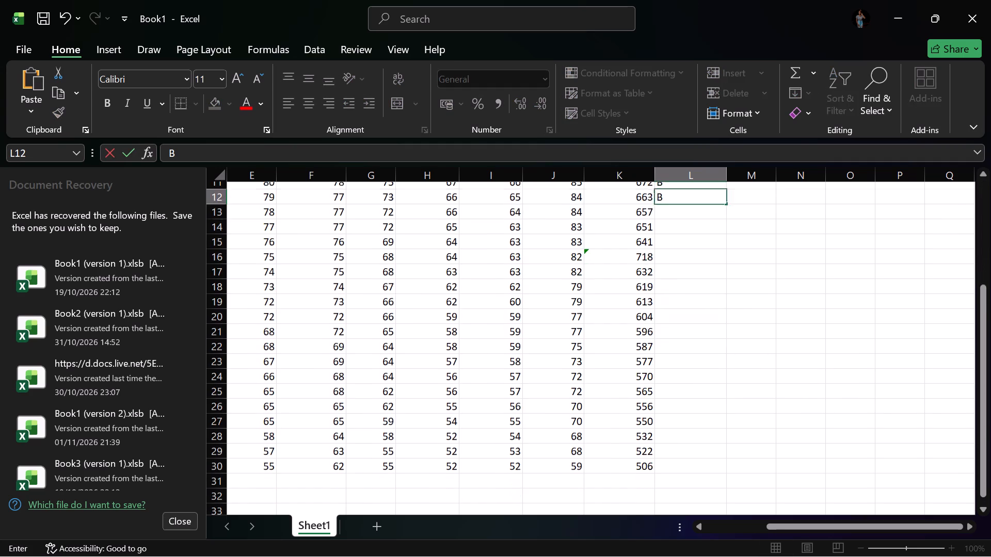
pyautogui.scroll(1, 683, 342)
pyautogui.doubleClick(667, 237)
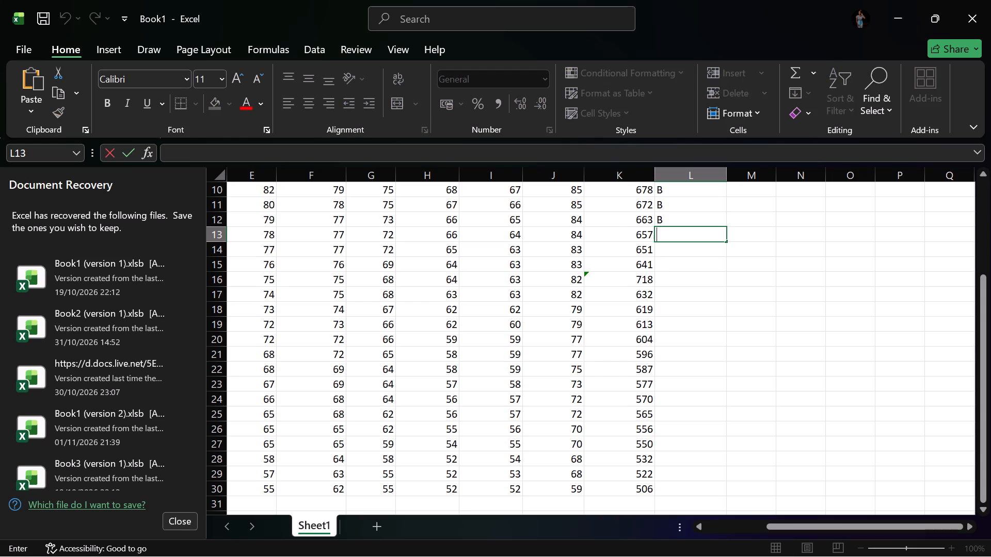
pyautogui.write('B-')
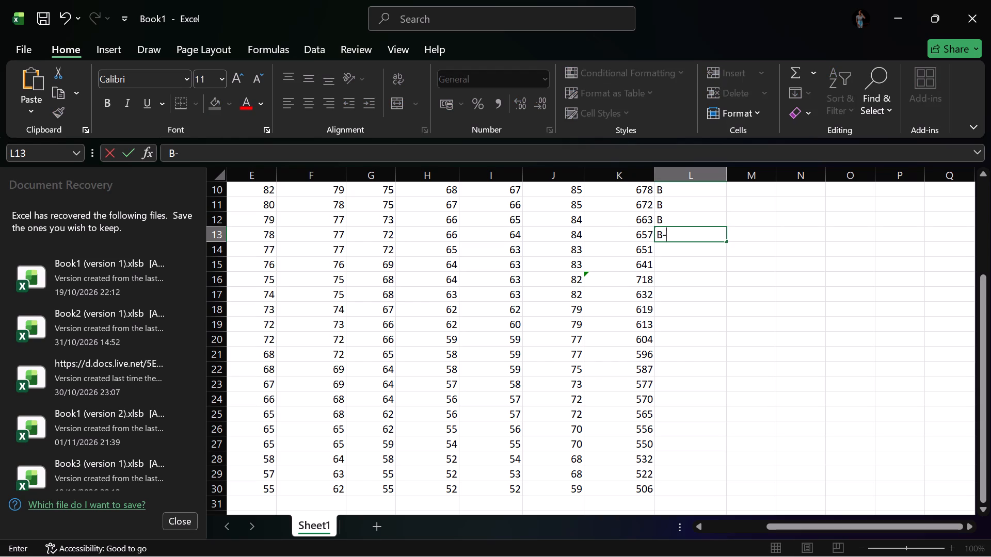
pyautogui.doubleClick(663, 254)
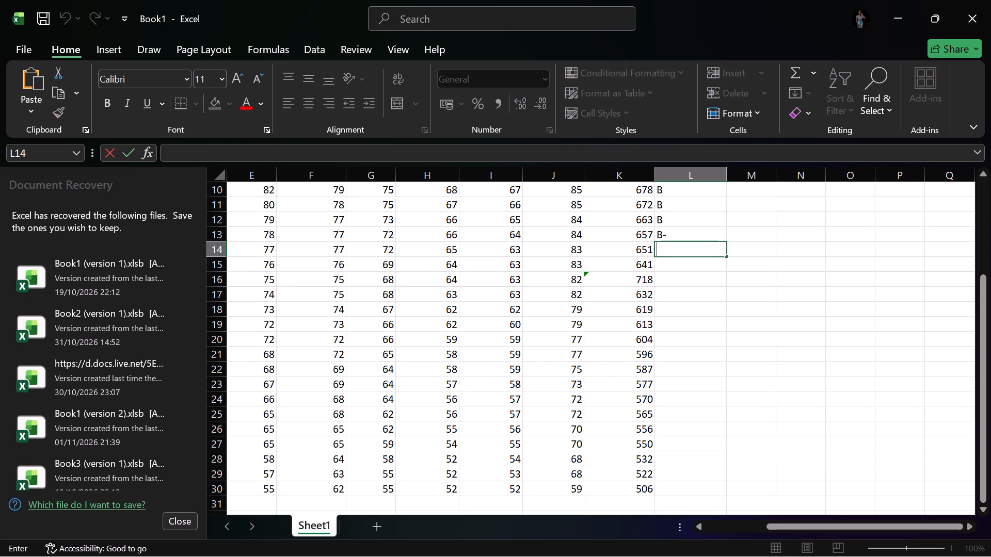
pyautogui.press('b')
pyautogui.press('-')
pyautogui.doubleClick(663, 265)
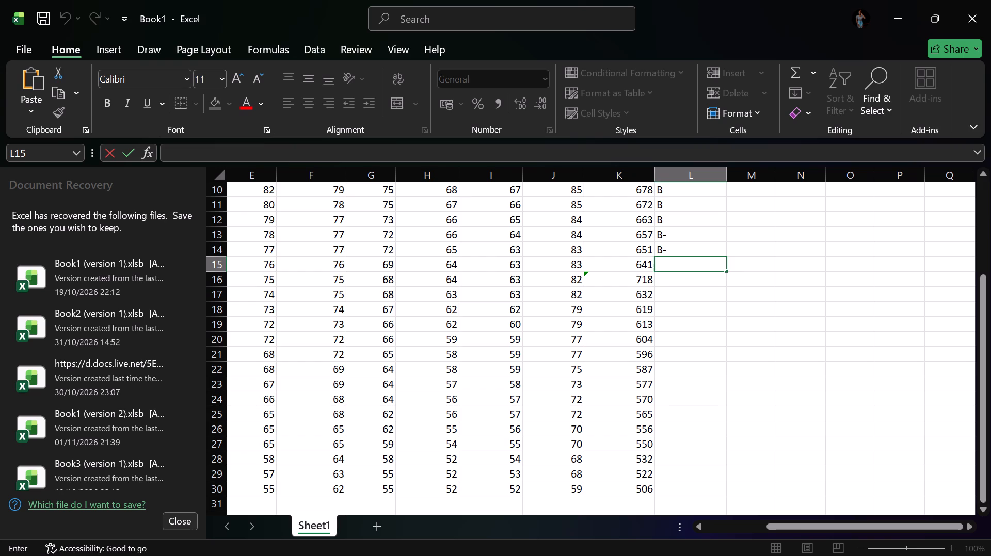
pyautogui.scroll(1, 670, 313)
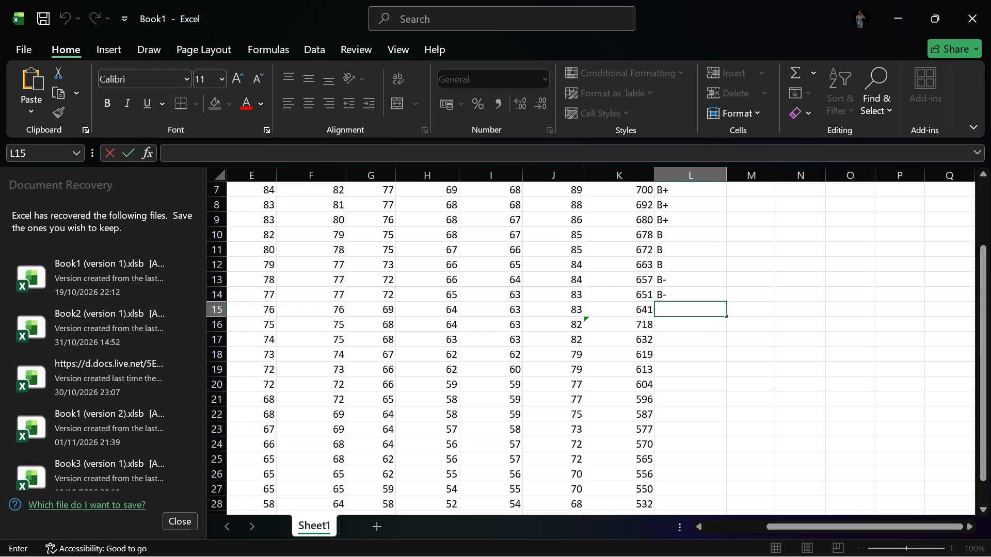
pyautogui.press('b')
pyautogui.press('BackSpace')
pyautogui.press('b')
pyautogui.hotkey('shift', '_')
pyautogui.press('BackSpace')
pyautogui.press('-')
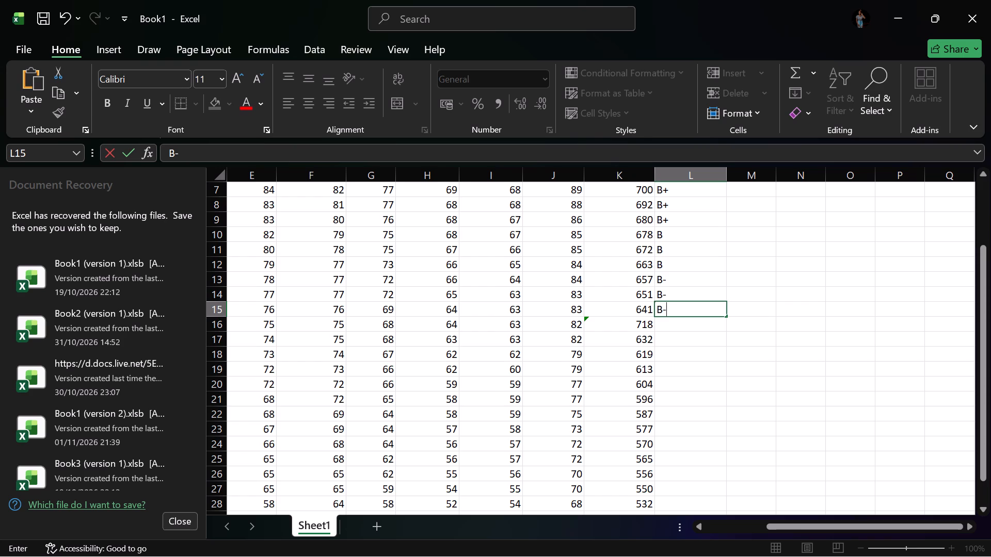
# Enter the grade B+ in L16 of the GRADE POINT column.
pyautogui.scroll(1, 668, 330)
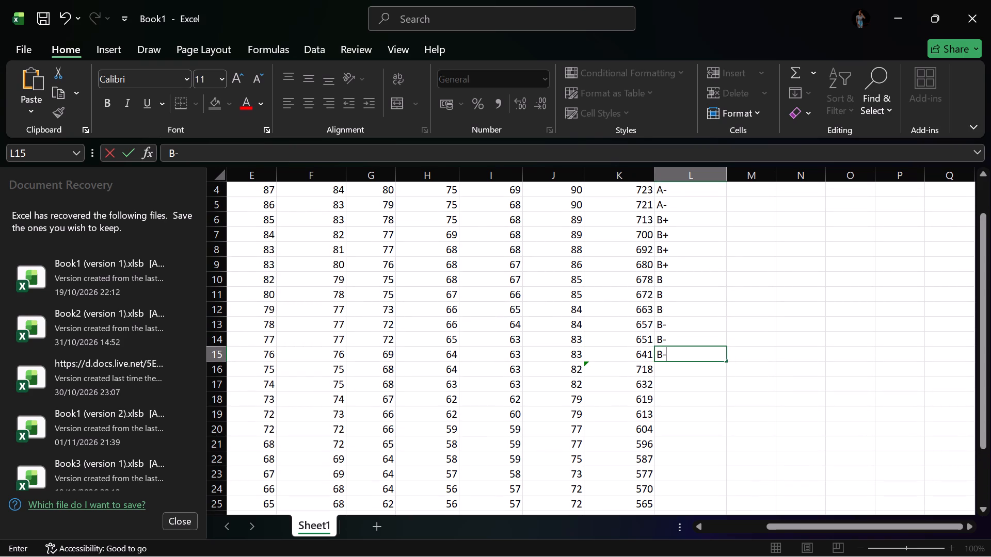
pyautogui.doubleClick(666, 371)
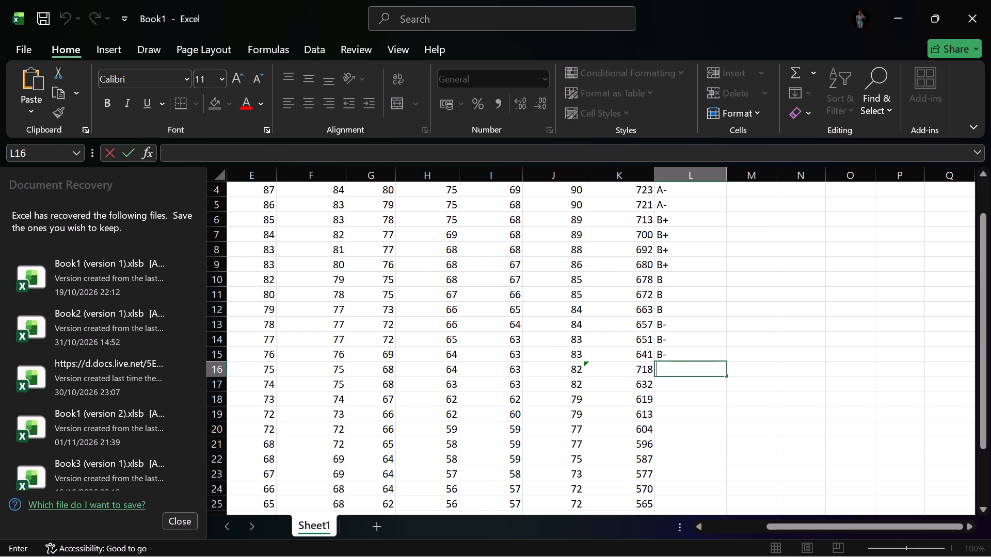
pyautogui.press('b')
pyautogui.hotkey('shift', '+')
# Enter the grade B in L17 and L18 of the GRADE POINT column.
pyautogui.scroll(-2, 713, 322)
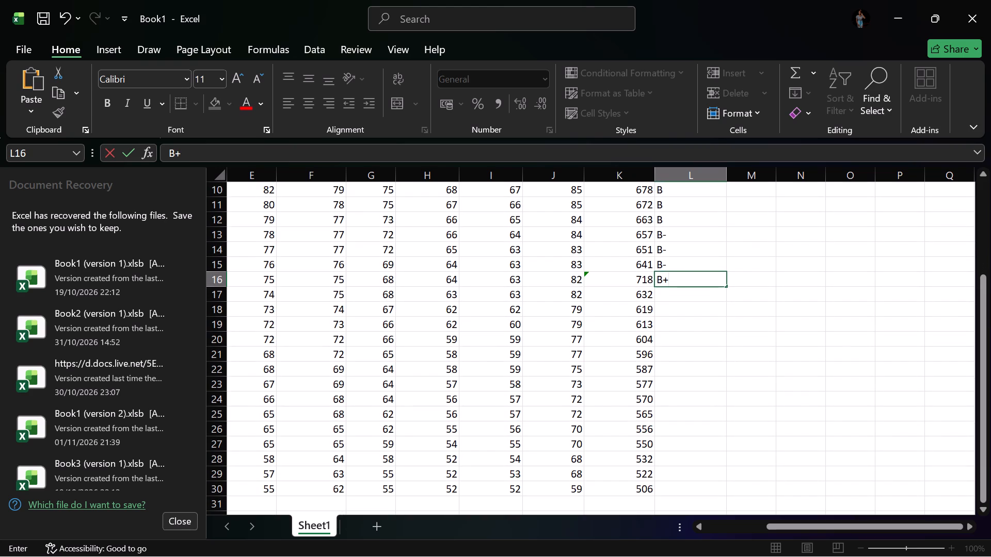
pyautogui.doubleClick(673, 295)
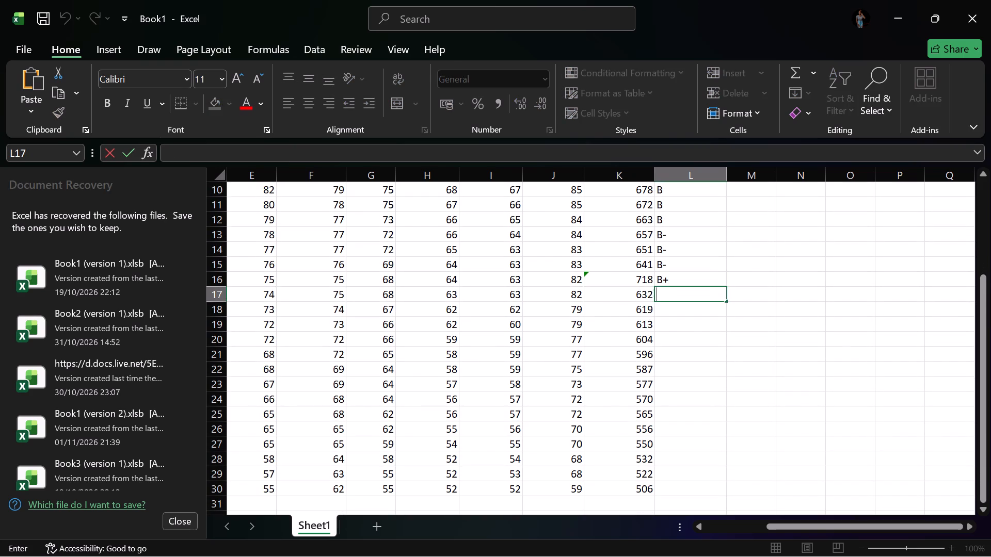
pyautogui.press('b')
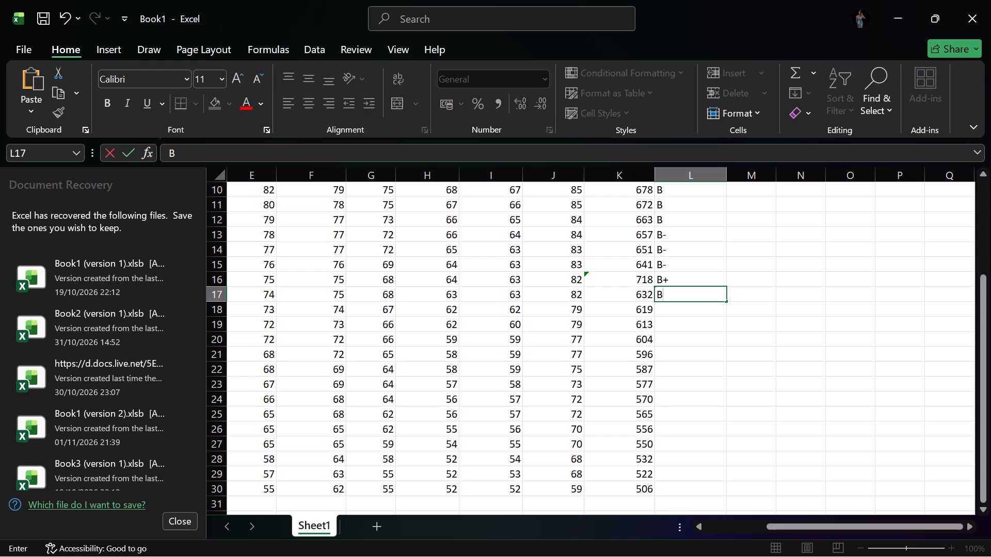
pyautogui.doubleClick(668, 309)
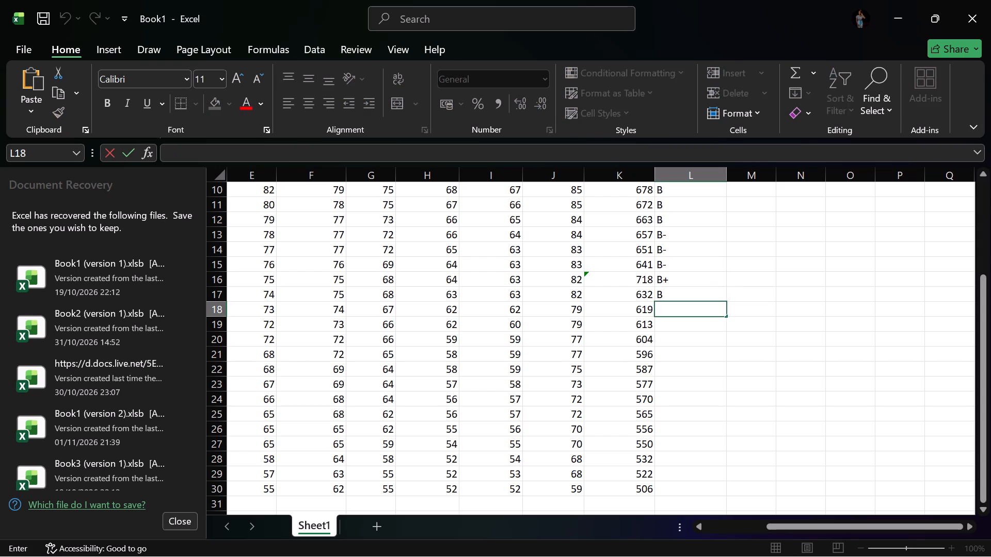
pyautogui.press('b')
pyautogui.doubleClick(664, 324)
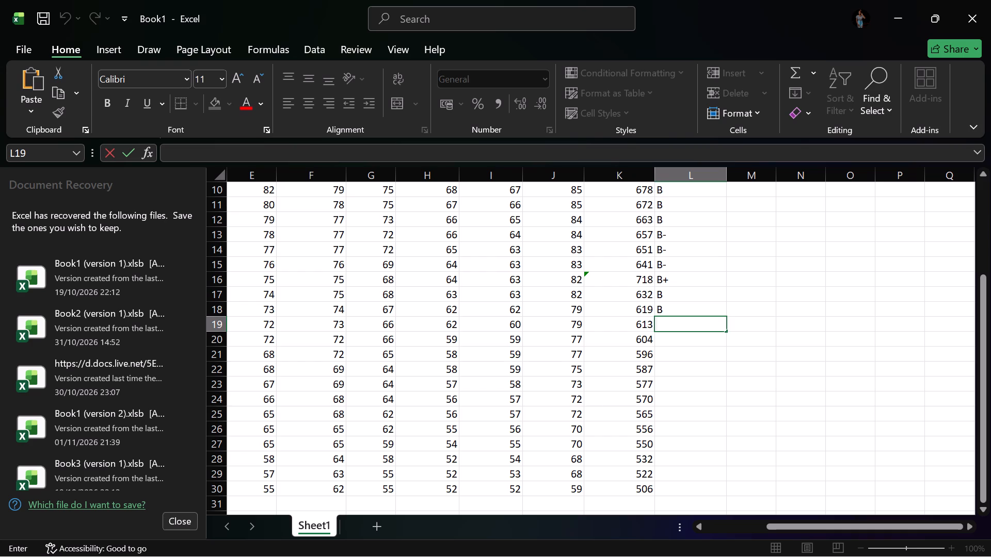
# Replace the grades in L17 and L18 of the GRADE POINT column with C+.
pyautogui.click(671, 297)
pyautogui.doubleClick(671, 297)
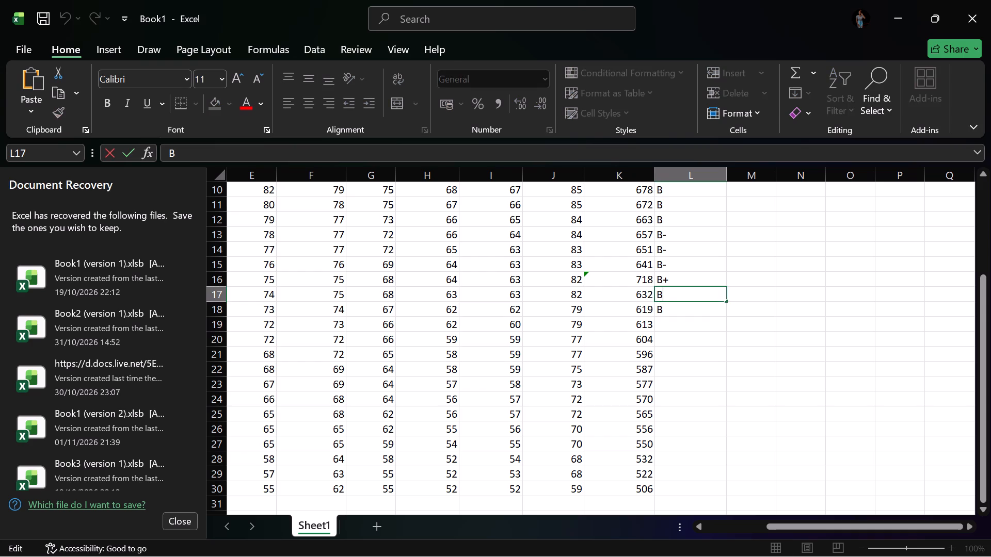
pyautogui.press('BackSpace')
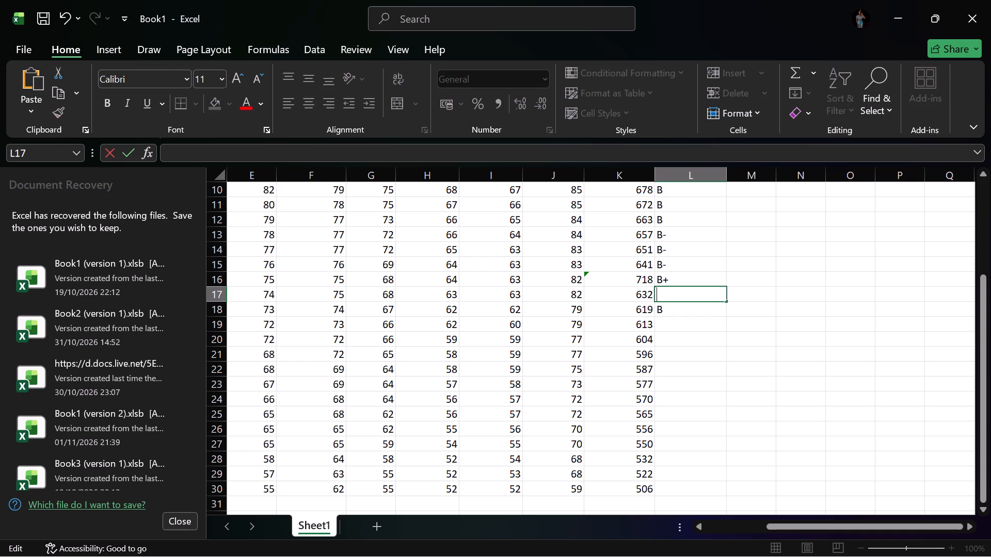
pyautogui.press('c')
pyautogui.hotkey('shift', '+')
pyautogui.doubleClick(670, 309)
pyautogui.press('BackSpace')
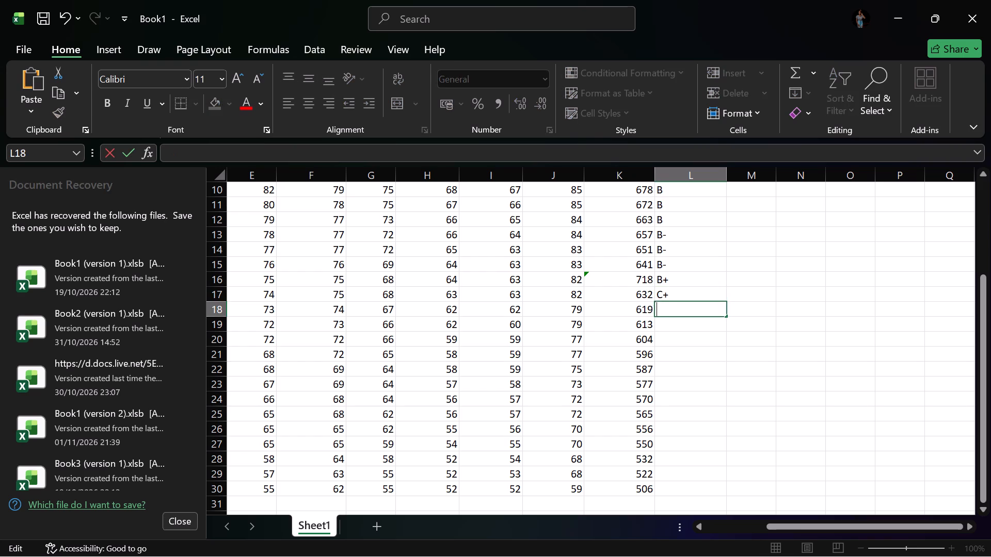
pyautogui.press('c')
pyautogui.hotkey('shift', '+')
# Enter the grade C in each of the cells L19 to L22 of the GRADE POINT column.
pyautogui.scroll(-1, 651, 372)
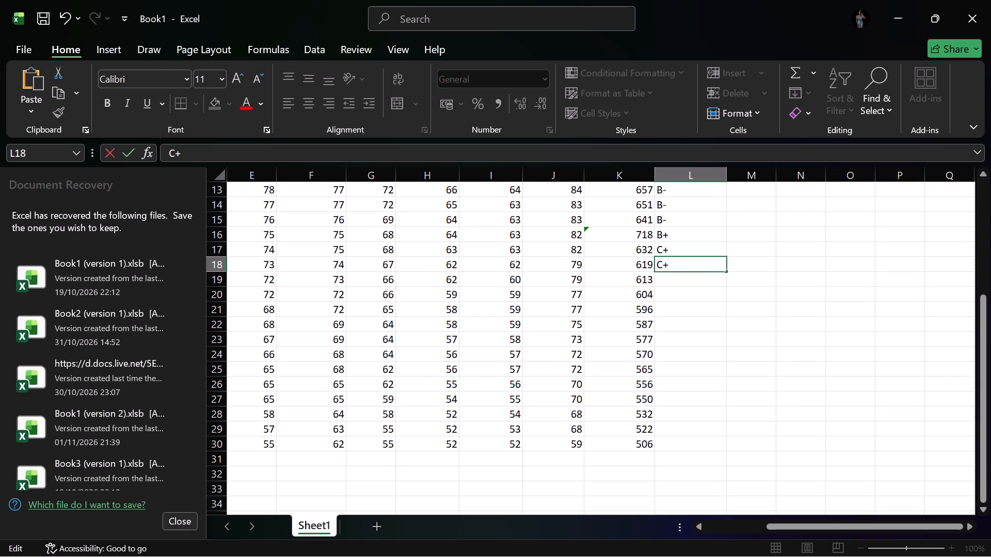
pyautogui.doubleClick(662, 282)
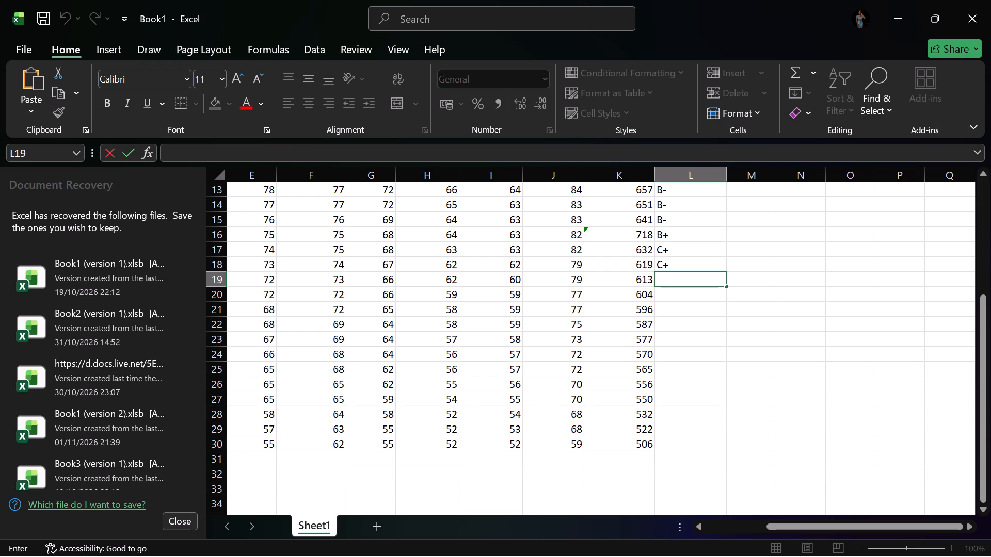
pyautogui.press('c')
pyautogui.press('BackSpace')
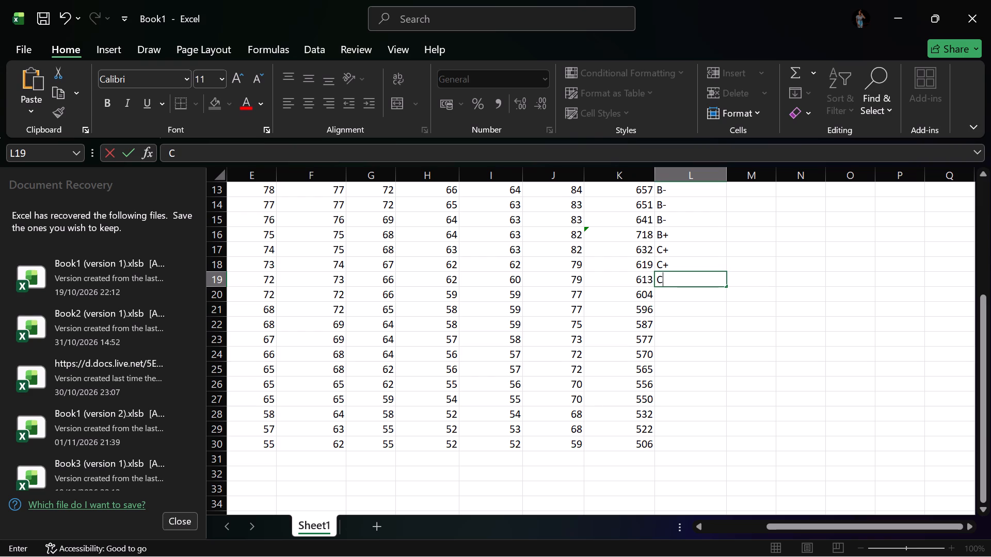
pyautogui.doubleClick(661, 288)
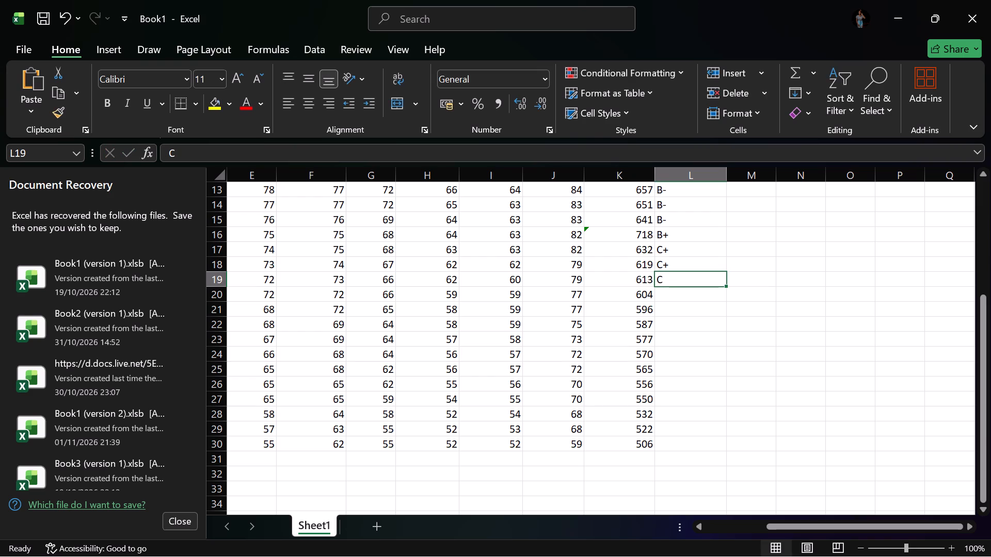
pyautogui.doubleClick(662, 294)
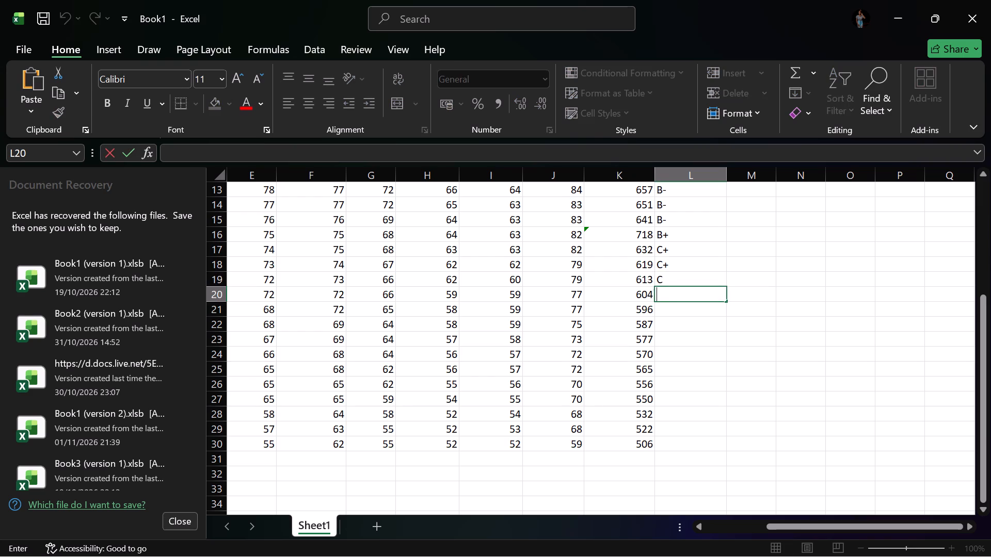
pyautogui.press('c')
pyautogui.doubleClick(662, 307)
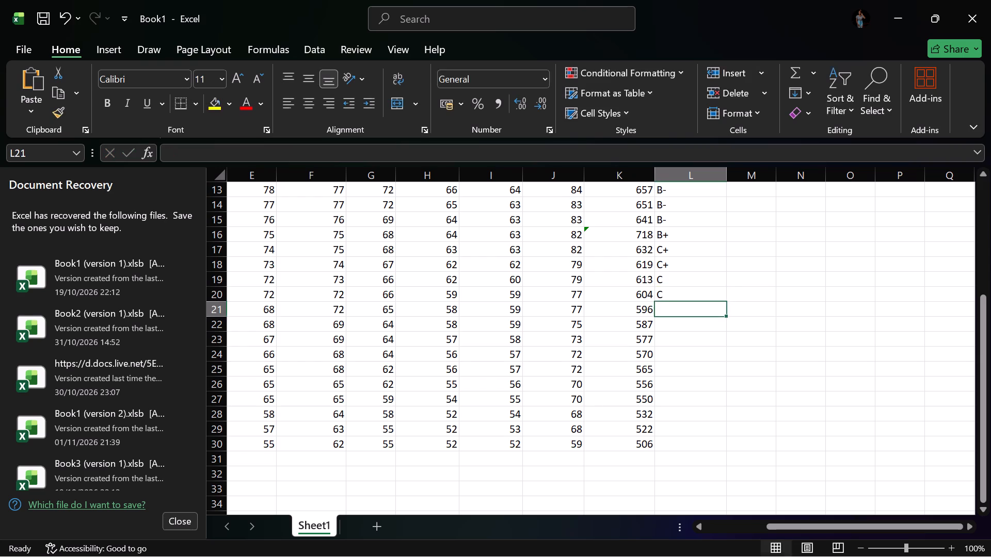
pyautogui.press('c')
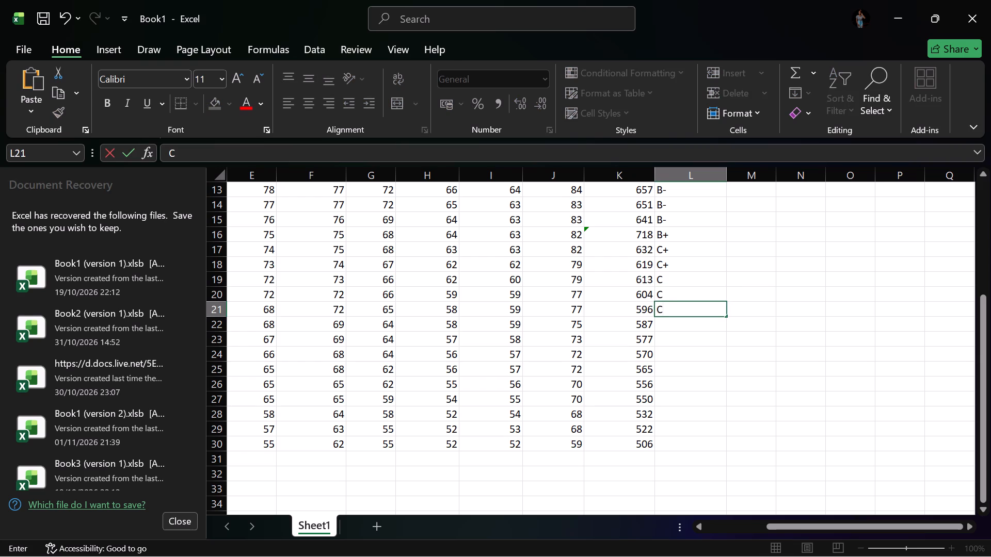
pyautogui.doubleClick(667, 325)
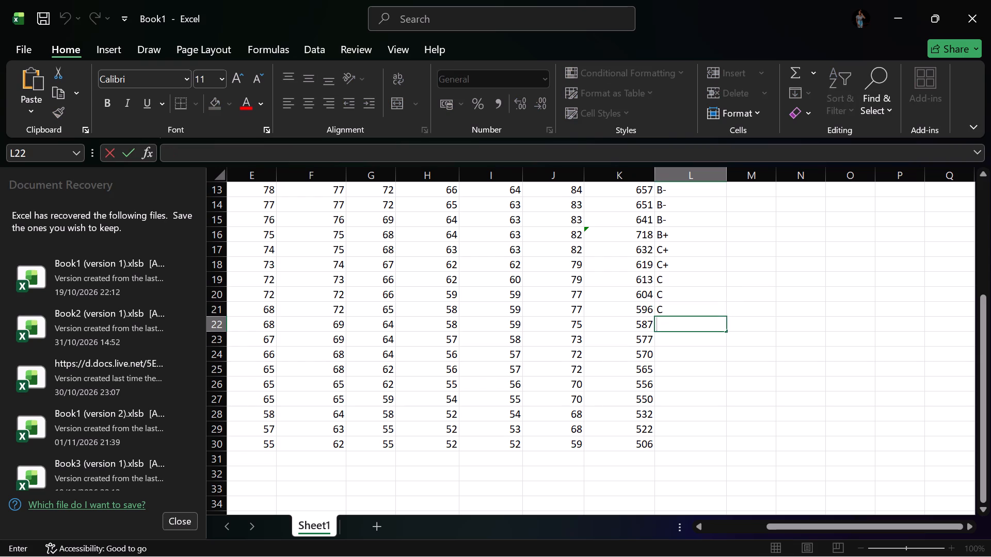
pyautogui.press('c')
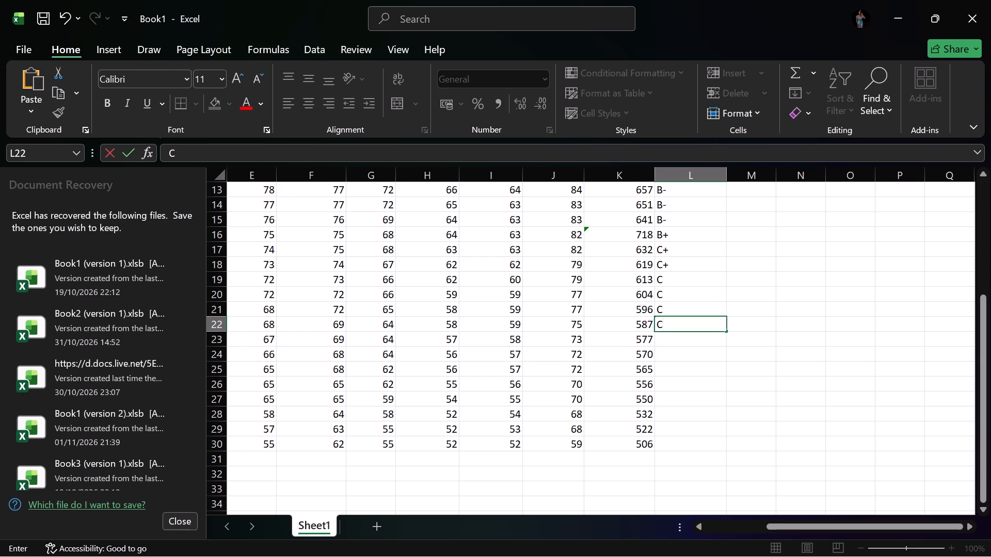
# Enter the grade C- in each of the cells L23 to L25 of the GRADE POINT column.
pyautogui.doubleClick(665, 339)
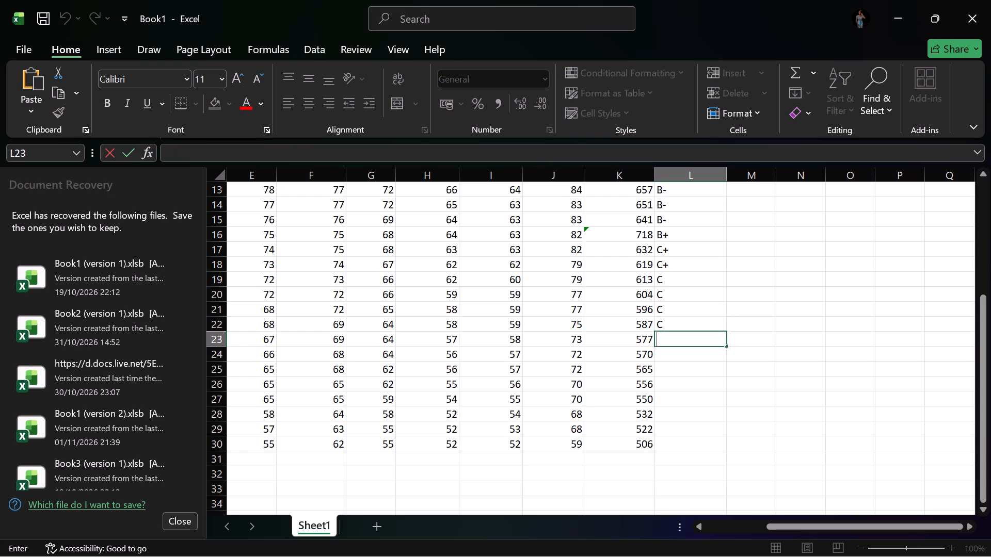
pyautogui.press('c')
pyautogui.hotkey('shift', '_')
pyautogui.press('BackSpace')
pyautogui.press('-')
pyautogui.doubleClick(661, 357)
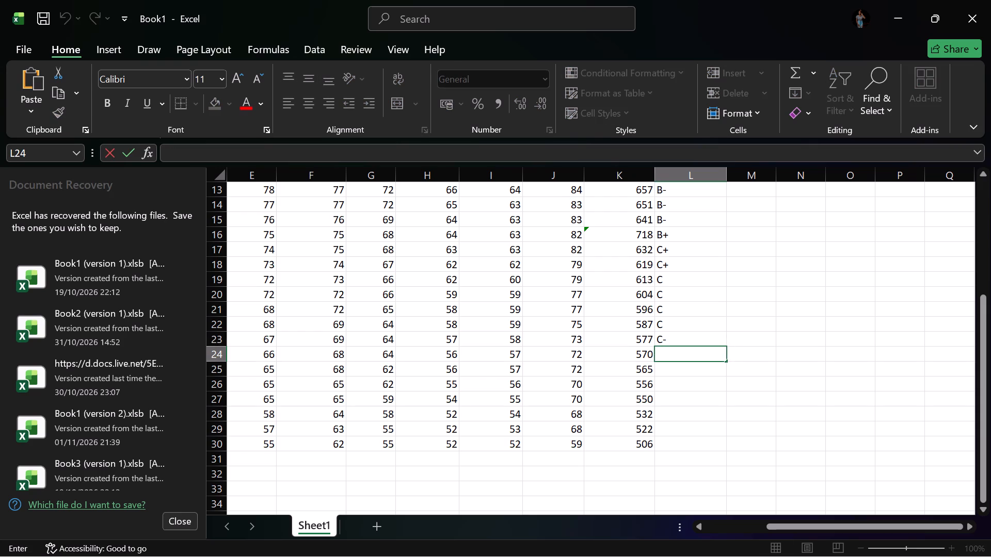
pyautogui.write('C-')
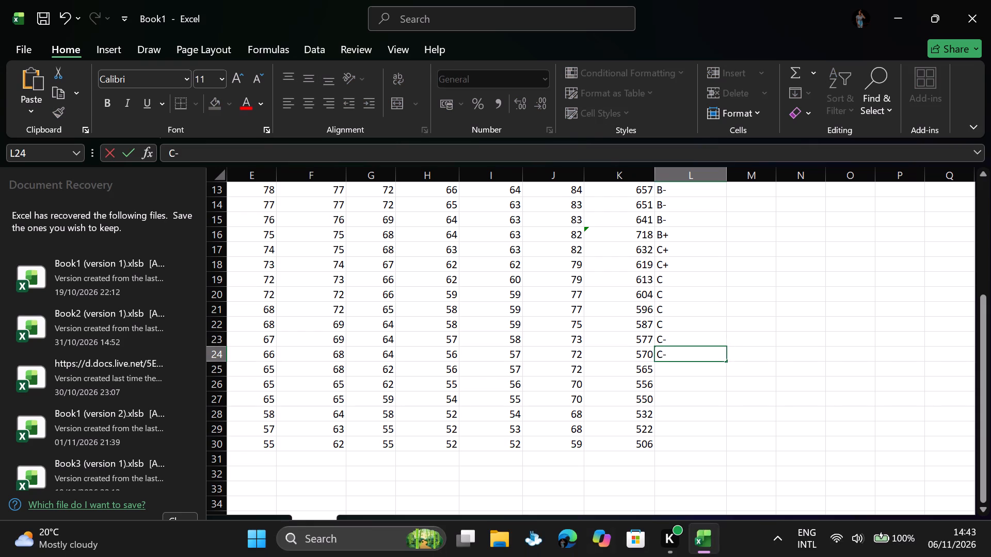
pyautogui.scroll(-1, 676, 369)
pyautogui.doubleClick(665, 326)
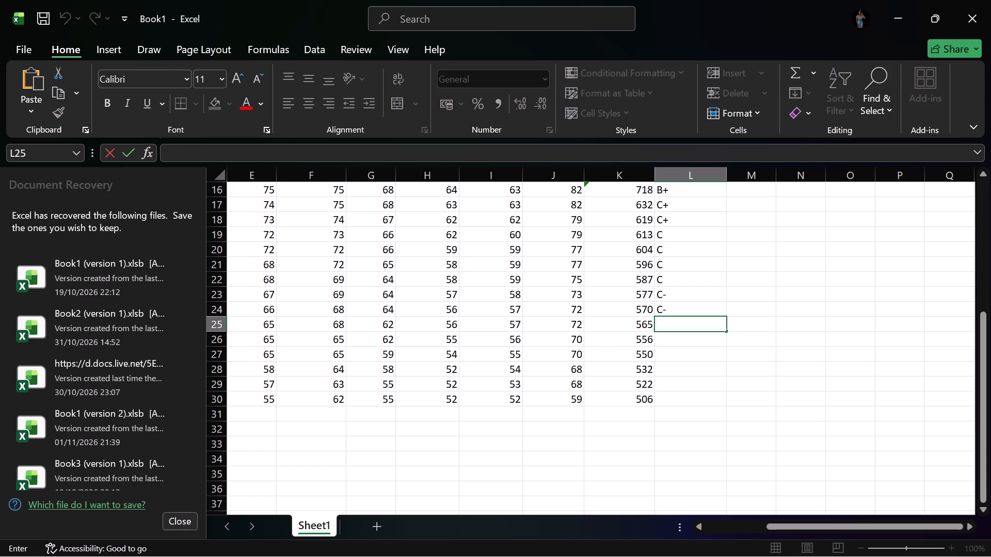
pyautogui.write('C-')
# Enter the grade D+ in each of the cells L26 to L28 of the GRADE POINT column.
pyautogui.scroll(-1, 699, 382)
pyautogui.doubleClick(675, 300)
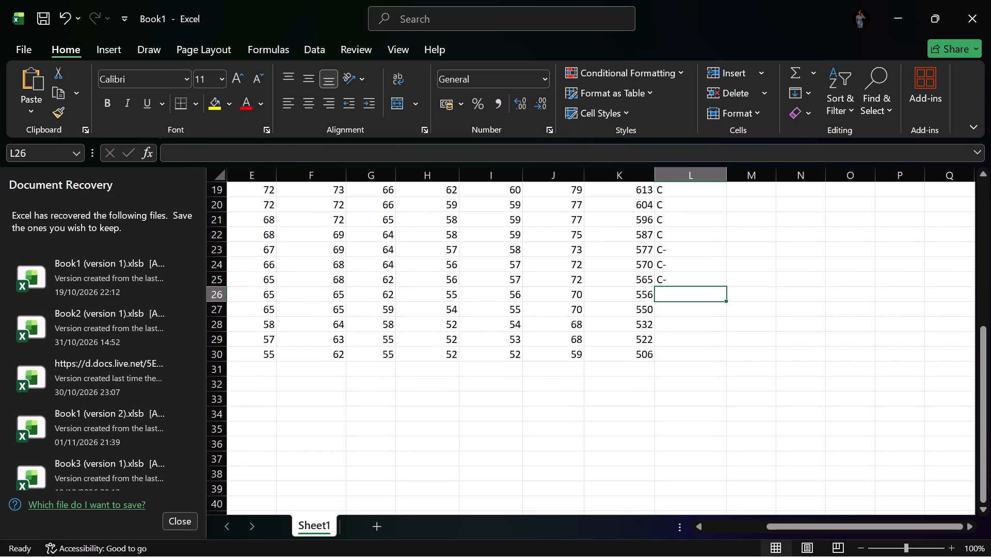
pyautogui.doubleClick(672, 293)
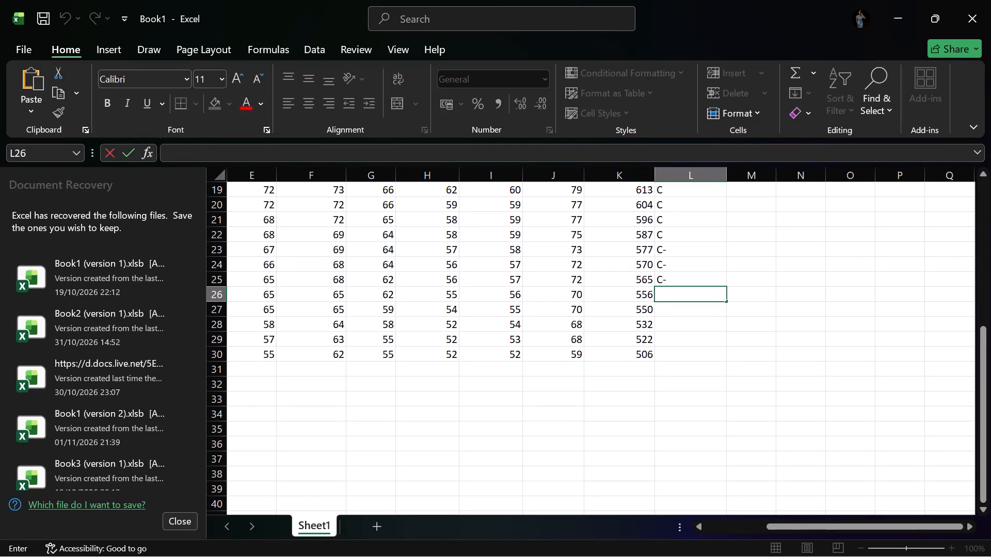
pyautogui.press('d')
pyautogui.hotkey('shift', '+')
pyautogui.doubleClick(677, 313)
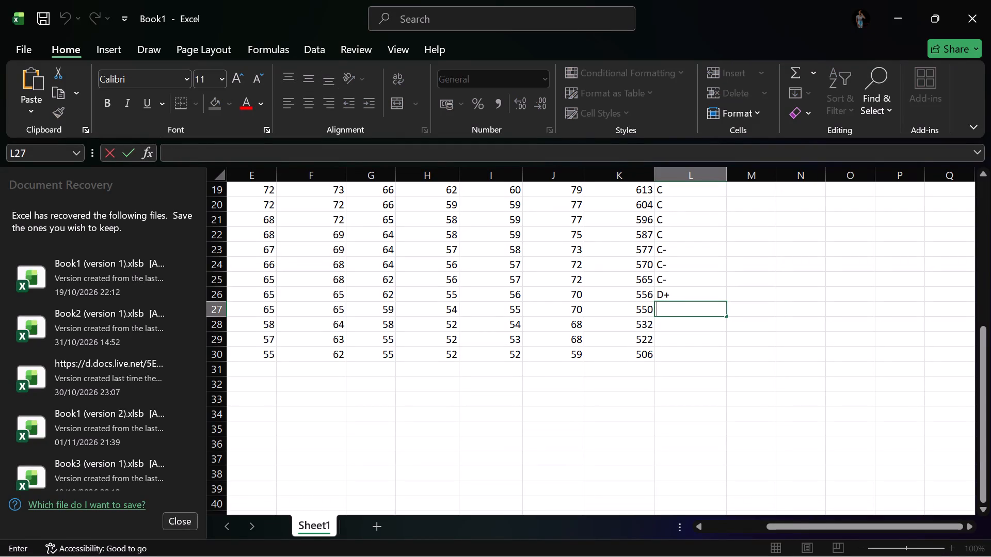
pyautogui.press('d')
pyautogui.hotkey('shift', '+')
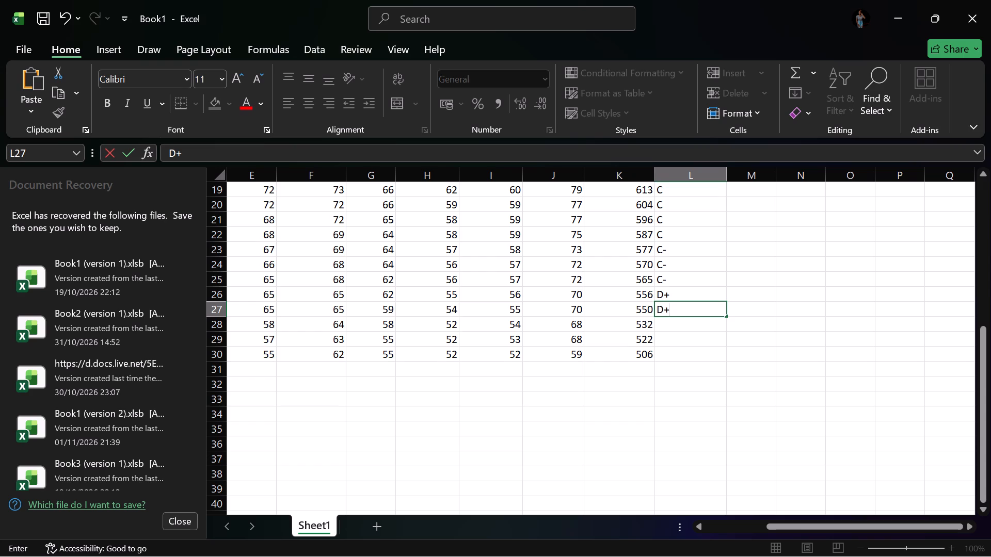
pyautogui.doubleClick(667, 326)
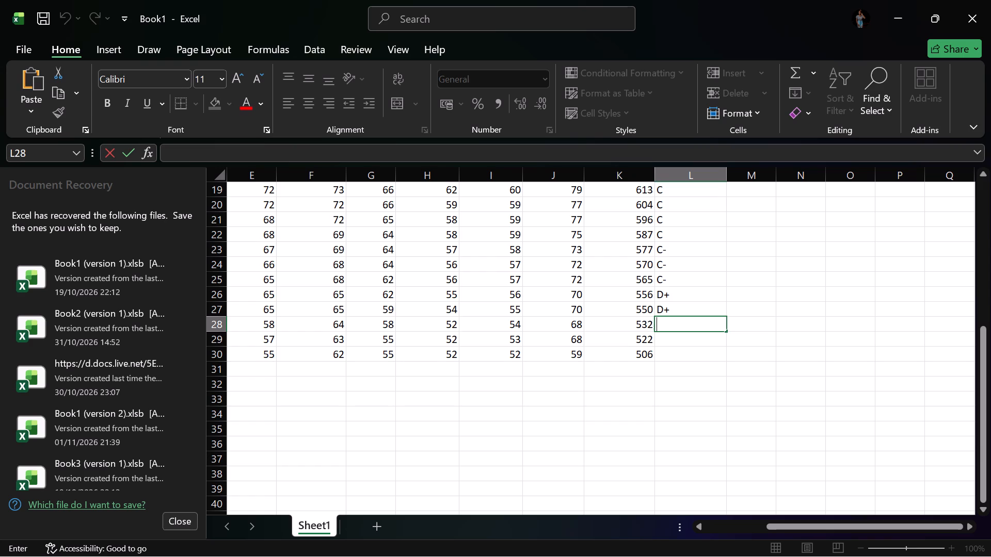
pyautogui.press('d')
pyautogui.hotkey('shift', '+')
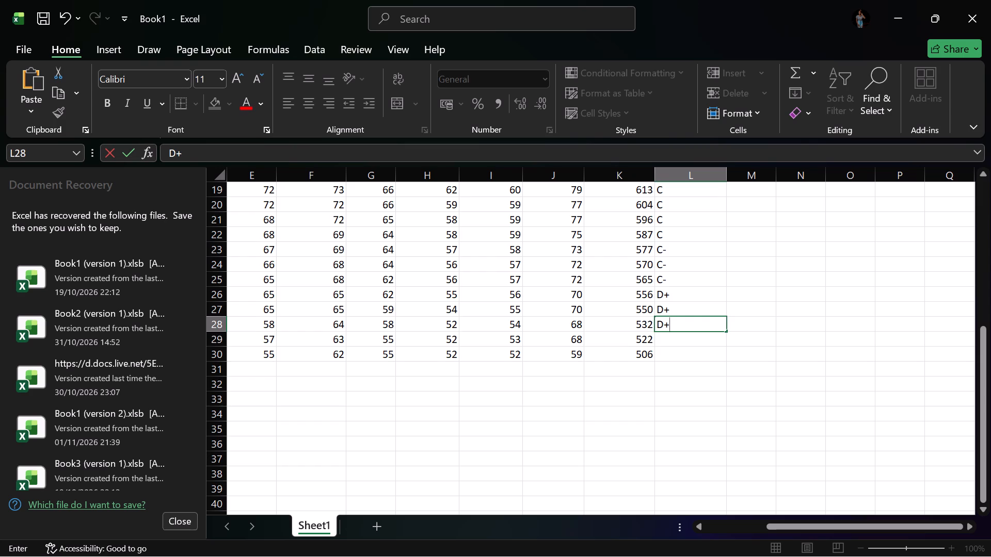
# Enter the grade D in L29 and L30 of the GRADE POINT column.
pyautogui.doubleClick(667, 338)
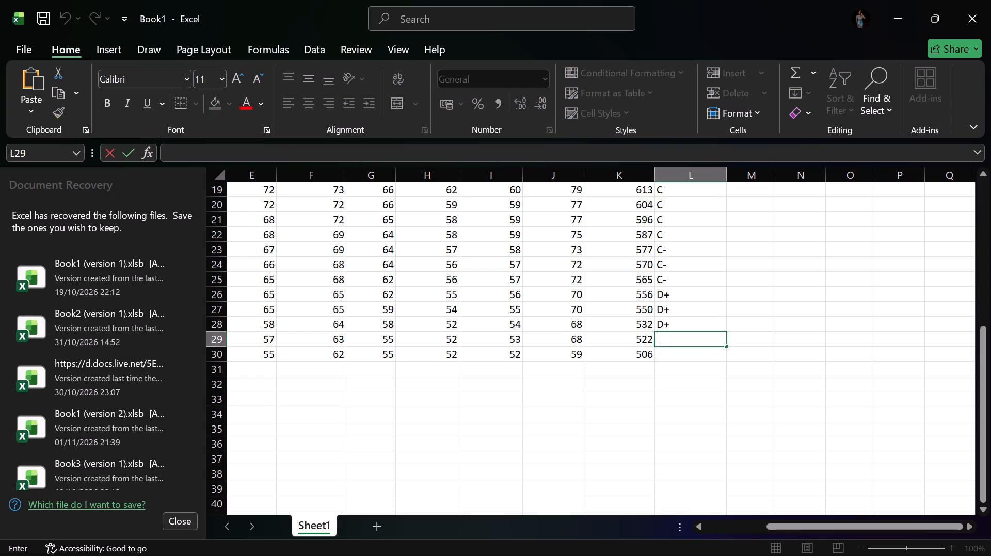
pyautogui.press('d')
pyautogui.press('BackSpace')
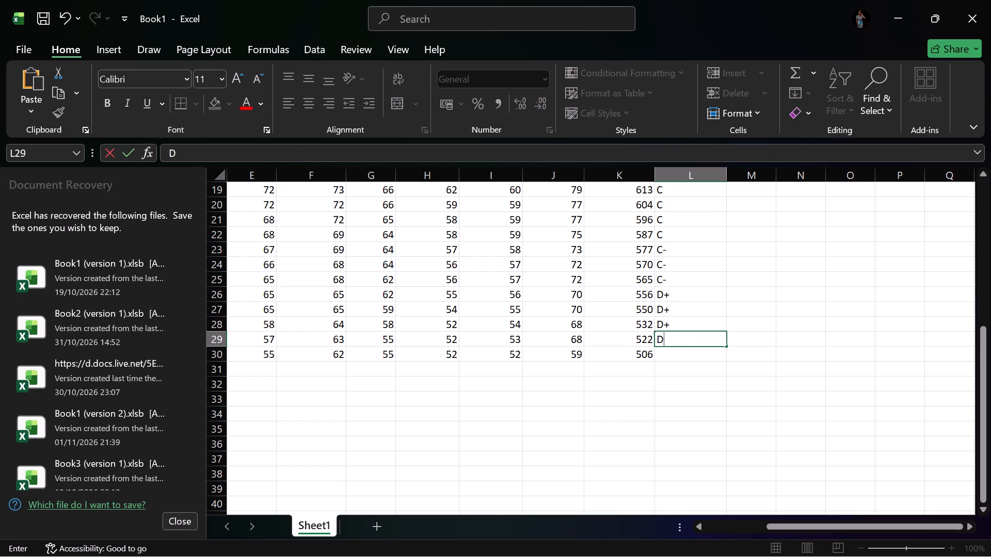
pyautogui.doubleClick(668, 353)
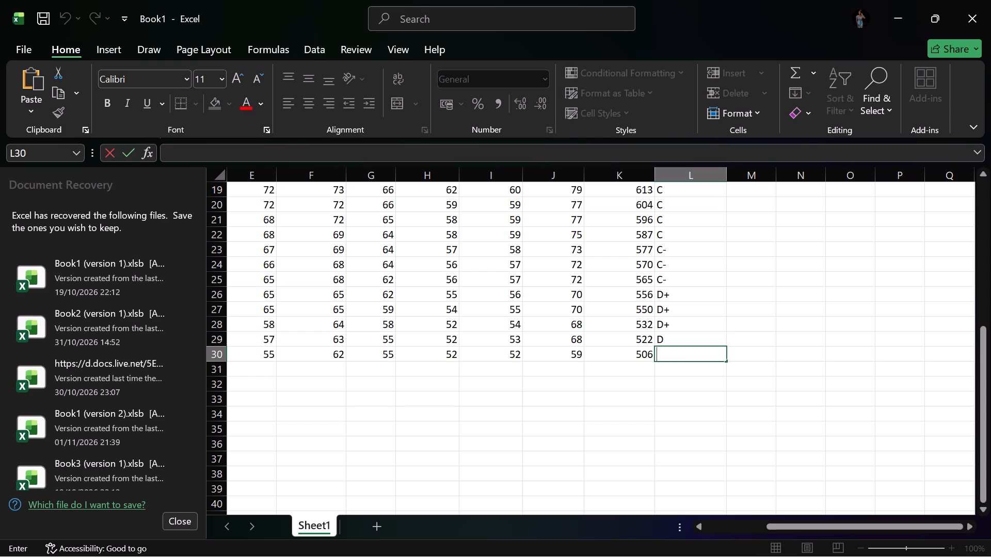
pyautogui.press('d')
# Review the grades in the GRADE POINT column against the TOTAL MARKS from the first to the last student row.
pyautogui.scroll(7, 670, 353)
pyautogui.scroll(-1, 669, 362)
pyautogui.scroll(3, 669, 362)
pyautogui.scroll(-2, 622, 281)
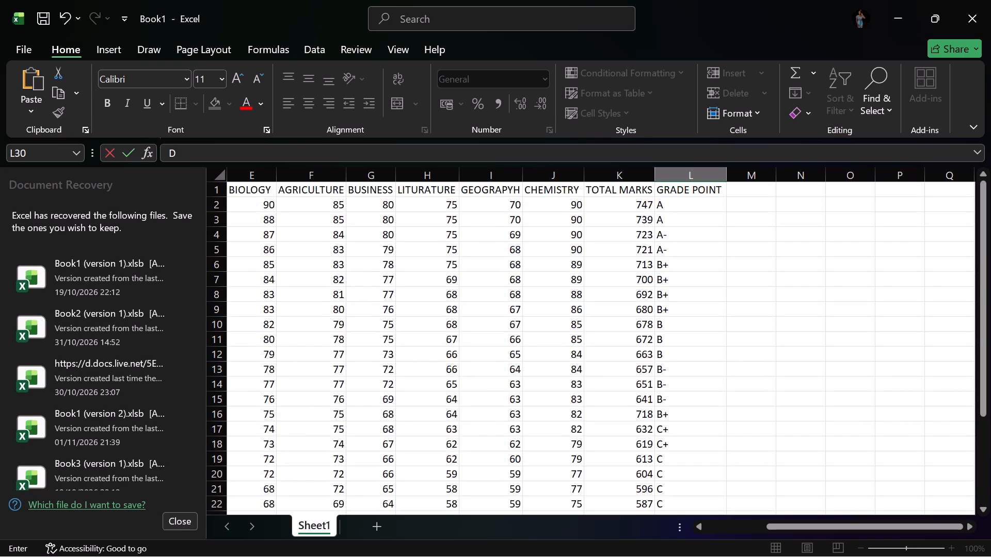
pyautogui.scroll(-2, 622, 281)
pyautogui.scroll(-3, 553, 303)
pyautogui.scroll(11, 622, 349)
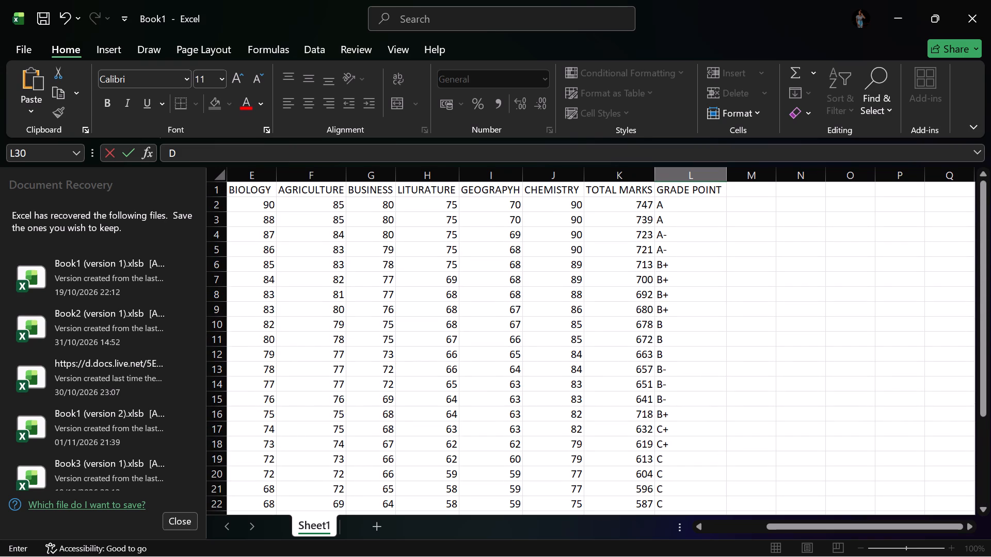
pyautogui.scroll(-6, 624, 320)
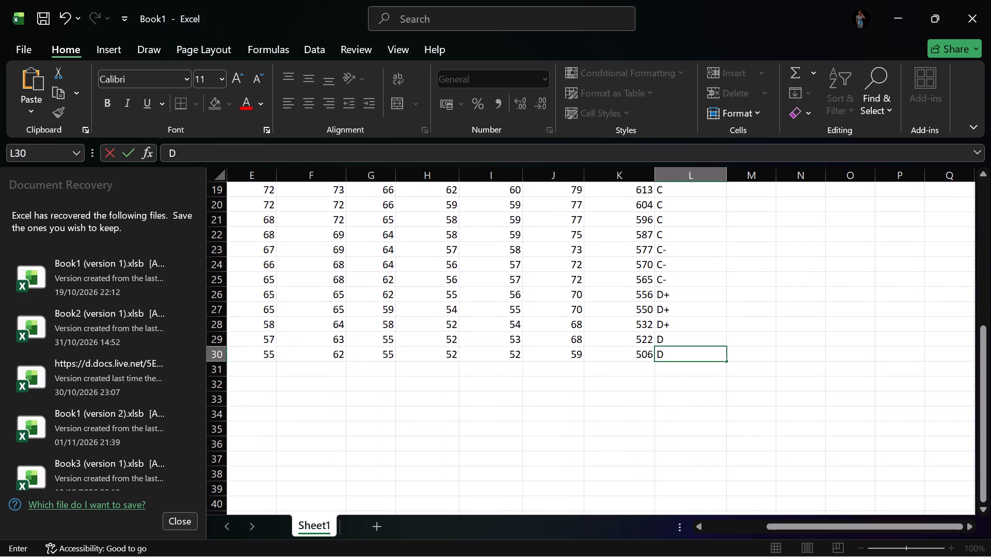
pyautogui.scroll(-3, 611, 344)
pyautogui.scroll(7, 610, 345)
pyautogui.scroll(-1, 610, 345)
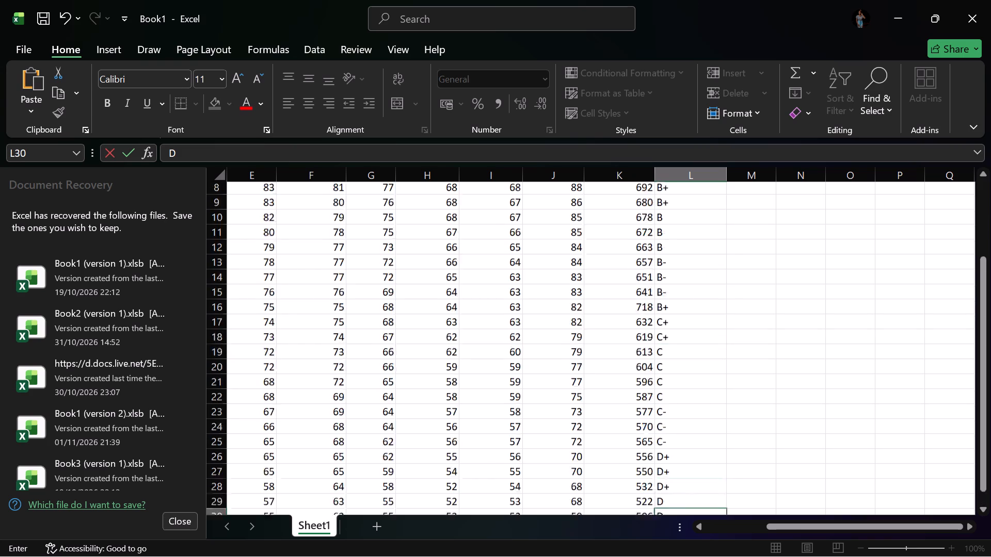
# Open the saved Book1.xlsx from the recent files and examine the marks, points and grade columns in its Sheet2.
pyautogui.scroll(3, 610, 345)
pyautogui.click(100, 278)
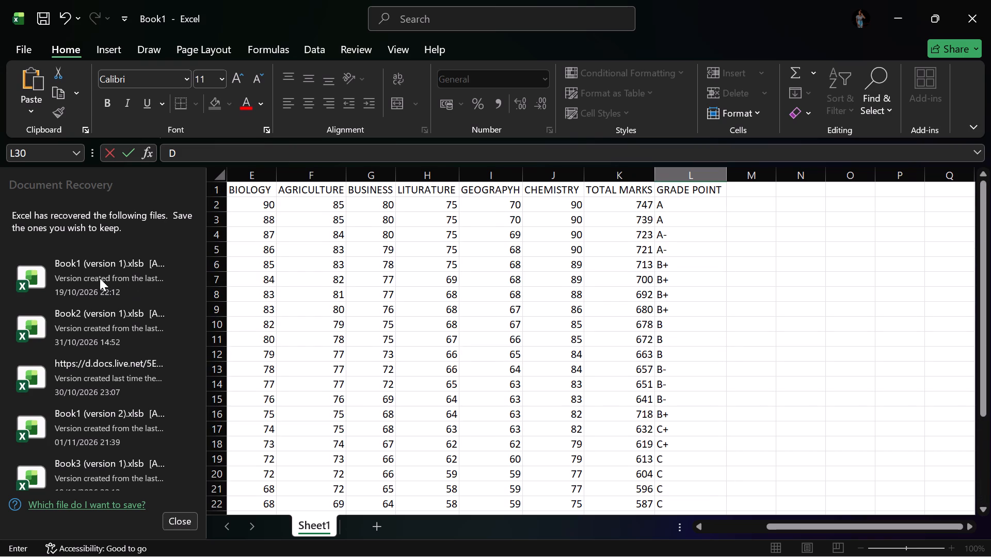
pyautogui.scroll(-3, 57, 277)
pyautogui.click(27, 50)
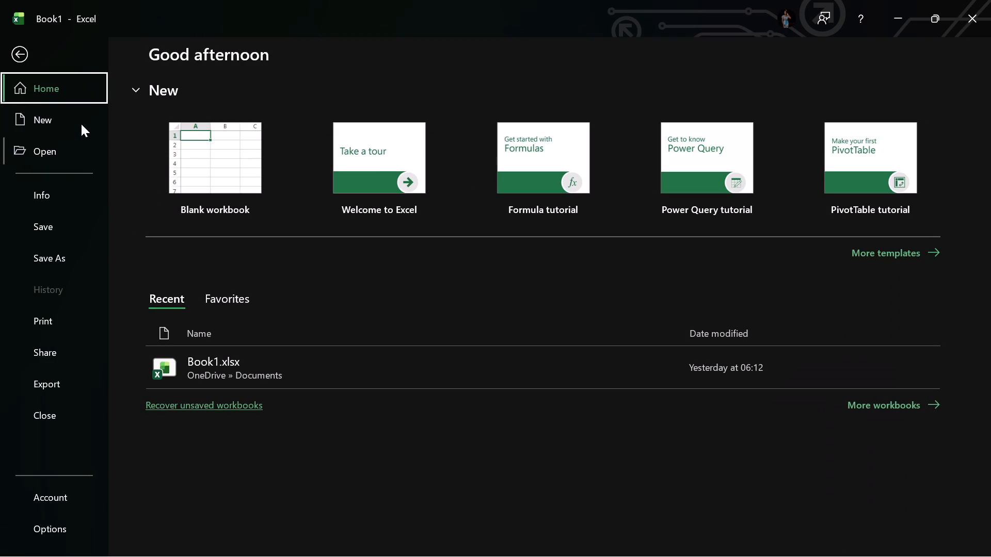
pyautogui.click(267, 372)
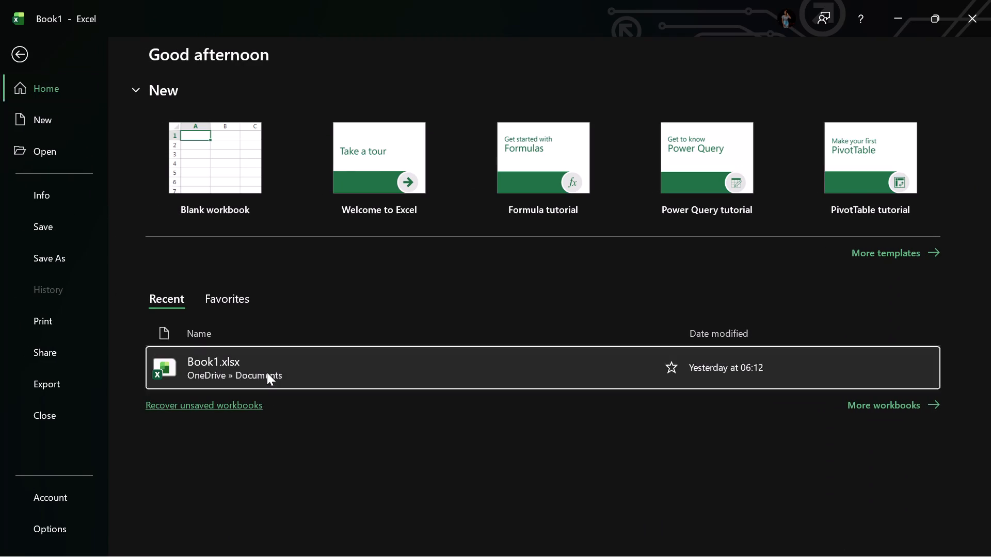
pyautogui.scroll(-2, 334, 389)
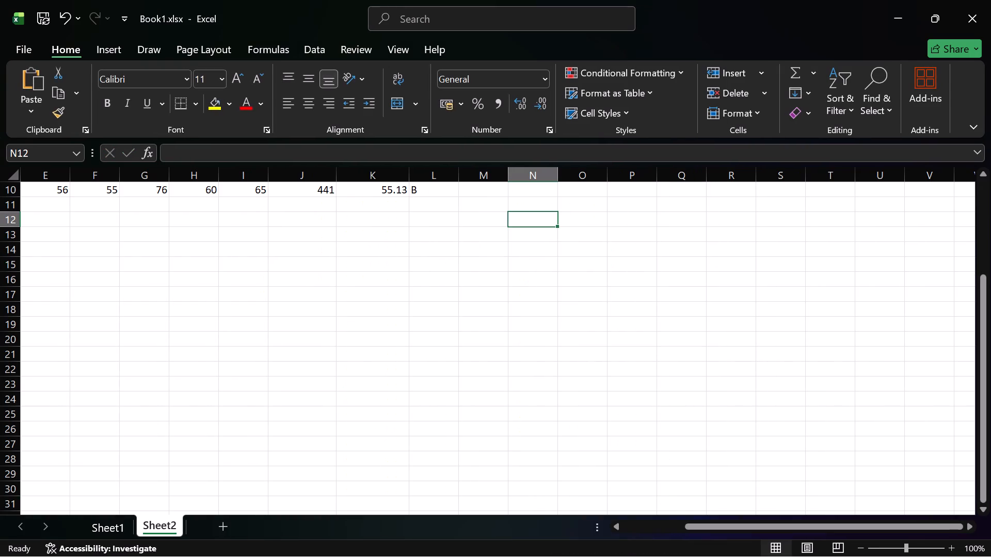
pyautogui.scroll(5, 334, 389)
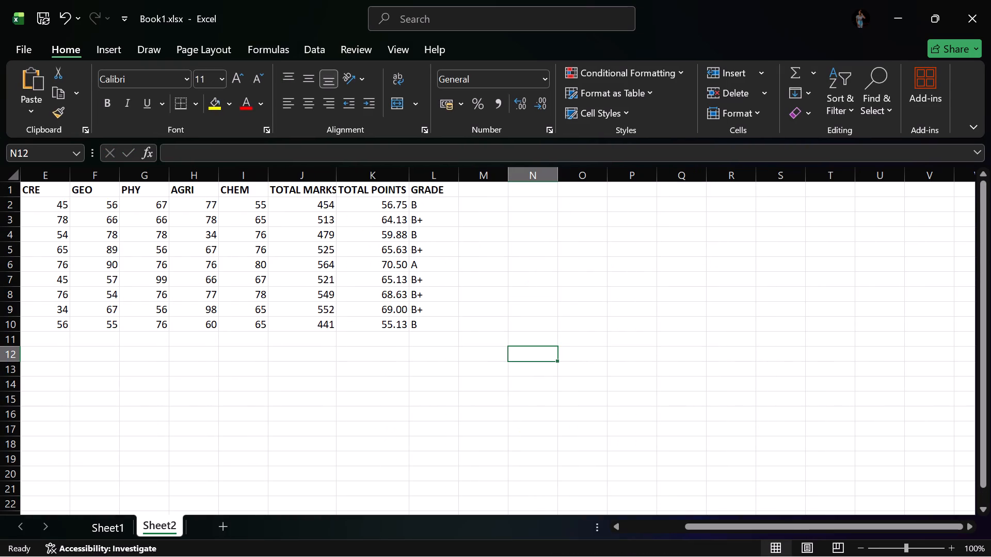
pyautogui.scroll(3, 318, 346)
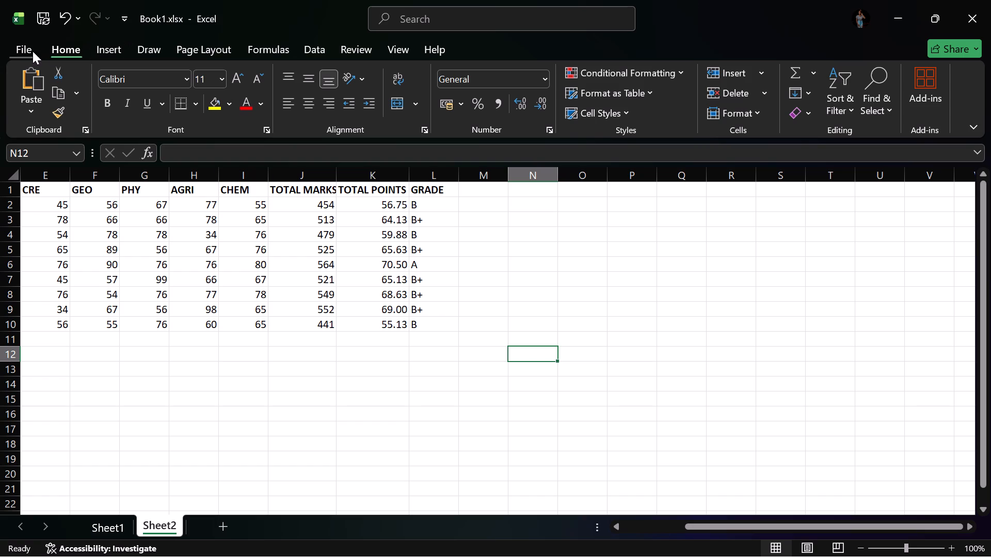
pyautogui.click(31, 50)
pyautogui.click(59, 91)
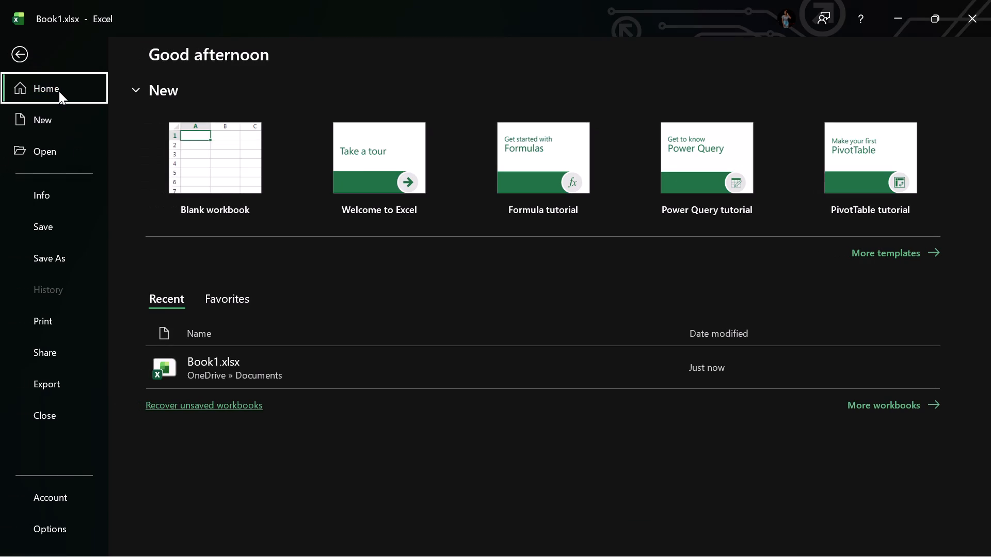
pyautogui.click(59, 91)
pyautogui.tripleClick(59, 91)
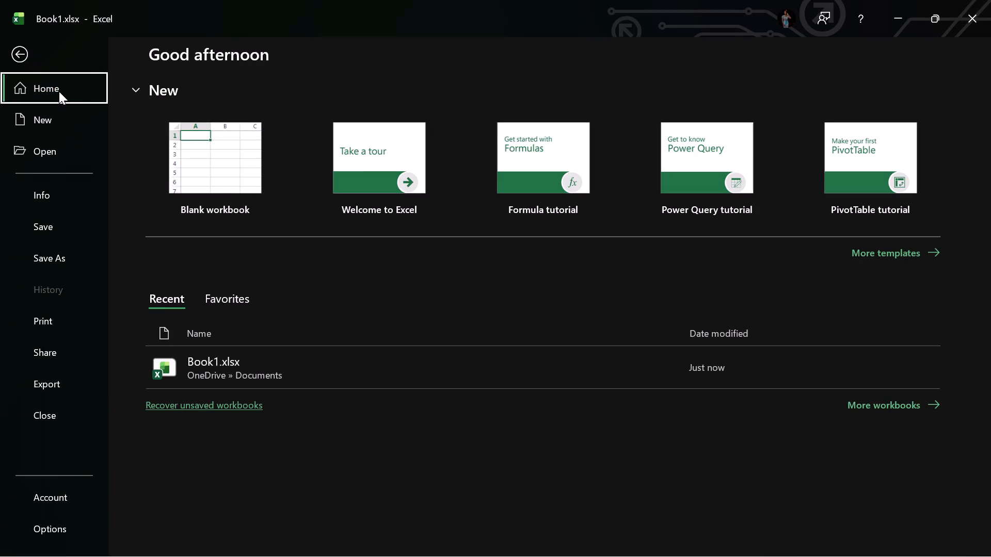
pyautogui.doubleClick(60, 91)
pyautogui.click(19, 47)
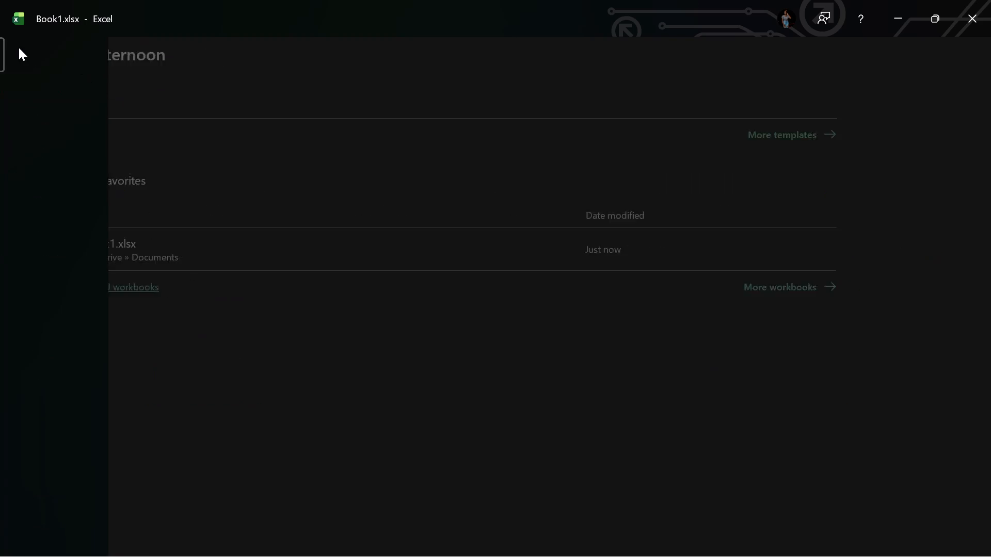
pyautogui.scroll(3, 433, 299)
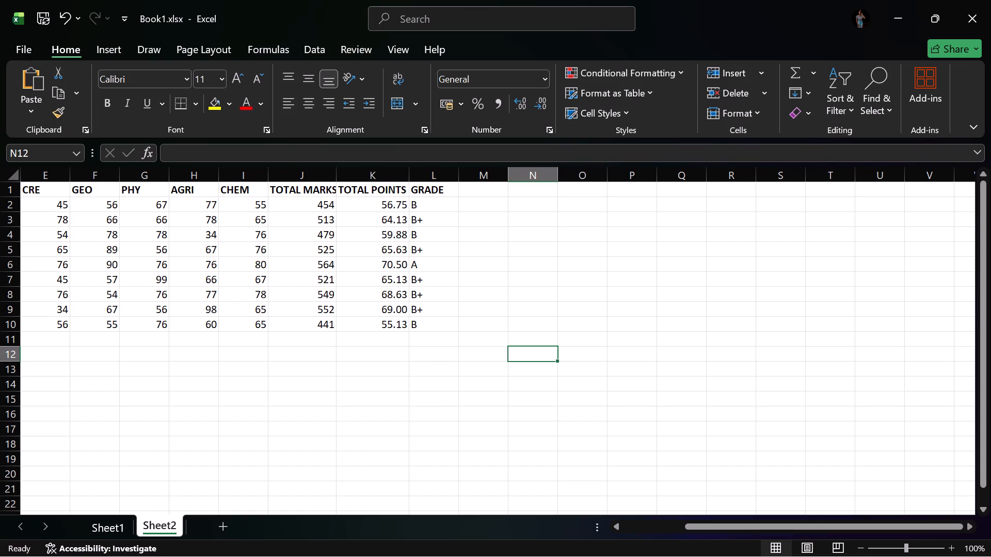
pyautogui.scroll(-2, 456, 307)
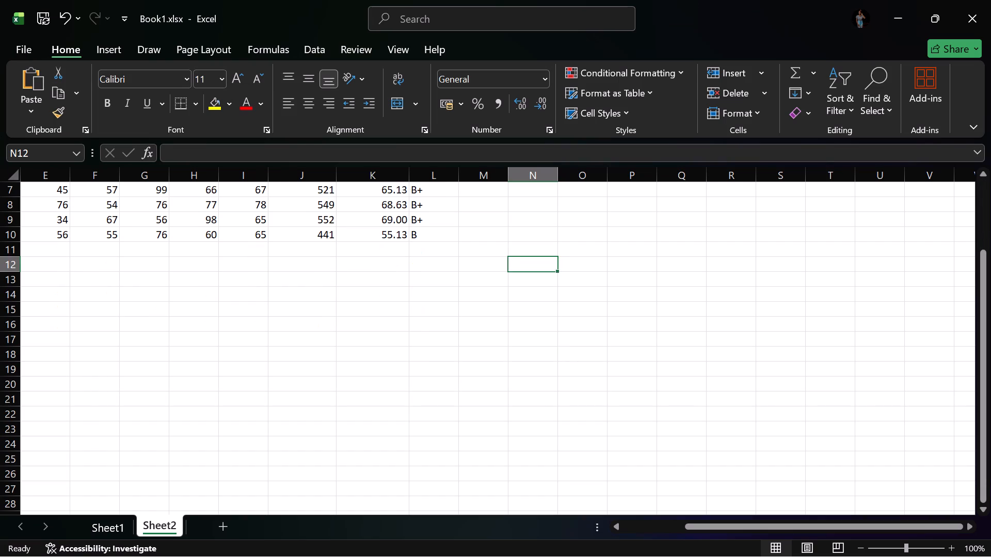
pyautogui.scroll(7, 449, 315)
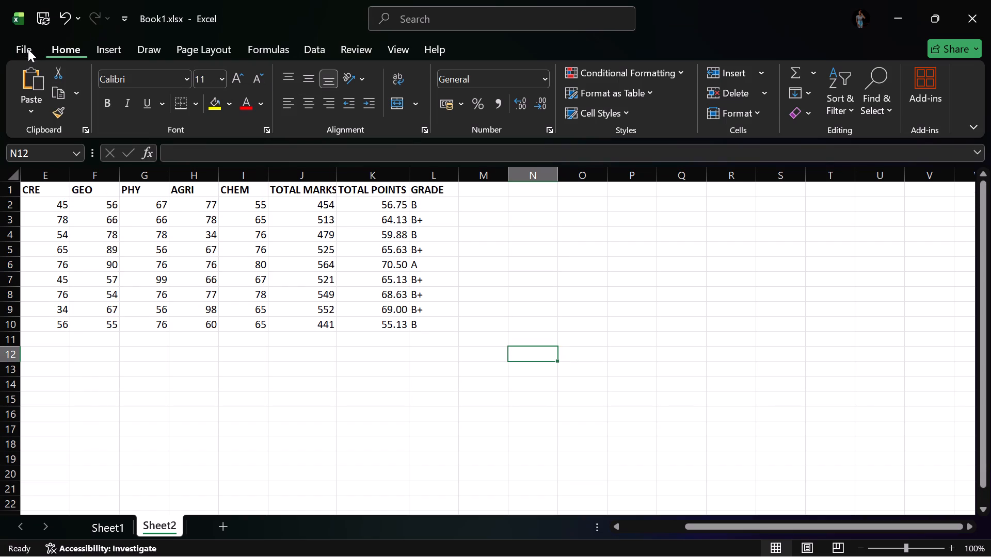
# Create a blank workbook and undo the last action, the grade D entered in L30 of the marks sheet.
pyautogui.click(25, 49)
pyautogui.click(216, 180)
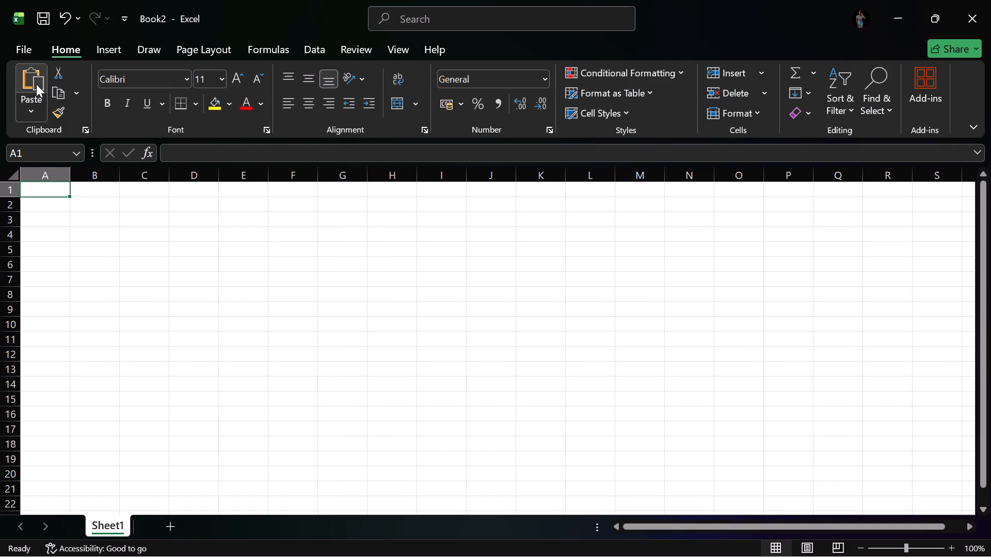
pyautogui.click(68, 20)
pyautogui.scroll(4, 712, 460)
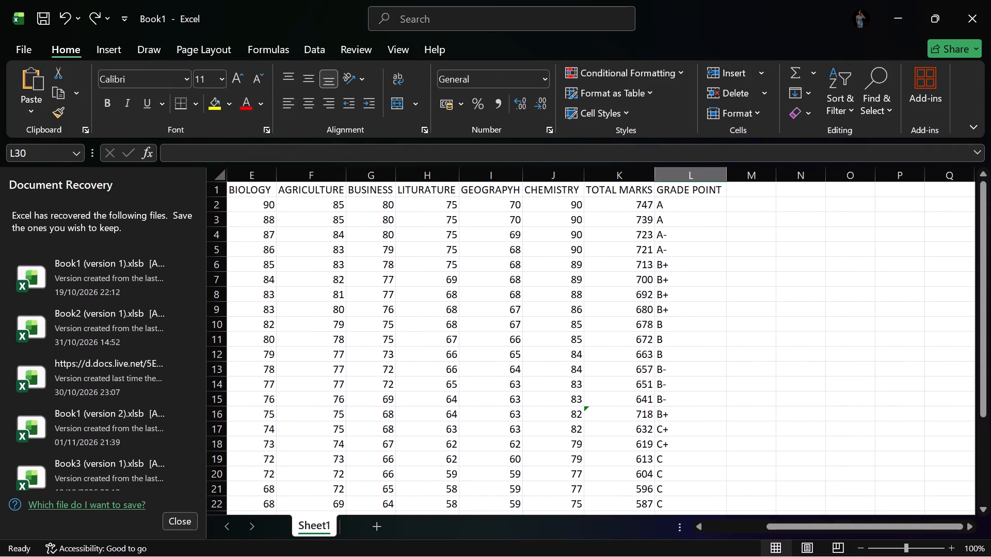
# Open the recovered workbook version dated 30/10/2026 23:07 to examine its marks, points and grade columns.
pyautogui.scroll(2, 715, 460)
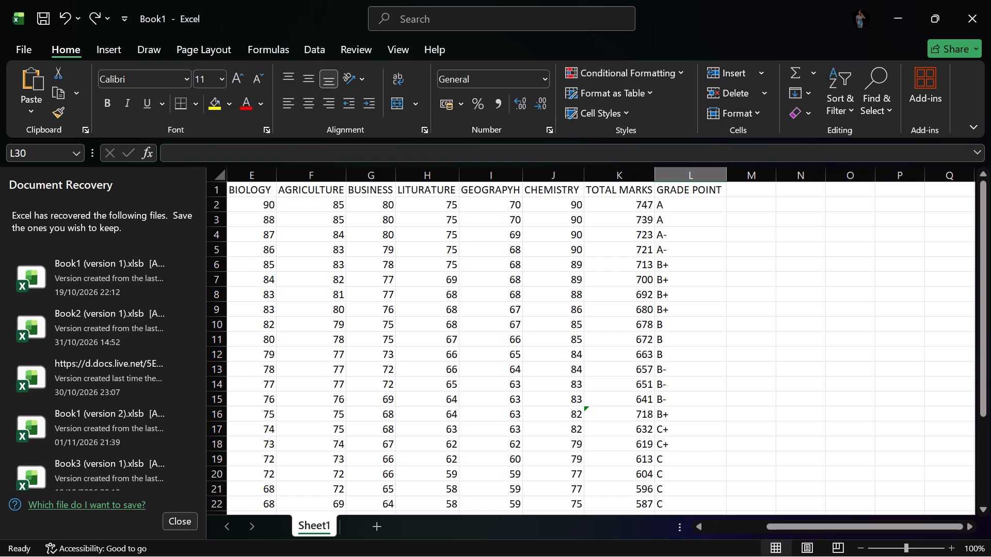
pyautogui.scroll(-6, 106, 389)
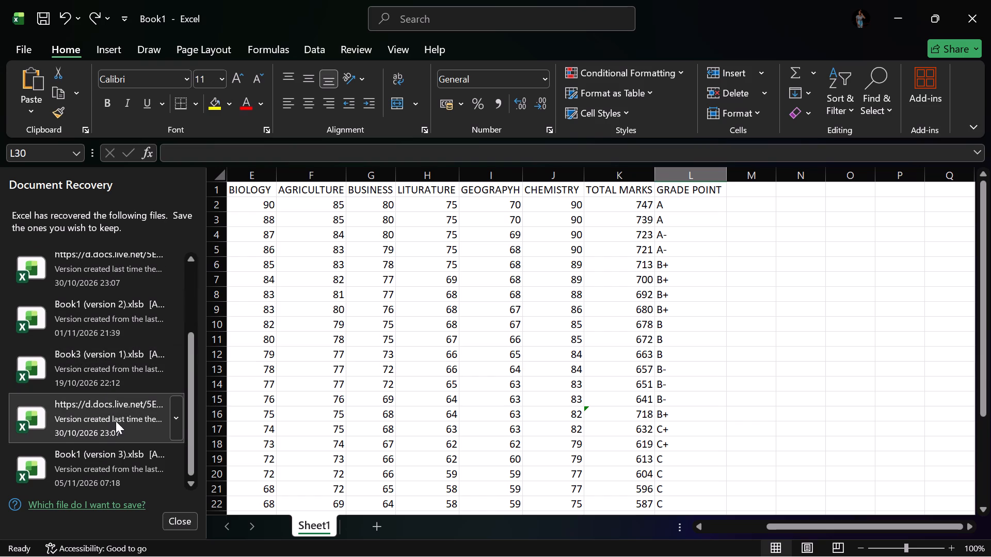
pyautogui.click(116, 421)
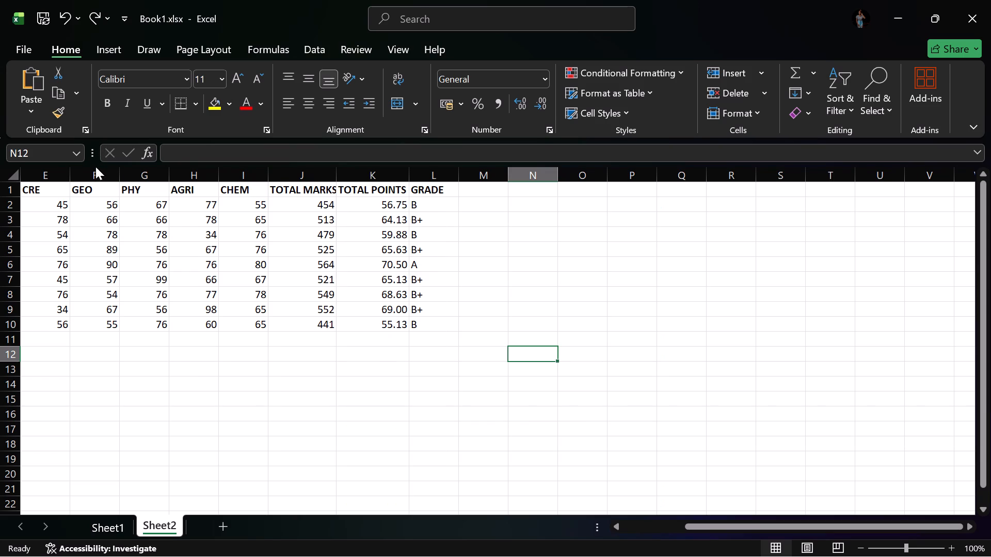
# Create another blank workbook and undo the last remaining entry, the grade D in L29 of the marks sheet.
pyautogui.click(26, 49)
pyautogui.click(212, 171)
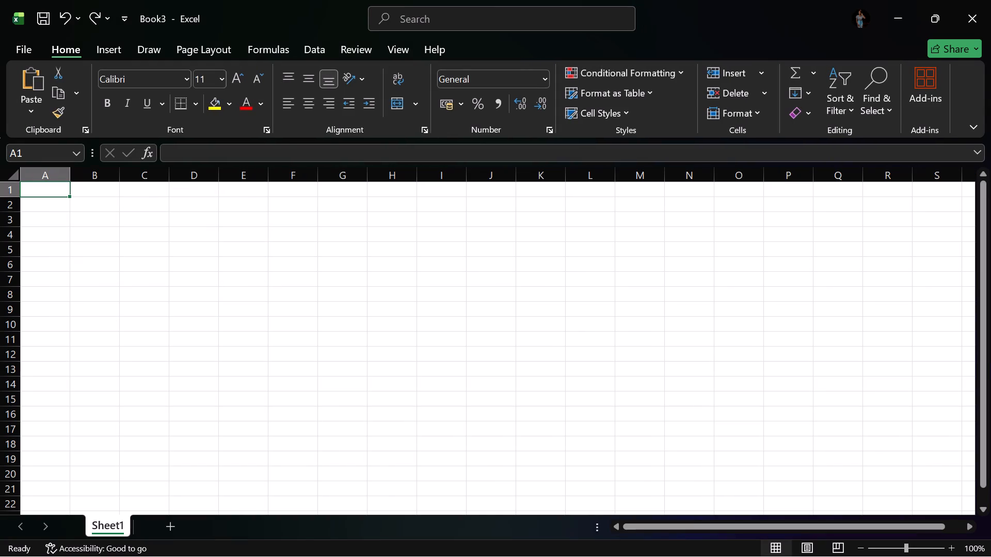
pyautogui.click(69, 20)
pyautogui.scroll(6, 716, 447)
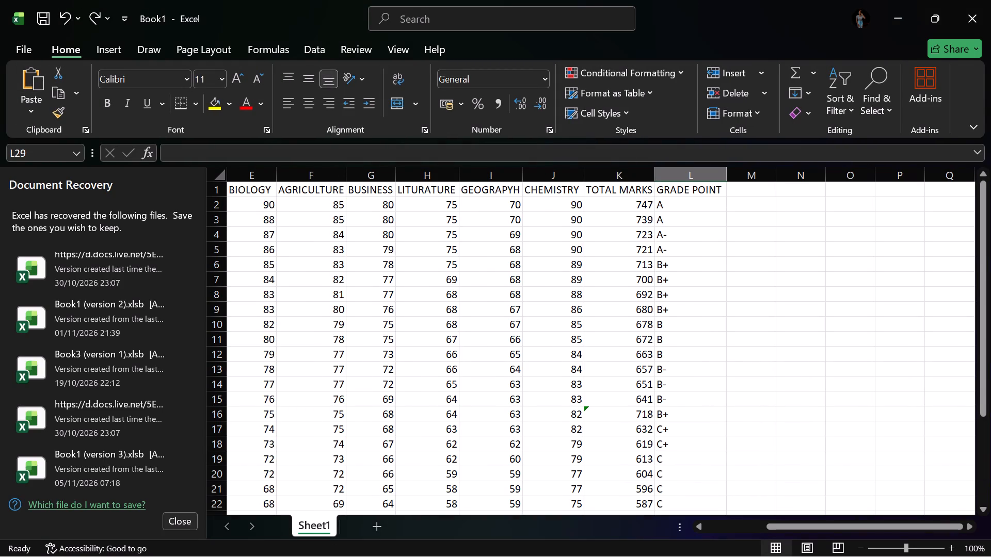
# Shorten the GRADE POINT header in L1 to GRADE.
pyautogui.click(723, 187)
pyautogui.doubleClick(723, 187)
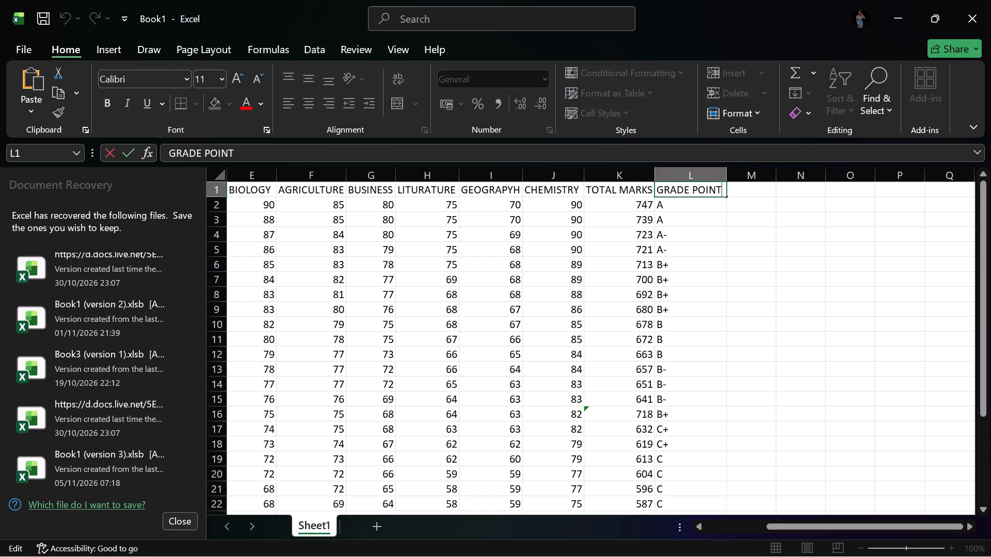
pyautogui.press('BackSpace')
pyautogui.press('BackSpace')
pyautogui.press('BackSpace')
pyautogui.press('BackSpace')
pyautogui.press('BackSpace')
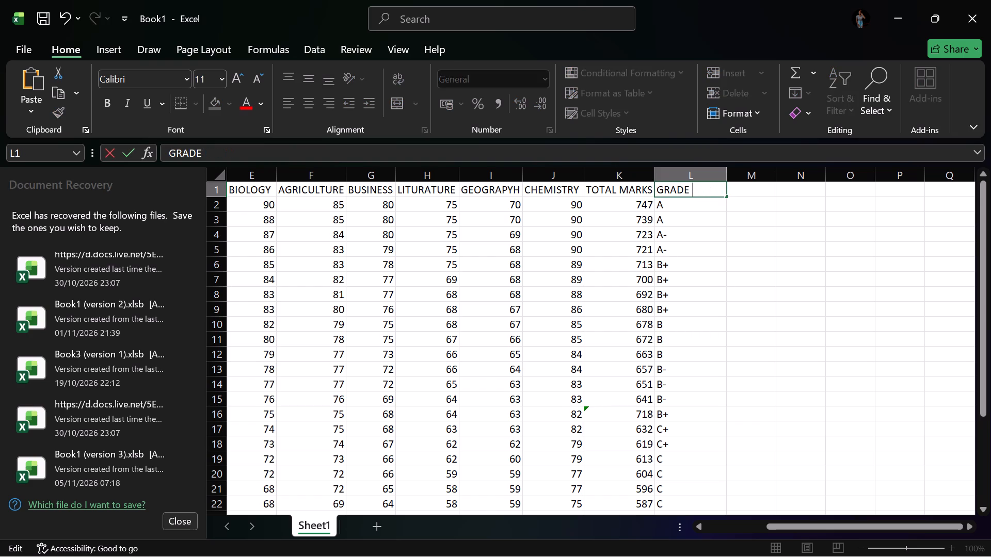
# Enter the header TOTAL POINT in M1, beside the GRADE column.
pyautogui.doubleClick(740, 190)
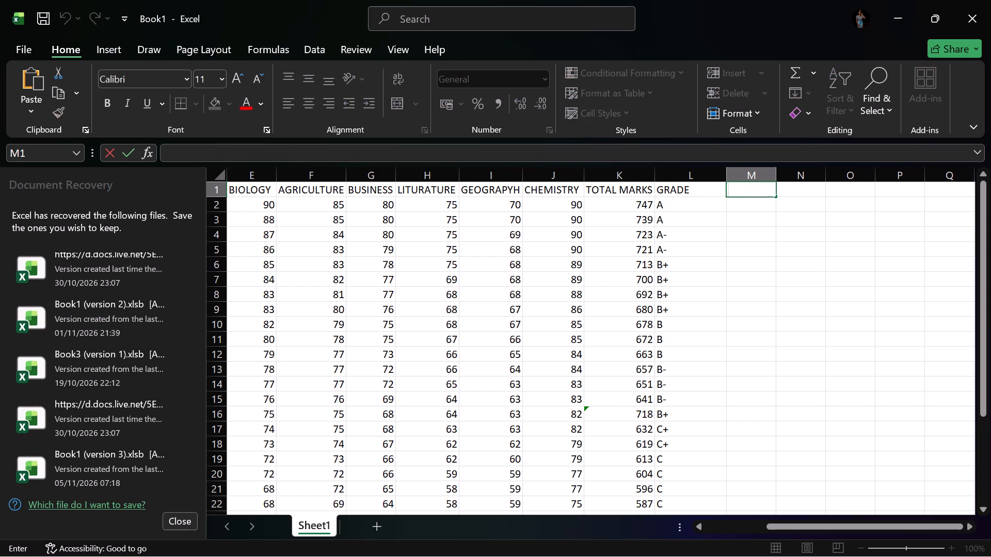
pyautogui.write('TOTAL')
pyautogui.press('space')
pyautogui.write('POINT')
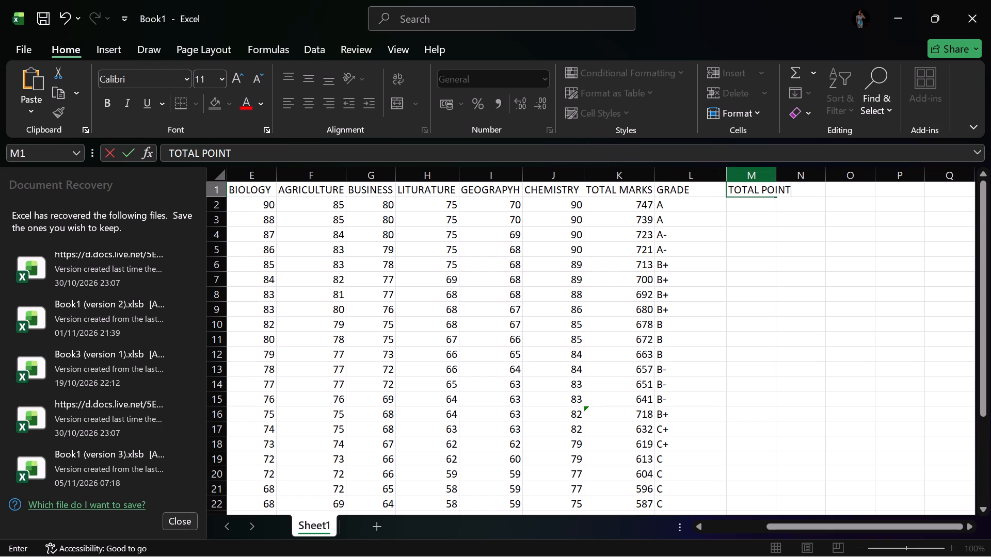
# Narrow column L to a width of about 6.18 and widen column M to fit its TOTAL POINT header.
pyautogui.click(714, 187)
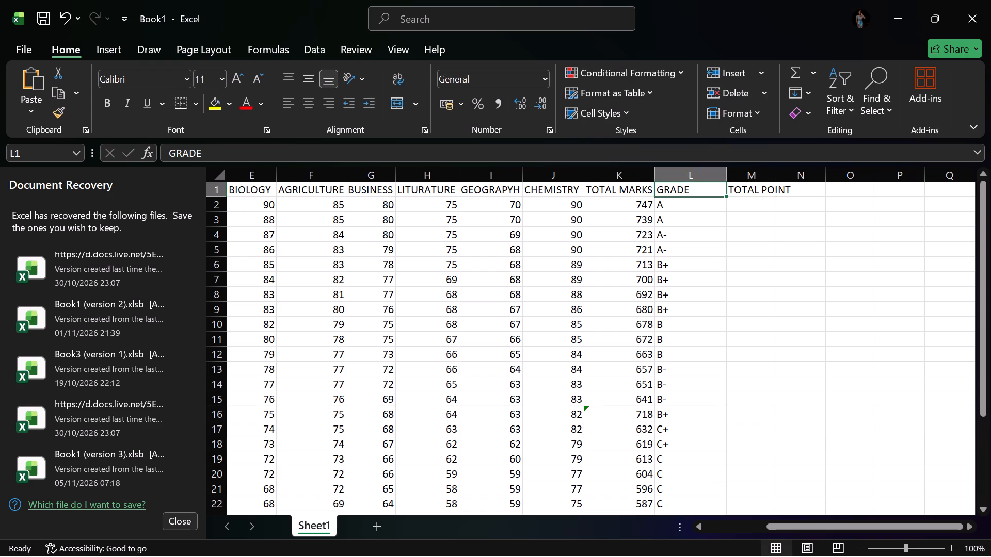
pyautogui.moveTo(727, 181); pyautogui.dragTo(698, 186)
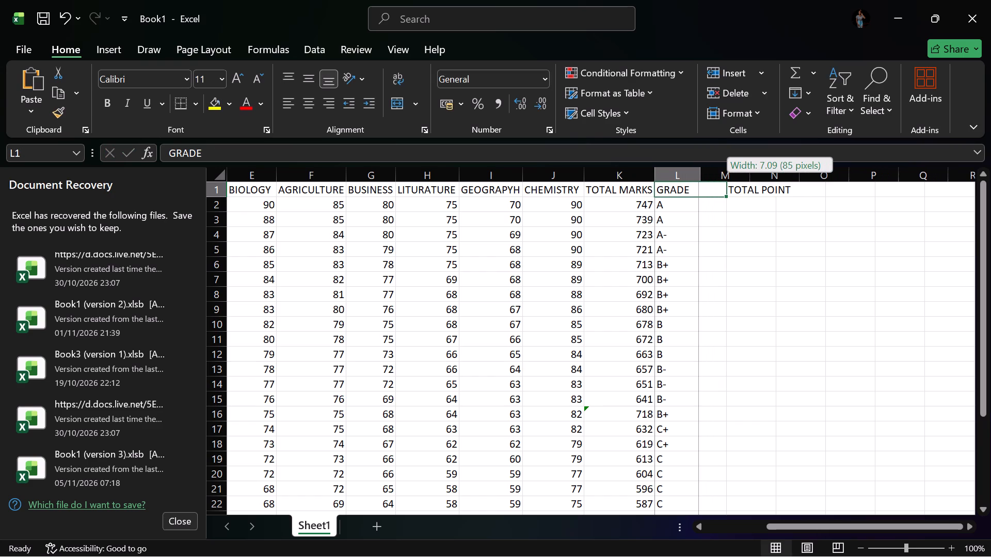
pyautogui.moveTo(698, 186); pyautogui.dragTo(694, 191)
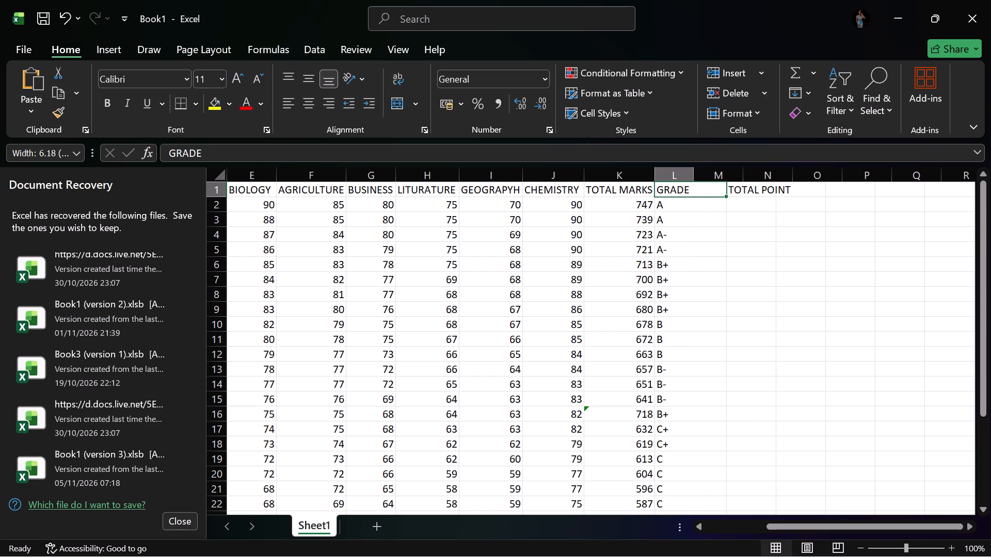
pyautogui.click(742, 188)
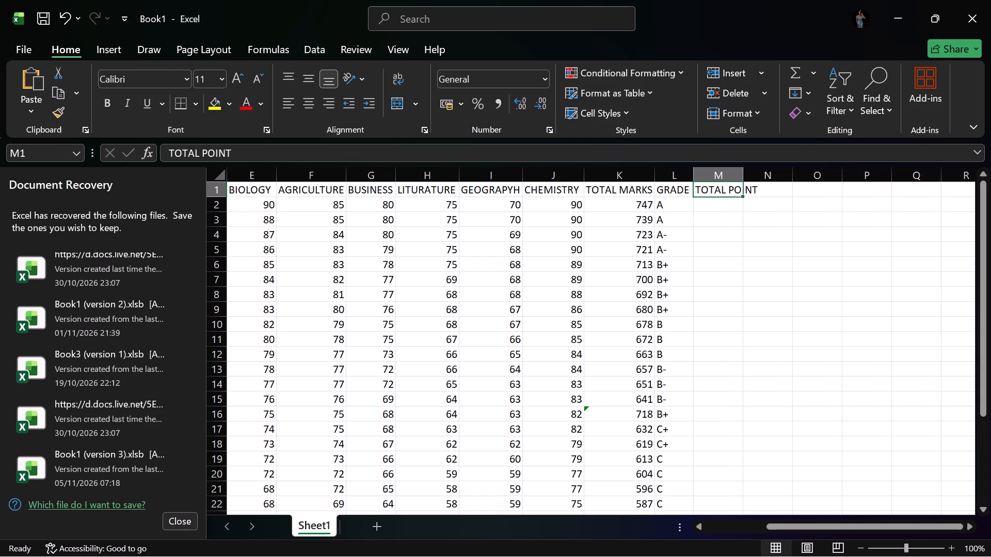
pyautogui.moveTo(743, 179); pyautogui.dragTo(760, 183)
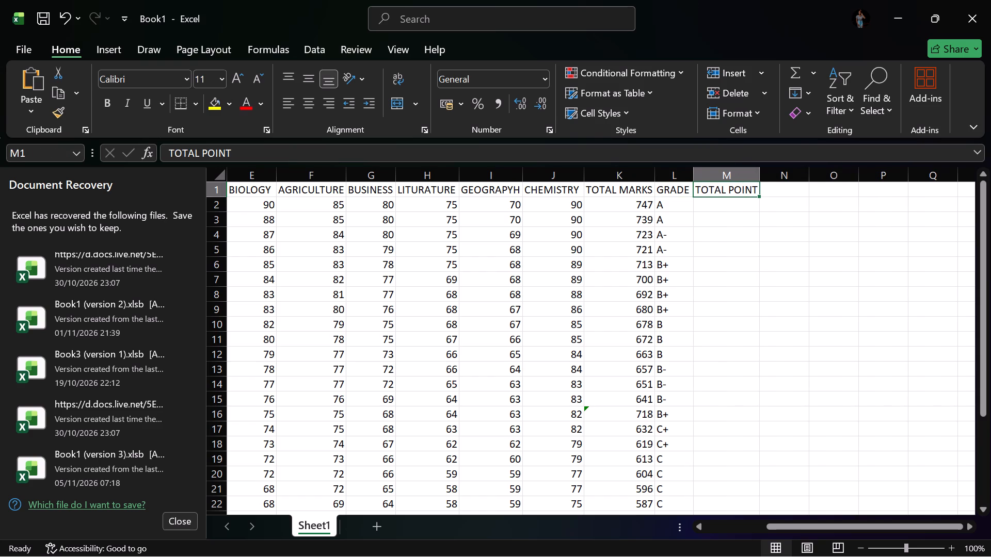
# Enter the formula =(K2/9) in M2 to divide the first student's TOTAL MARKS by the nine subjects.
pyautogui.doubleClick(726, 203)
pyautogui.scroll(-7, 726, 203)
pyautogui.scroll(6, 725, 187)
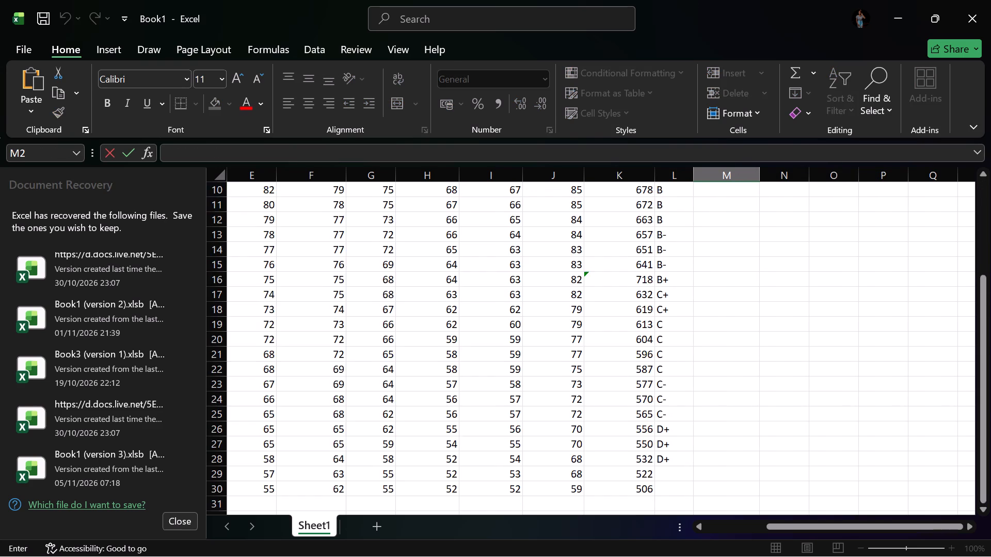
pyautogui.scroll(6, 725, 187)
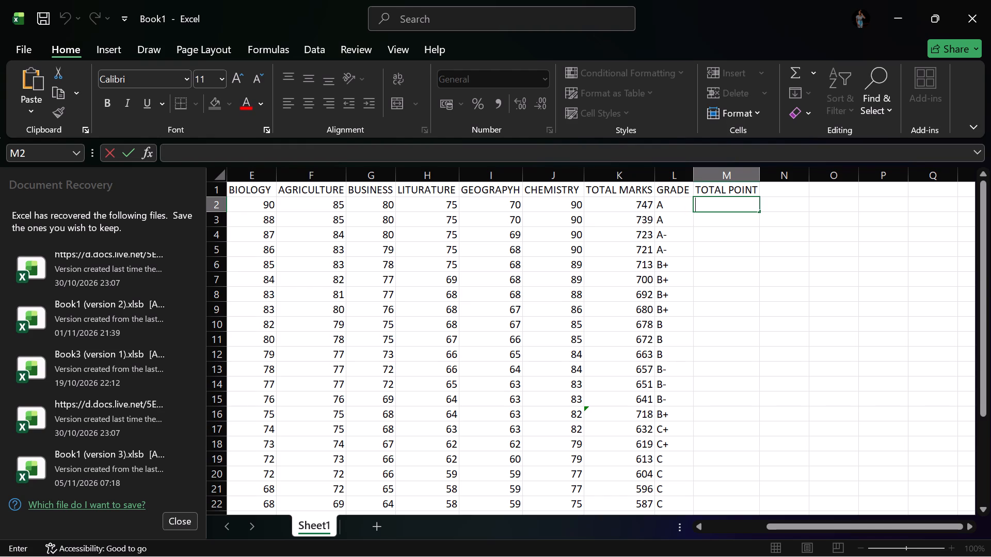
pyautogui.press('=')
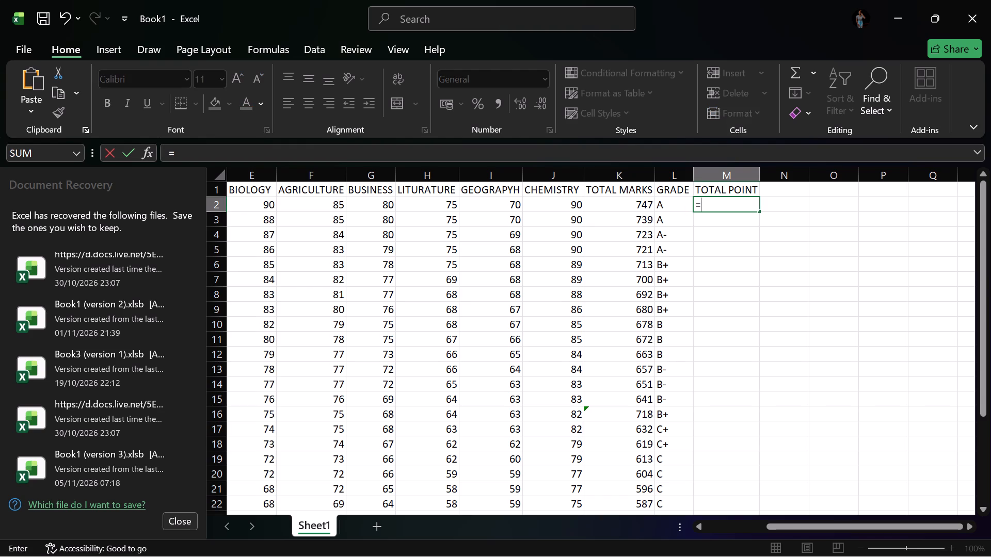
pyautogui.hotkey('shift', '(')
pyautogui.click(643, 206)
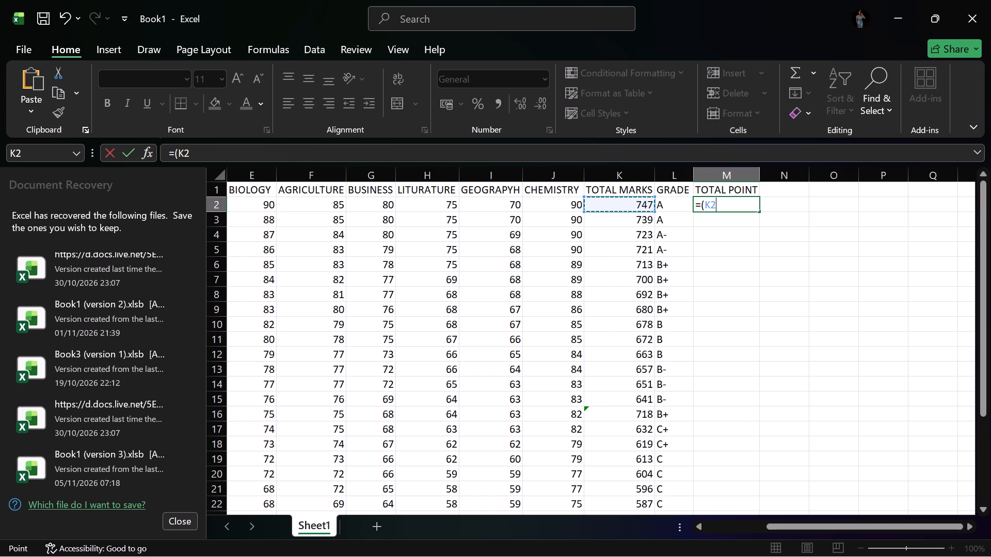
pyautogui.hotkey('shift', '?')
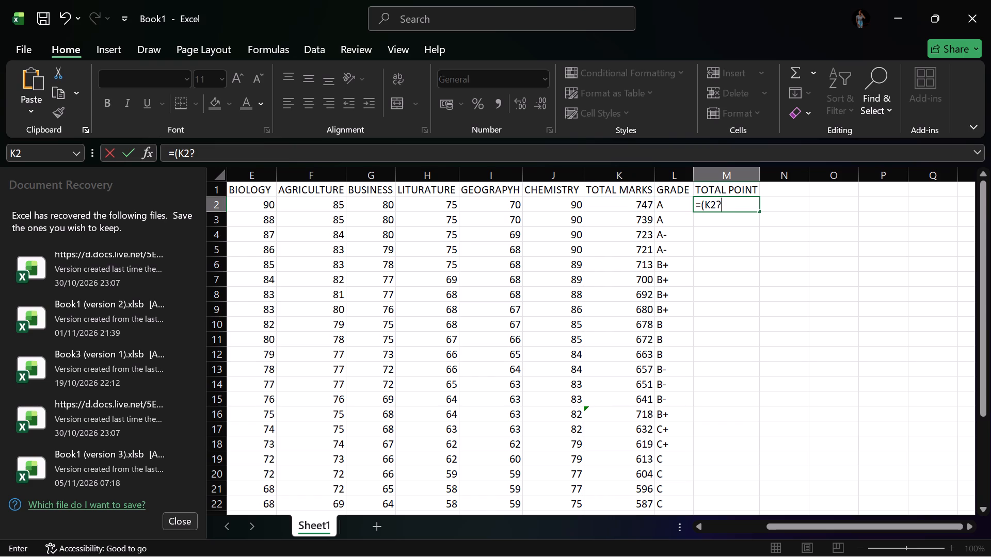
pyautogui.press('BackSpace')
pyautogui.press('/')
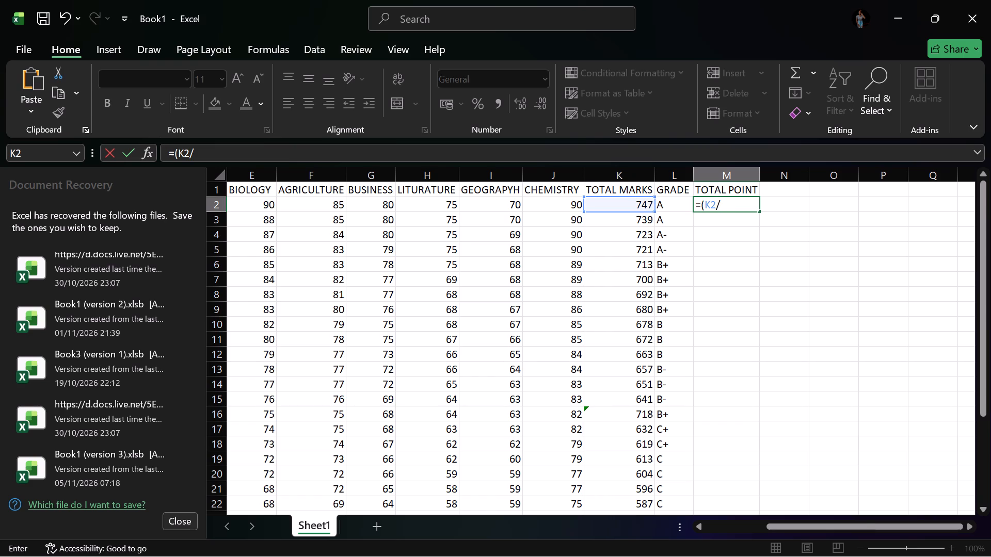
pyautogui.click(699, 526)
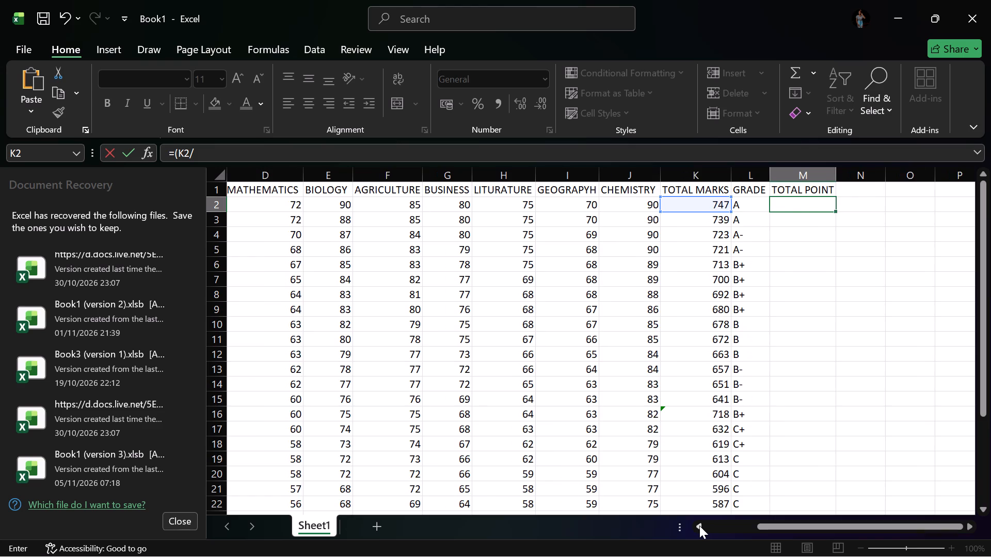
pyautogui.click(699, 526)
pyautogui.click(699, 526)
pyautogui.click(699, 526)
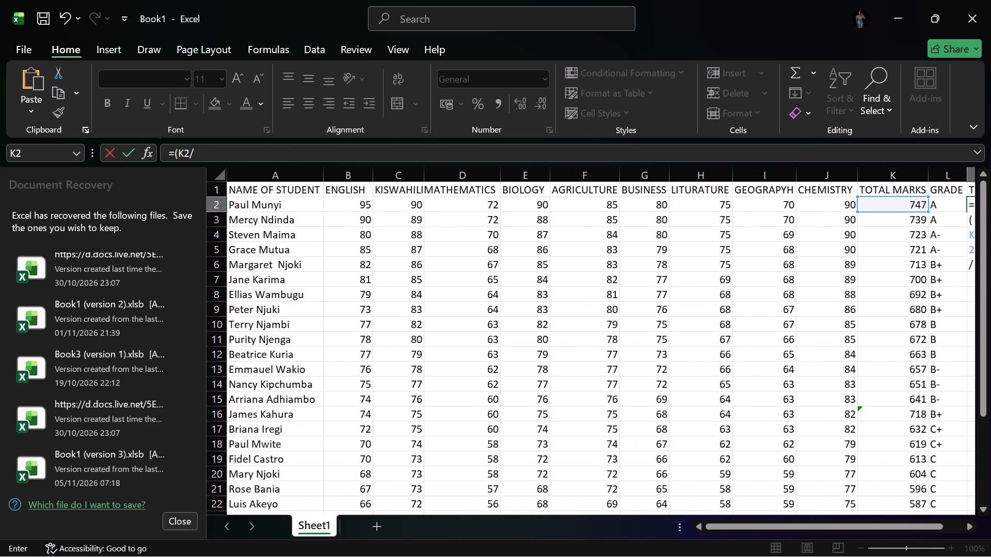
pyautogui.click(970, 524)
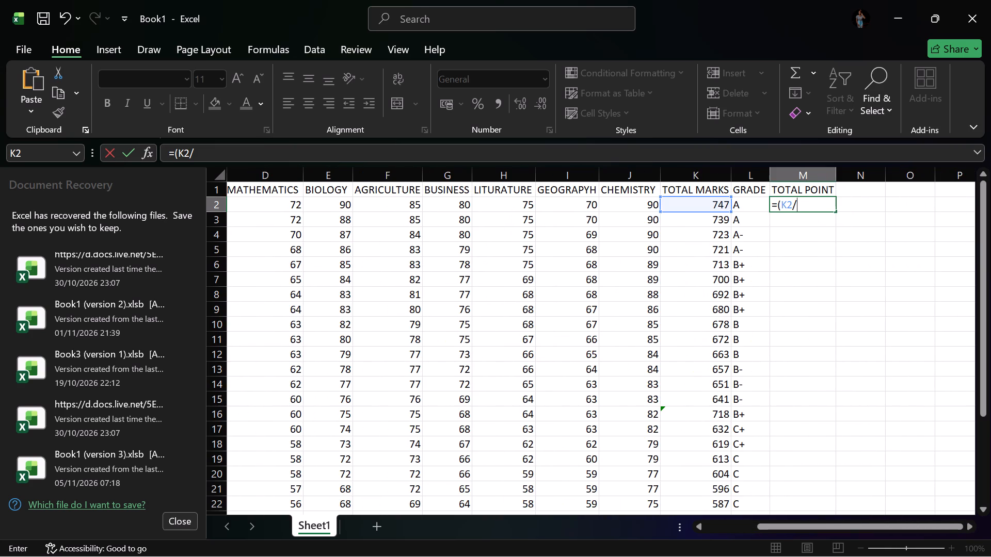
pyautogui.press('9')
pyautogui.hotkey('shift', ')')
pyautogui.press('Return')
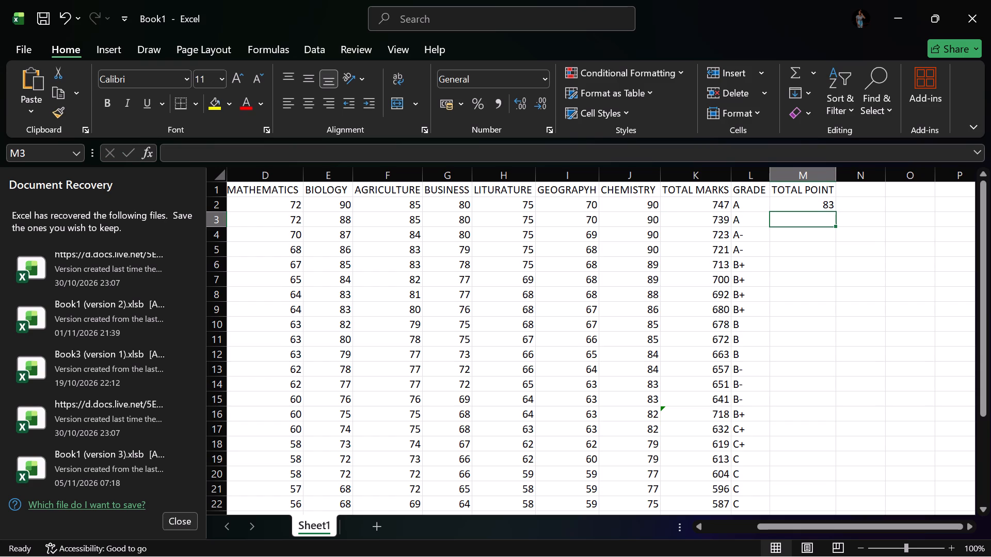
# Enter the formula =(K3/9) in M3 as the TOTAL POINT for the second student.
pyautogui.press('=')
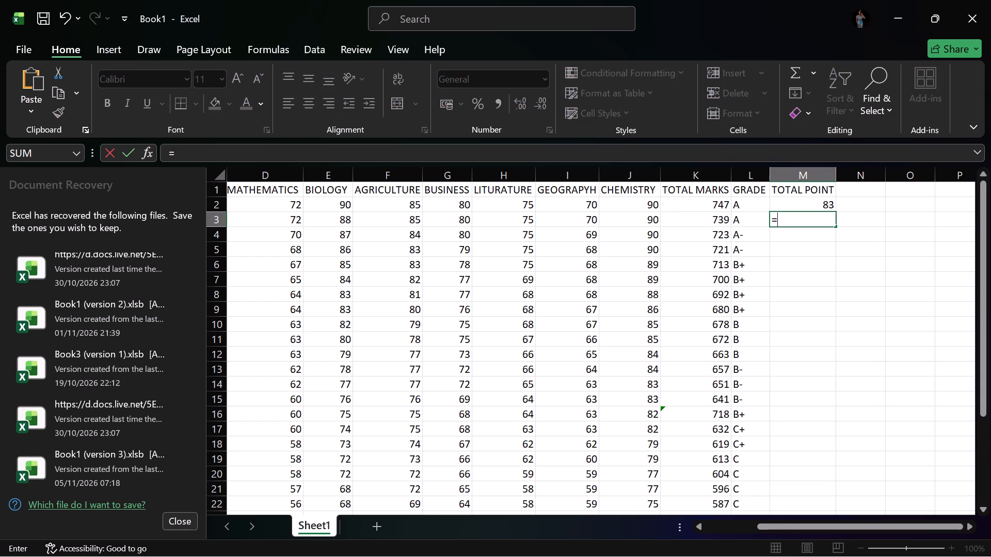
pyautogui.hotkey('shift', '(')
pyautogui.click(715, 226)
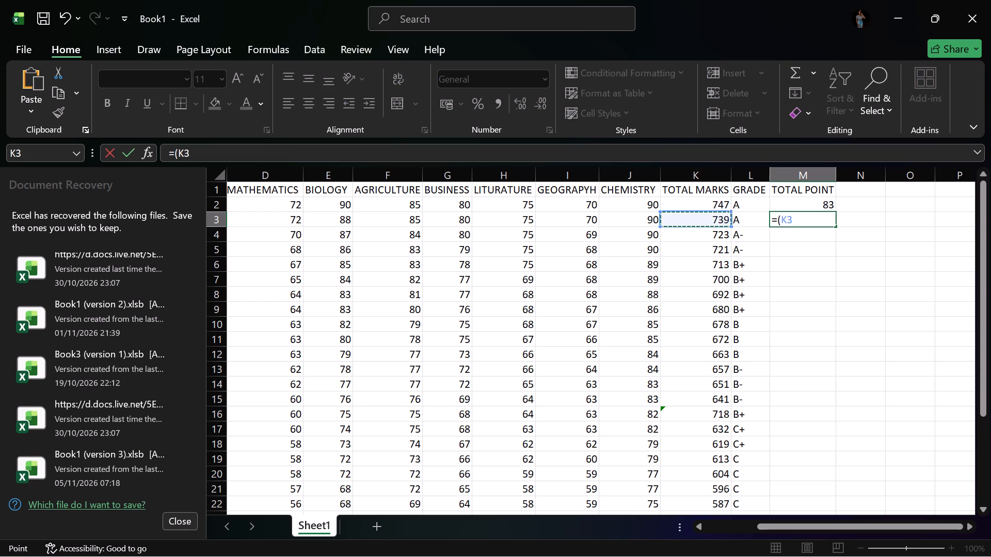
pyautogui.press('/')
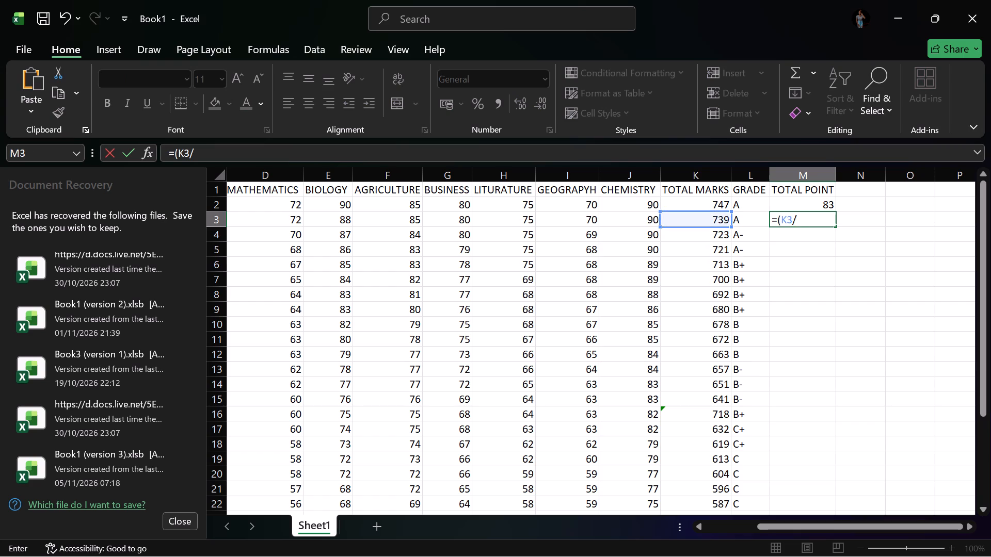
pyautogui.press('9')
pyautogui.hotkey('shift', ')')
pyautogui.press('Return')
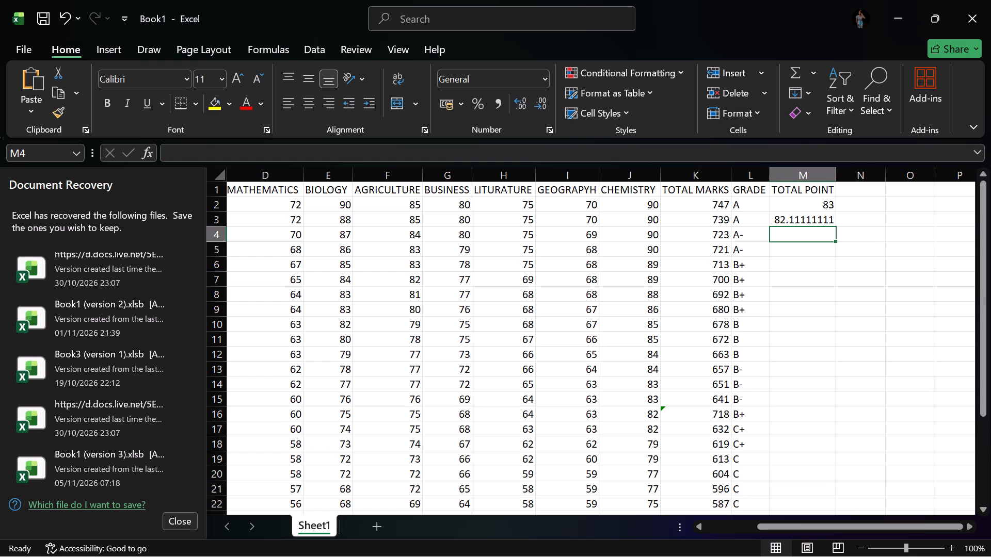
# Enter the formula =(K4/9) in M4 as the TOTAL POINT for the third student.
pyautogui.click(781, 235)
pyautogui.doubleClick(781, 235)
pyautogui.press('=')
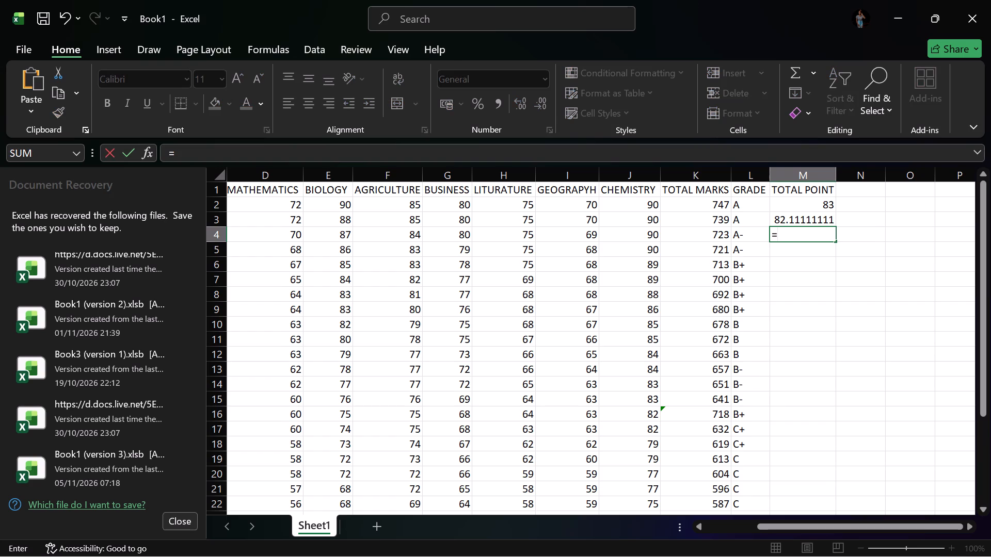
pyautogui.hotkey('shift', '(')
pyautogui.click(719, 235)
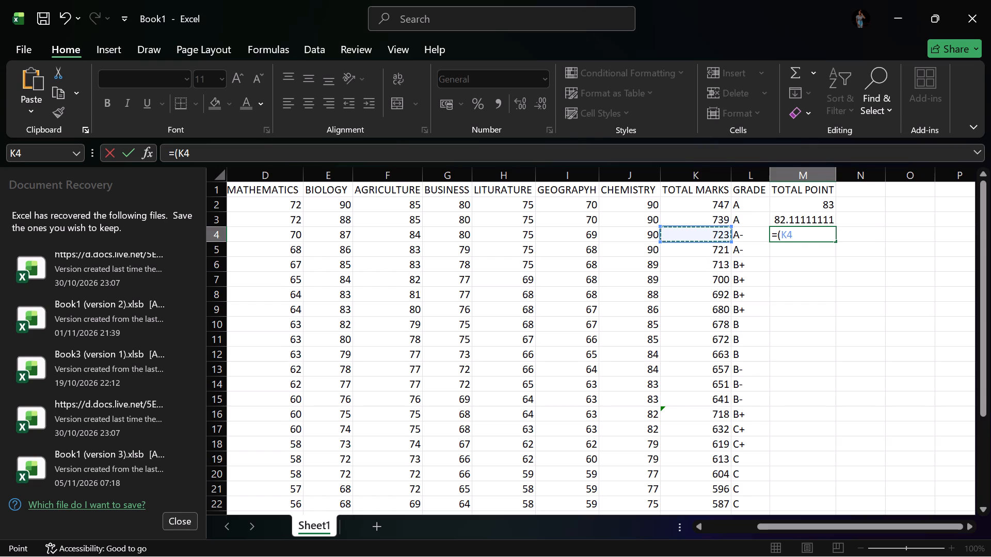
pyautogui.press('/')
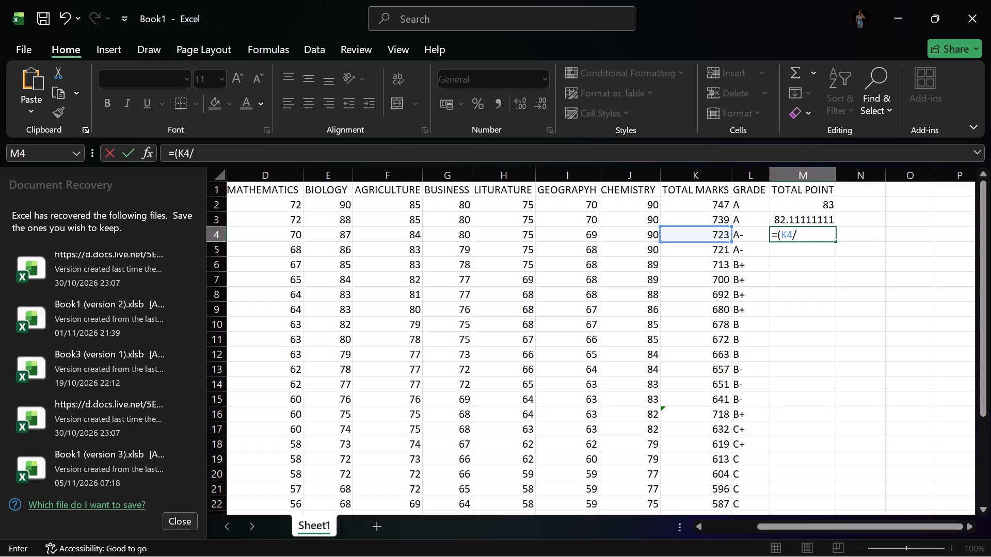
pyautogui.press('9')
pyautogui.hotkey('shift', ')')
pyautogui.press('Return')
# Enter the formula =(K5/9) in M5 as the TOTAL POINT for the fourth student.
pyautogui.doubleClick(791, 249)
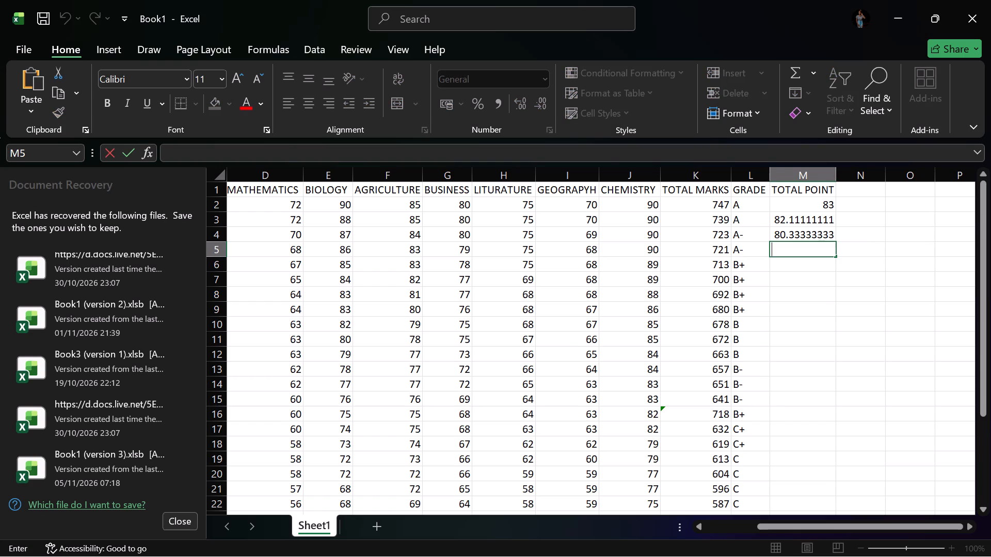
pyautogui.press('=')
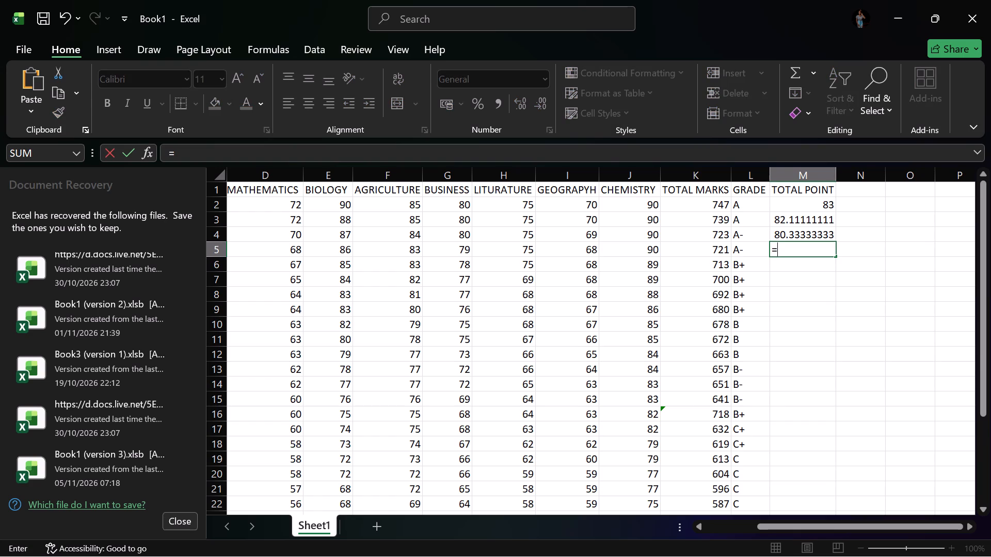
pyautogui.hotkey('shift', '(')
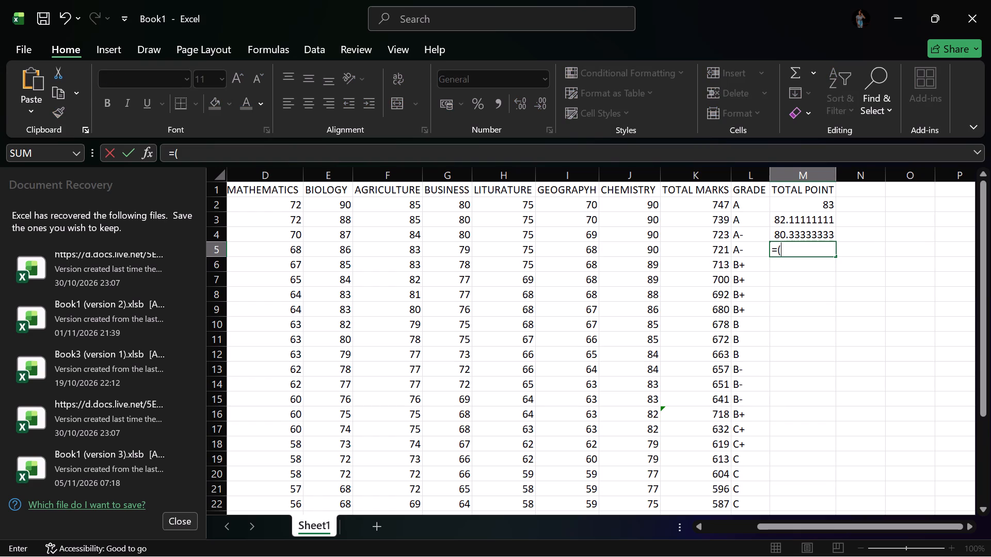
pyautogui.click(721, 249)
pyautogui.press('/')
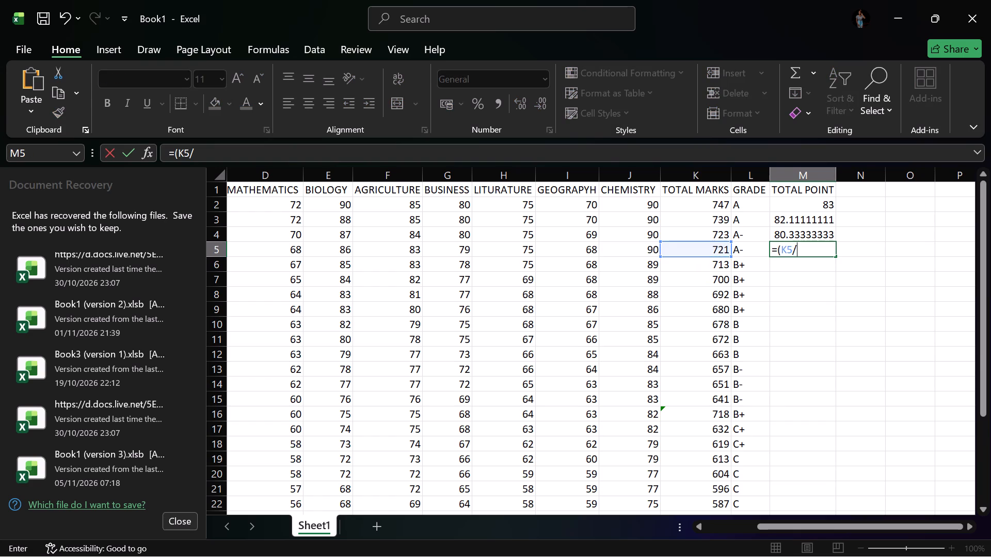
pyautogui.press('9')
pyautogui.press('0')
pyautogui.press('BackSpace')
pyautogui.hotkey('shift', ')')
pyautogui.press('Return')
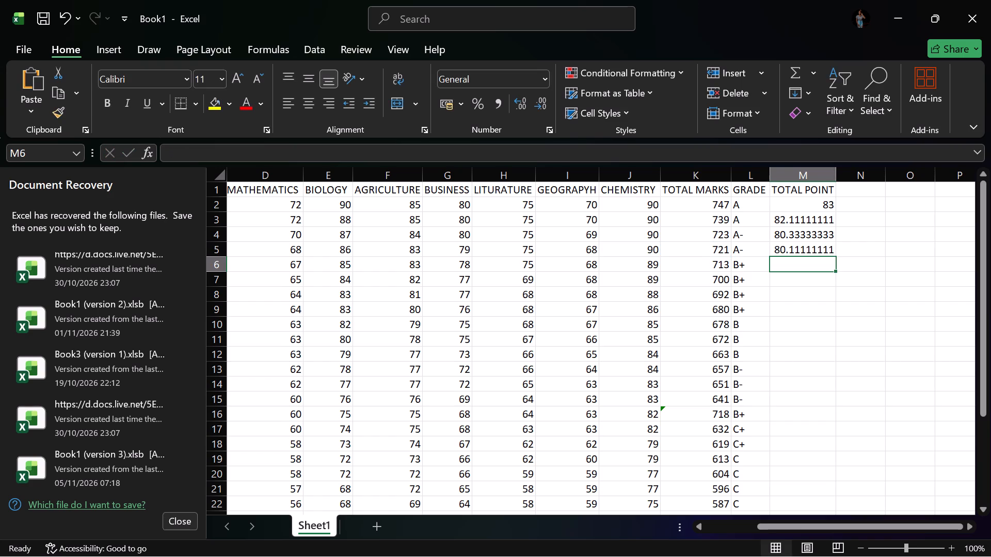
# Enter the formula =(K6/9) in M6 as the TOTAL POINT for the fifth student.
pyautogui.doubleClick(782, 266)
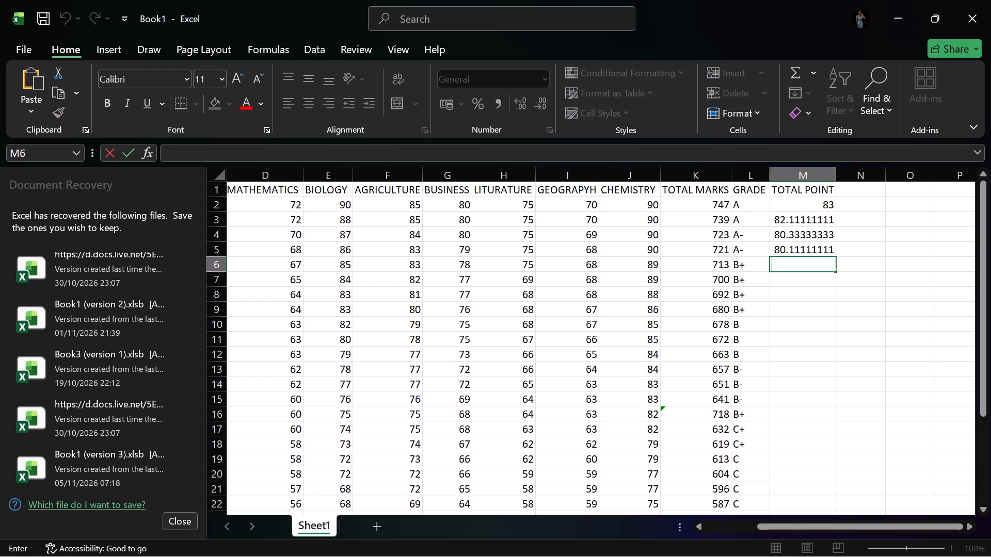
pyautogui.press('=')
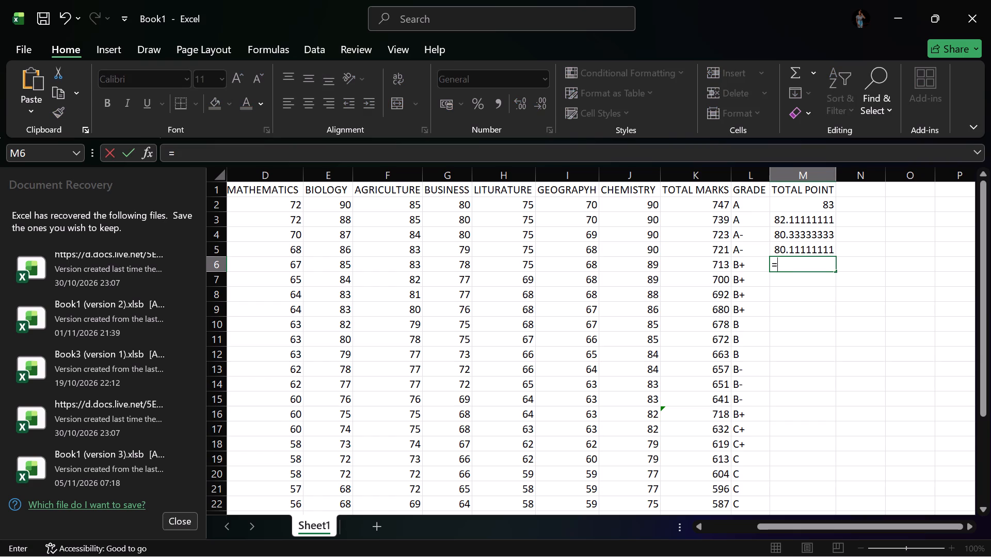
pyautogui.hotkey('shift', '(')
pyautogui.click(727, 270)
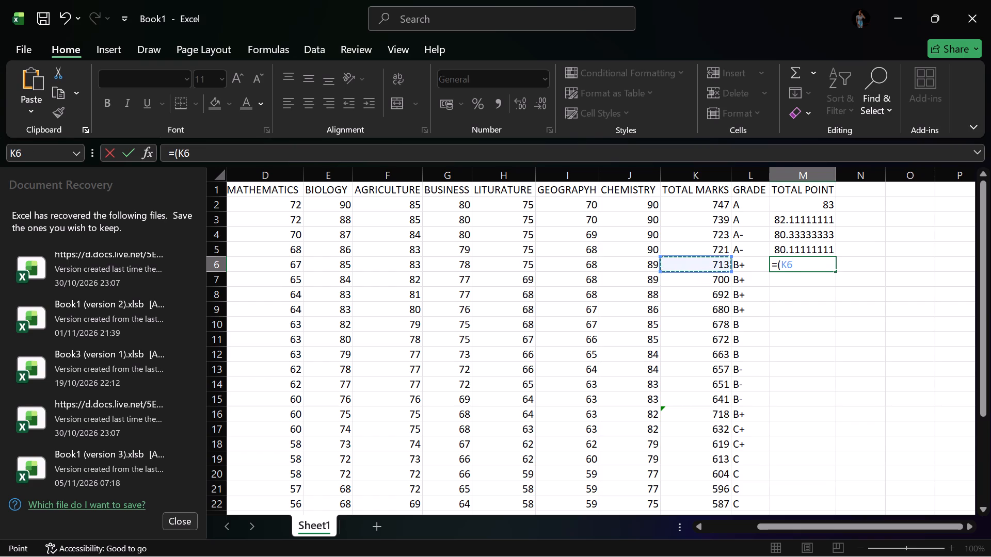
pyautogui.press('/')
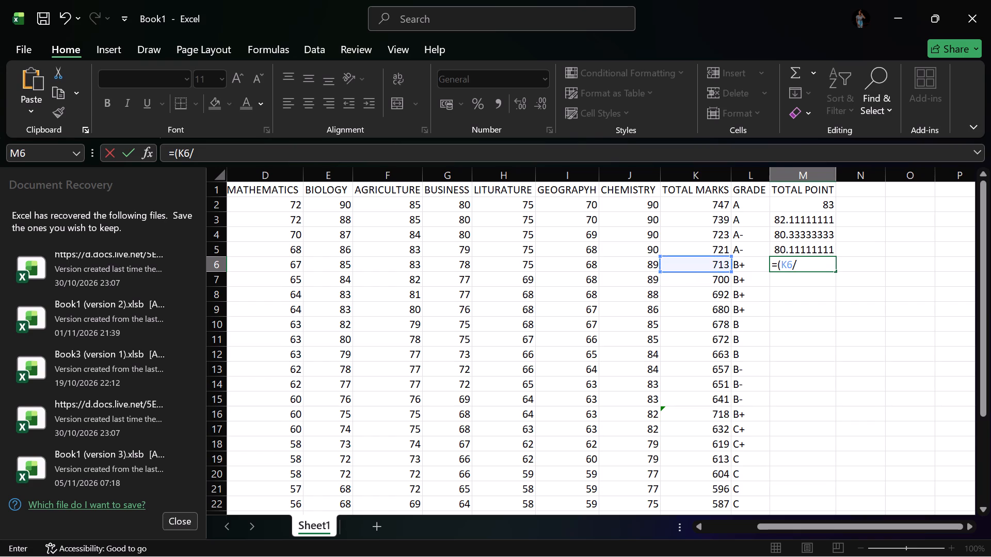
pyautogui.press('9')
pyautogui.hotkey('shift', ')')
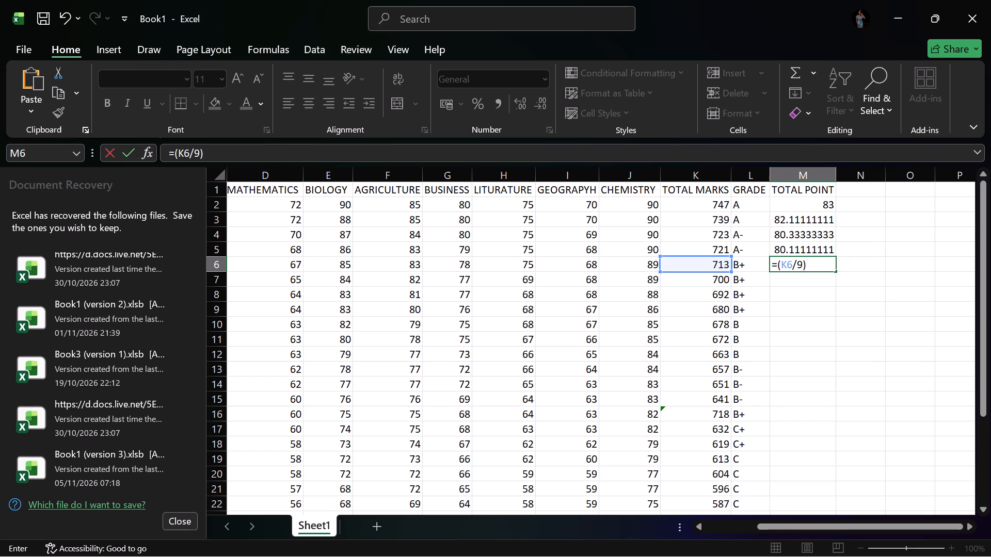
pyautogui.press('Return')
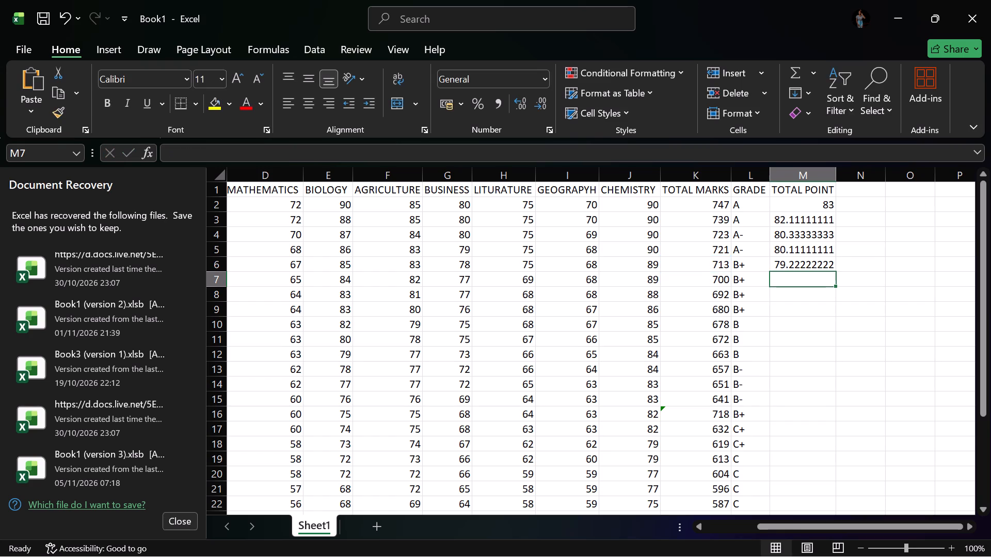
# Enter the formula =(K7/9) in M7 as the TOTAL POINT for the sixth student.
pyautogui.press('=')
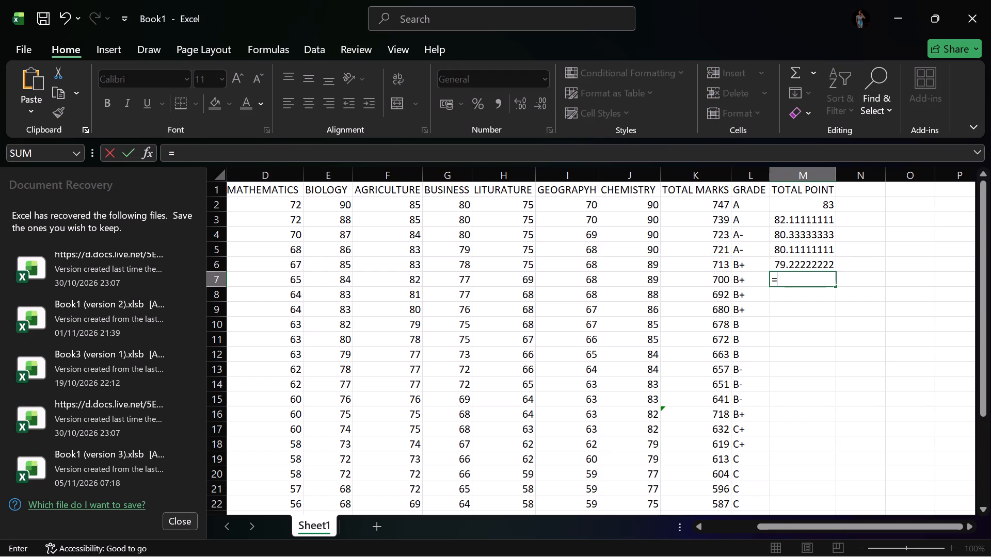
pyautogui.hotkey('shift', '(')
pyautogui.click(725, 286)
pyautogui.scroll(-1, 712, 255)
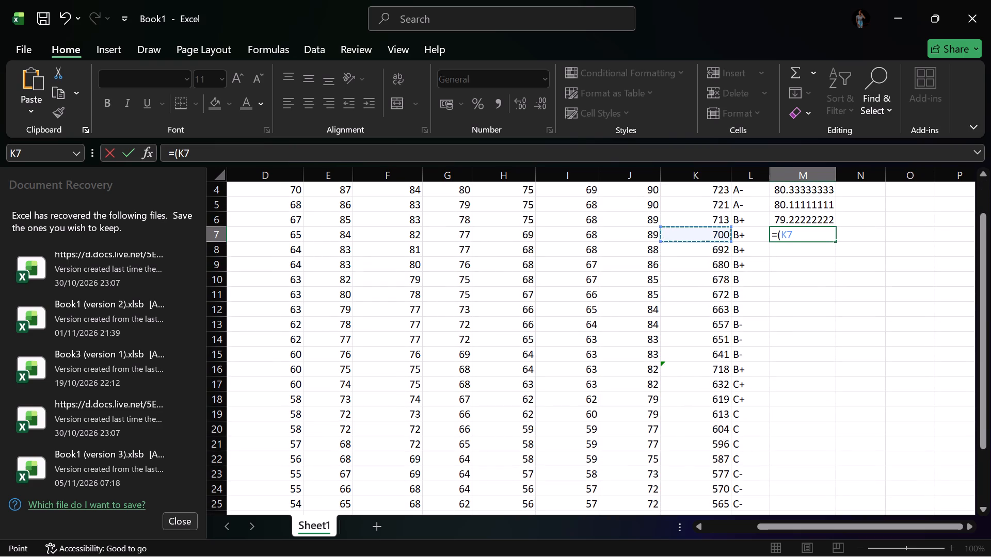
pyautogui.press('/')
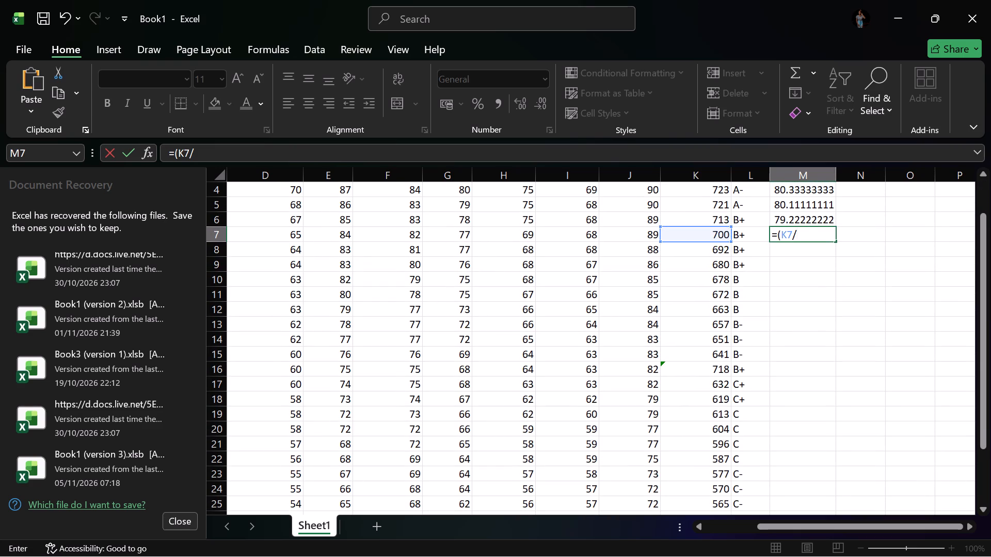
pyautogui.press('9')
pyautogui.hotkey('shift', ')')
pyautogui.press('Return')
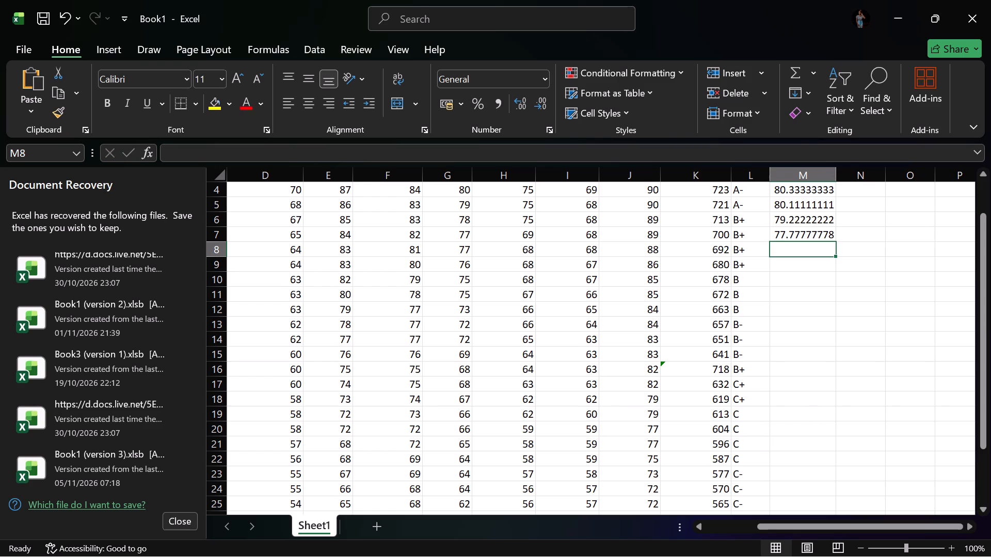
# Enter the formula =(K8/9) in M8 as the TOTAL POINT for the seventh student.
pyautogui.click(810, 250)
pyautogui.doubleClick(810, 250)
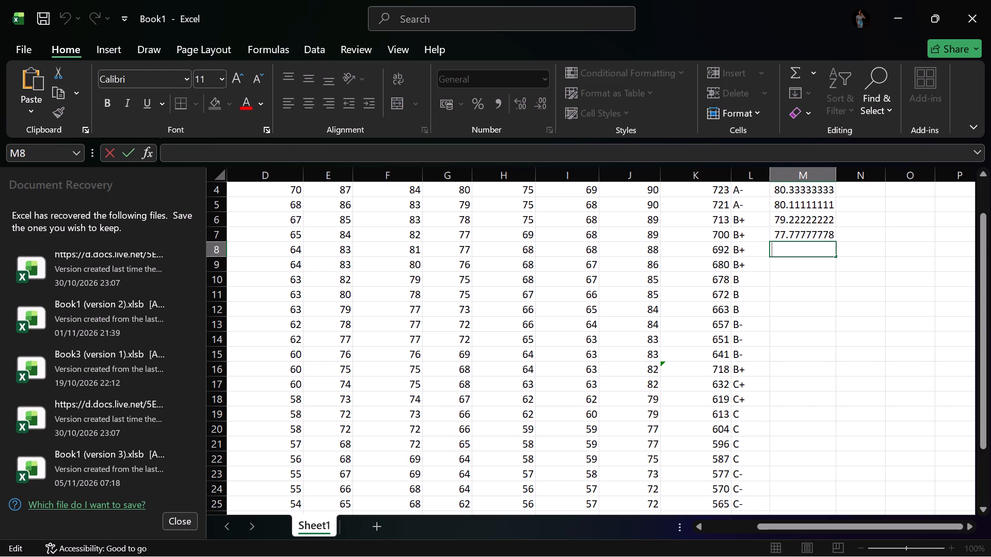
pyautogui.press('=')
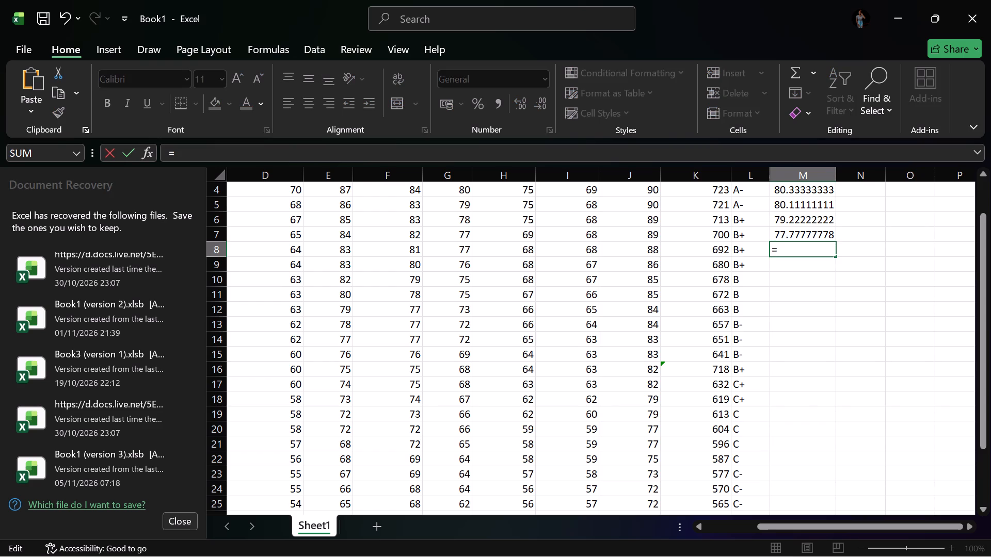
pyautogui.hotkey('shift', '(')
pyautogui.click(717, 250)
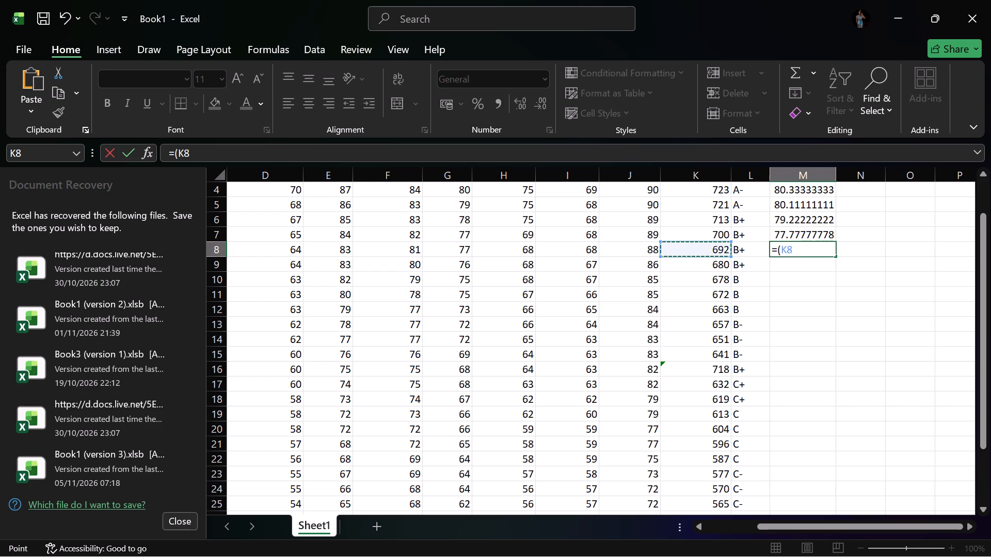
pyautogui.press('/')
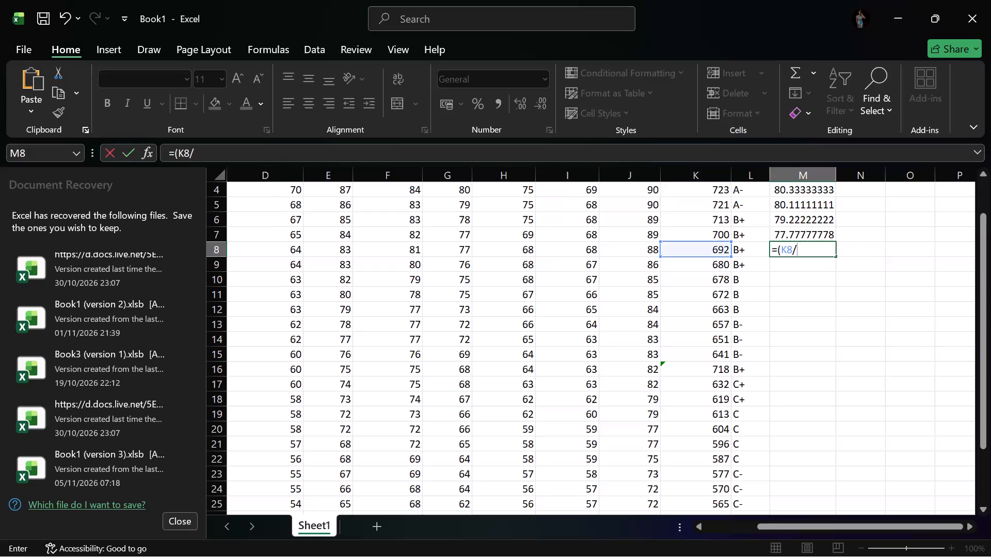
pyautogui.press('9')
pyautogui.hotkey('shift', ')')
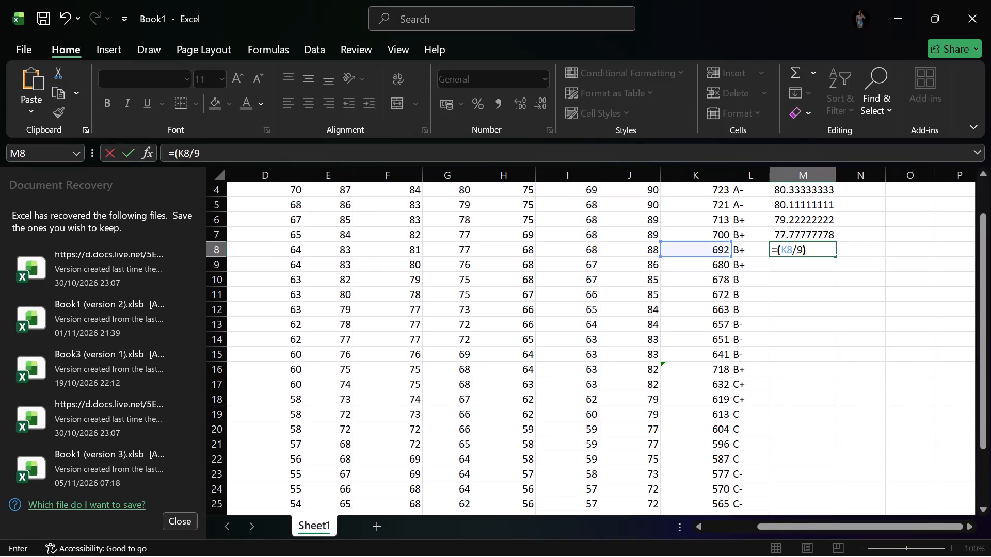
pyautogui.press('Return')
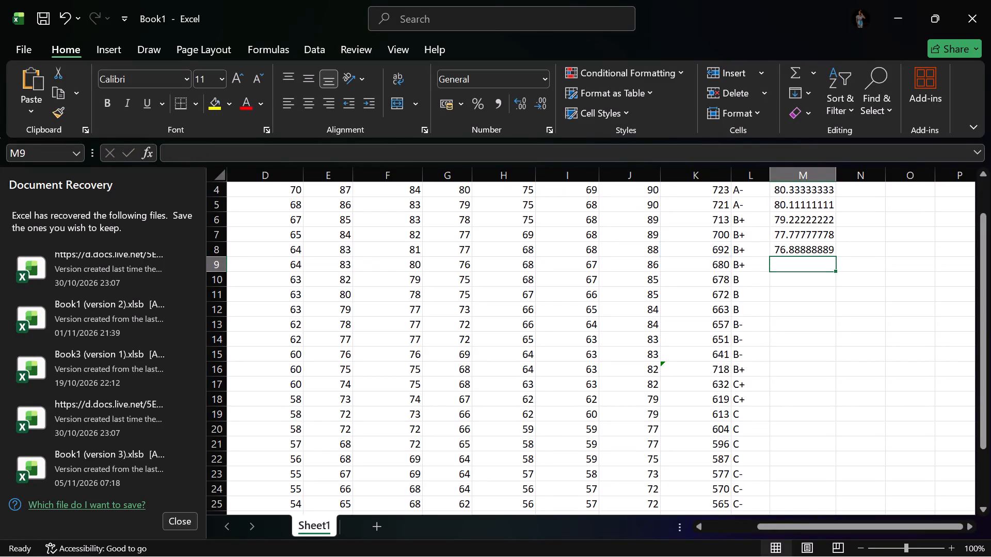
# Enter the formula =(K9/90) in M9 as the TOTAL POINT for the eighth student.
pyautogui.doubleClick(791, 264)
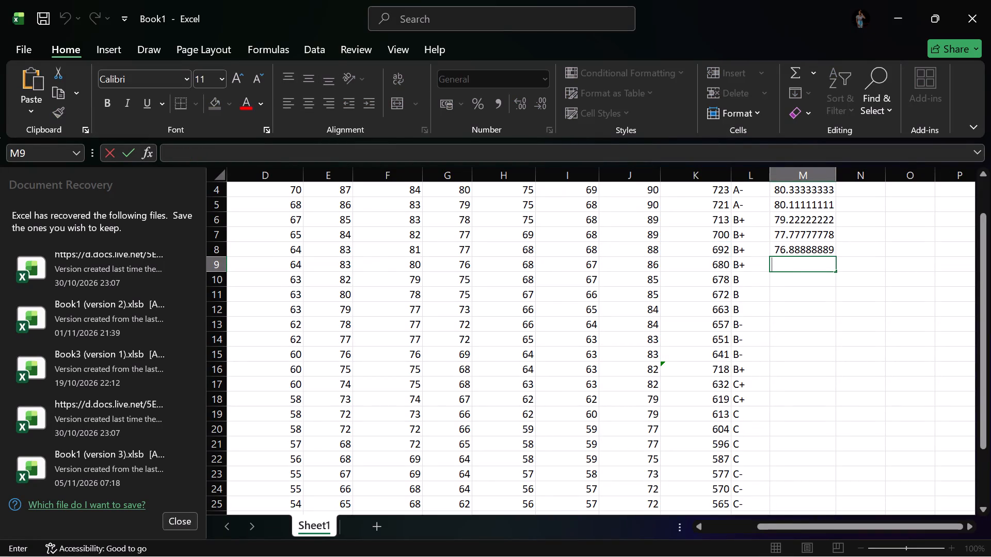
pyautogui.press('=')
pyautogui.hotkey('shift', '(')
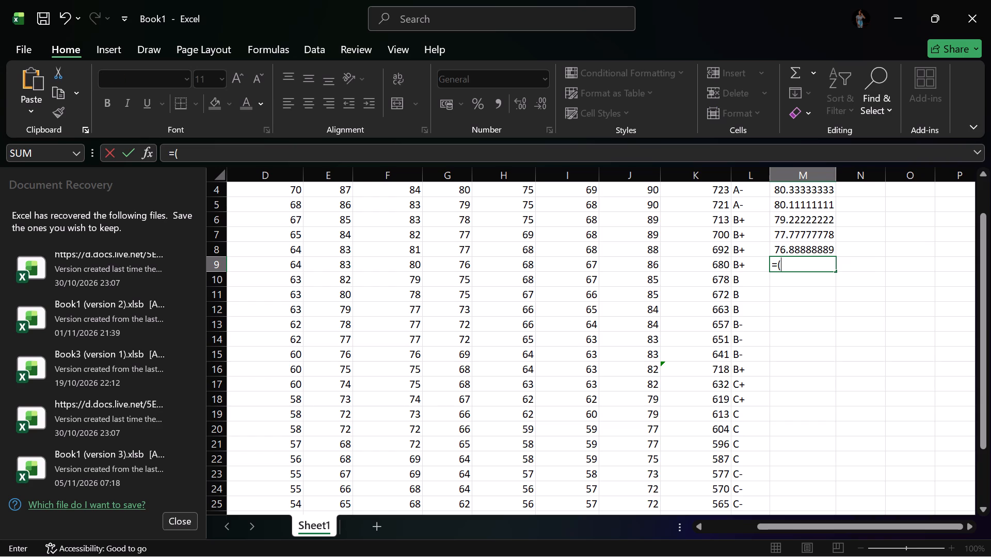
pyautogui.click(724, 269)
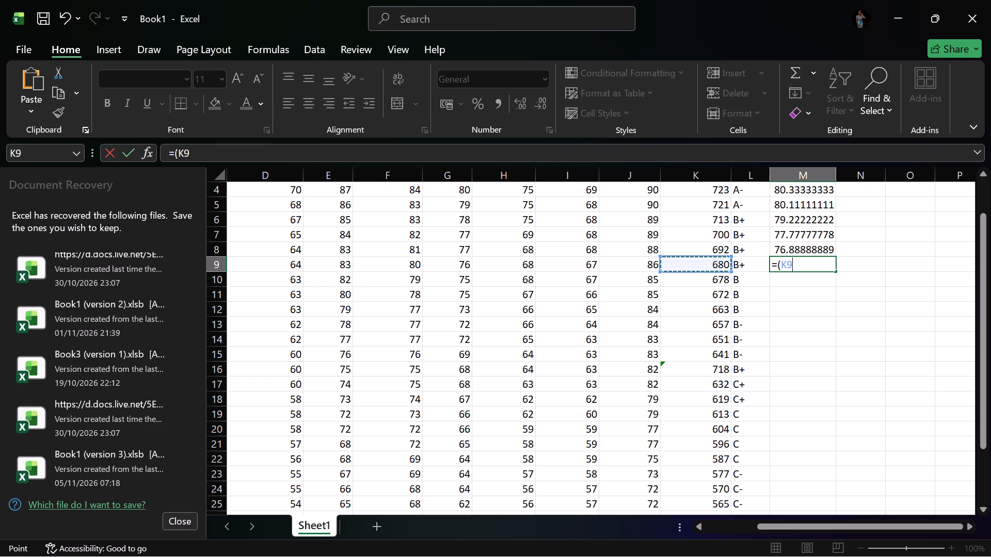
pyautogui.write('/9')
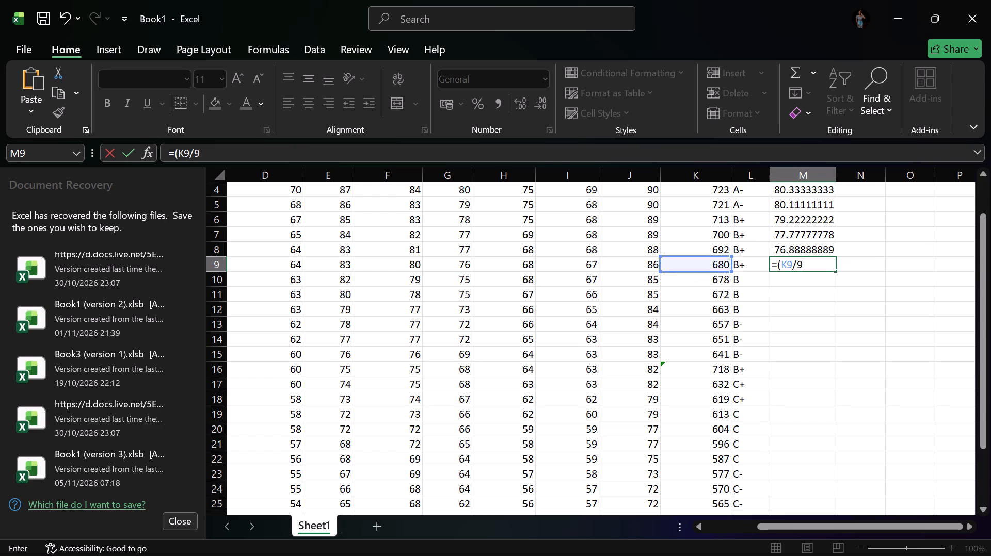
pyautogui.press('0')
pyautogui.hotkey('shift', ')')
pyautogui.press('Return')
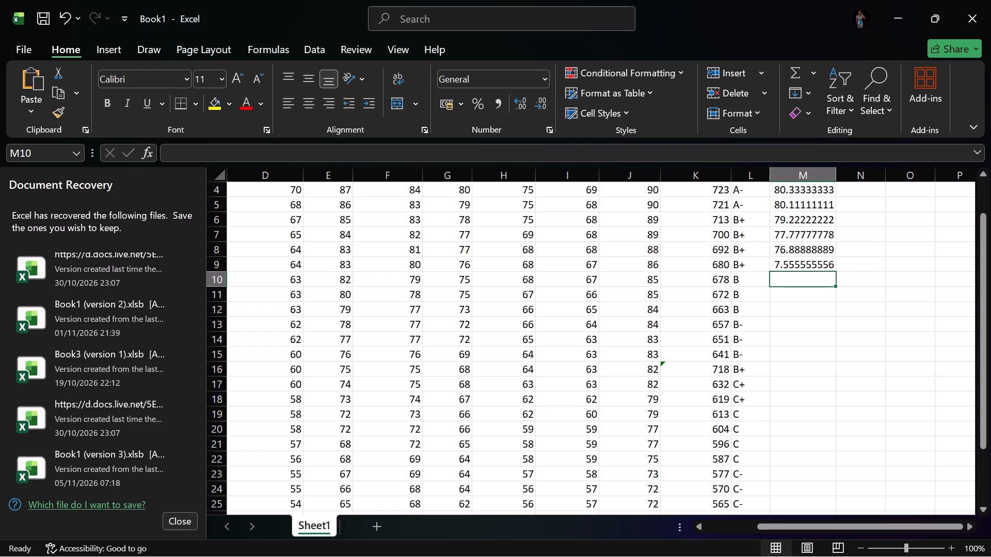
# Enter the formula =(K10/9) in M10 as the TOTAL POINT for the ninth student.
pyautogui.doubleClick(789, 276)
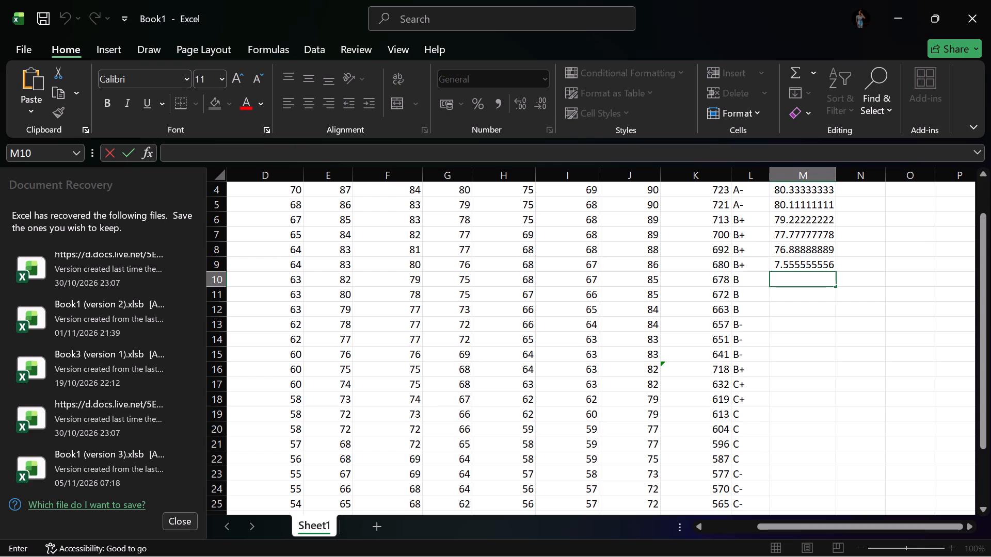
pyautogui.press('=')
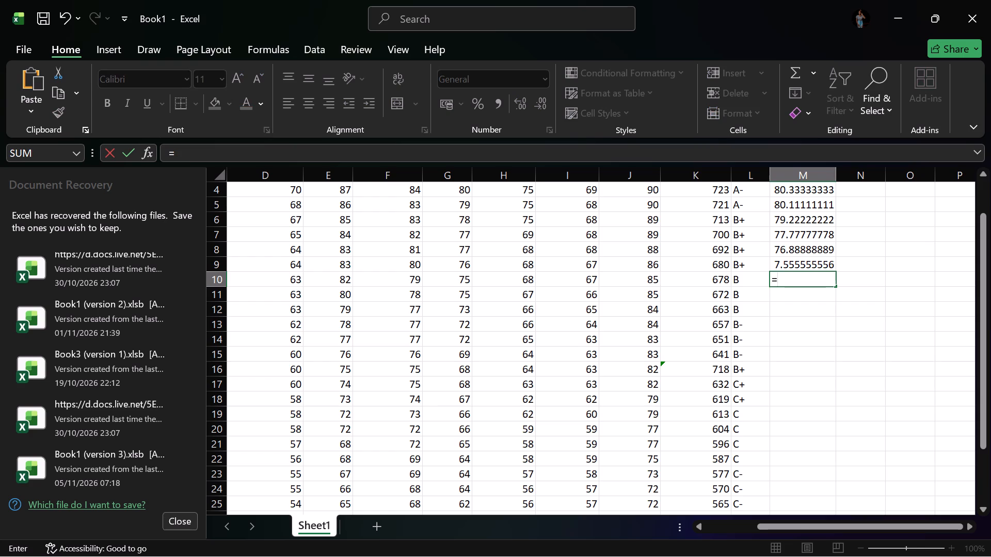
pyautogui.hotkey('shift', '(')
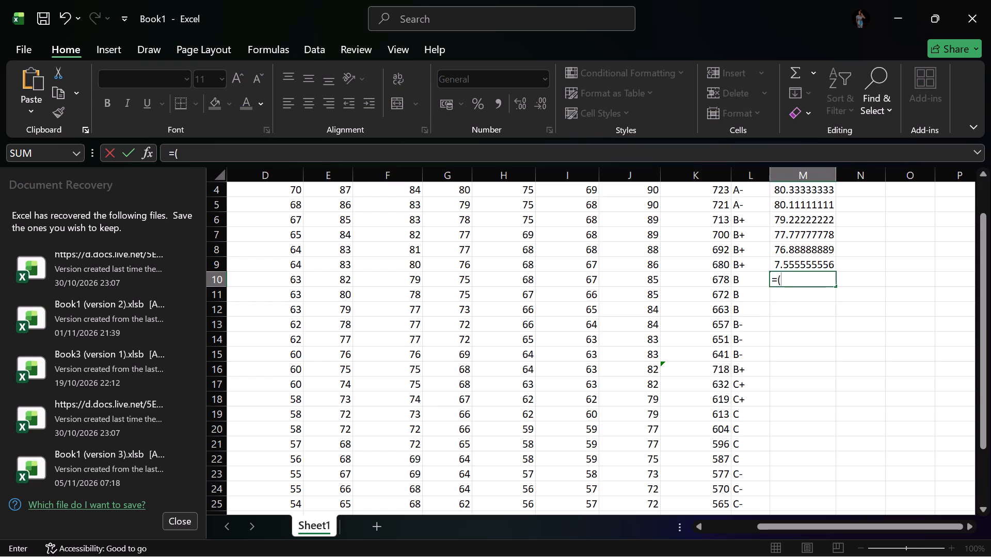
pyautogui.click(725, 278)
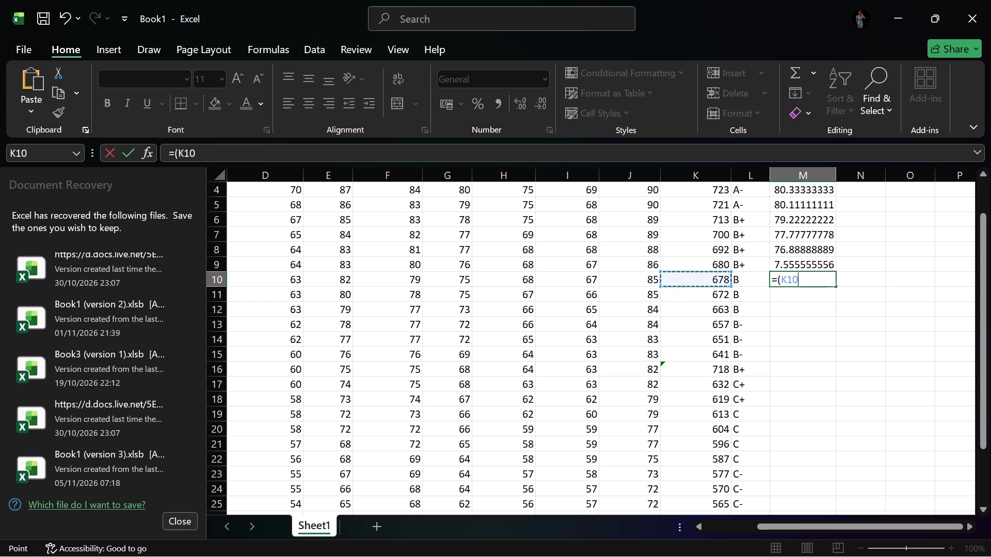
pyautogui.press('/')
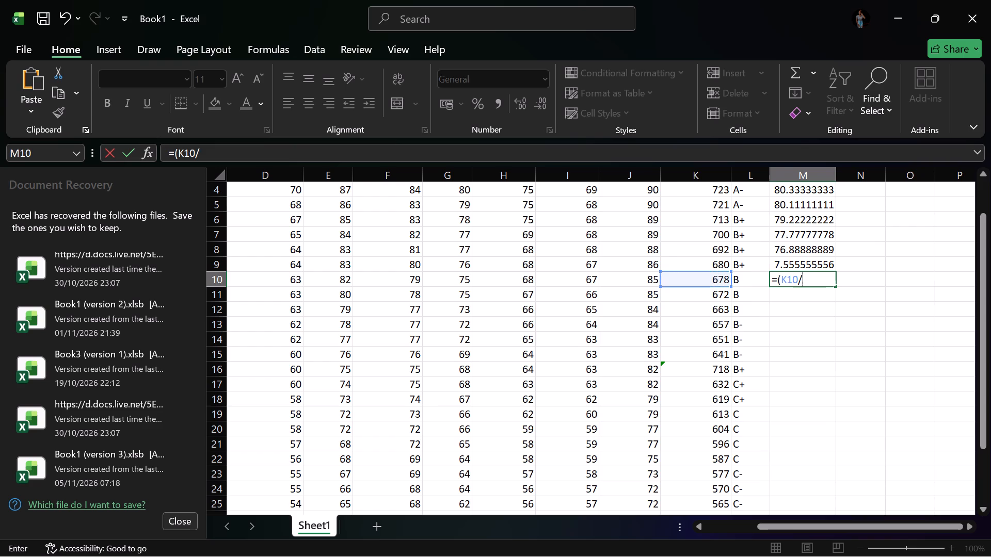
pyautogui.press('9')
pyautogui.hotkey('shift', ')')
pyautogui.press('Return')
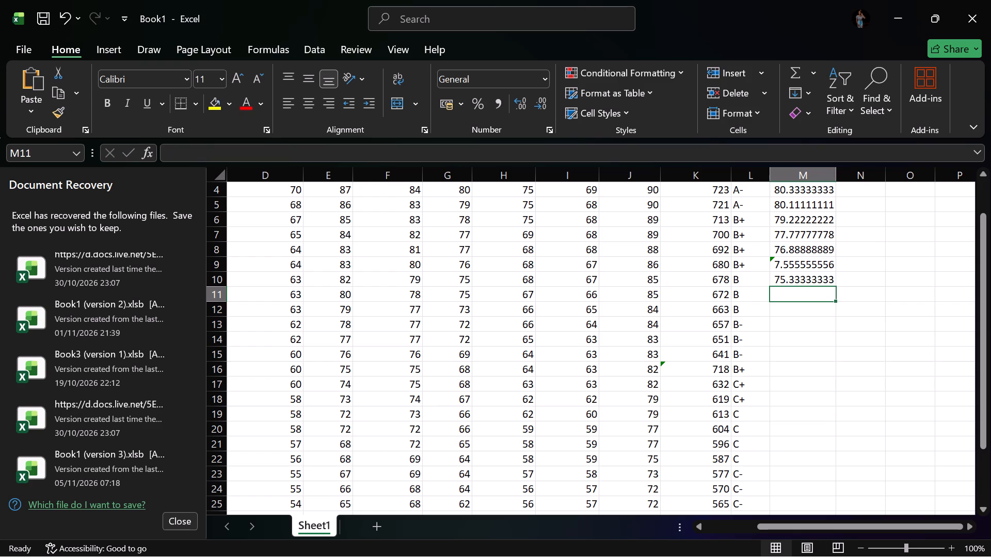
# Correct the inconsistent TOTAL POINT formula in M9 by copying the formula from the cell above, giving =(K9/9).
pyautogui.click(775, 262)
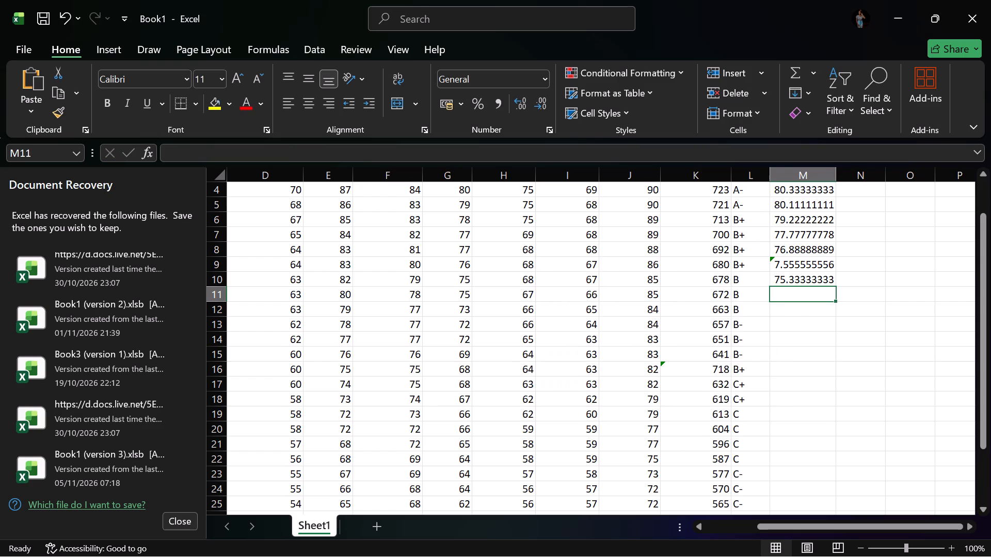
pyautogui.click(792, 267)
pyautogui.click(792, 267)
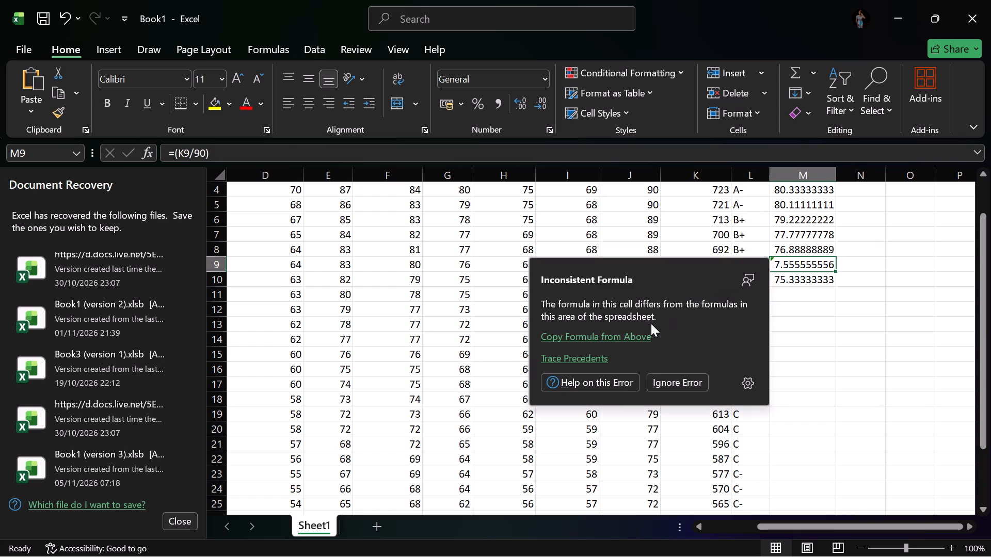
pyautogui.click(629, 334)
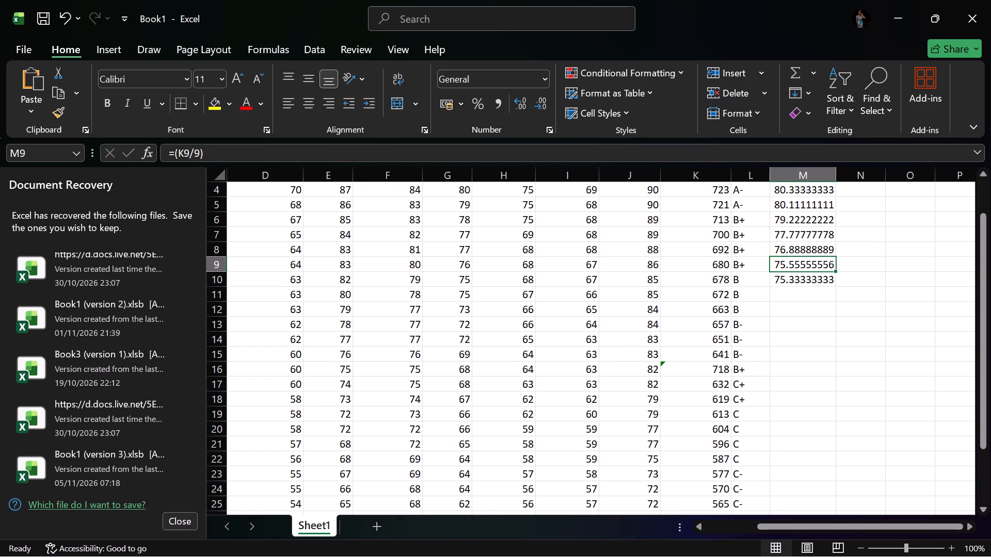
# Enter the formula =(K11/9) in M11 as the TOTAL POINT for the tenth student.
pyautogui.click(801, 293)
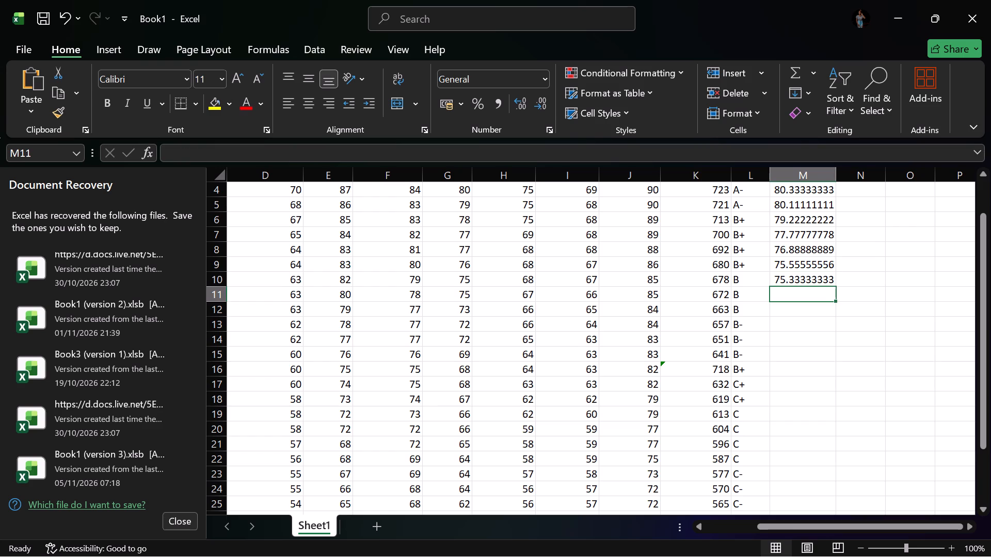
pyautogui.doubleClick(801, 293)
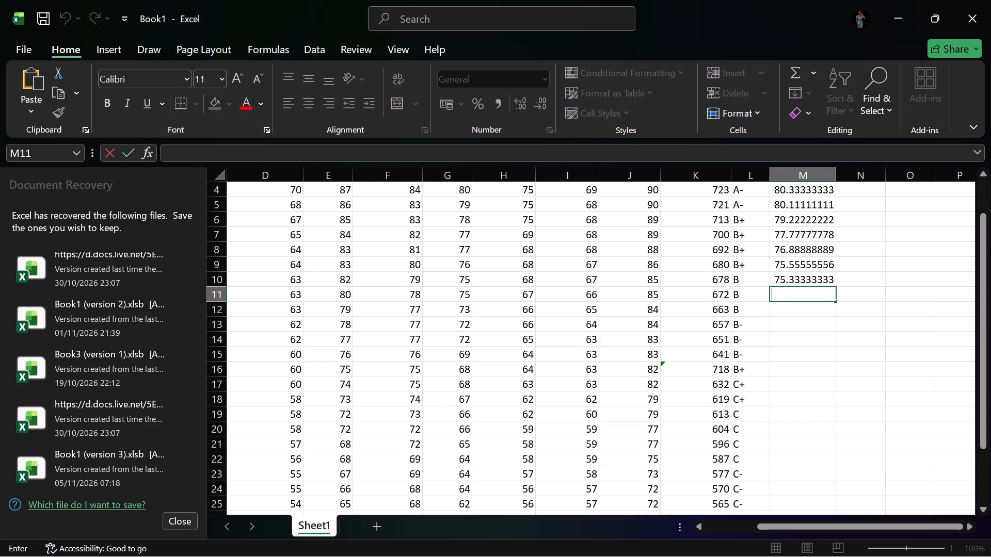
pyautogui.press('=')
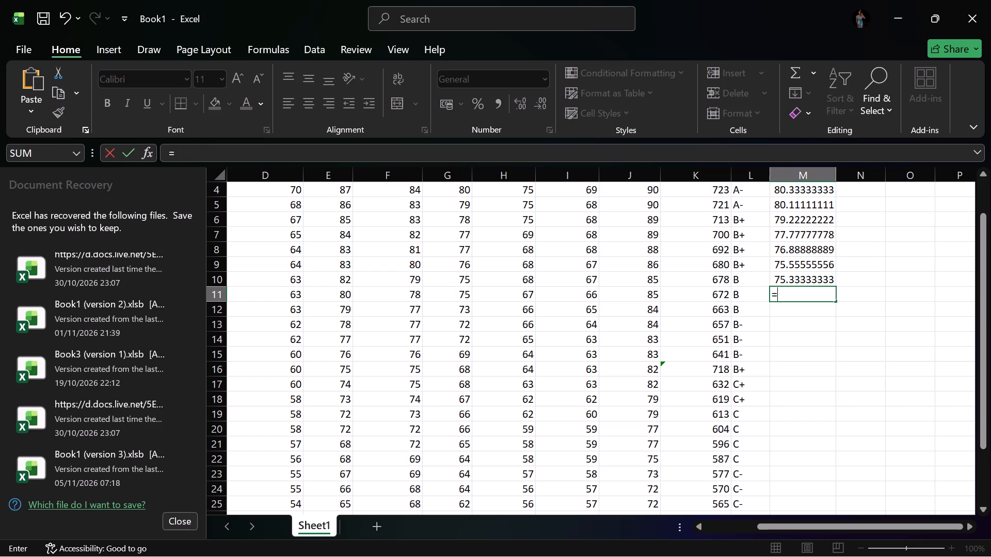
pyautogui.hotkey('shift', '(')
pyautogui.click(716, 296)
pyautogui.write('/9')
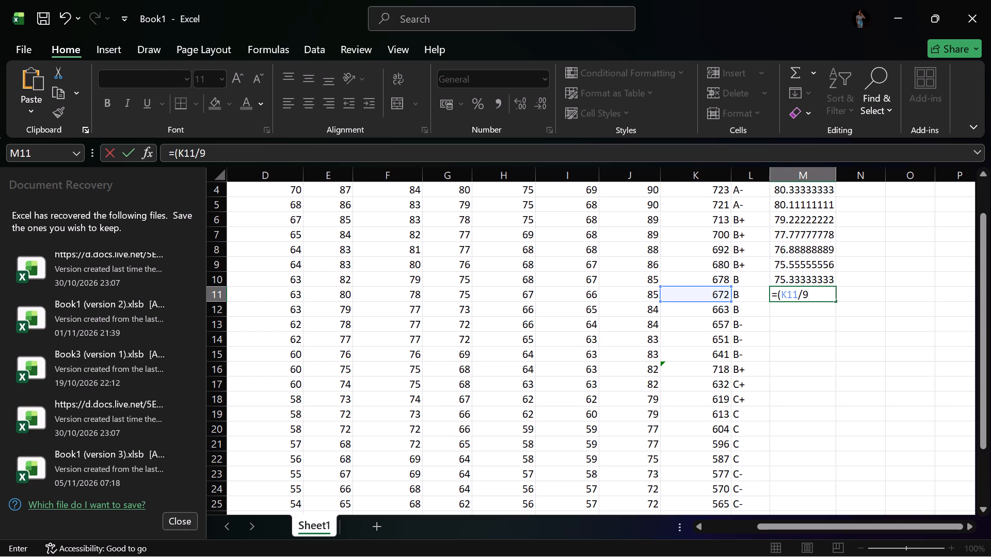
pyautogui.hotkey('shift', ')')
pyautogui.press('Return')
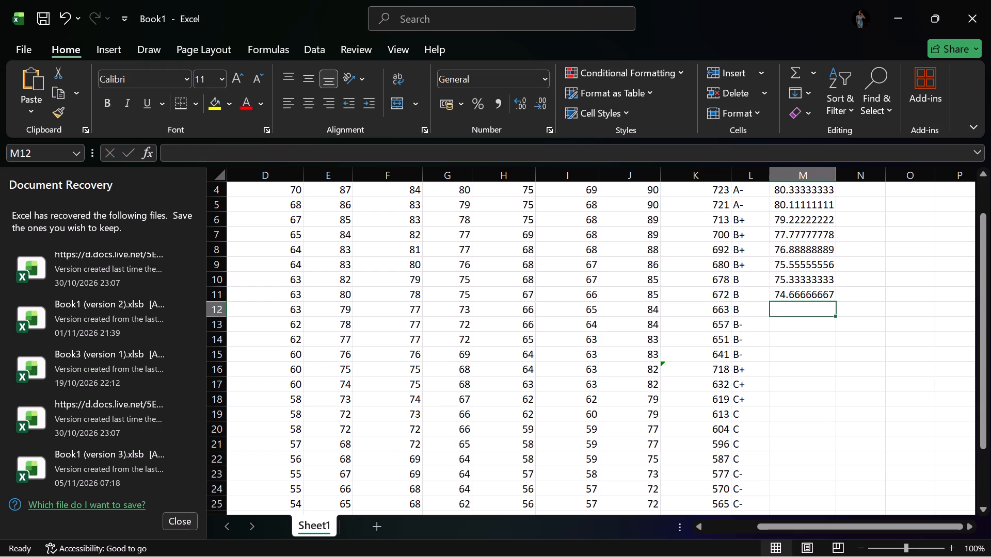
# Enter the formula =(K12/9) in M12 as the TOTAL POINT for the eleventh student.
pyautogui.doubleClick(792, 308)
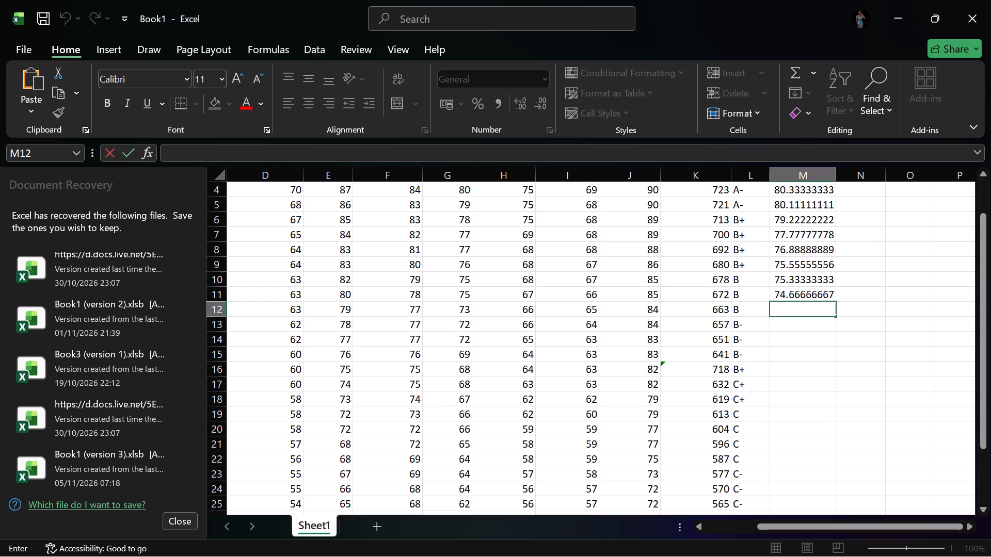
pyautogui.press('=')
pyautogui.hotkey('shift', '(')
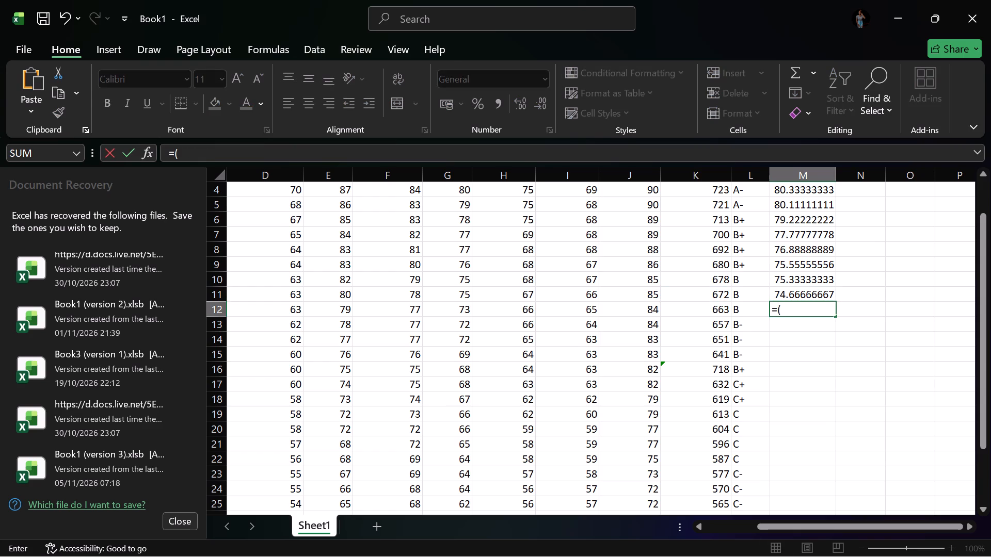
pyautogui.click(724, 314)
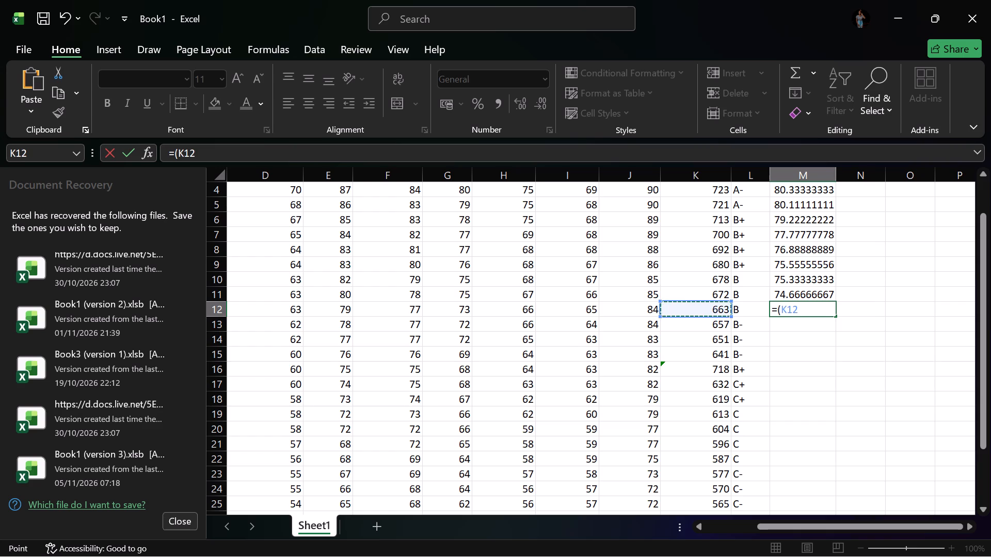
pyautogui.write('/9')
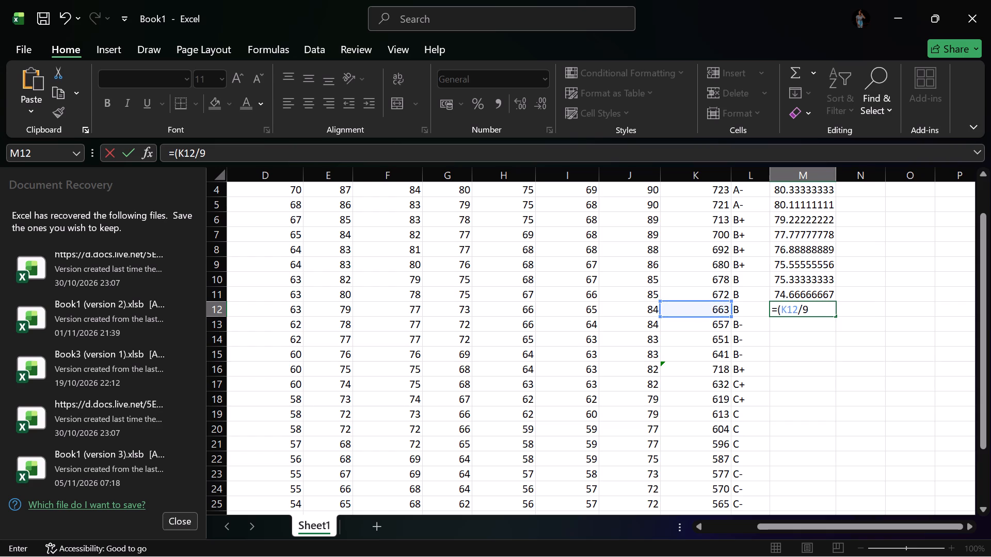
pyautogui.hotkey('shift', ')')
pyautogui.press('Return')
# Enter the formula =(K13/9) in M13 as the TOTAL POINT for the twelfth student.
pyautogui.doubleClick(786, 328)
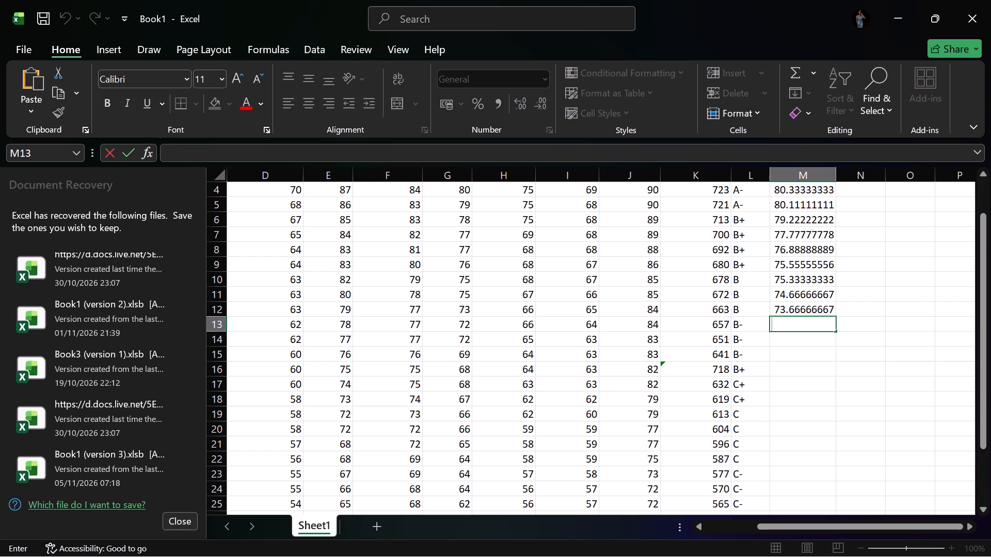
pyautogui.press('=')
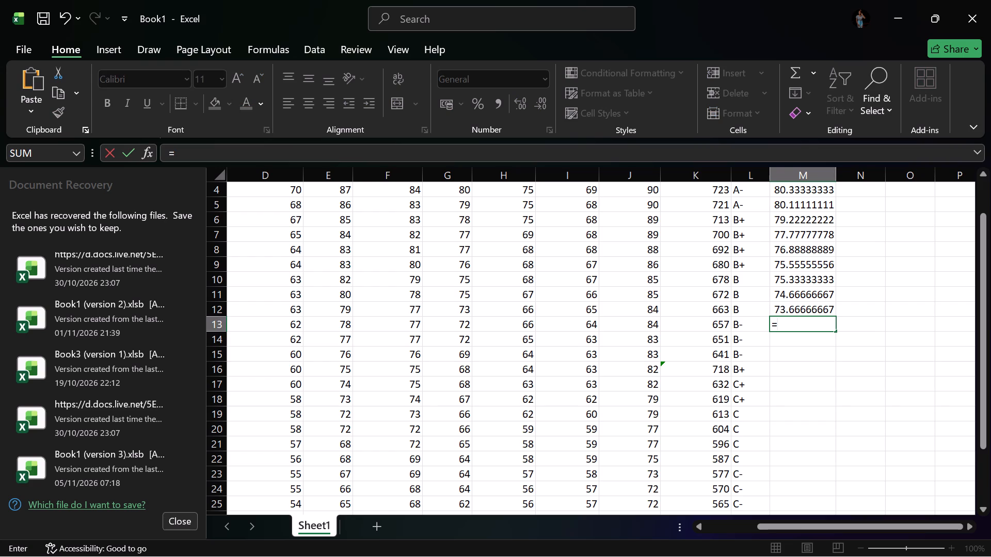
pyautogui.hotkey('shift', '(')
pyautogui.click(719, 326)
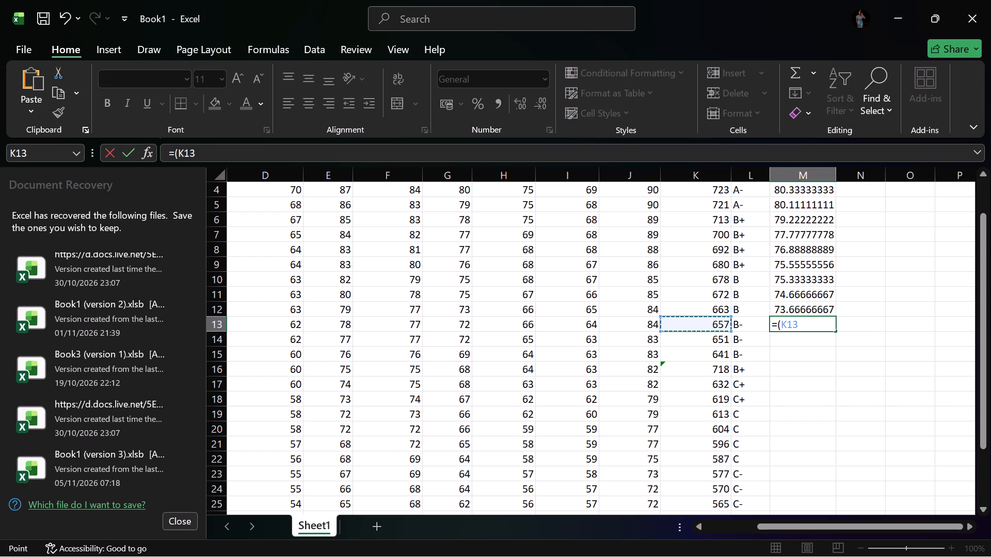
pyautogui.write('/9')
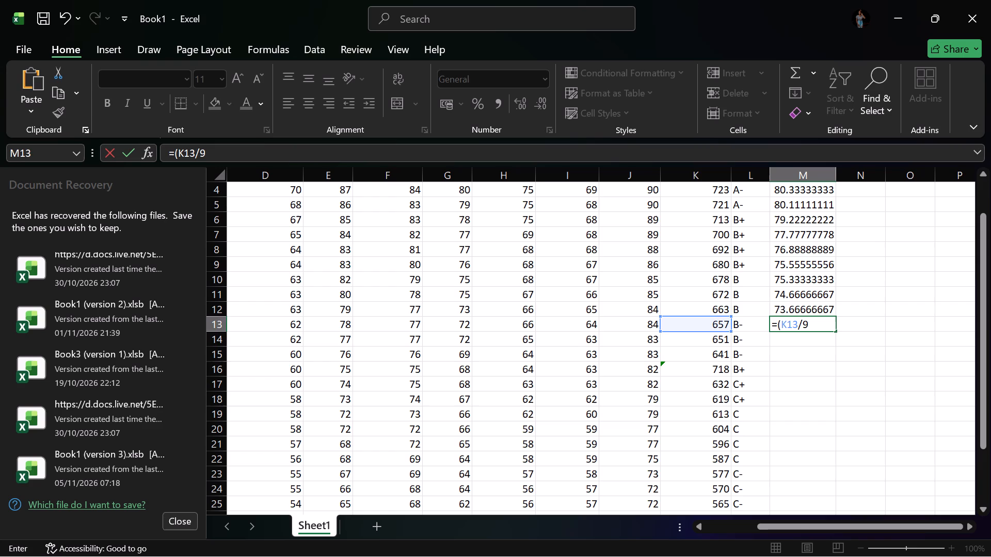
pyautogui.hotkey('shift', ')')
pyautogui.press('Return')
# Enter the formula =(K14/9) in M14 as the TOTAL POINT for the thirteenth student.
pyautogui.doubleClick(793, 340)
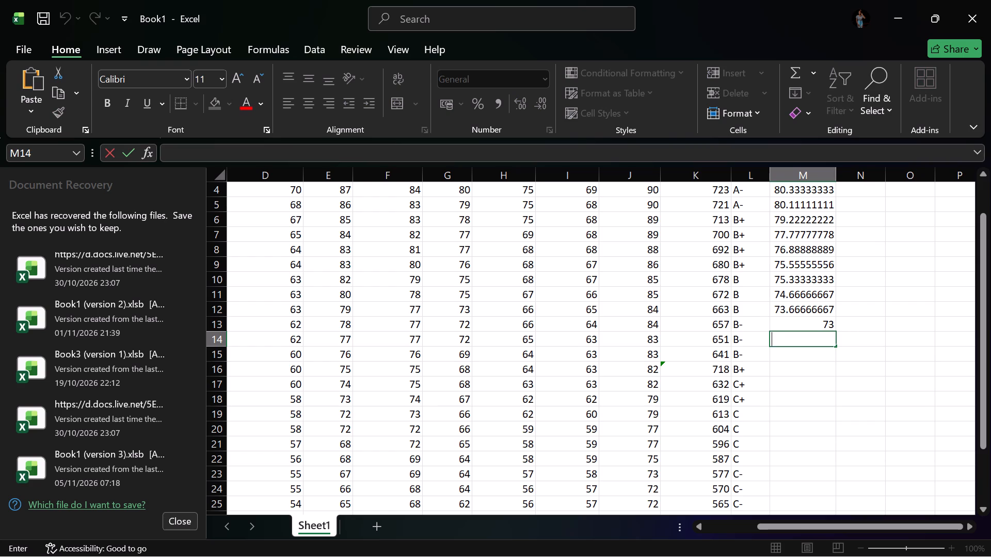
pyautogui.press('=')
pyautogui.hotkey('shift', '(')
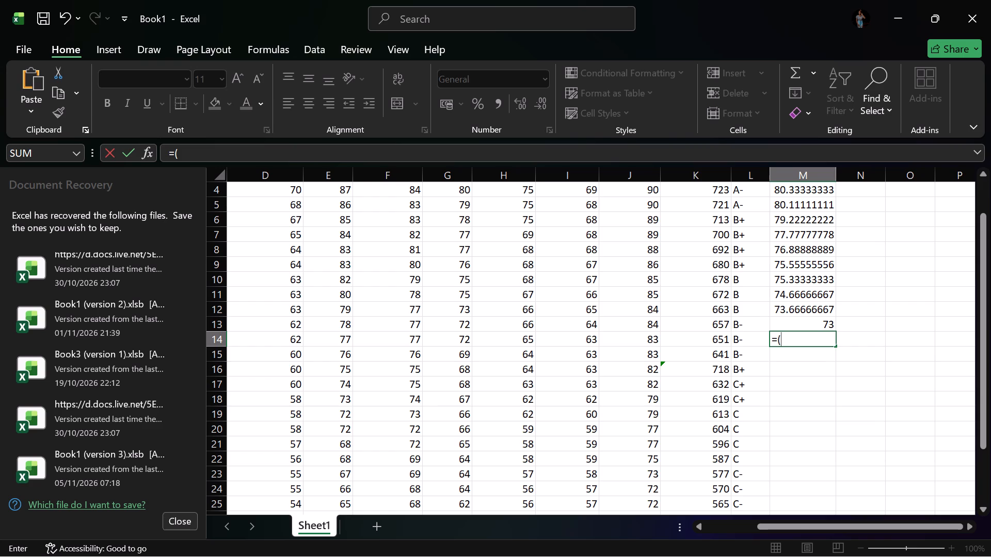
pyautogui.click(723, 340)
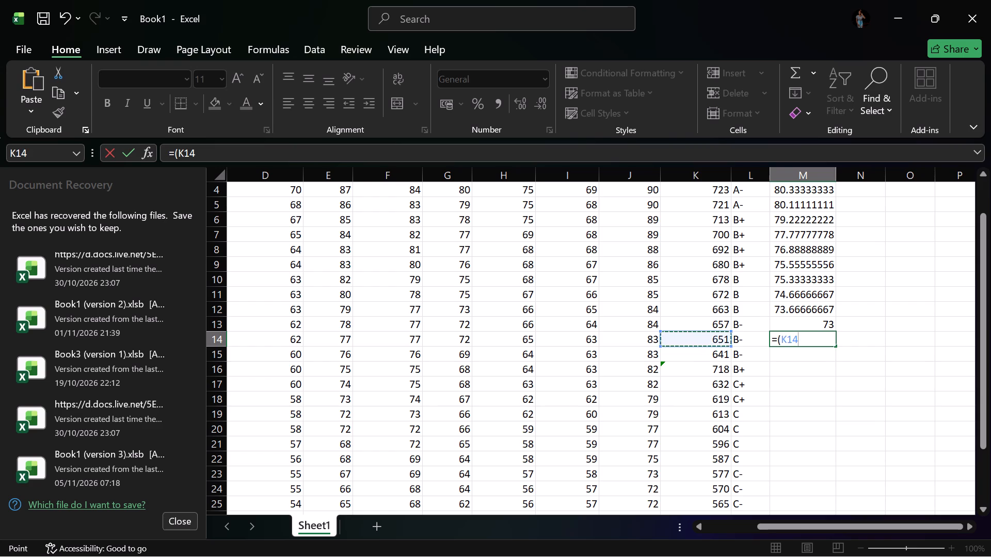
pyautogui.write('/9')
pyautogui.hotkey('shift', ')')
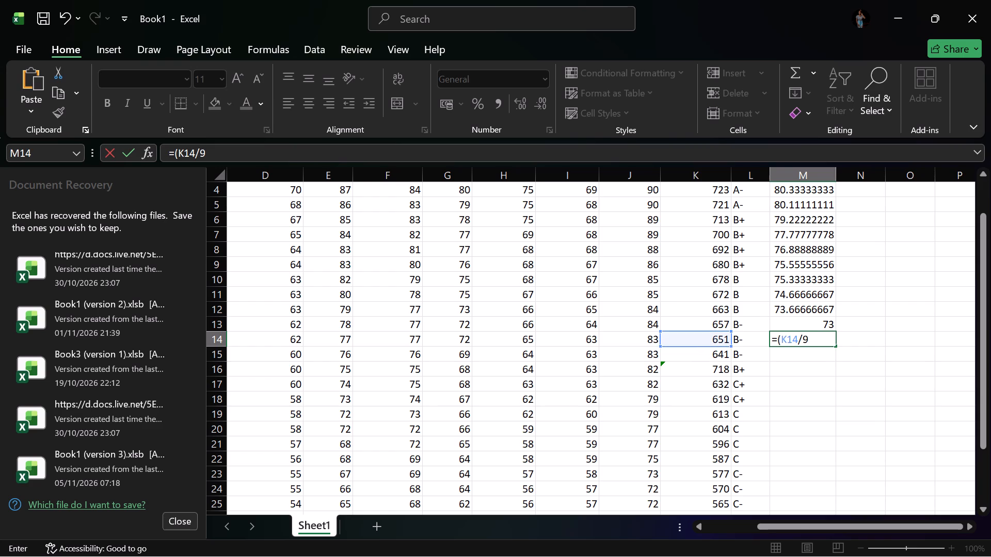
pyautogui.press('Return')
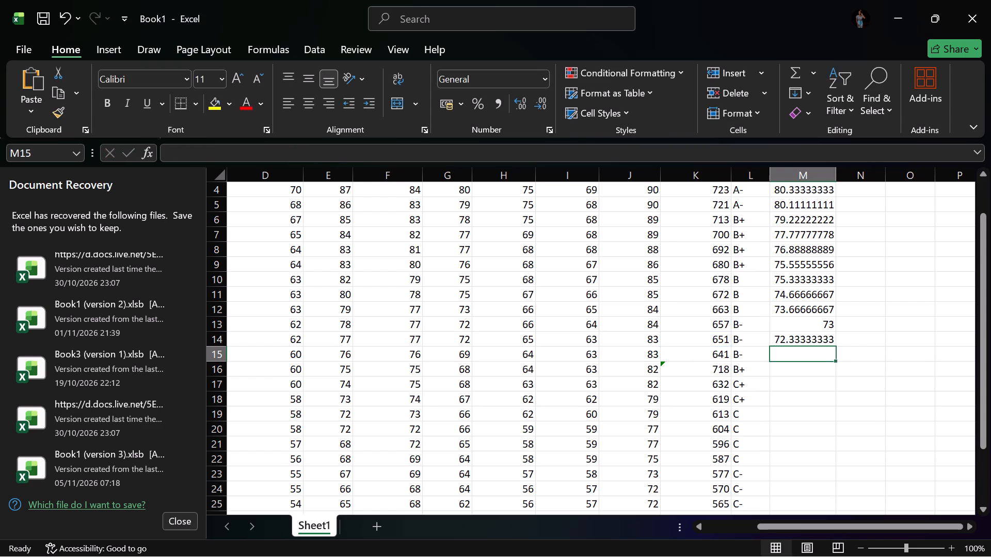
# Enter the formula =(K15/9) in M15 as the TOTAL POINT for the fourteenth student.
pyautogui.doubleClick(789, 356)
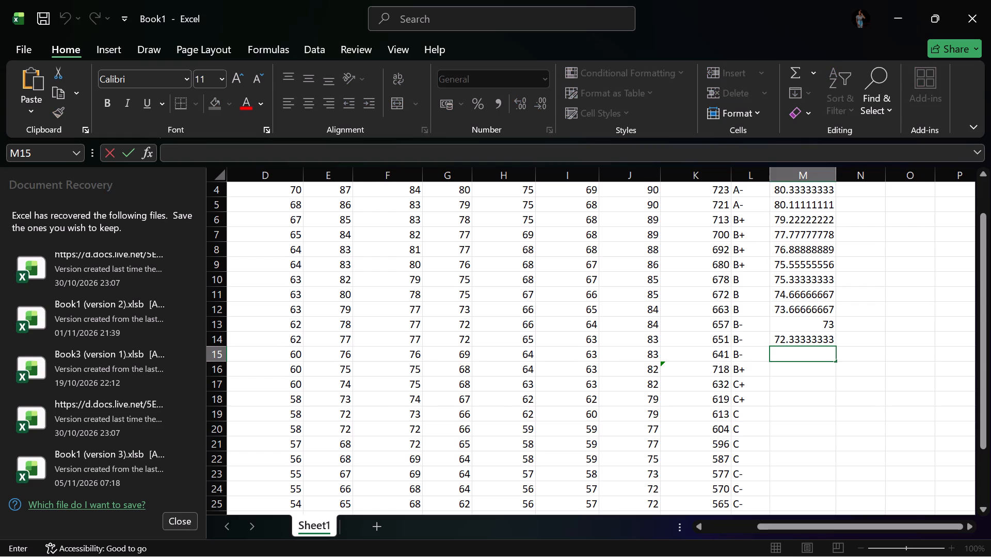
pyautogui.scroll(-2, 754, 322)
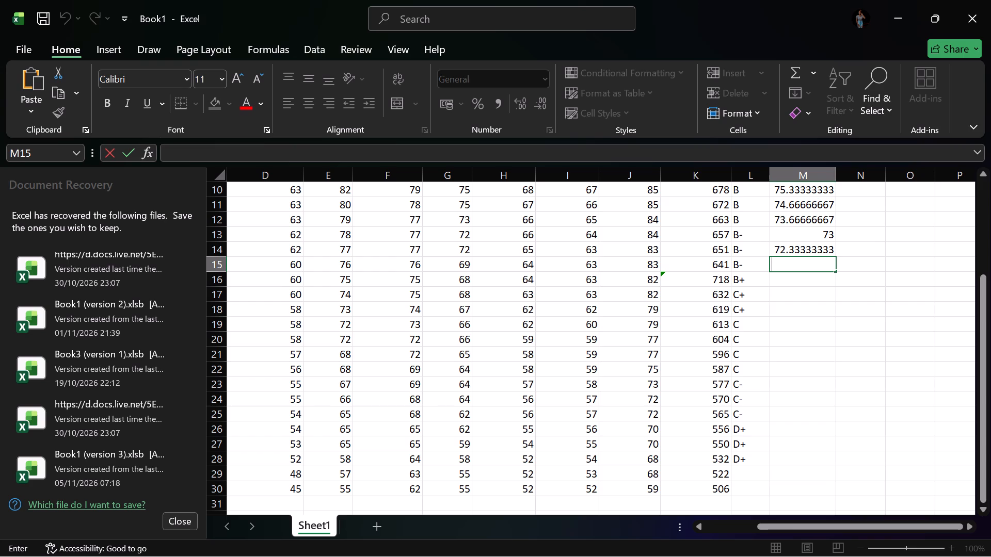
pyautogui.press('=')
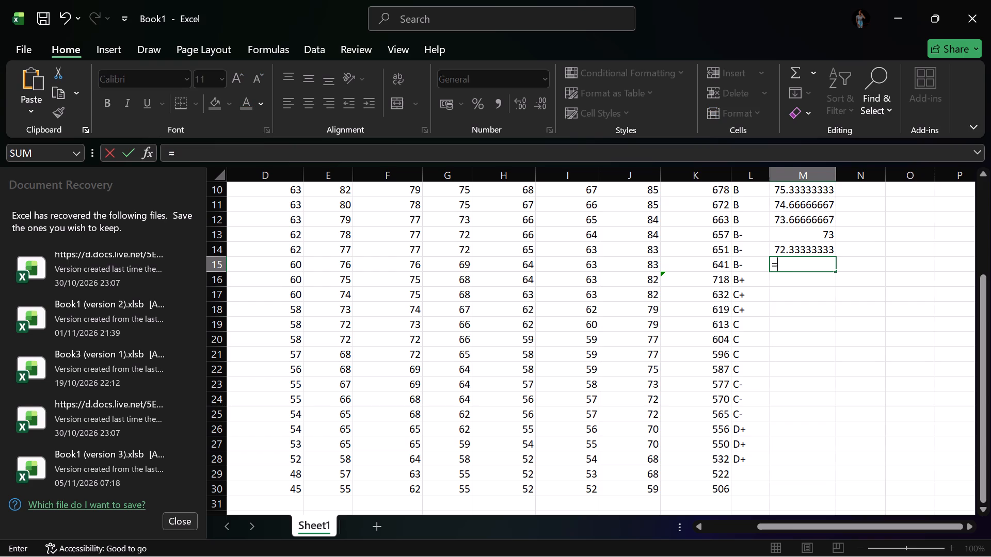
pyautogui.hotkey('shift', '(')
pyautogui.click(725, 265)
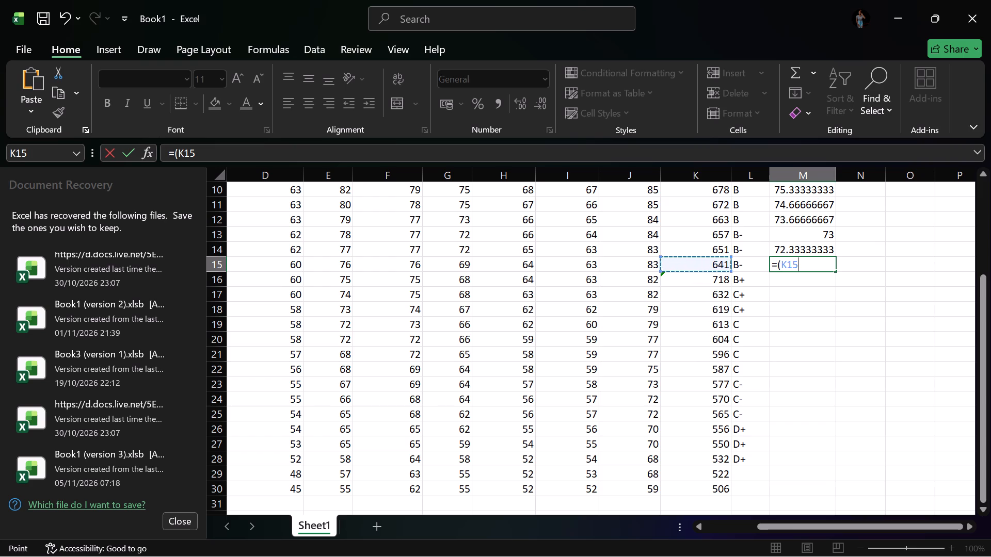
pyautogui.press('/')
pyautogui.hotkey('shift', '(')
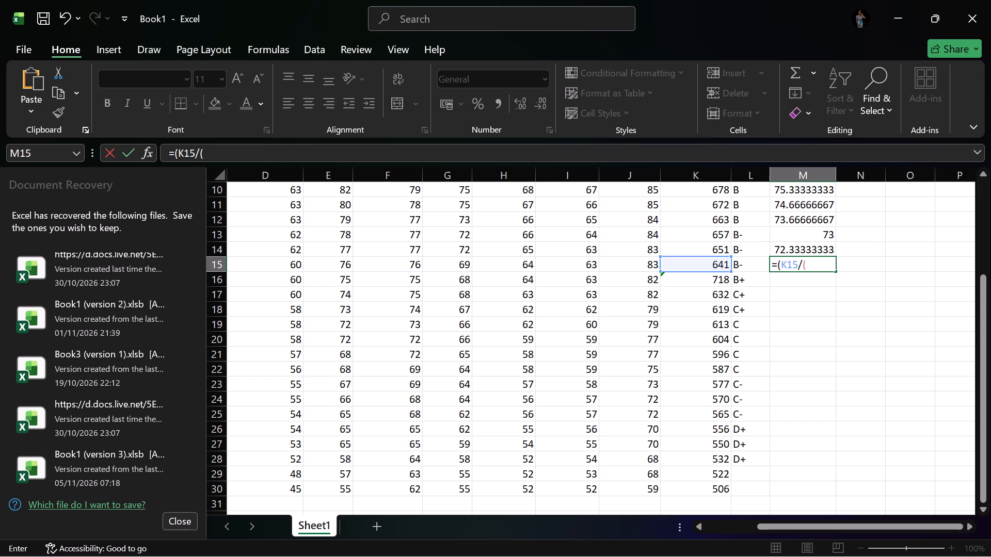
pyautogui.press('BackSpace')
pyautogui.press('9')
pyautogui.hotkey('shift', ')')
pyautogui.press('Return')
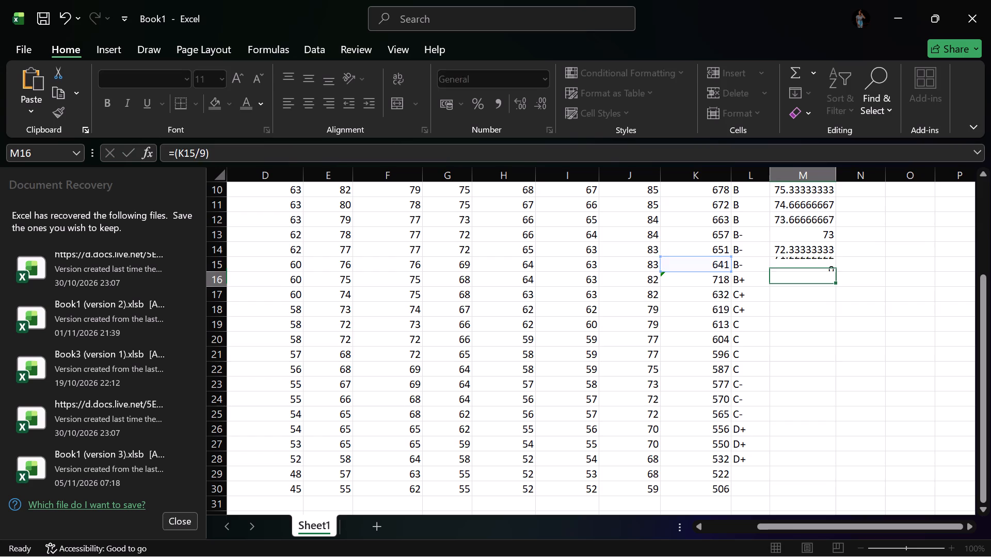
# Enter the formula =(K16/9) in M16 as the TOTAL POINT for the fifteenth student.
pyautogui.doubleClick(785, 279)
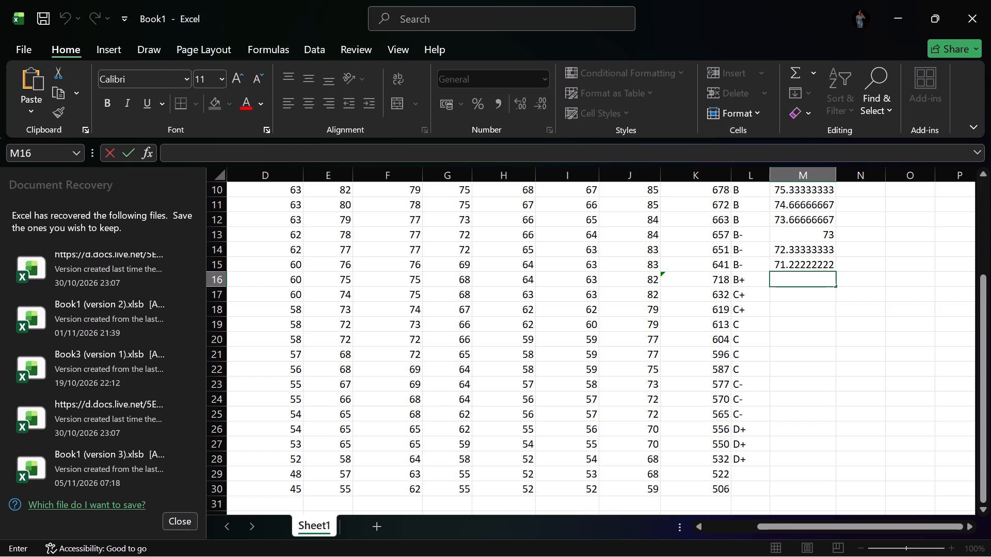
pyautogui.press('=')
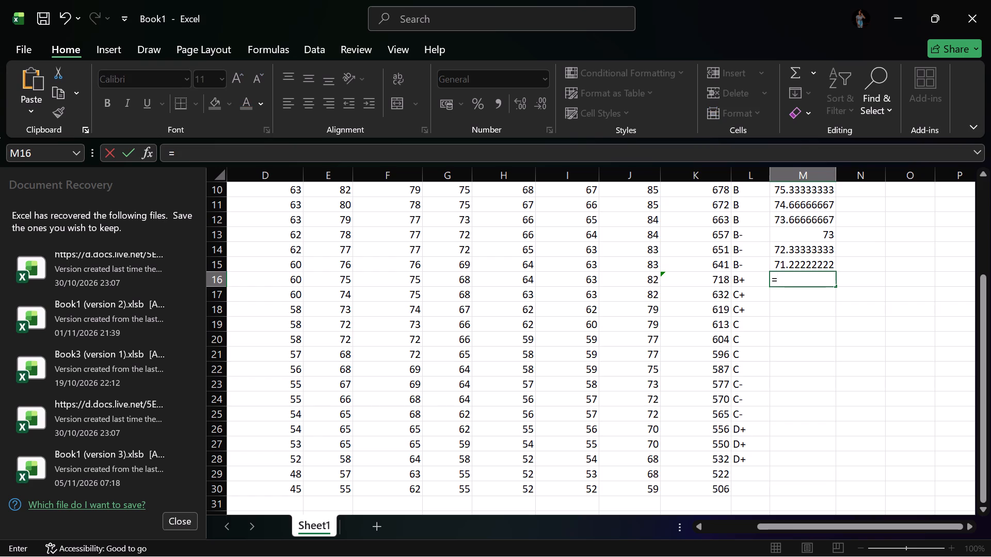
pyautogui.hotkey('shift', '(')
pyautogui.click(715, 283)
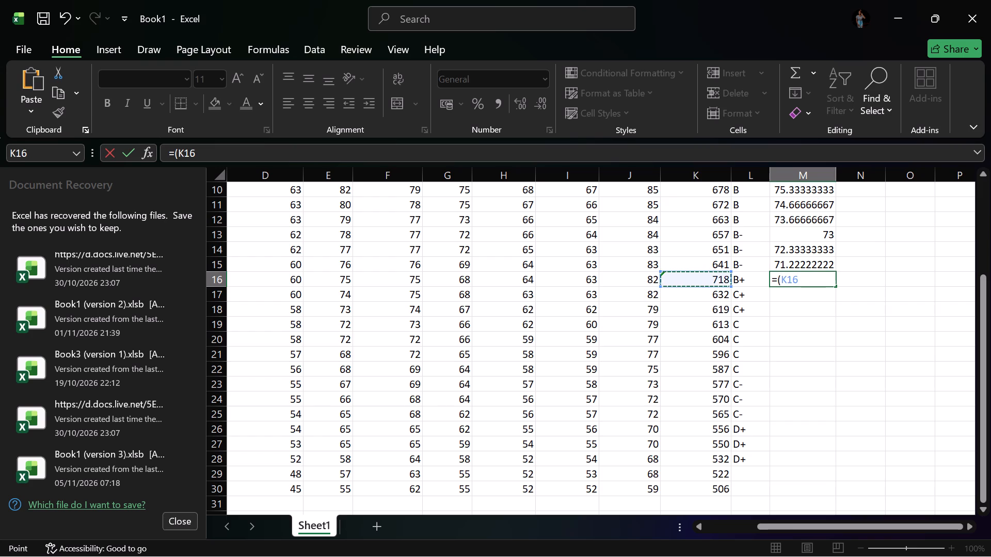
pyautogui.write('/9')
pyautogui.hotkey('shift', ')')
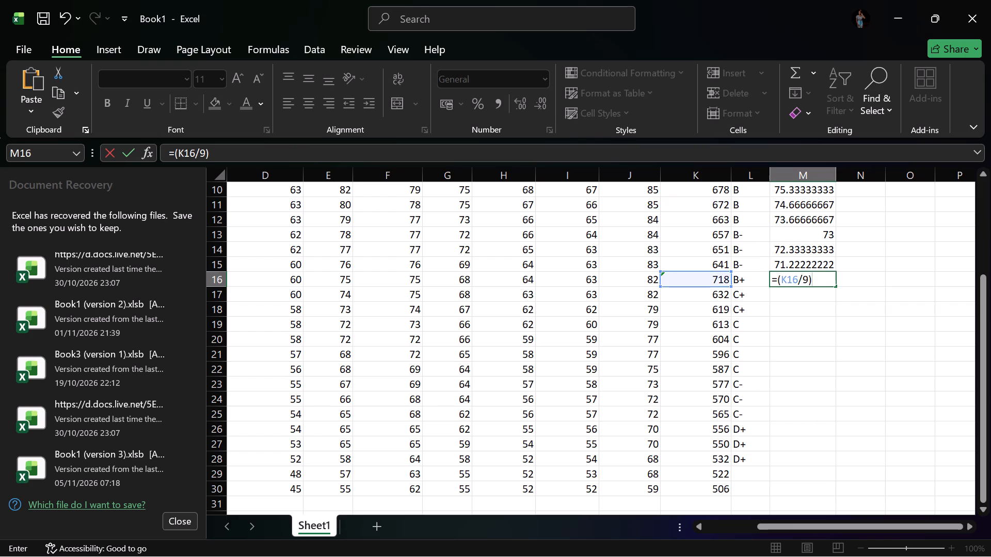
pyautogui.press('Return')
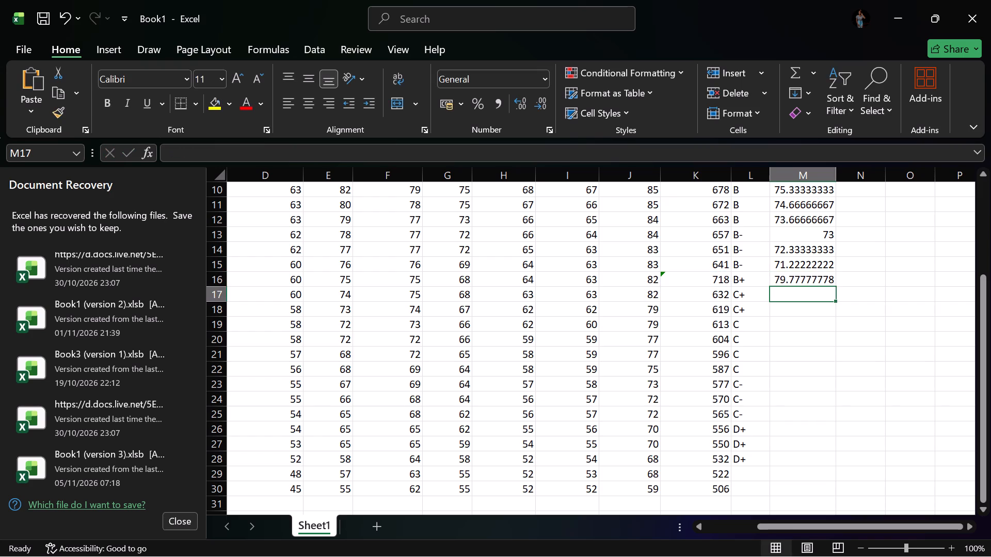
# Enter the formula =(K17/9) in M17 as the TOTAL POINT for the sixteenth student.
pyautogui.doubleClick(798, 297)
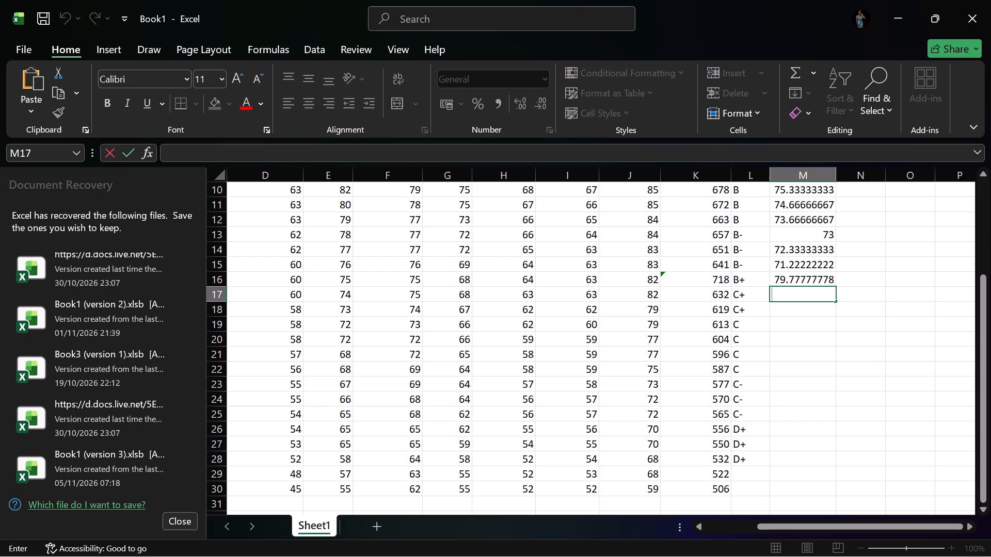
pyautogui.press('=')
pyautogui.hotkey('shift', '(')
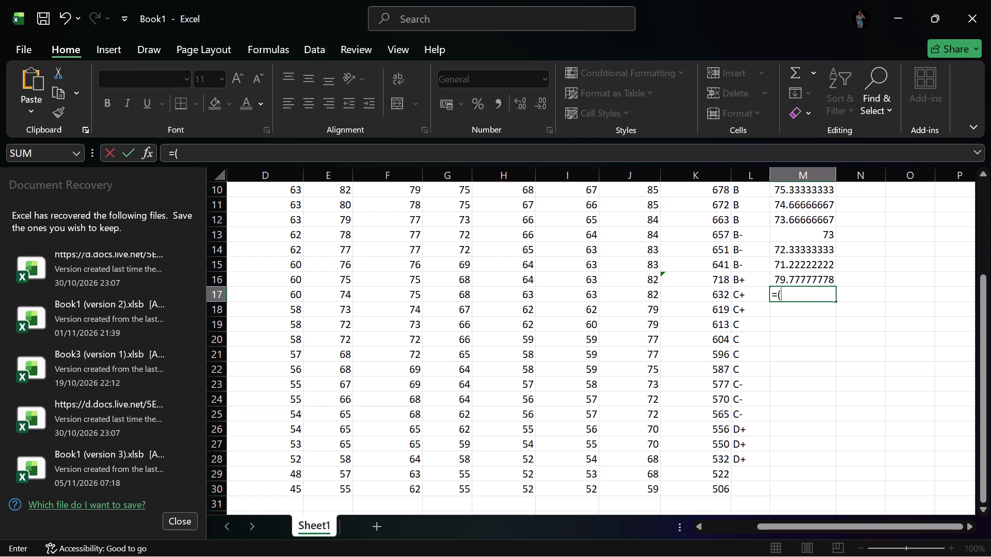
pyautogui.click(717, 298)
pyautogui.write('/9')
pyautogui.hotkey('shift', ')')
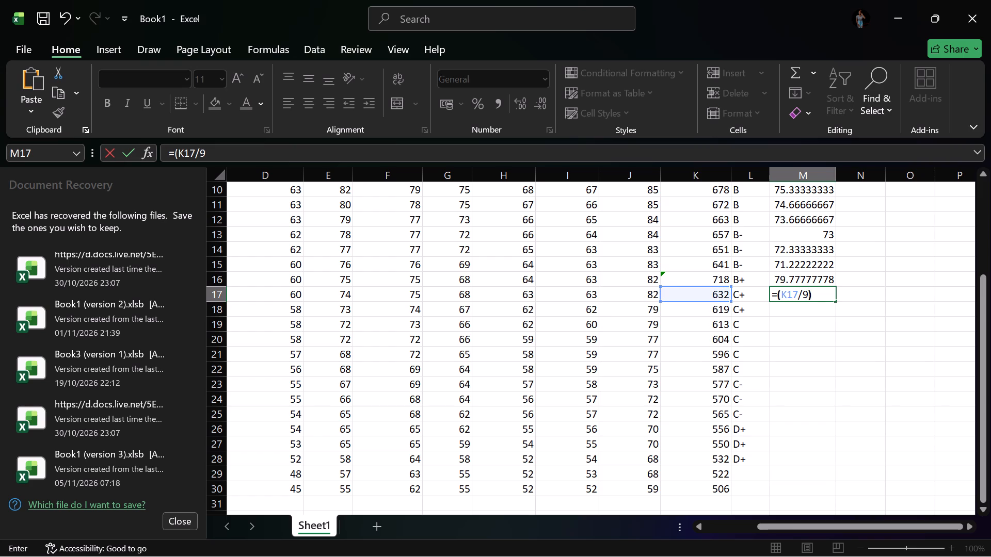
pyautogui.press('Return')
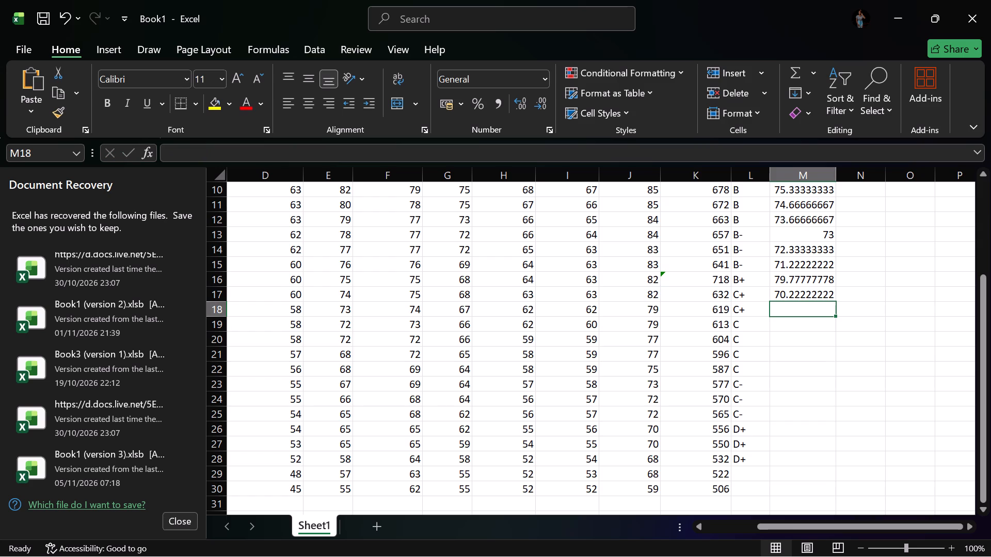
# Enter the formula =(K18/9) in M18 as the TOTAL POINT for the seventeenth student.
pyautogui.doubleClick(785, 309)
pyautogui.press('=')
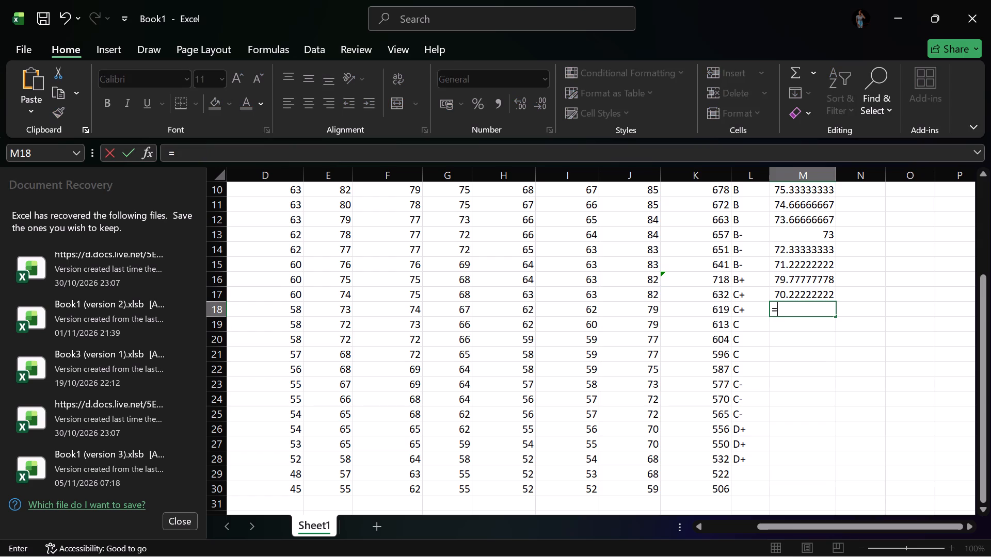
pyautogui.hotkey('shift', '(')
pyautogui.click(717, 313)
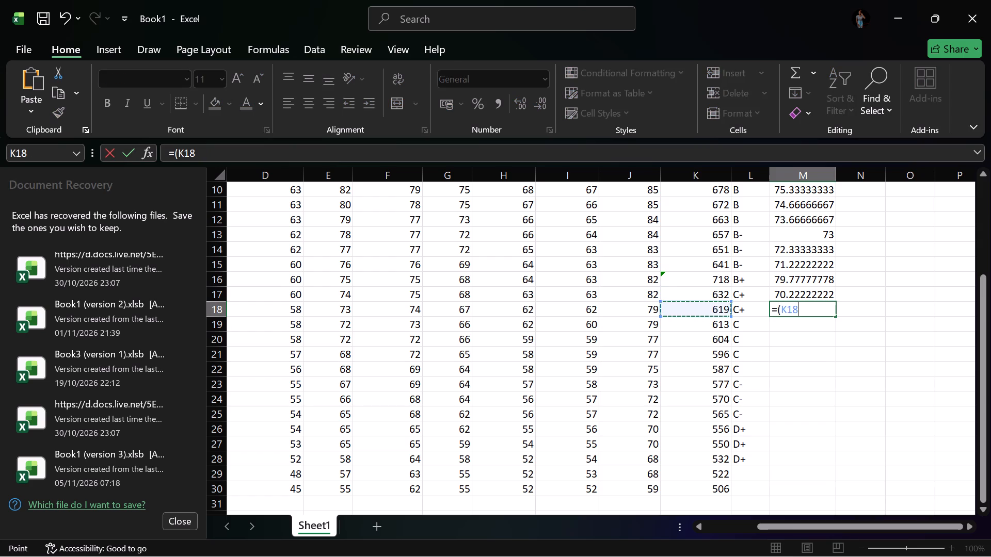
pyautogui.write('/9')
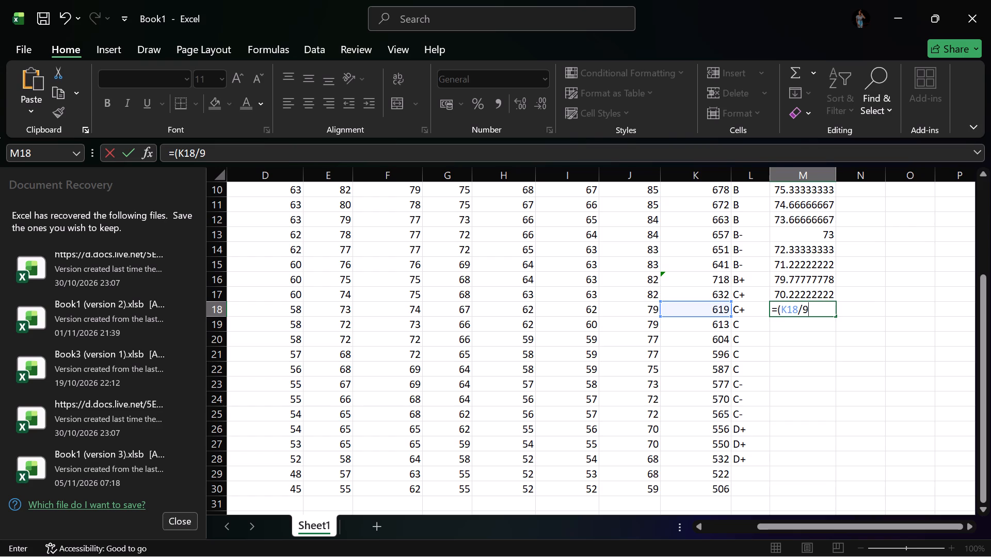
pyautogui.hotkey('shift', ')')
pyautogui.press('Return')
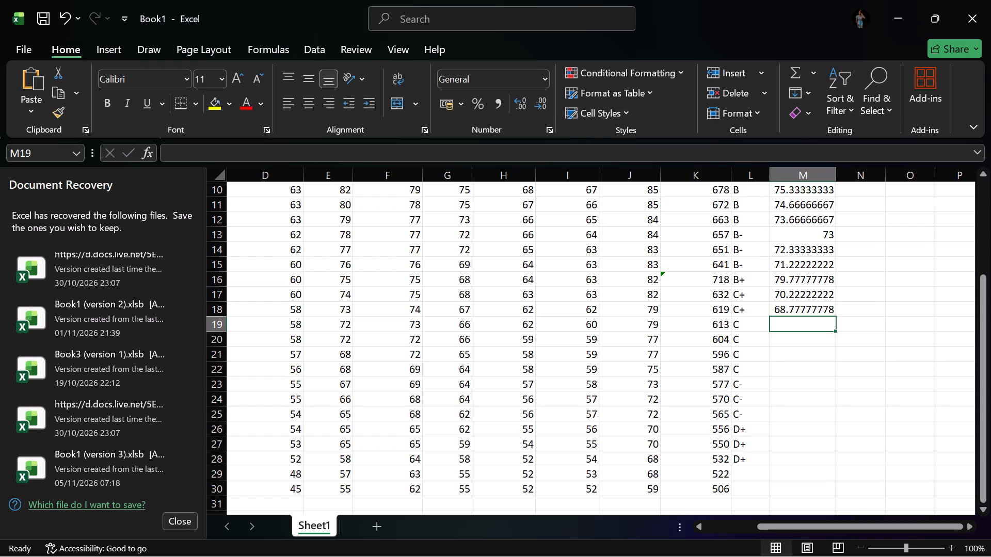
# Enter the formula =(K19/9) in M19 as the TOTAL POINT for the eighteenth student.
pyautogui.scroll(-2, 669, 319)
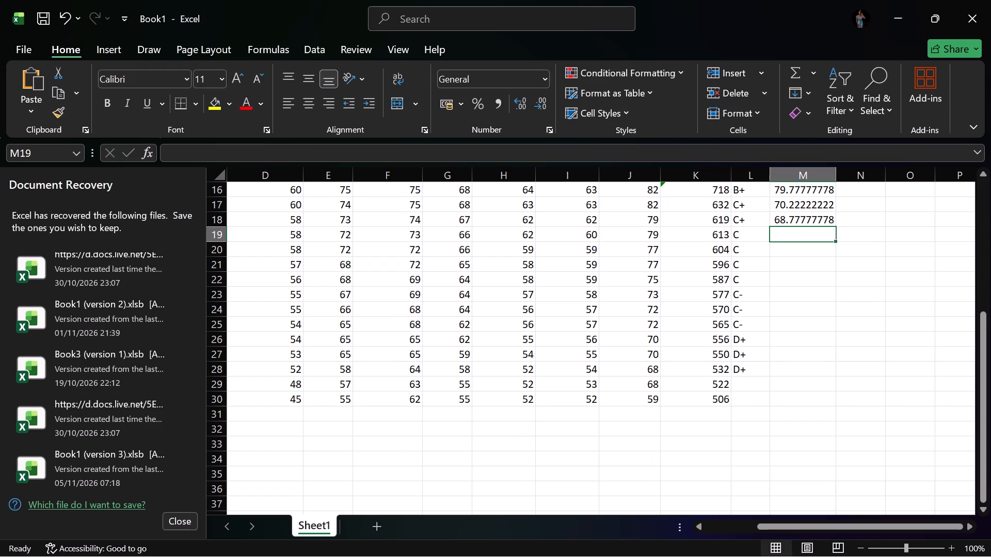
pyautogui.doubleClick(799, 238)
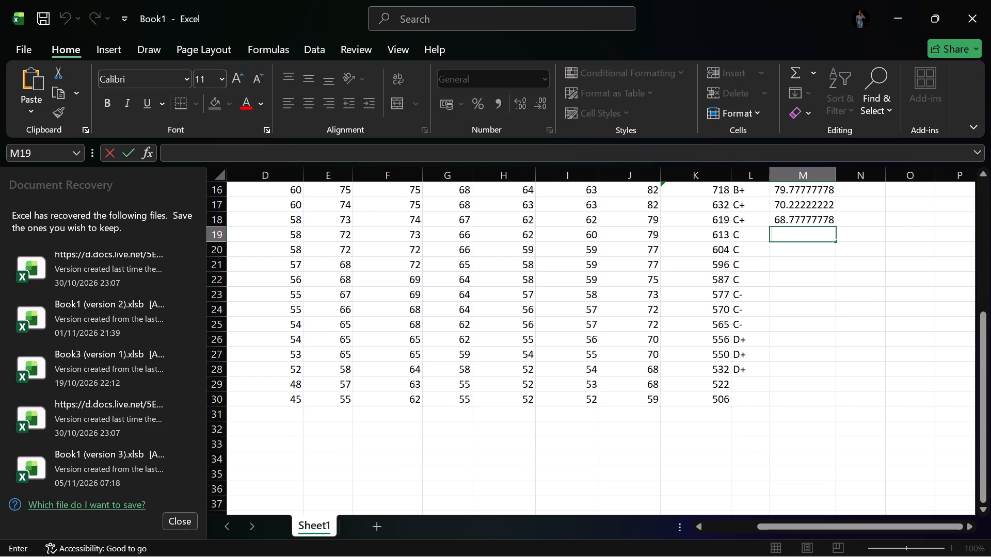
pyautogui.press('=')
pyautogui.hotkey('shift', '(')
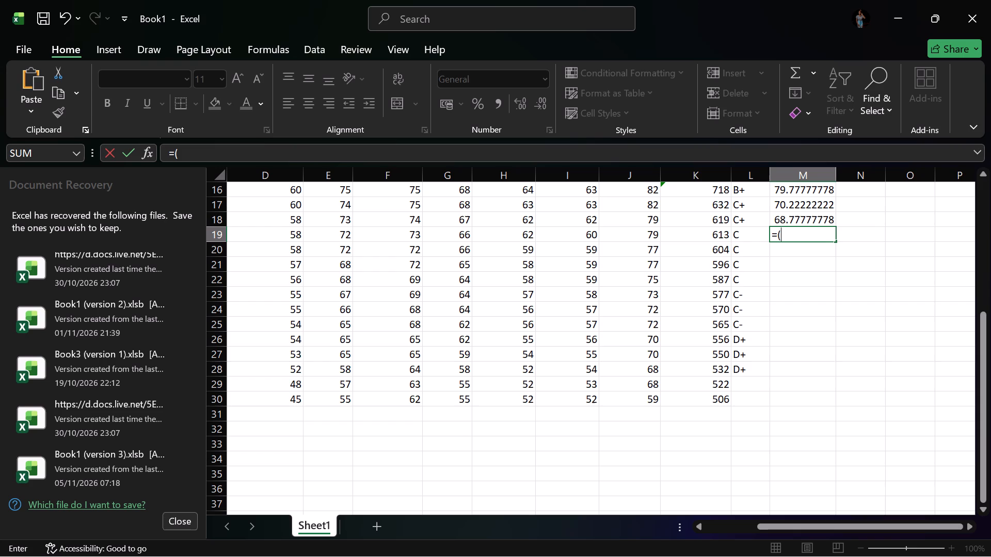
pyautogui.click(727, 235)
pyautogui.write('/9')
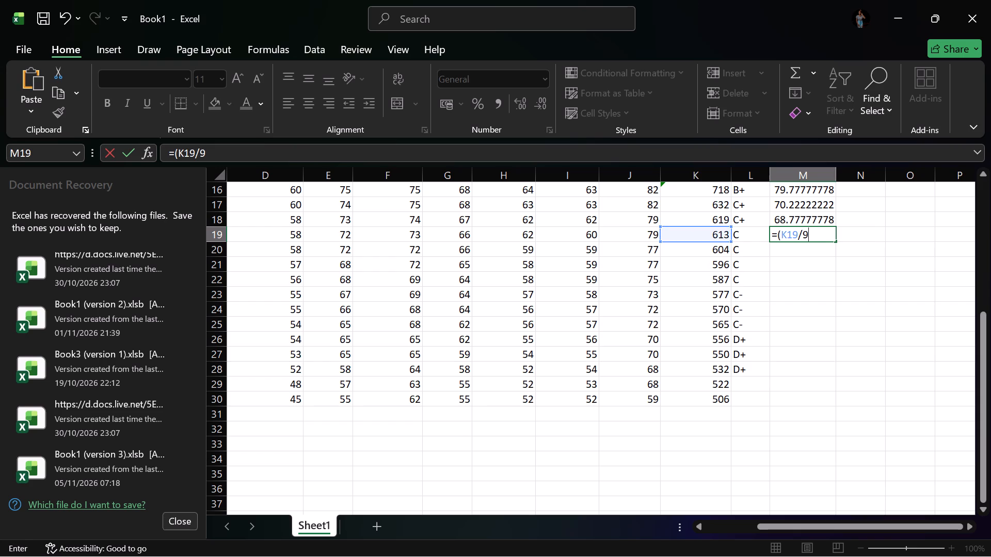
pyautogui.hotkey('shift', ')')
pyautogui.press('Return')
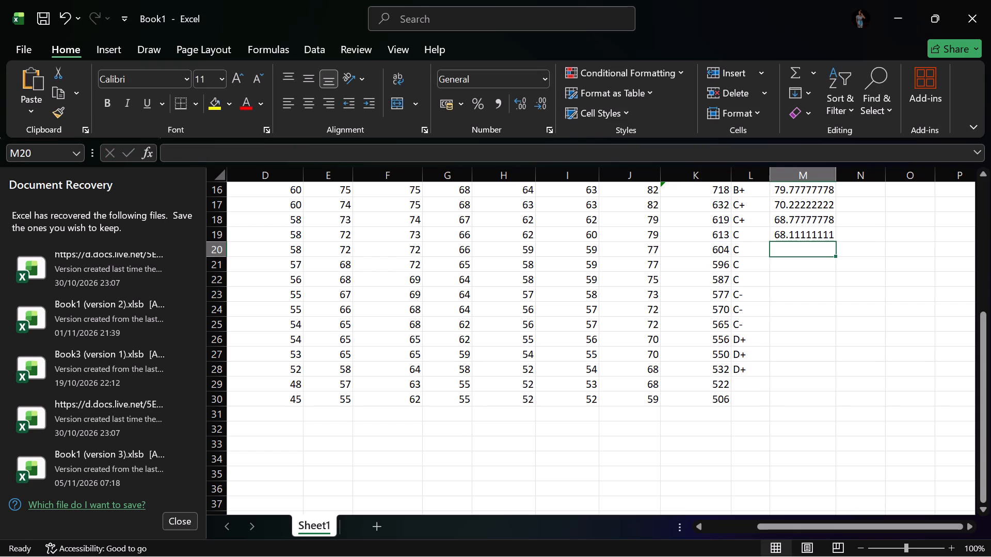
# Enter the formula =(K20/9) in M20 as the TOTAL POINT for the nineteenth student.
pyautogui.doubleClick(786, 245)
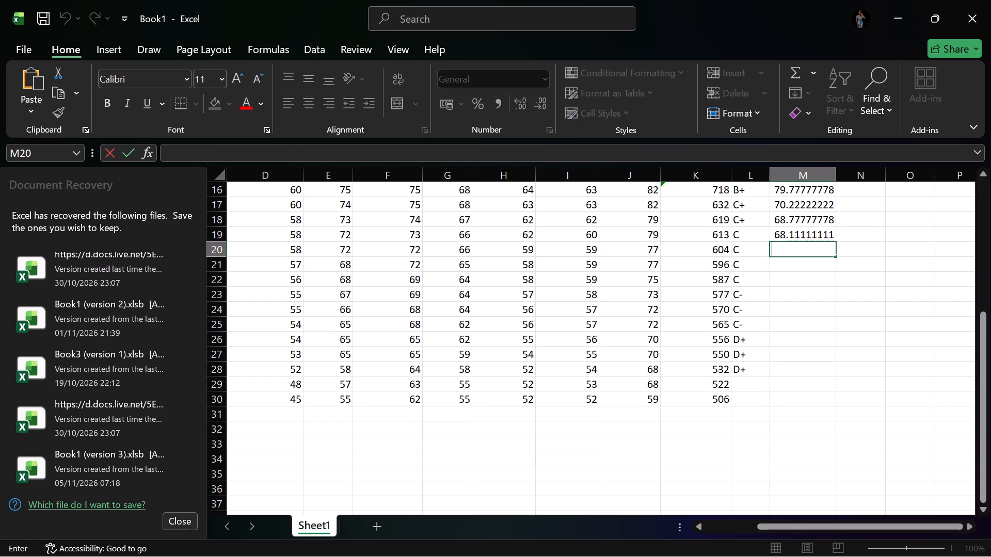
pyautogui.press('=')
pyautogui.hotkey('shift', '(')
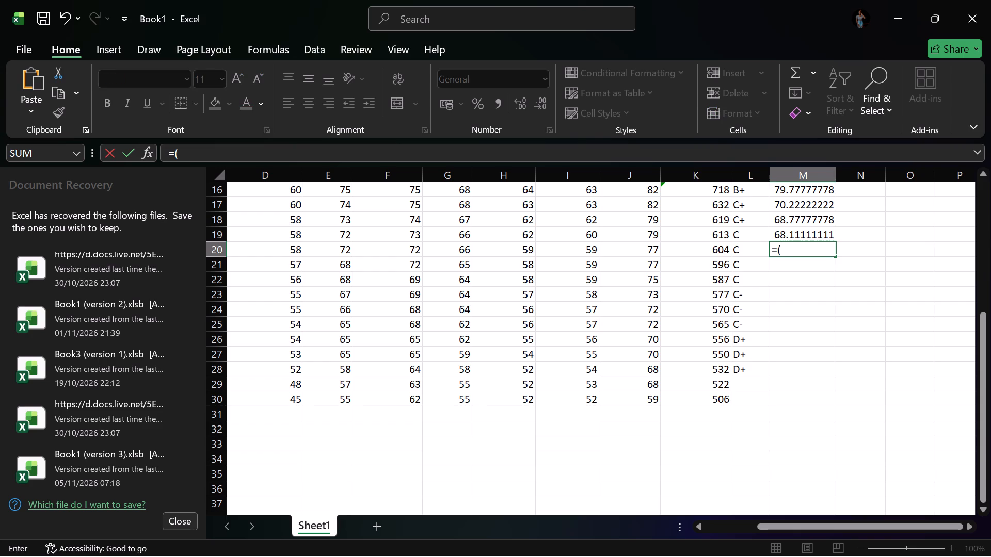
pyautogui.click(723, 253)
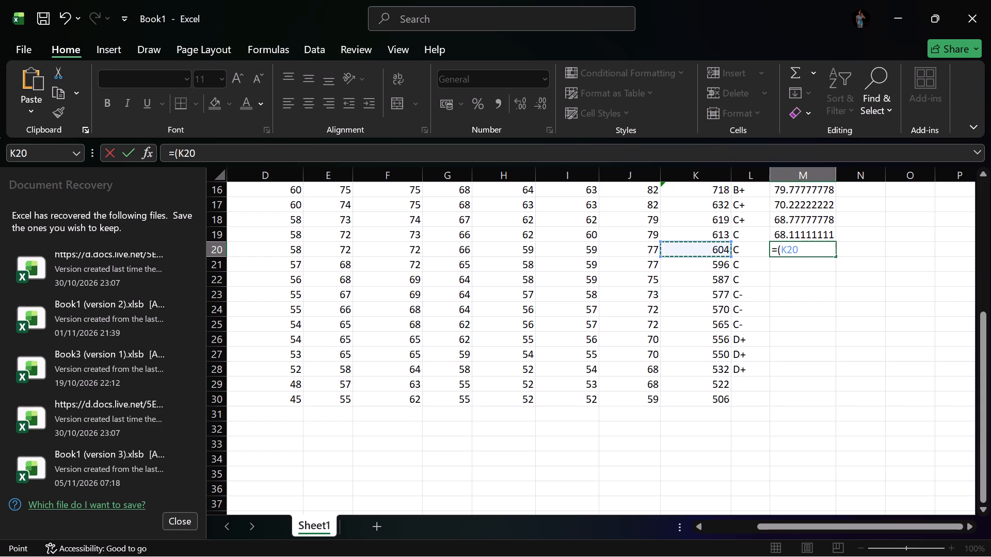
pyautogui.press('/')
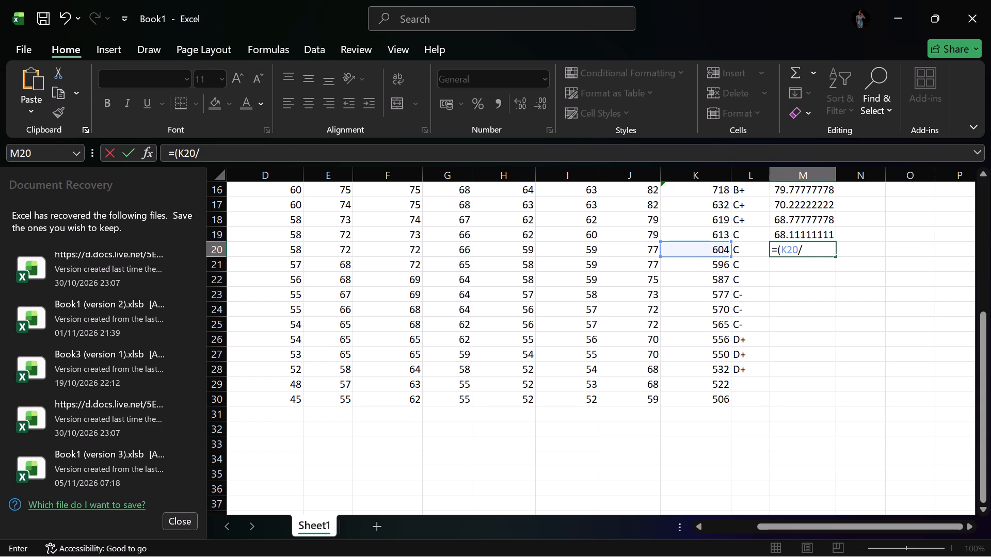
pyautogui.press('9')
pyautogui.hotkey('shift', ')')
pyautogui.press('Return')
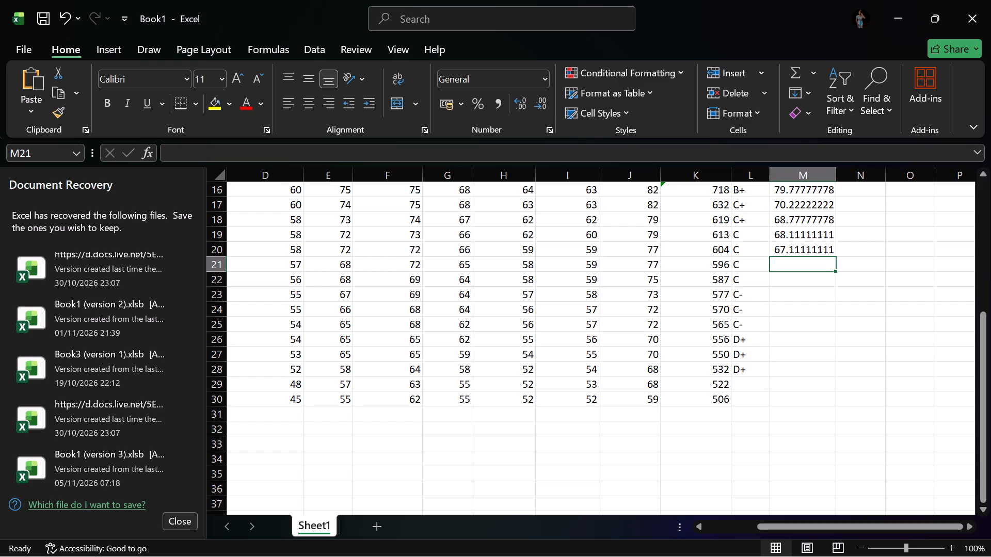
# Enter the formula =(K21/9) in M21 as the TOTAL POINT for the twentieth student.
pyautogui.doubleClick(787, 264)
pyautogui.press('=')
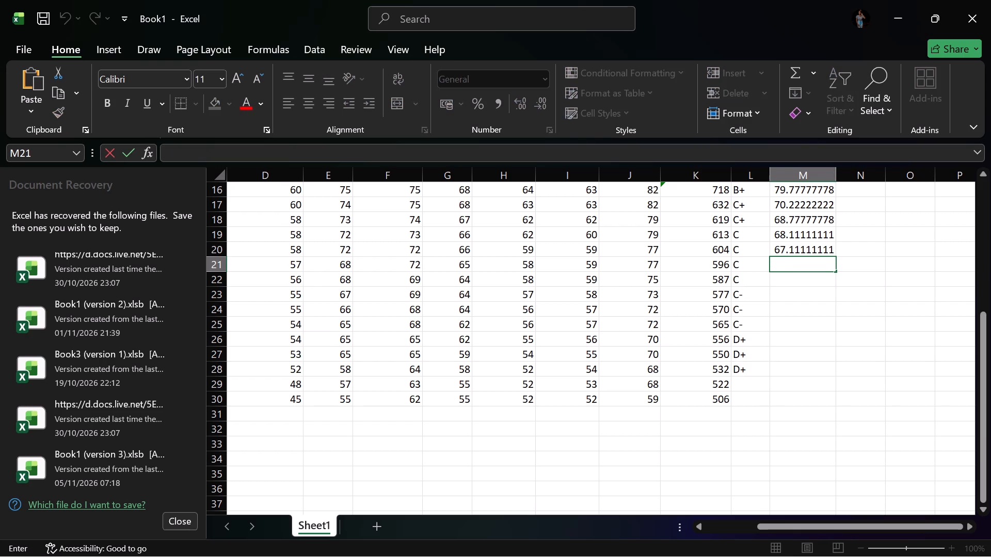
pyautogui.hotkey('shift', '(')
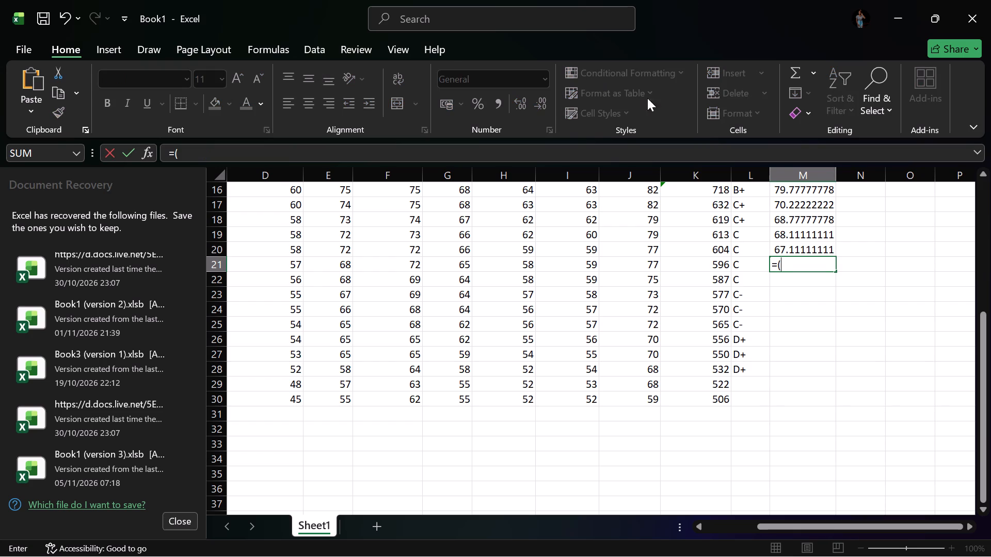
pyautogui.click(718, 264)
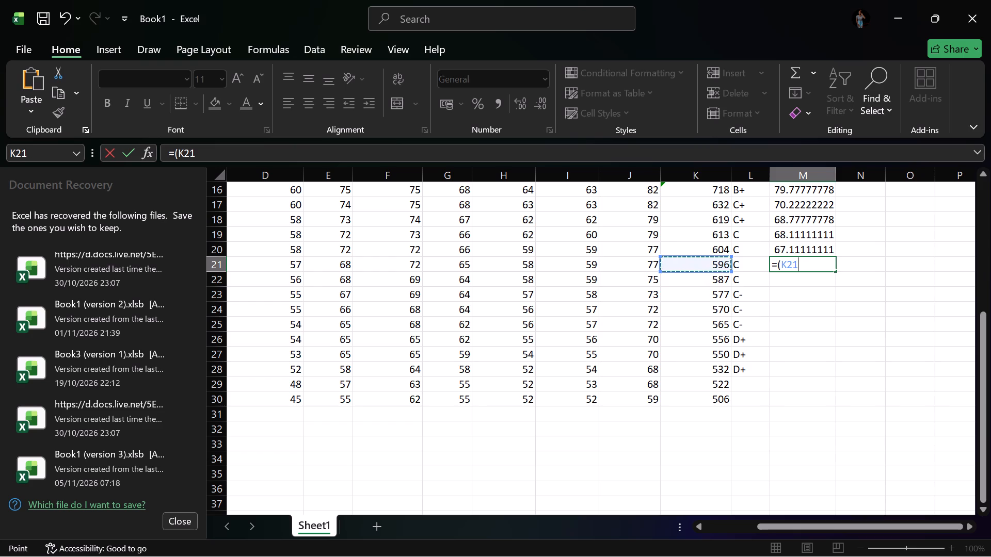
pyautogui.write('/9')
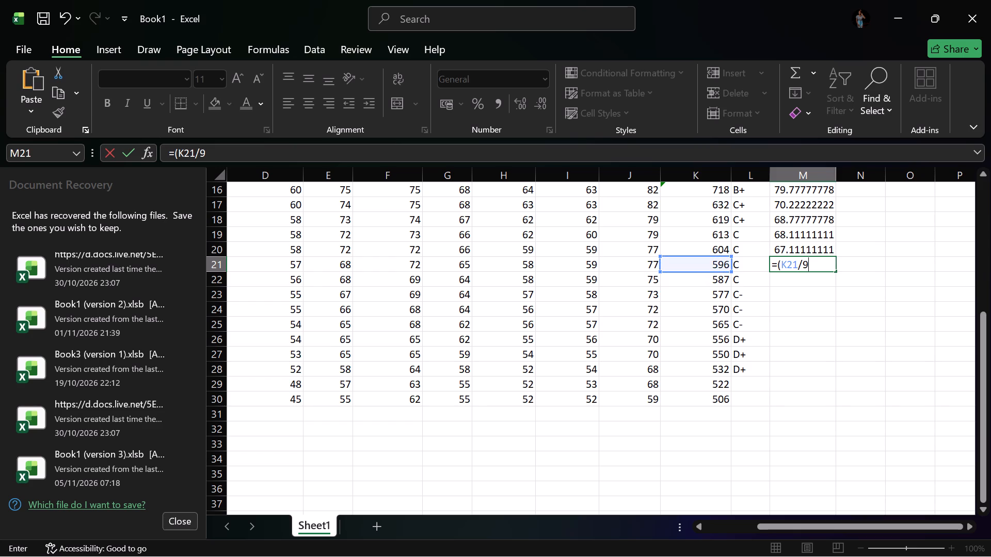
pyautogui.hotkey('shift', ')')
pyautogui.press('Return')
# Enter the formula =(K22/9) in M22 as the TOTAL POINT for the twenty-first student.
pyautogui.doubleClick(793, 281)
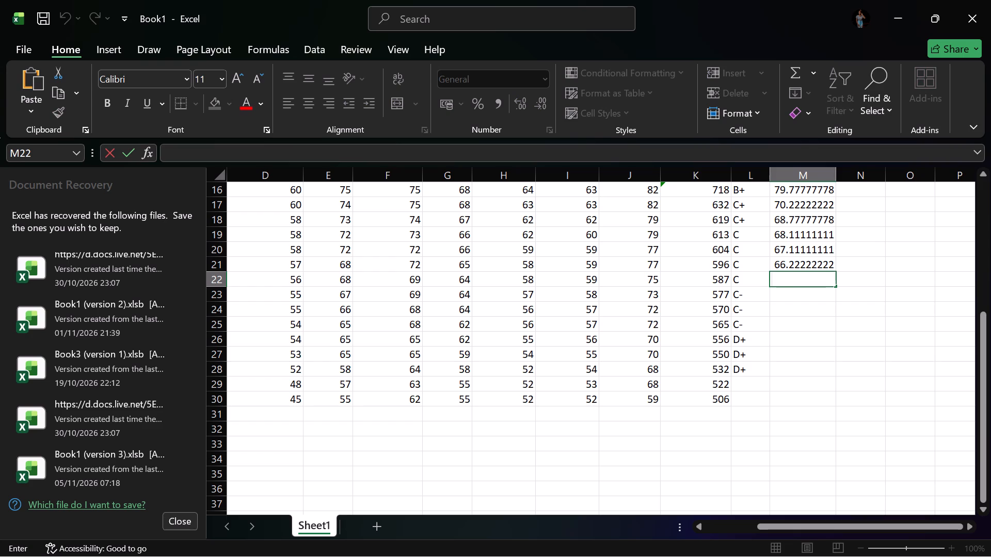
pyautogui.press('=')
pyautogui.hotkey('shift', '(')
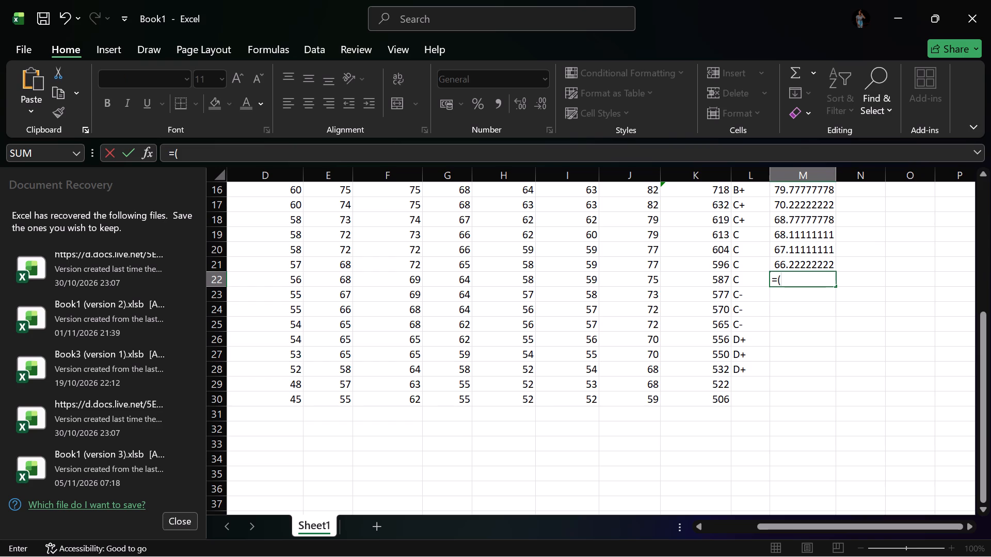
pyautogui.click(726, 281)
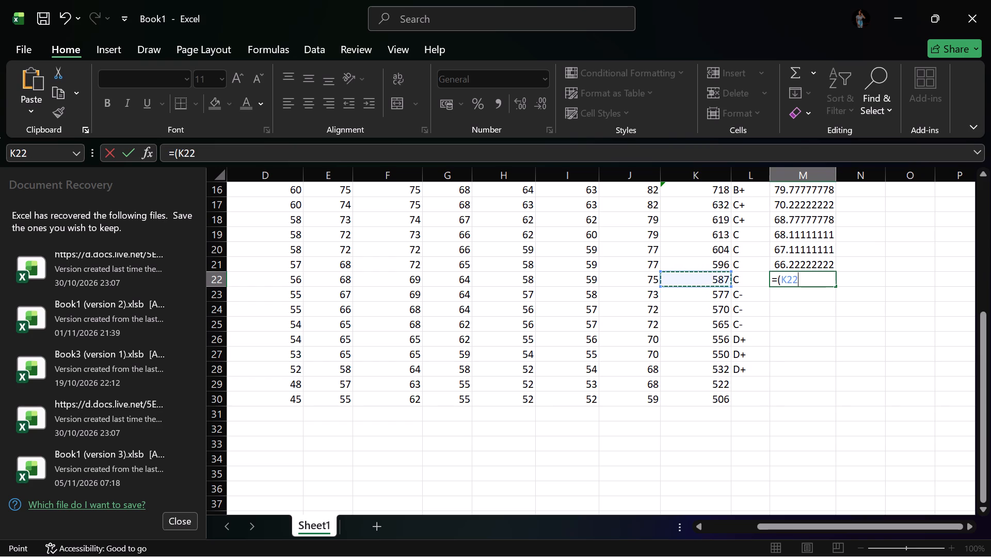
pyautogui.write('/9')
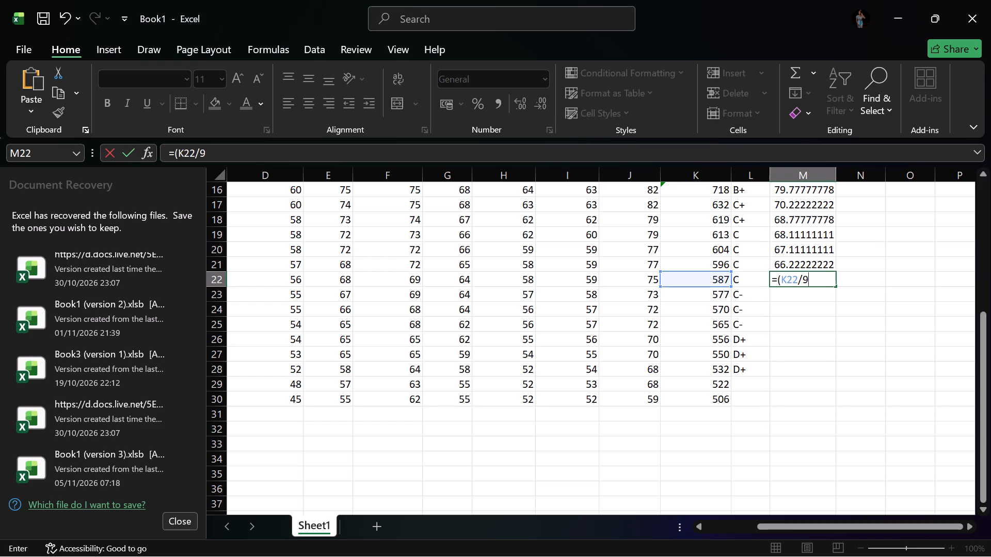
pyautogui.hotkey('shift', ')')
pyautogui.press('Return')
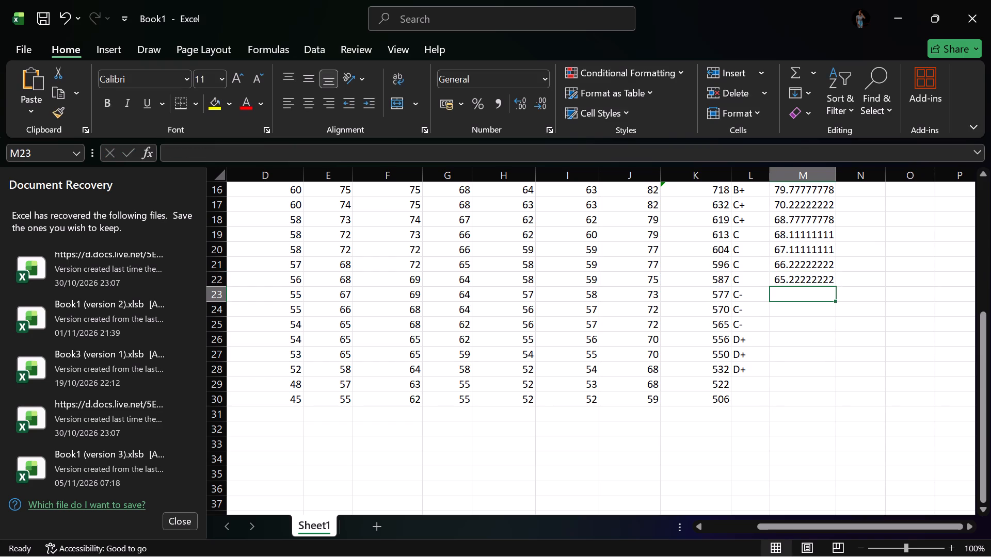
# Enter the formula =(K23/9) in M23 as the TOTAL POINT for the twenty-second student.
pyautogui.doubleClick(784, 295)
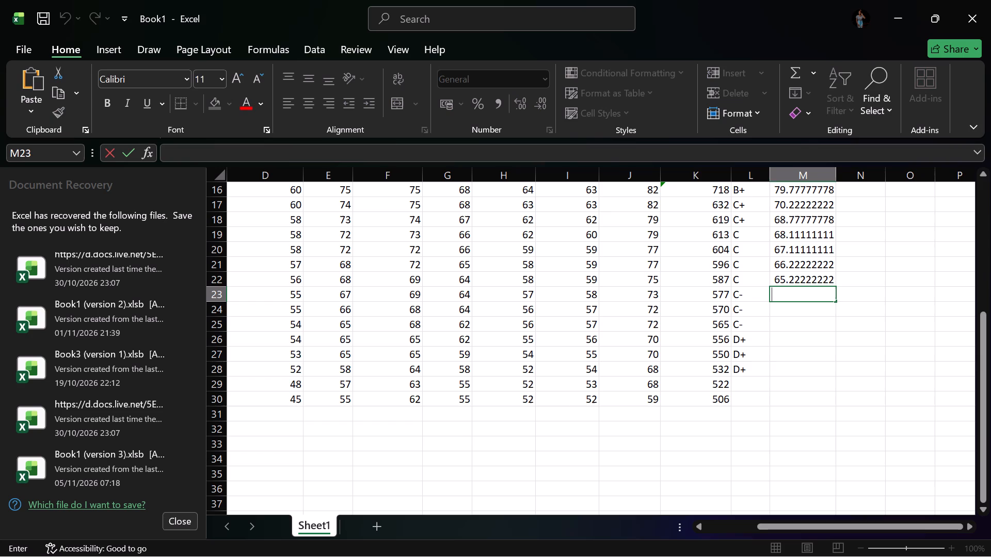
pyautogui.press('=')
pyautogui.hotkey('shift', '(')
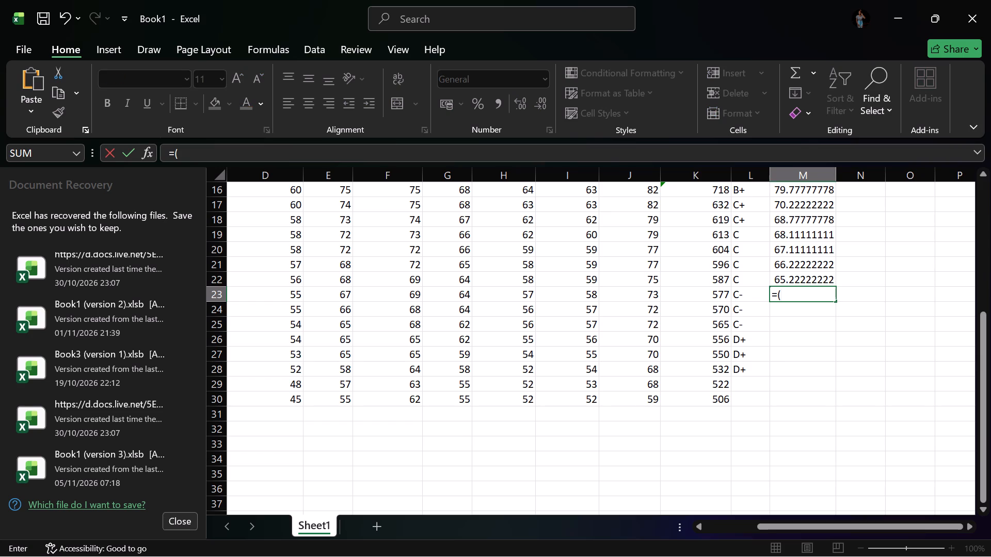
pyautogui.click(723, 299)
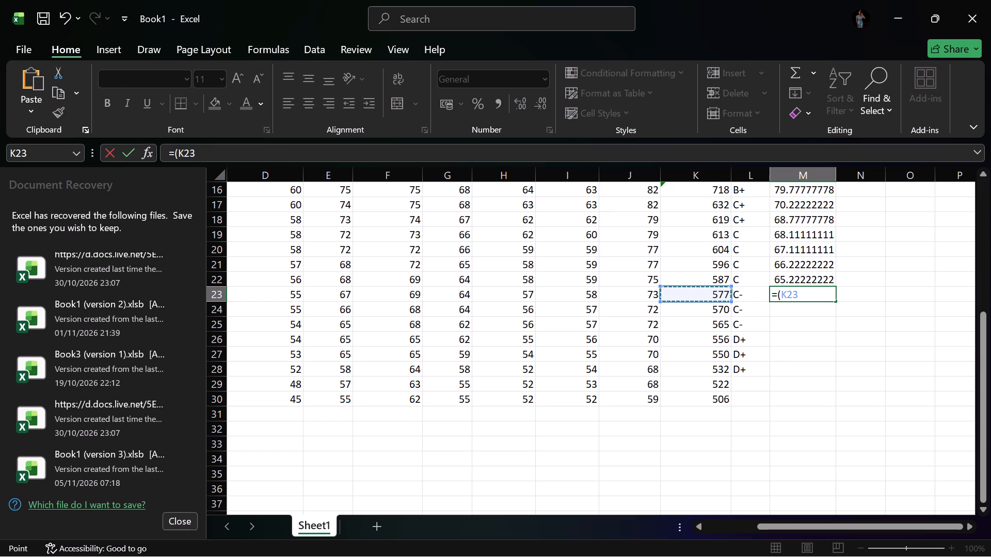
pyautogui.write('/9)')
pyautogui.press('Return')
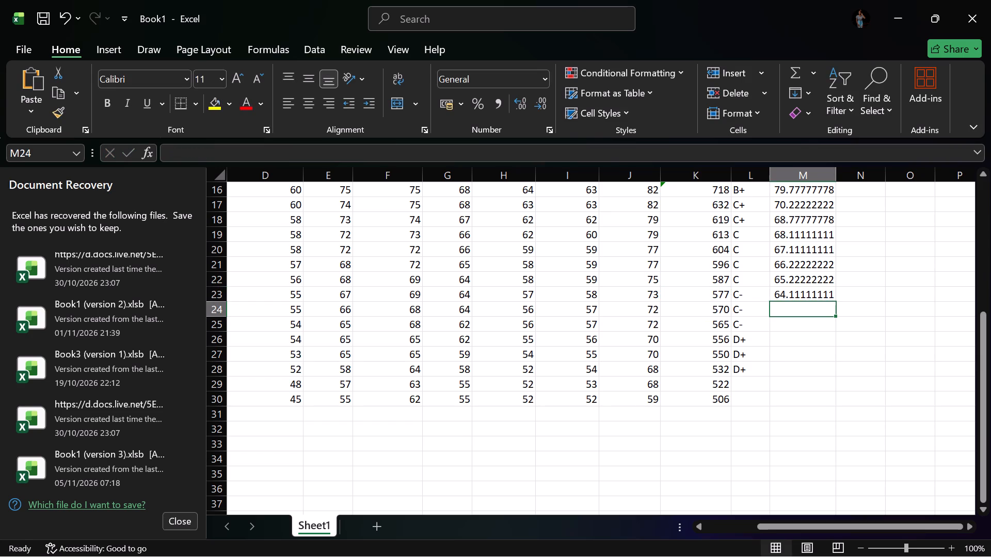
# Enter the formula =(K24/9) in M24 as the TOTAL POINT for the twenty-third student.
pyautogui.doubleClick(800, 312)
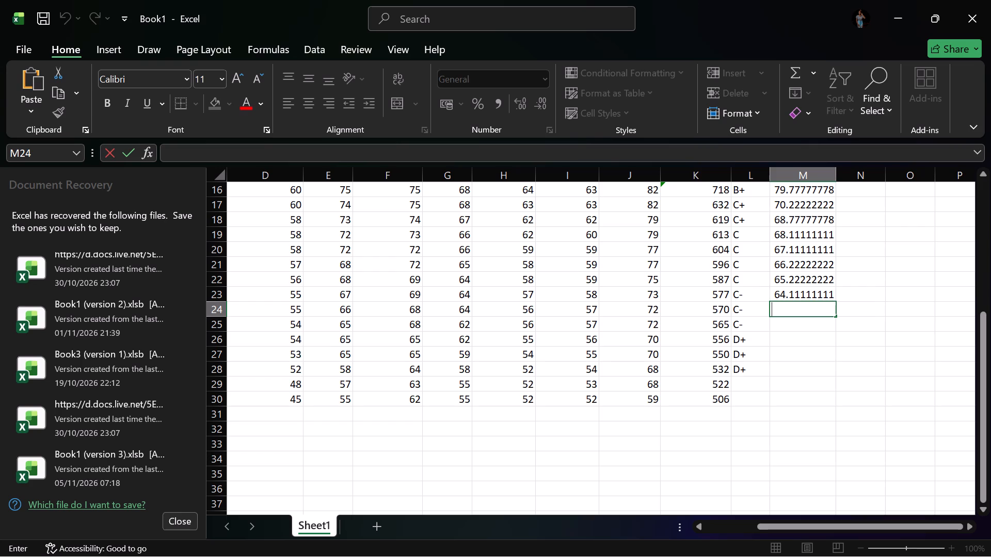
pyautogui.press('=')
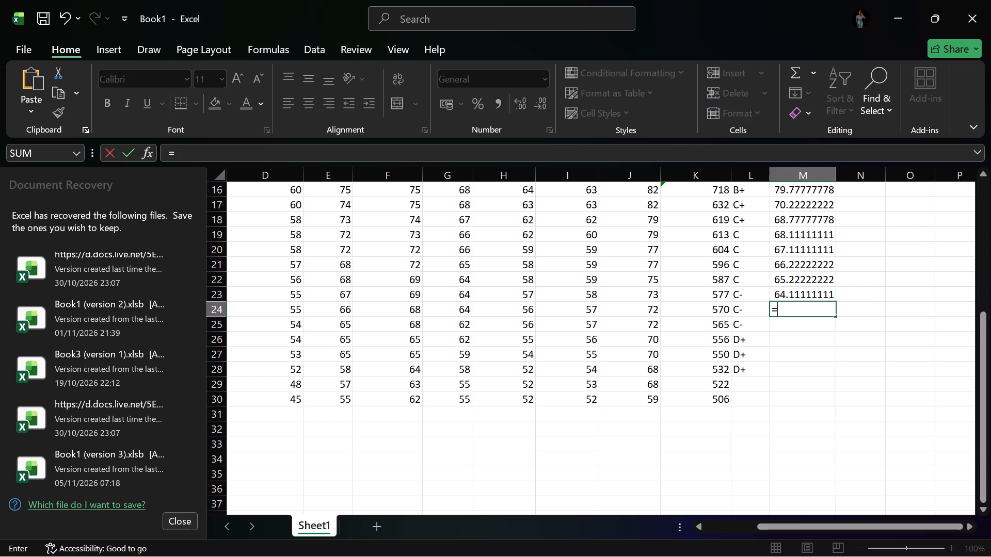
pyautogui.hotkey('shift', '(')
pyautogui.click(721, 313)
pyautogui.write('/9')
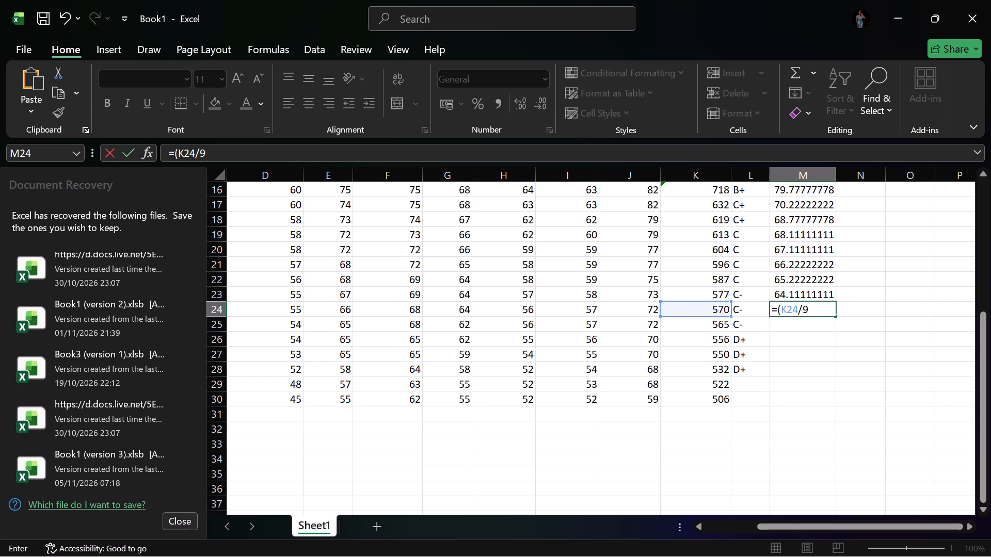
pyautogui.hotkey('shift', ')')
pyautogui.press('Return')
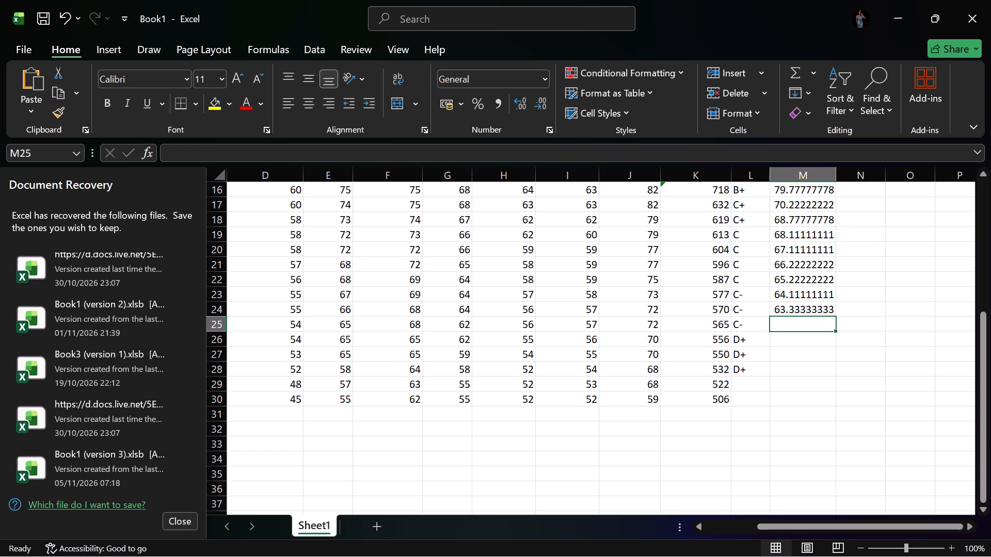
# Enter the formula =(K25/9) in M25 as the TOTAL POINT for the twenty-fourth student.
pyautogui.doubleClick(780, 324)
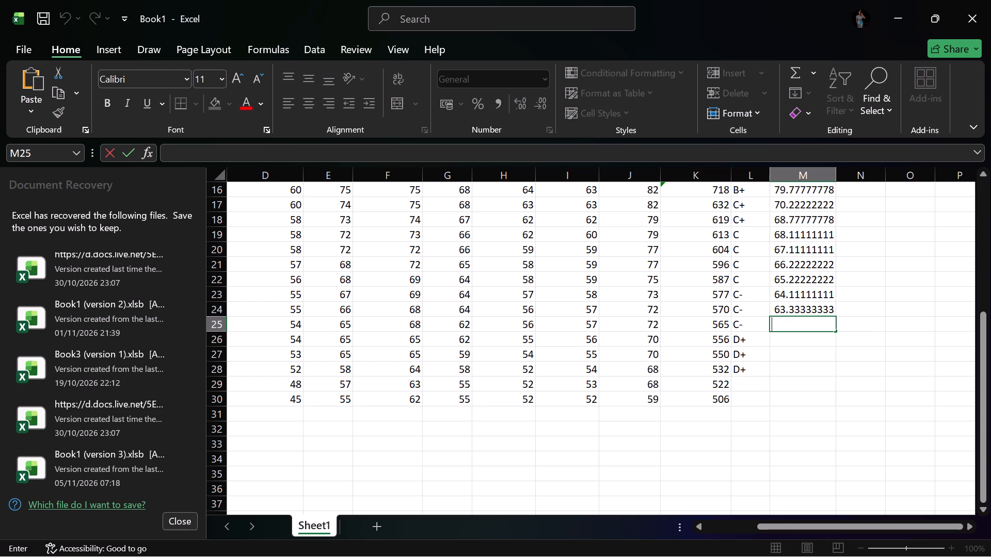
pyautogui.press('=')
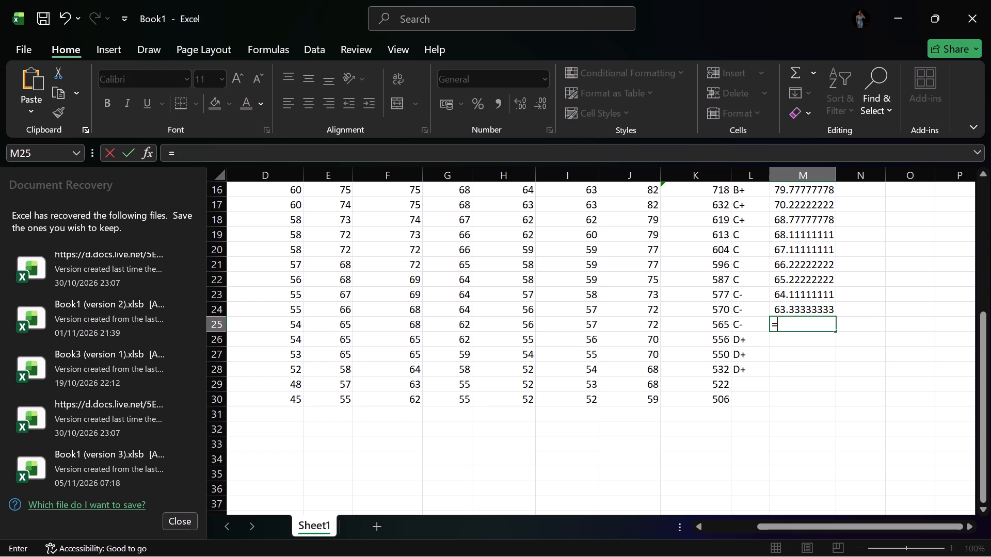
pyautogui.hotkey('shift', '(')
pyautogui.click(726, 323)
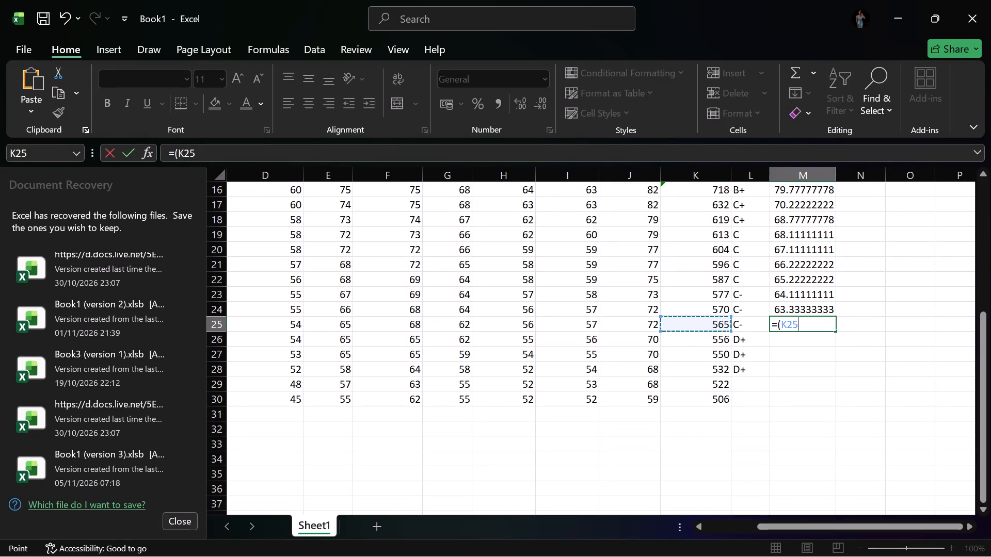
pyautogui.write('/9')
pyautogui.hotkey('shift', ')')
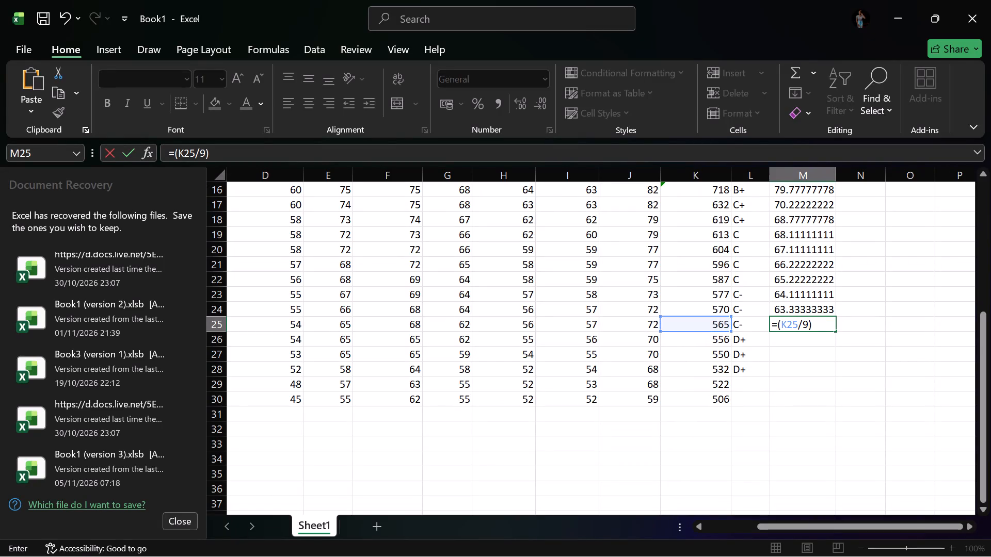
pyautogui.press('Return')
# Enter the formula =(K26/9) in M26 as the TOTAL POINT for the twenty-fifth student.
pyautogui.scroll(-1, 809, 151)
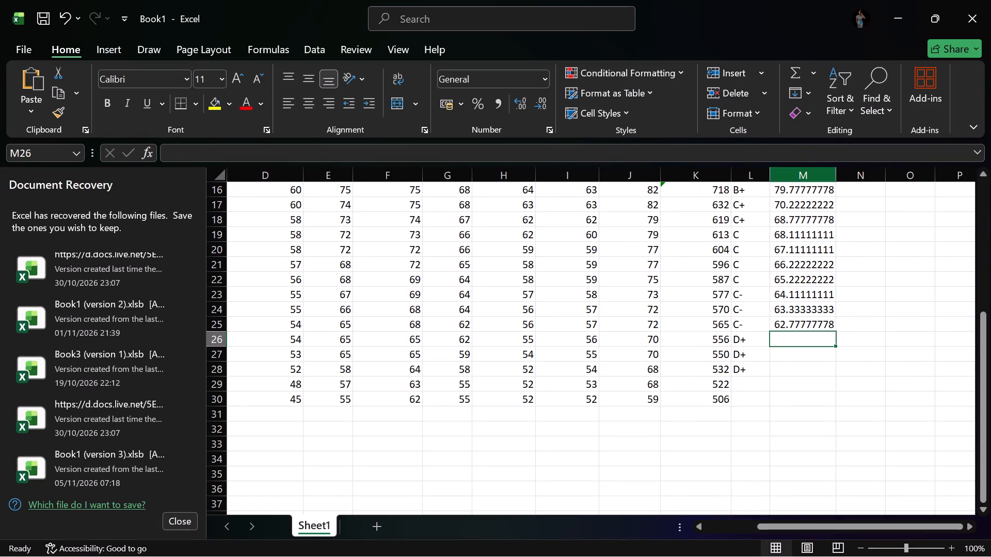
pyautogui.doubleClick(789, 338)
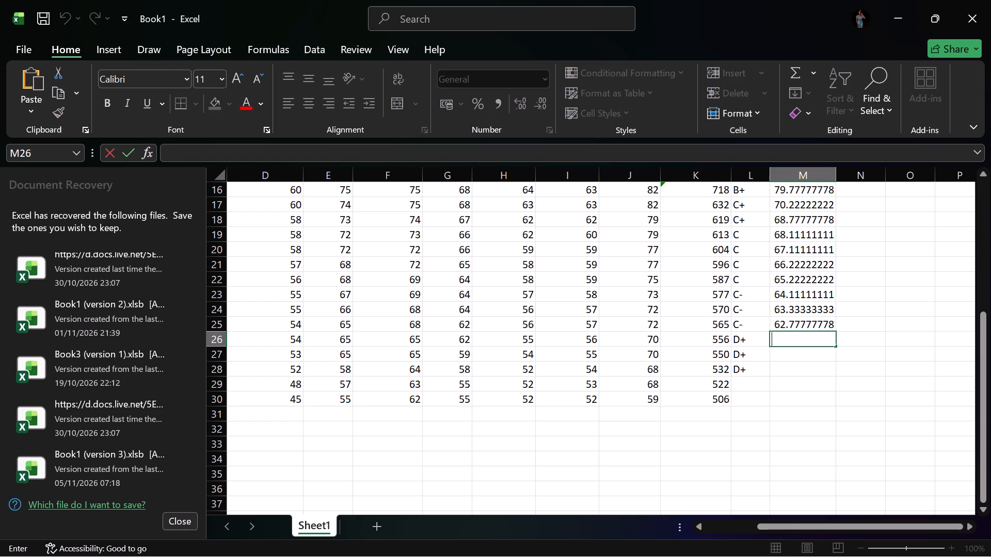
pyautogui.press('=')
pyautogui.hotkey('shift', '(')
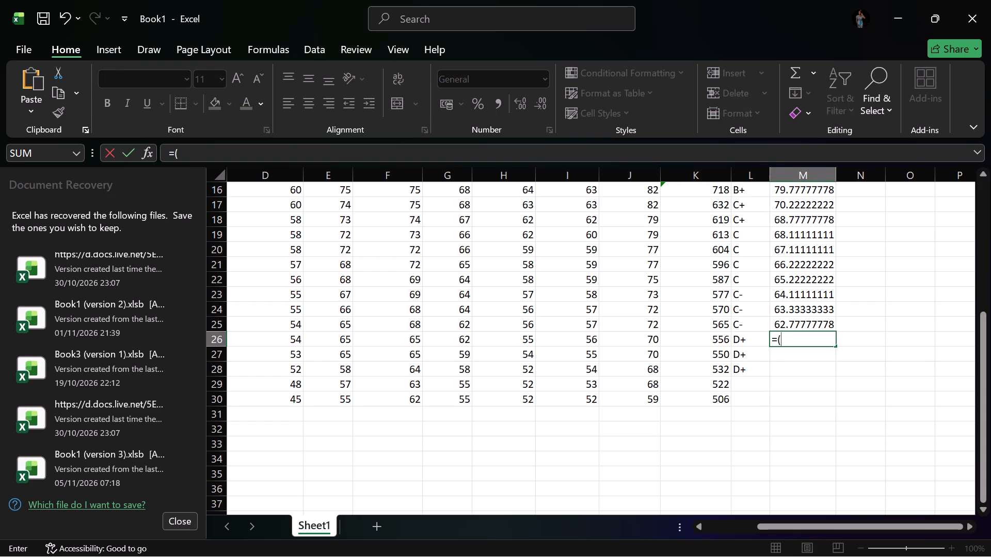
pyautogui.click(728, 337)
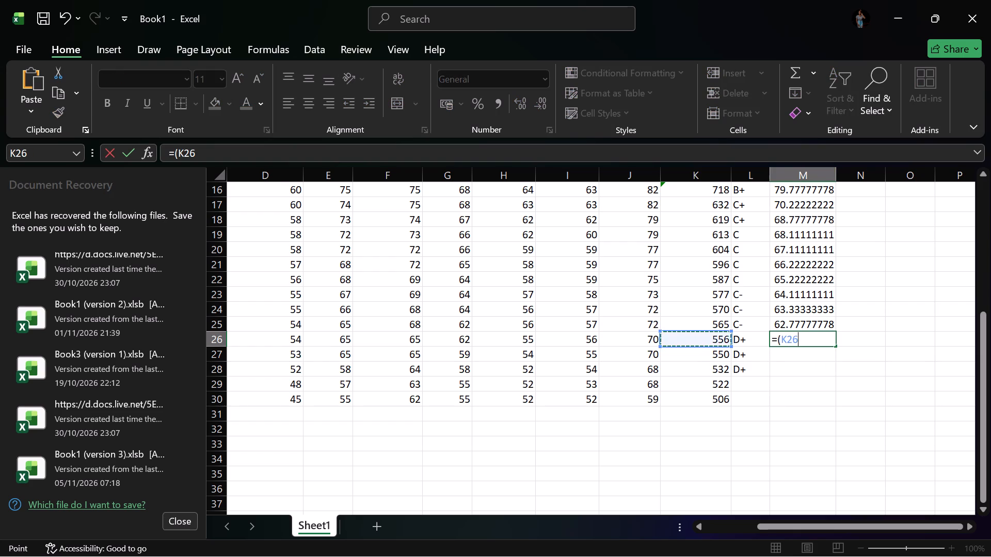
pyautogui.write('/9')
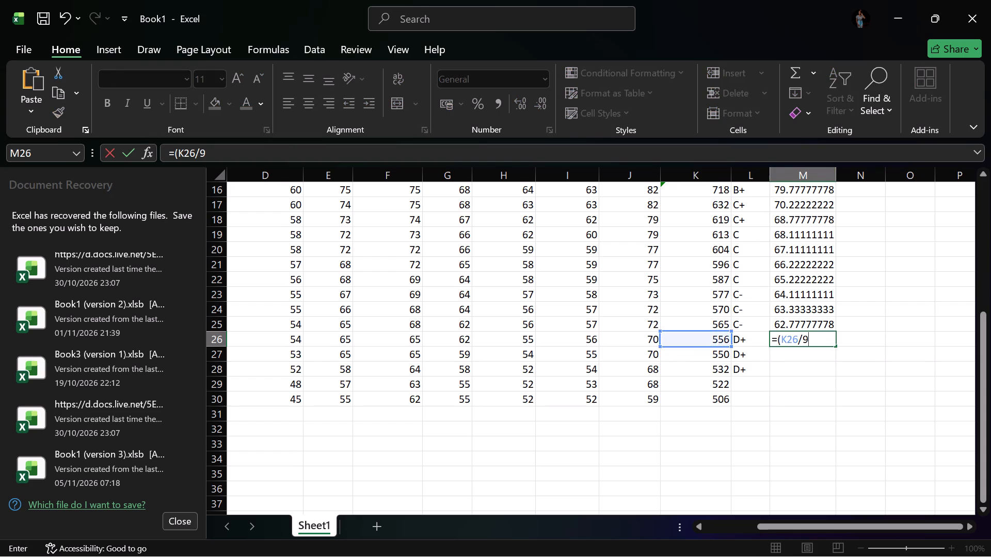
pyautogui.hotkey('shift', ')')
pyautogui.press('Return')
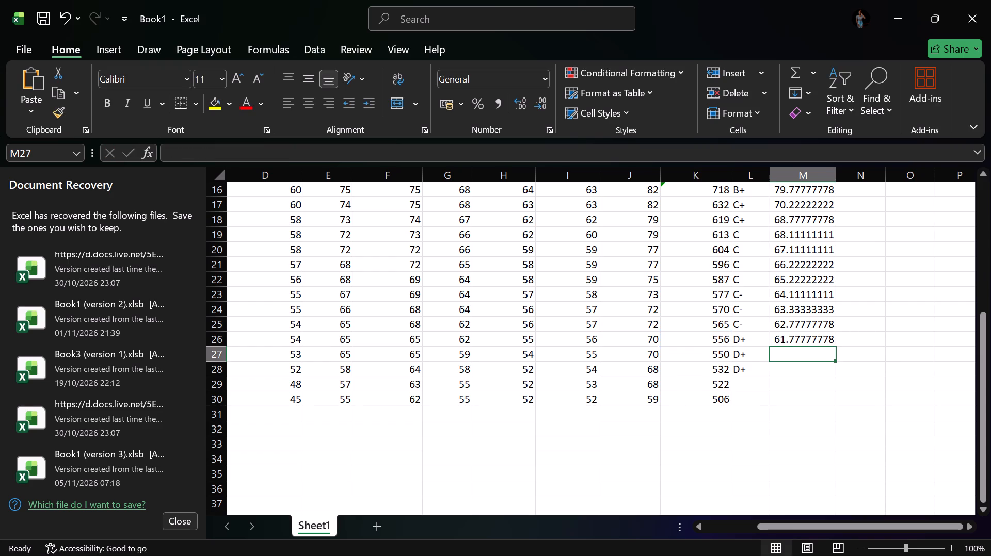
# Enter the formula =(K27/9) in M27 as the TOTAL POINT for the twenty-sixth student.
pyautogui.doubleClick(786, 353)
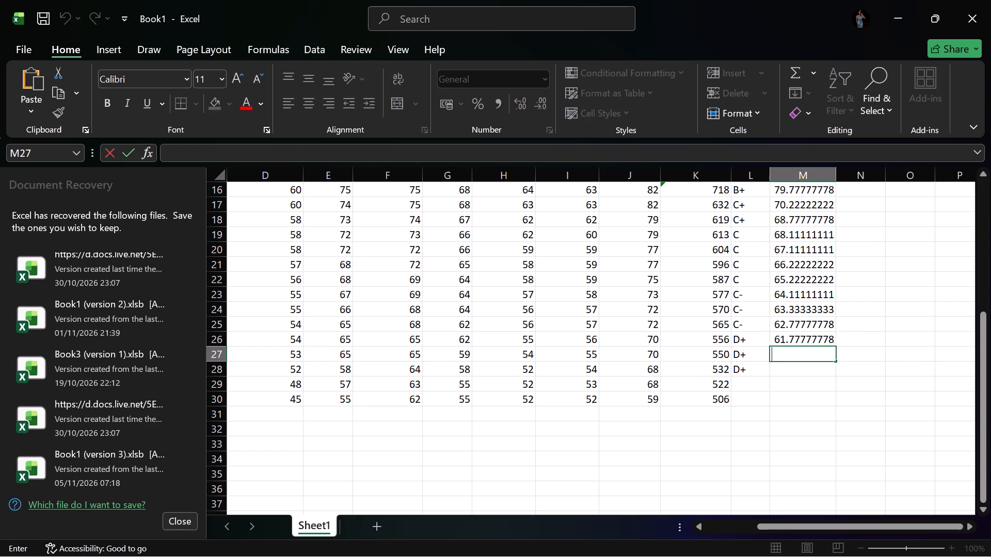
pyautogui.press('=')
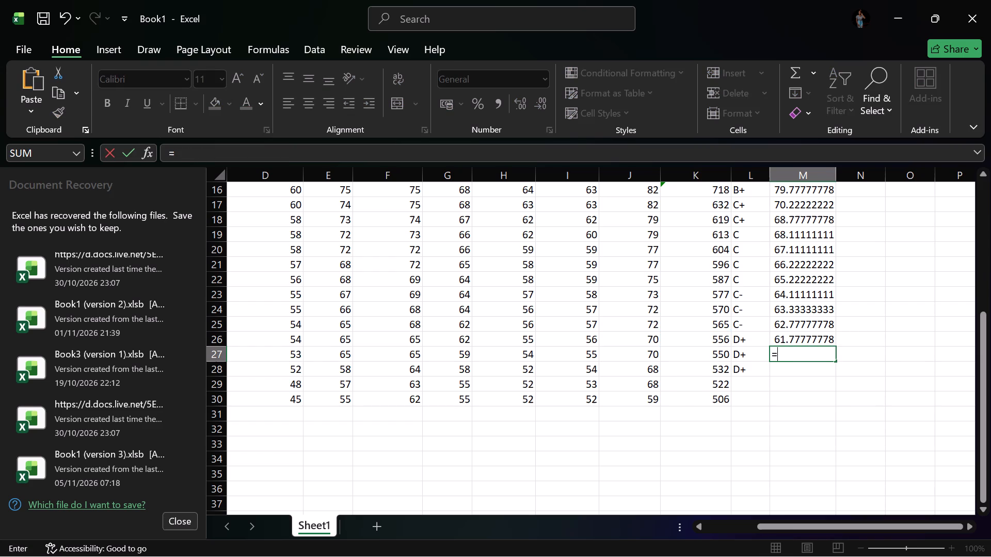
pyautogui.hotkey('shift', '(')
pyautogui.click(733, 355)
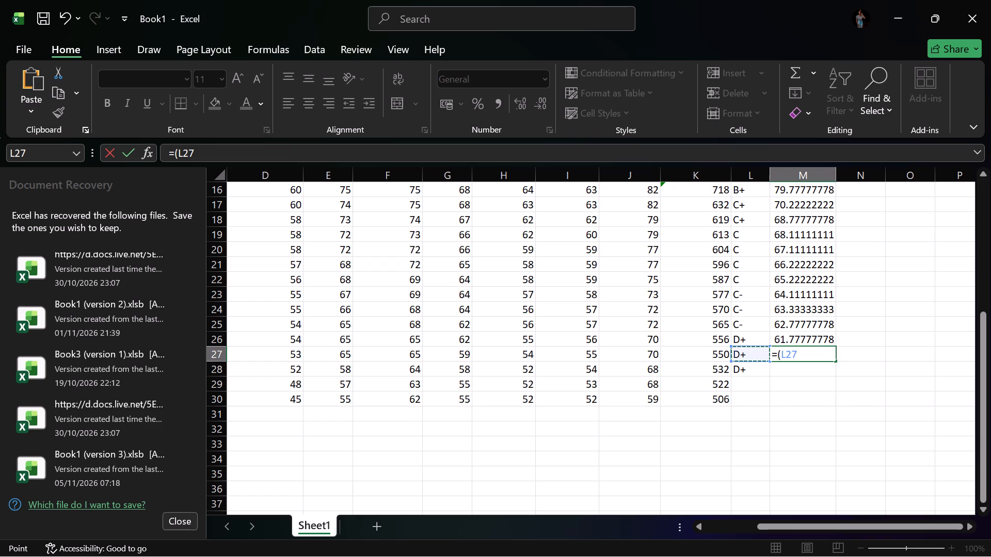
pyautogui.press('BackSpace')
pyautogui.press('BackSpace')
pyautogui.press('BackSpace')
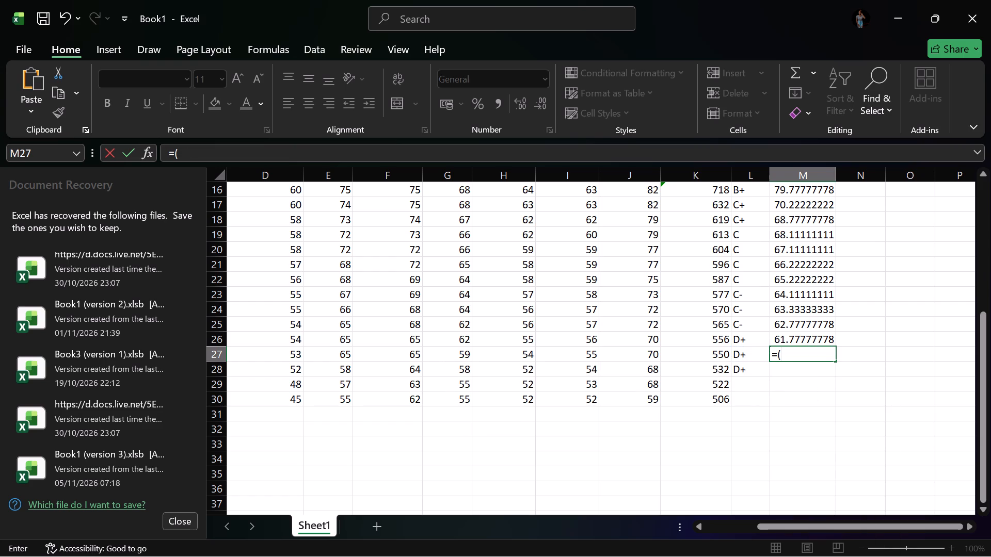
pyautogui.click(717, 355)
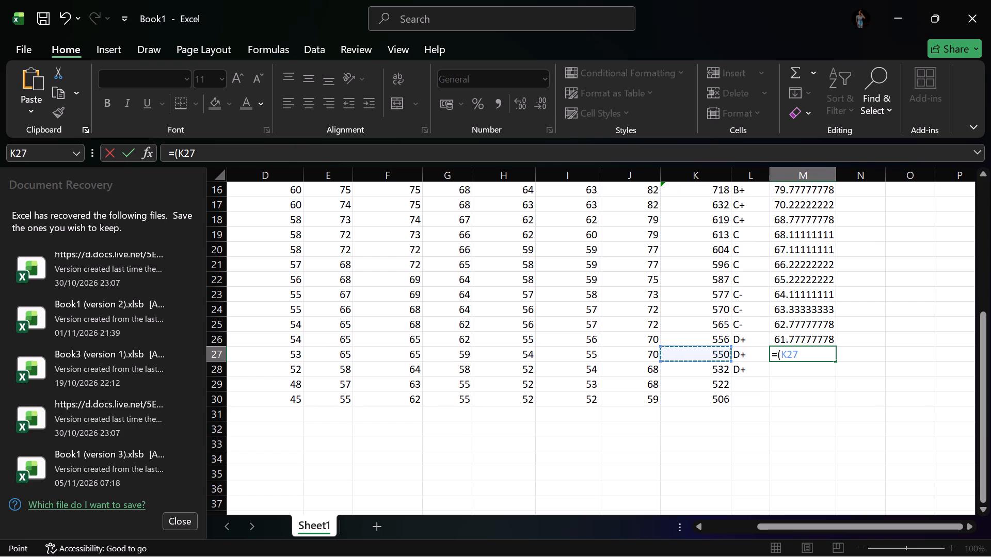
pyautogui.write('/9')
pyautogui.hotkey('shift', ')')
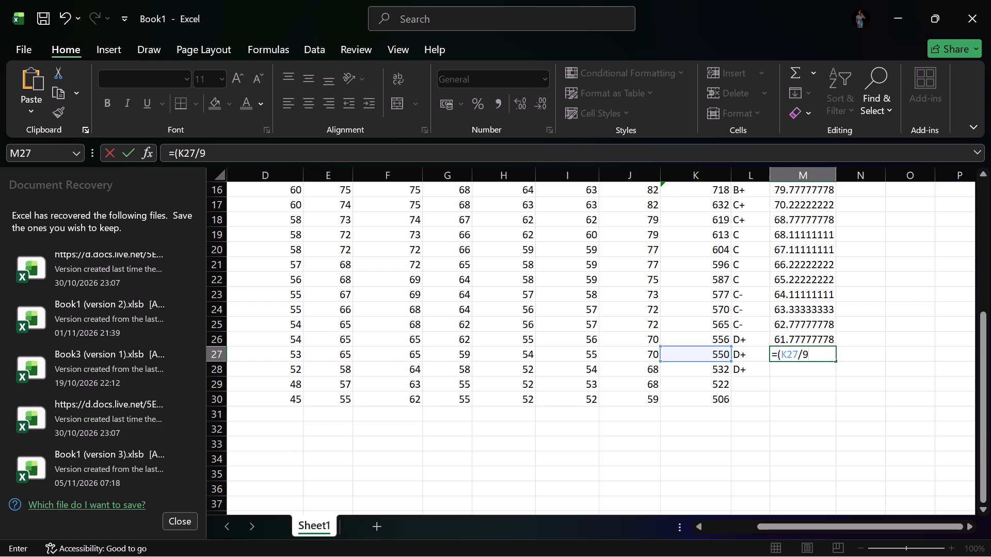
pyautogui.press('Return')
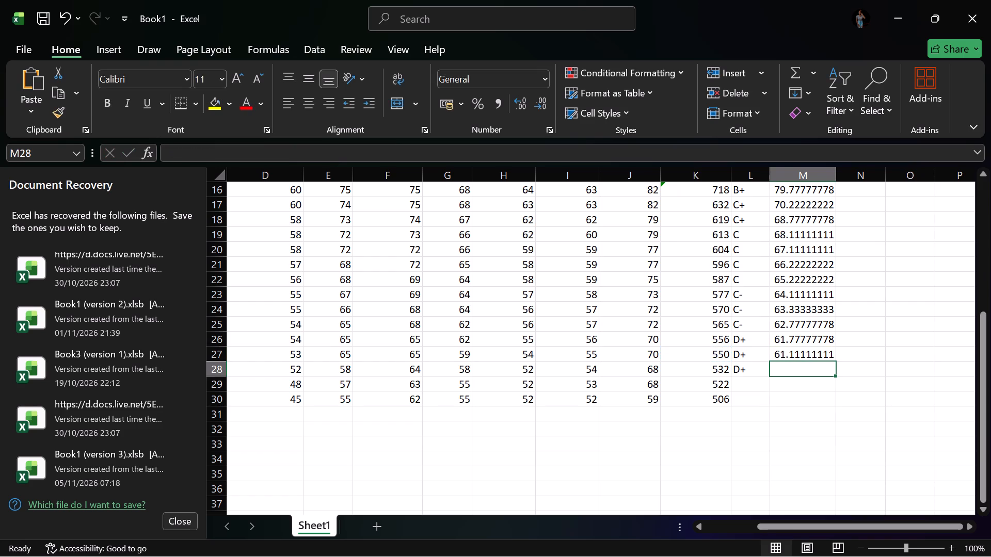
# Enter the formula =(K28/9) in M28 as the TOTAL POINT for the twenty-seventh student.
pyautogui.doubleClick(780, 370)
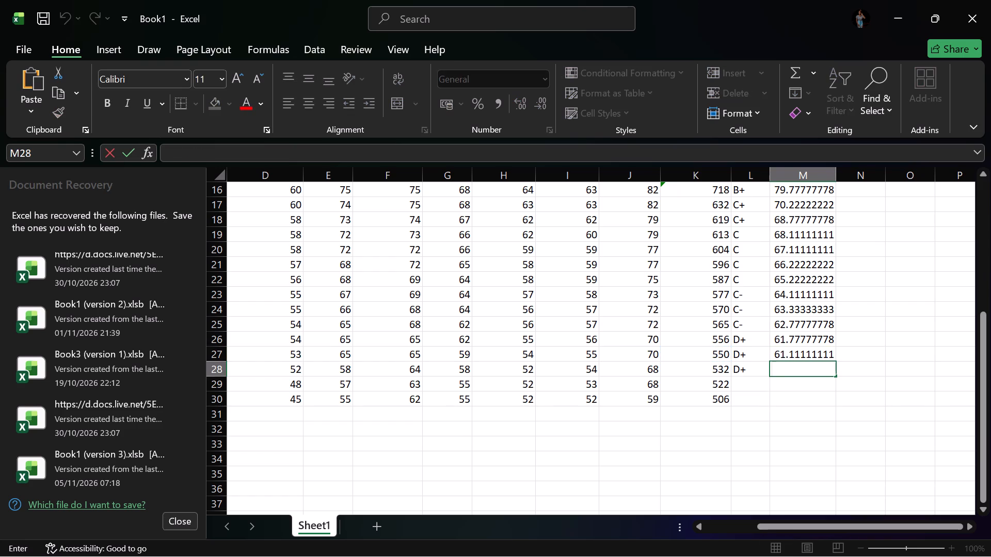
pyautogui.press('=')
pyautogui.hotkey('shift', '(')
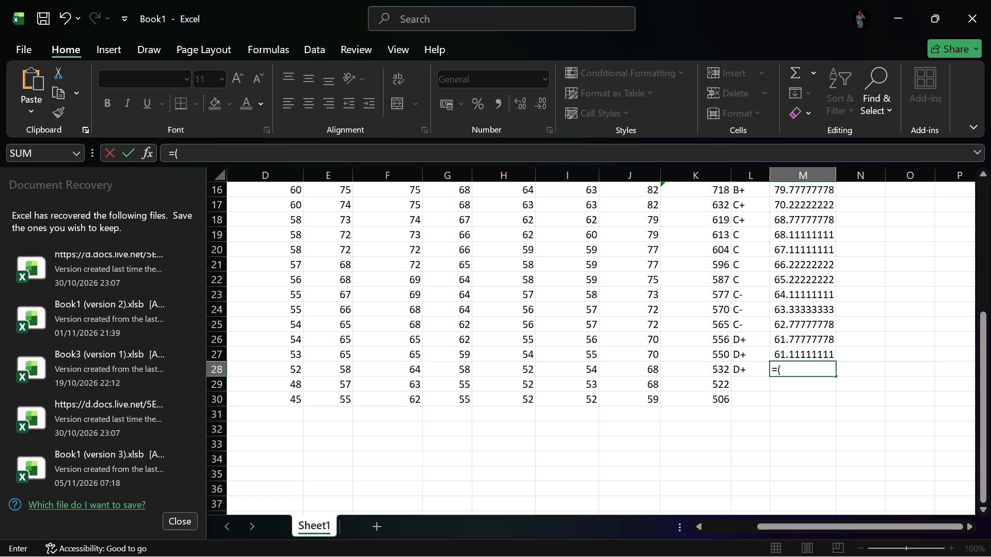
pyautogui.click(720, 365)
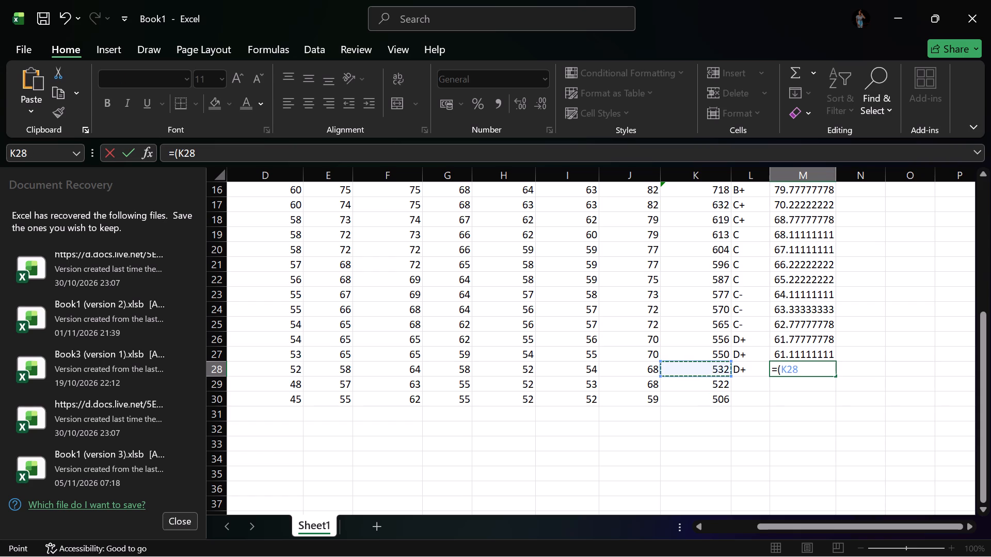
pyautogui.write('/9')
pyautogui.hotkey('shift', ')')
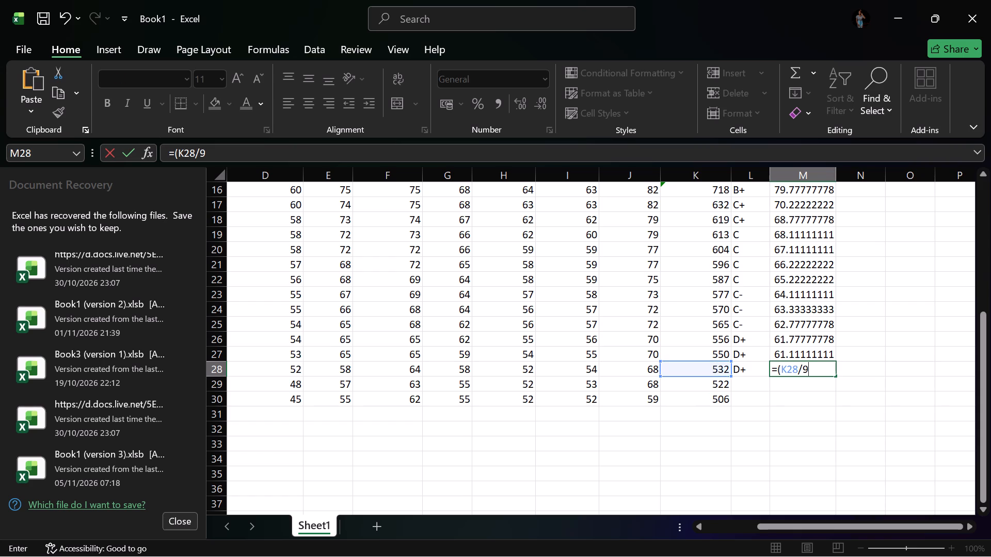
pyautogui.press('Return')
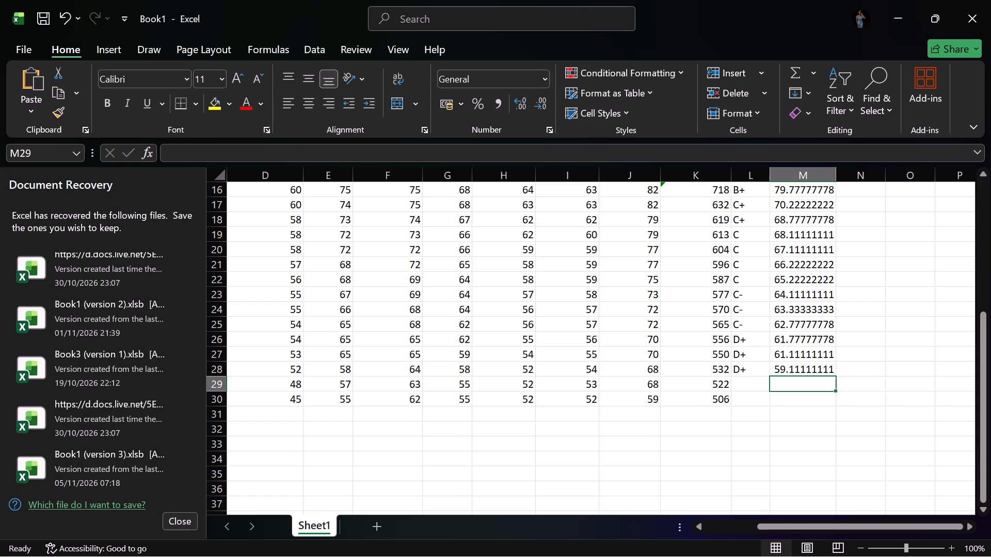
# Enter the formula =(K29/9) in M29 as the TOTAL POINT for the twenty-eighth student.
pyautogui.doubleClick(782, 381)
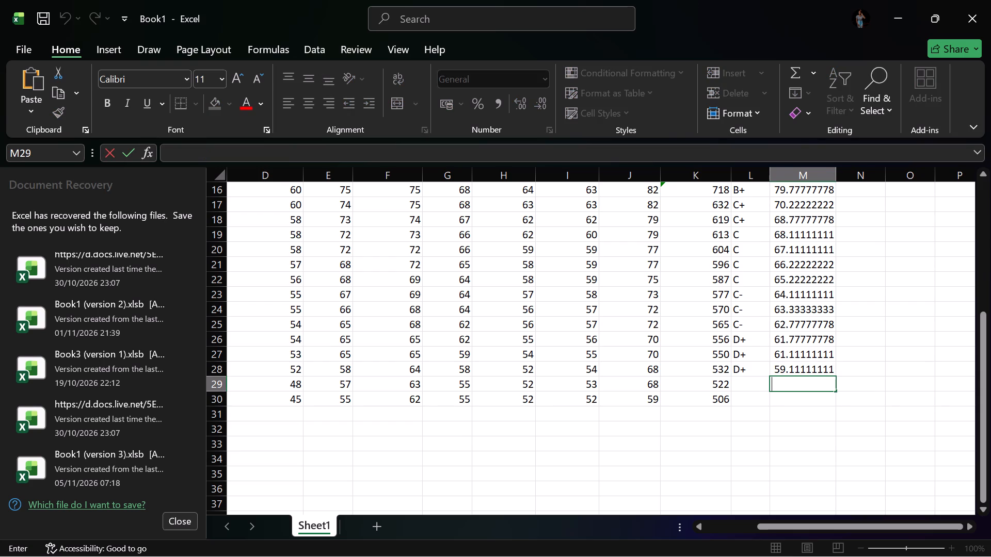
pyautogui.press('=')
pyautogui.hotkey('shift', '(')
pyautogui.hotkey('shift', 'F10')
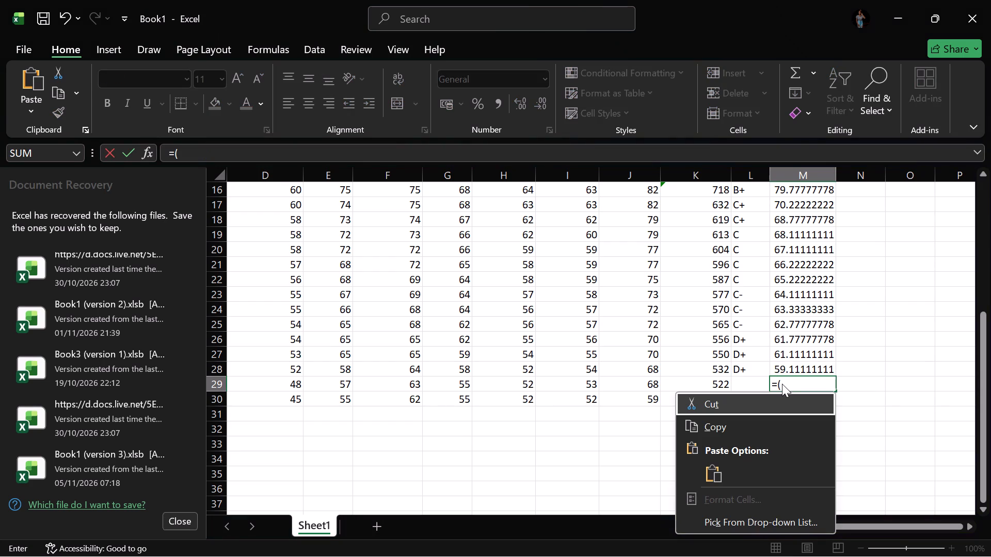
pyautogui.click(721, 378)
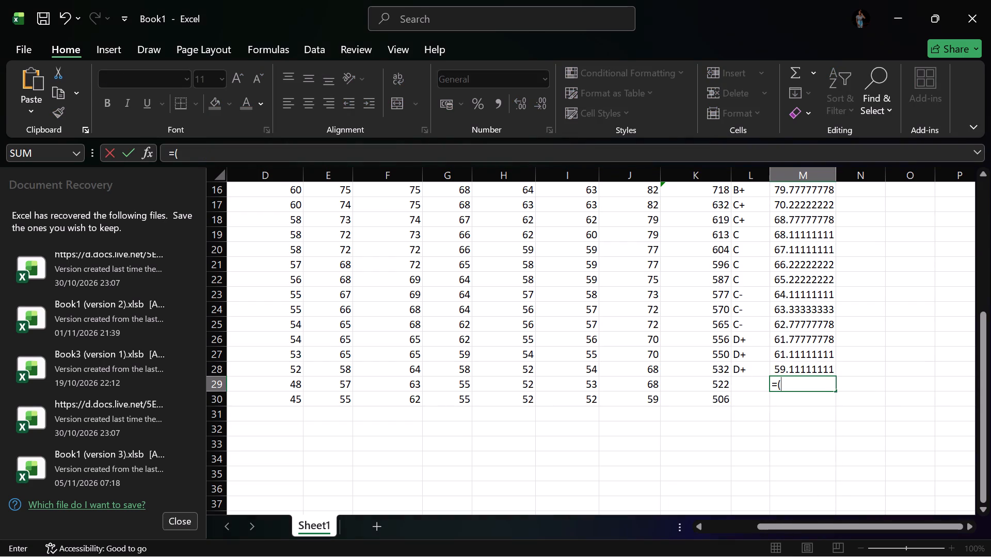
pyautogui.click(722, 384)
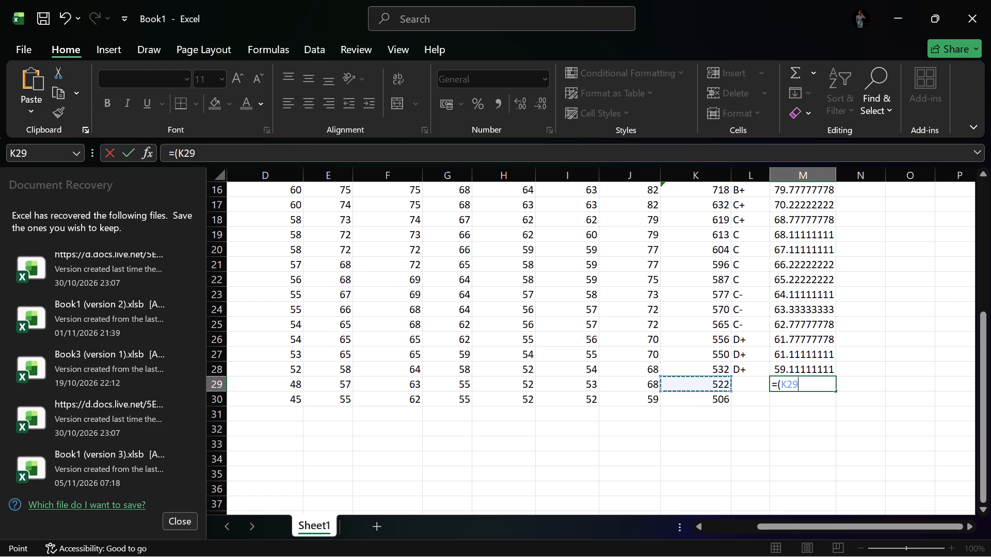
pyautogui.write('/9')
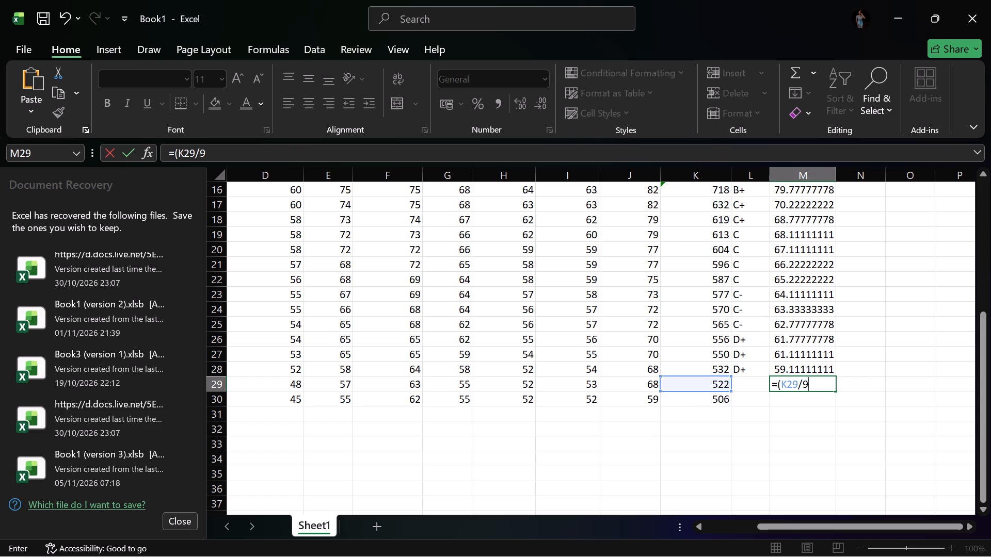
pyautogui.hotkey('shift', ')')
pyautogui.press('Return')
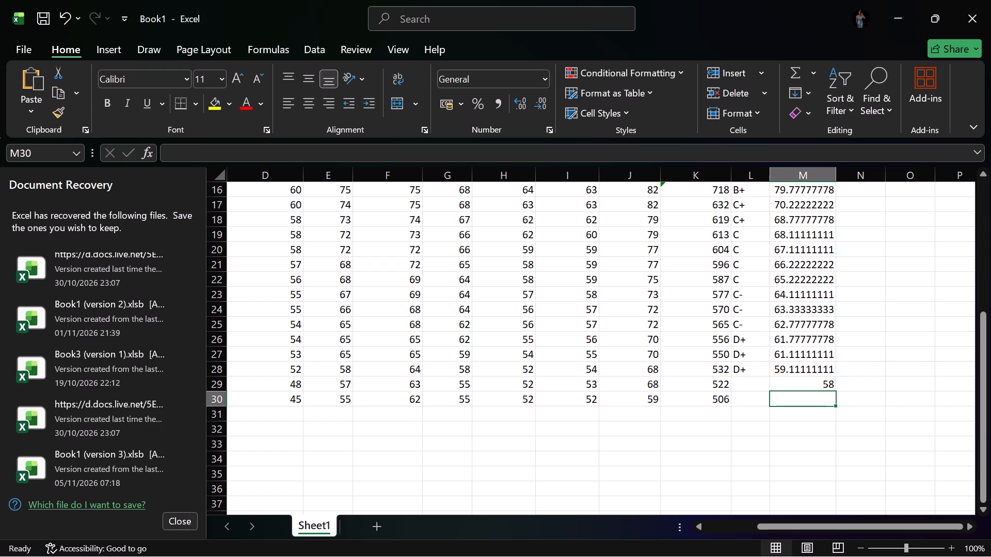
# Enter the formula =(K30/9) in M30 as the TOTAL POINT for the twenty-ninth student.
pyautogui.doubleClick(785, 401)
pyautogui.press('=')
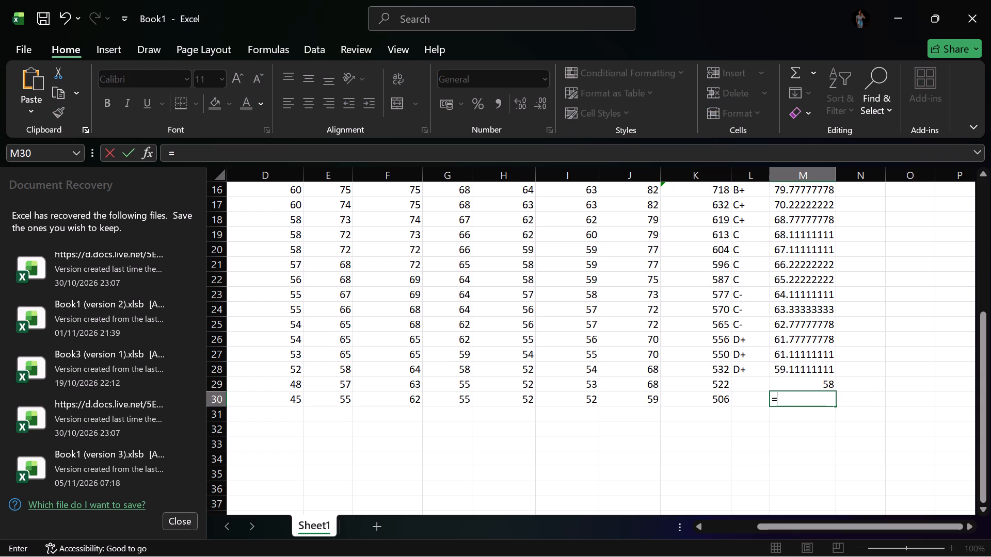
pyautogui.hotkey('shift', '(')
pyautogui.click(720, 397)
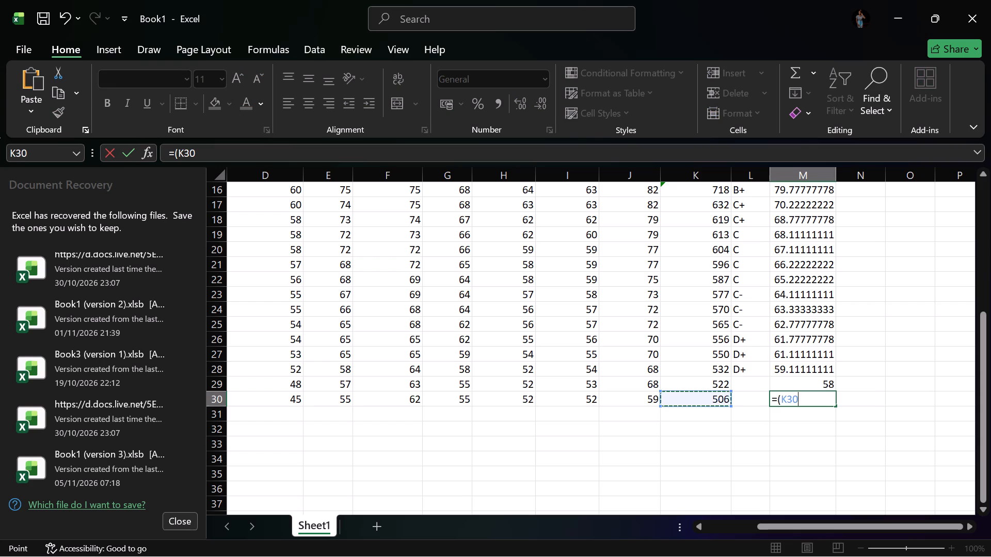
pyautogui.press('/')
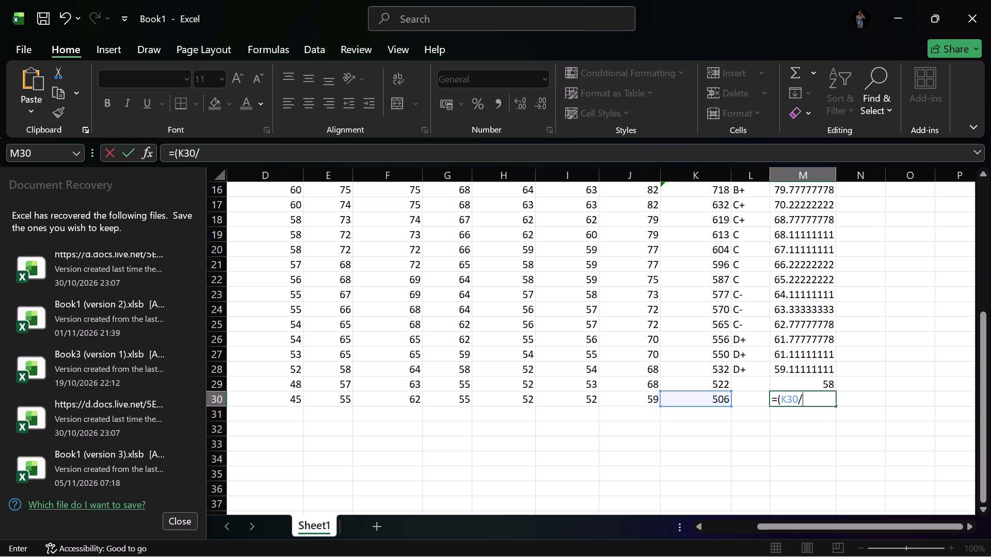
pyautogui.press('9')
pyautogui.hotkey('shift', ')')
pyautogui.press('Return')
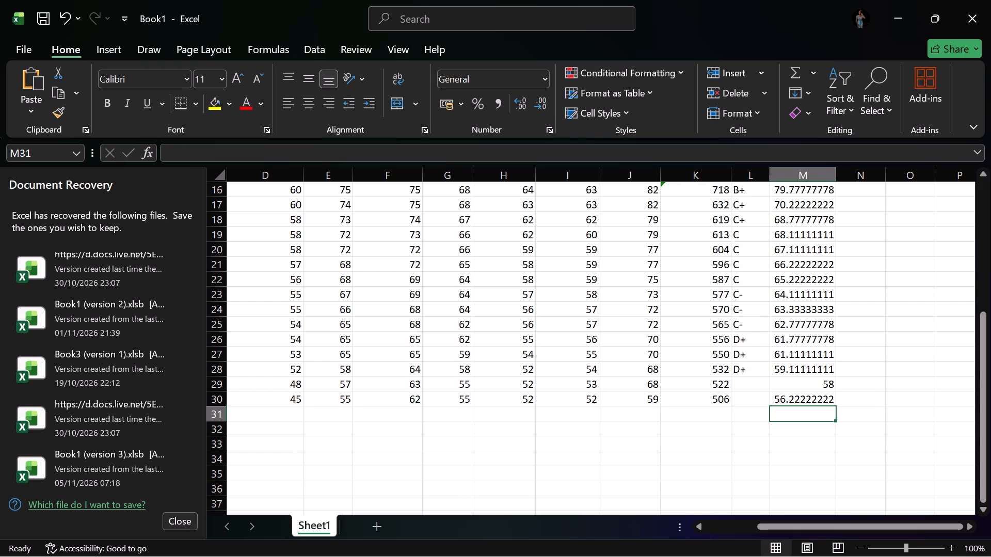
# Enter the grade D for the last two students in L29 and L30 of the GRADE column.
pyautogui.doubleClick(743, 384)
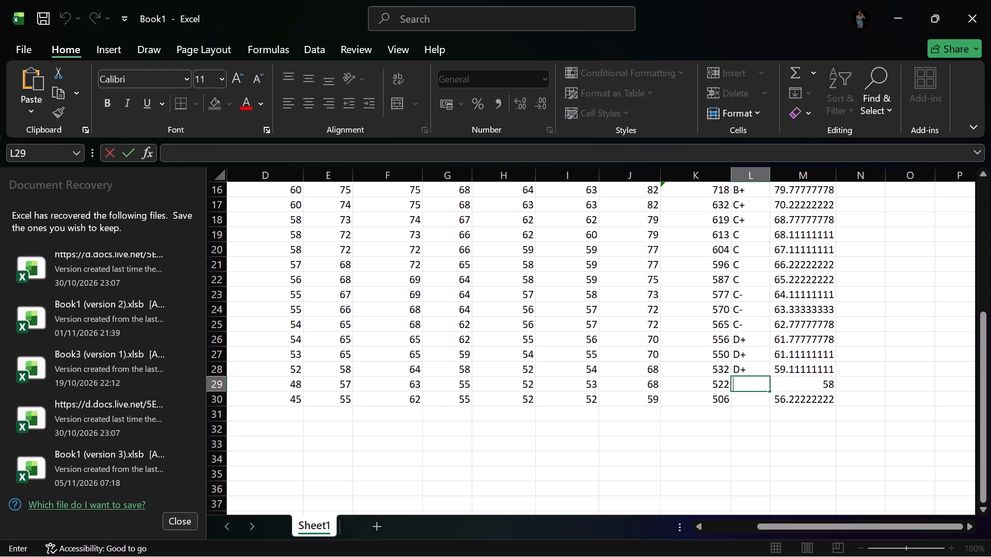
pyautogui.press('d')
pyautogui.doubleClick(743, 400)
pyautogui.doubleClick(753, 385)
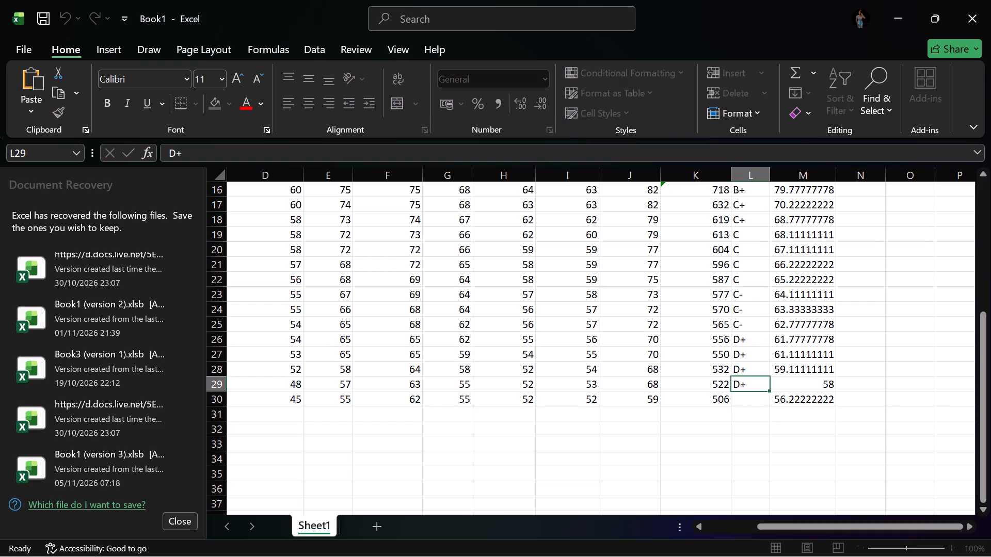
pyautogui.press('BackSpace')
pyautogui.doubleClick(746, 395)
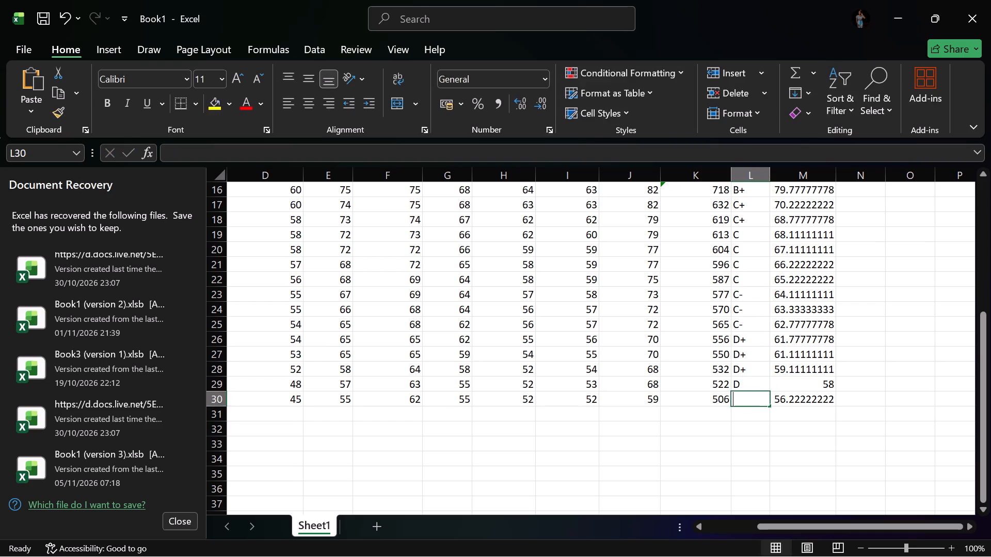
pyautogui.press('d')
# Apply the Fraction number format to the first student's TOTAL POINT in M2.
pyautogui.scroll(1, 912, 419)
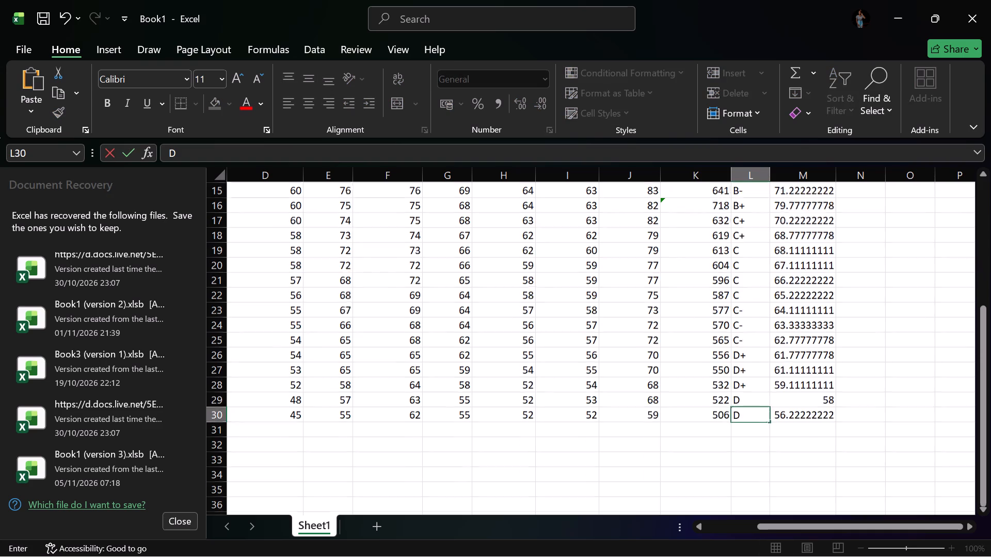
pyautogui.scroll(2, 912, 419)
pyautogui.scroll(8, 843, 372)
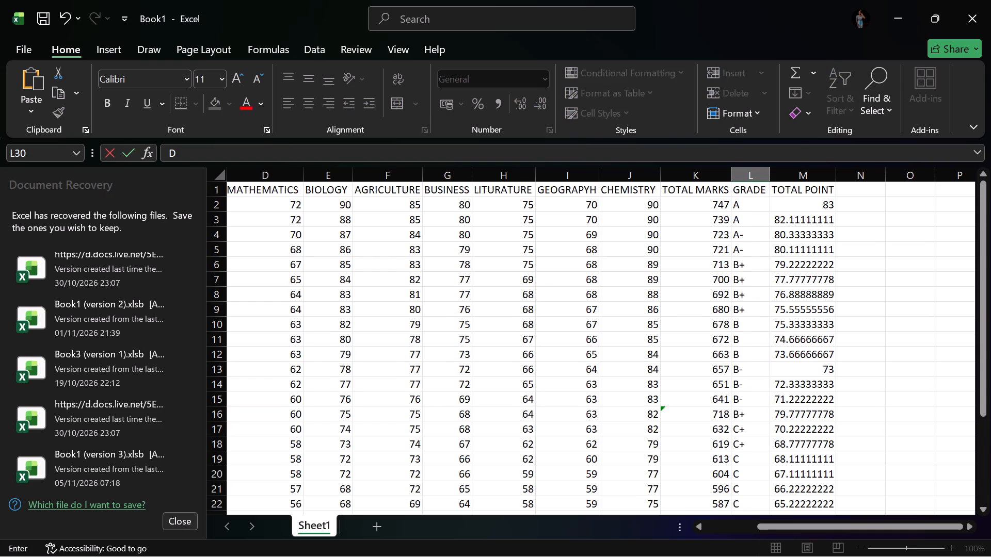
pyautogui.click(811, 202)
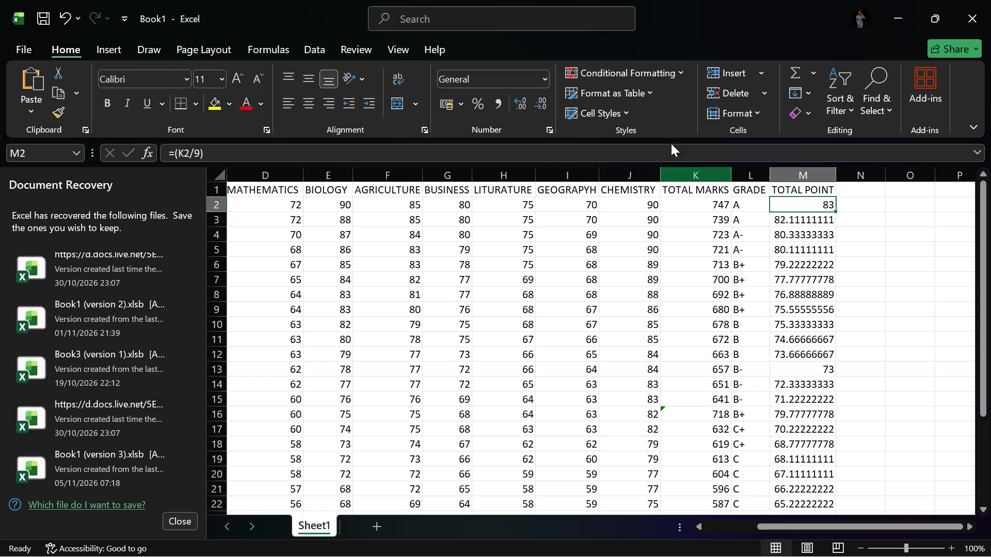
pyautogui.click(543, 77)
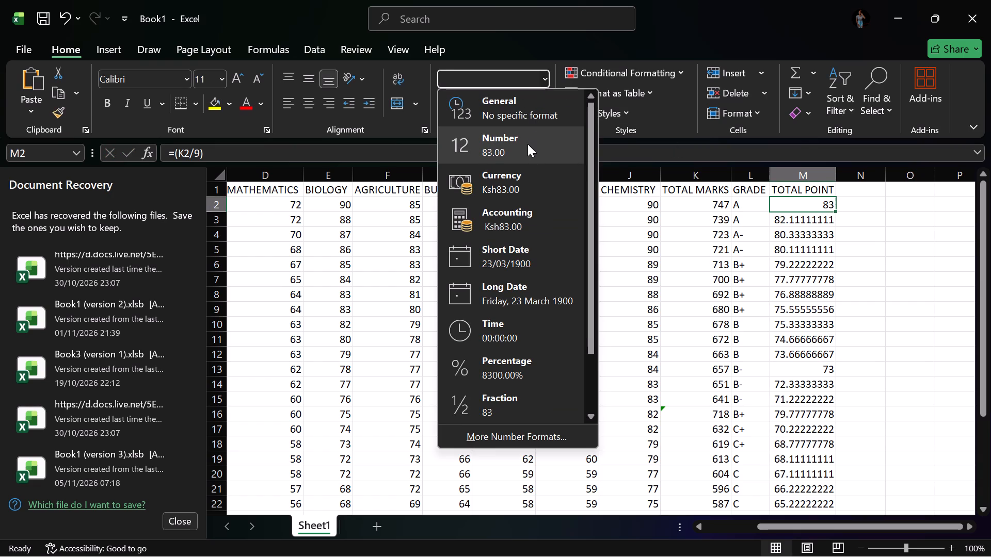
pyautogui.click(506, 396)
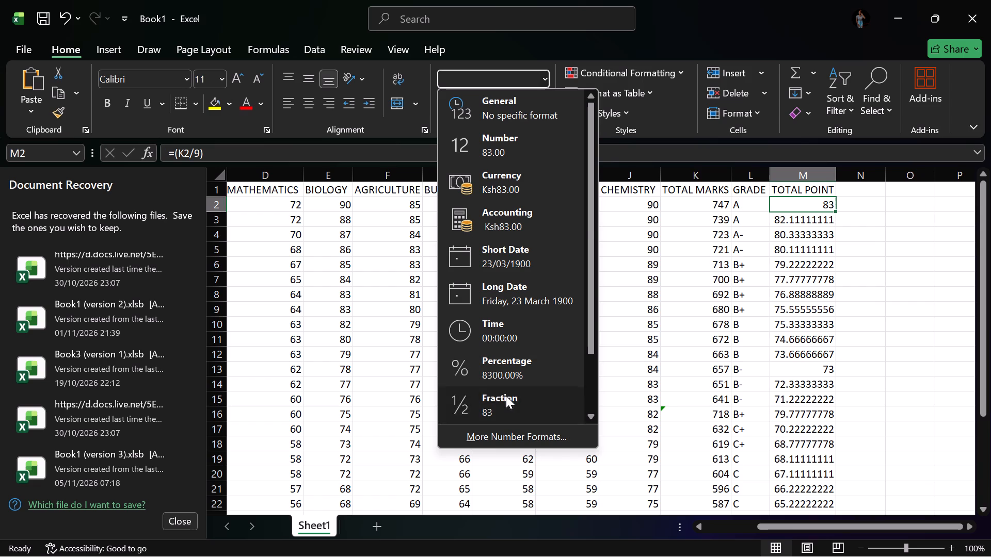
# Apply the General number format to the TOTAL POINT column from M1 through M23.
pyautogui.scroll(-1, 789, 258)
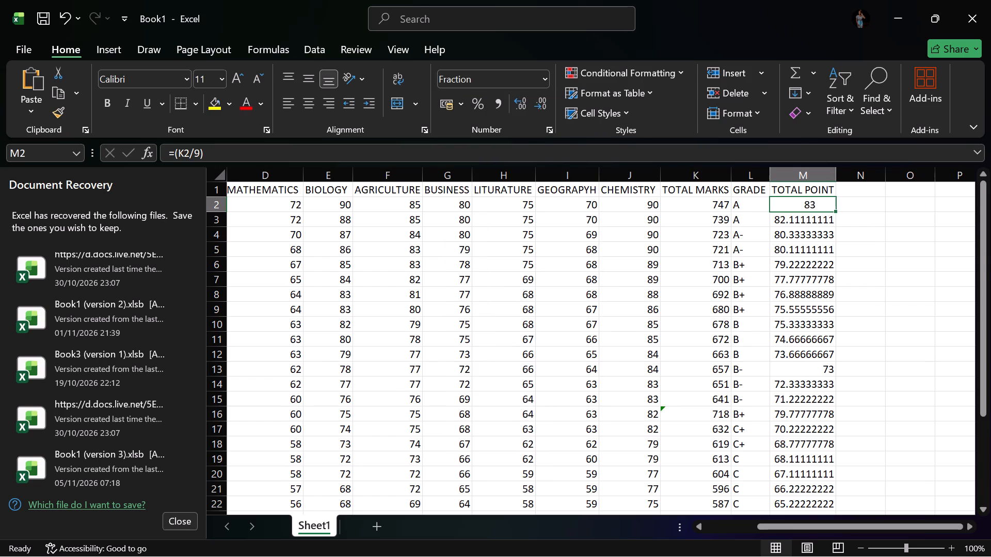
pyautogui.scroll(-2, 789, 258)
pyautogui.scroll(8, 789, 258)
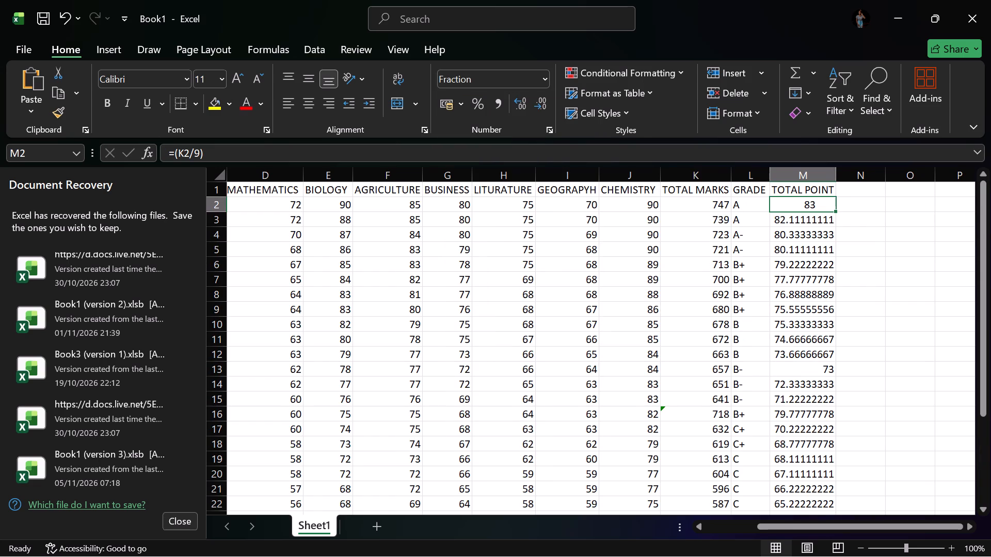
pyautogui.click(793, 201)
pyautogui.click(798, 187)
pyautogui.moveTo(798, 187); pyautogui.dragTo(844, 373)
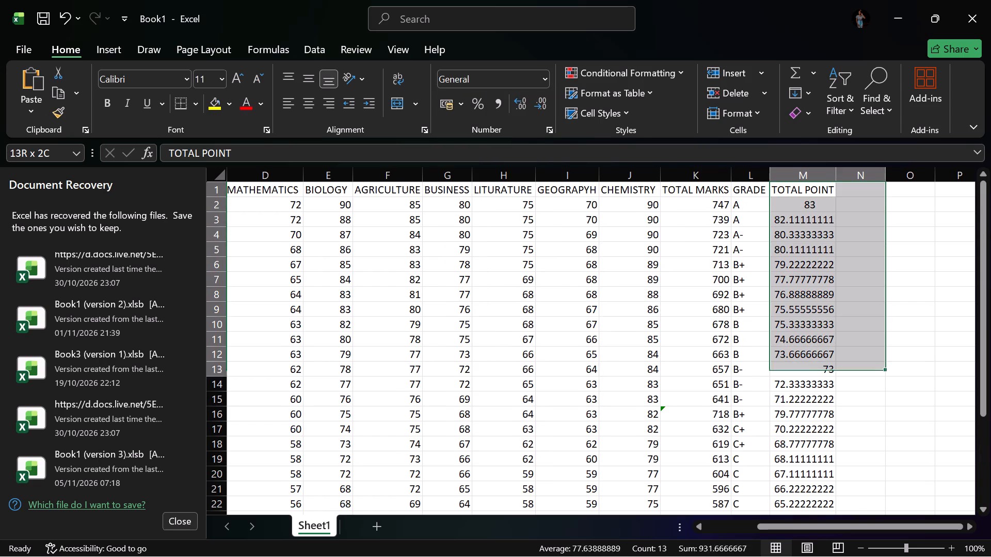
pyautogui.moveTo(844, 373); pyautogui.dragTo(828, 490)
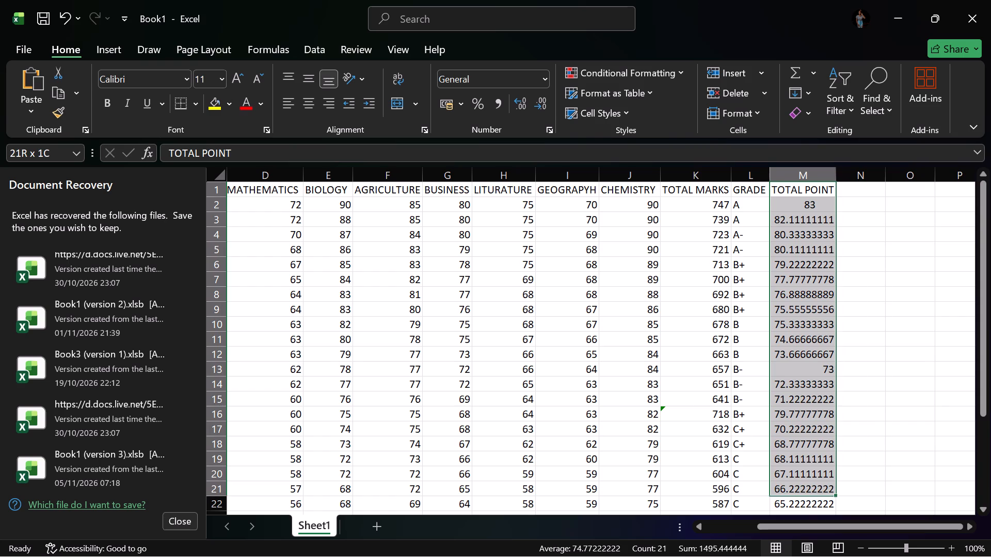
pyautogui.moveTo(828, 490); pyautogui.dragTo(835, 514)
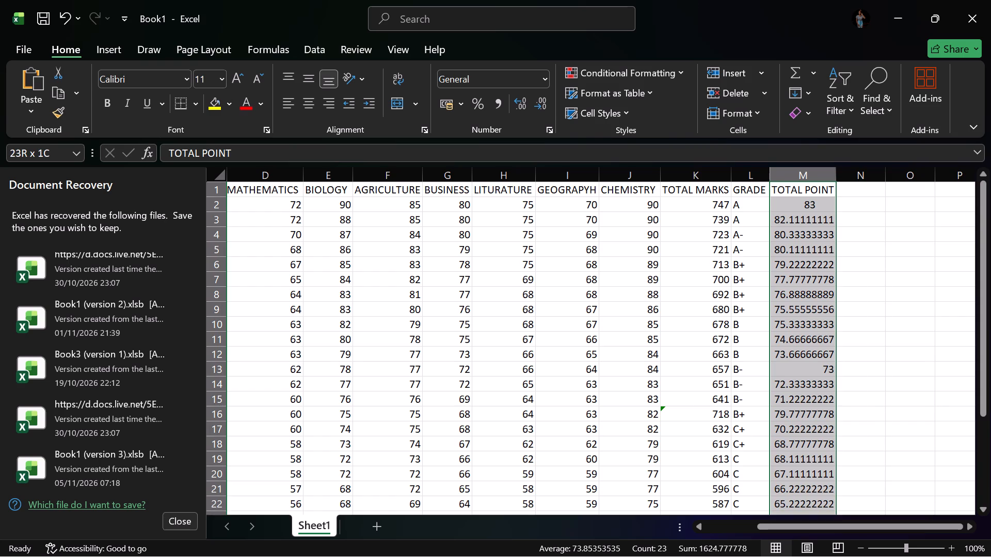
pyautogui.moveTo(835, 514); pyautogui.dragTo(832, 506)
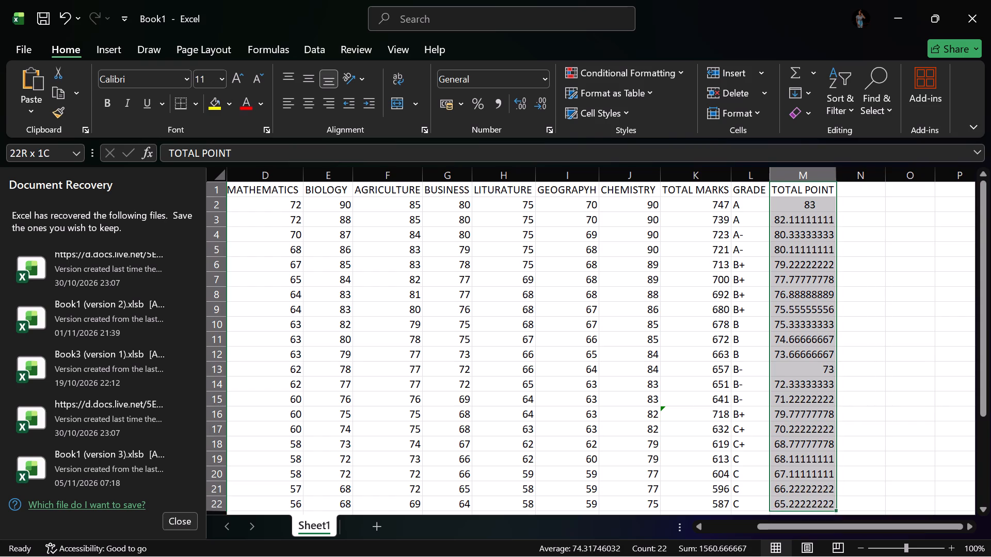
pyautogui.moveTo(832, 506); pyautogui.dragTo(833, 512)
pyautogui.scroll(-4, 790, 348)
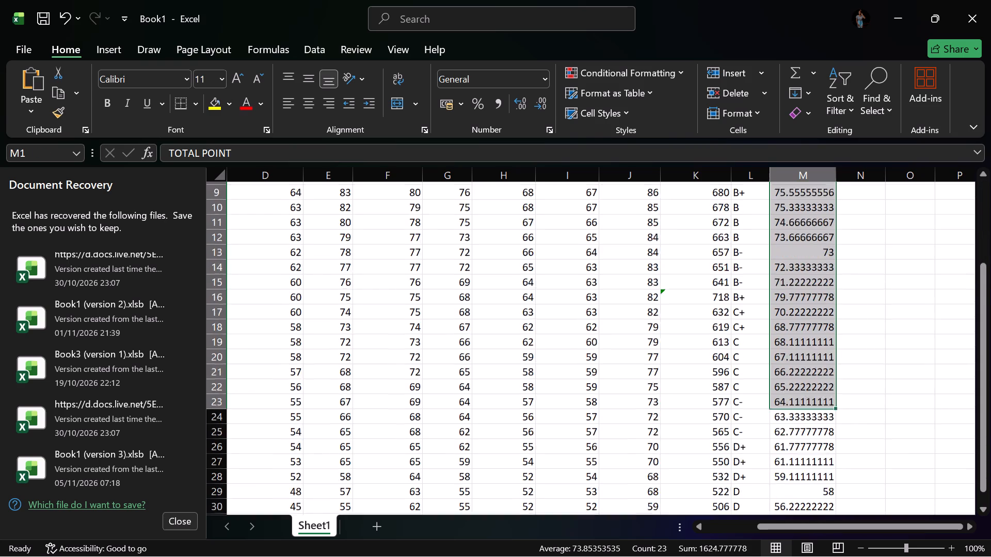
pyautogui.scroll(3, 827, 426)
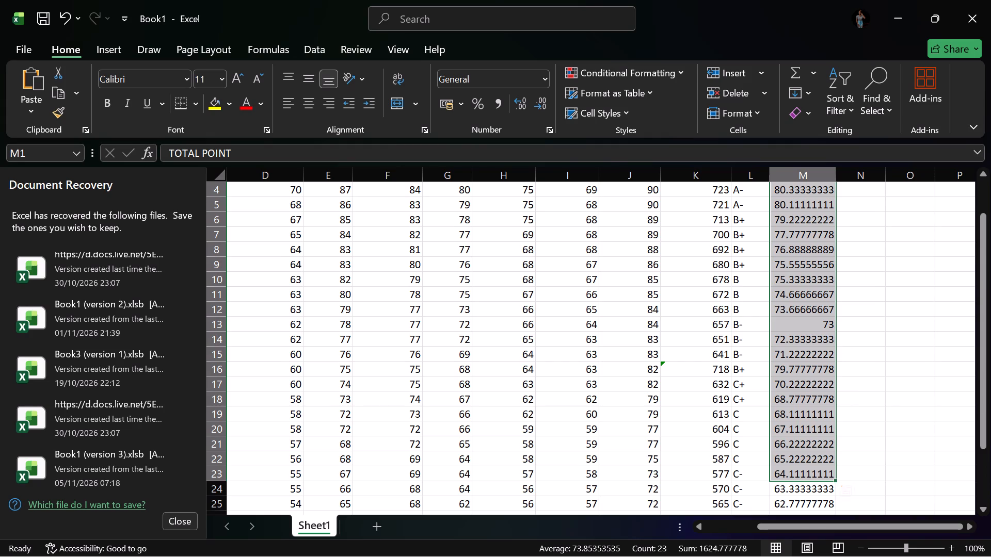
pyautogui.click(543, 80)
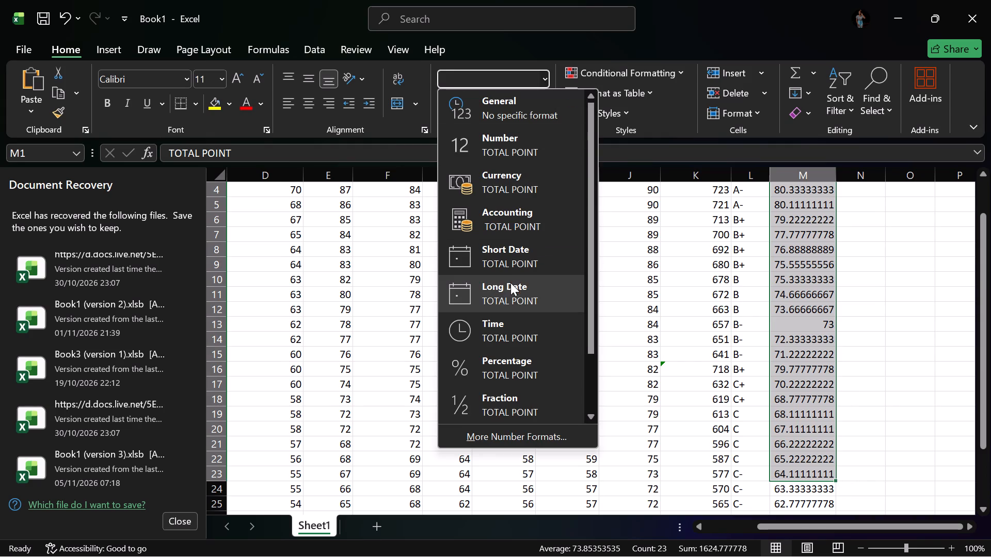
pyautogui.click(533, 117)
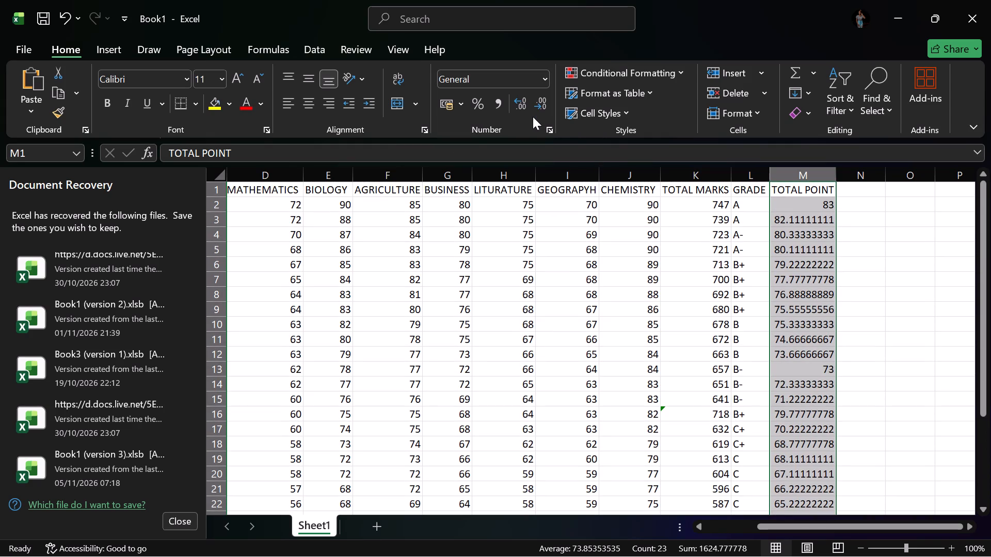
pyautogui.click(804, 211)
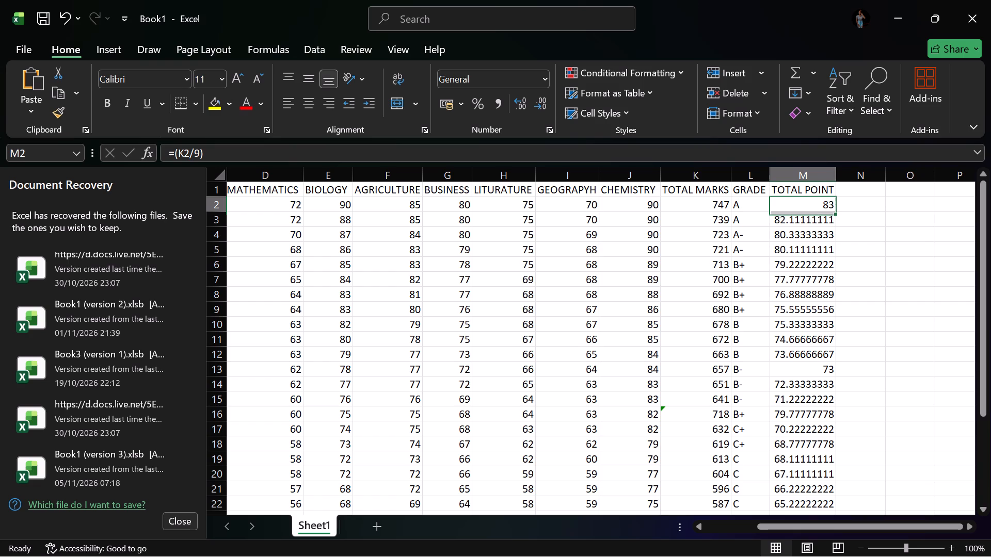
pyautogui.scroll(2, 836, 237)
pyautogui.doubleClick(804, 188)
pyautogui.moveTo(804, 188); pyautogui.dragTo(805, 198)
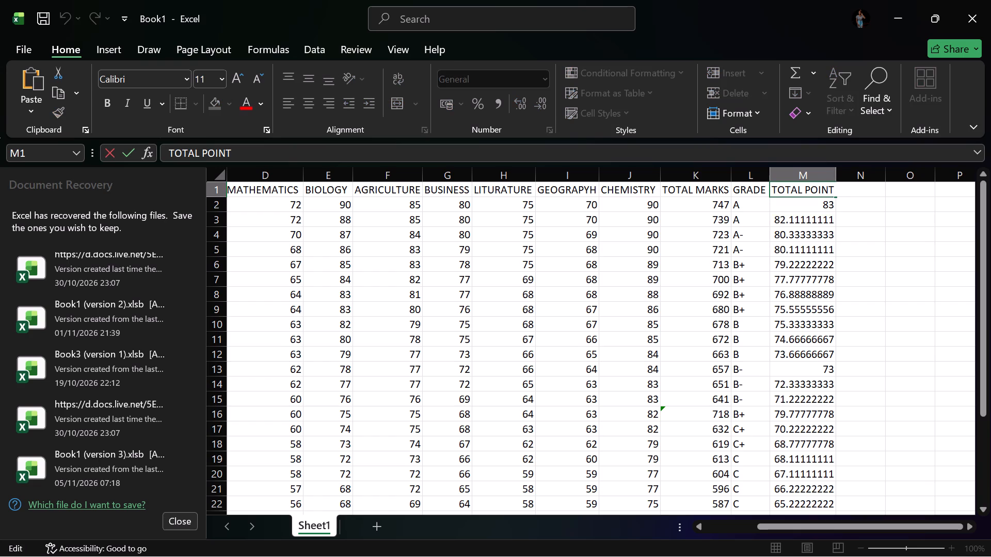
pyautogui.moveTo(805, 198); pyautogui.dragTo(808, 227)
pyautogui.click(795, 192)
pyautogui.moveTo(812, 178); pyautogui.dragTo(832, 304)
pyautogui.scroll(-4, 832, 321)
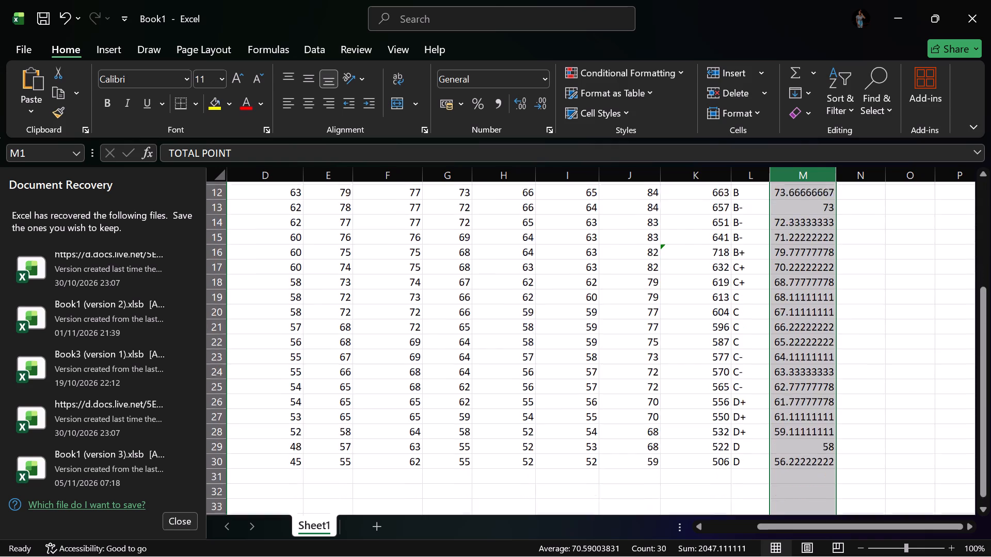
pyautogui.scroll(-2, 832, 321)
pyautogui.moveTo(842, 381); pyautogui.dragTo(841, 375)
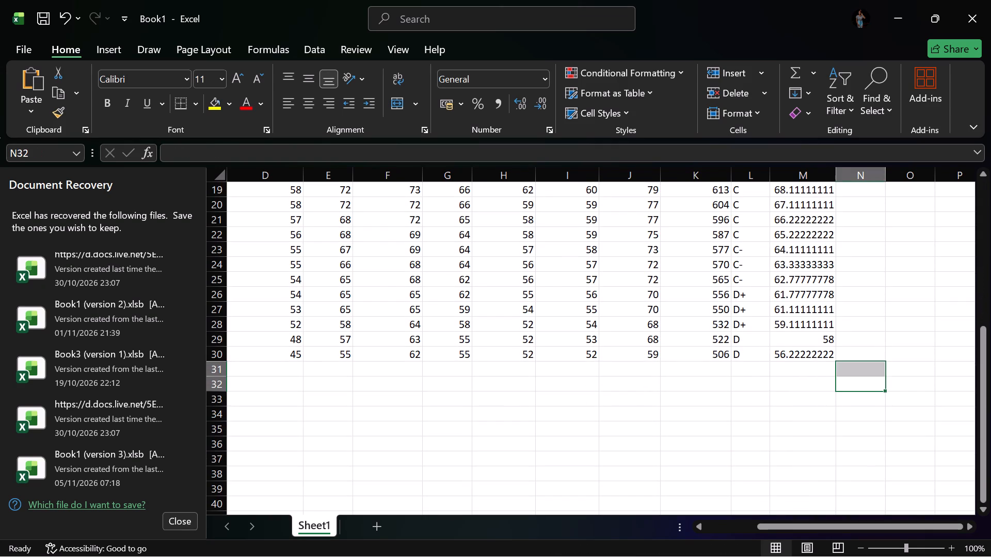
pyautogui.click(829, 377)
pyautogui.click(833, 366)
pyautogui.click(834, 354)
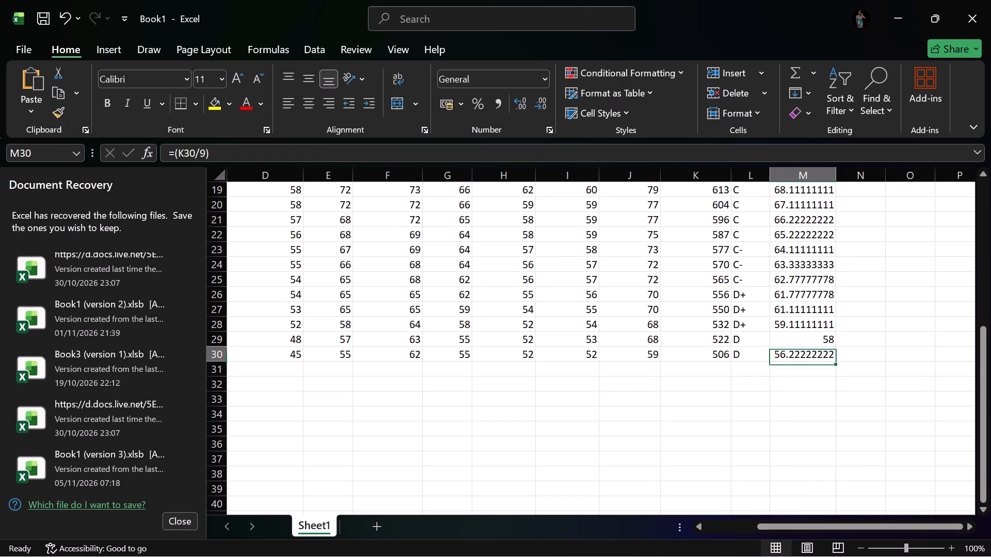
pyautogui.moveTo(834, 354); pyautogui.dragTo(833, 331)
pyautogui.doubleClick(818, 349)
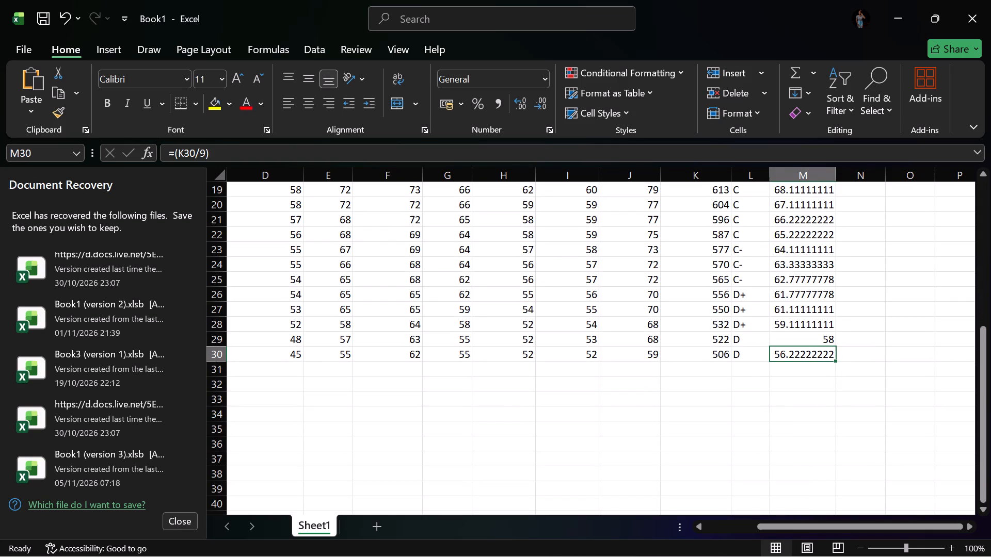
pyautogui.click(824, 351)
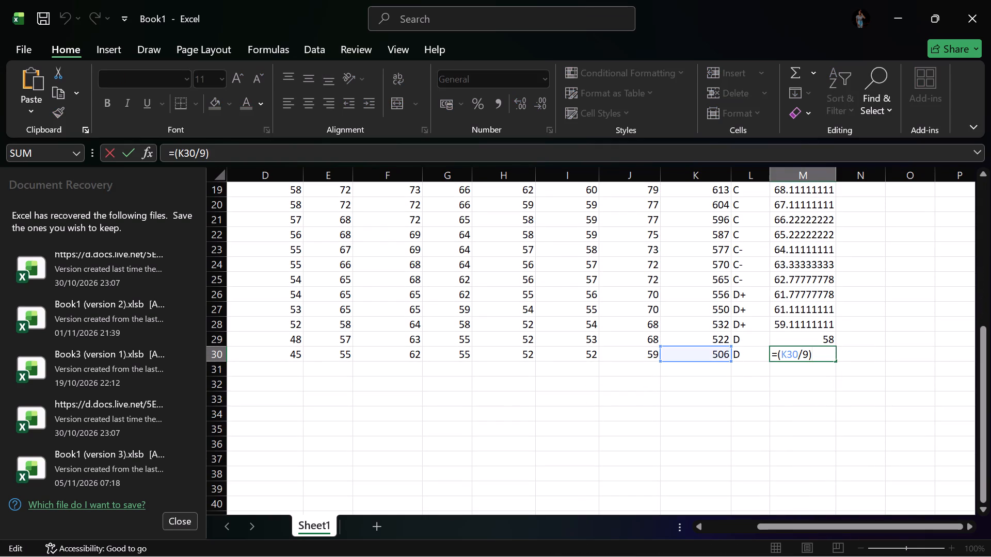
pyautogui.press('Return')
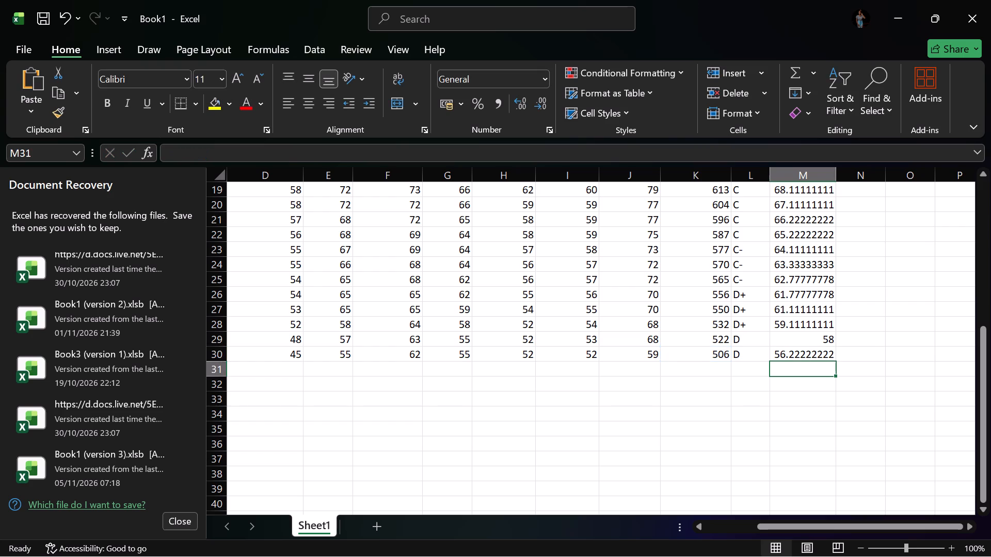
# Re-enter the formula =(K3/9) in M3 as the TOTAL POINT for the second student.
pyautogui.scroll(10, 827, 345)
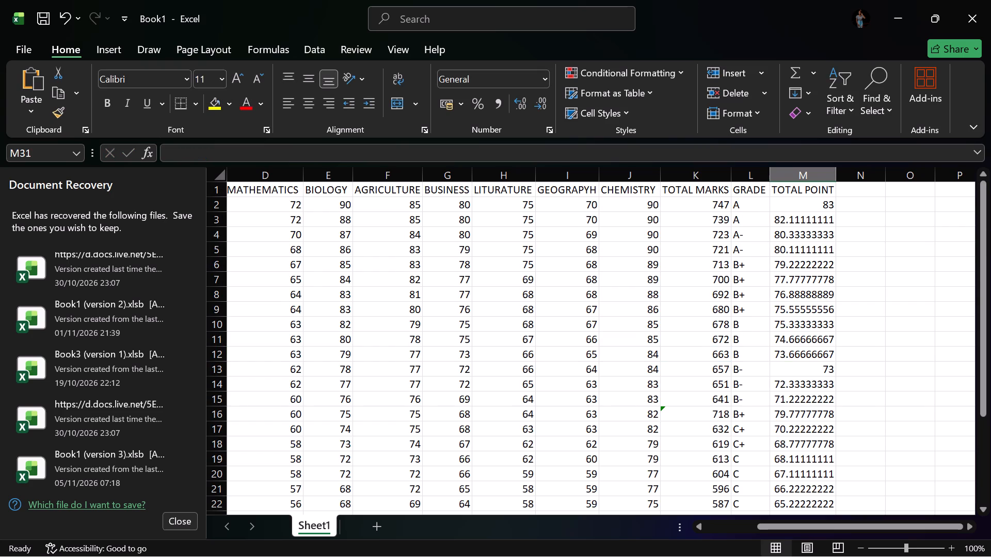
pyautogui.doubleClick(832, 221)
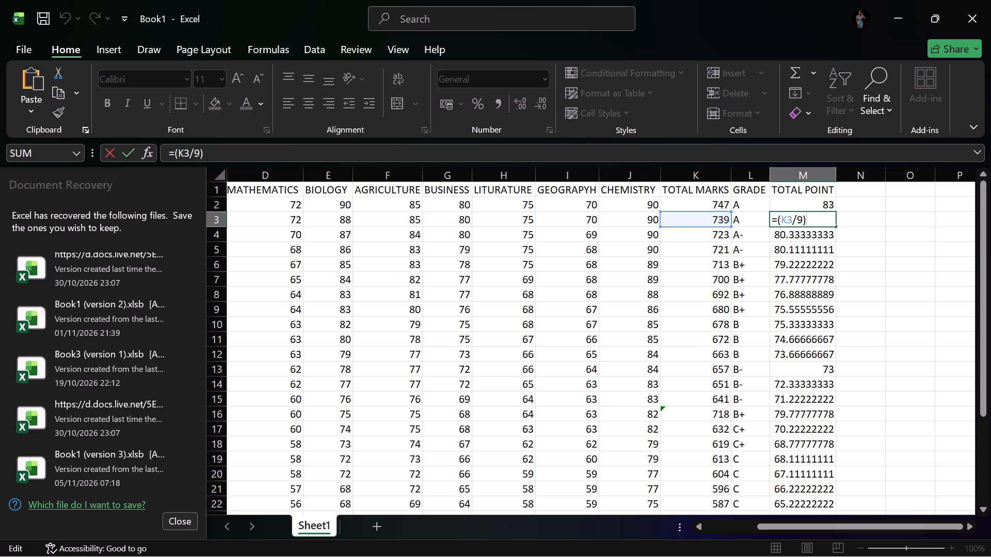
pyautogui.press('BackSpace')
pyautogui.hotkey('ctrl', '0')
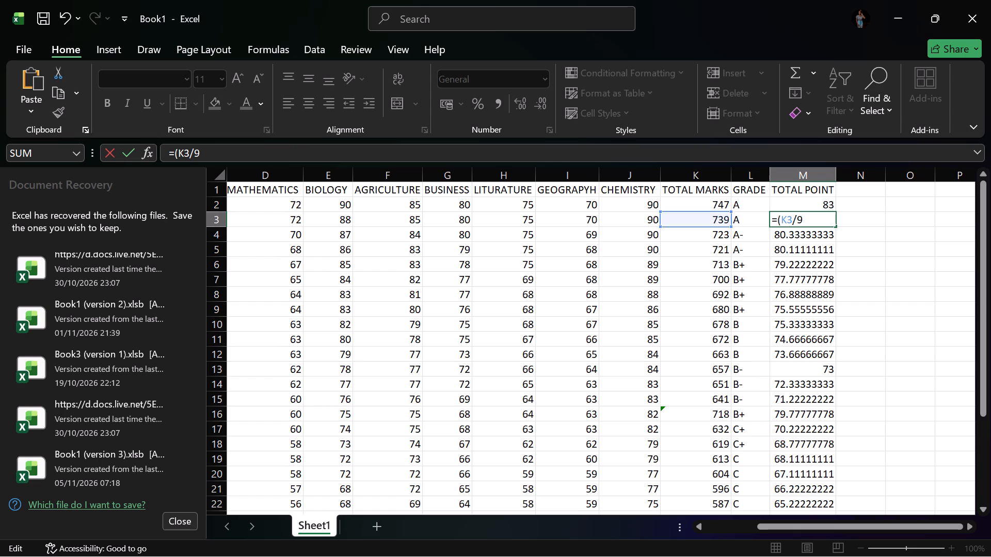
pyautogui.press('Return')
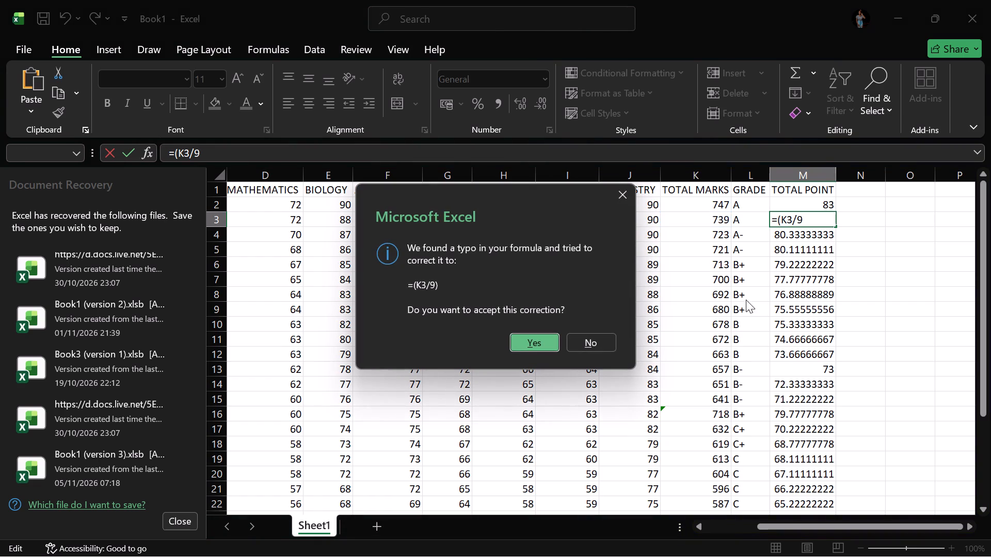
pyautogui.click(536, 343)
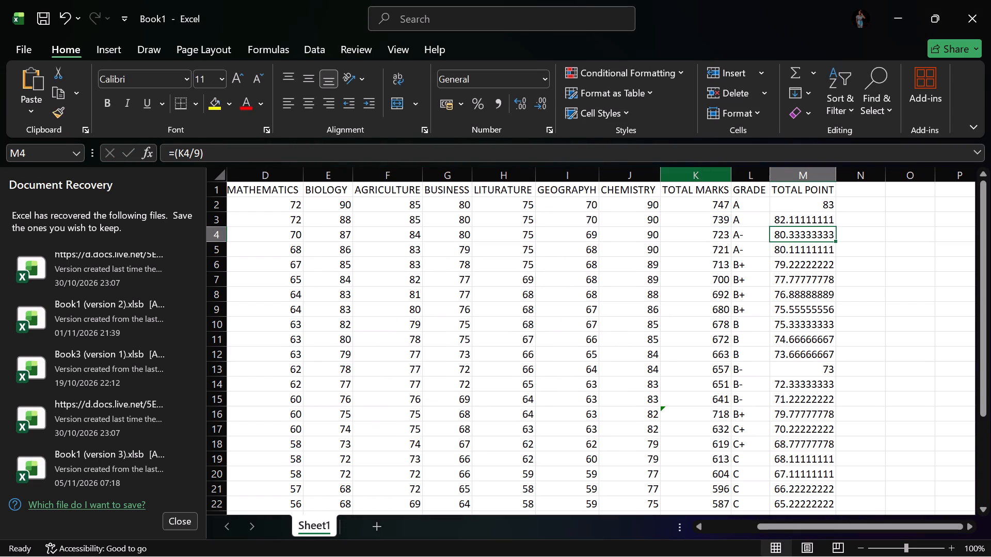
# Apply the Fraction number format to the third student's TOTAL POINT in M4.
pyautogui.click(542, 79)
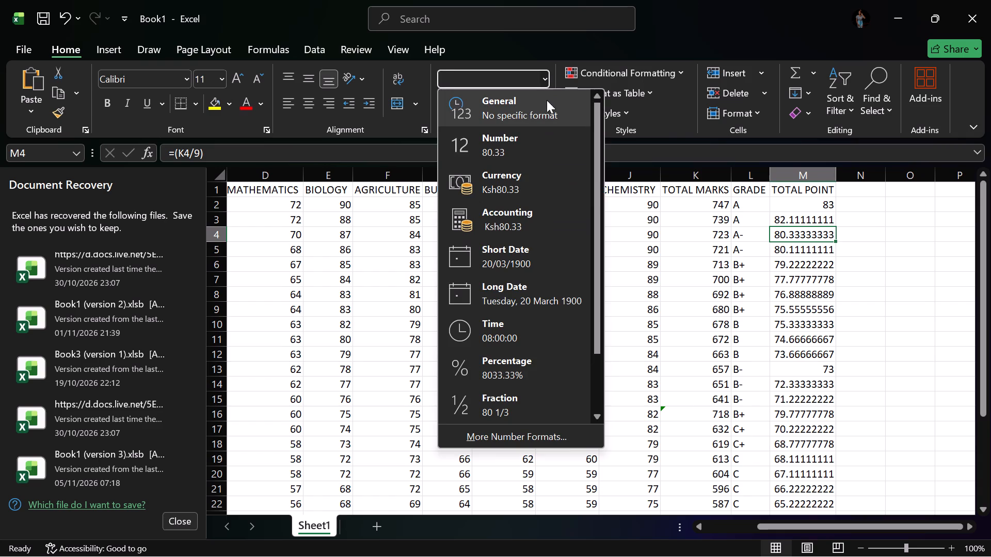
pyautogui.click(545, 109)
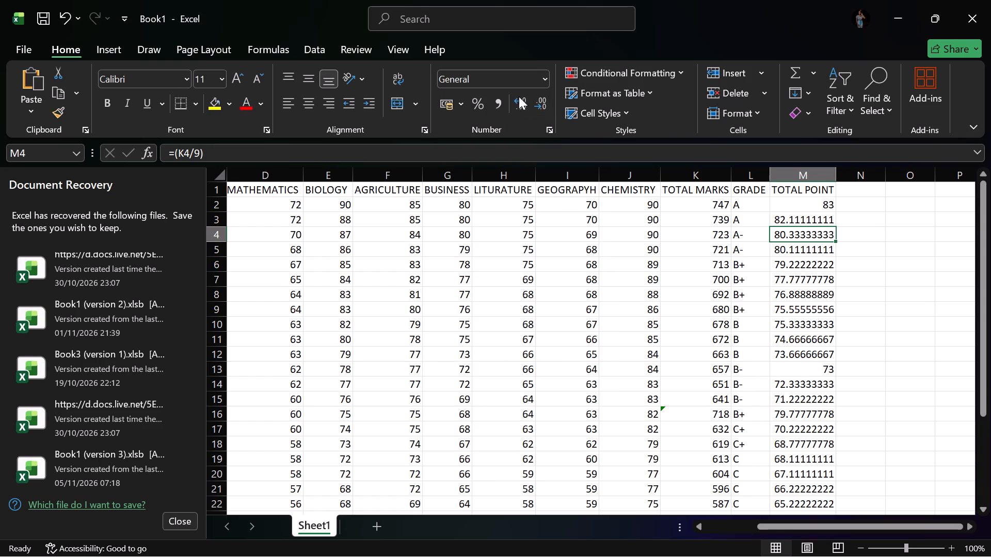
pyautogui.click(544, 77)
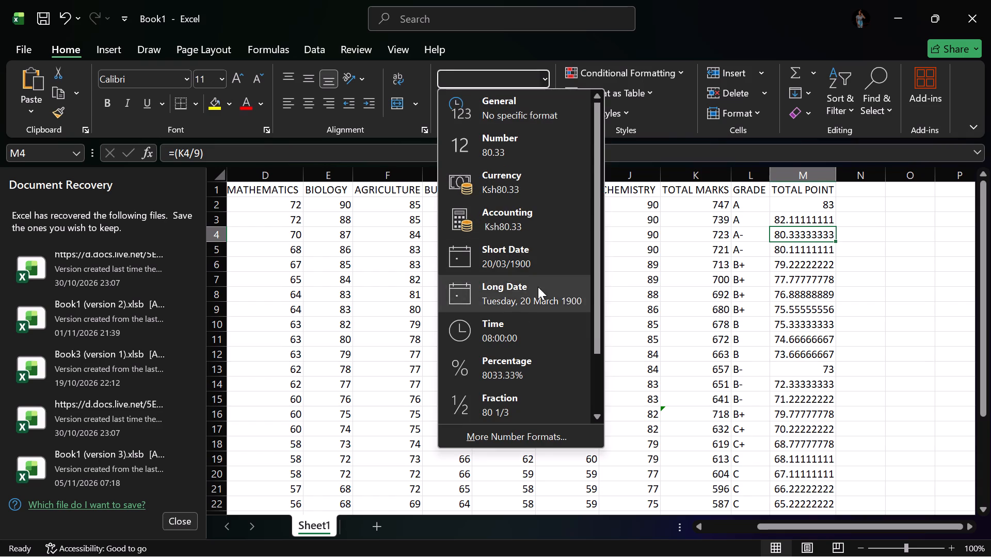
pyautogui.click(527, 402)
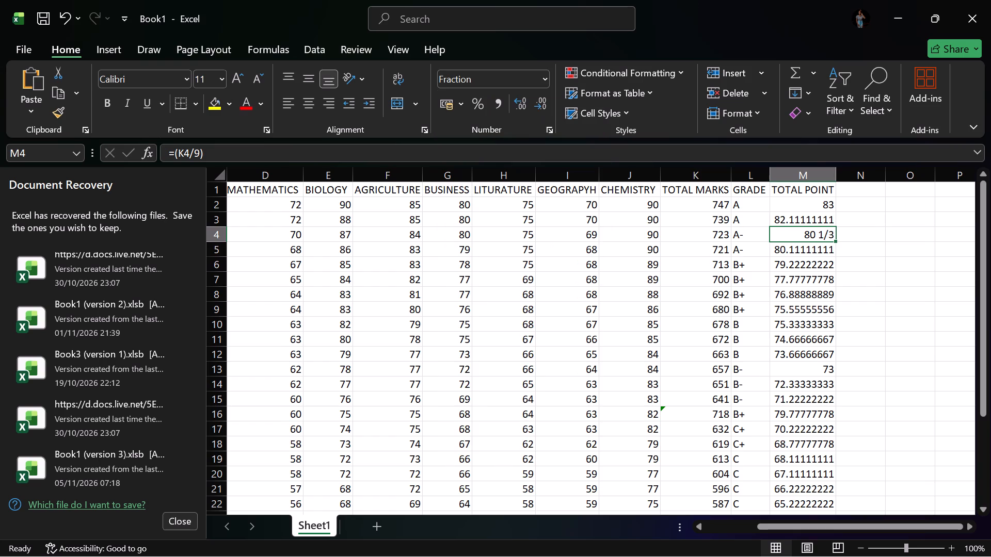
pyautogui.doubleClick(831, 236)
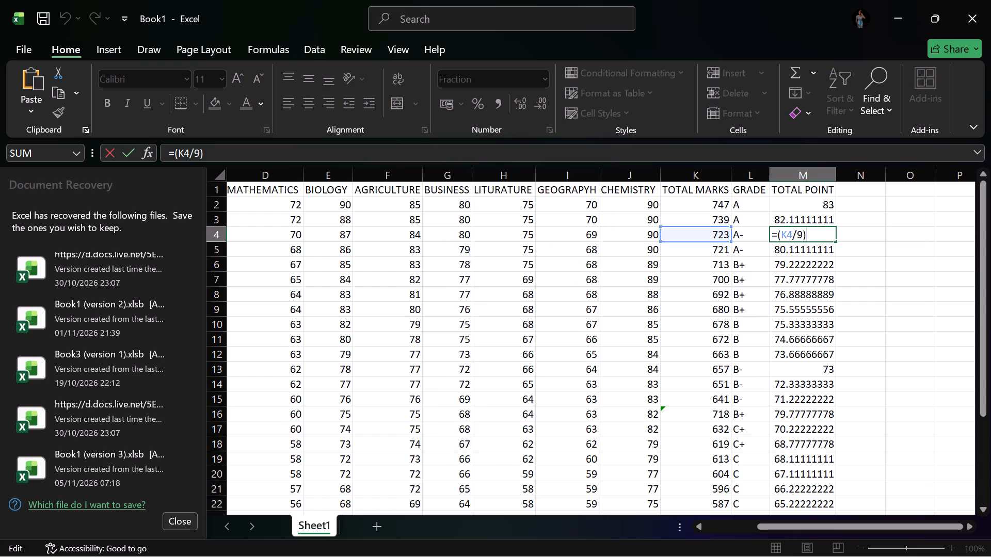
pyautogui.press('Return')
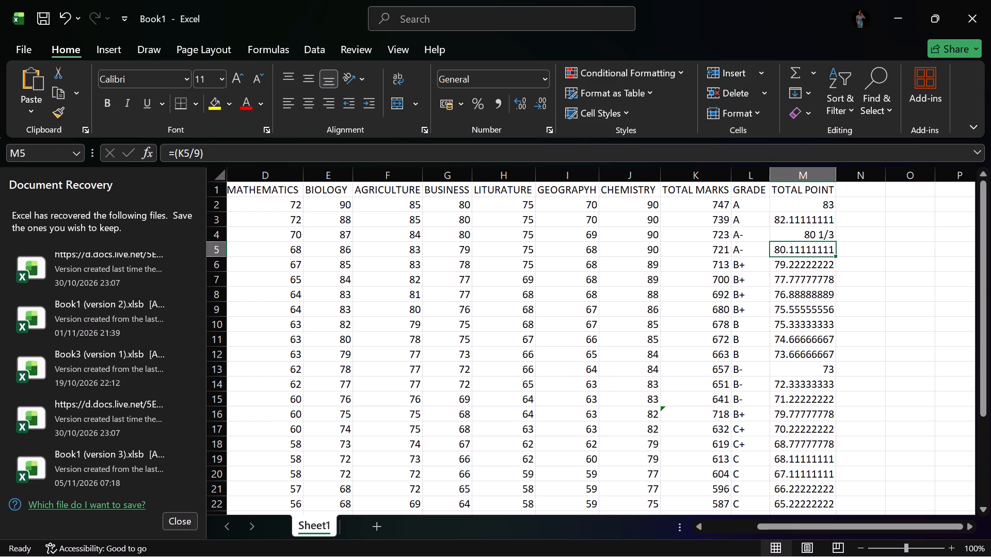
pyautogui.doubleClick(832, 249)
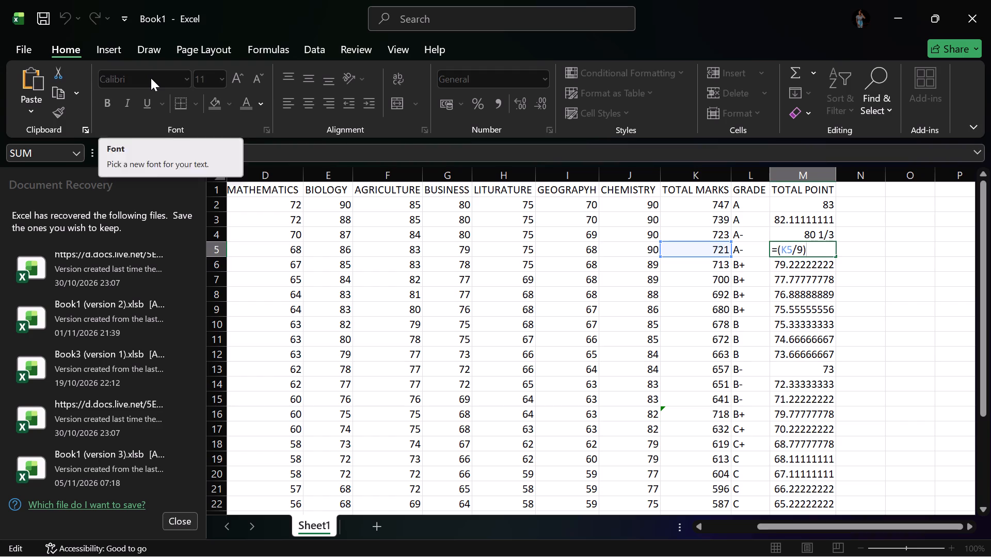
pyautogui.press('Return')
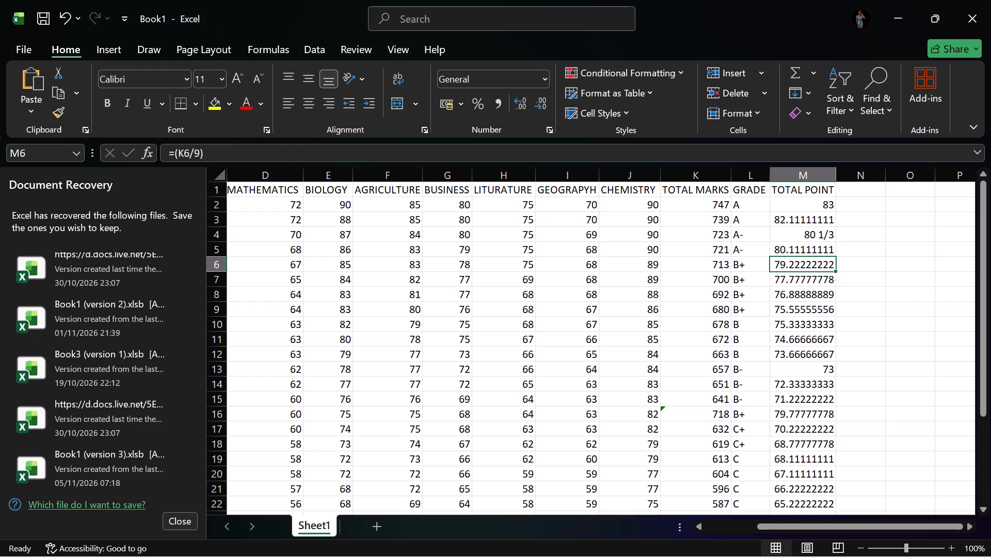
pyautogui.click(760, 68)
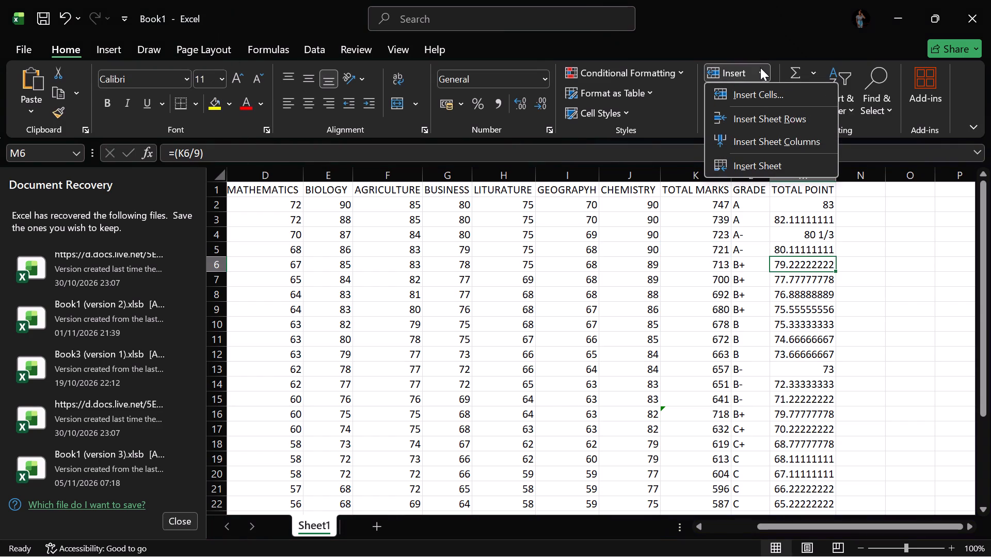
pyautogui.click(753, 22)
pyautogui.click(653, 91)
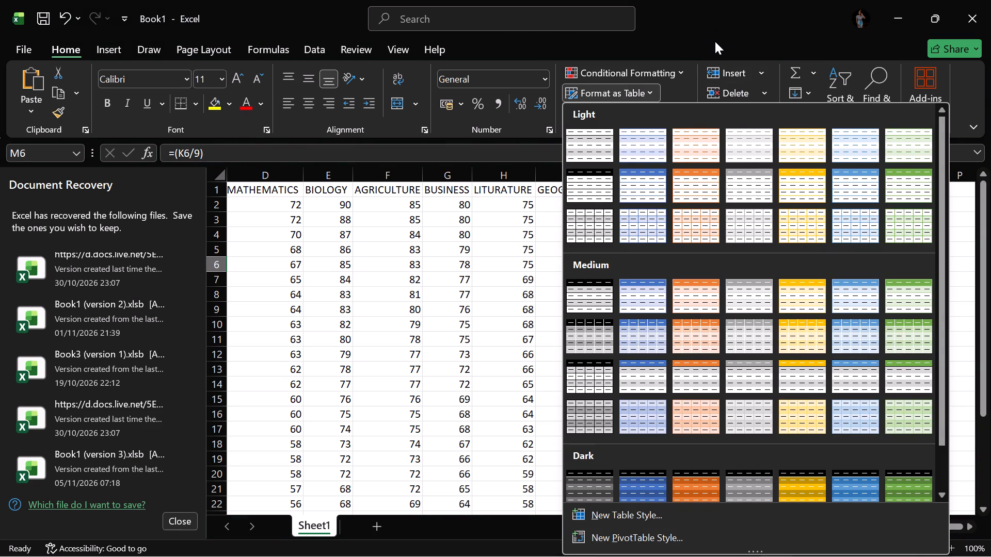
# Format the marks data A1:M30 as a table in the orange Medium style, leaving the headers option off.
pyautogui.scroll(-2, 709, 330)
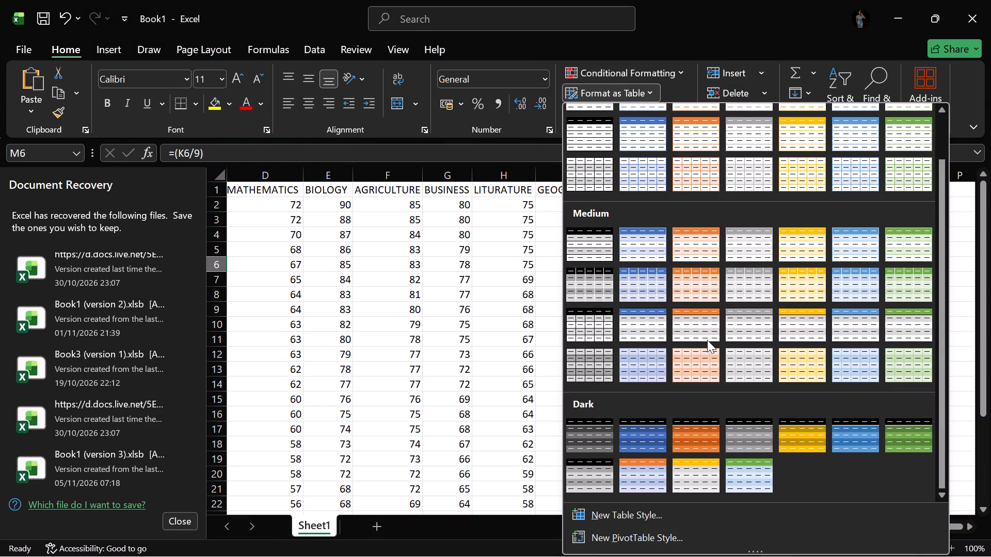
pyautogui.scroll(-1, 704, 343)
pyautogui.click(686, 251)
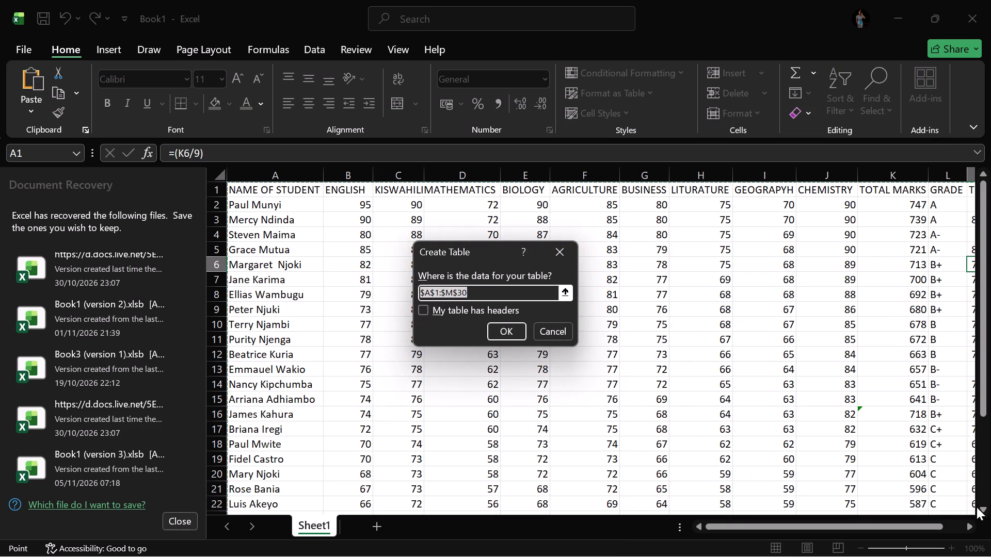
pyautogui.click(960, 528)
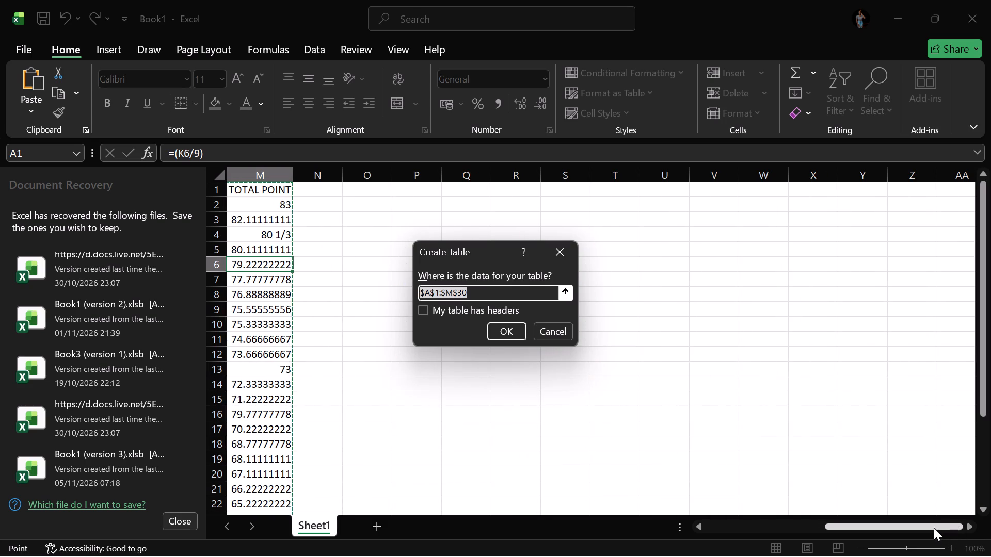
pyautogui.click(820, 525)
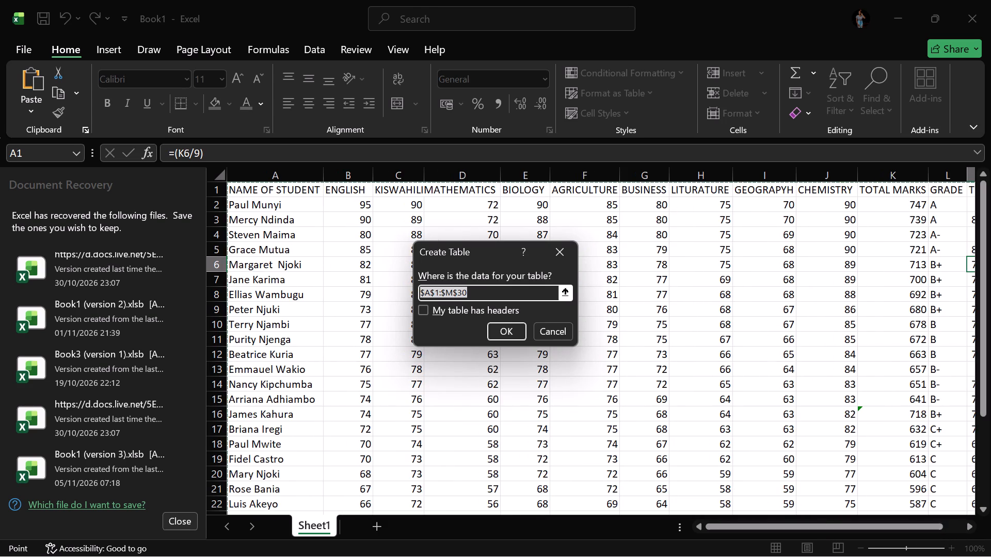
pyautogui.click(948, 524)
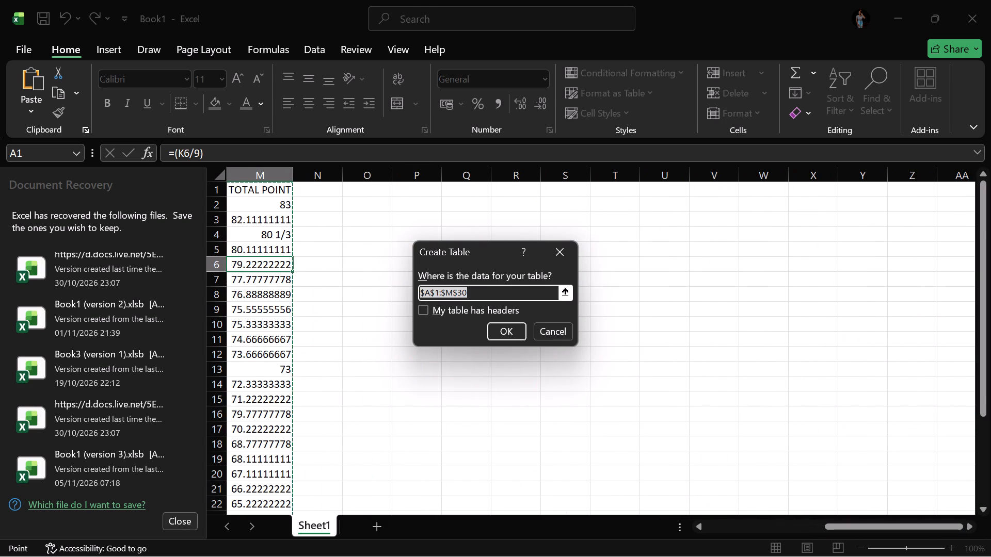
pyautogui.scroll(-5, 267, 304)
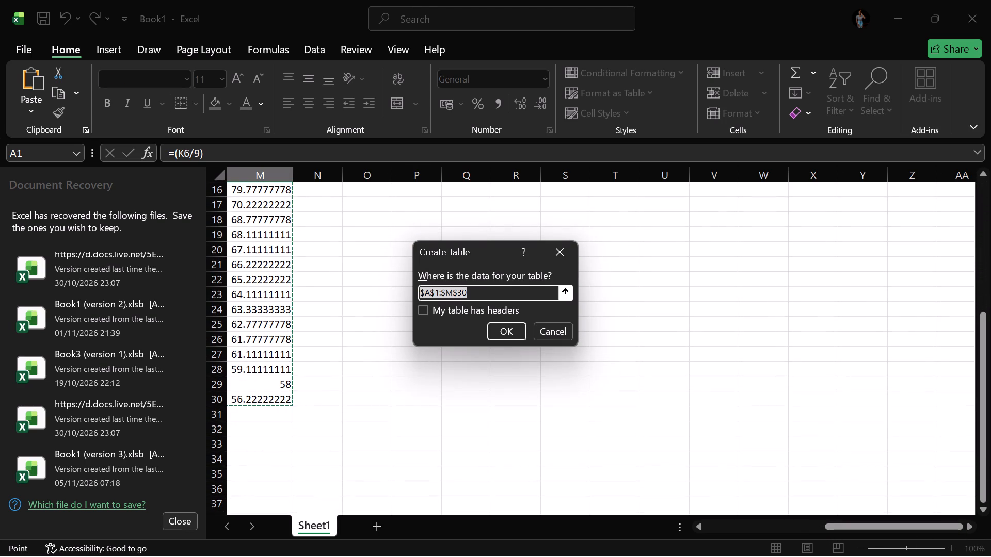
pyautogui.click(507, 327)
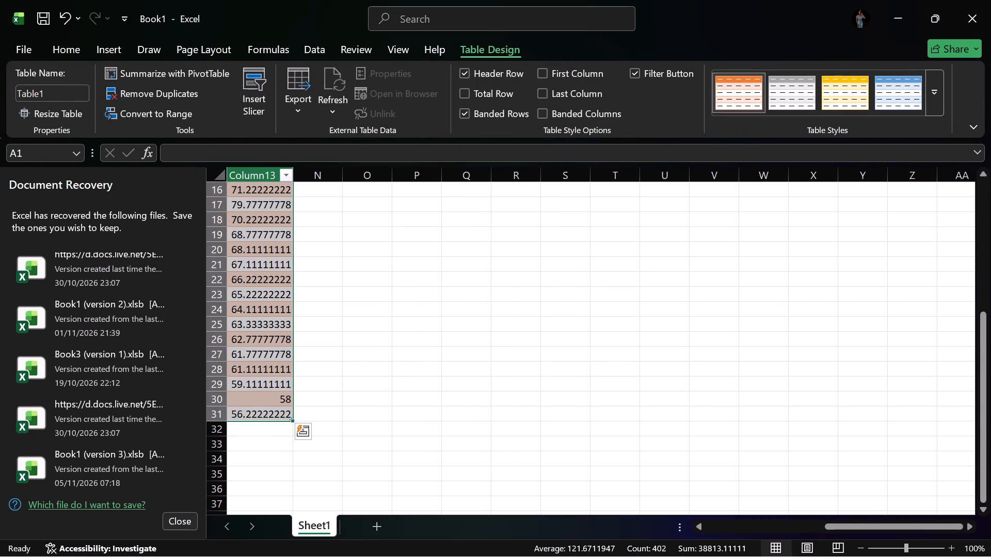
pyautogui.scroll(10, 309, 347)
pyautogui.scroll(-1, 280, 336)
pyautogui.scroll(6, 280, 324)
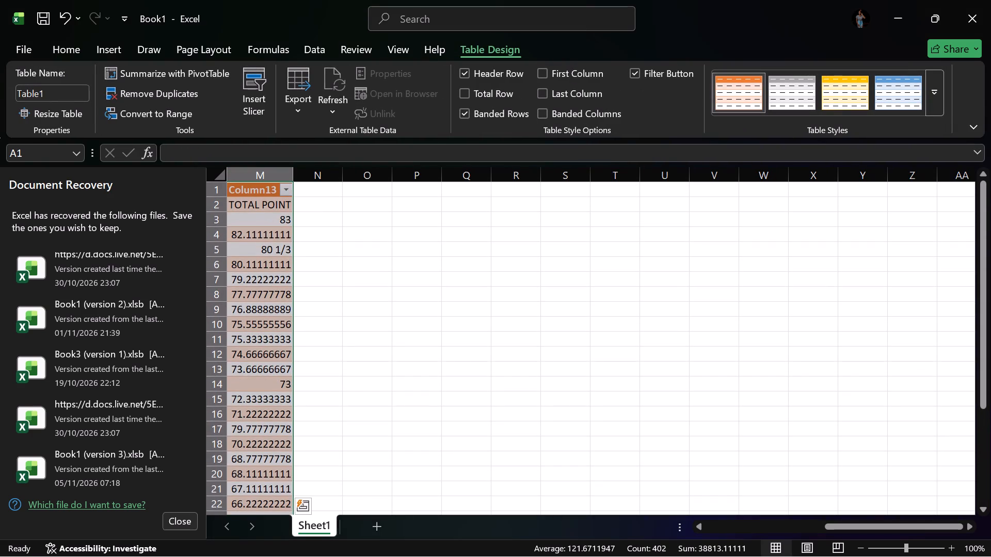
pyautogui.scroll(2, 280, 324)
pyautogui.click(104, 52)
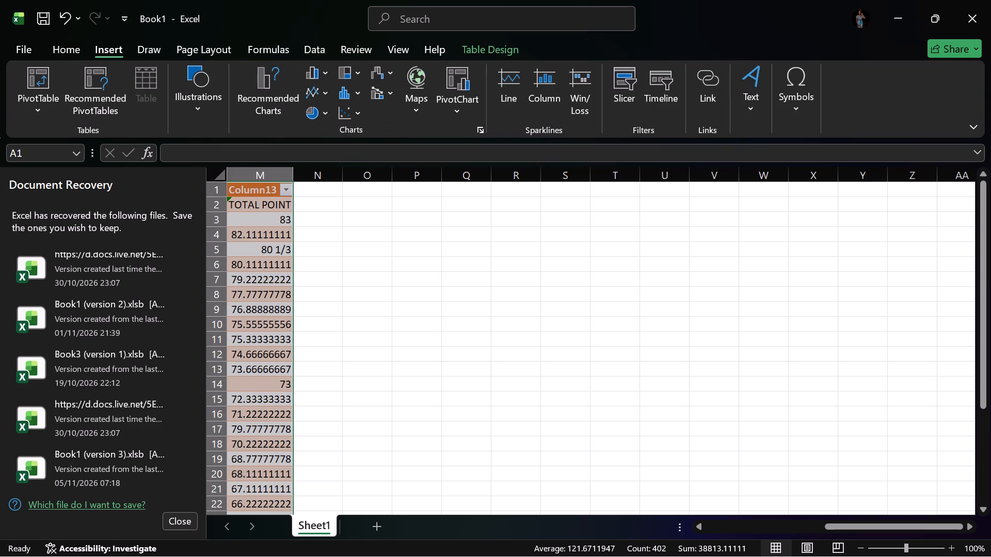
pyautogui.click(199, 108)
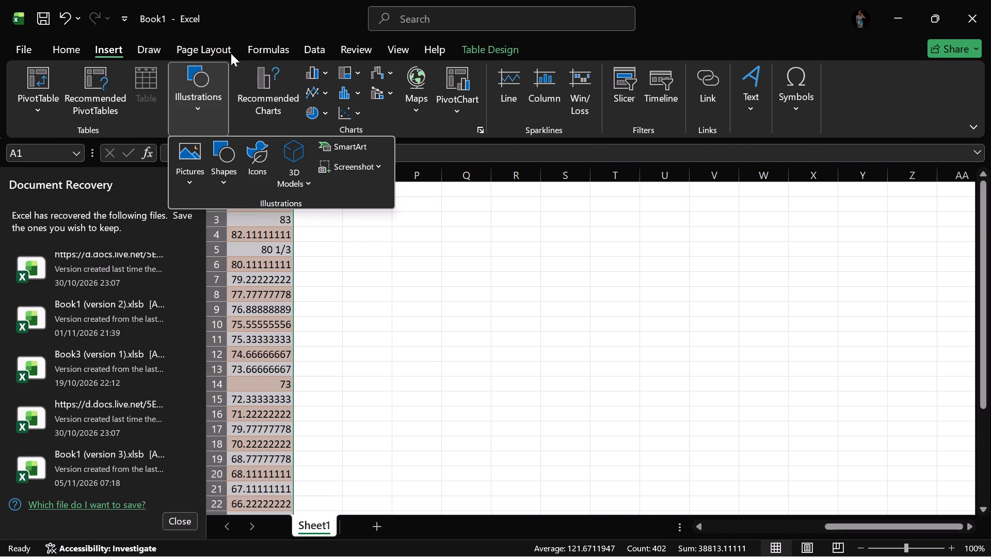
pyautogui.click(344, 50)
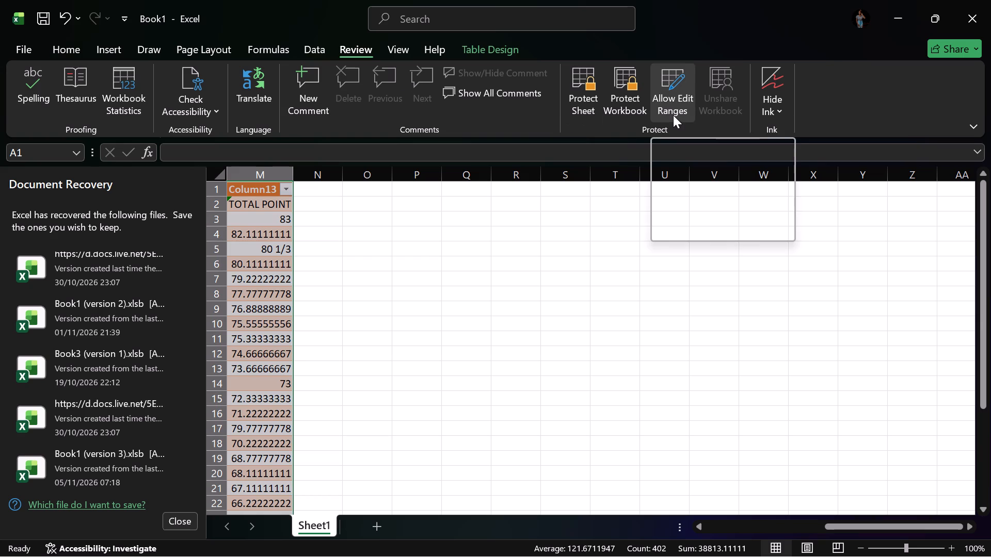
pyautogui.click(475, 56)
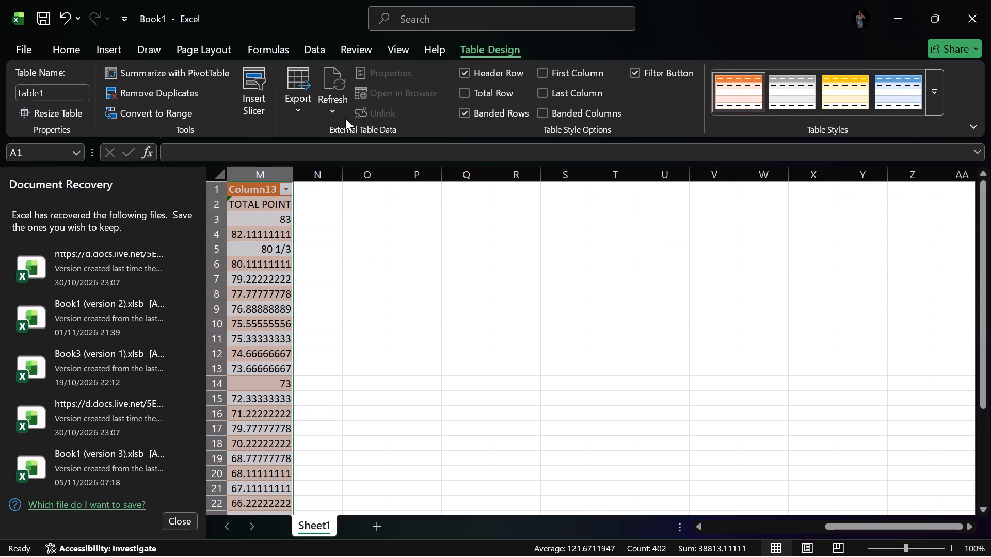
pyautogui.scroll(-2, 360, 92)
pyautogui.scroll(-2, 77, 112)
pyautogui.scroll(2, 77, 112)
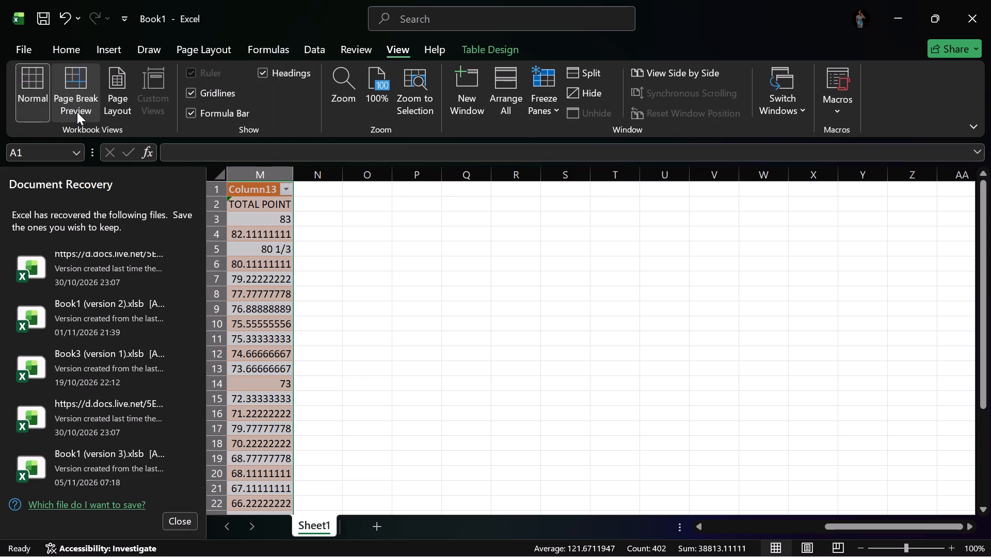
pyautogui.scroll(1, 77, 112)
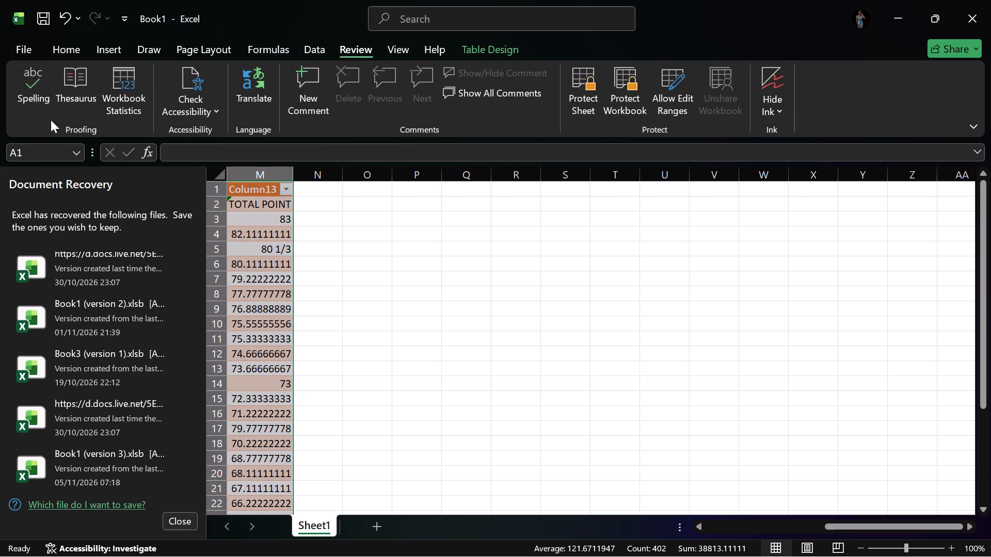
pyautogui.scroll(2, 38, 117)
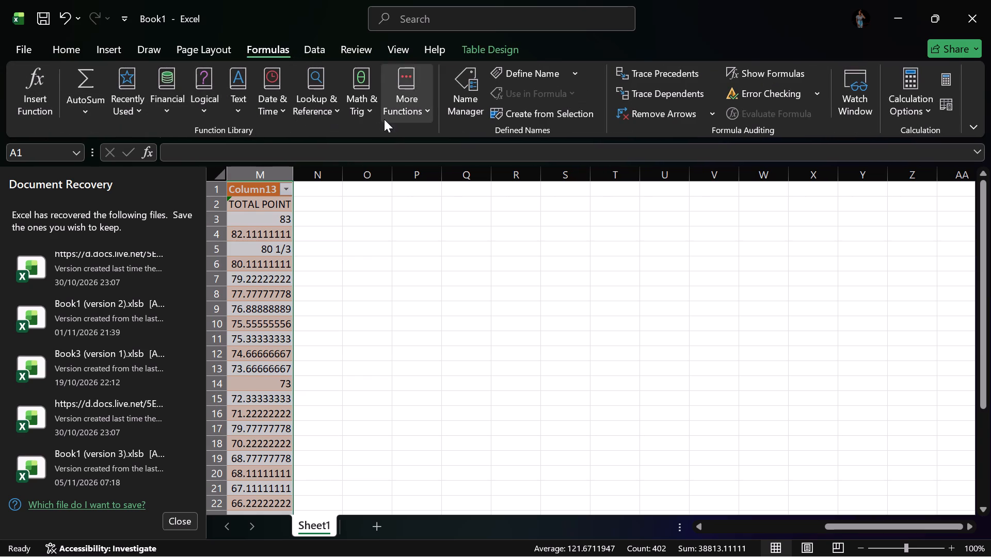
# Start an ABS function in the table's first header cell A1 with M4 as its number argument.
pyautogui.click(370, 110)
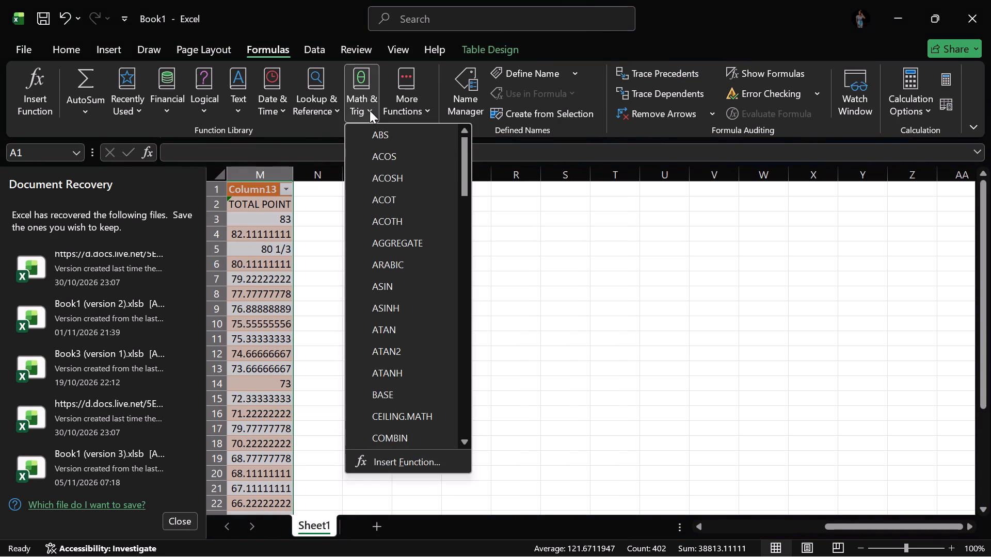
pyautogui.click(386, 133)
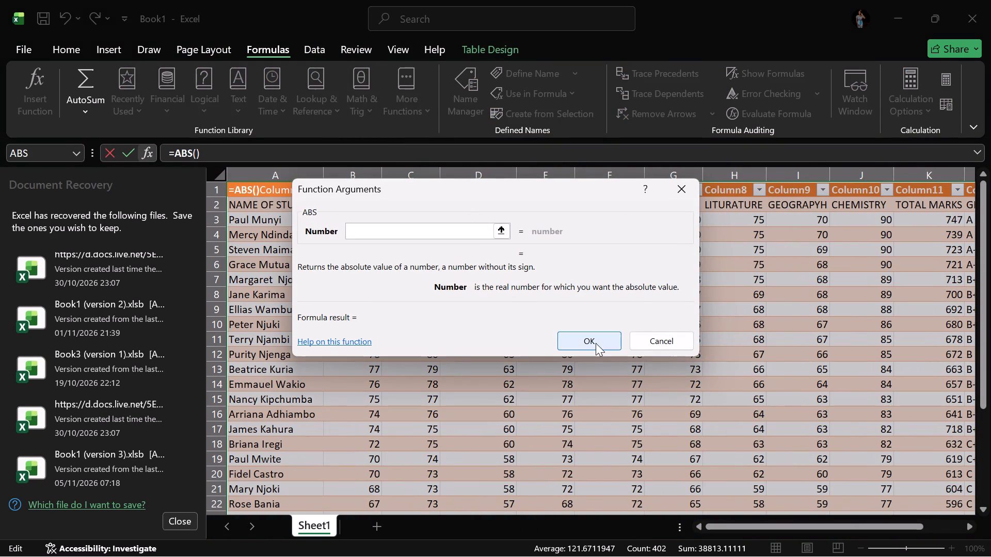
pyautogui.click(593, 343)
pyautogui.click(588, 366)
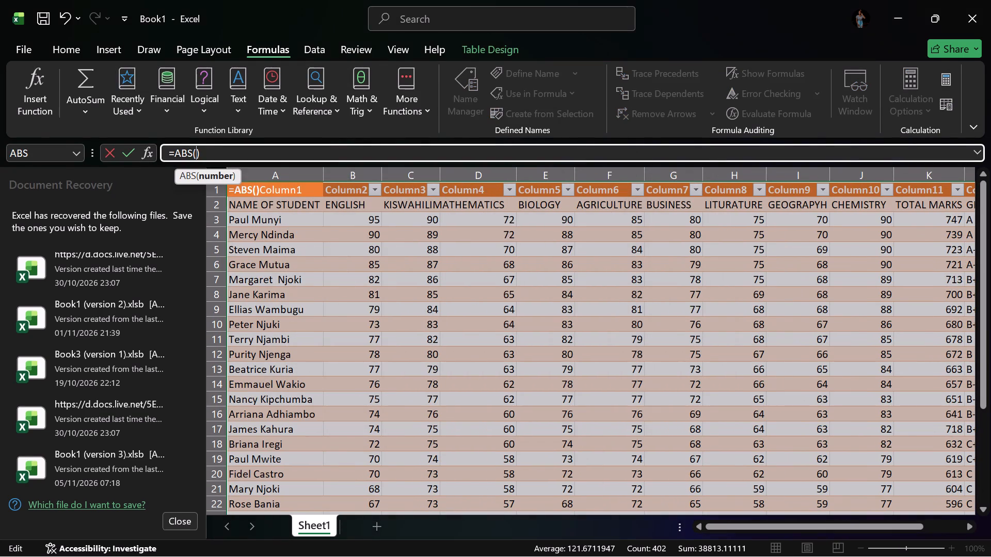
pyautogui.scroll(-4, 454, 360)
pyautogui.scroll(8, 509, 495)
pyautogui.scroll(2, 521, 403)
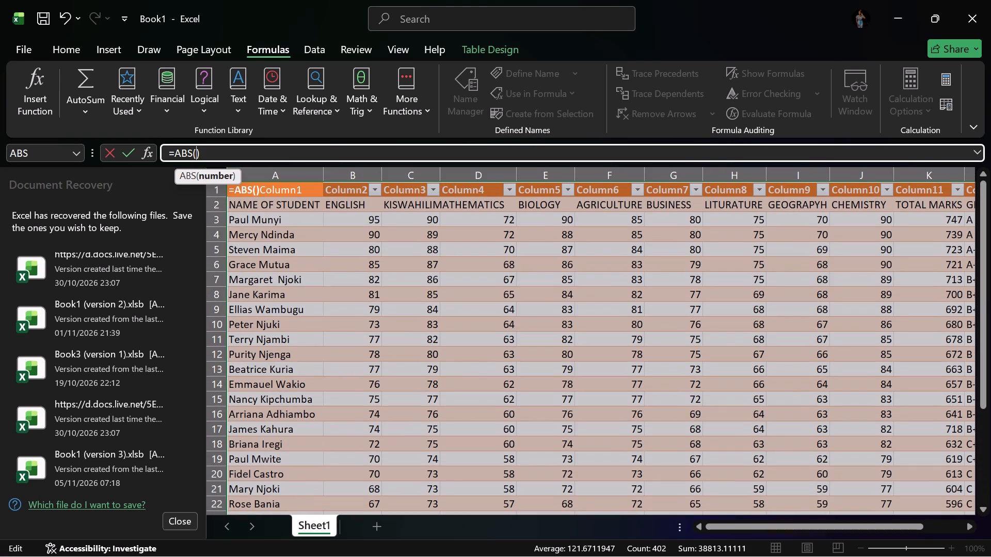
pyautogui.scroll(2, 521, 403)
pyautogui.click(936, 526)
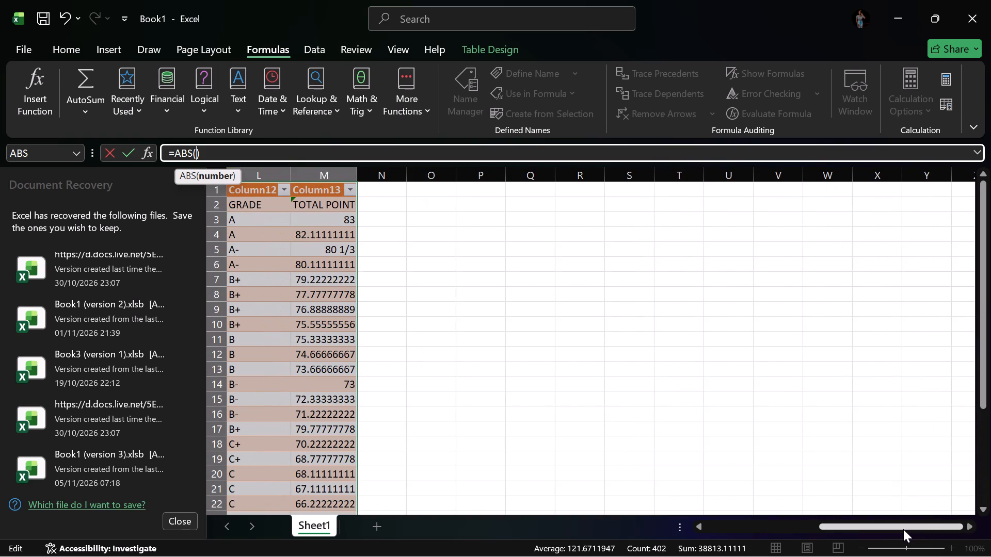
pyautogui.click(804, 528)
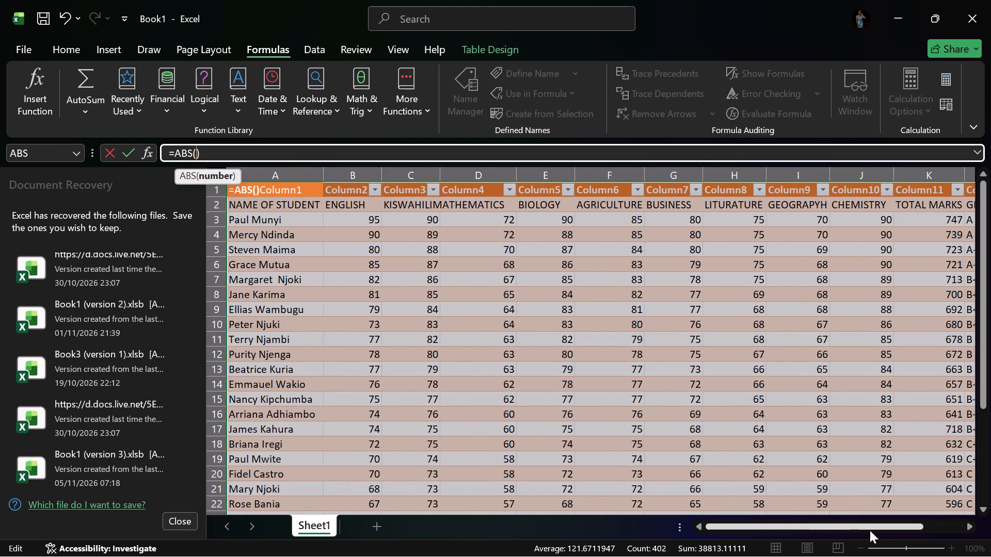
pyautogui.click(926, 525)
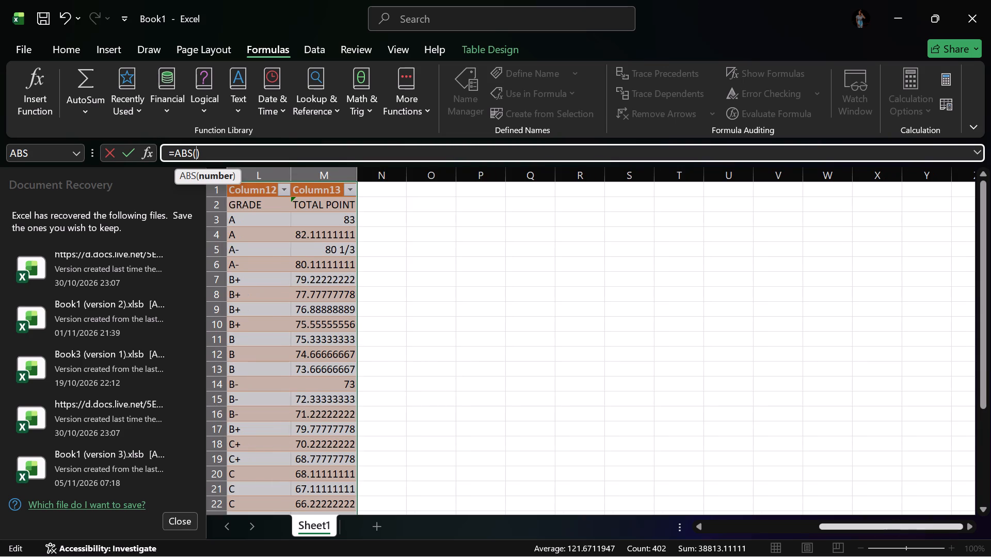
pyautogui.doubleClick(335, 234)
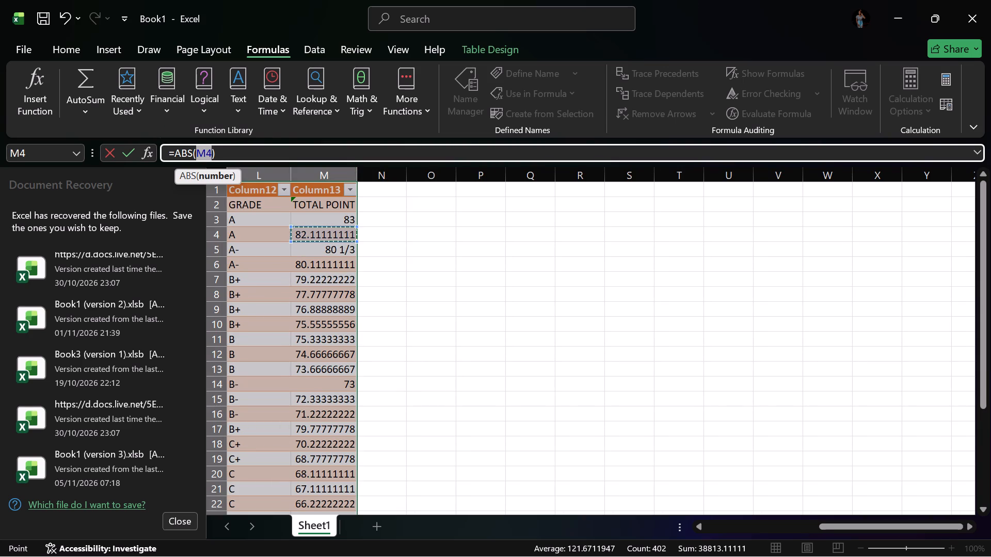
pyautogui.moveTo(352, 234); pyautogui.dragTo(349, 235)
pyautogui.moveTo(349, 235); pyautogui.dragTo(342, 237)
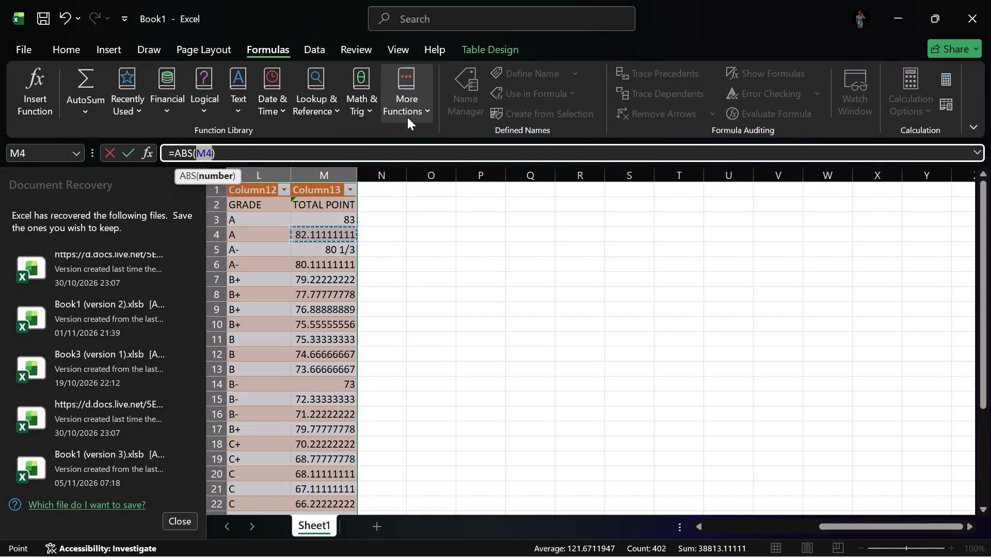
# Nest an AVERAGE function with no arguments inside the ABS formula in A1, replacing its M4 argument.
pyautogui.click(425, 111)
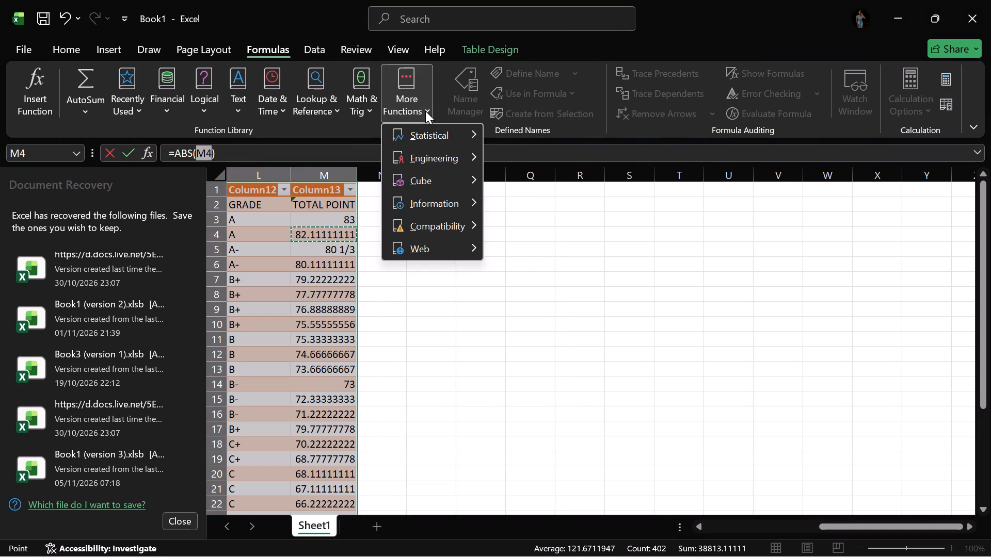
pyautogui.click(429, 140)
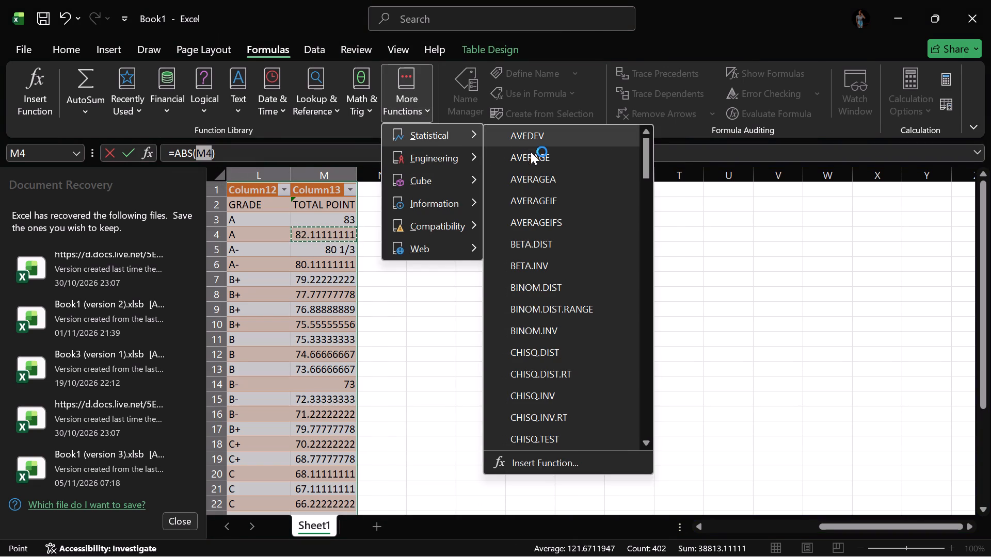
pyautogui.click(526, 158)
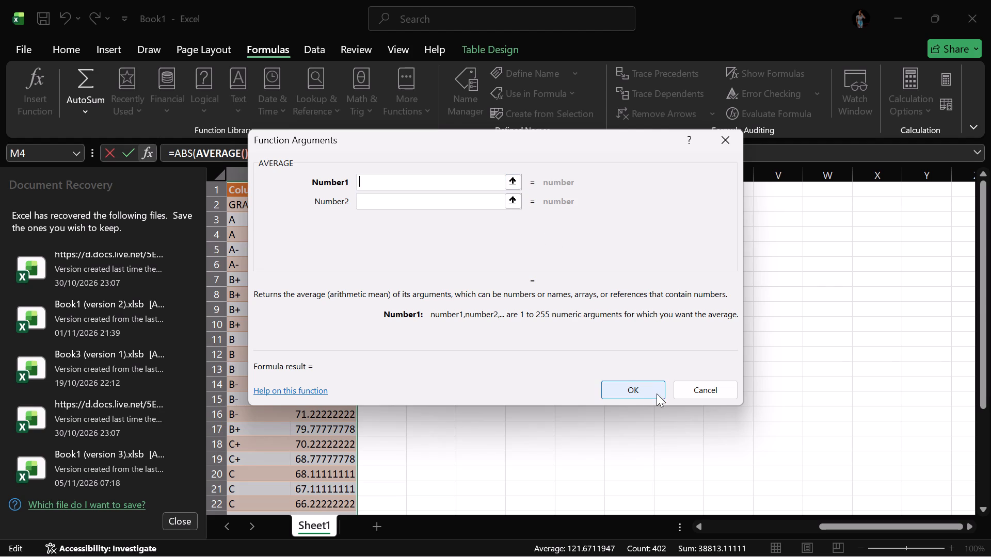
pyautogui.click(646, 396)
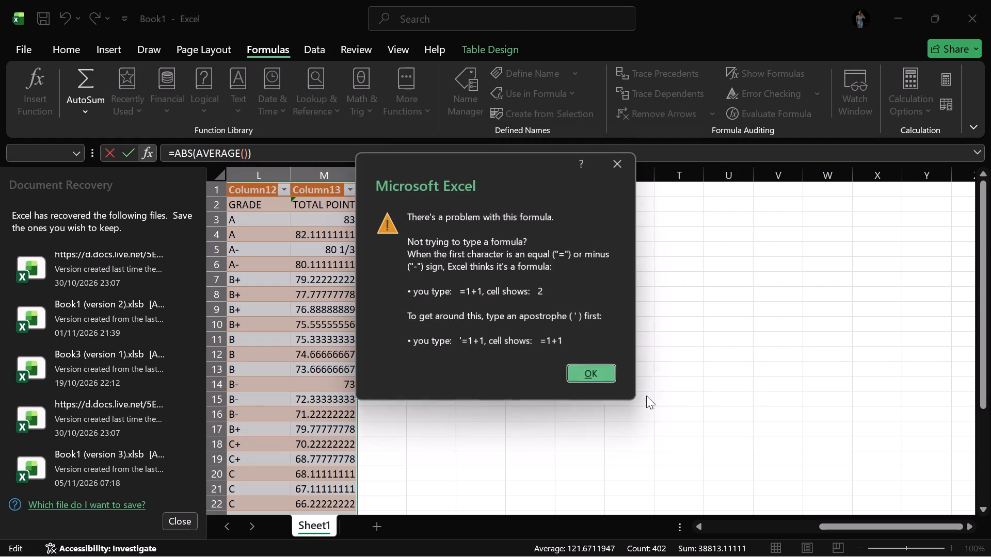
pyautogui.click(580, 374)
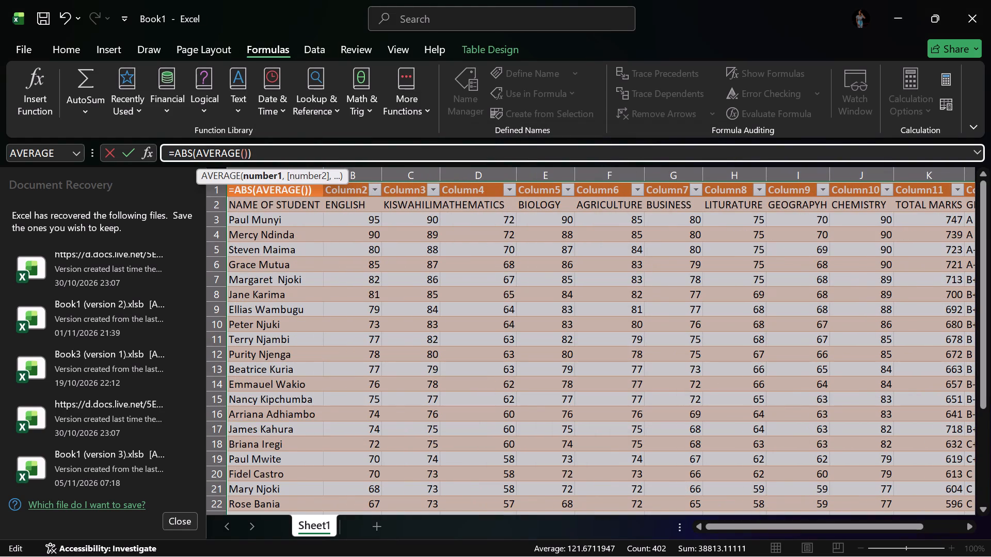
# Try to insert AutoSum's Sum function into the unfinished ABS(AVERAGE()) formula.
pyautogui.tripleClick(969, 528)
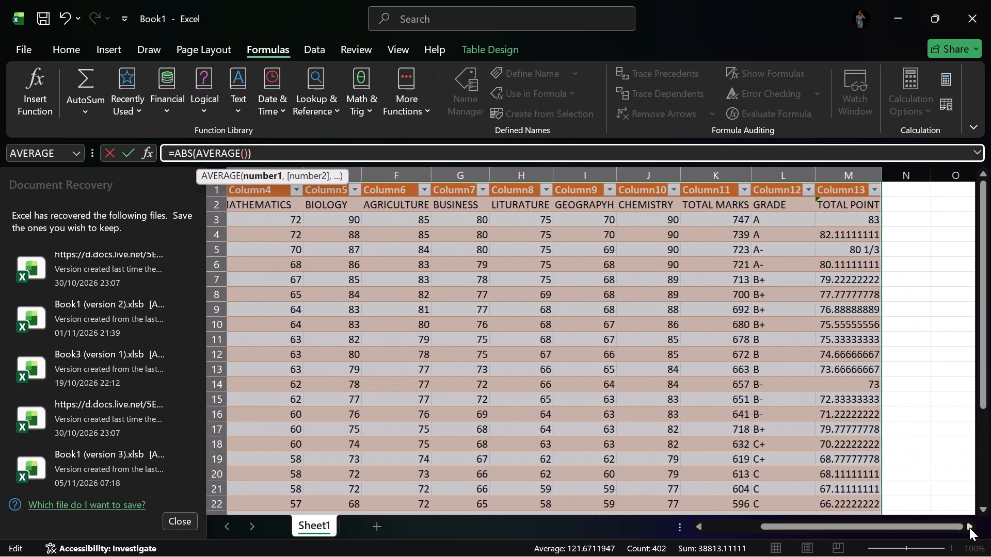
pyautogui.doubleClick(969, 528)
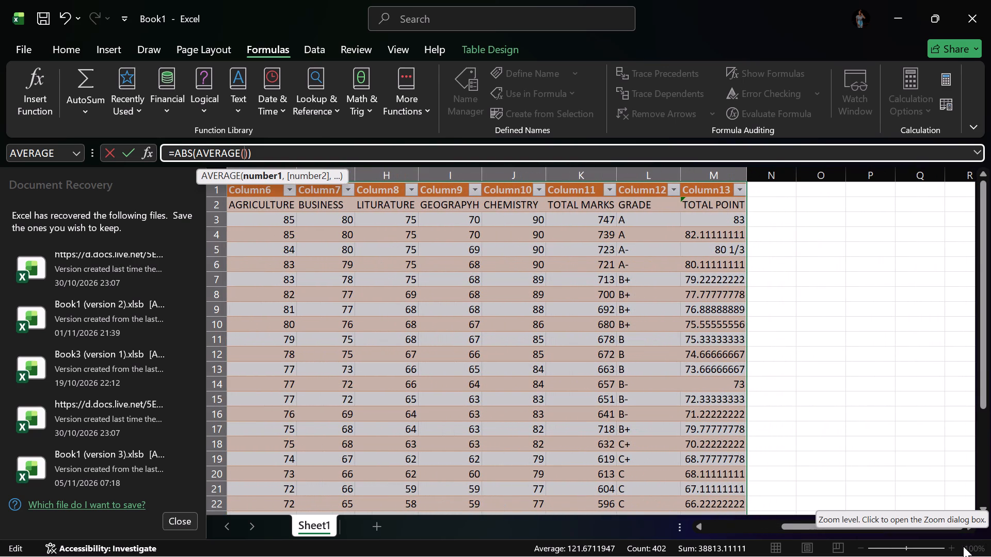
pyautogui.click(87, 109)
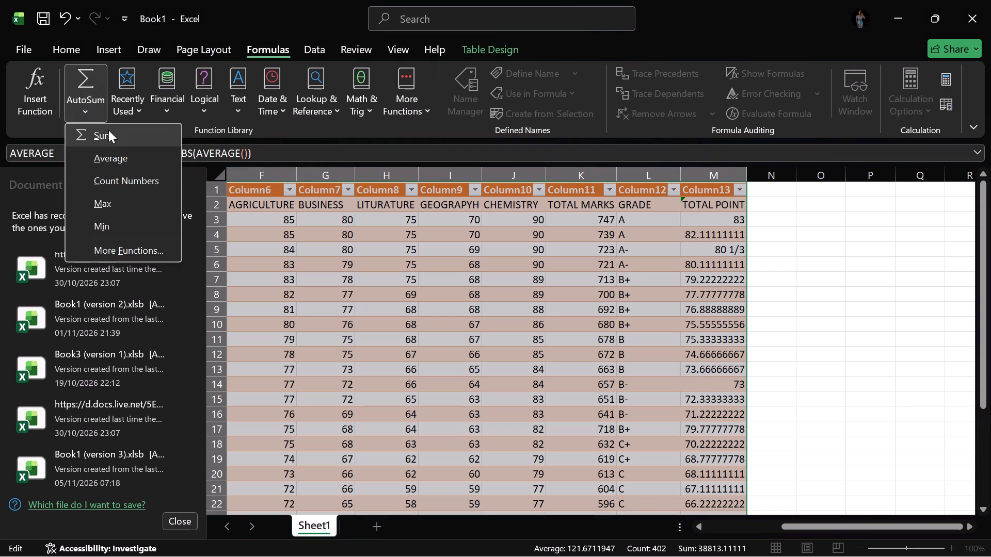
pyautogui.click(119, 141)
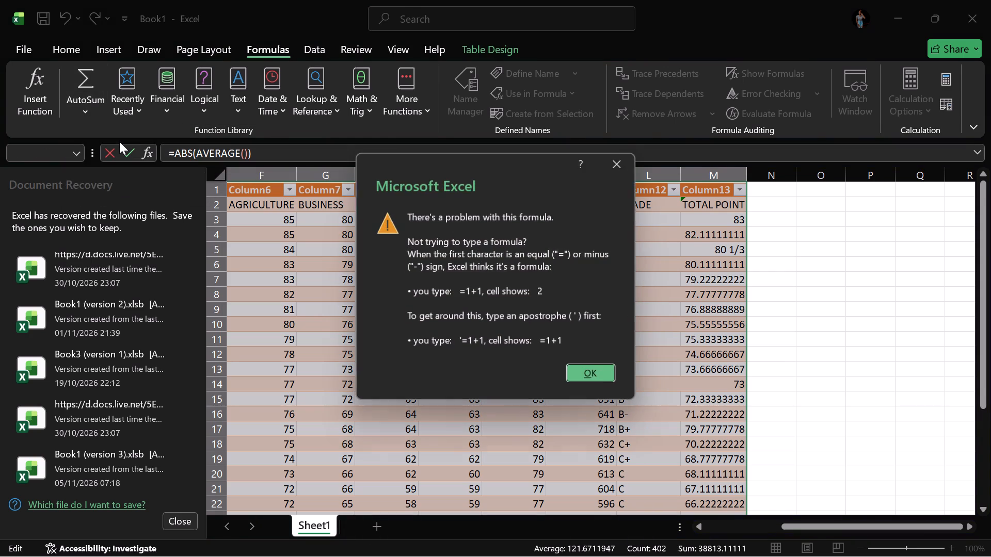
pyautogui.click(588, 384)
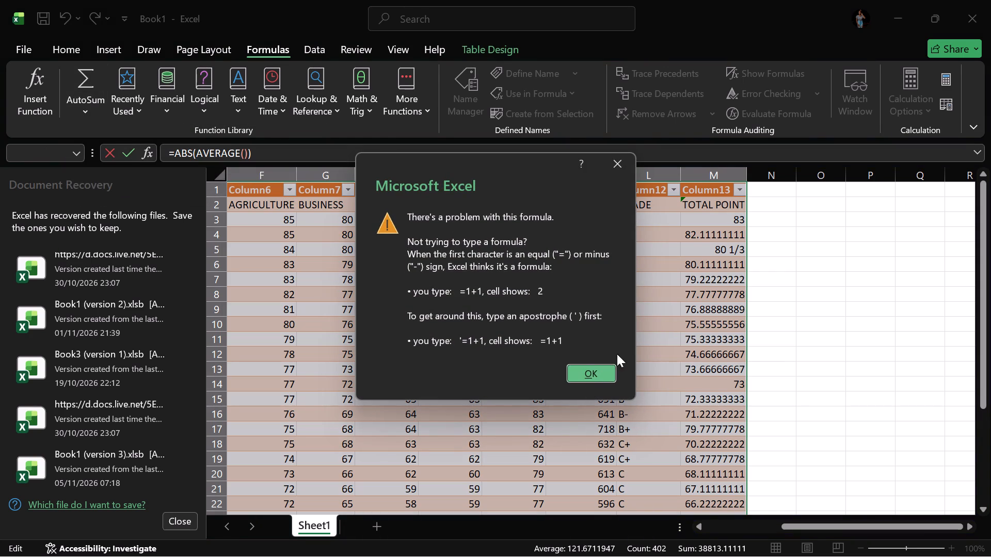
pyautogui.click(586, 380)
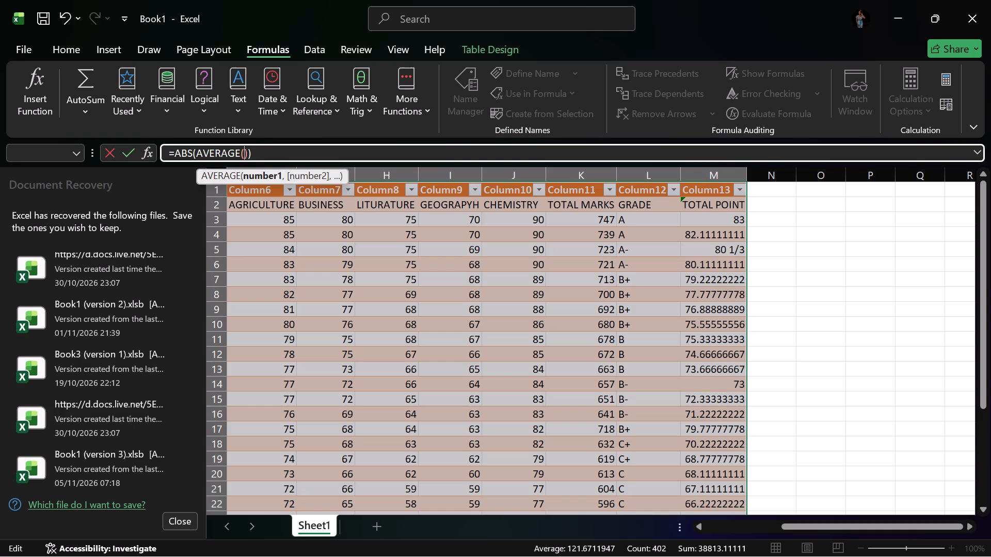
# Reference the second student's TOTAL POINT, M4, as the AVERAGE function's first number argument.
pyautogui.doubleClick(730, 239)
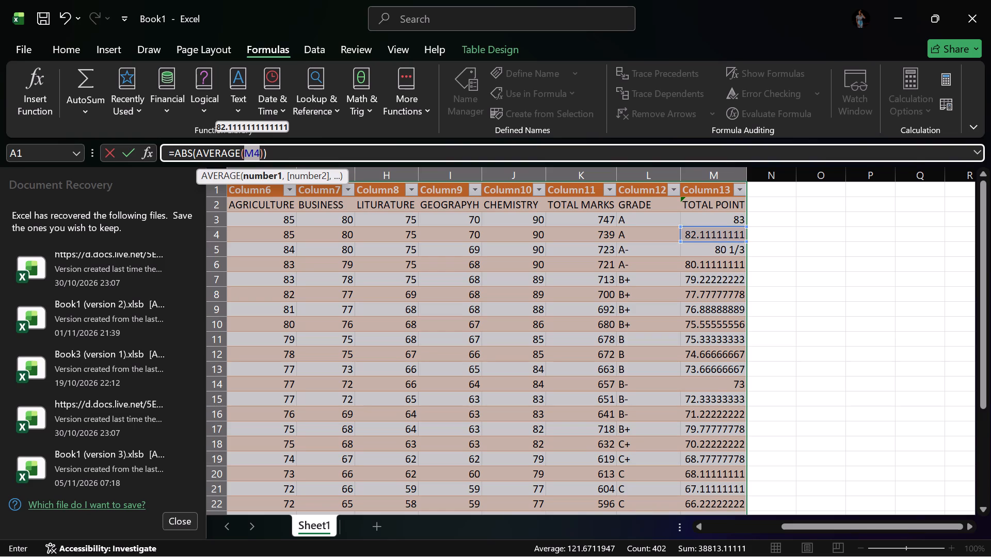
# Replace AVERAGE's M4 argument with a nested SUM function, leaving its number arguments empty.
pyautogui.click(78, 154)
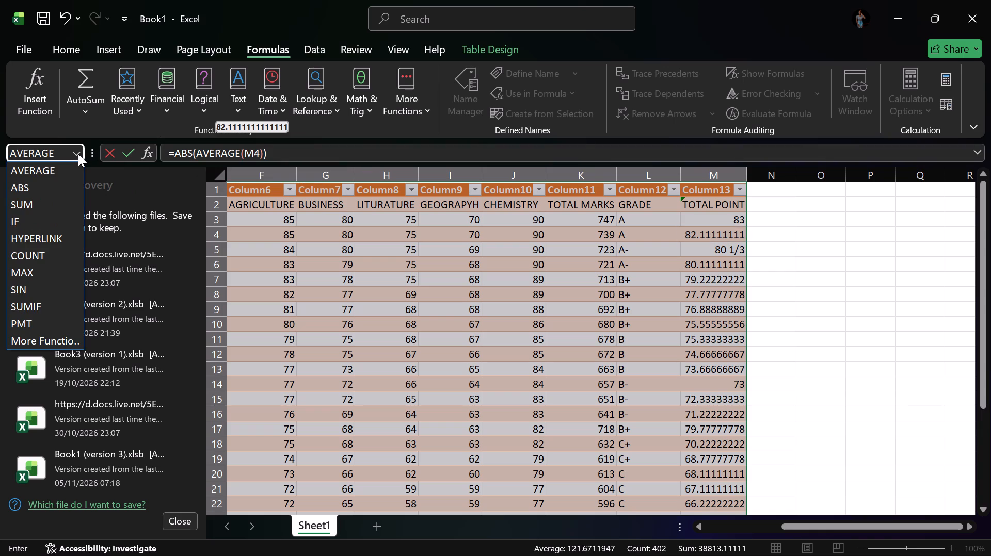
pyautogui.click(44, 203)
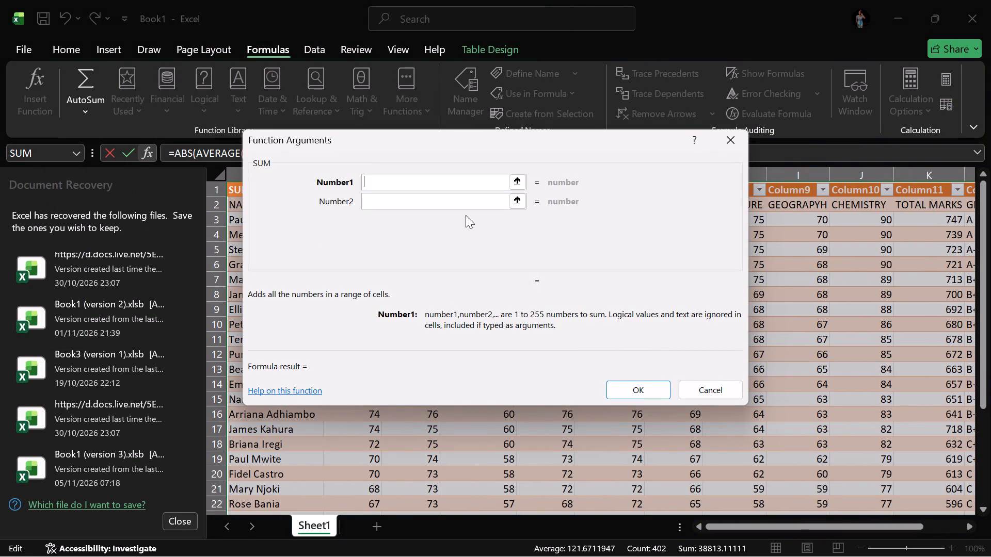
pyautogui.click(412, 185)
pyautogui.click(423, 195)
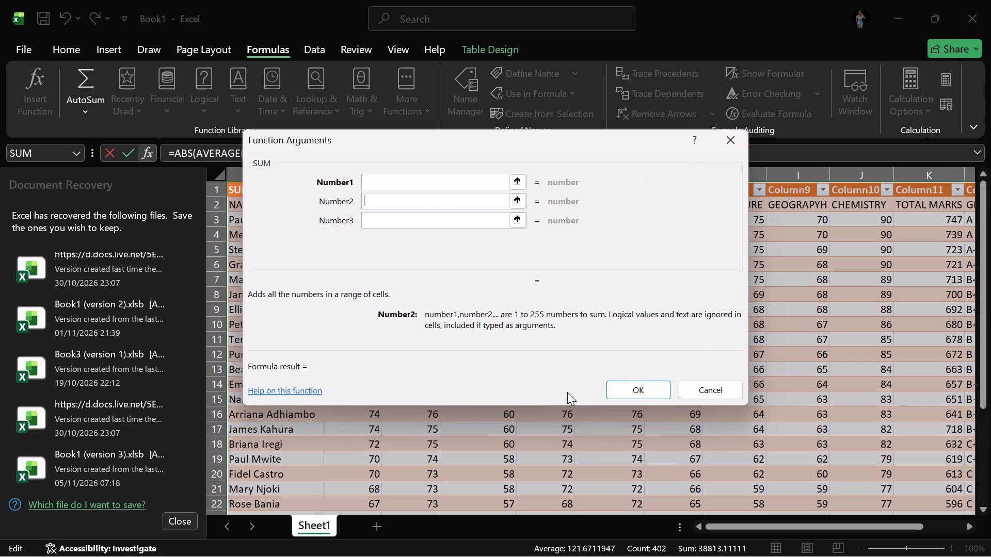
pyautogui.click(653, 386)
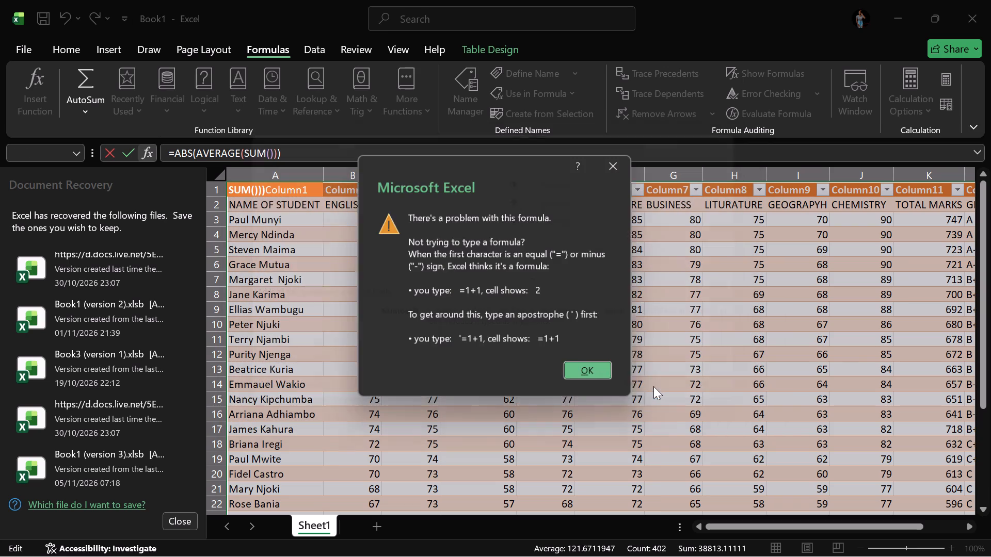
pyautogui.click(581, 375)
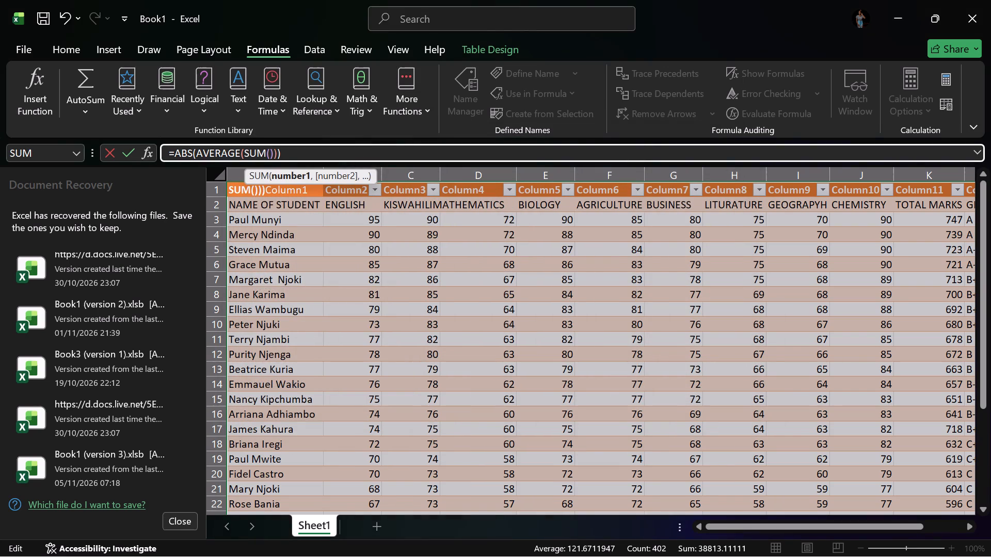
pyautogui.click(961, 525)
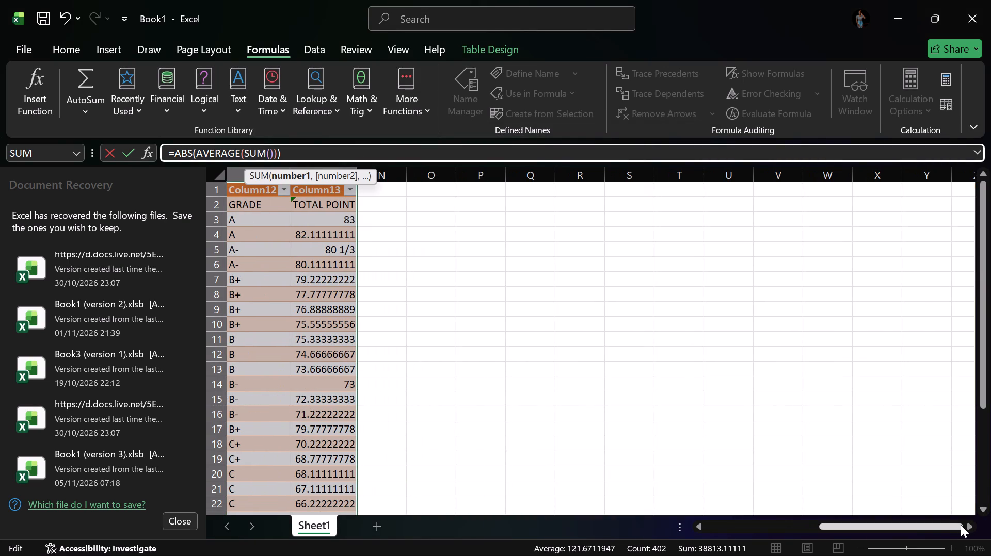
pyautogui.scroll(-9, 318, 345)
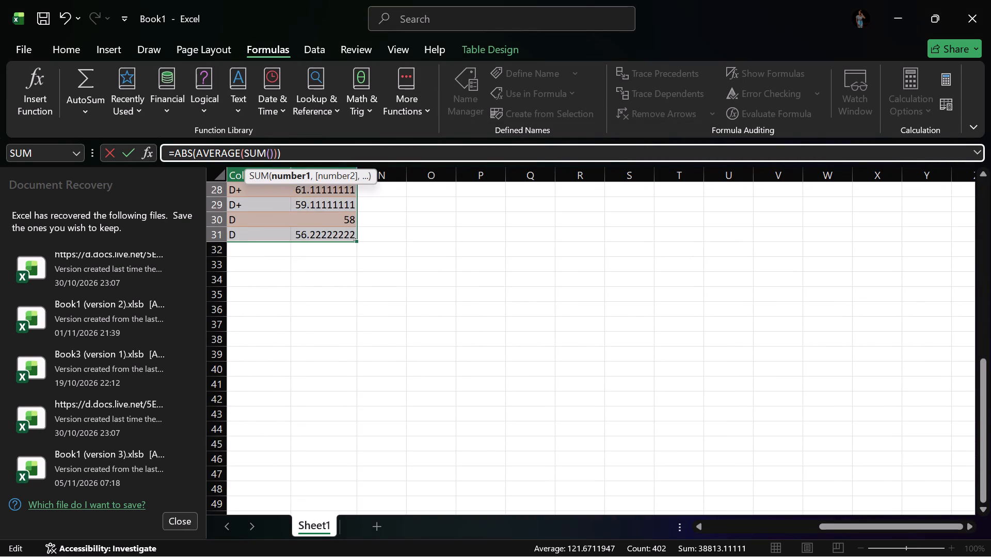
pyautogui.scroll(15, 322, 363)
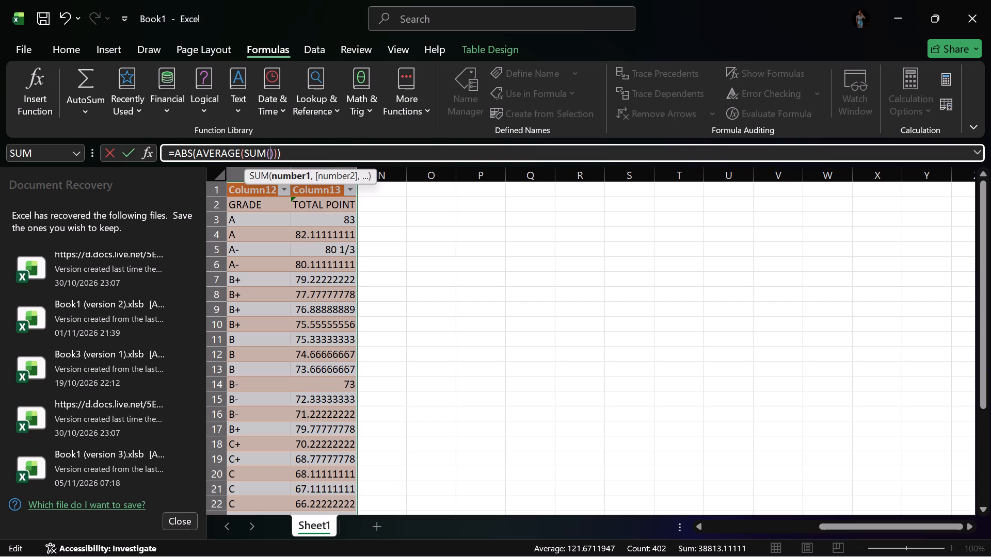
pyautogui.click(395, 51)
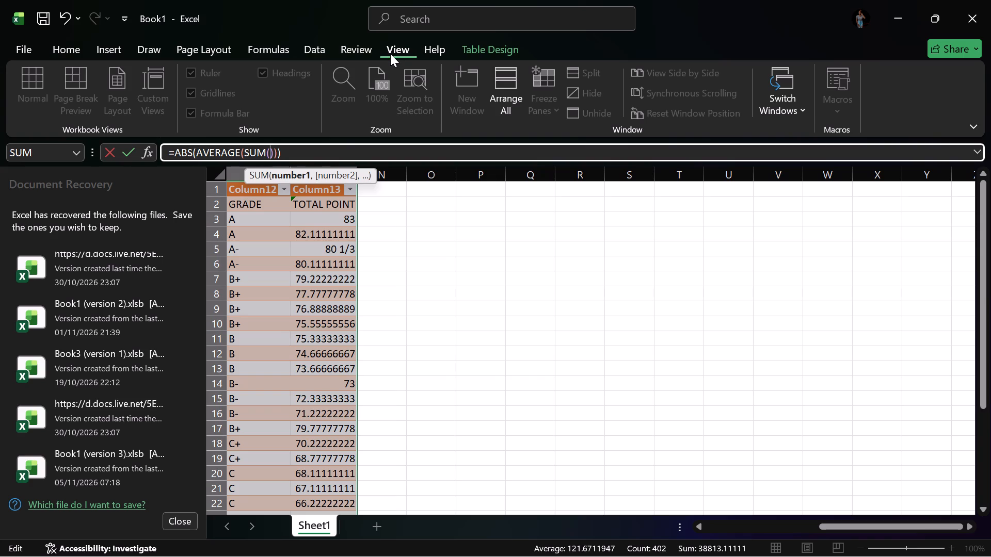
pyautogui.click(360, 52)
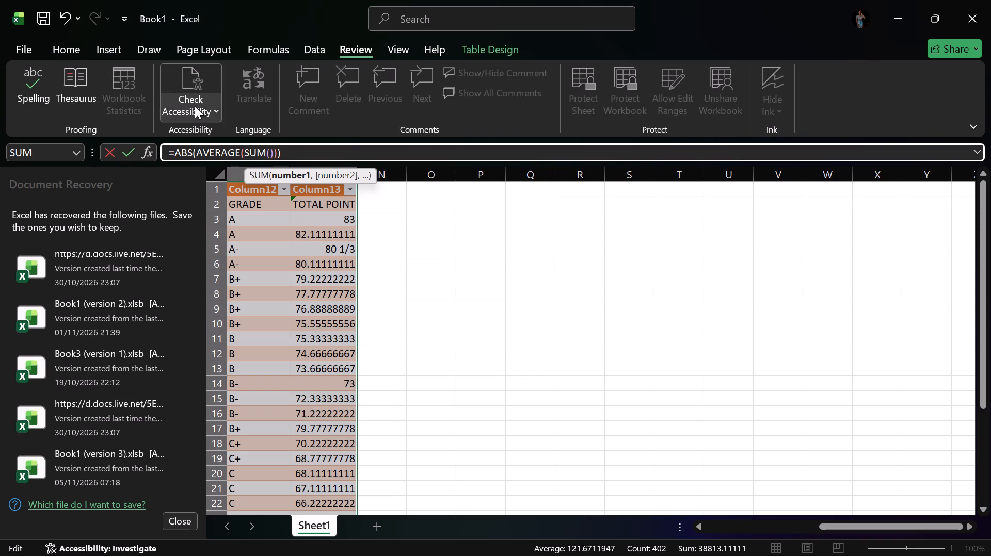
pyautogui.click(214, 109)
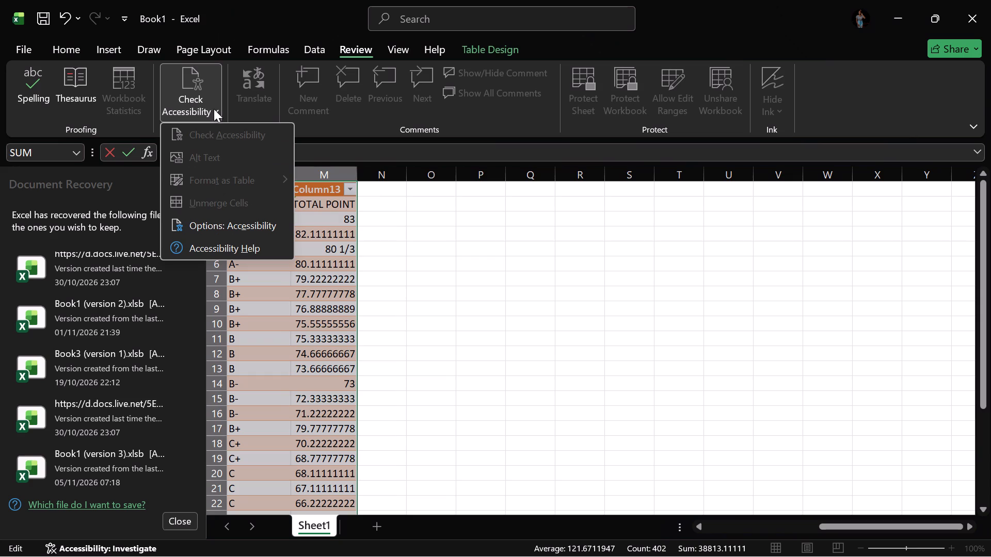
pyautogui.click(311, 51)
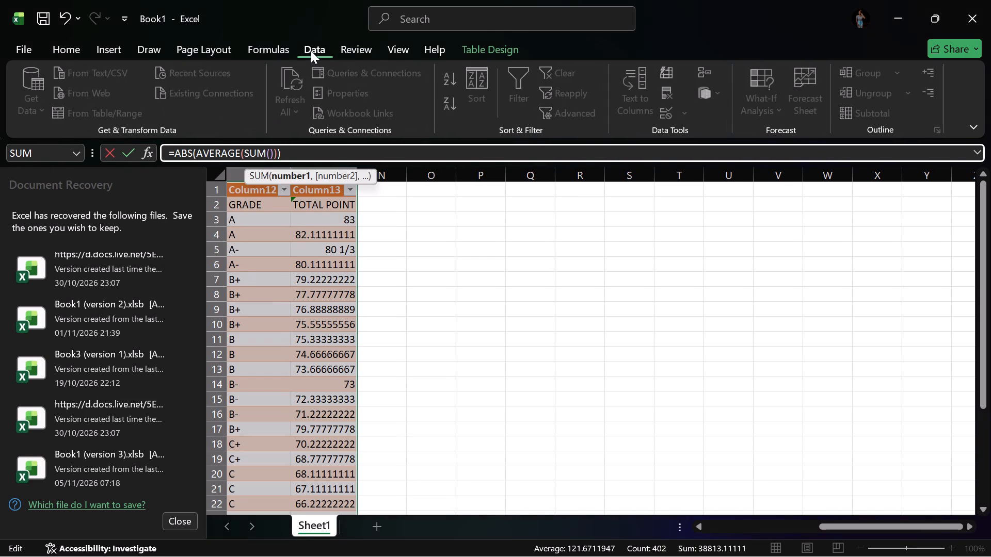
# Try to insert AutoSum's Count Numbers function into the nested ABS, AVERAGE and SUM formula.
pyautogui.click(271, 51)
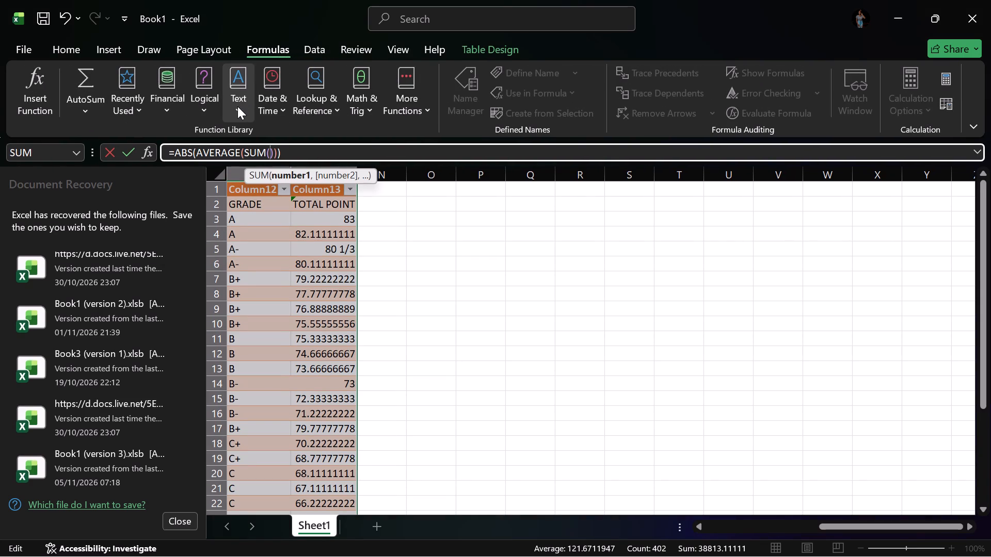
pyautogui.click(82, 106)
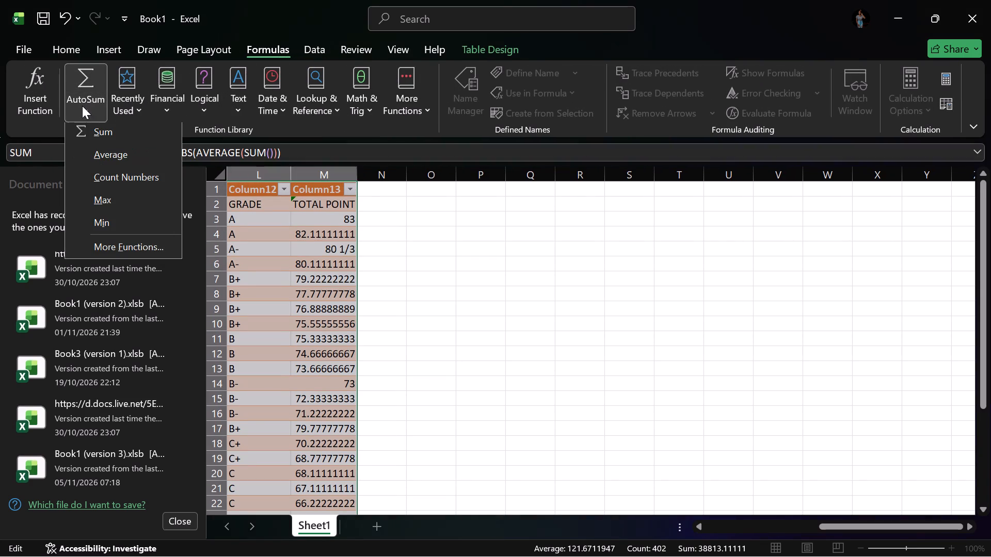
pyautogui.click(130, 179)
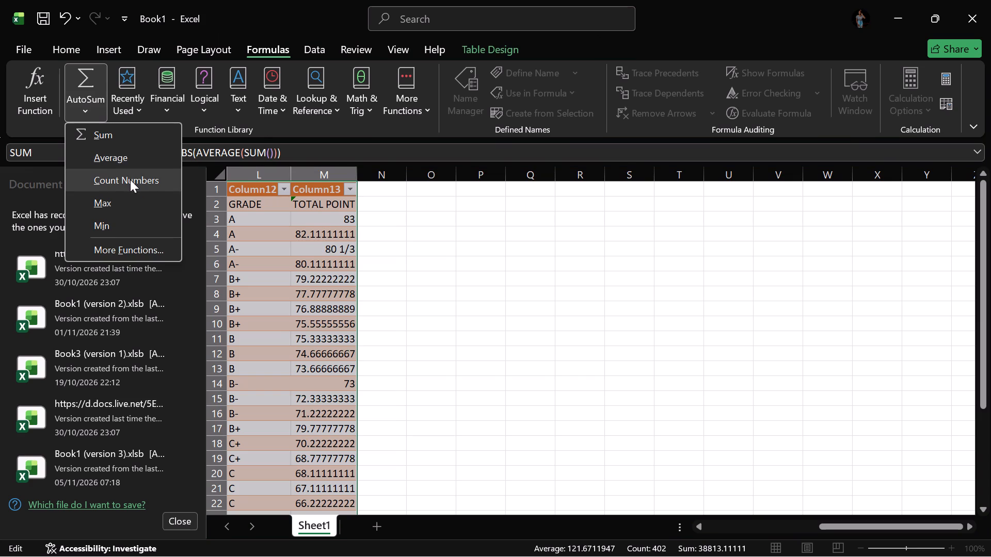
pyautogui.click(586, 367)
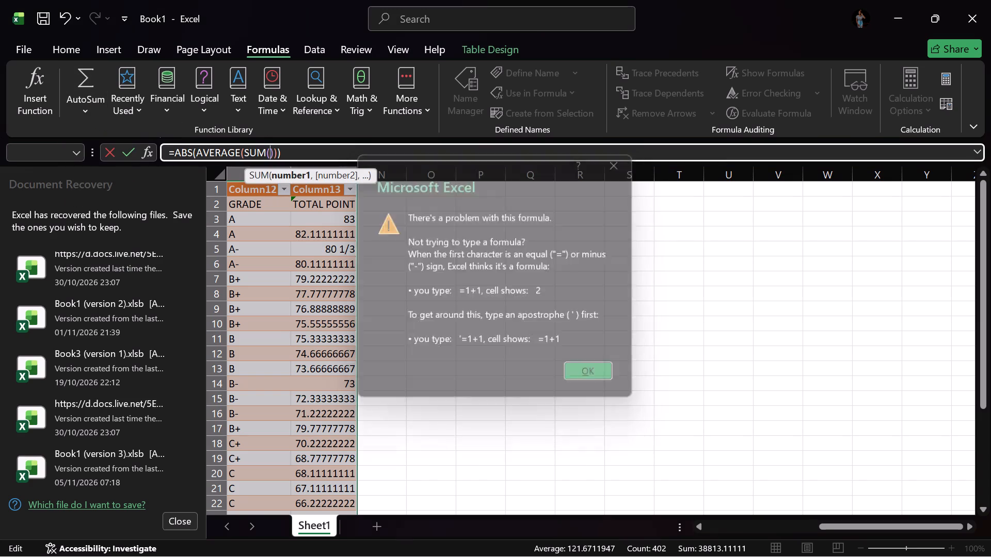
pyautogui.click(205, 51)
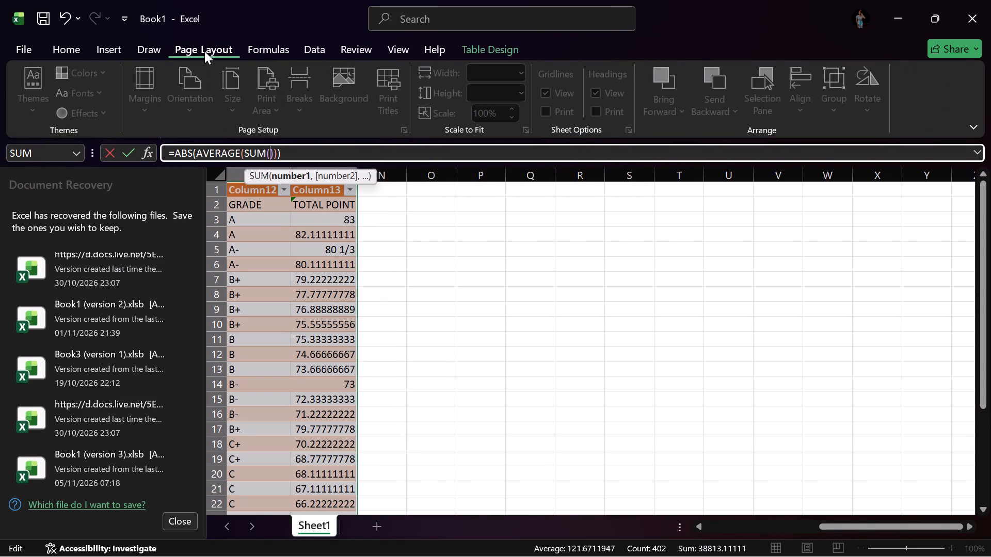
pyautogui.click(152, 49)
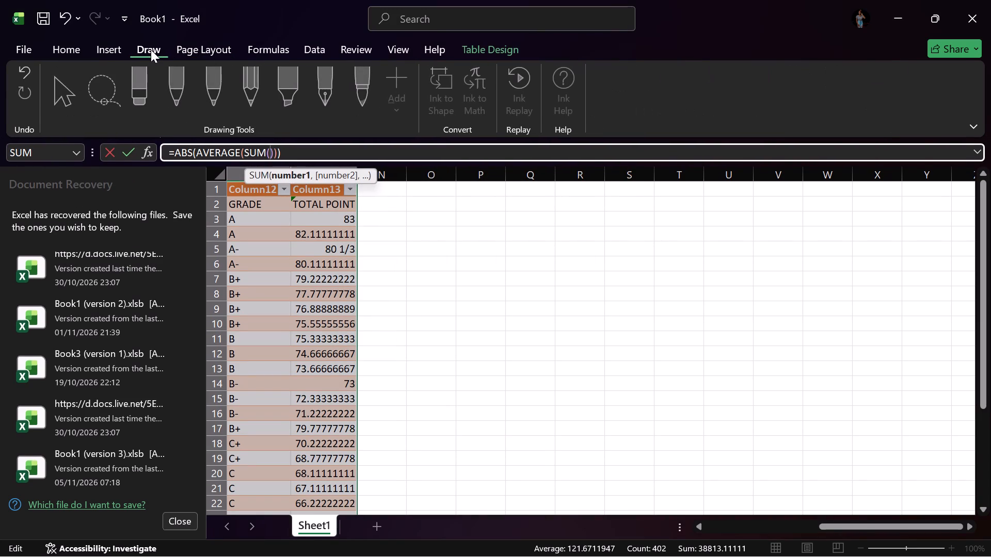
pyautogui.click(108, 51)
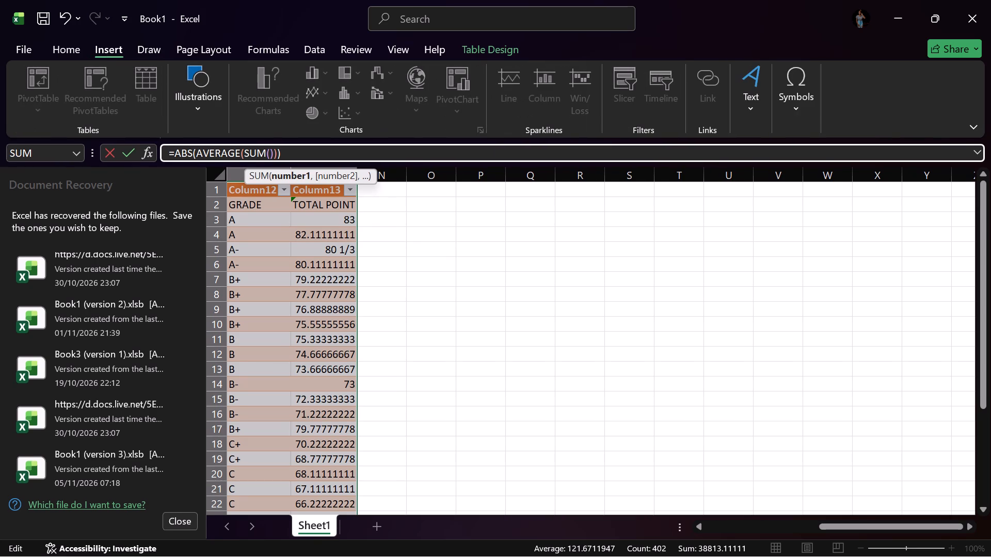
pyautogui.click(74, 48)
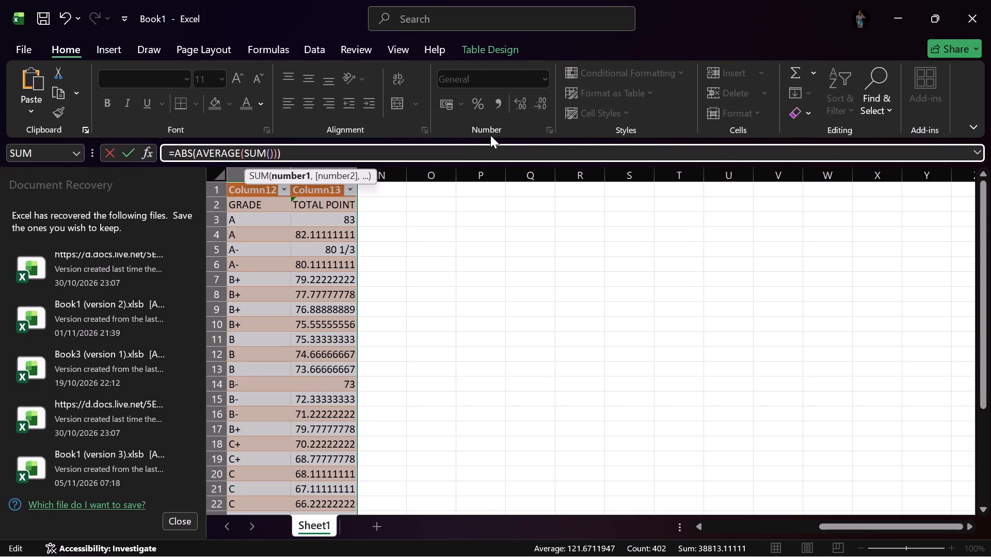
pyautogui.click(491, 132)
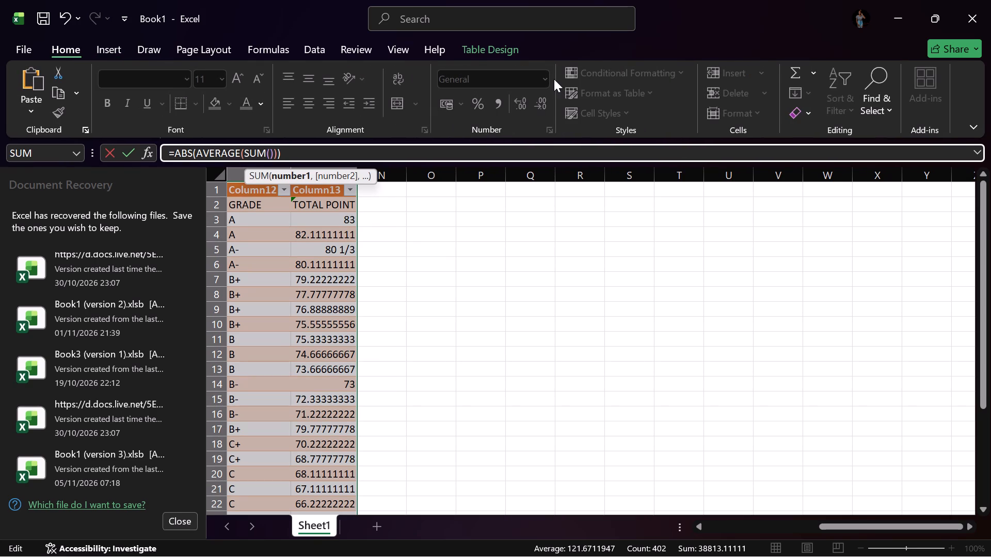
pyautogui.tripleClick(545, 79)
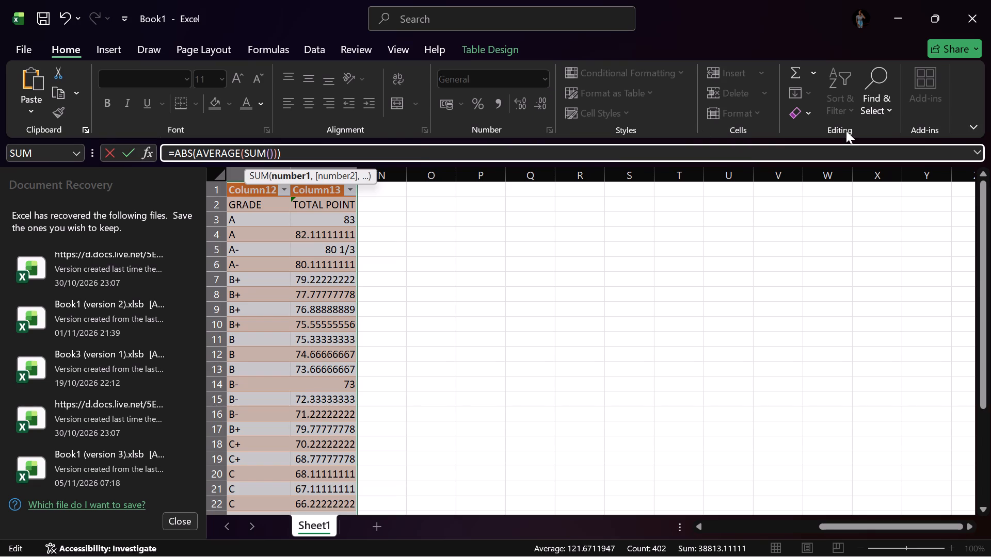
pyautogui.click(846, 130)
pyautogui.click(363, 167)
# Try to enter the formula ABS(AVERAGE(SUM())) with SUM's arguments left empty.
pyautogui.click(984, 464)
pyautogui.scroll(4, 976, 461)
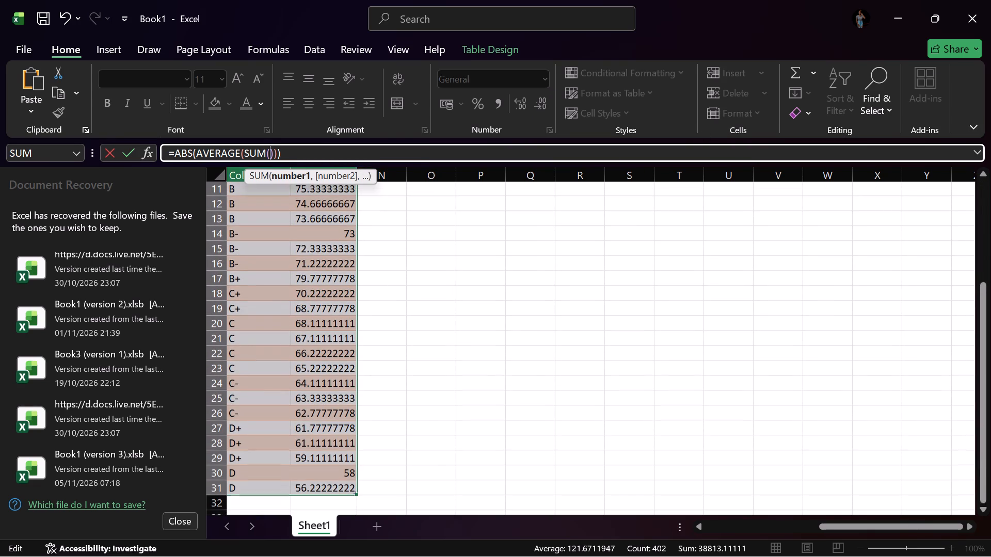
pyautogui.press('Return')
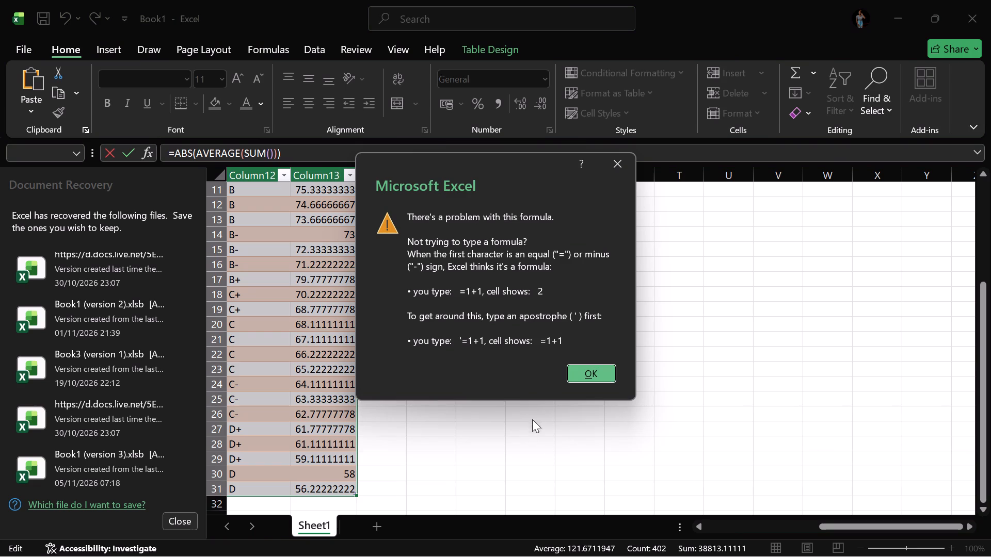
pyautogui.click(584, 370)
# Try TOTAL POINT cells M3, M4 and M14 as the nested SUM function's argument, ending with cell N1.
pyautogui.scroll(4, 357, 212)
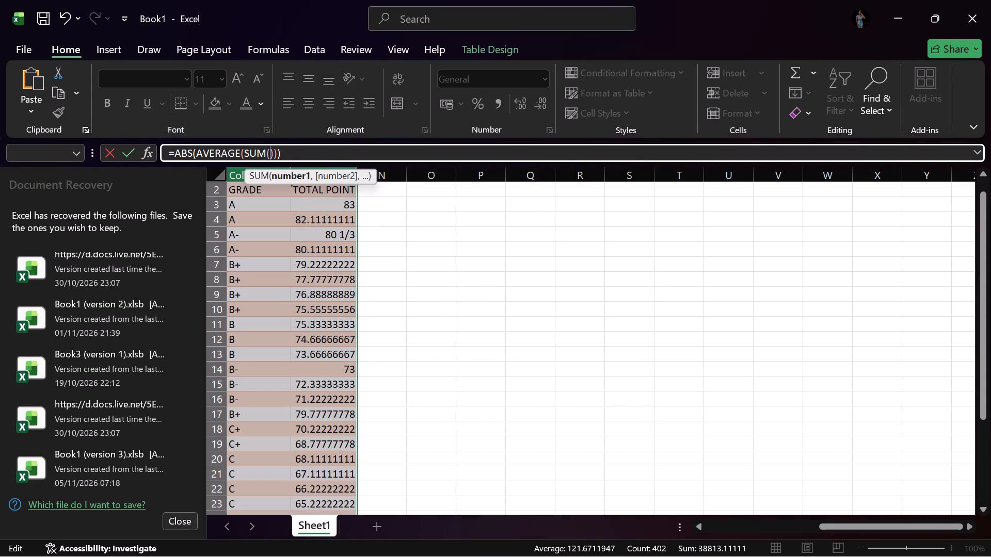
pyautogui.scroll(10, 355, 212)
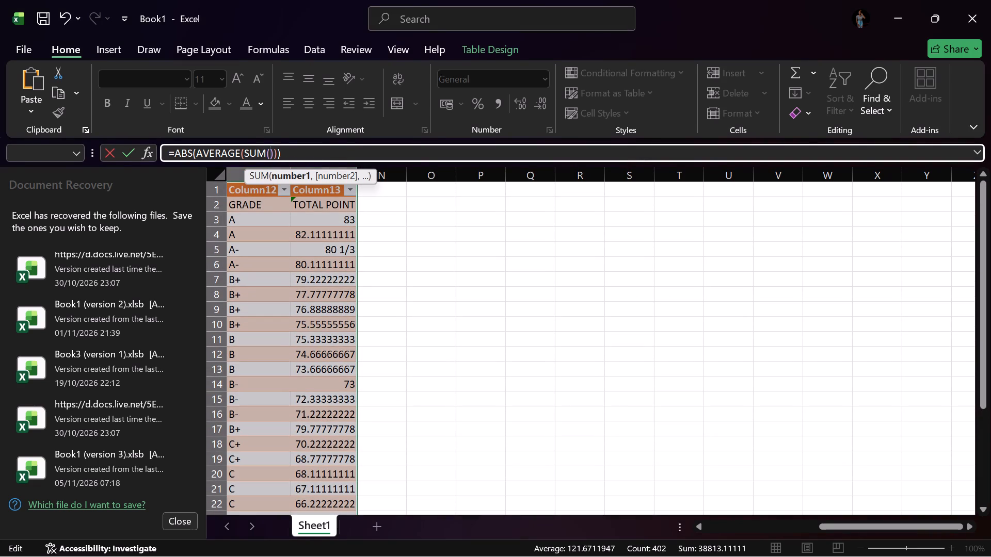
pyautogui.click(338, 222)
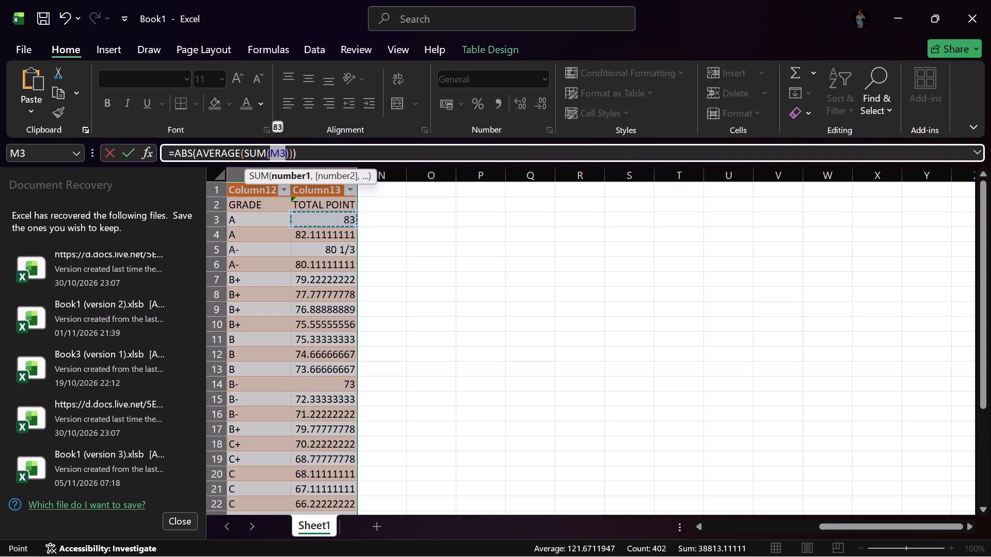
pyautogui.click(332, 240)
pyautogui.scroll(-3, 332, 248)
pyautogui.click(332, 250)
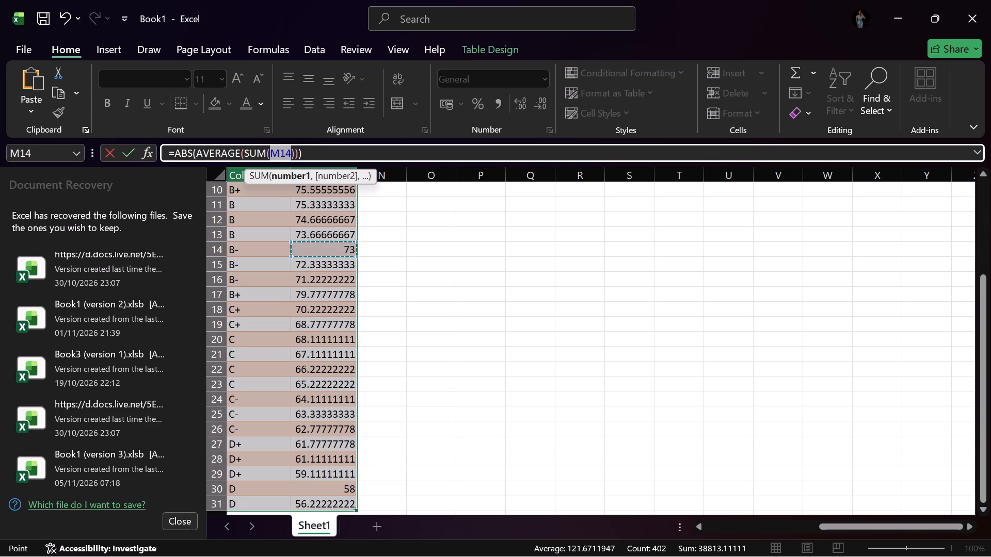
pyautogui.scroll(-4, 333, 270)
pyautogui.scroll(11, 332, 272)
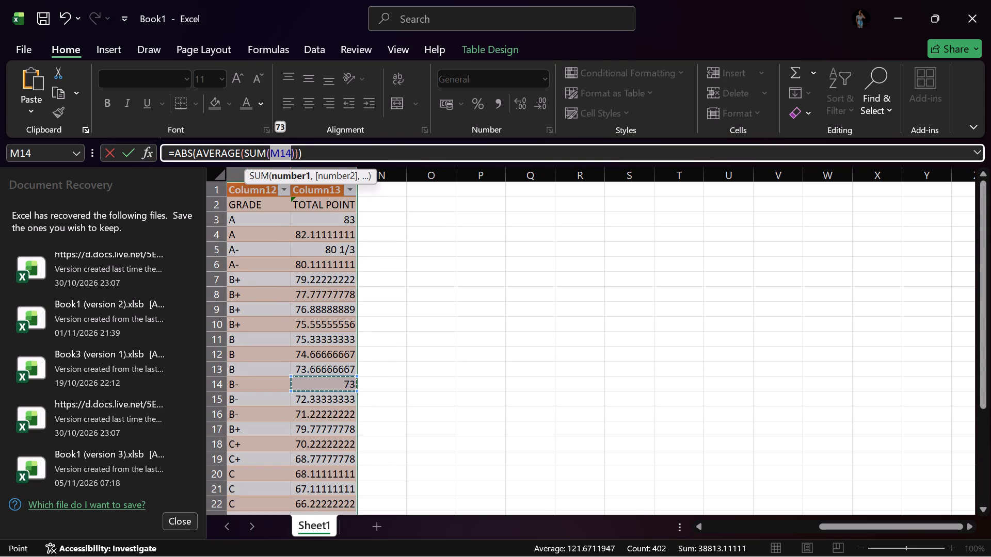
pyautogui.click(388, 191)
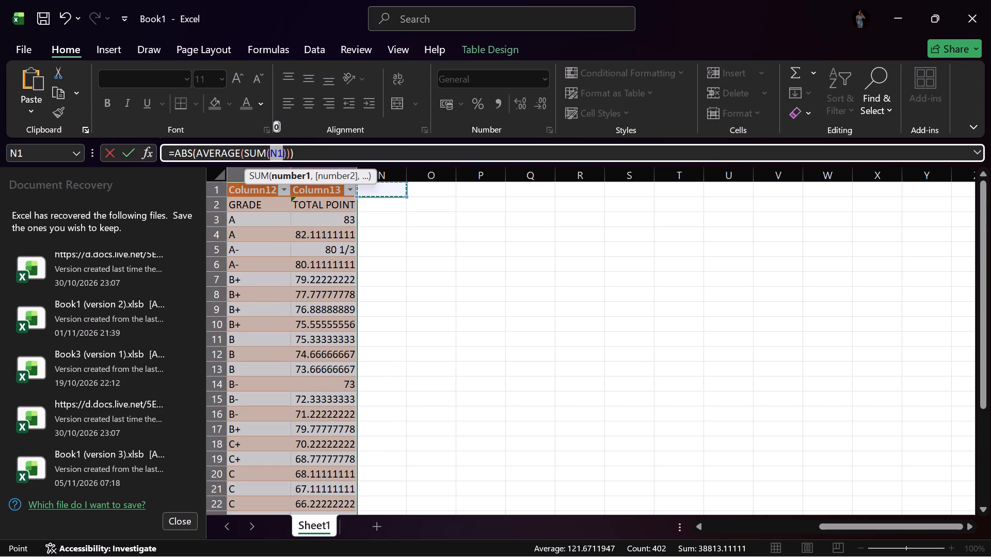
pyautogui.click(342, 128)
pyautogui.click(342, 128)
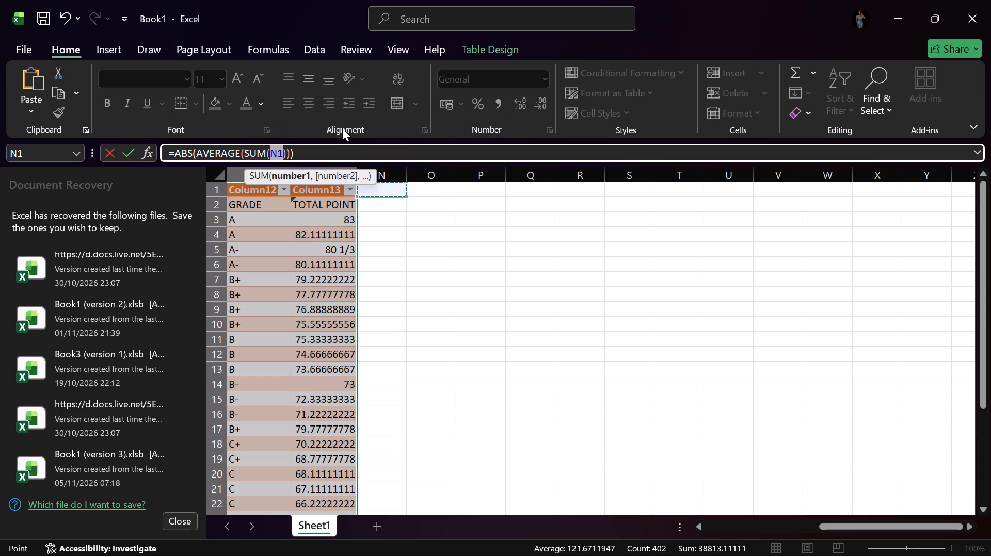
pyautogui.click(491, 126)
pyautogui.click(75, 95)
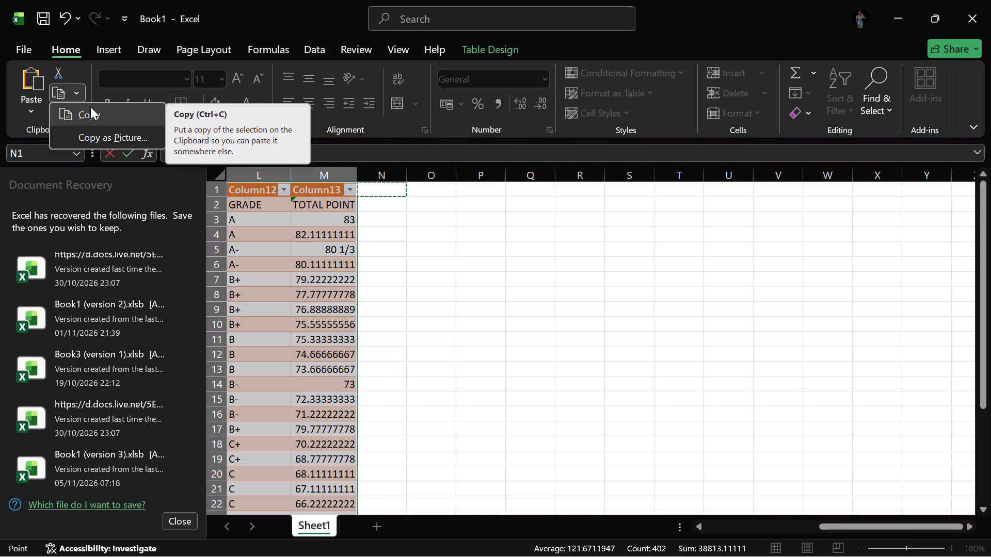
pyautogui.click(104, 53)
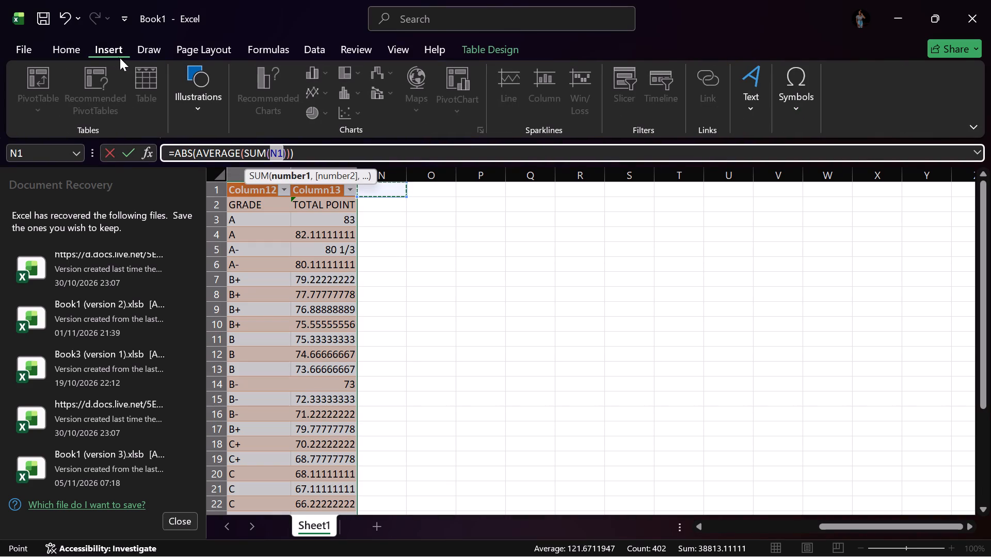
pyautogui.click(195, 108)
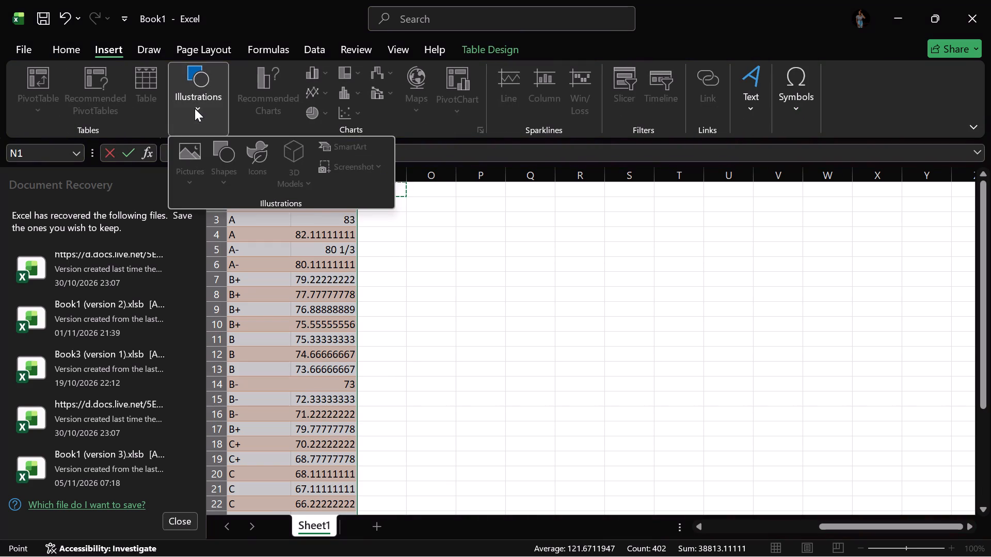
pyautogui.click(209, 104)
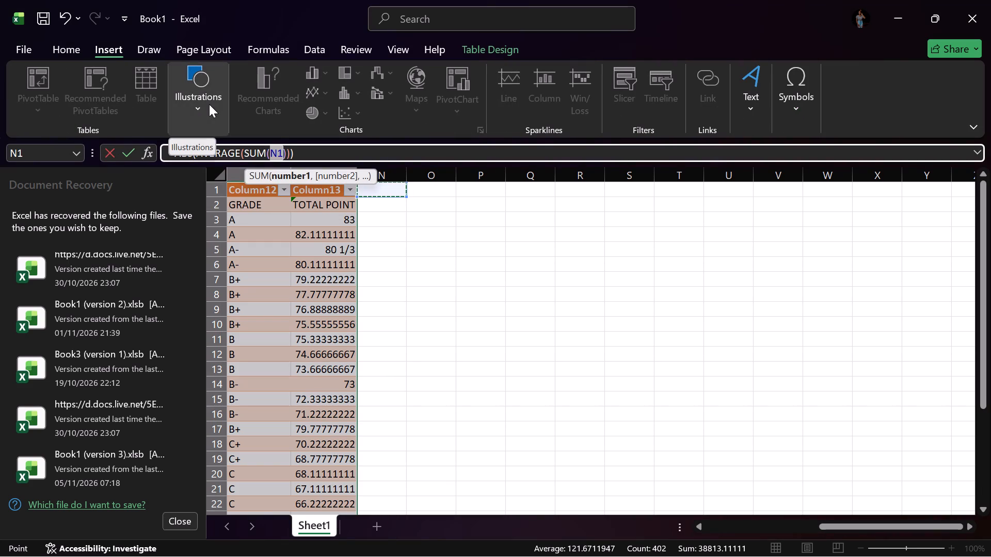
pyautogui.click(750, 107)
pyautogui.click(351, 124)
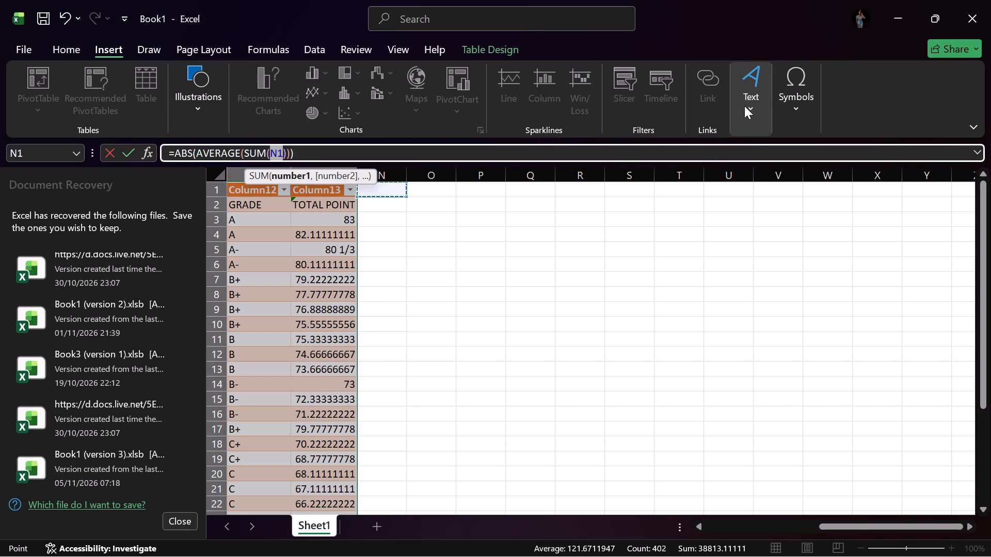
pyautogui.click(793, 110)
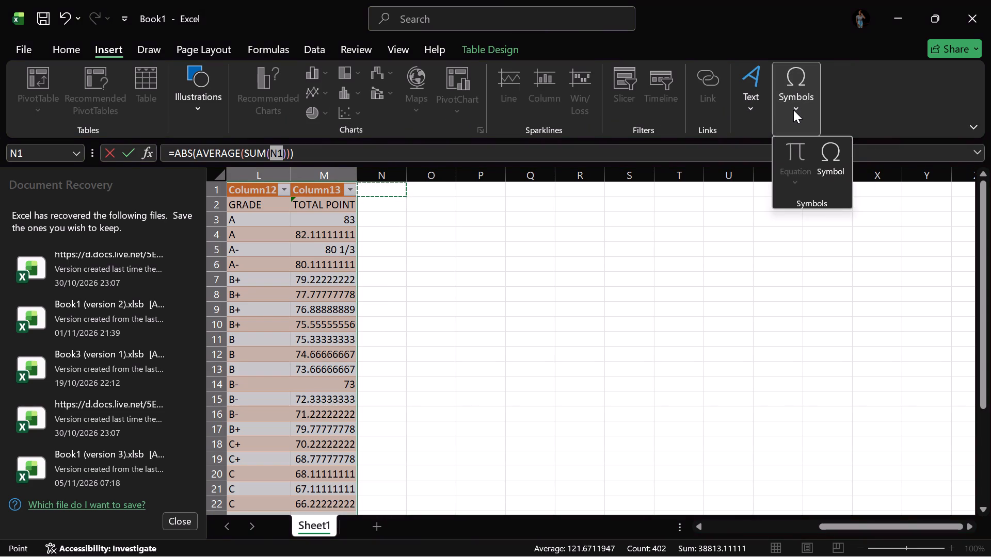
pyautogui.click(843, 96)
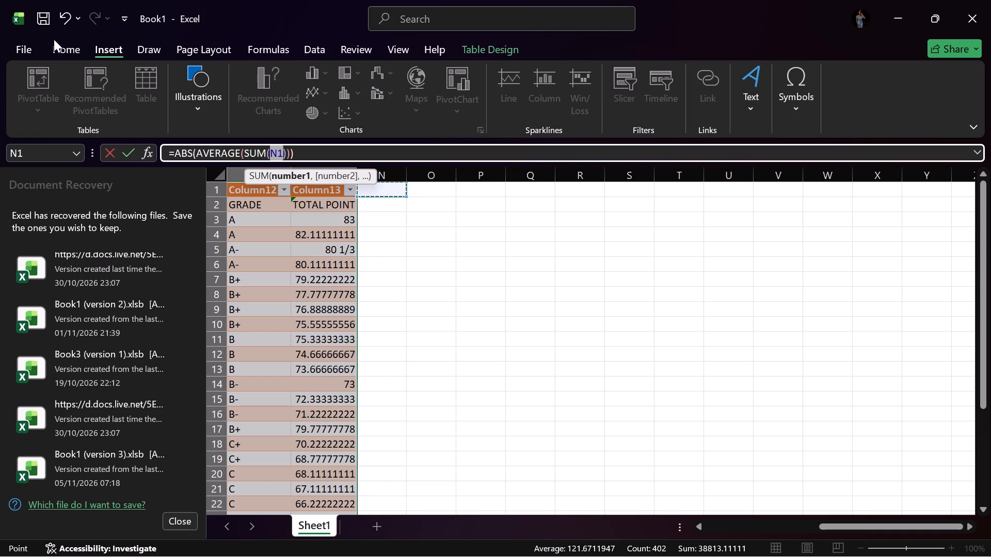
# Create a new blank workbook.
pyautogui.click(23, 52)
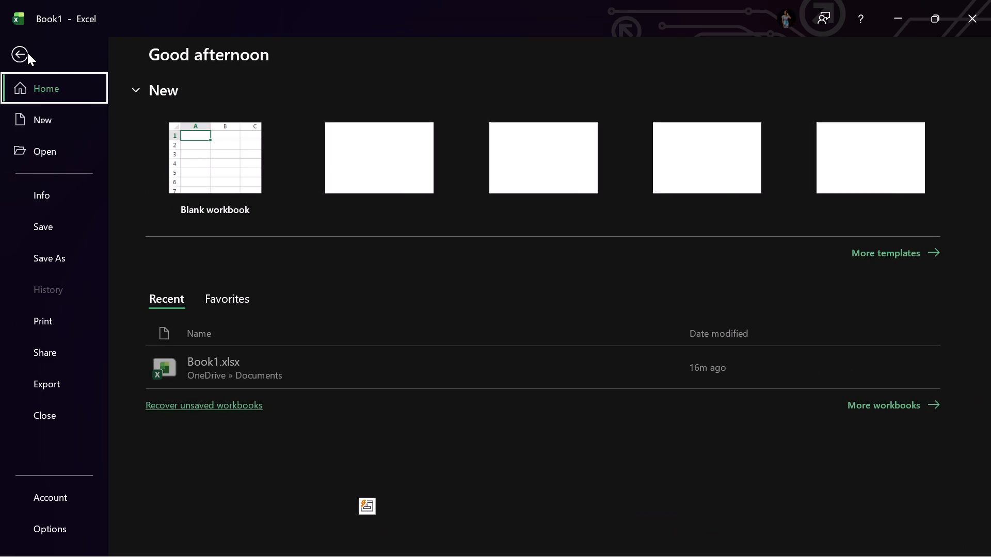
pyautogui.click(192, 155)
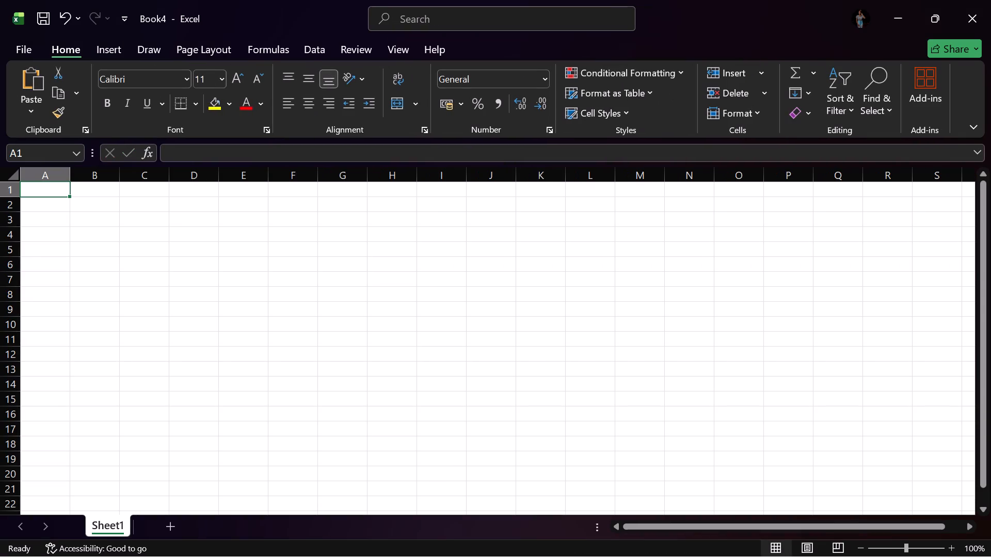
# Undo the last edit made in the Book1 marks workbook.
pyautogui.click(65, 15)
# Look over the marks table, including its last student rows and the GRADE and TOTAL POINT columns.
pyautogui.scroll(-5, 362, 271)
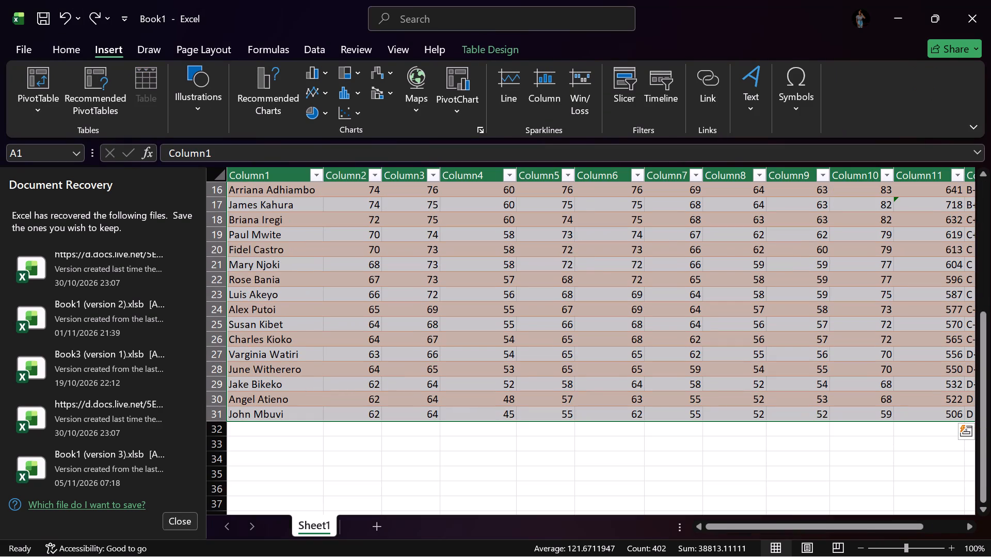
pyautogui.click(954, 523)
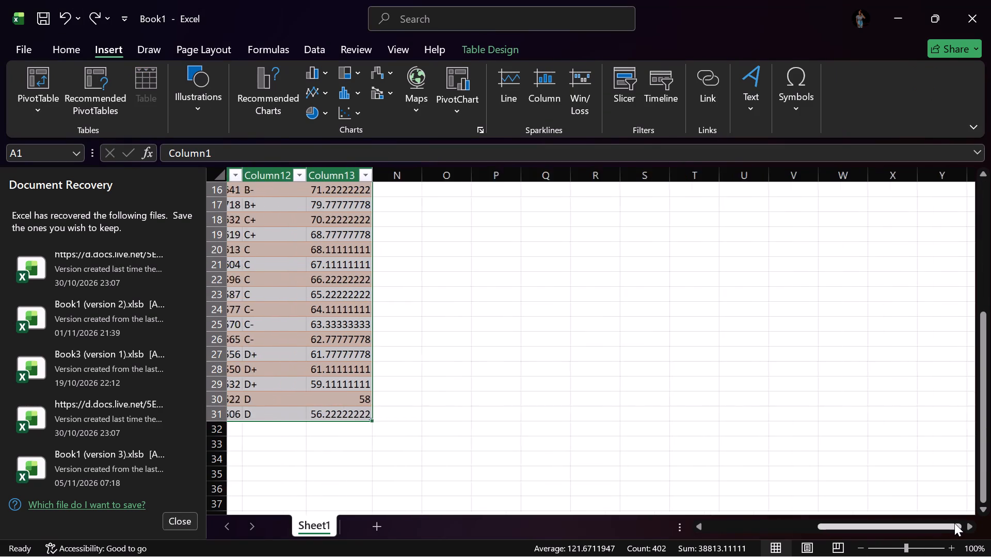
pyautogui.scroll(6, 582, 419)
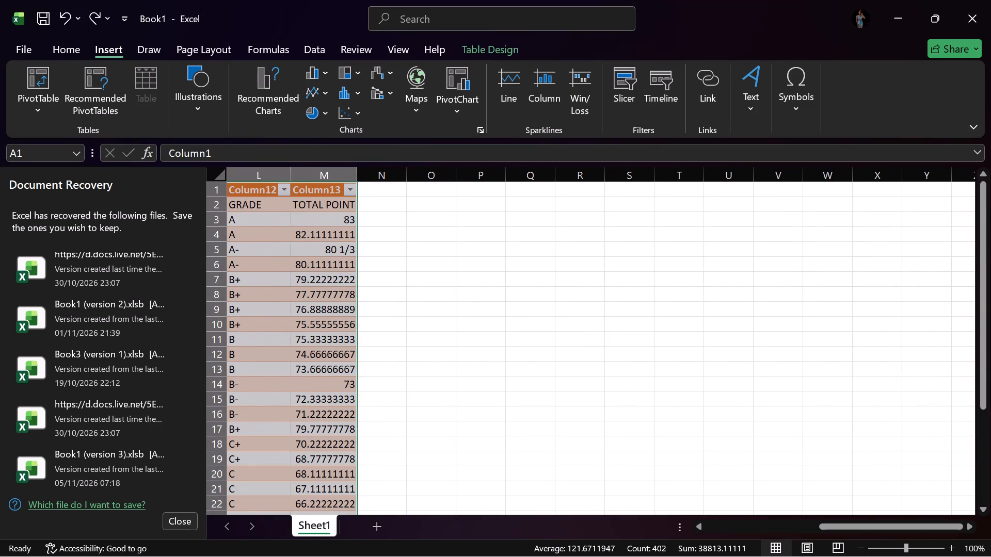
pyautogui.scroll(2, 579, 419)
pyautogui.scroll(-3, 643, 374)
pyautogui.scroll(8, 653, 378)
pyautogui.click(797, 523)
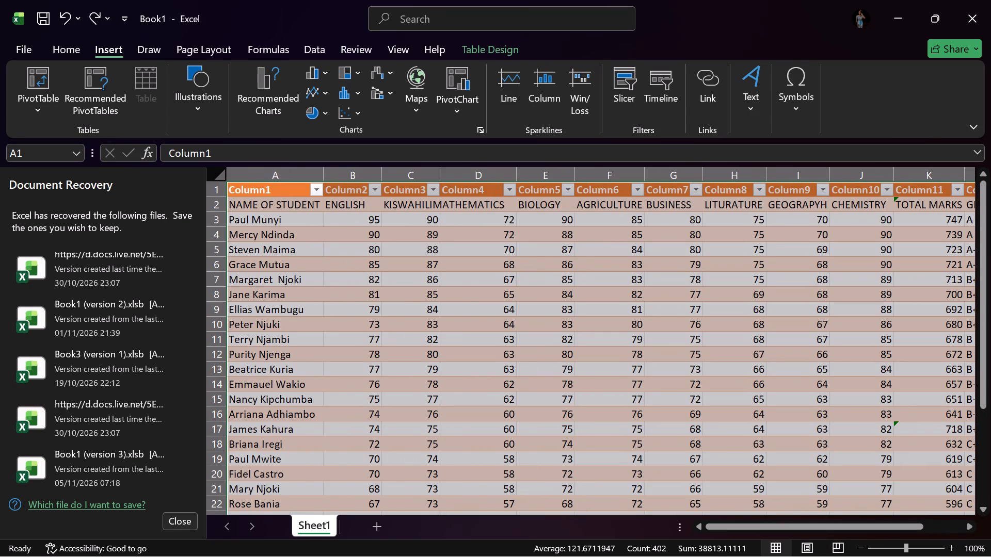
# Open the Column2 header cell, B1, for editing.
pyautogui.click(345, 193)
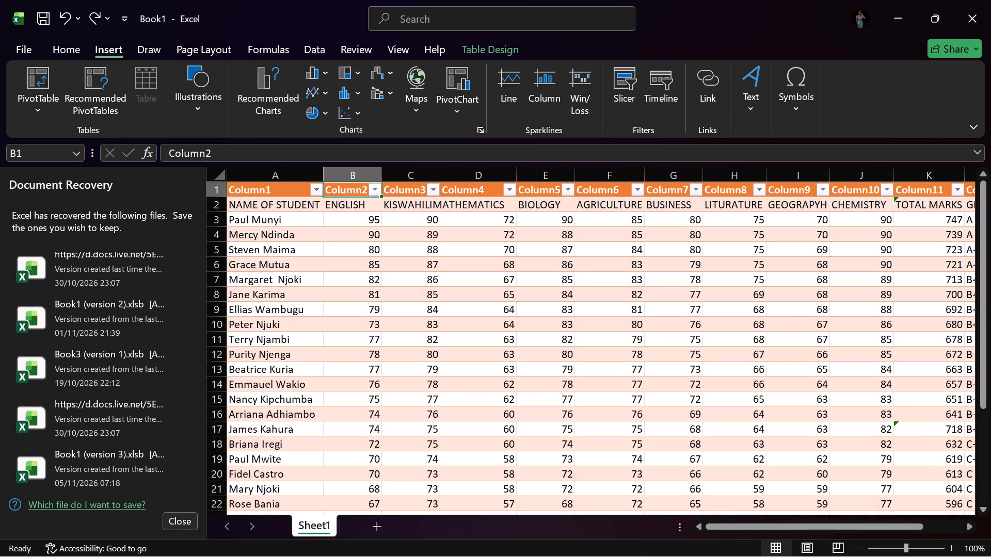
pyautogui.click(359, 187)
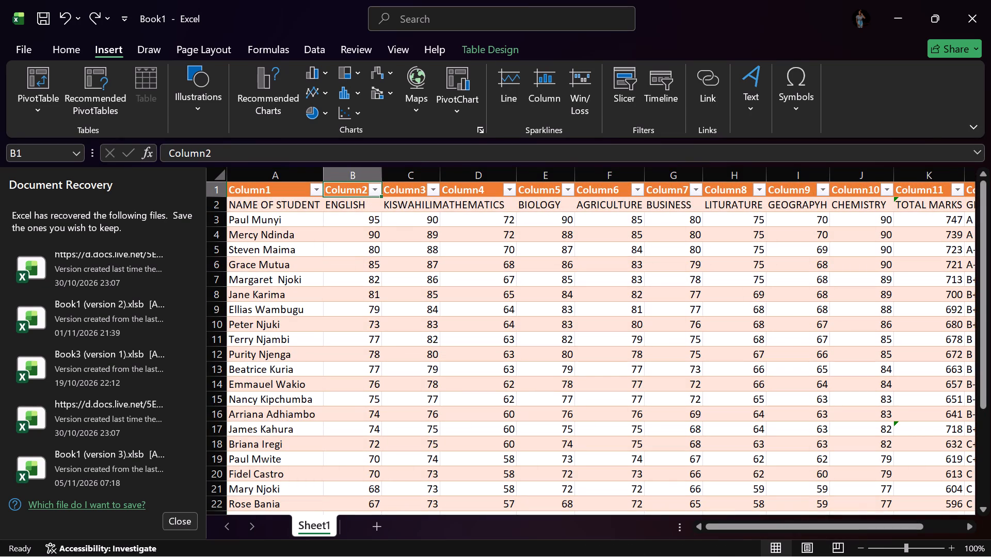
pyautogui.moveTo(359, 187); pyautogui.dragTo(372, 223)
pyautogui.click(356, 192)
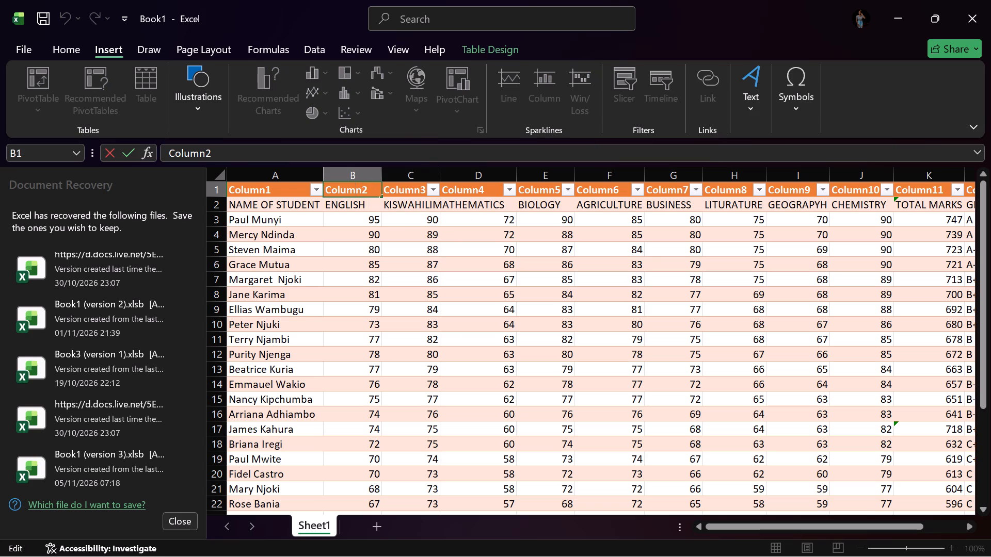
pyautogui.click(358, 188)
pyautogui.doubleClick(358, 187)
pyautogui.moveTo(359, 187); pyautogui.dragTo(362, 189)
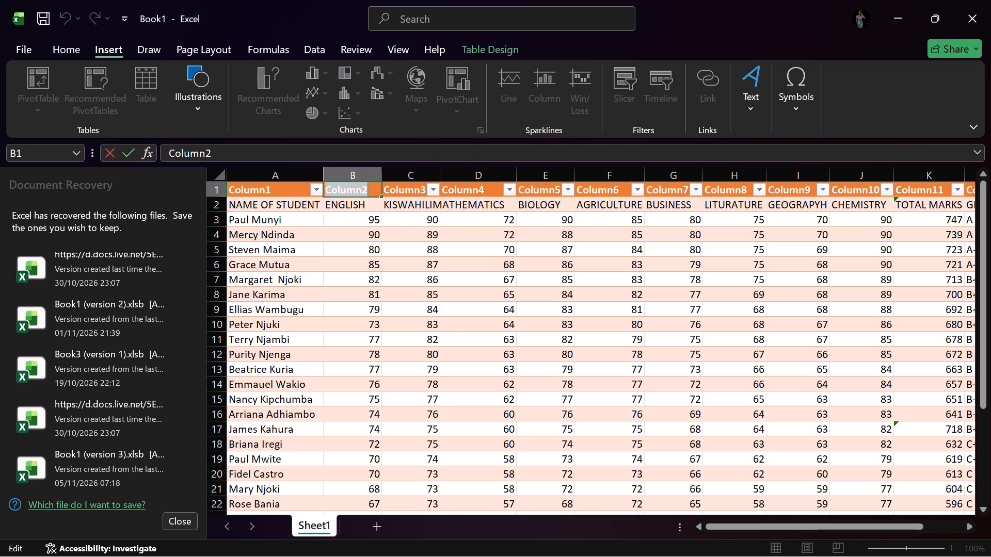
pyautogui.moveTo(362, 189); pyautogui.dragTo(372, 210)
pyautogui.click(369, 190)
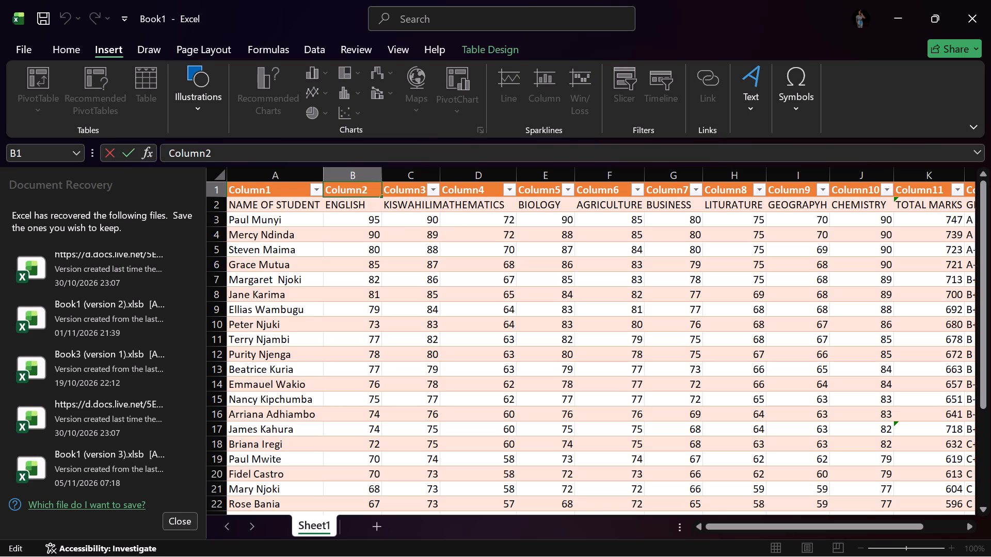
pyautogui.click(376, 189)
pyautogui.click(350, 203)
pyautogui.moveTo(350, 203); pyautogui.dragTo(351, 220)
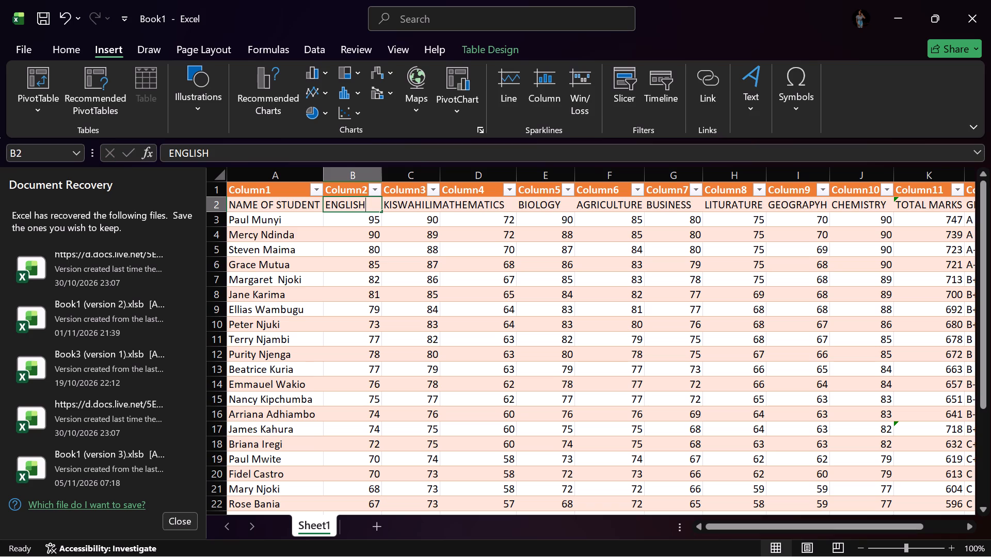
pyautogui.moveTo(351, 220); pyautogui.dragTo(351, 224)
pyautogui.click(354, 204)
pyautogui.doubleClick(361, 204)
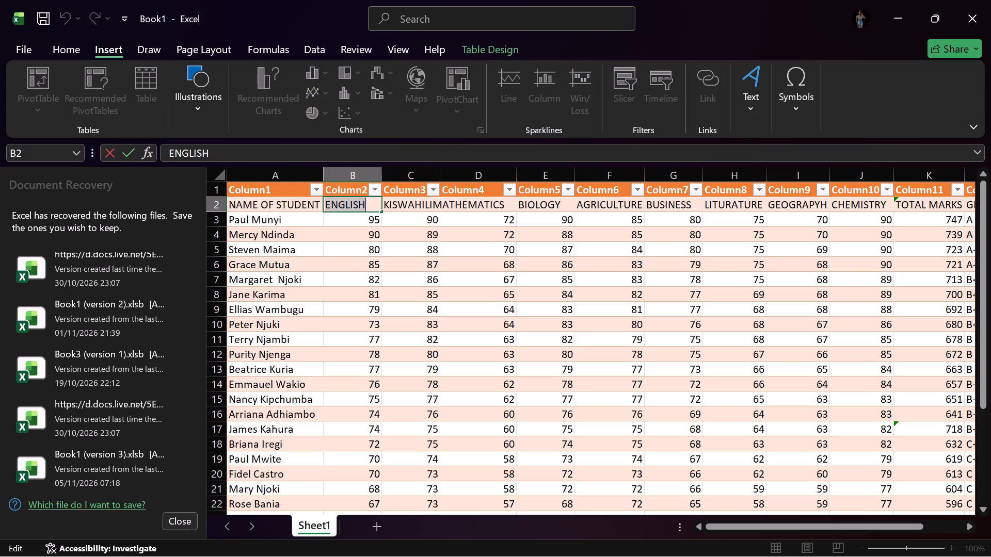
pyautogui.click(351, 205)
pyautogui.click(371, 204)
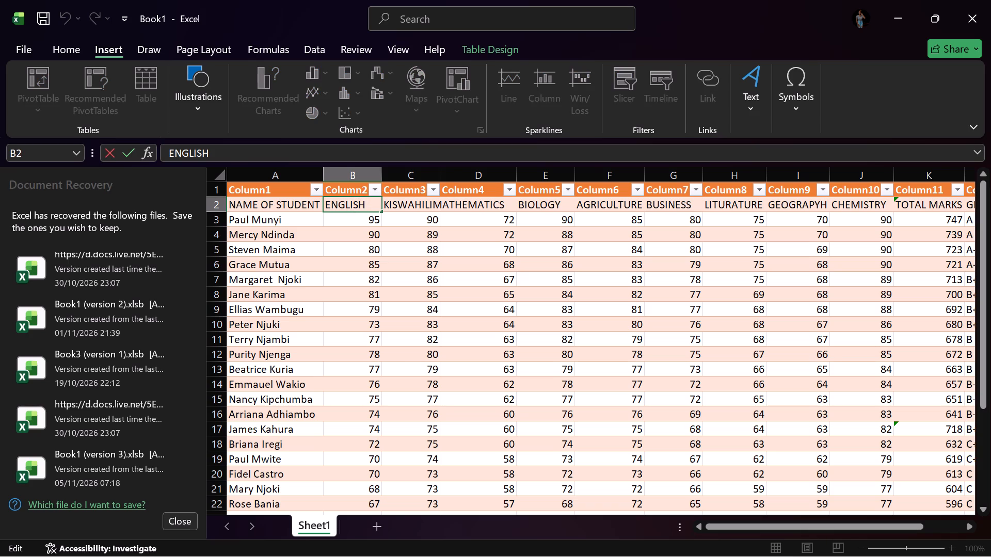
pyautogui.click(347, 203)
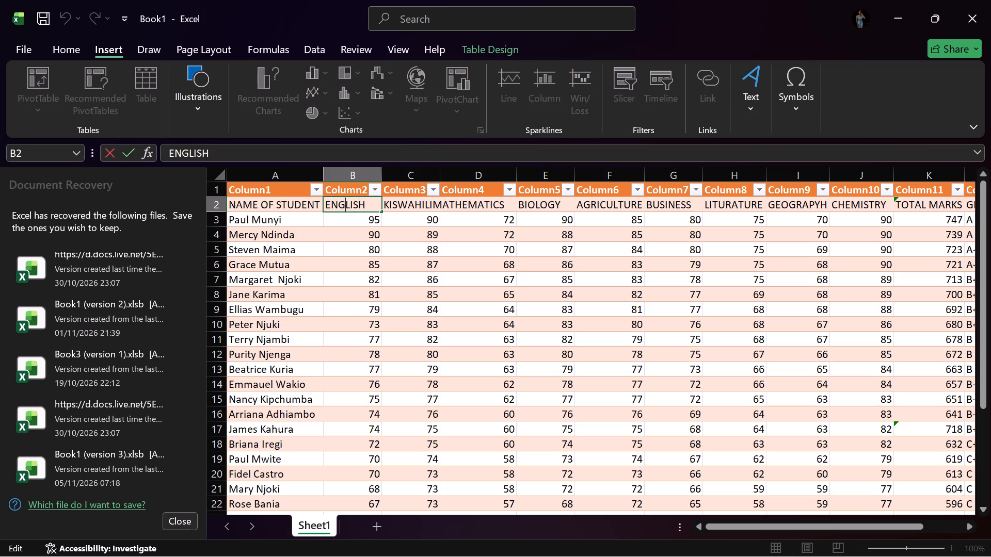
# Insert a Pareto histogram chart from the ENGLISH marks column, range B1:B31.
pyautogui.click(346, 191)
pyautogui.moveTo(346, 191); pyautogui.dragTo(362, 393)
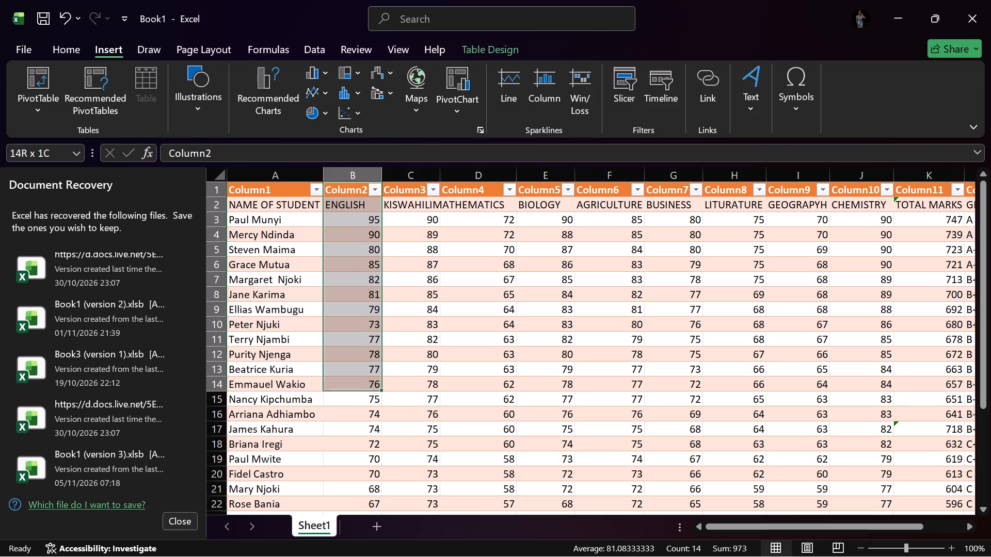
pyautogui.moveTo(362, 393); pyautogui.dragTo(378, 526)
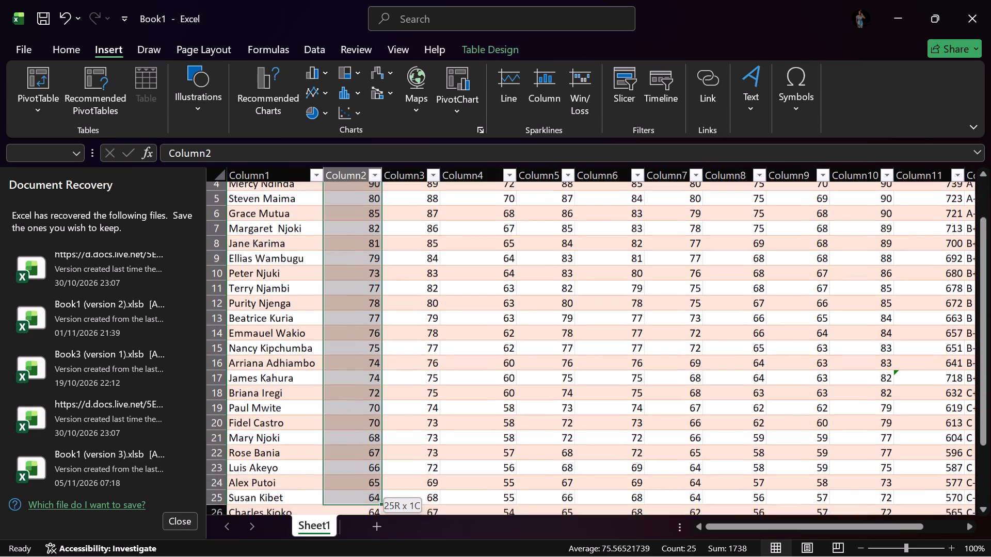
pyautogui.moveTo(378, 526); pyautogui.dragTo(379, 481)
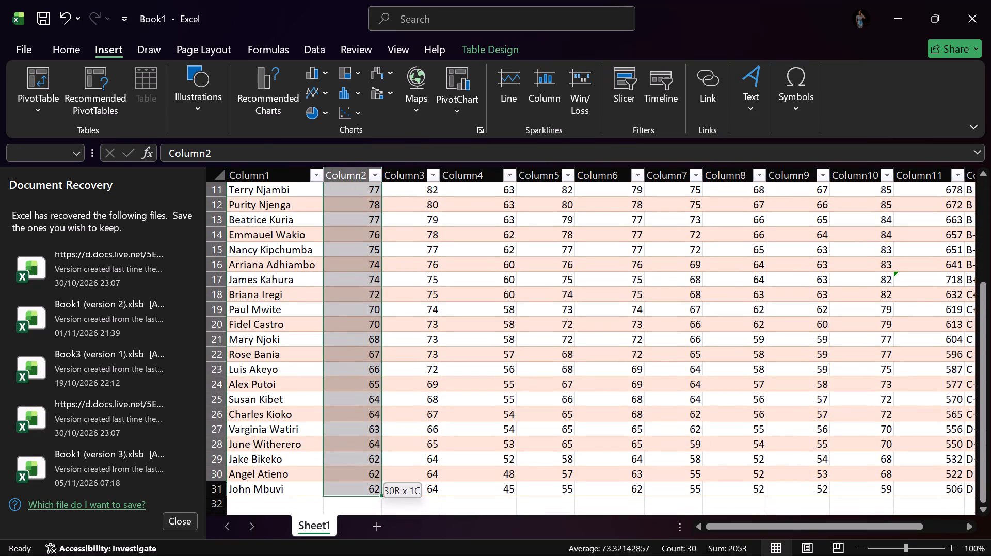
pyautogui.moveTo(379, 481); pyautogui.dragTo(377, 487)
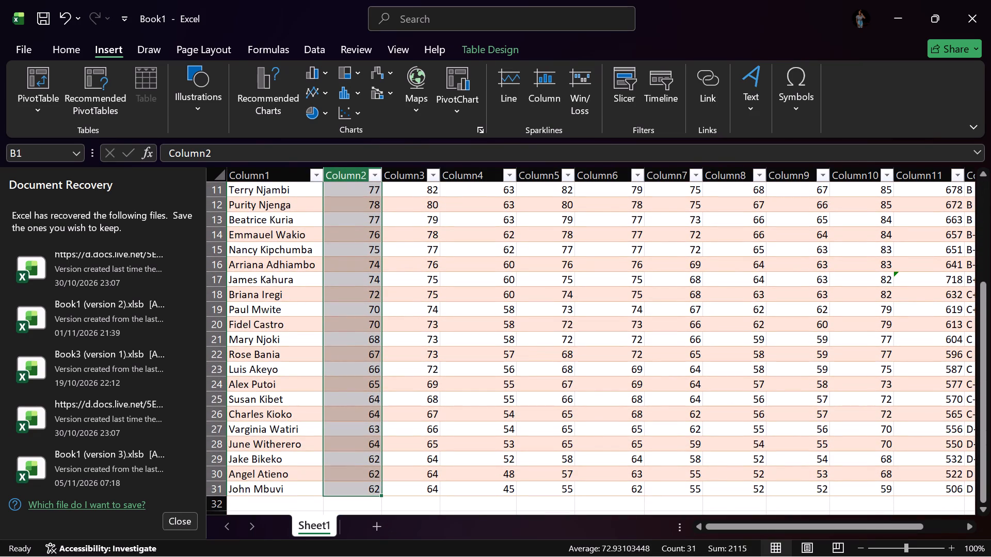
pyautogui.click(356, 93)
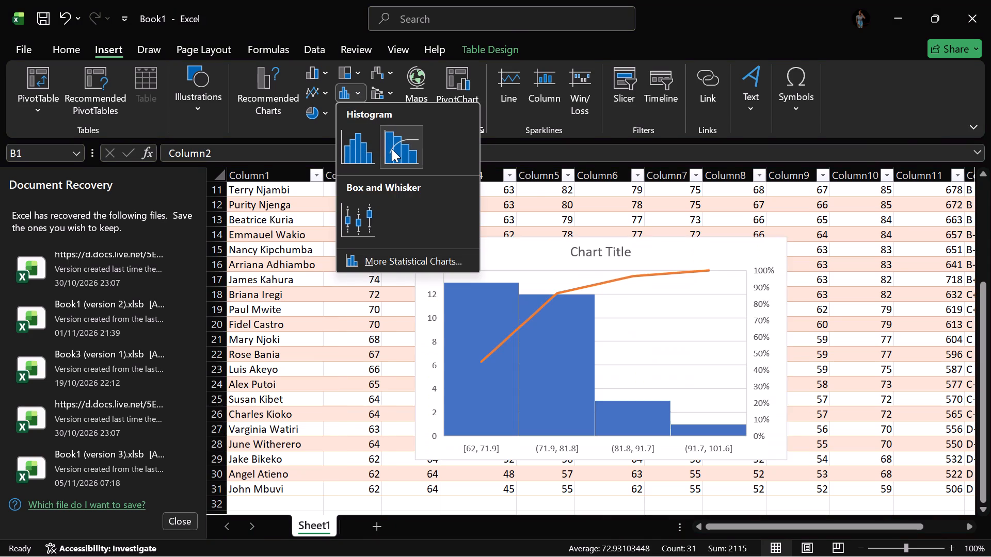
pyautogui.click(390, 151)
# Move the ENGLISH Pareto chart below the marks table, starting at column A around row 34, and deselect it.
pyautogui.scroll(-1, 435, 320)
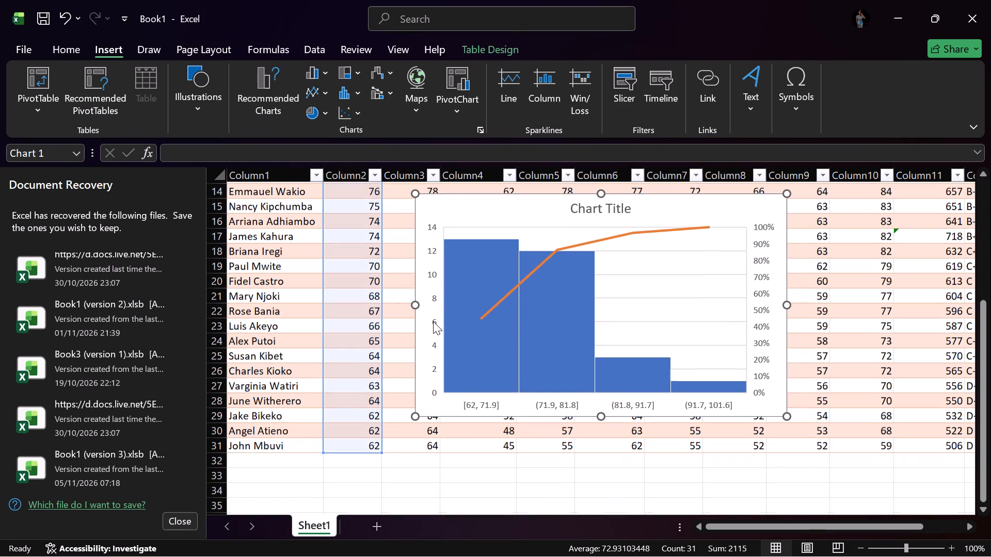
pyautogui.scroll(3, 425, 332)
pyautogui.scroll(-2, 436, 312)
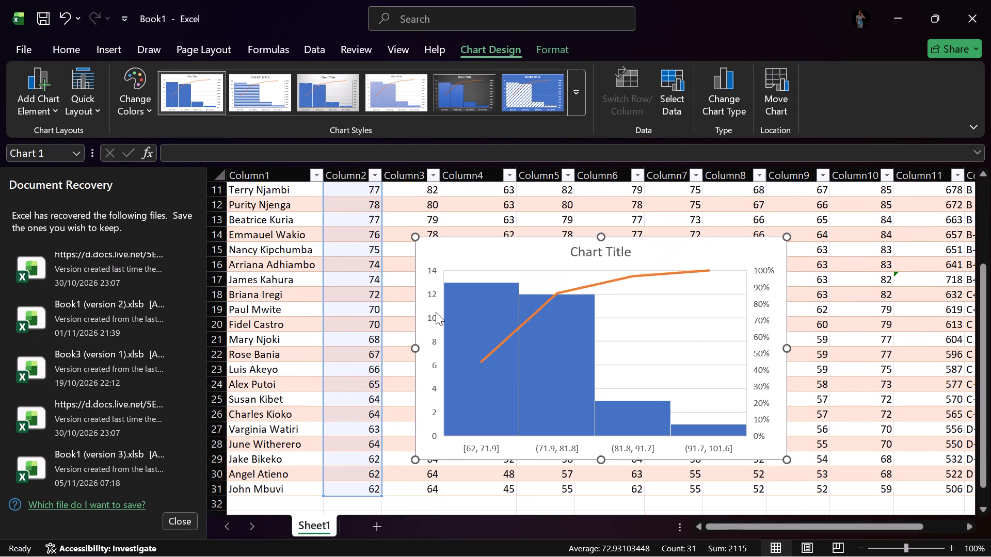
pyautogui.scroll(-1, 436, 312)
pyautogui.moveTo(669, 307); pyautogui.dragTo(676, 355)
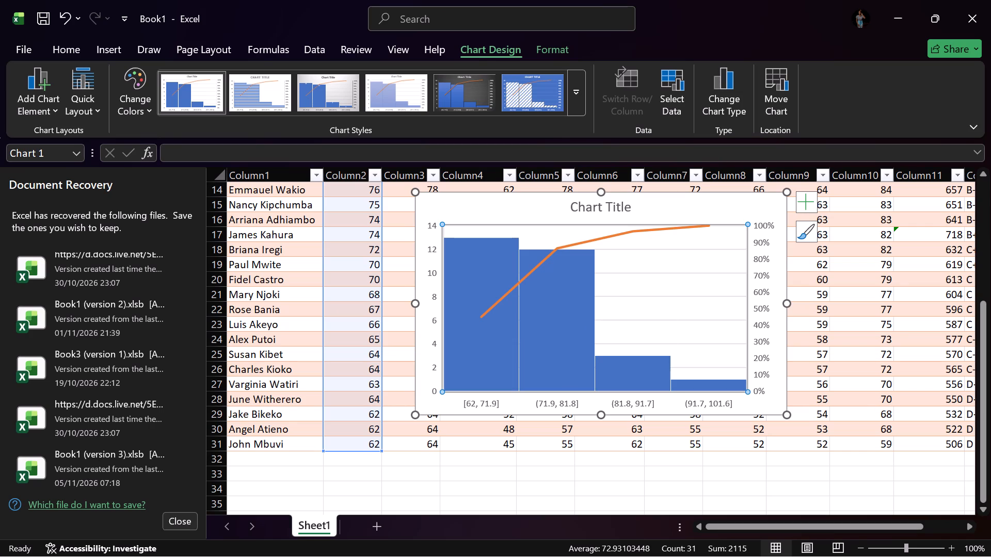
pyautogui.moveTo(558, 207); pyautogui.dragTo(571, 361)
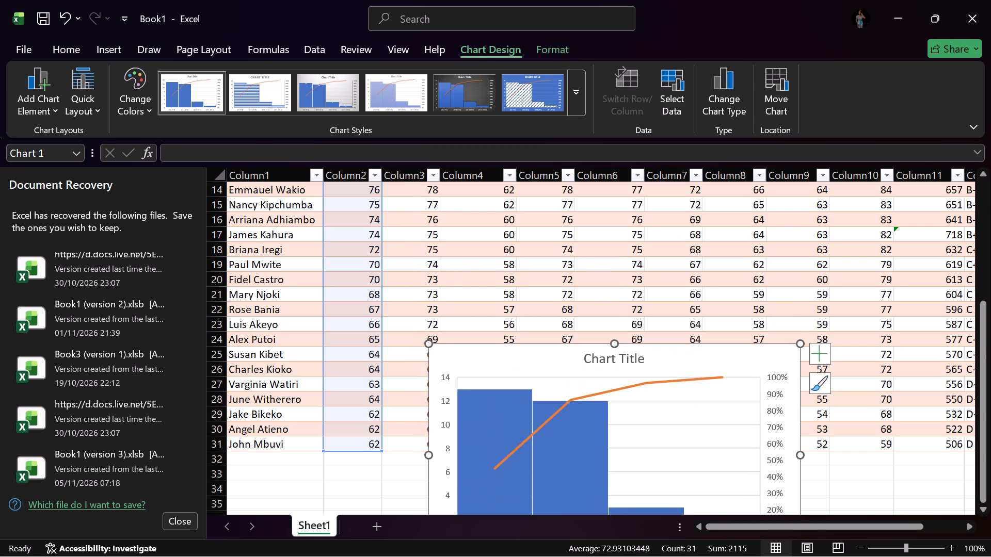
pyautogui.scroll(-4, 453, 222)
pyautogui.scroll(-2, 523, 339)
pyautogui.scroll(4, 521, 332)
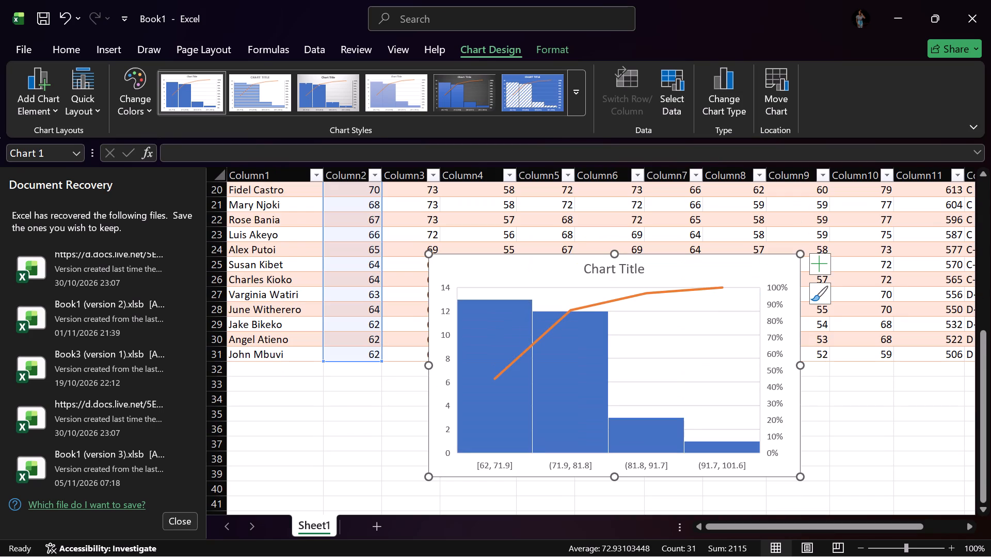
pyautogui.moveTo(543, 271); pyautogui.dragTo(467, 345)
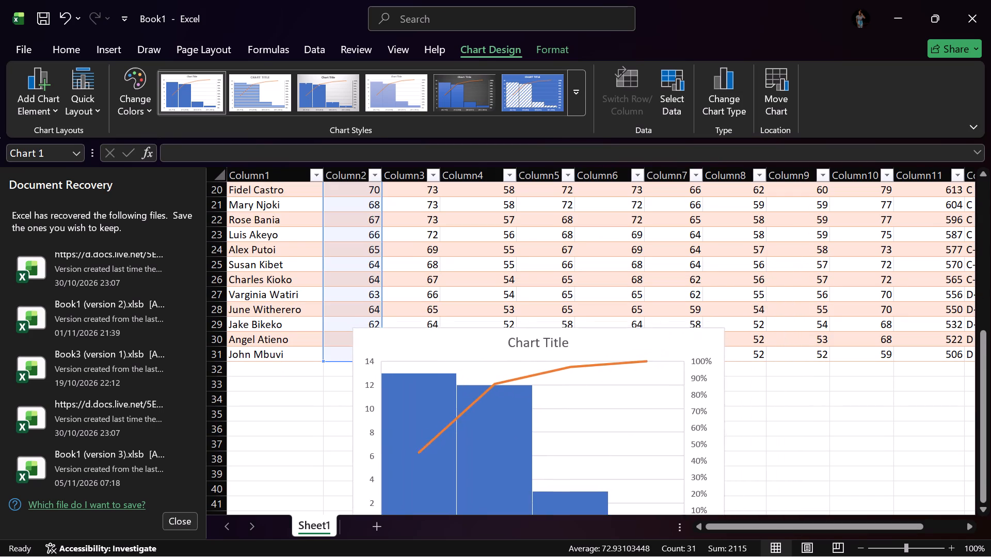
pyautogui.moveTo(467, 345); pyautogui.dragTo(465, 346)
pyautogui.scroll(-4, 475, 261)
pyautogui.scroll(2, 476, 264)
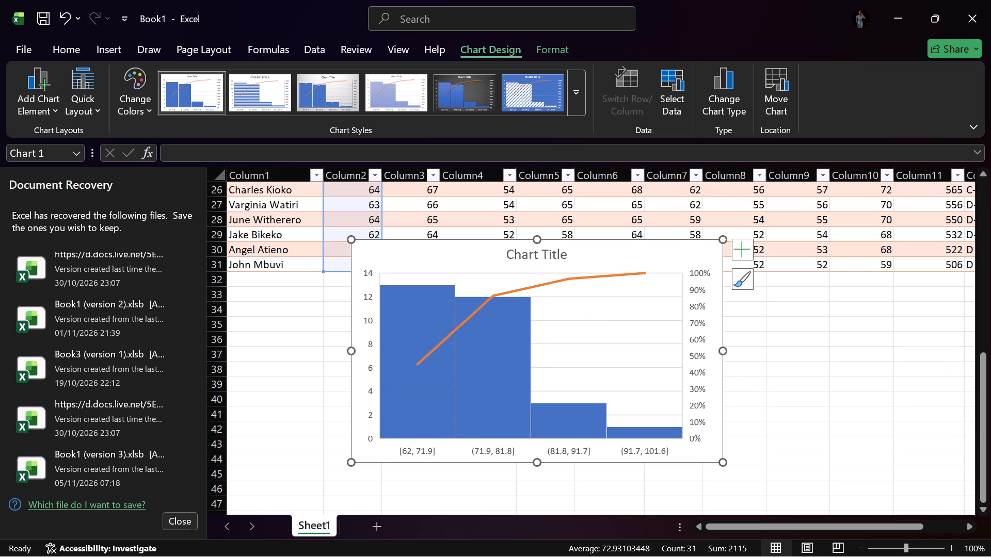
pyautogui.moveTo(473, 251); pyautogui.dragTo(352, 309)
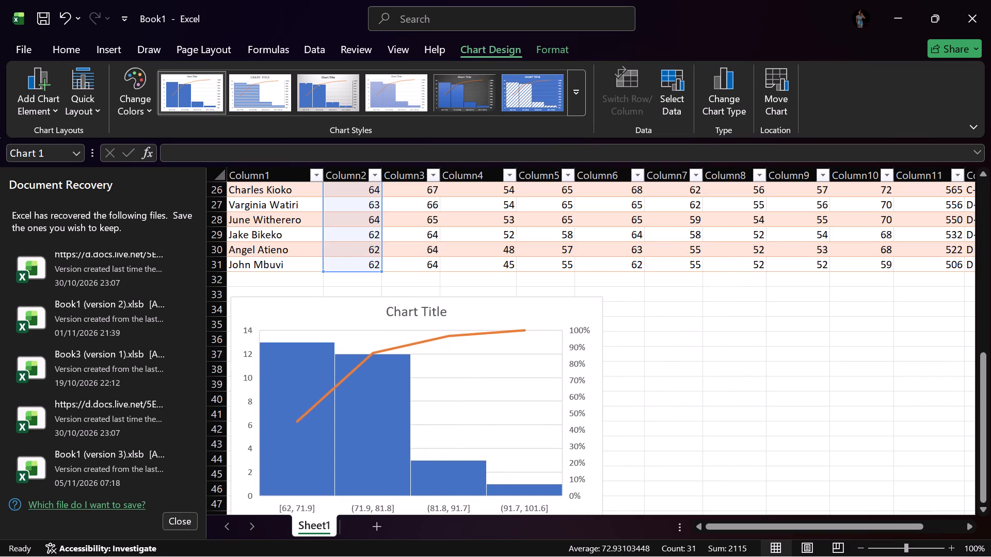
pyautogui.moveTo(352, 309); pyautogui.dragTo(350, 312)
pyautogui.scroll(-1, 423, 285)
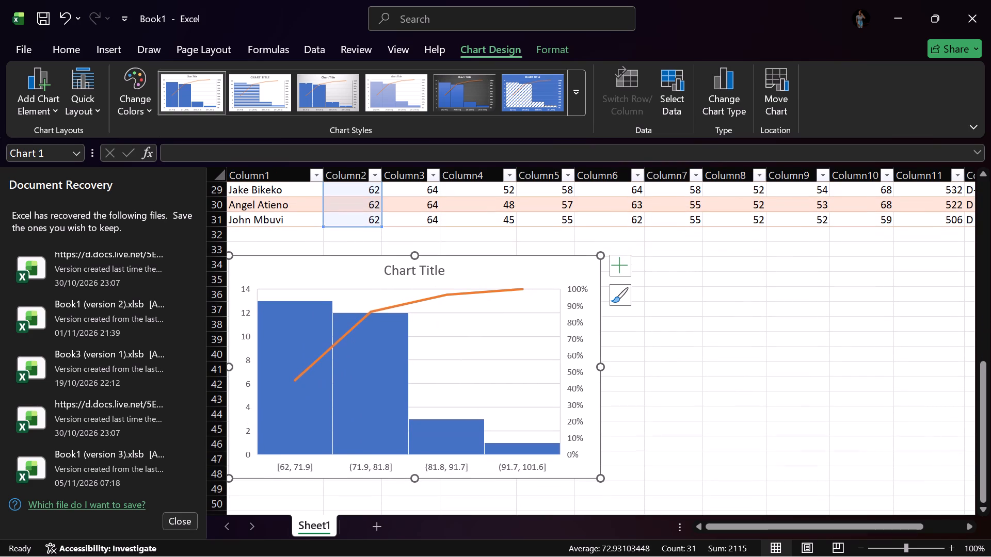
pyautogui.click(704, 370)
# Insert a Pareto histogram chart from the KISWAHILI marks column, range C2:C31.
pyautogui.scroll(7, 632, 388)
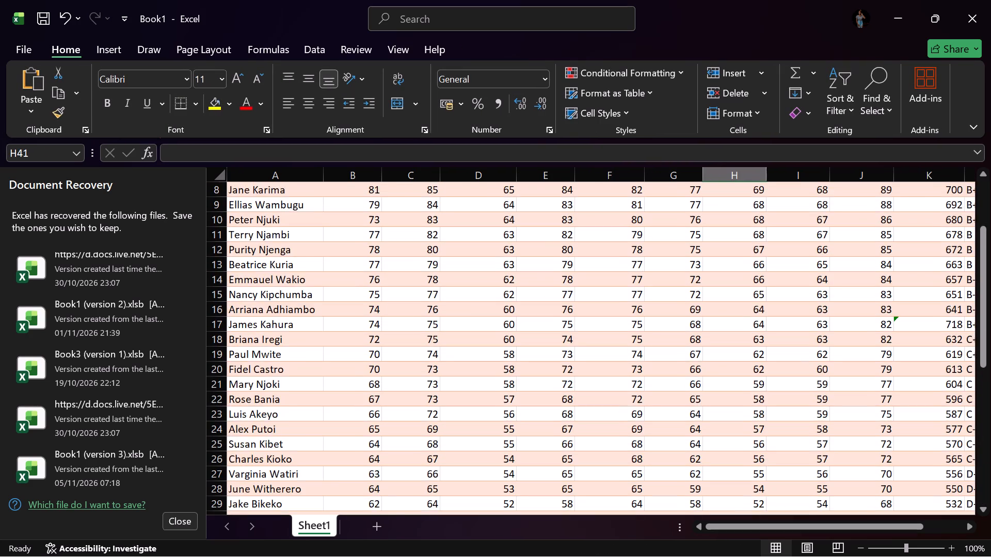
pyautogui.scroll(2, 626, 385)
pyautogui.click(421, 186)
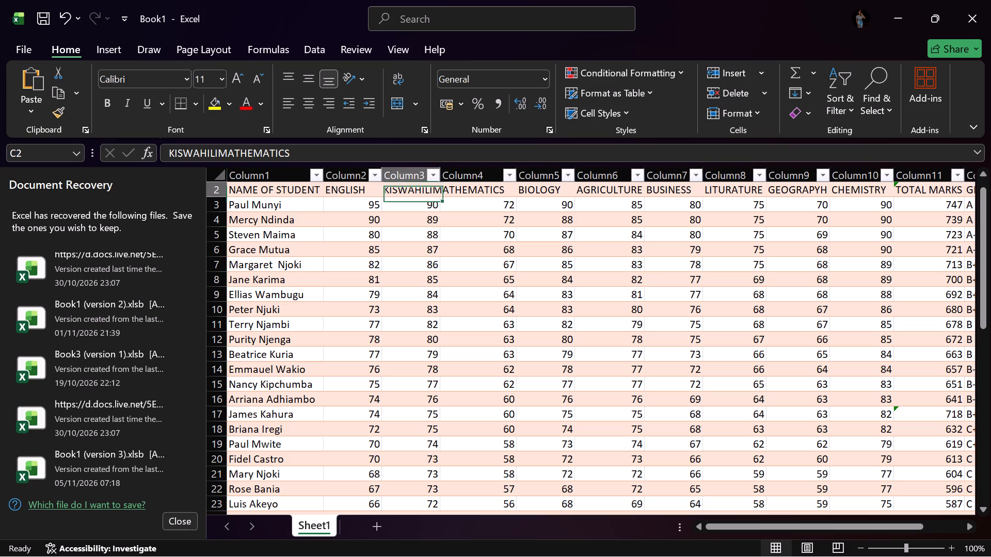
pyautogui.moveTo(421, 186); pyautogui.dragTo(431, 438)
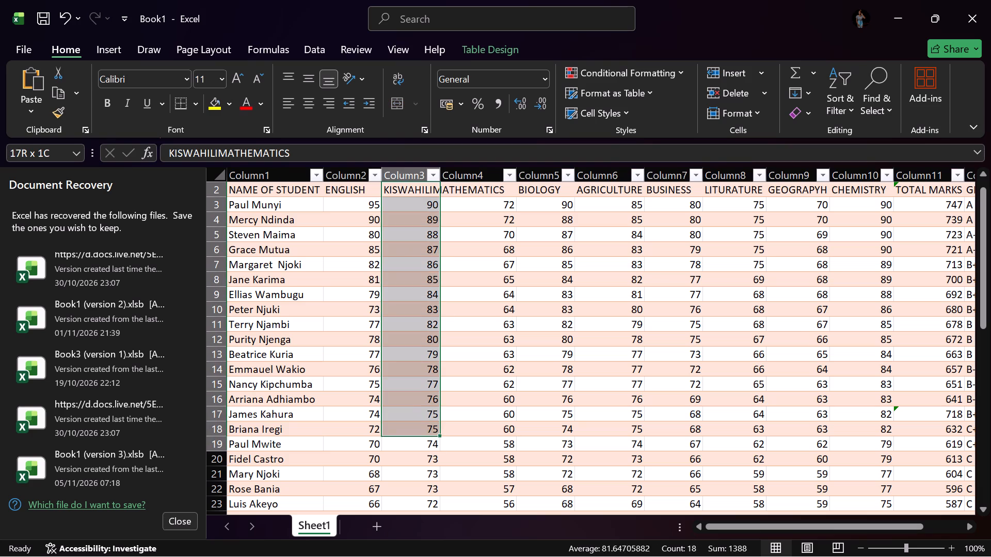
pyautogui.moveTo(431, 438); pyautogui.dragTo(443, 431)
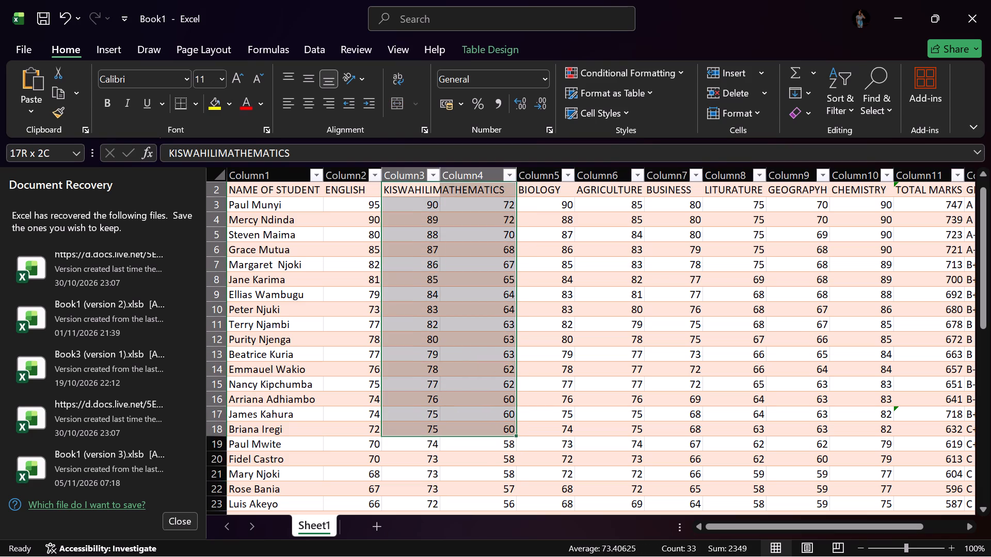
pyautogui.moveTo(443, 431); pyautogui.dragTo(437, 519)
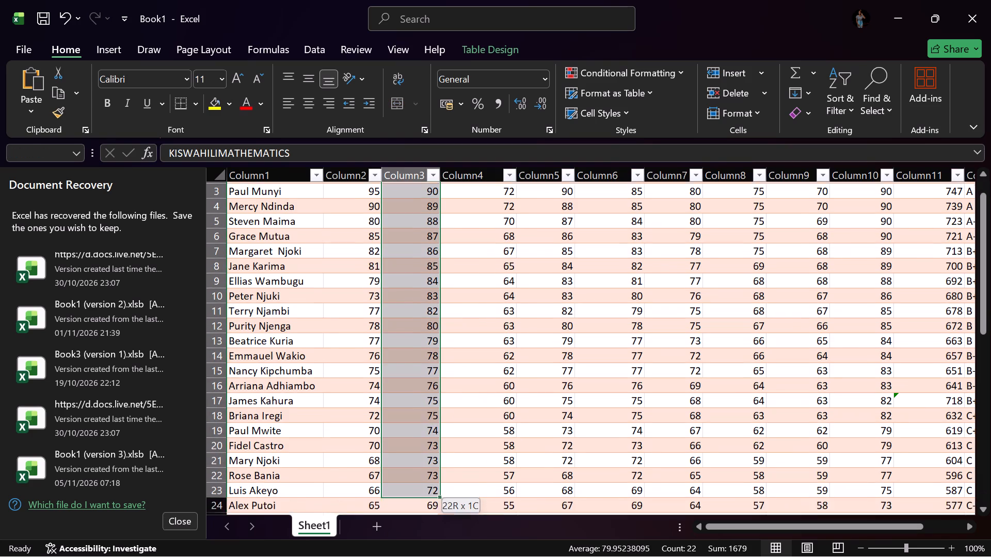
pyautogui.moveTo(437, 519); pyautogui.dragTo(437, 515)
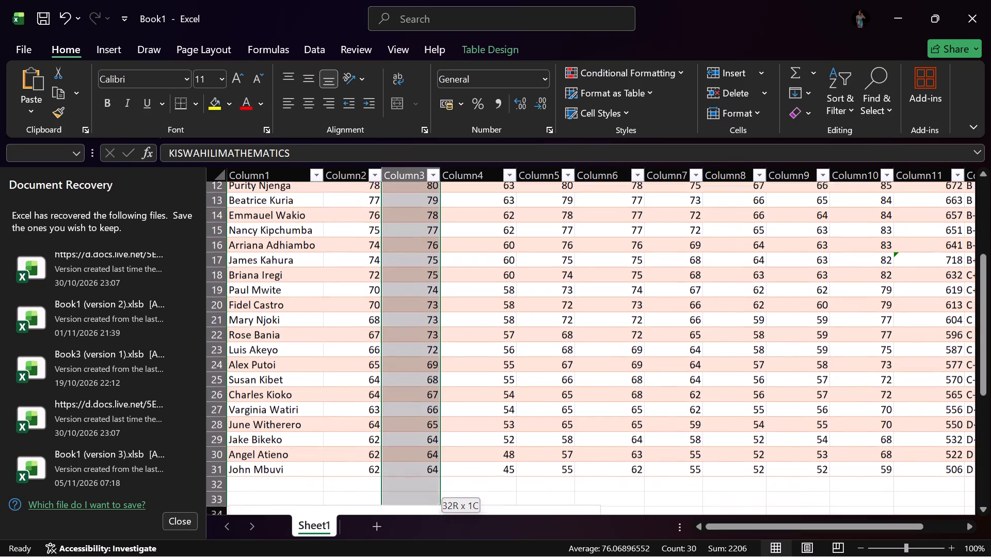
pyautogui.moveTo(437, 515); pyautogui.dragTo(436, 461)
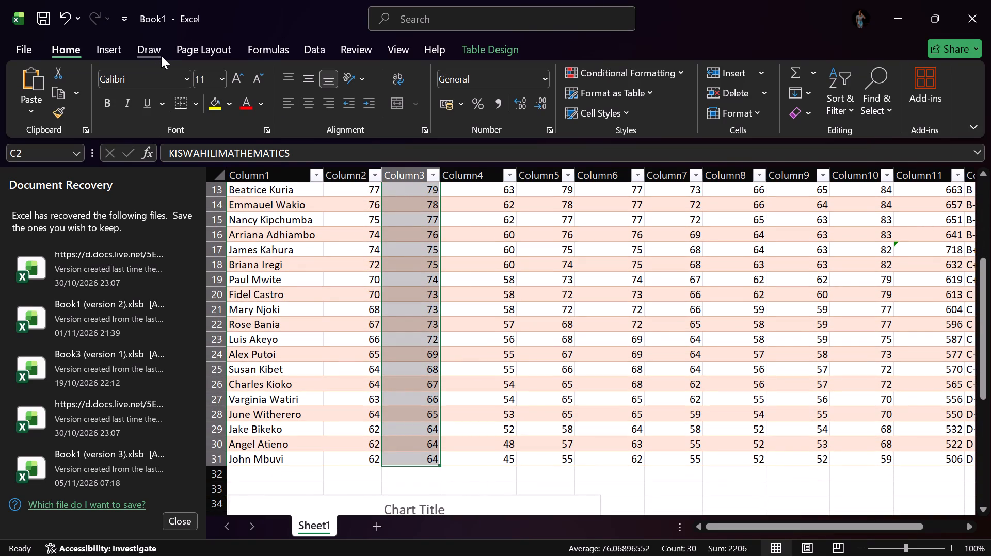
pyautogui.click(112, 49)
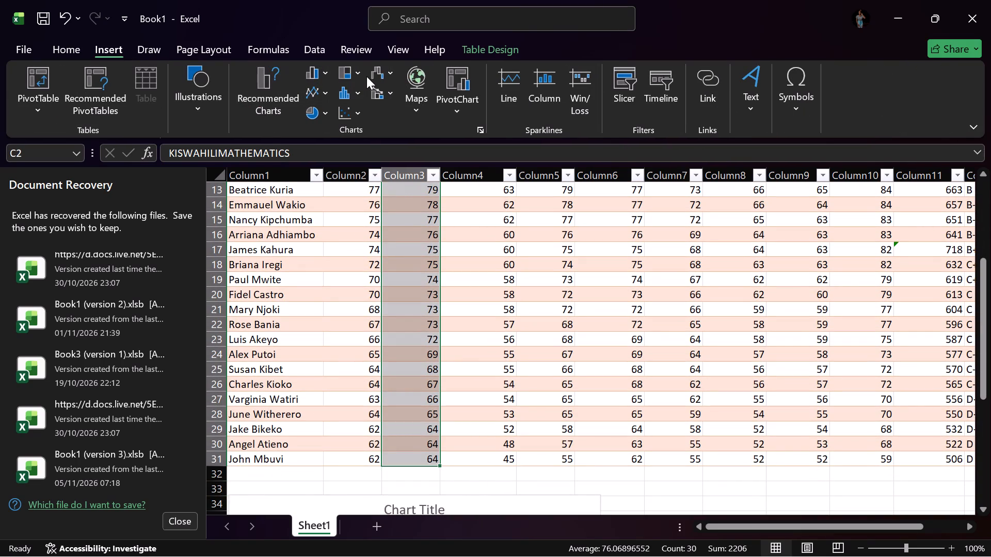
pyautogui.click(318, 70)
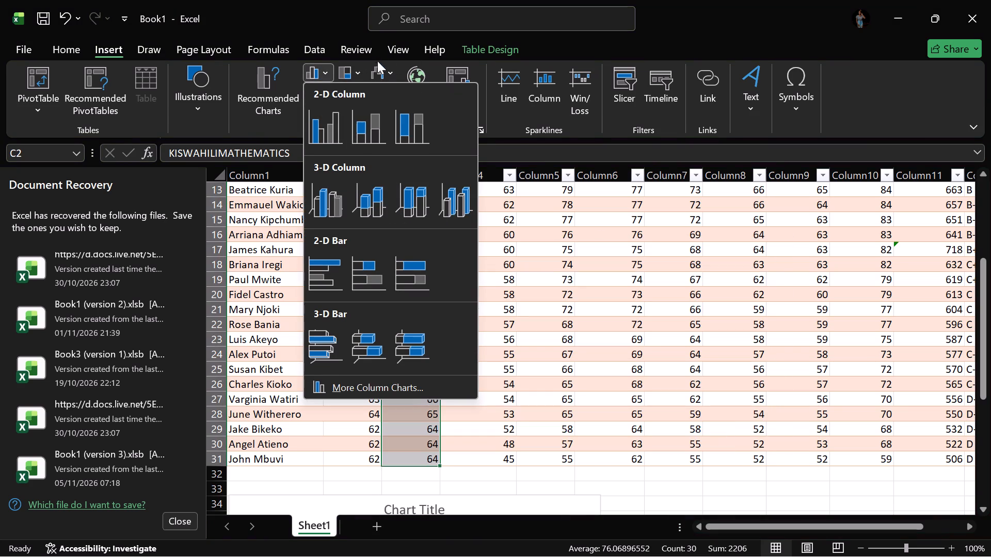
pyautogui.click(495, 127)
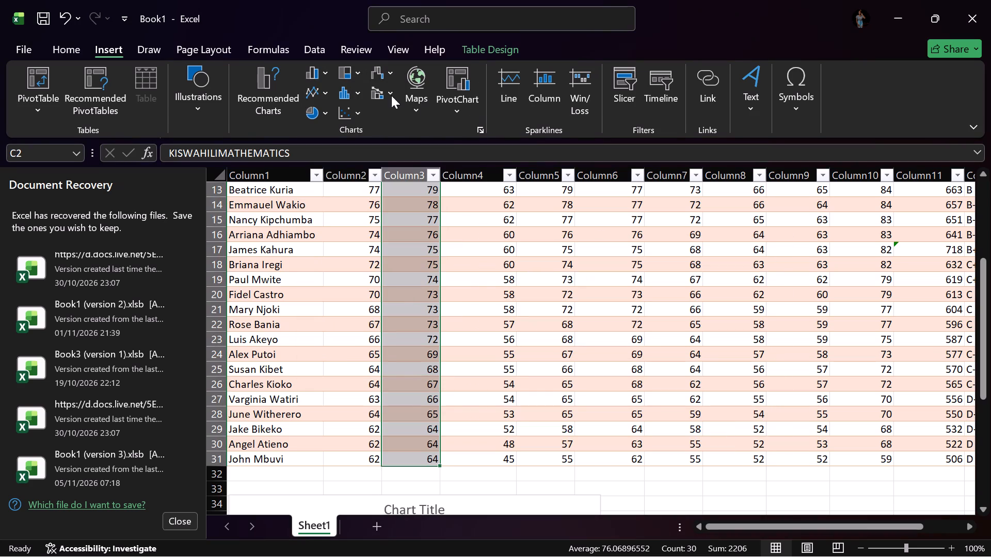
pyautogui.click(355, 91)
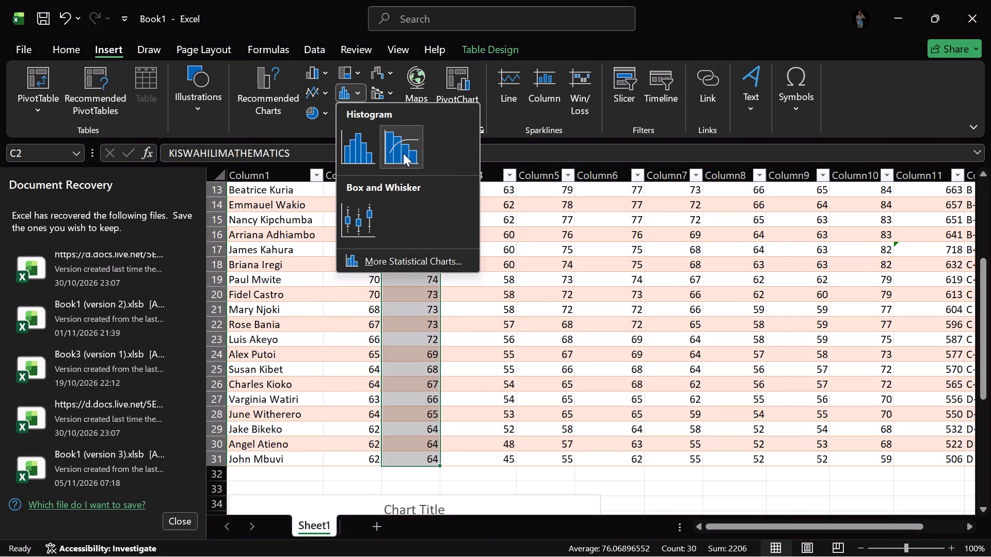
pyautogui.click(399, 152)
# Move the KISWAHILI Pareto chart down and across the sheet, starting near the end of column D at row 26.
pyautogui.scroll(-3, 412, 252)
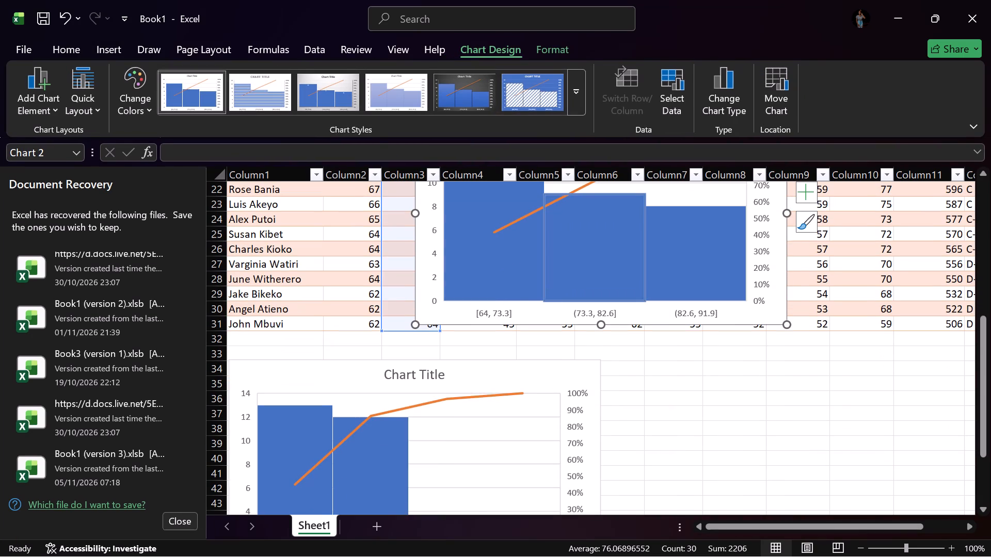
pyautogui.scroll(-3, 494, 346)
pyautogui.scroll(3, 491, 343)
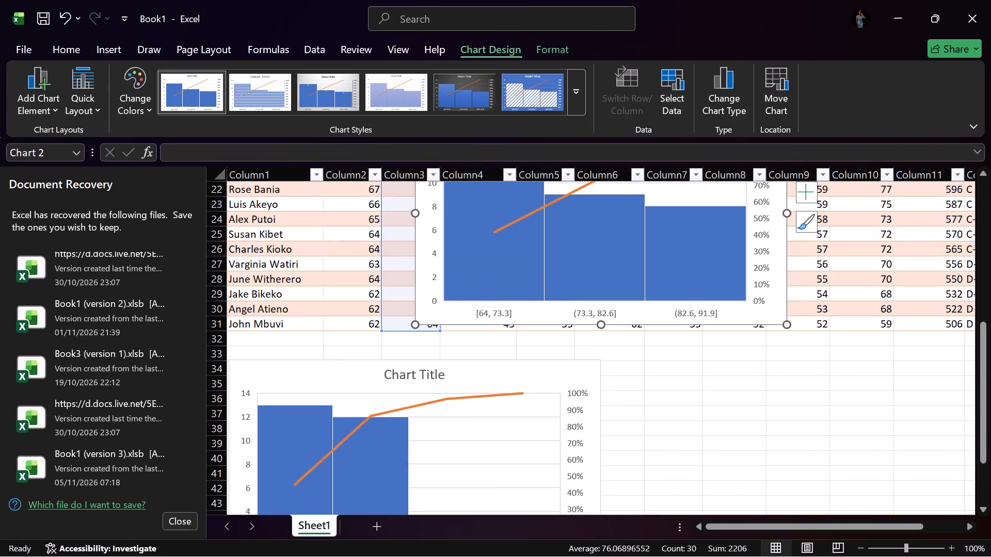
pyautogui.scroll(3, 491, 343)
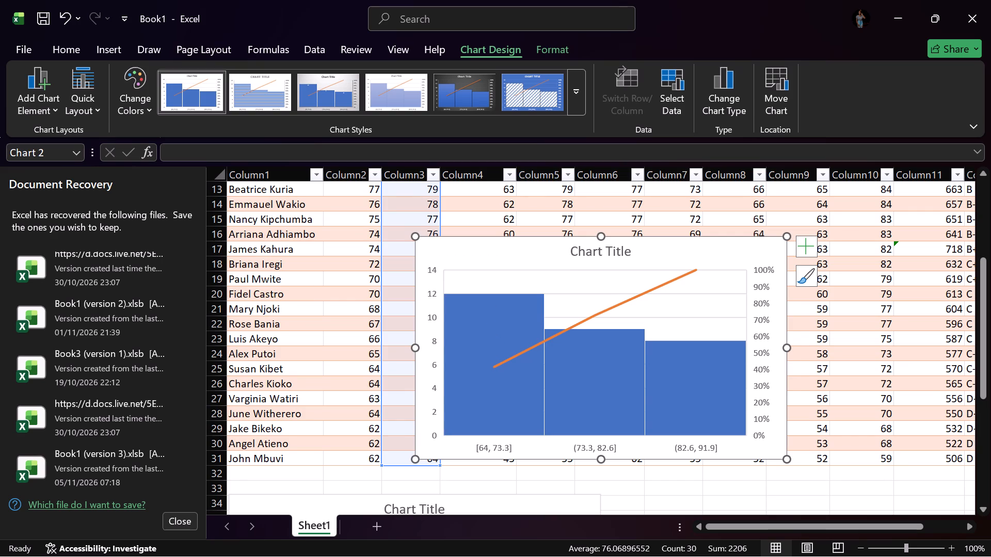
pyautogui.moveTo(539, 267); pyautogui.dragTo(535, 302)
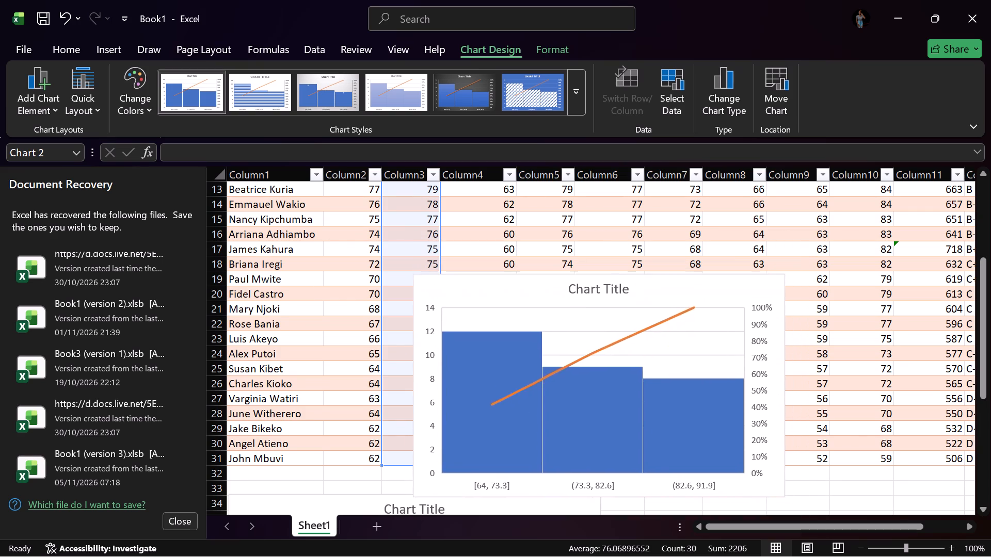
pyautogui.moveTo(535, 302); pyautogui.dragTo(631, 416)
pyautogui.scroll(-1, 477, 278)
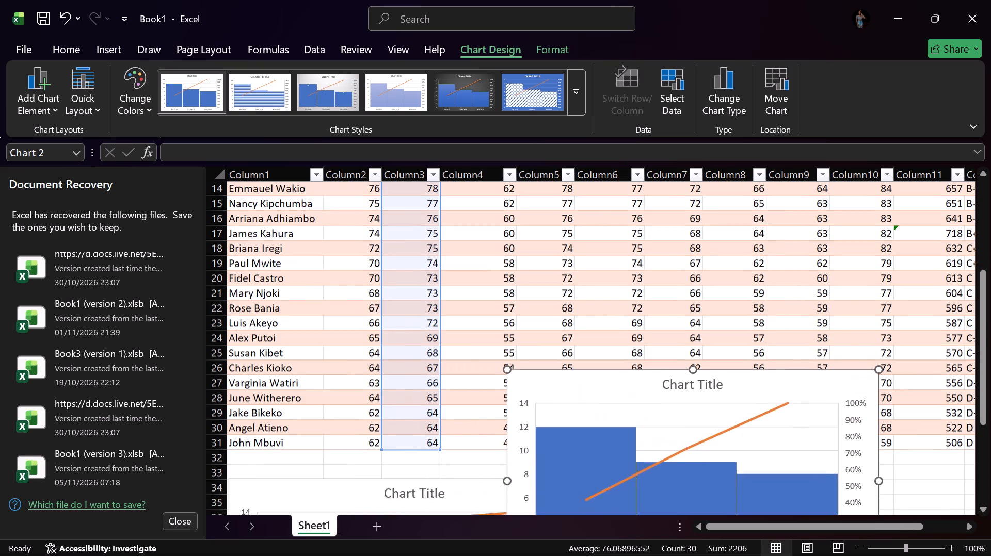
pyautogui.scroll(-2, 477, 278)
pyautogui.moveTo(677, 301); pyautogui.dragTo(706, 345)
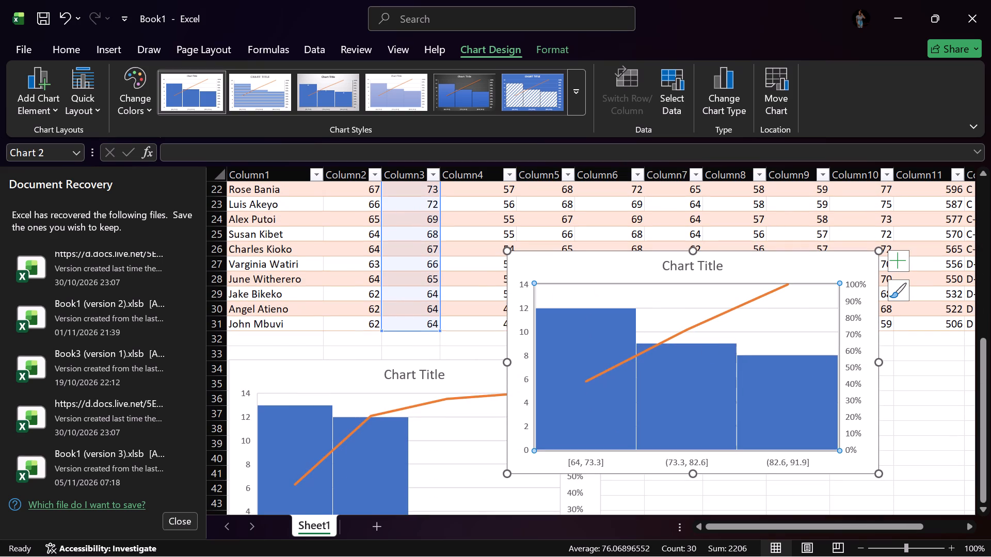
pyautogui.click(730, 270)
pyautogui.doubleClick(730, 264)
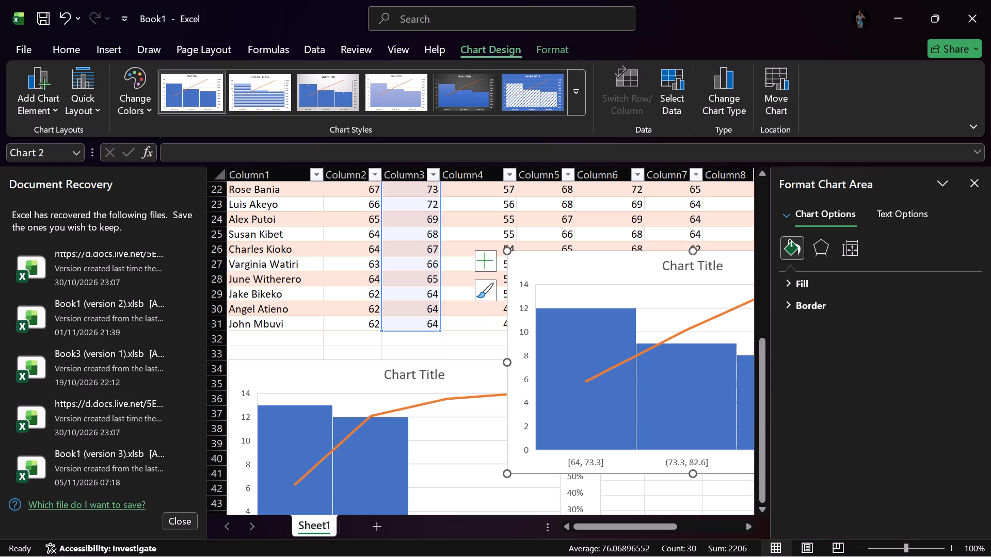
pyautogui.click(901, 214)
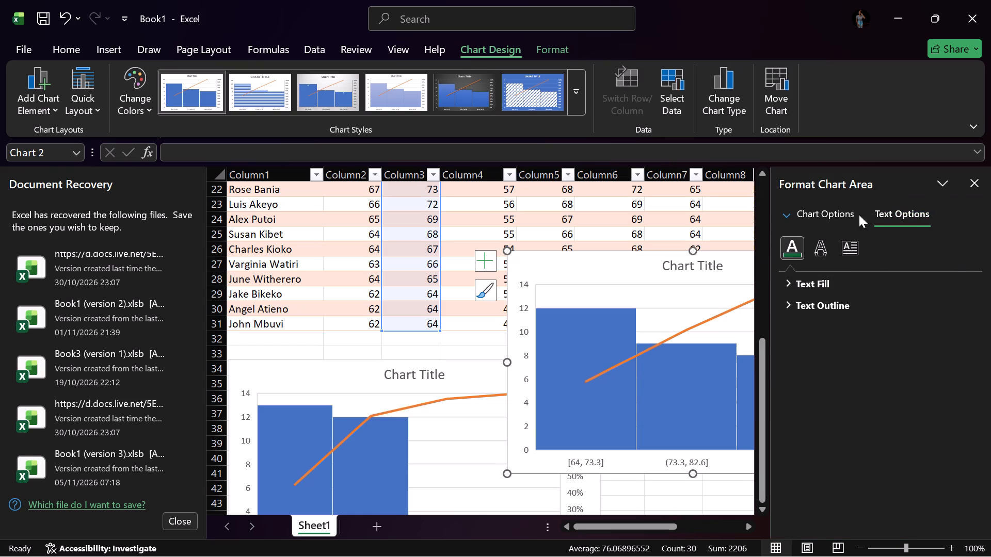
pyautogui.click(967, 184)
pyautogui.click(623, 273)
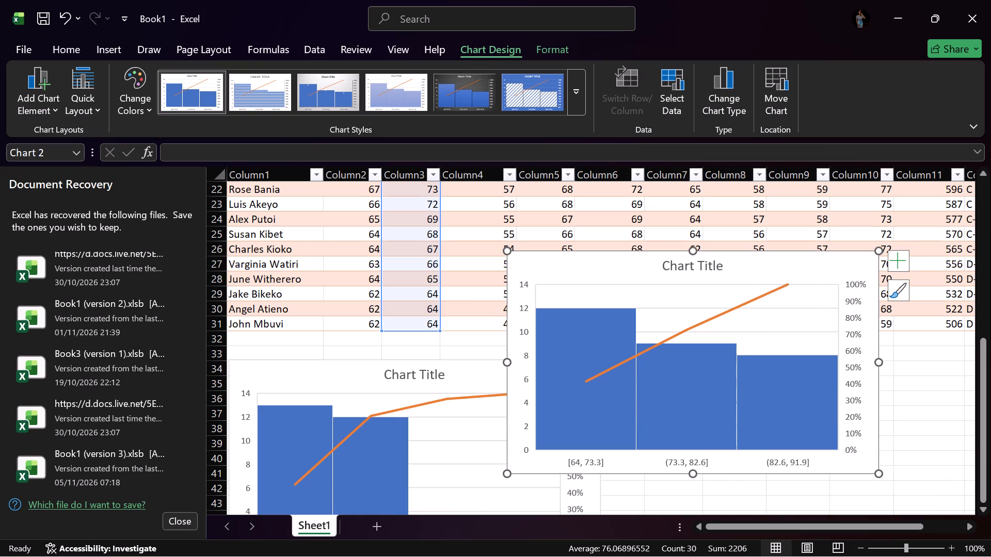
# Preview the available chart styles on the KISWAHILI Pareto chart without applying one, and deselect the chart.
pyautogui.scroll(-2, 626, 286)
pyautogui.click(901, 230)
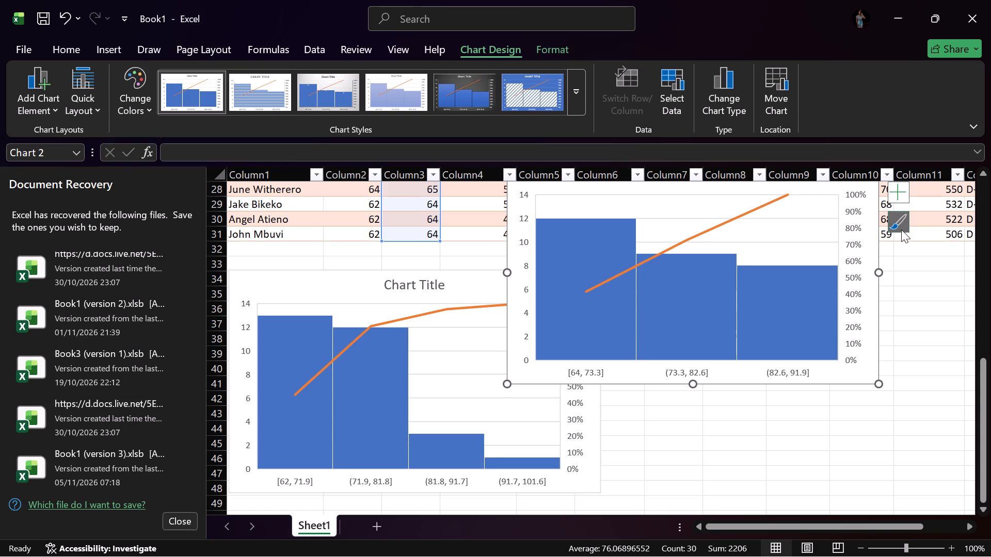
pyautogui.scroll(-2, 377, 276)
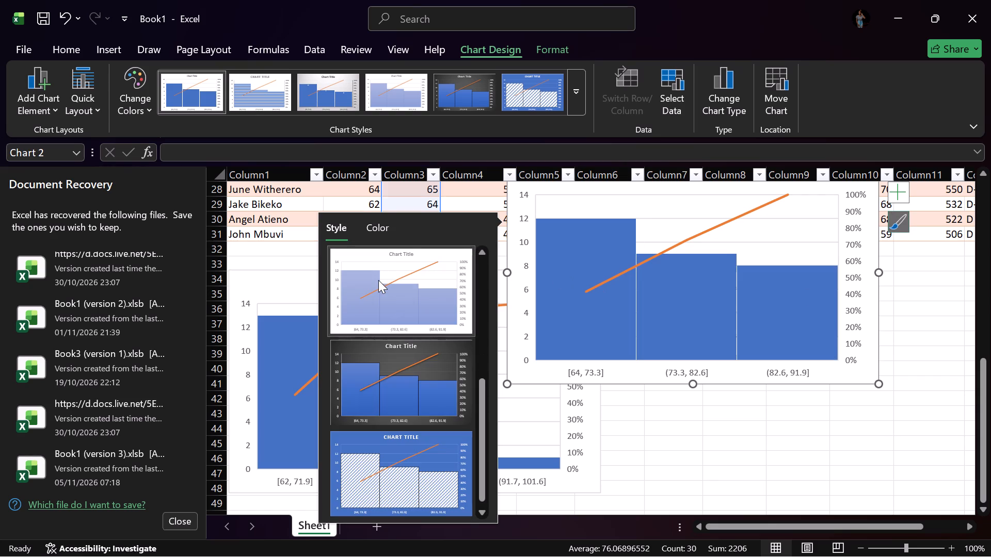
pyautogui.scroll(-3, 398, 315)
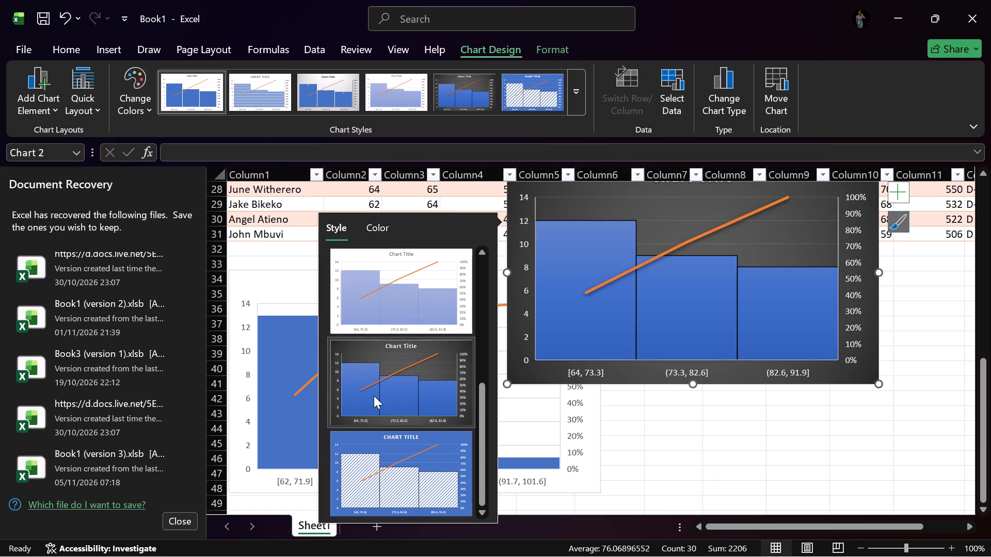
pyautogui.scroll(2, 391, 286)
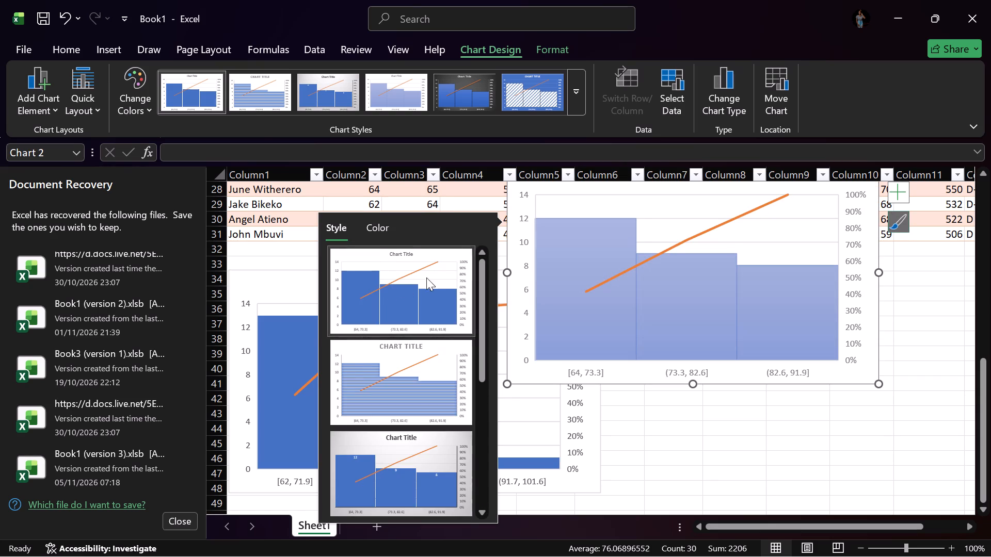
pyautogui.scroll(4, 410, 226)
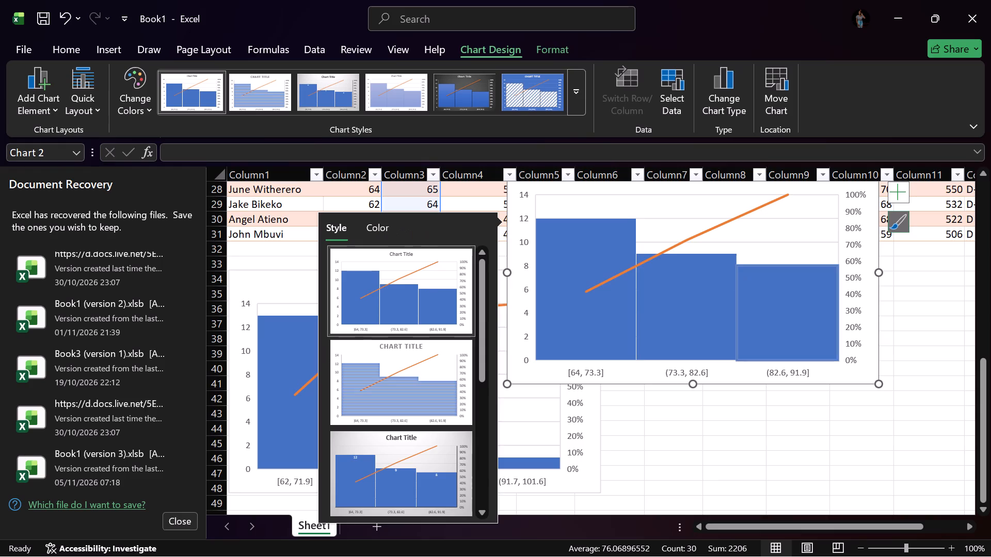
pyautogui.click(962, 421)
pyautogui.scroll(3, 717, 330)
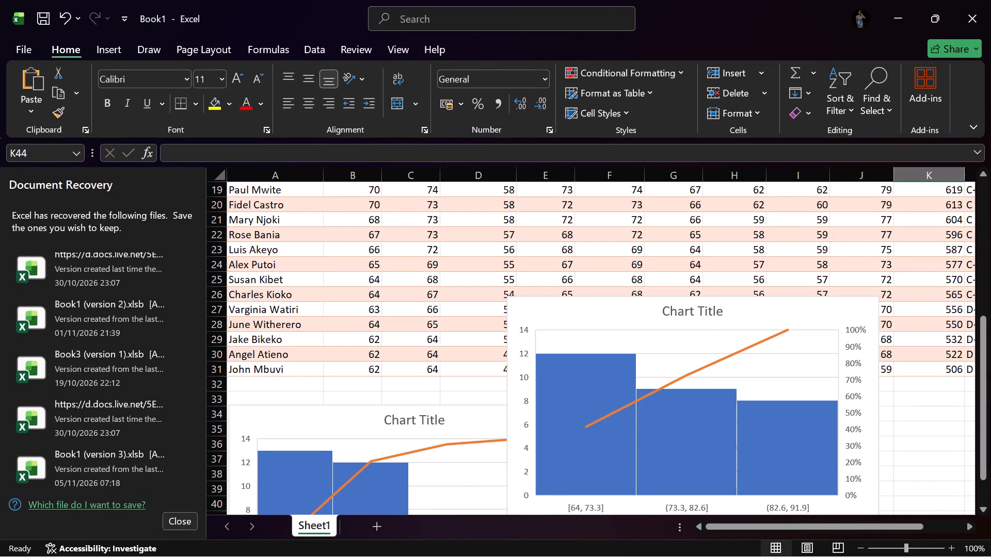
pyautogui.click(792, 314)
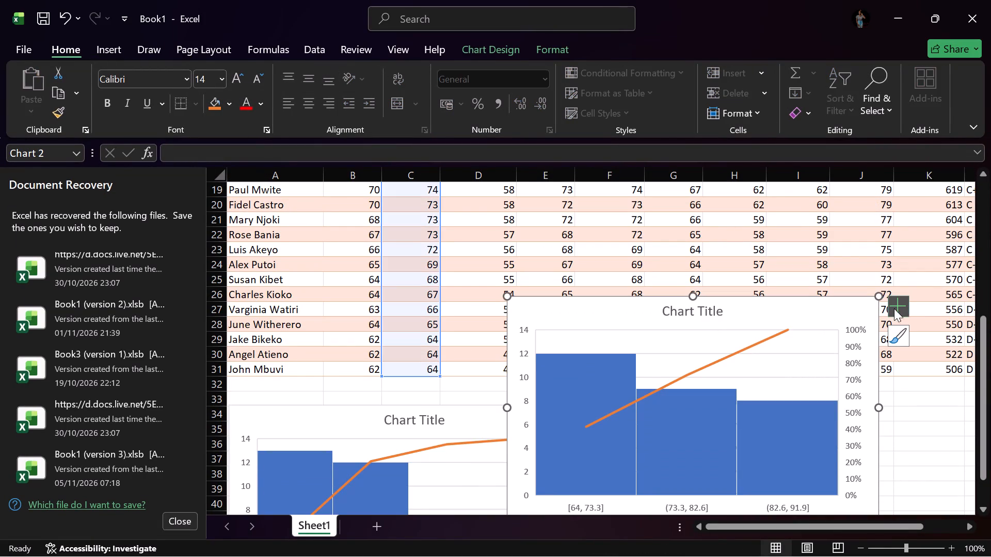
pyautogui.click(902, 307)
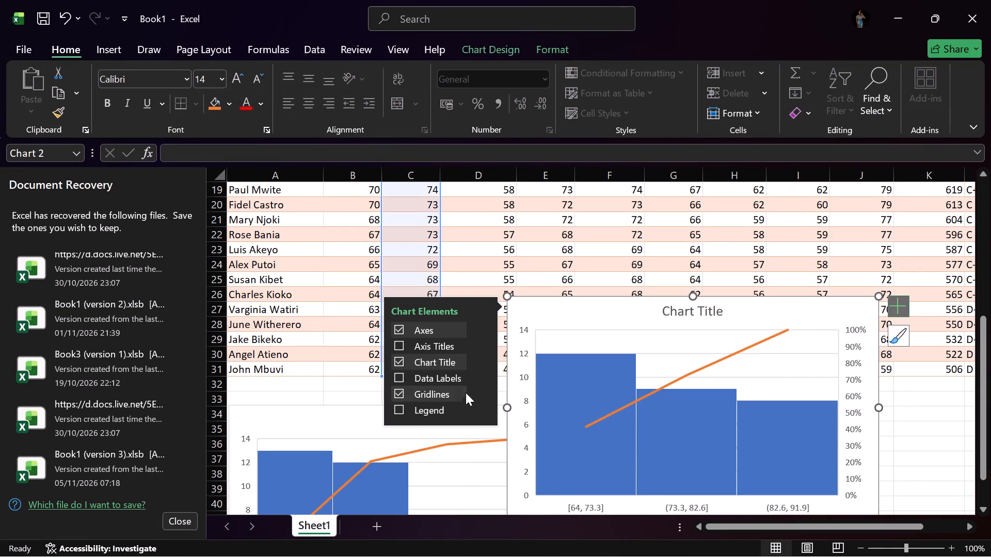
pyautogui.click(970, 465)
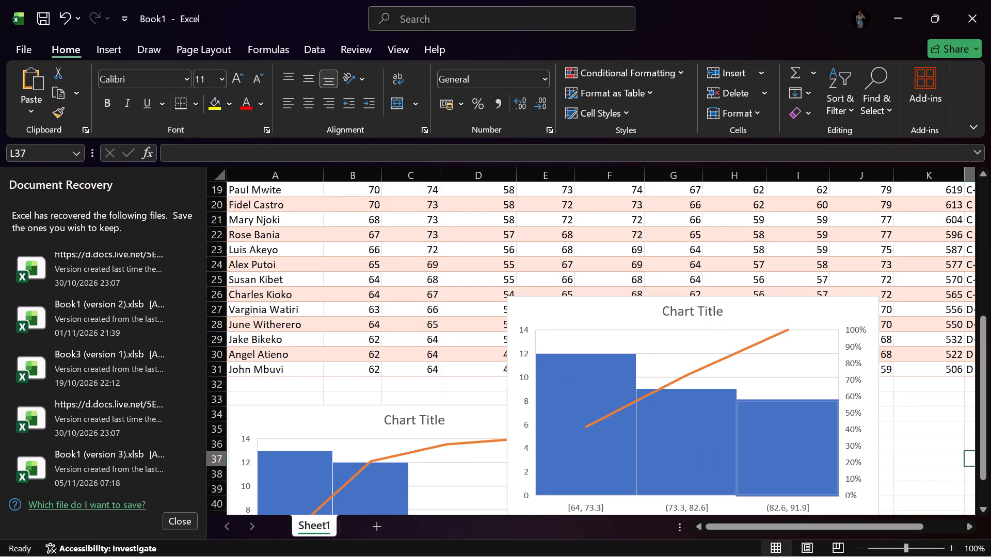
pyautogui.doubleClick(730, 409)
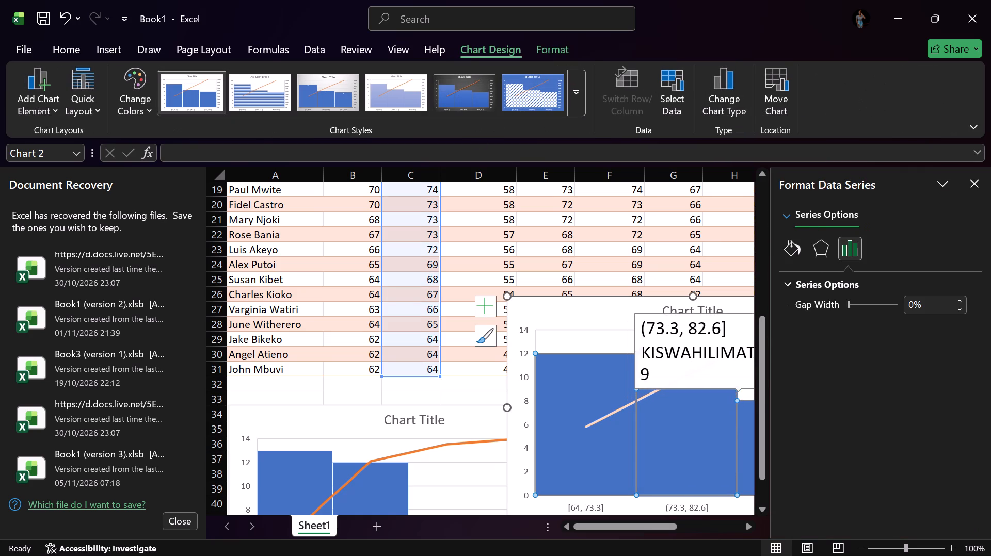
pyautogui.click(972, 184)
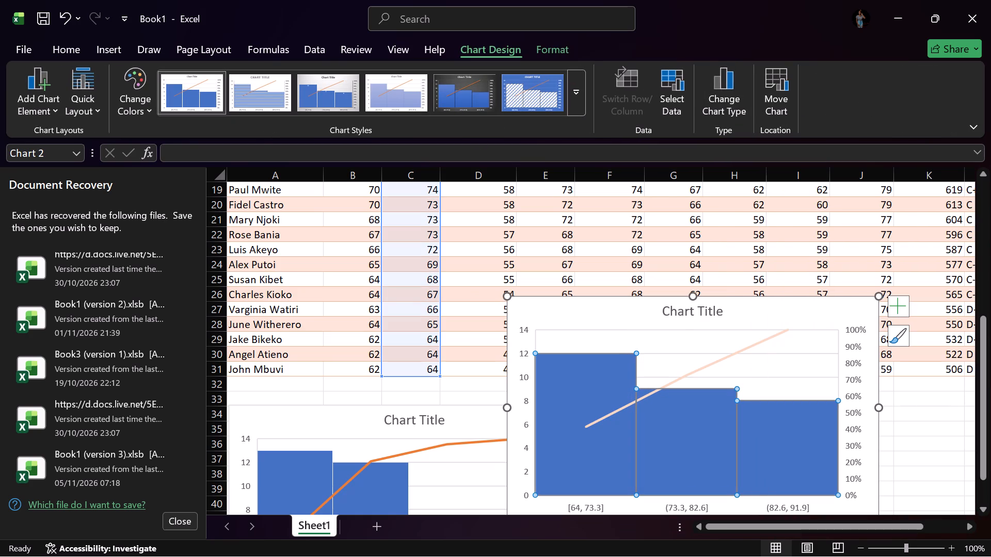
# Examine the formatting options of the ENGLISH Pareto chart's data series and chart title.
pyautogui.scroll(-2, 615, 372)
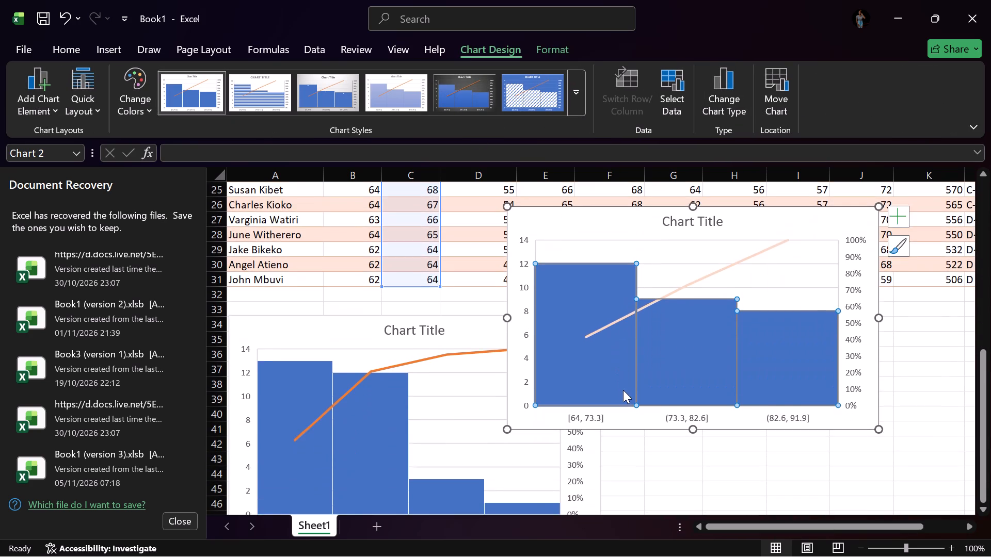
pyautogui.scroll(-2, 623, 392)
pyautogui.doubleClick(379, 358)
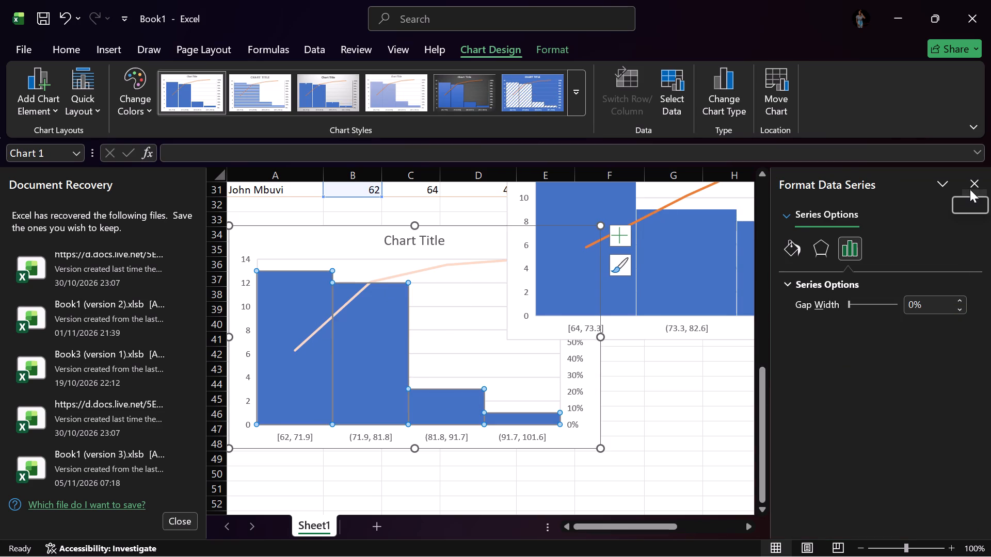
pyautogui.click(786, 215)
pyautogui.scroll(-1, 846, 313)
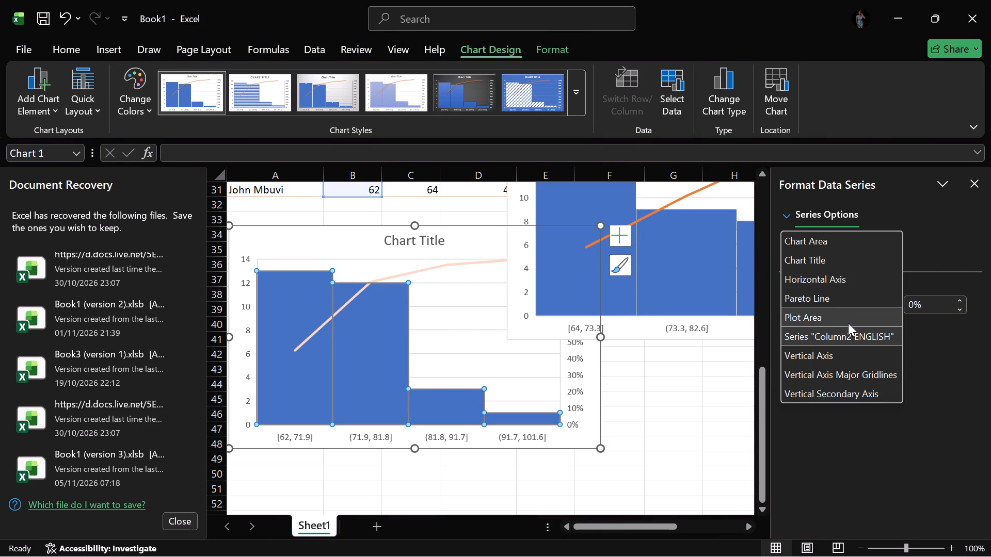
pyautogui.click(832, 260)
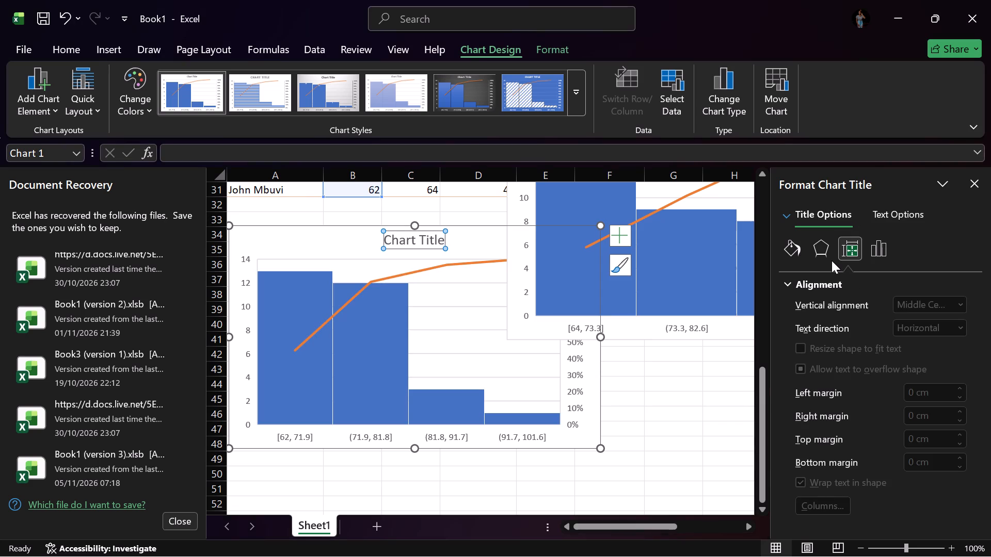
pyautogui.scroll(-3, 864, 362)
pyautogui.scroll(3, 865, 364)
pyautogui.click(972, 183)
# Inspect the columns of the KISWAHILI and ENGLISH Pareto charts to compare their mark ranges.
pyautogui.scroll(2, 333, 388)
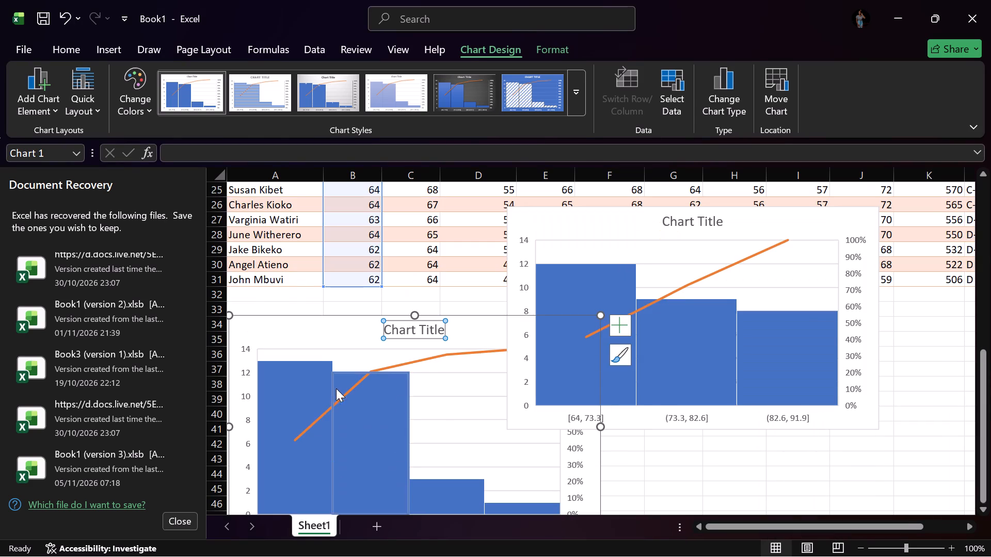
pyautogui.scroll(2, 652, 336)
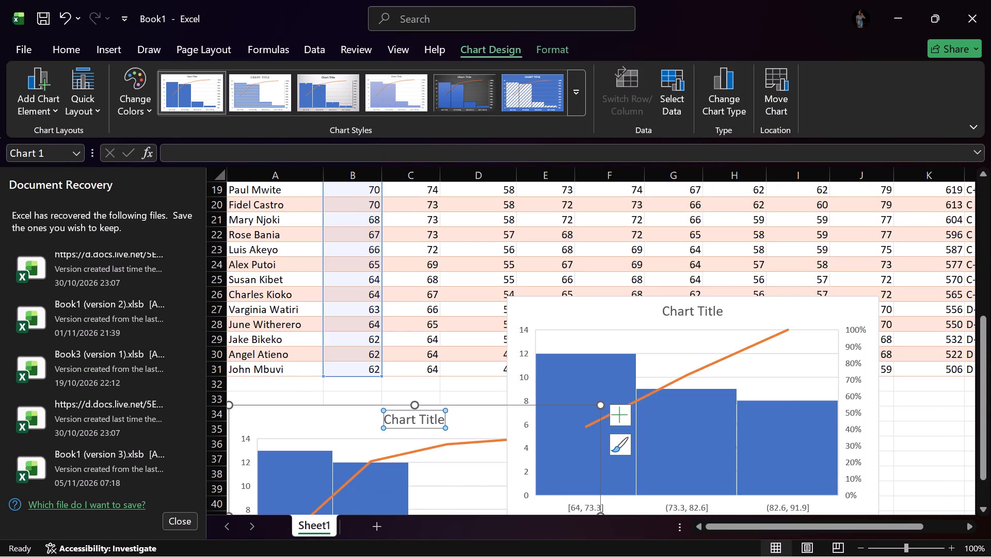
pyautogui.click(729, 385)
pyautogui.scroll(-2, 690, 387)
pyautogui.click(685, 387)
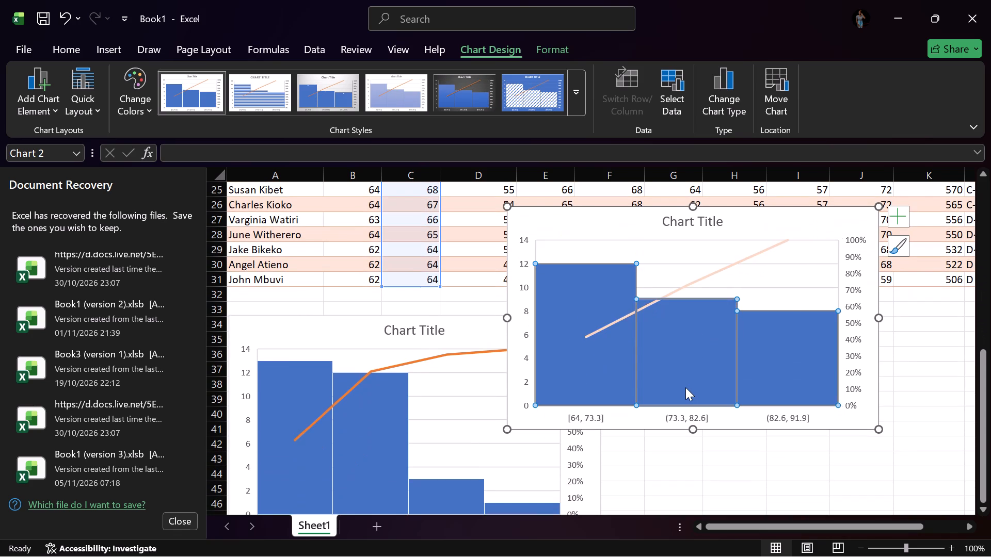
pyautogui.click(673, 363)
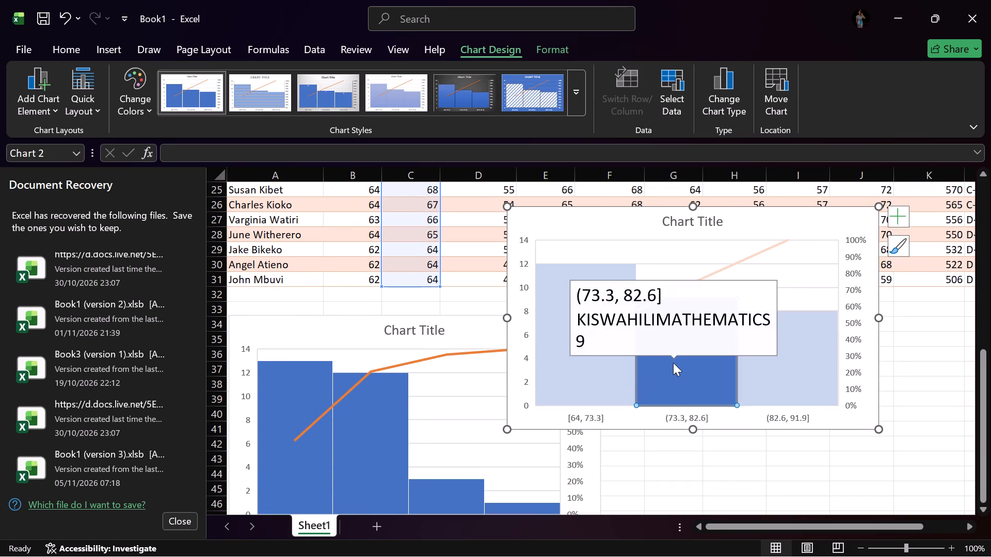
pyautogui.click(369, 443)
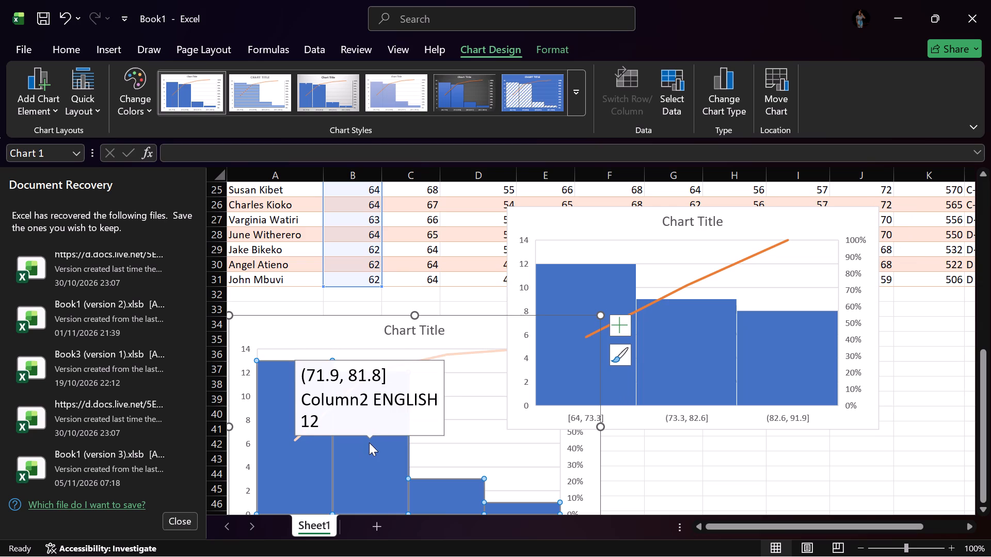
pyautogui.scroll(-1, 516, 430)
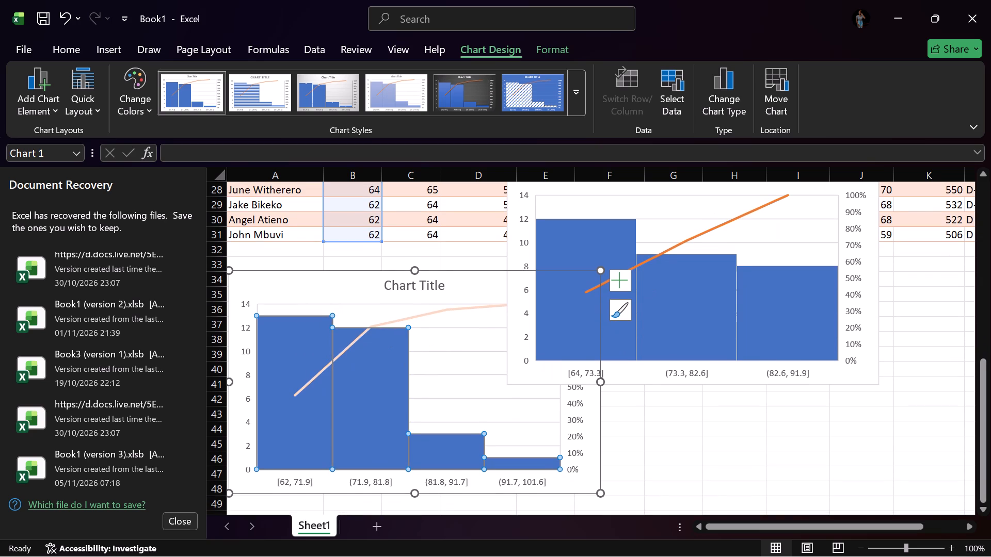
pyautogui.click(337, 301)
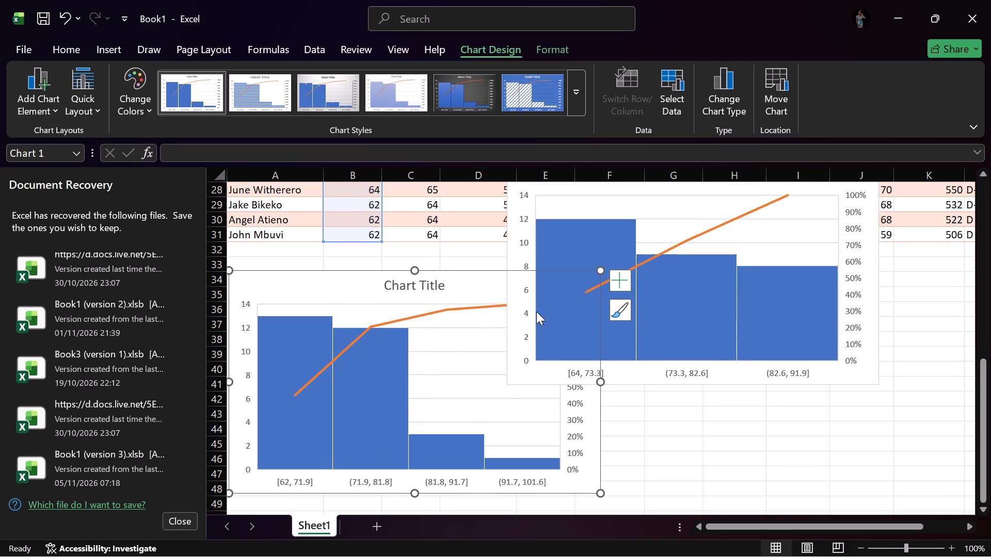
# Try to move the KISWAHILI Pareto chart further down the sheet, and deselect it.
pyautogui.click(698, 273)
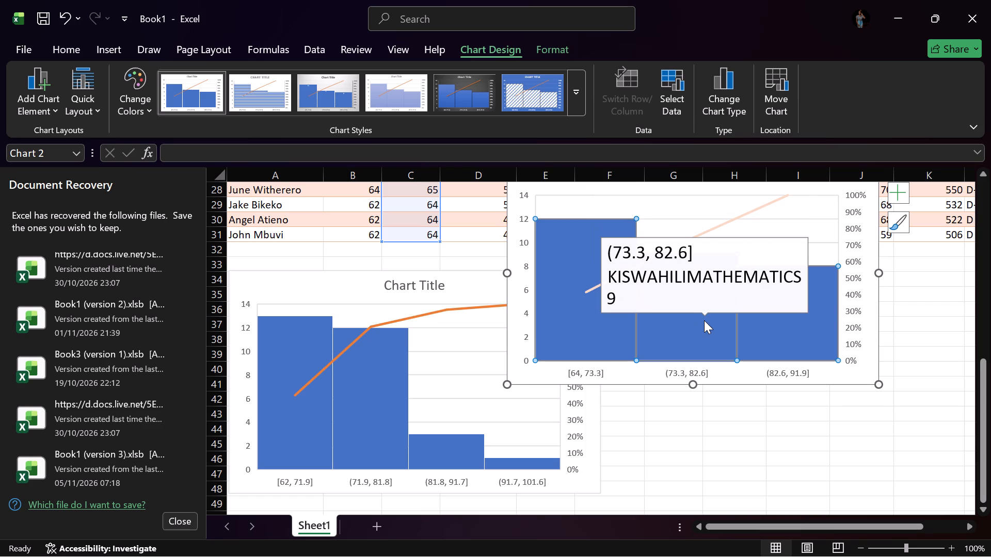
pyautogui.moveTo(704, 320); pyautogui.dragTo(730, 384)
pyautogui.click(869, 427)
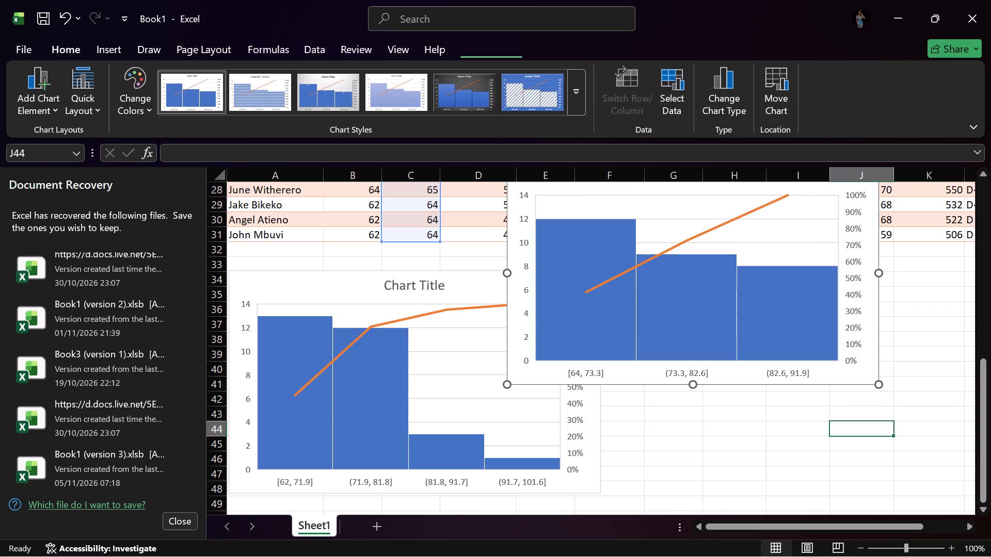
# Move the KISWAHILI Pareto chart below the table, beside the ENGLISH Pareto chart and aligned with its top at about row 34.
pyautogui.scroll(-3, 816, 413)
pyautogui.scroll(4, 814, 415)
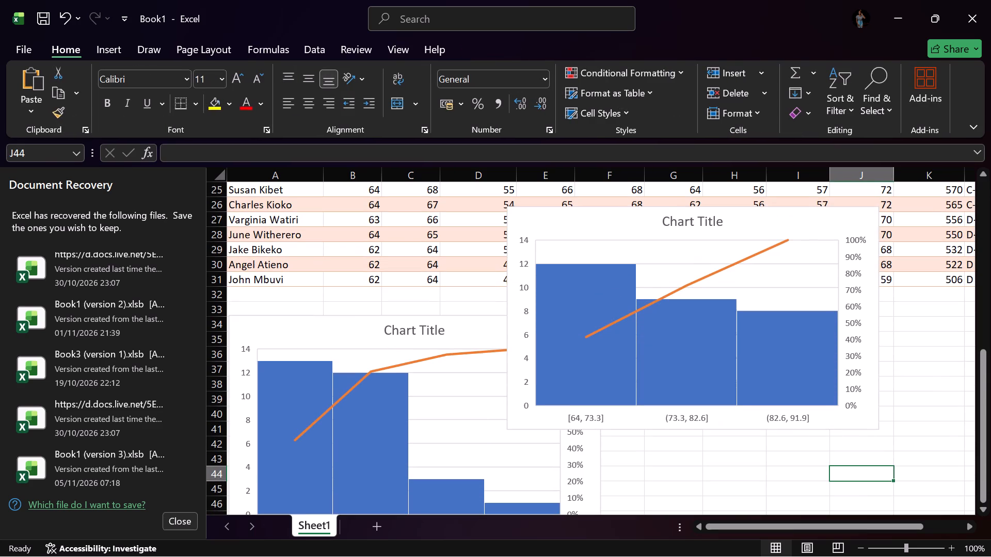
pyautogui.moveTo(762, 275); pyautogui.dragTo(774, 309)
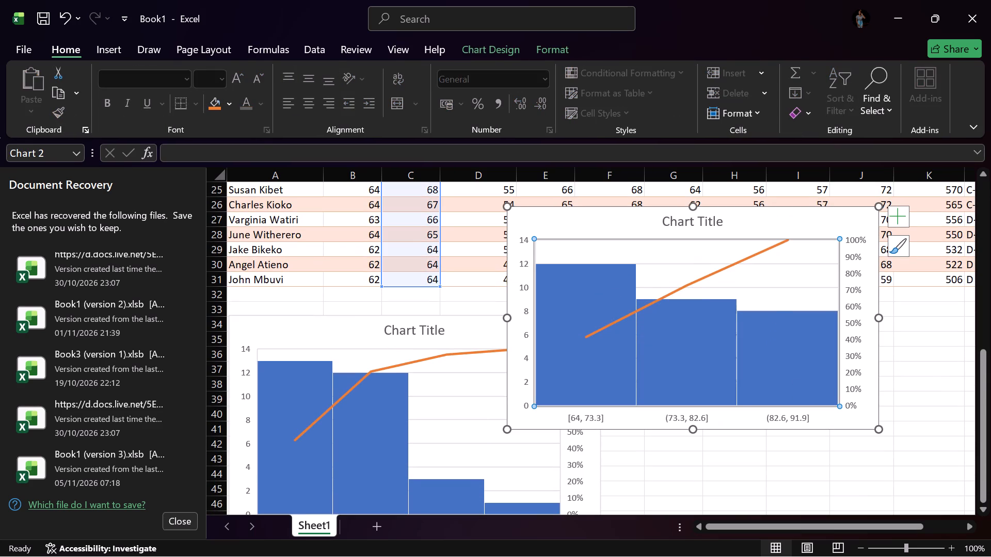
pyautogui.moveTo(774, 309); pyautogui.dragTo(774, 309)
pyautogui.click(609, 225)
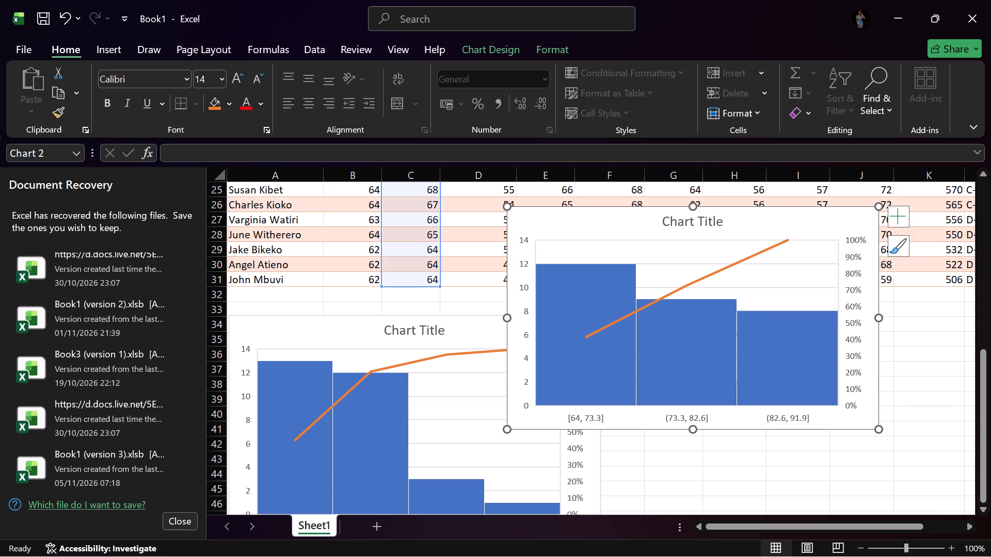
pyautogui.moveTo(608, 221); pyautogui.dragTo(716, 330)
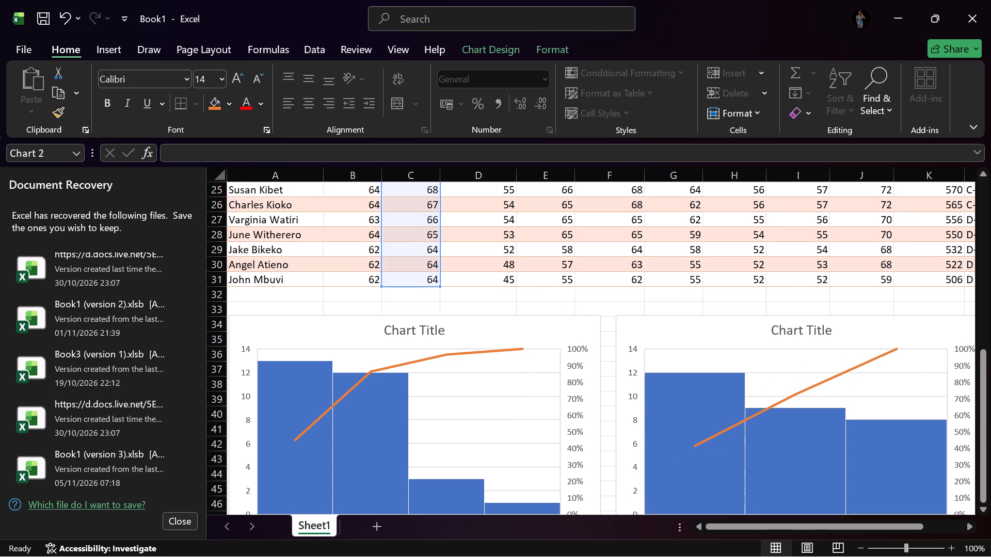
pyautogui.moveTo(716, 330); pyautogui.dragTo(716, 329)
pyautogui.scroll(-4, 548, 357)
pyautogui.scroll(4, 563, 383)
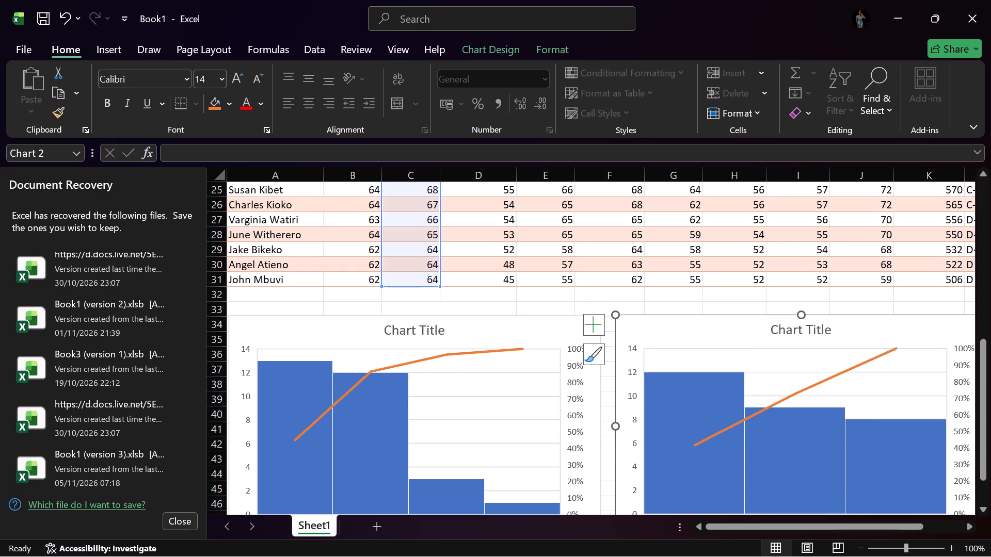
# Insert a Pareto histogram chart from the MATHEMATICS marks in D1:D31.
pyautogui.scroll(9, 563, 383)
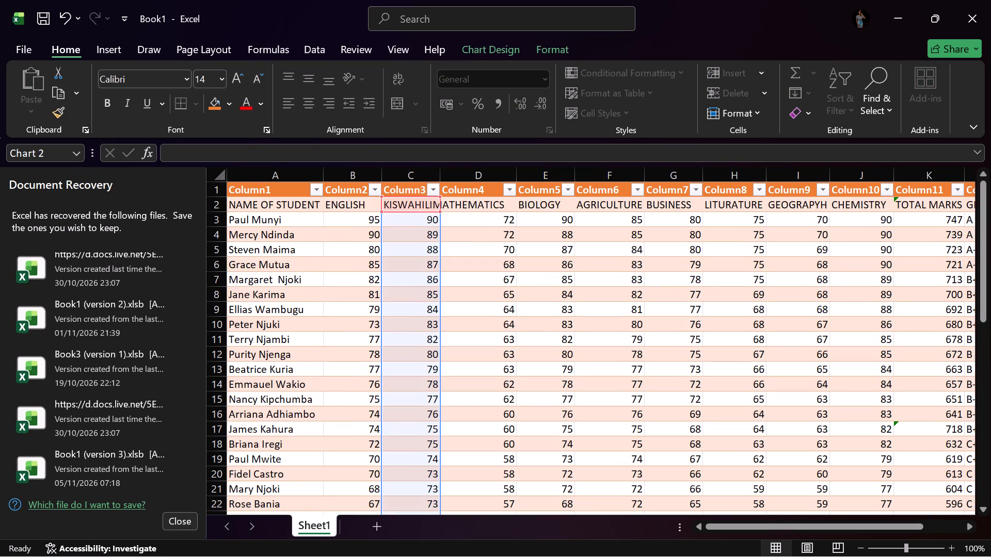
pyautogui.click(479, 205)
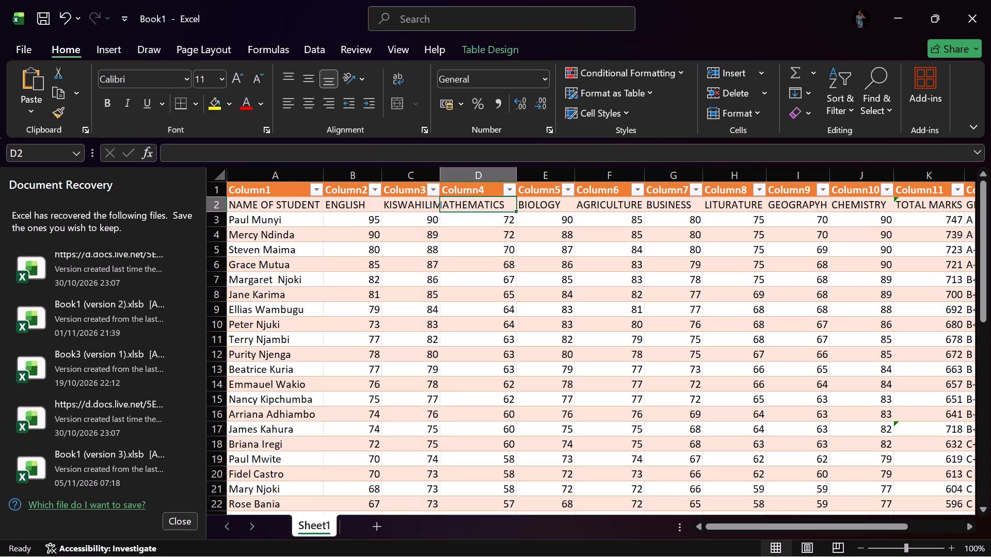
pyautogui.moveTo(478, 191); pyautogui.dragTo(491, 247)
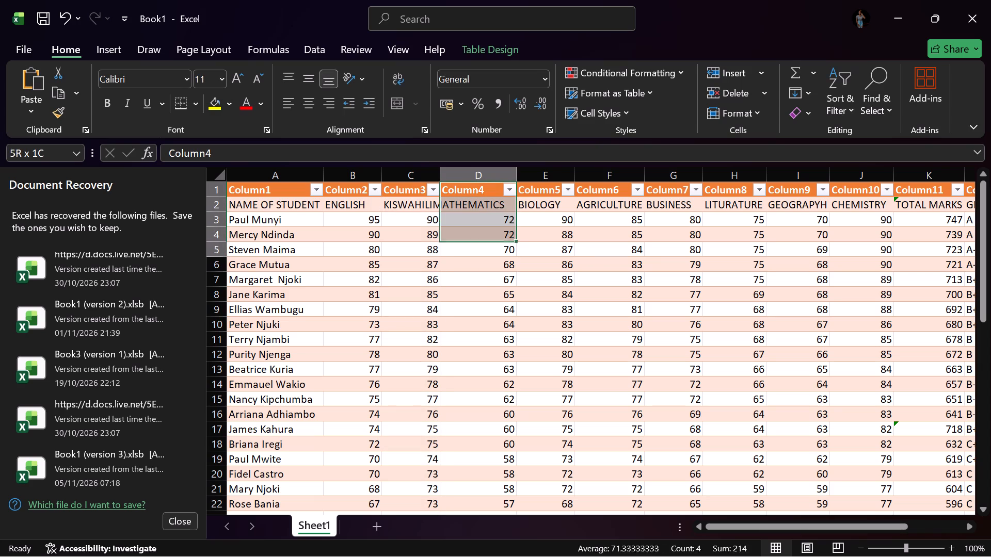
pyautogui.moveTo(491, 247); pyautogui.dragTo(507, 510)
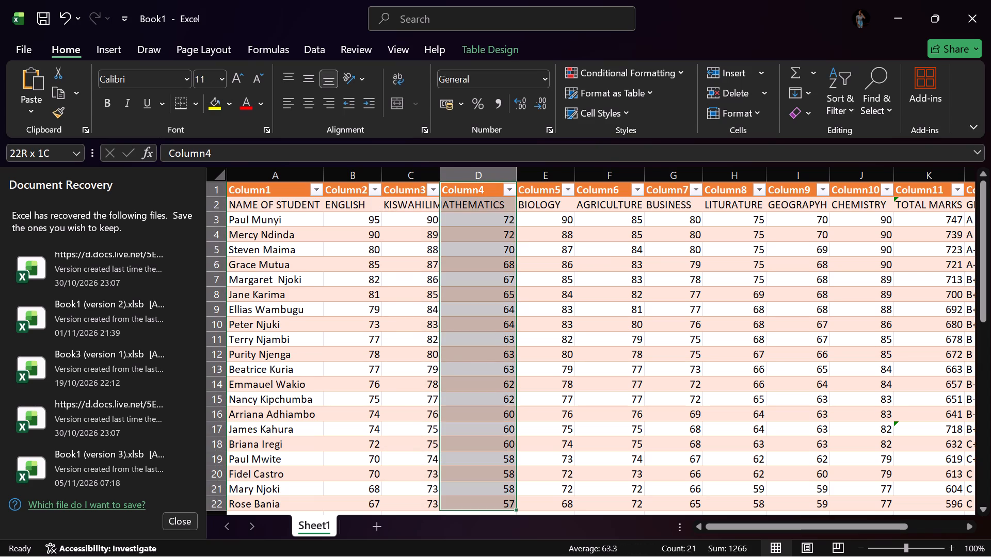
pyautogui.moveTo(507, 510); pyautogui.dragTo(509, 516)
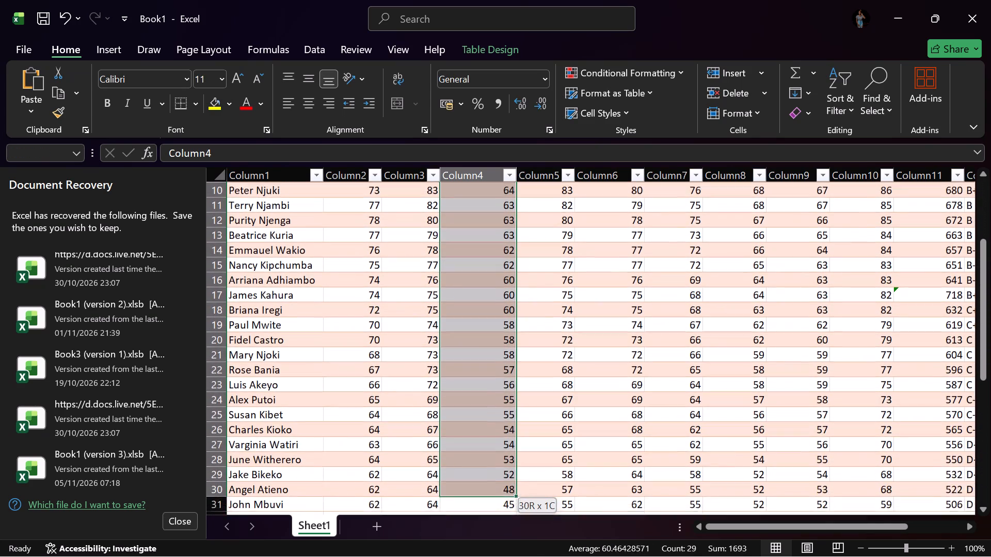
pyautogui.moveTo(509, 516); pyautogui.dragTo(511, 494)
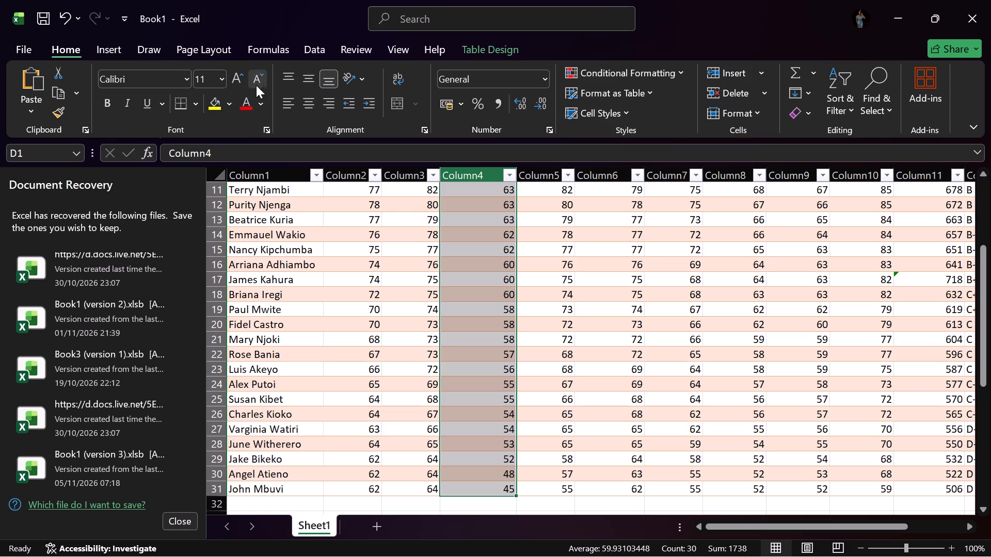
pyautogui.click(115, 51)
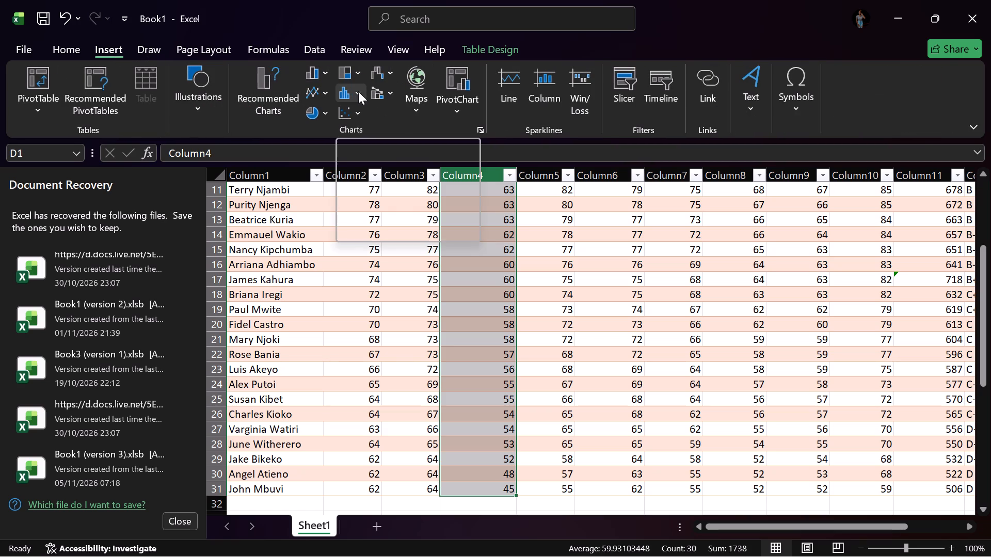
pyautogui.click(353, 91)
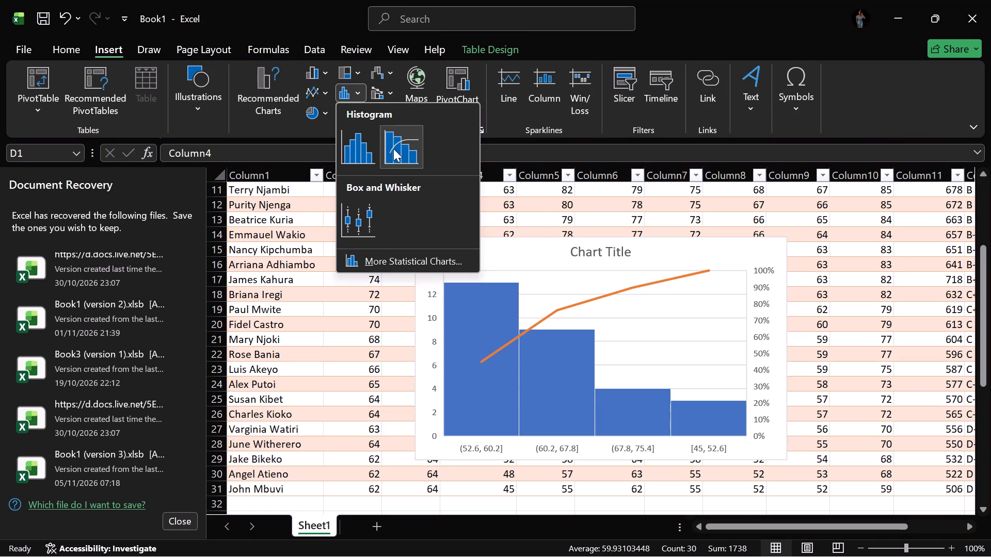
pyautogui.click(393, 149)
# Move the MATHEMATICS Pareto chart below the table to sit directly under the ENGLISH Pareto chart, starting around row 49.
pyautogui.scroll(-10, 459, 378)
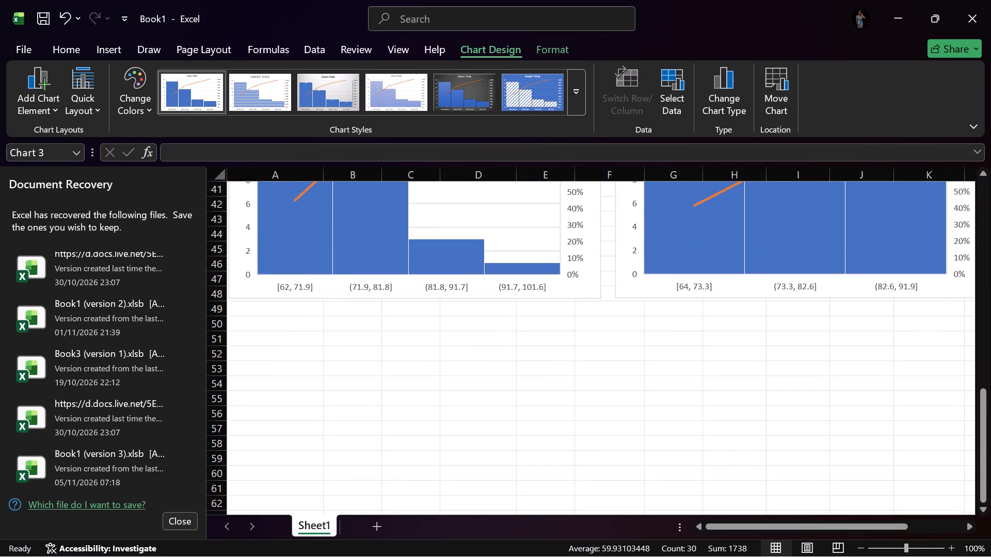
pyautogui.scroll(5, 424, 375)
pyautogui.scroll(-1, 424, 375)
pyautogui.scroll(7, 424, 375)
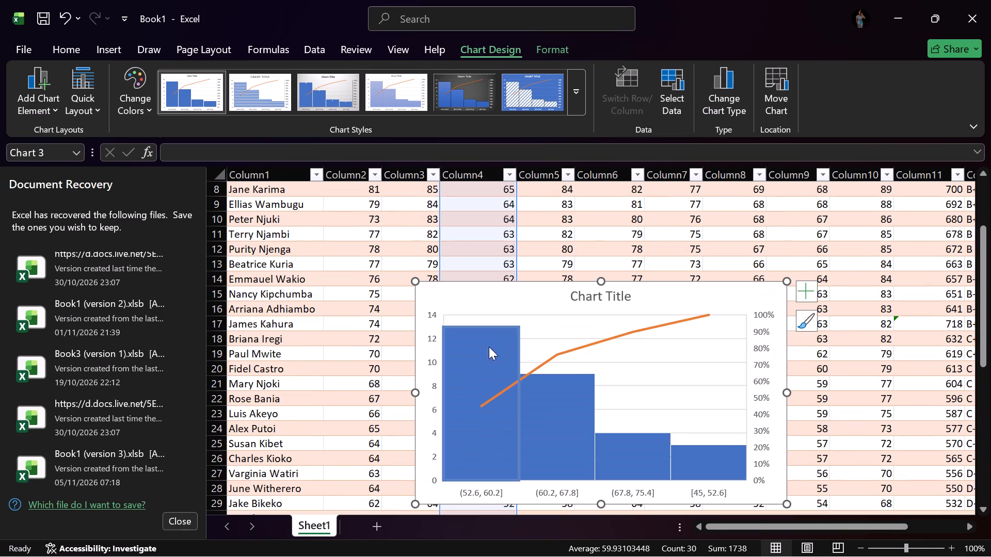
pyautogui.moveTo(542, 296); pyautogui.dragTo(429, 400)
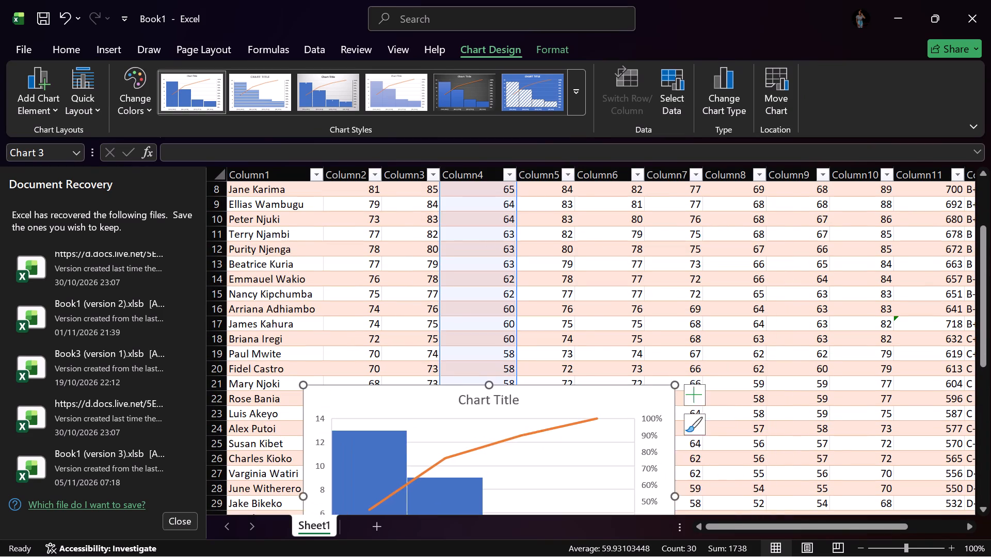
pyautogui.scroll(-4, 484, 290)
pyautogui.moveTo(411, 225); pyautogui.dragTo(380, 374)
pyautogui.scroll(-3, 425, 293)
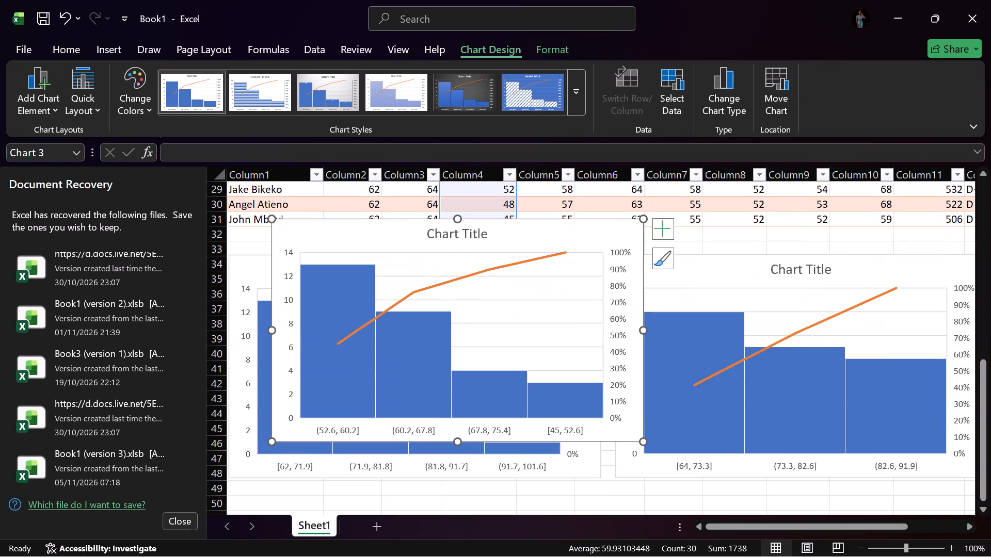
pyautogui.moveTo(370, 240); pyautogui.dragTo(345, 359)
pyautogui.scroll(-3, 403, 266)
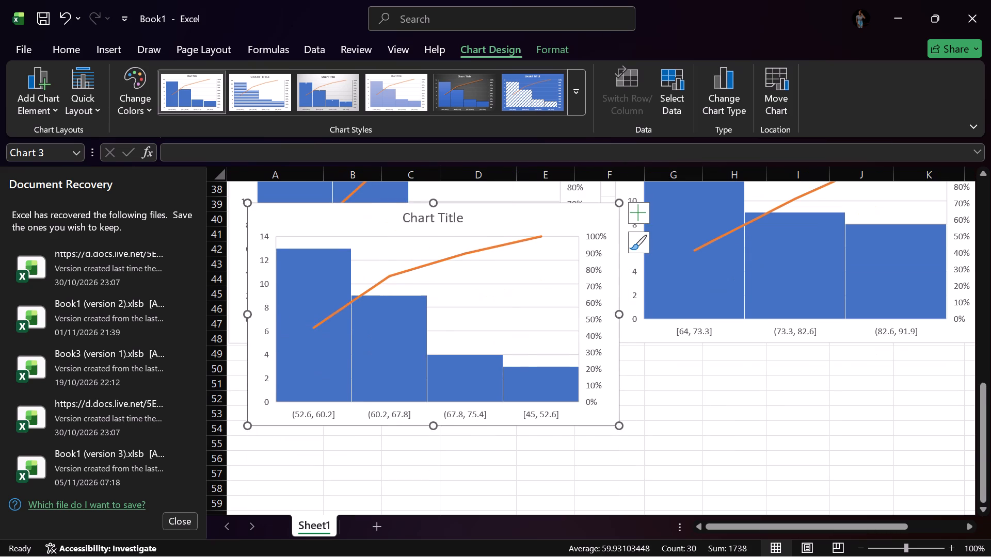
pyautogui.moveTo(331, 227); pyautogui.dragTo(325, 360)
pyautogui.moveTo(319, 342); pyautogui.dragTo(320, 344)
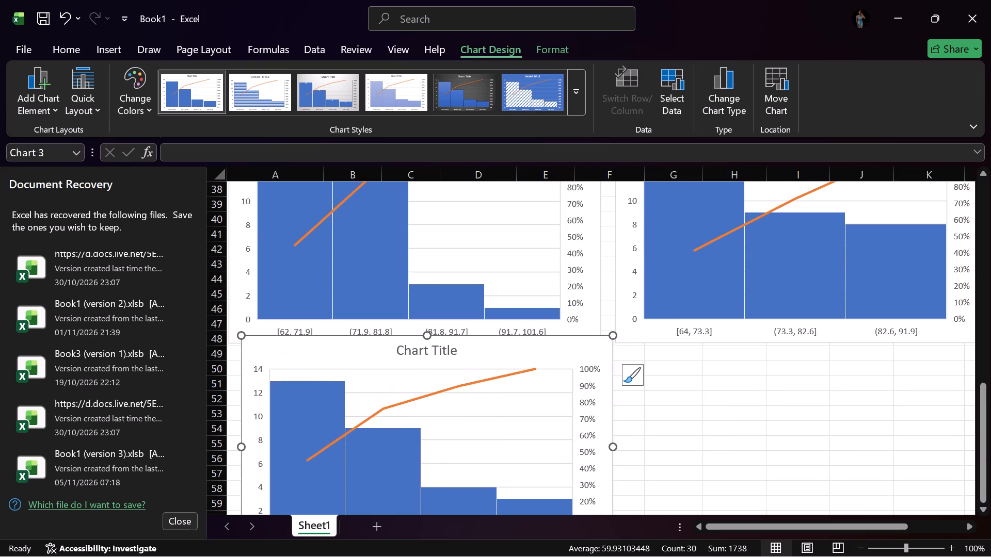
pyautogui.moveTo(320, 344); pyautogui.dragTo(305, 351)
pyautogui.scroll(-3, 307, 356)
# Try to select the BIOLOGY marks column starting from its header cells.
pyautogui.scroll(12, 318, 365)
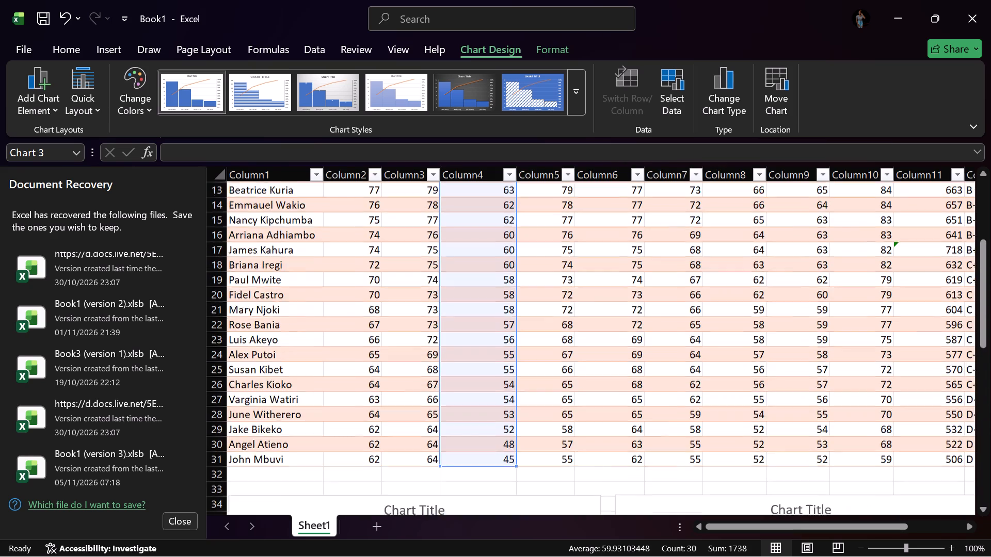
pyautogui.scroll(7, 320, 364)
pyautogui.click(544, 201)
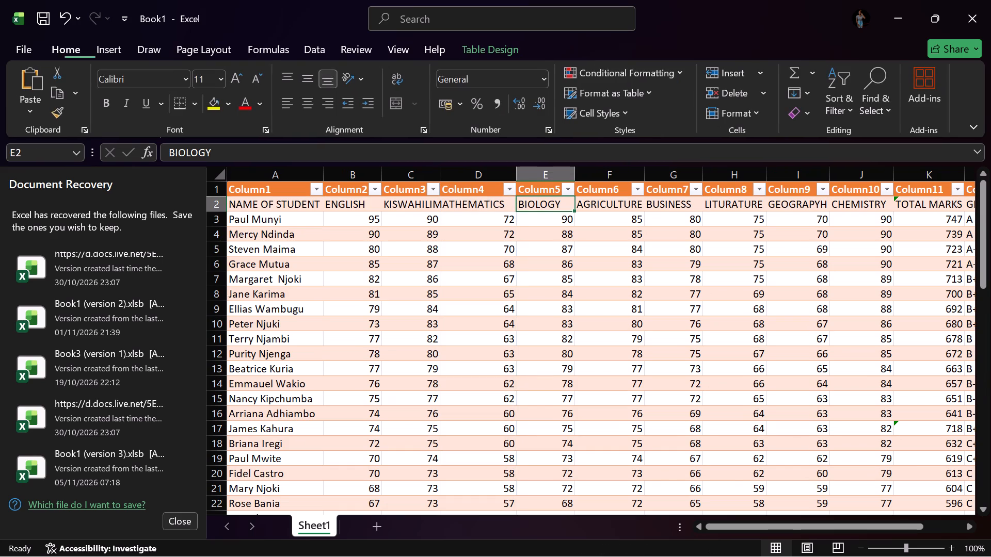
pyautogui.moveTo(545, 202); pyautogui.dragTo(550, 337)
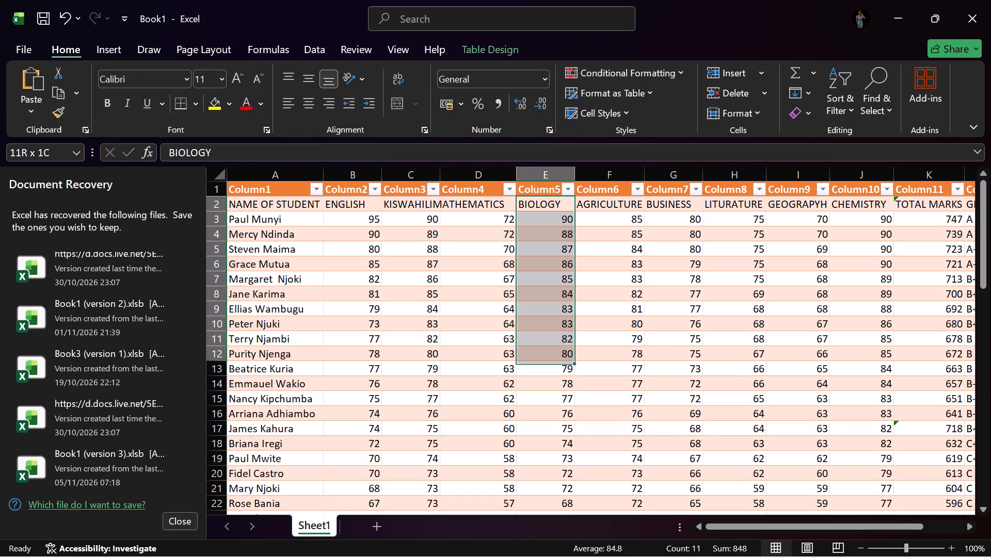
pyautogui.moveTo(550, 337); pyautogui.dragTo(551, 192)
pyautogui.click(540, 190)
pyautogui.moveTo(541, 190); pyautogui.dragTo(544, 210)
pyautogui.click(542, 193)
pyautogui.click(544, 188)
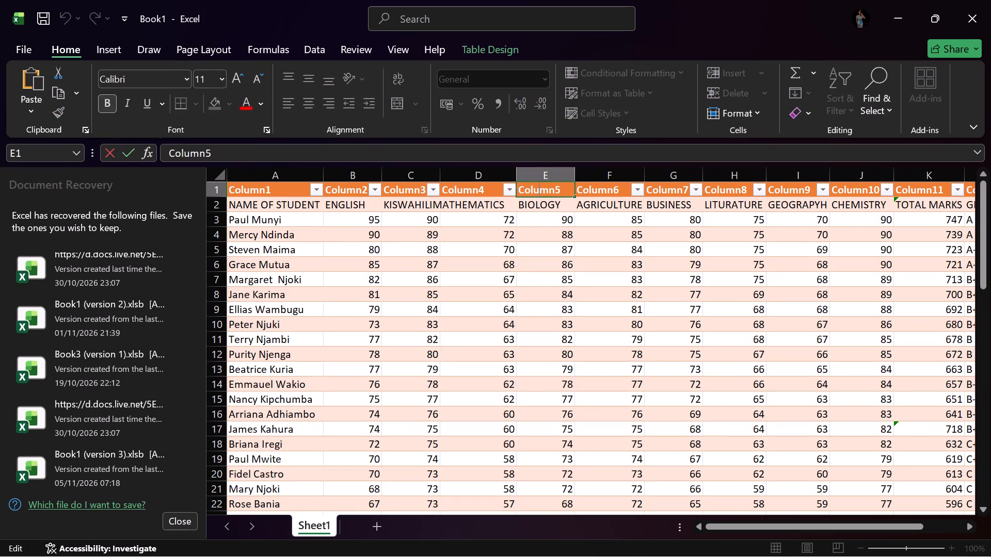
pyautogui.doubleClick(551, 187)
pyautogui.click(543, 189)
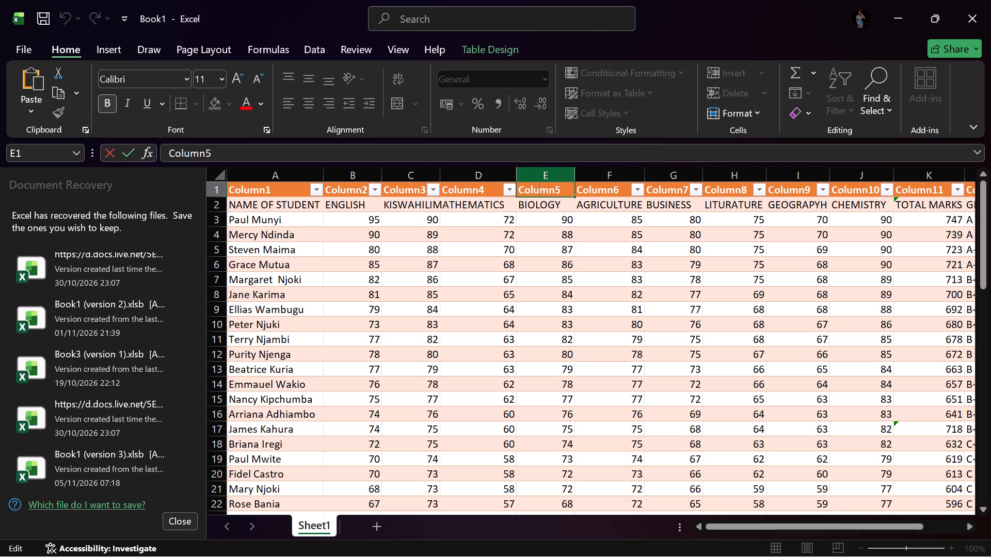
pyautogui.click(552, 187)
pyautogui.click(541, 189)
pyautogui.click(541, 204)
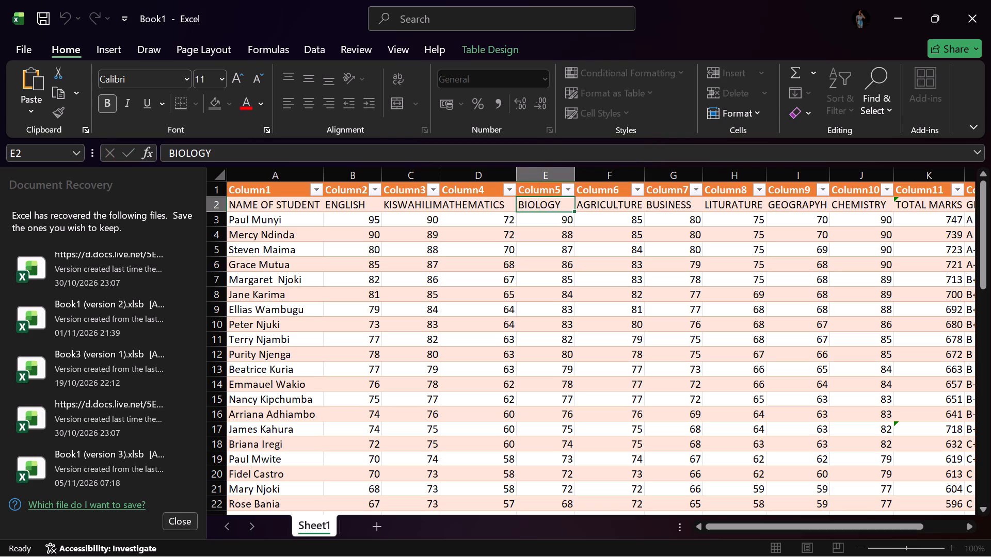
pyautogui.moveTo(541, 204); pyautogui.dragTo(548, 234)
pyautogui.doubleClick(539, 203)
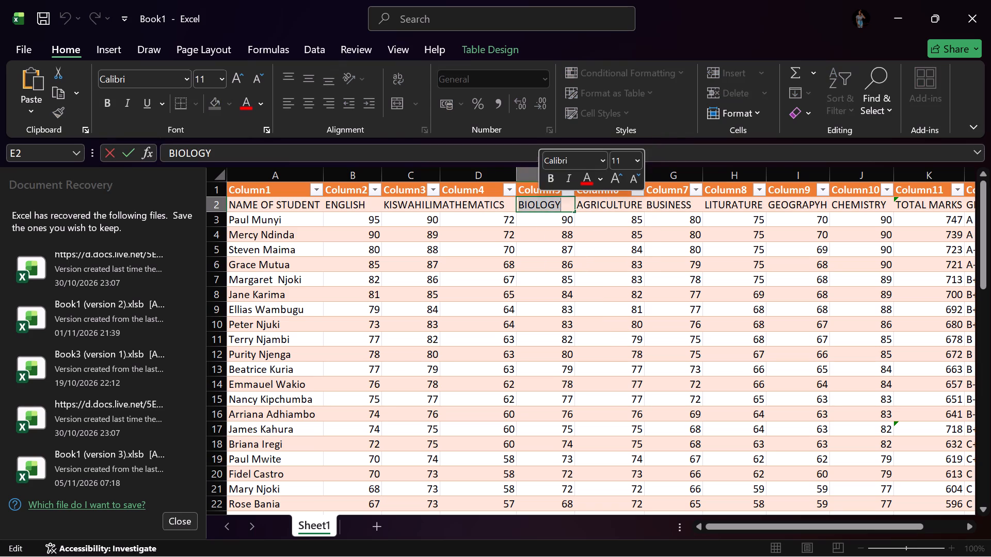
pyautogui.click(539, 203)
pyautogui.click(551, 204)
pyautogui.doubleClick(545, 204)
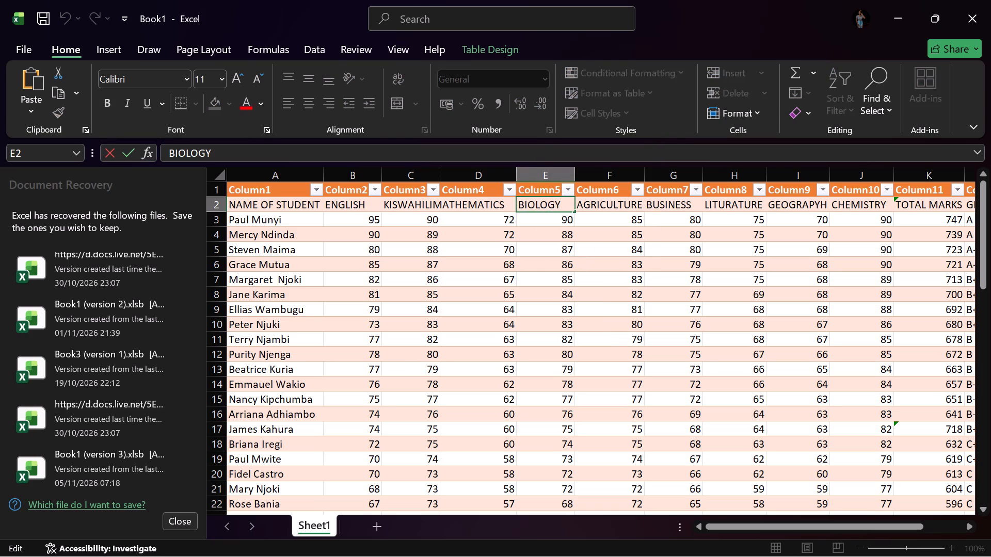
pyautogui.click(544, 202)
# Try to select the BIOLOGY marks in E1:E31 for a chart, entering Colu+E1:E31mn5 as the header in E1.
pyautogui.moveTo(538, 191); pyautogui.dragTo(548, 275)
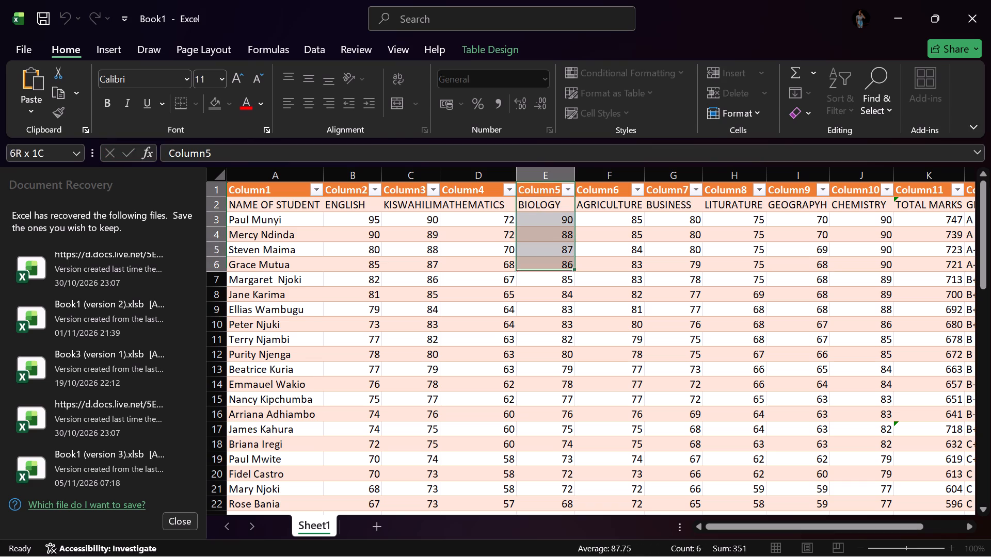
pyautogui.moveTo(548, 275); pyautogui.dragTo(554, 502)
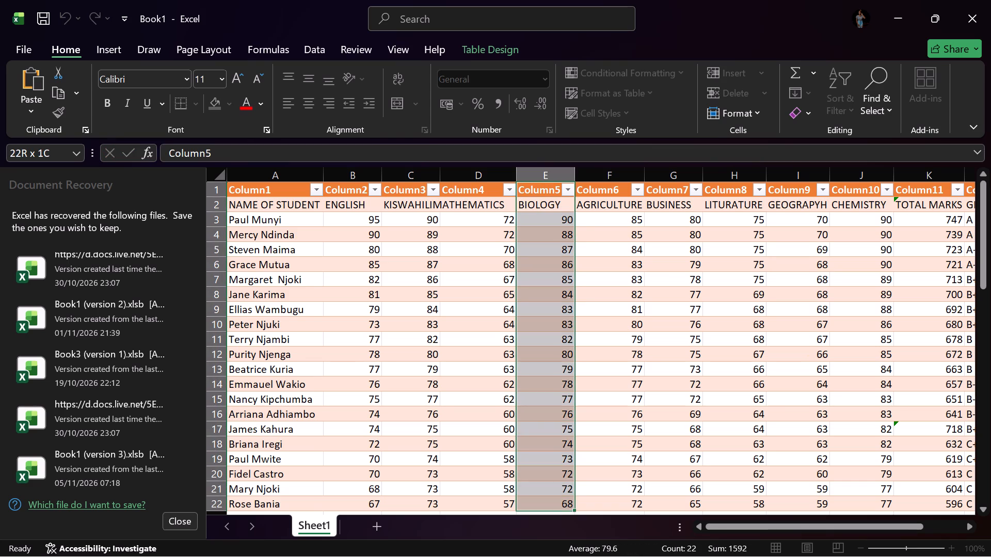
pyautogui.moveTo(554, 502); pyautogui.dragTo(564, 515)
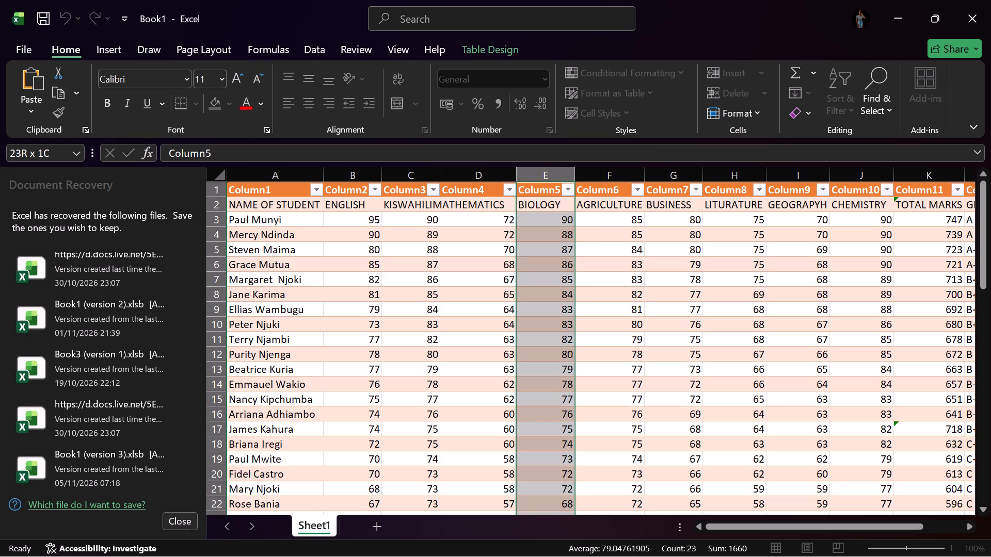
pyautogui.moveTo(564, 515); pyautogui.dragTo(567, 516)
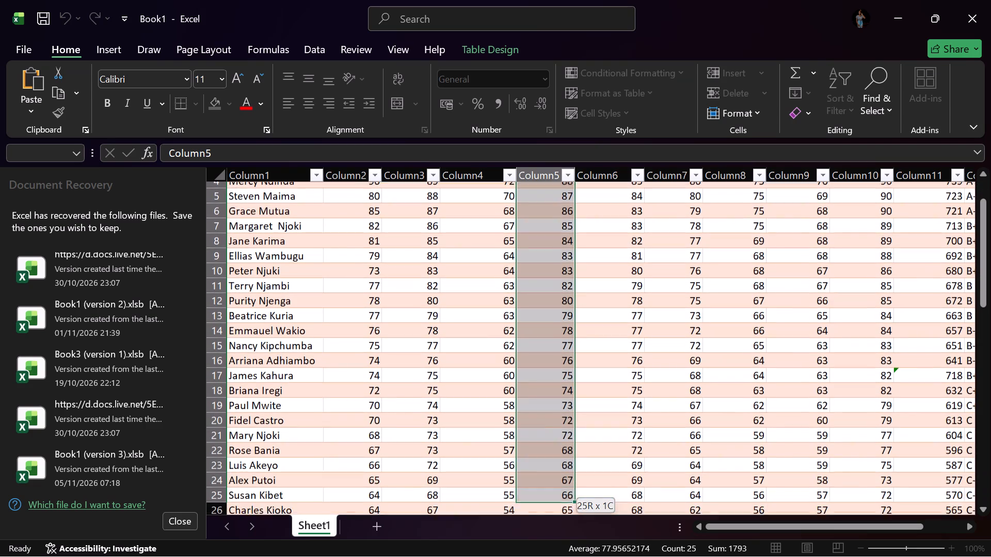
pyautogui.moveTo(567, 516); pyautogui.dragTo(571, 480)
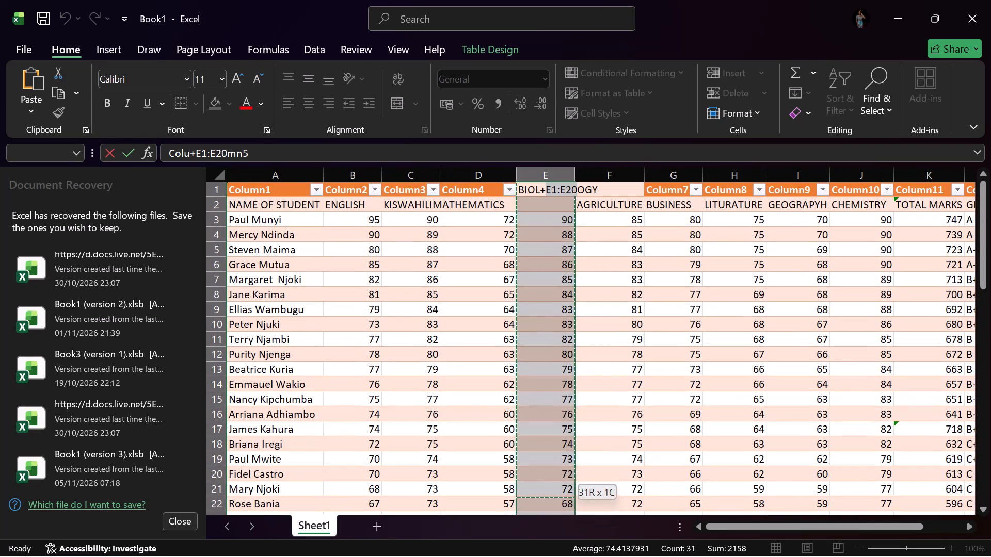
pyautogui.moveTo(571, 480); pyautogui.dragTo(568, 519)
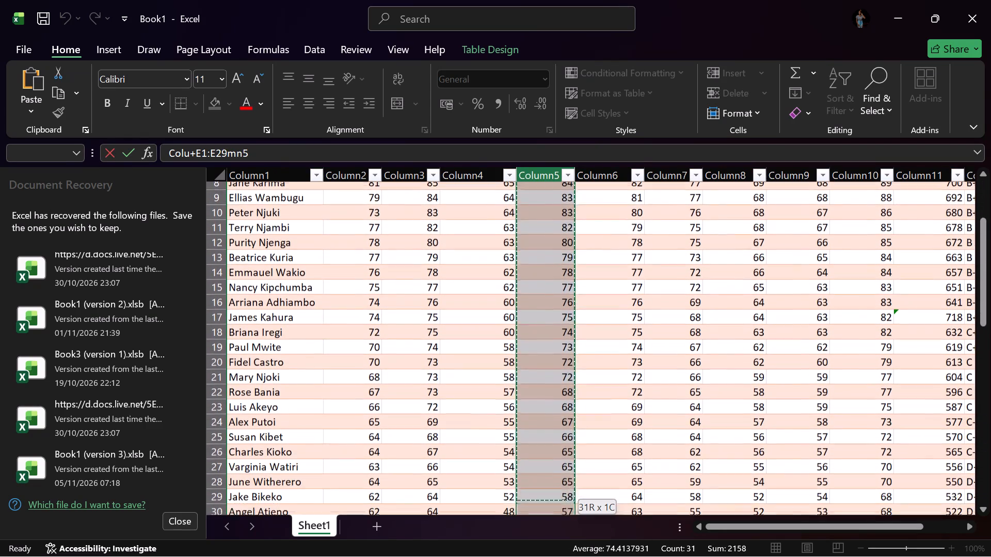
pyautogui.moveTo(568, 519); pyautogui.dragTo(572, 476)
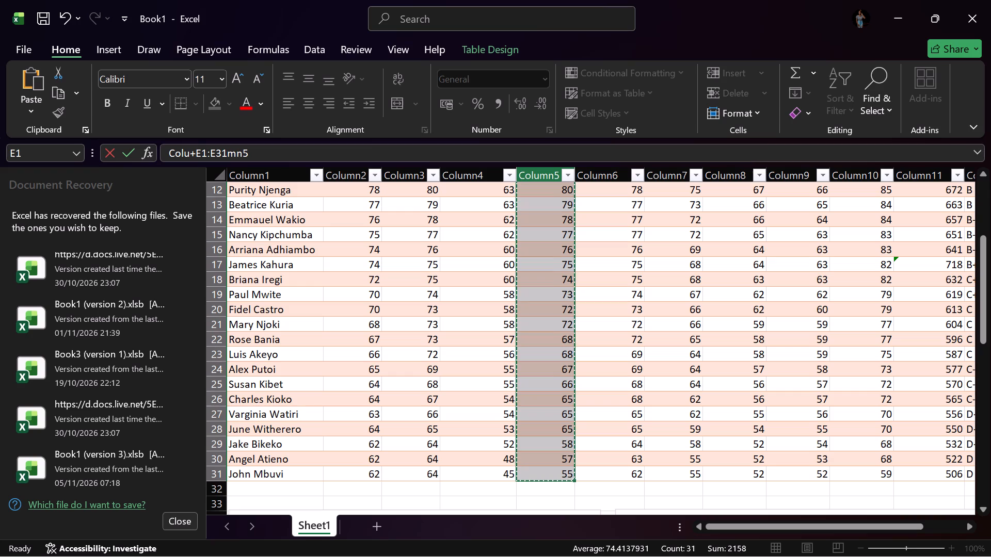
pyautogui.click(118, 49)
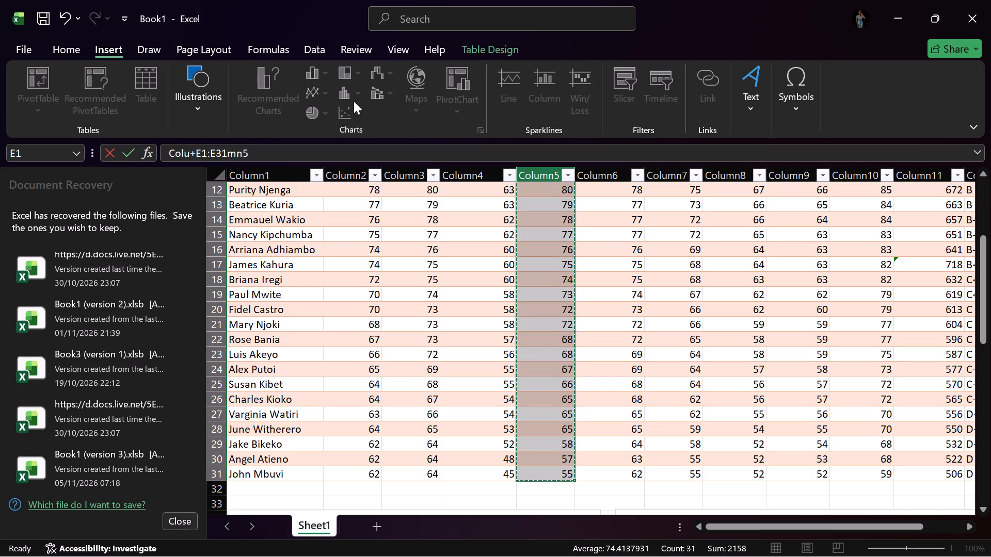
pyautogui.click(478, 149)
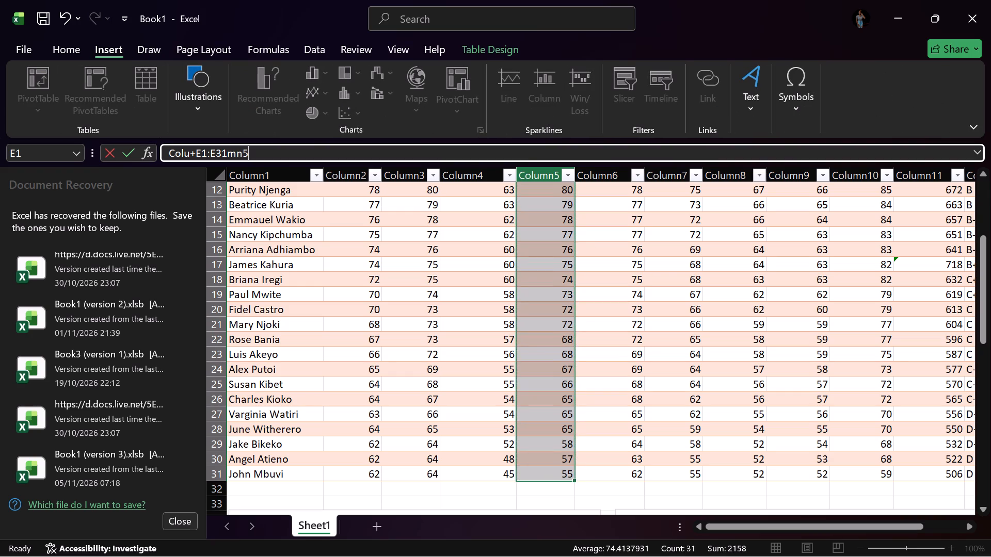
pyautogui.scroll(-2, 575, 389)
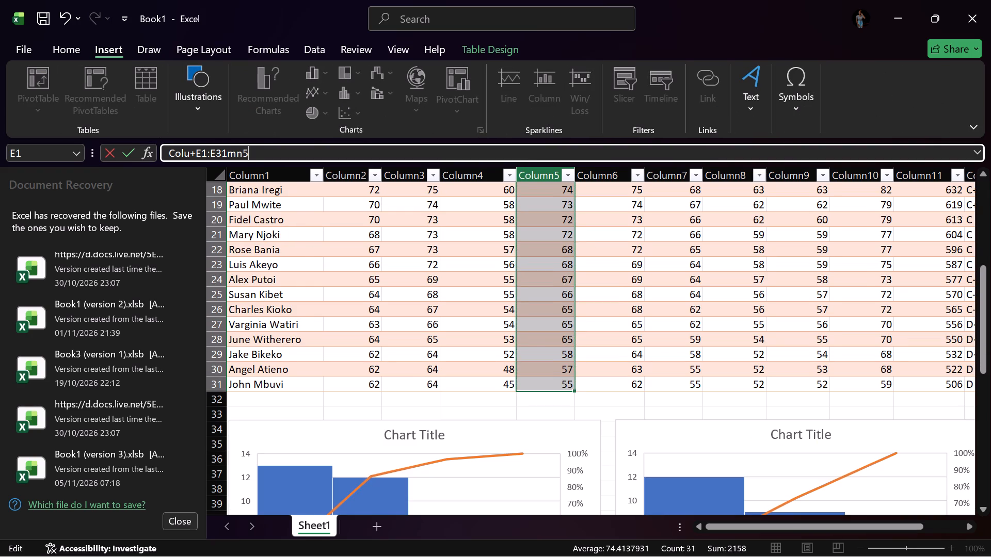
pyautogui.click(586, 403)
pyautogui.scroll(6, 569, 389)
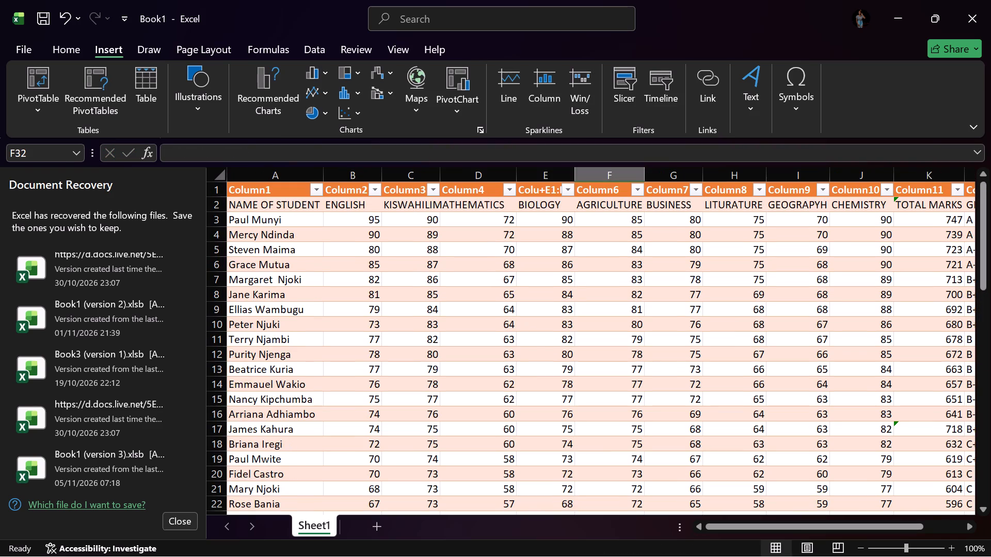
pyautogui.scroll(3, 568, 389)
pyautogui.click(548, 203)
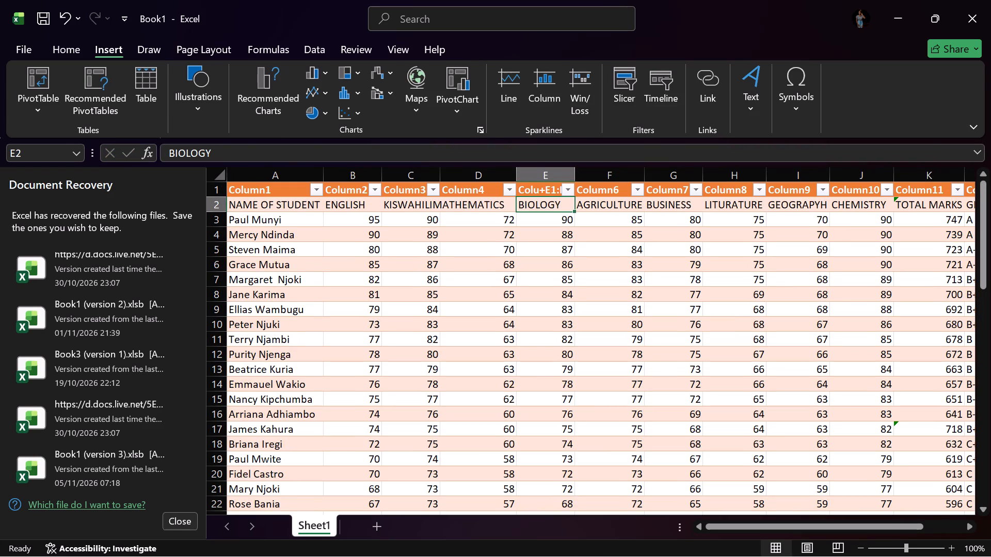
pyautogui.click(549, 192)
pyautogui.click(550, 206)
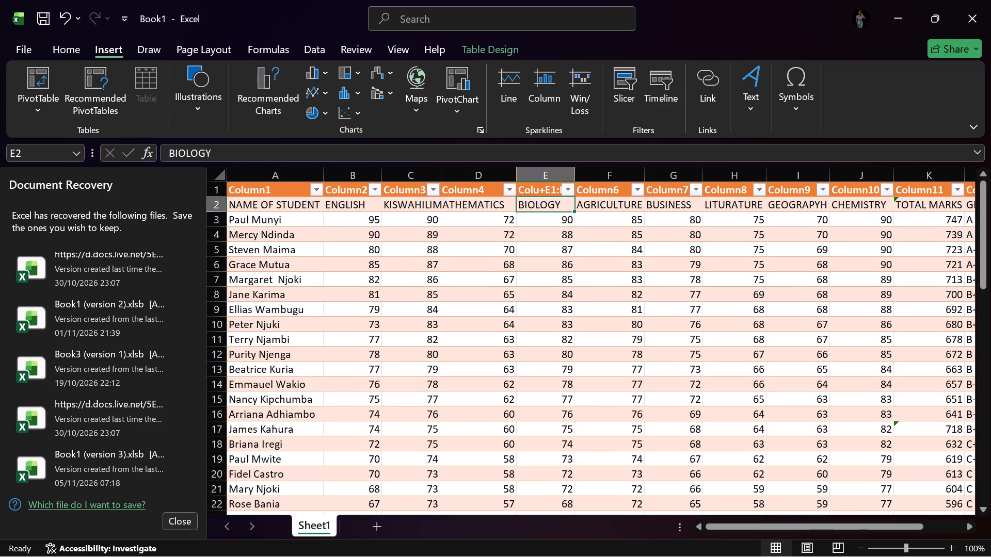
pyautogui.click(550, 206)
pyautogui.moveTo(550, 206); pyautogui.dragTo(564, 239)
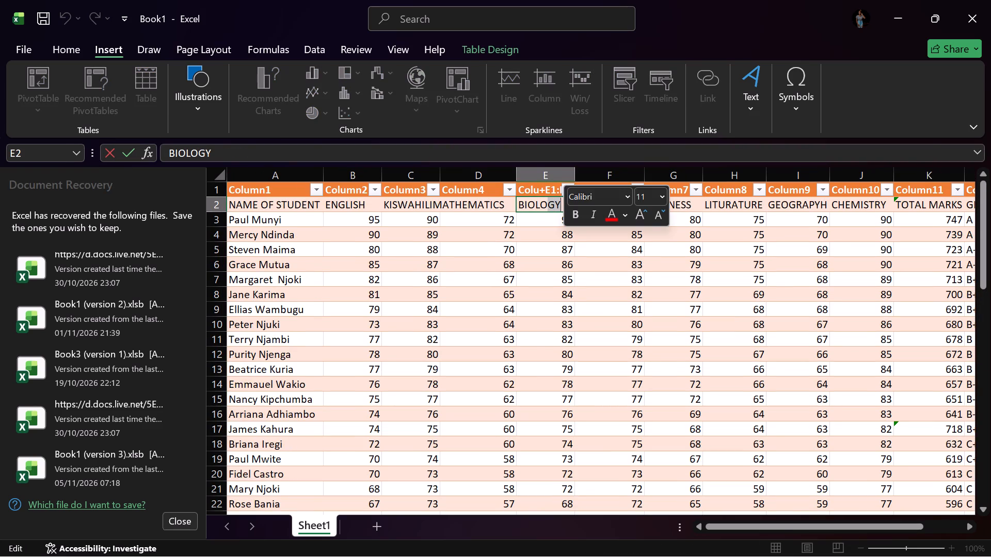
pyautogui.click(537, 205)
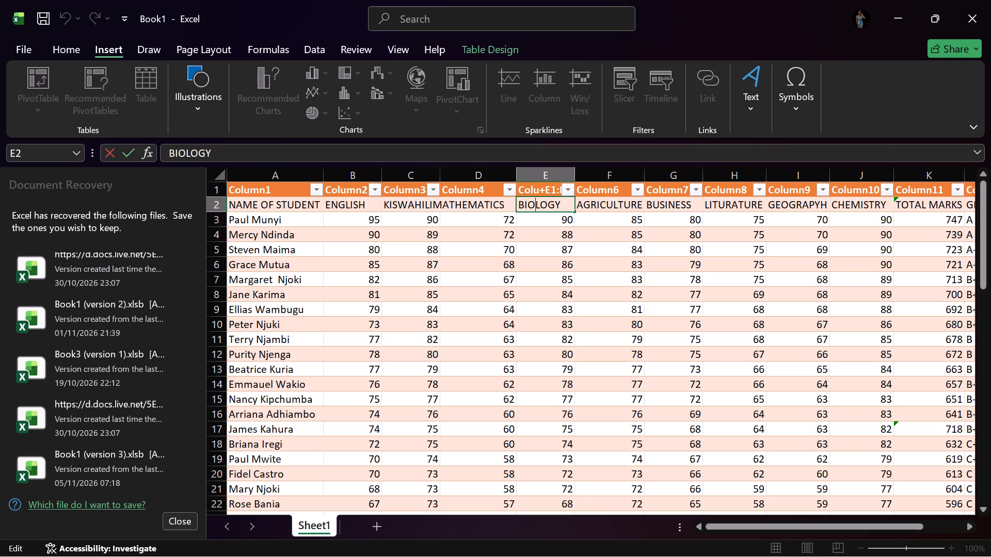
# Insert a Pareto histogram chart from the BIOLOGY marks in E1:E31.
pyautogui.click(559, 192)
pyautogui.moveTo(559, 192); pyautogui.dragTo(576, 325)
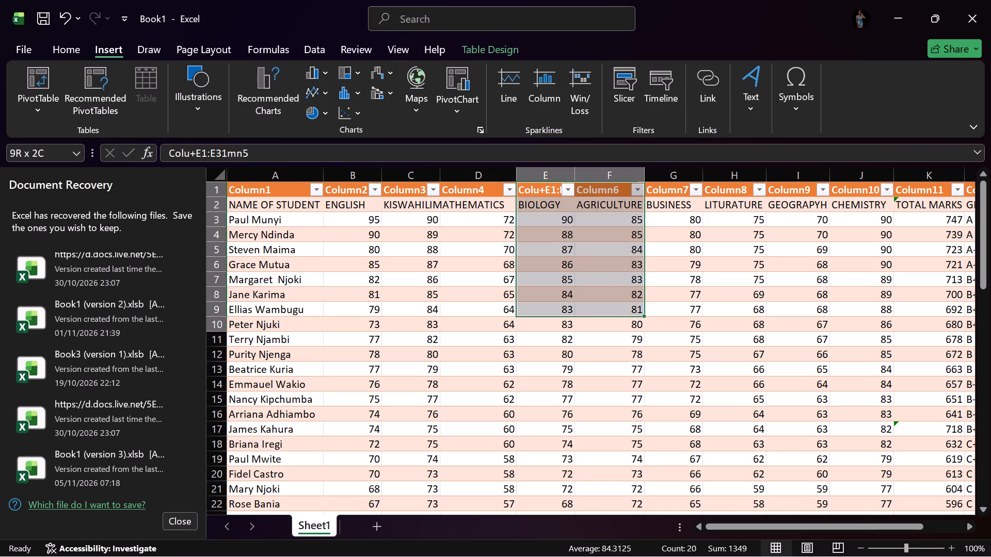
pyautogui.moveTo(576, 325); pyautogui.dragTo(563, 504)
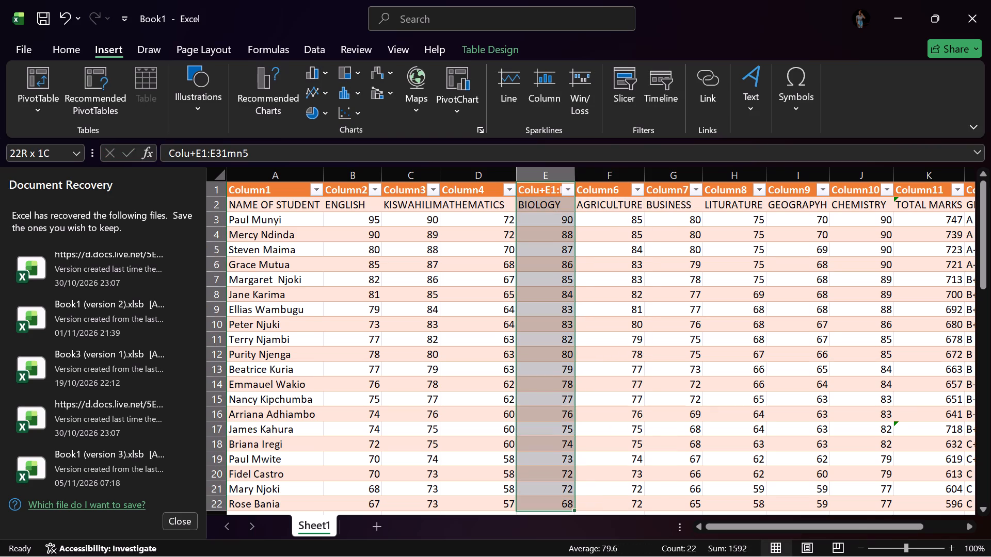
pyautogui.moveTo(563, 504); pyautogui.dragTo(567, 521)
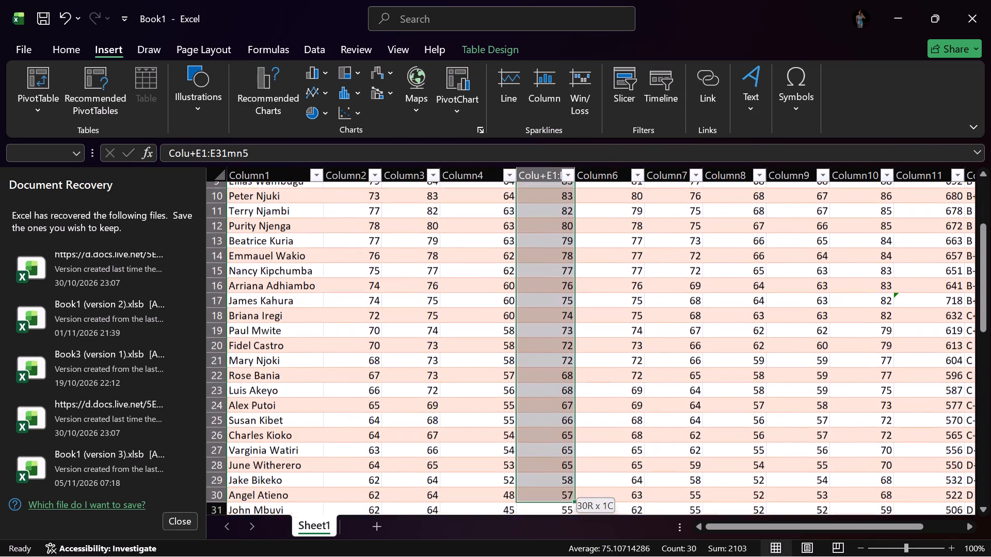
pyautogui.moveTo(567, 521); pyautogui.dragTo(566, 477)
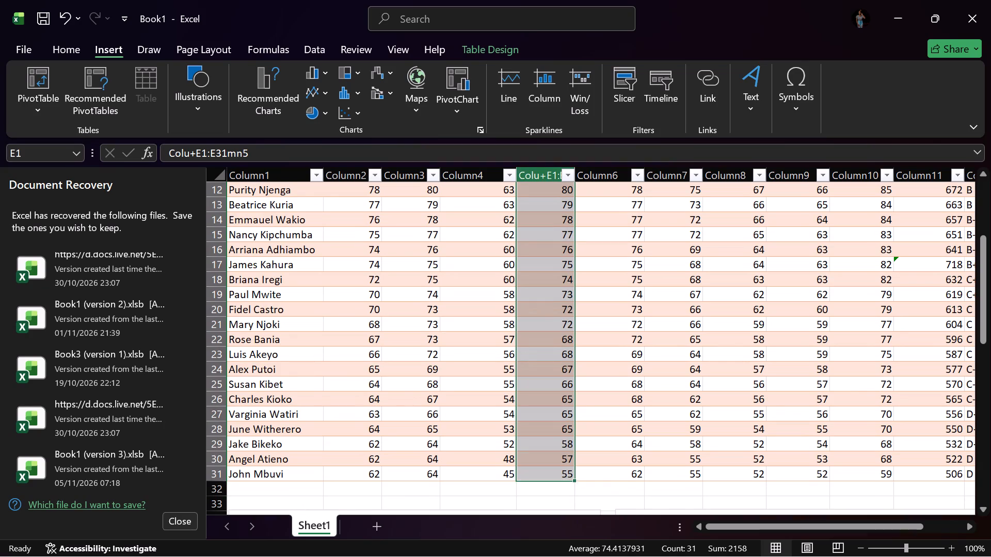
pyautogui.click(355, 93)
pyautogui.click(403, 149)
# Move the BIOLOGY Pareto chart directly under the KISWAHILI Pareto chart, beside the MATHEMATICS one, with its top at about row 49.
pyautogui.scroll(-4, 401, 156)
pyautogui.scroll(2, 468, 271)
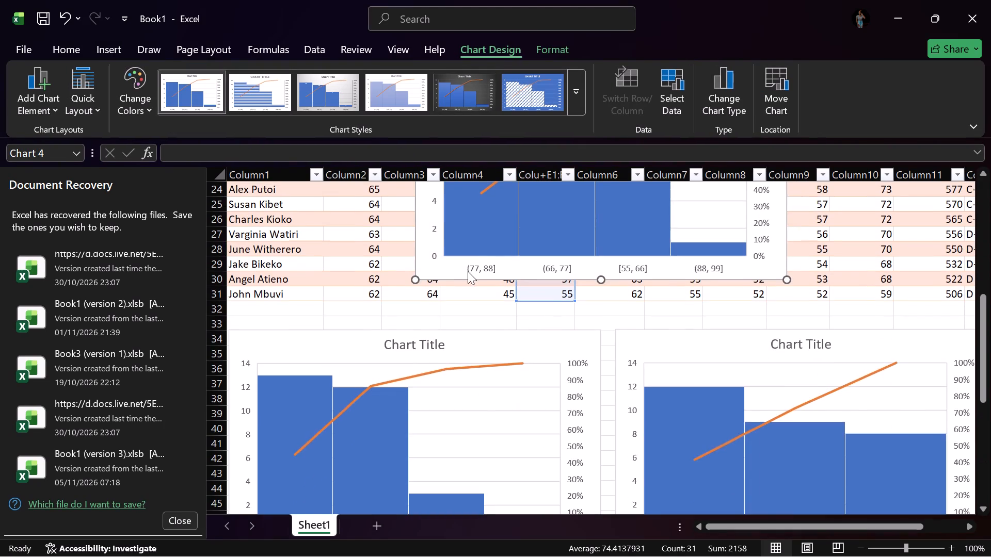
pyautogui.scroll(2, 468, 271)
pyautogui.moveTo(518, 253); pyautogui.dragTo(544, 316)
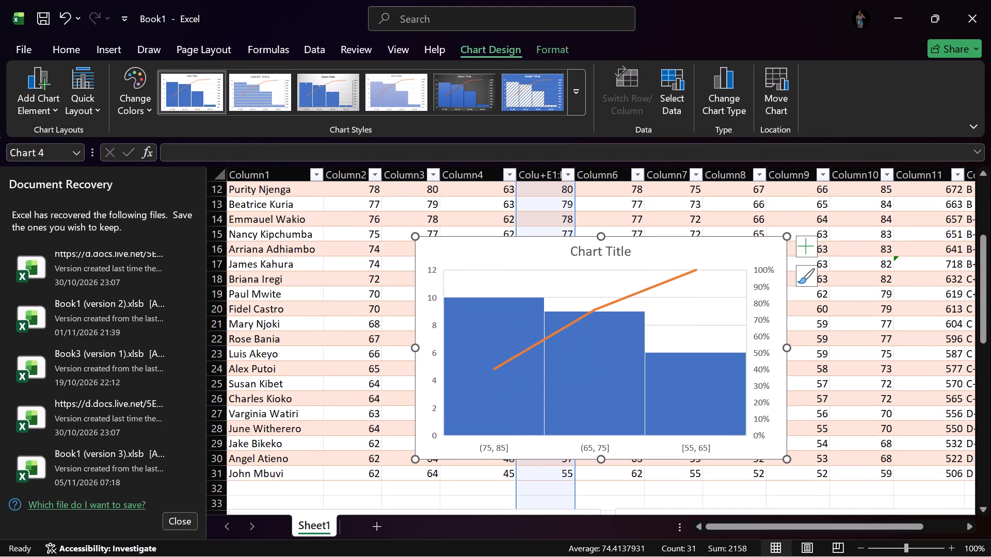
pyautogui.moveTo(522, 250); pyautogui.dragTo(632, 420)
pyautogui.scroll(-2, 512, 280)
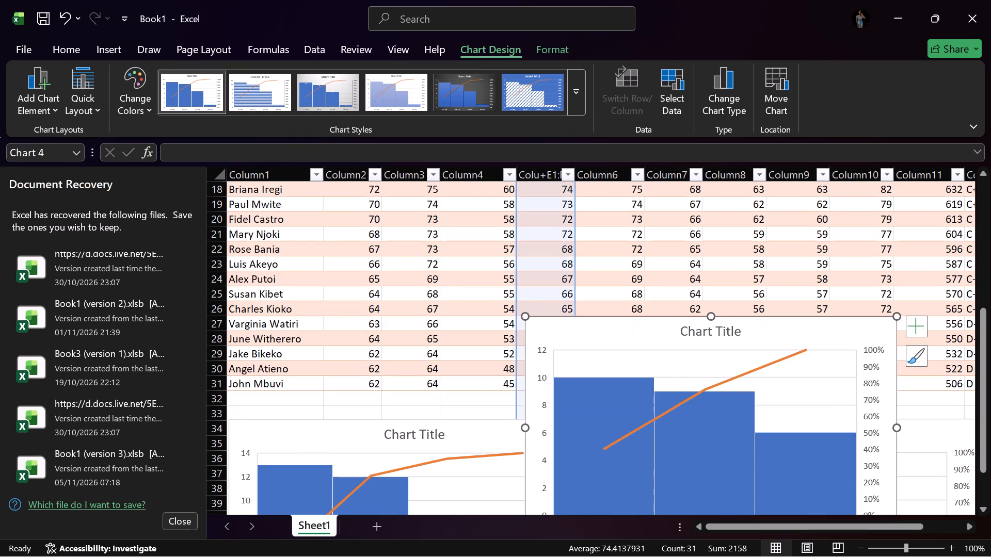
pyautogui.moveTo(611, 327); pyautogui.dragTo(646, 413)
pyautogui.scroll(-3, 547, 316)
pyautogui.moveTo(628, 285); pyautogui.dragTo(638, 301)
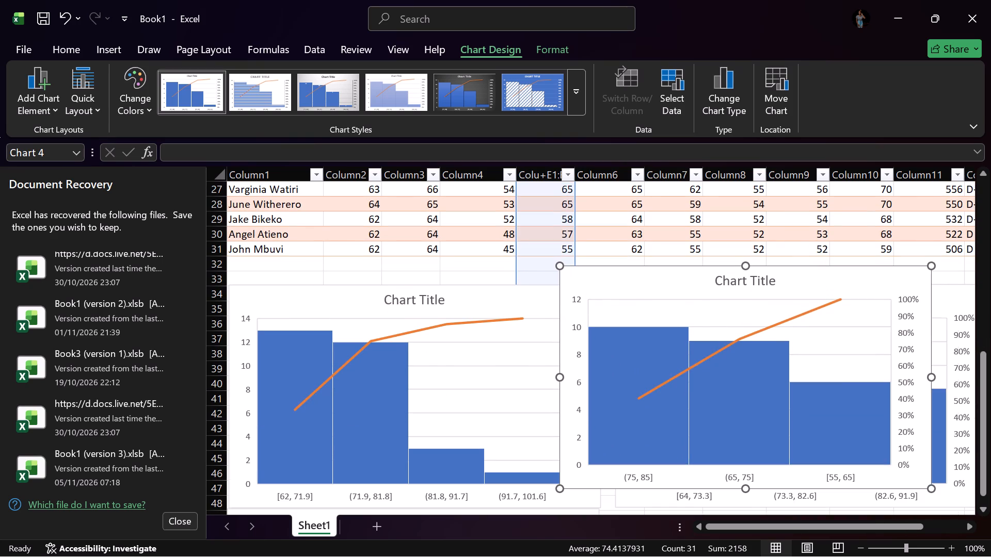
pyautogui.moveTo(638, 301); pyautogui.dragTo(682, 390)
pyautogui.scroll(-3, 535, 285)
pyautogui.moveTo(675, 254); pyautogui.dragTo(692, 318)
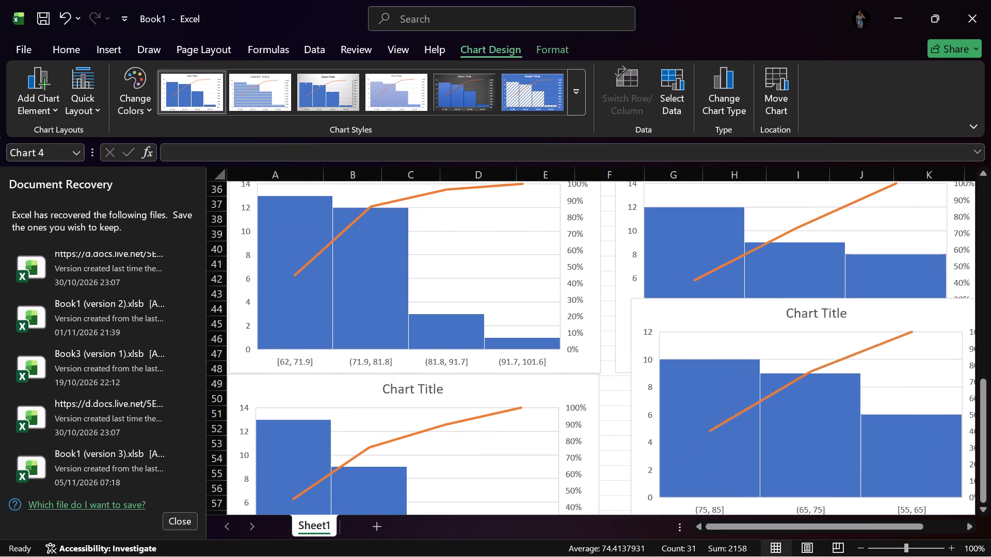
pyautogui.moveTo(692, 318); pyautogui.dragTo(673, 396)
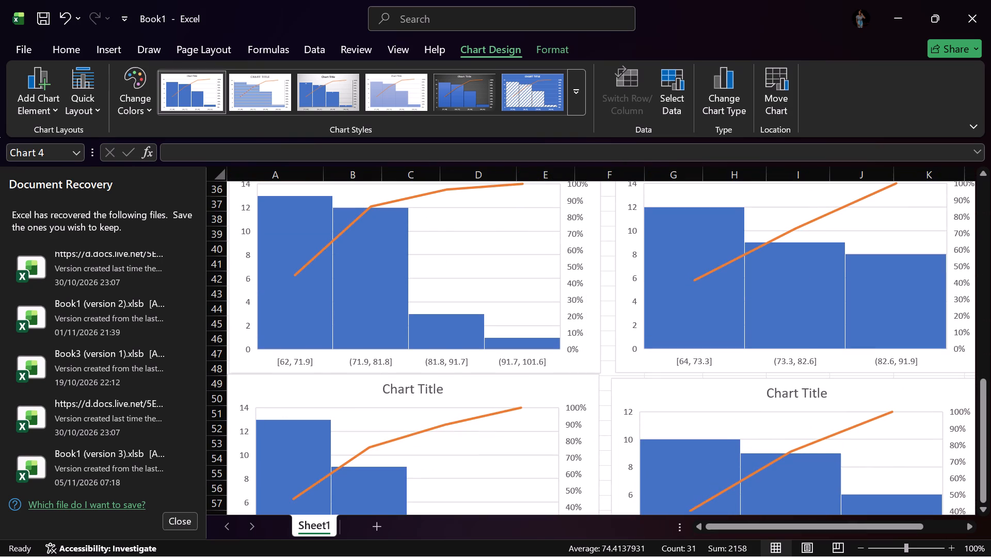
pyautogui.moveTo(673, 396); pyautogui.dragTo(679, 392)
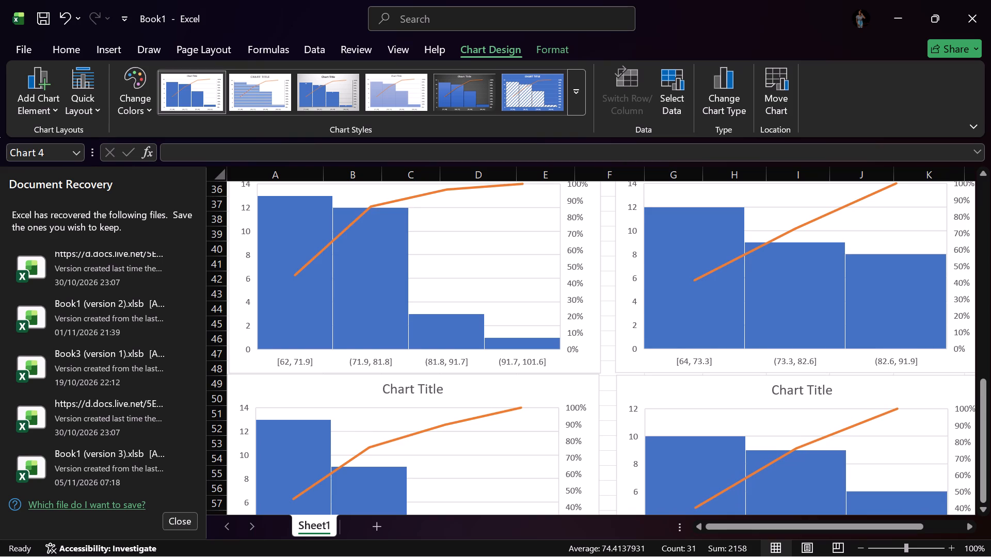
pyautogui.scroll(-5, 560, 341)
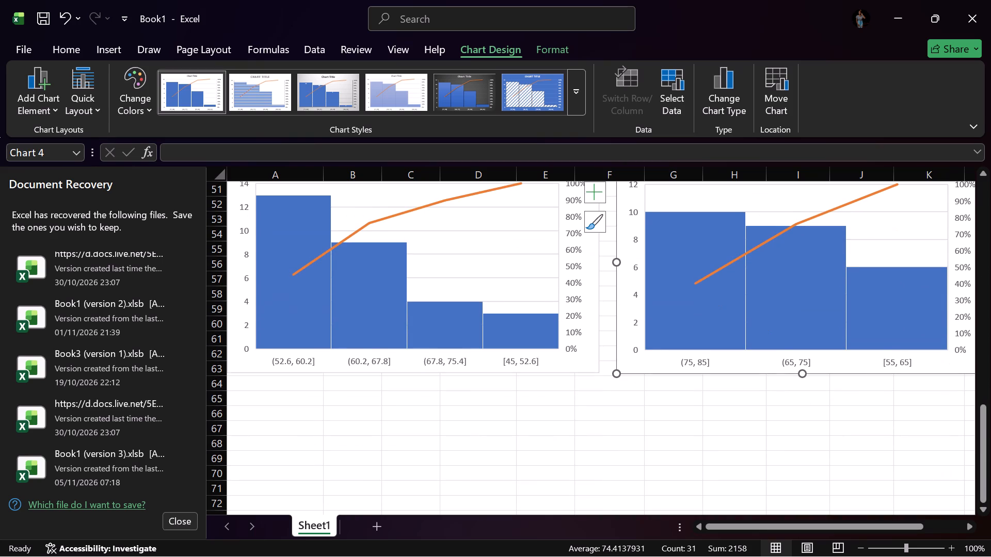
# Insert a Pareto histogram chart from the AGRICULTURE marks in F1:F31.
pyautogui.scroll(15, 521, 351)
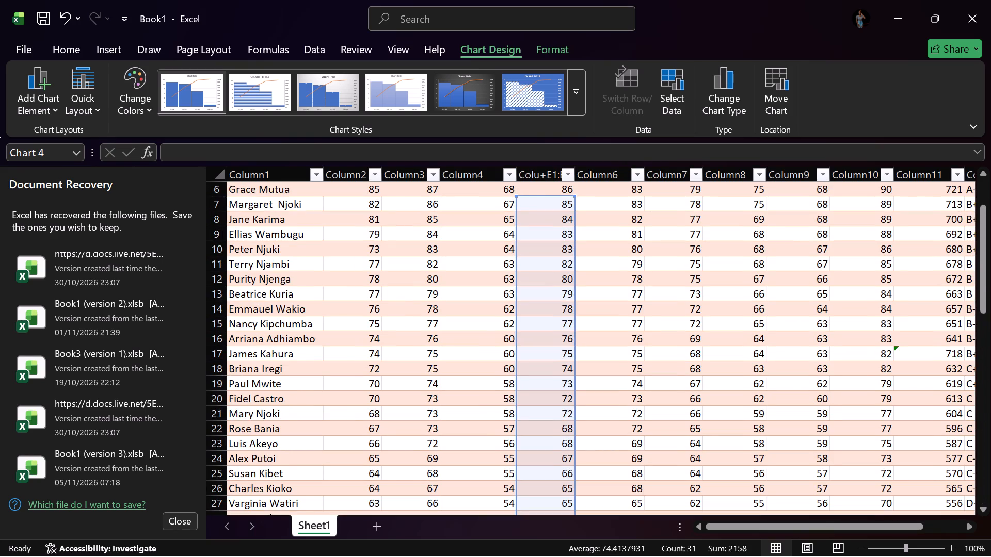
pyautogui.scroll(3, 522, 347)
pyautogui.click(599, 189)
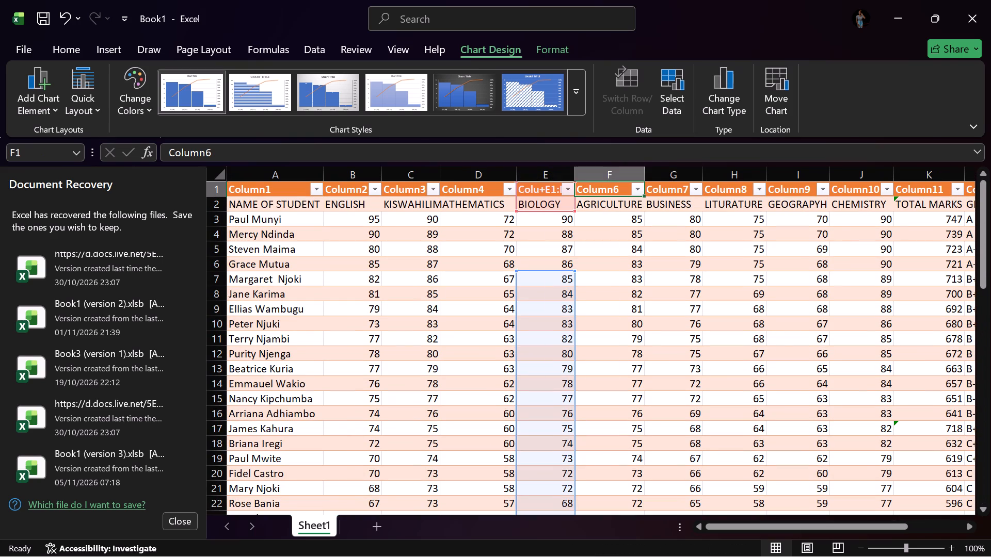
pyautogui.moveTo(603, 192); pyautogui.dragTo(622, 399)
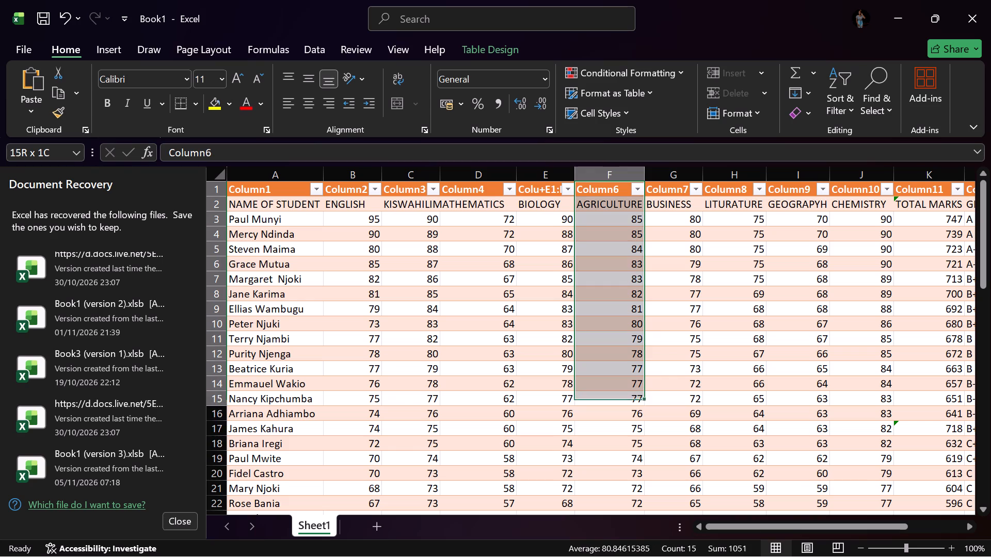
pyautogui.moveTo(622, 399); pyautogui.dragTo(631, 514)
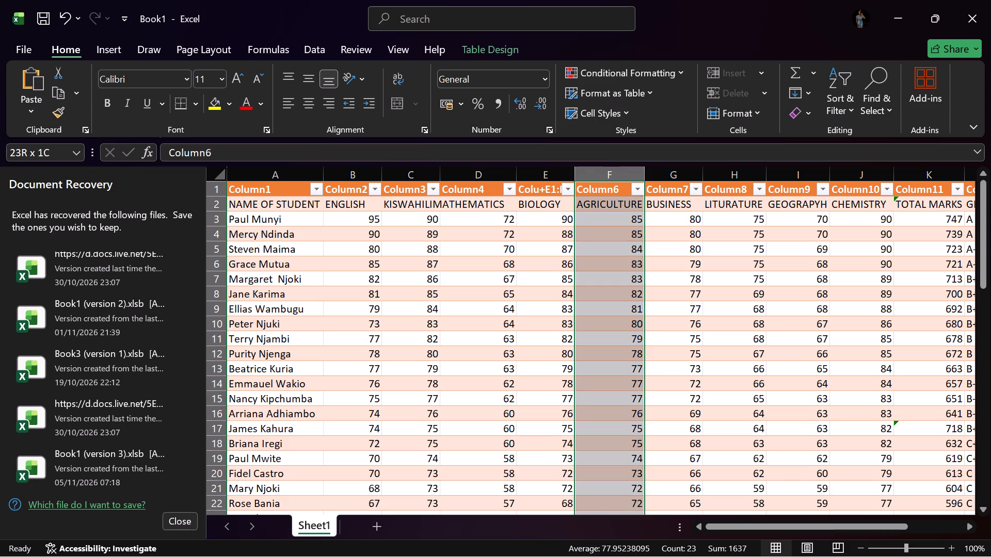
pyautogui.moveTo(631, 514); pyautogui.dragTo(632, 517)
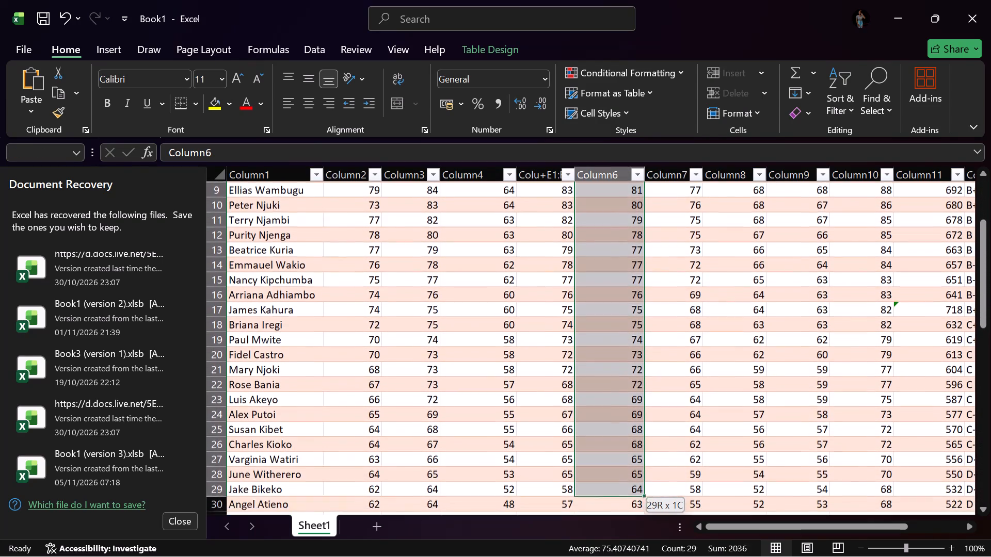
pyautogui.moveTo(632, 517); pyautogui.dragTo(627, 474)
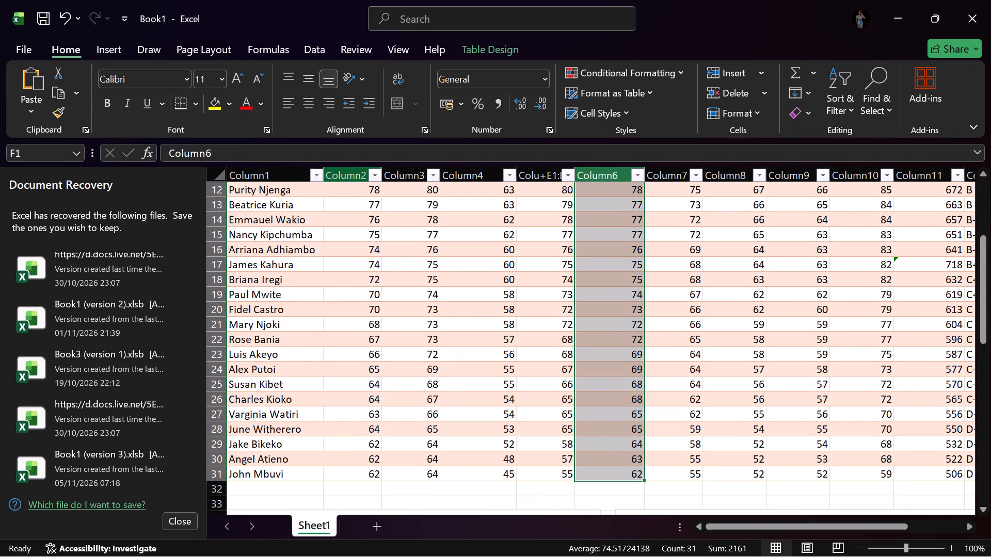
pyautogui.scroll(-12, 443, 383)
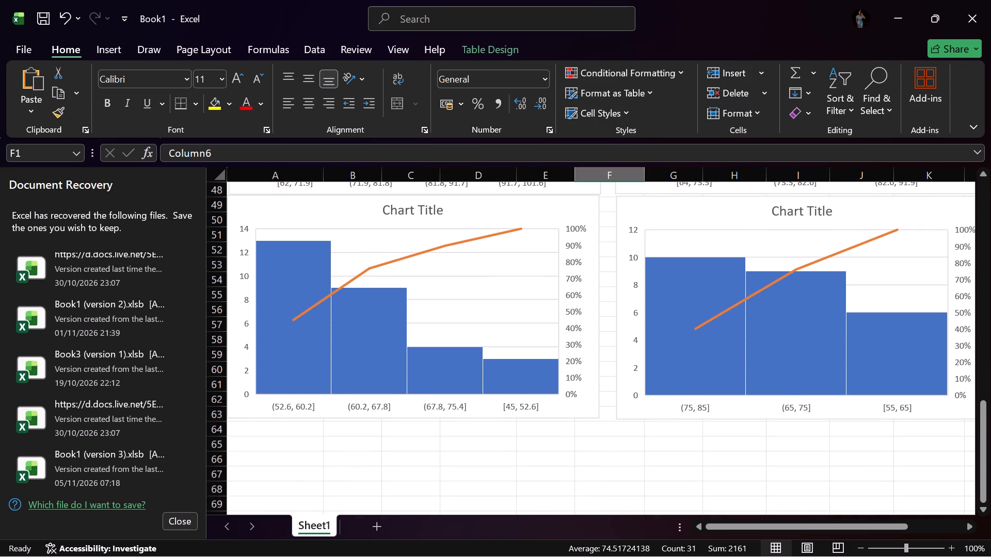
pyautogui.scroll(-1, 440, 396)
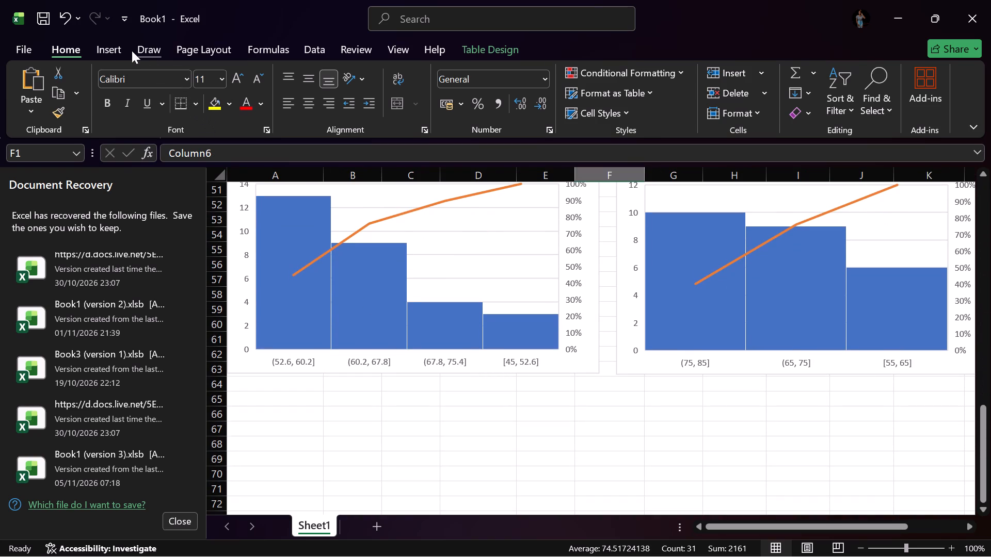
pyautogui.click(108, 45)
pyautogui.click(355, 92)
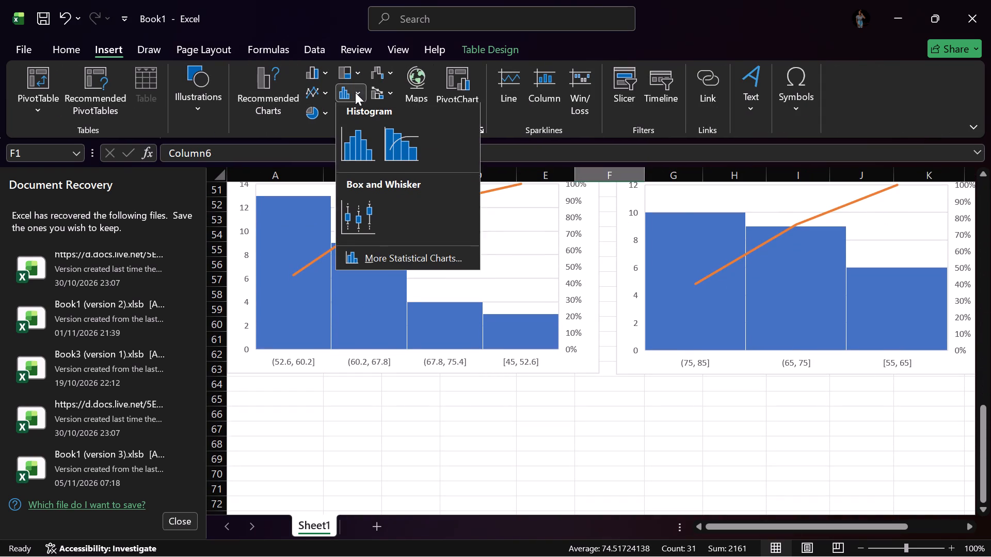
pyautogui.click(397, 153)
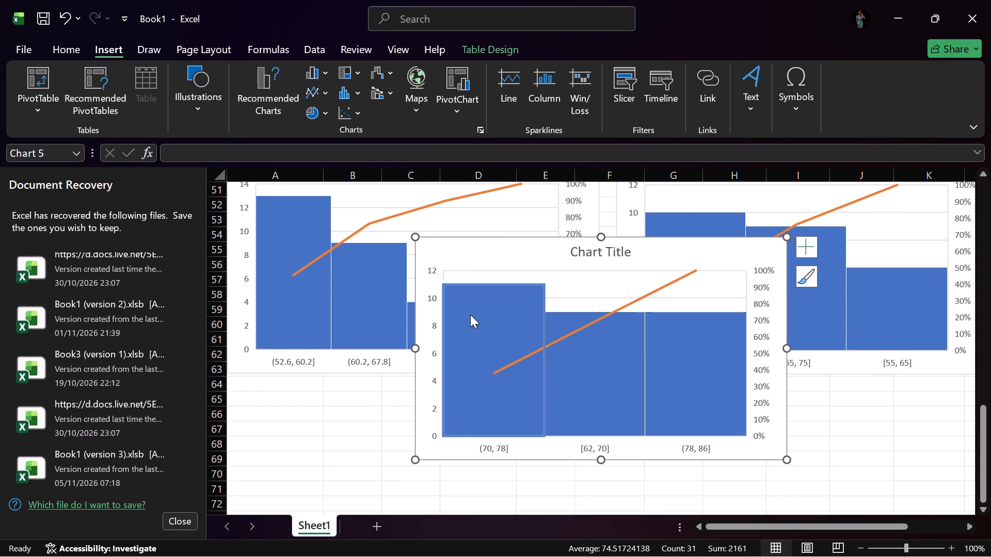
# Move the AGRICULTURE Pareto chart directly under the MATHEMATICS one, aligned with its edges, with its top at about row 64, and deselect it.
pyautogui.moveTo(496, 257); pyautogui.dragTo(315, 397)
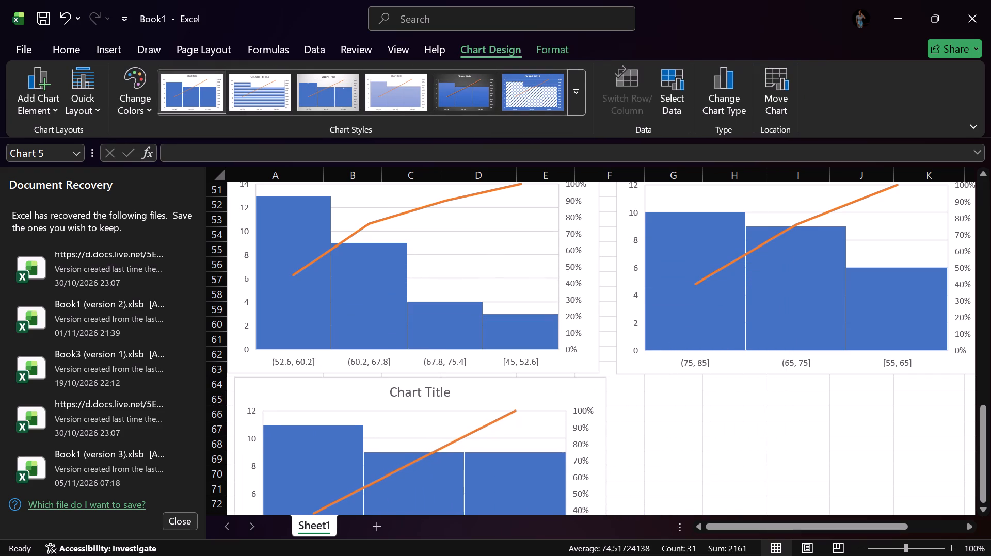
pyautogui.moveTo(315, 397); pyautogui.dragTo(297, 397)
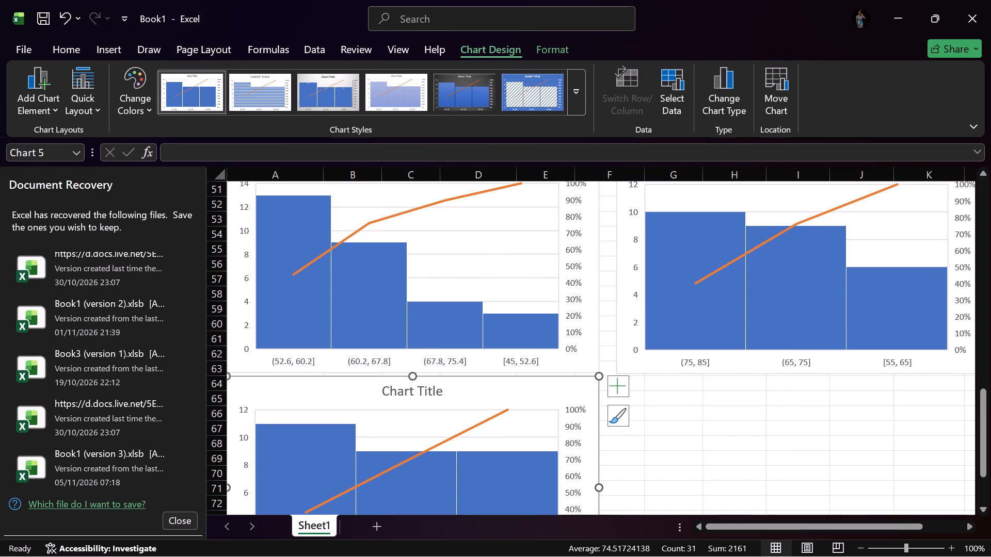
pyautogui.scroll(-3, 501, 388)
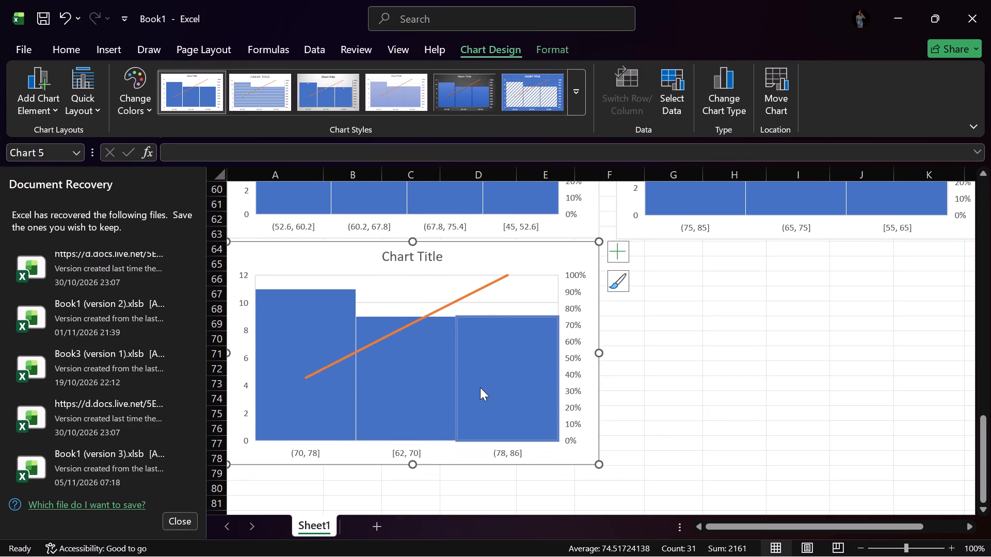
pyautogui.scroll(-1, 475, 387)
pyautogui.click(408, 478)
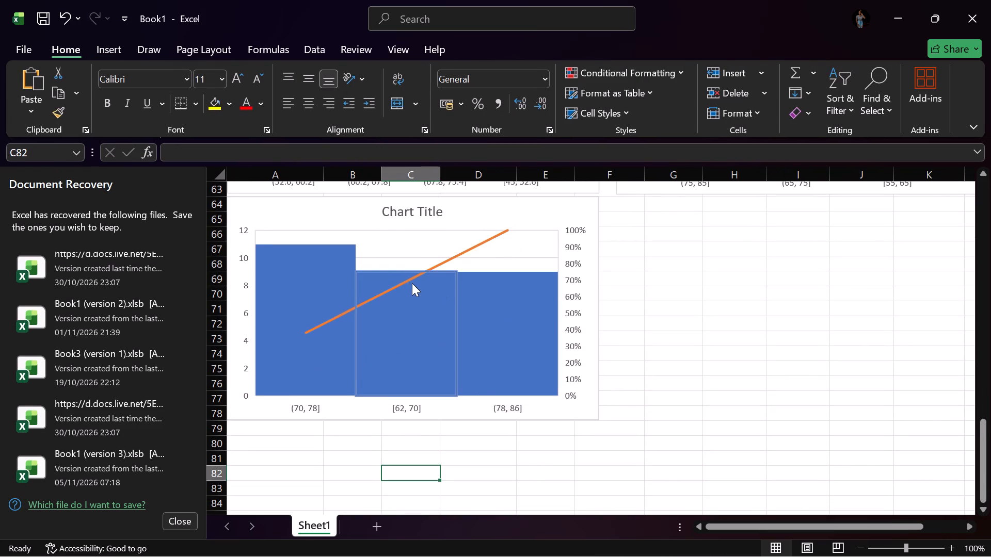
# Examine the AGRICULTURE Pareto chart's bars and its alignment with the MATHEMATICS and BIOLOGY charts above.
pyautogui.click(410, 293)
pyautogui.click(408, 283)
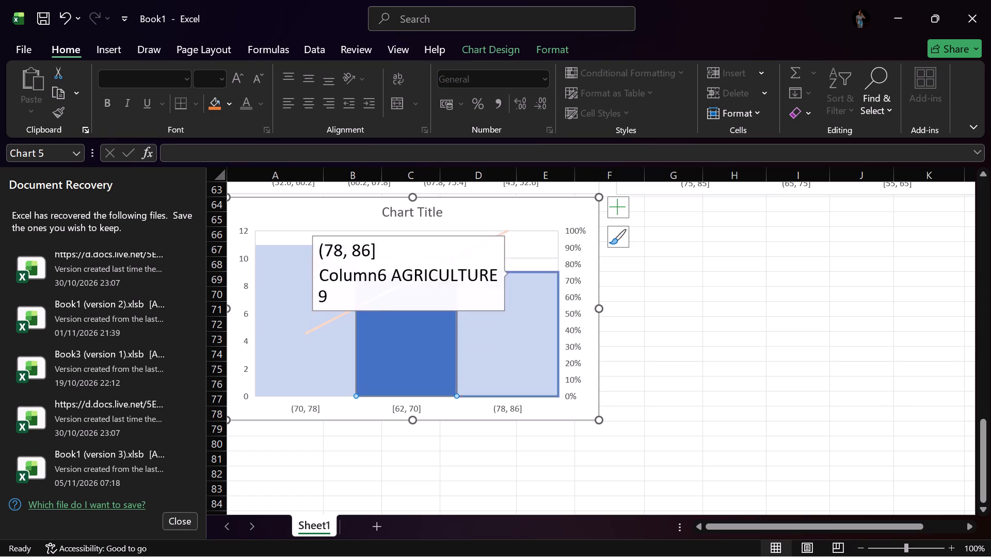
pyautogui.scroll(4, 533, 334)
pyautogui.scroll(-1, 529, 333)
pyautogui.click(416, 376)
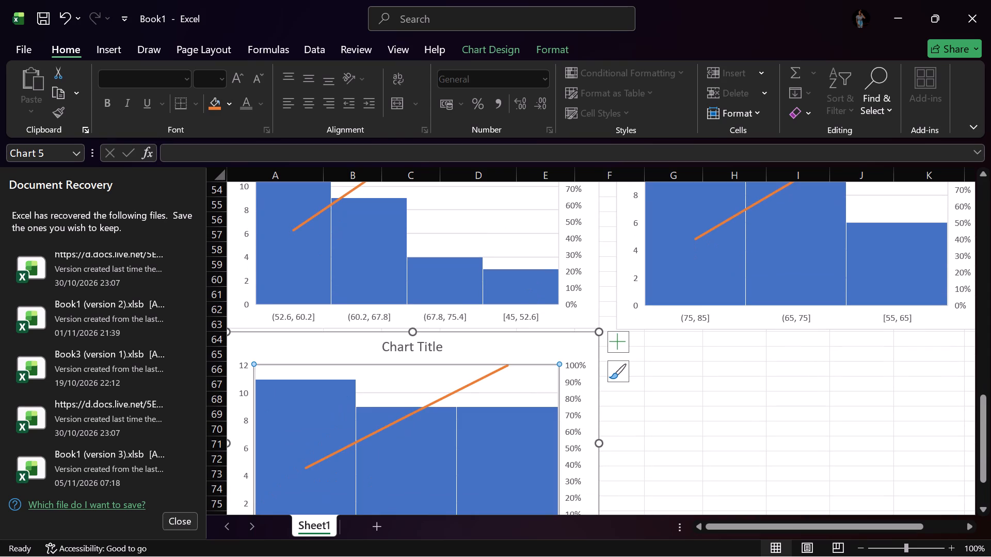
pyautogui.scroll(-2, 424, 379)
pyautogui.scroll(4, 430, 376)
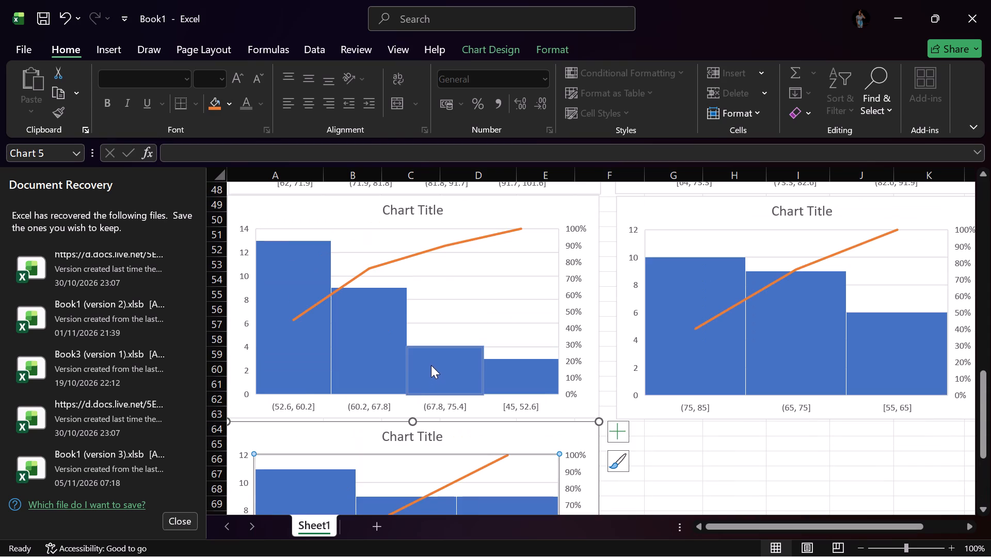
pyautogui.scroll(4, 430, 364)
pyautogui.scroll(-8, 423, 310)
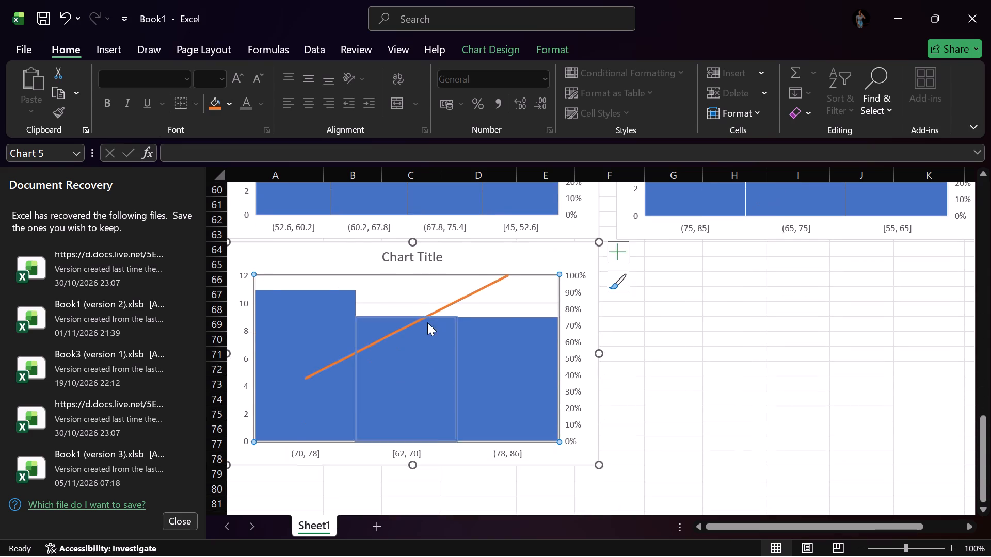
# Insert a Pareto histogram chart from the BUSINESS marks in G1:G31.
pyautogui.scroll(20, 560, 395)
pyautogui.scroll(3, 560, 395)
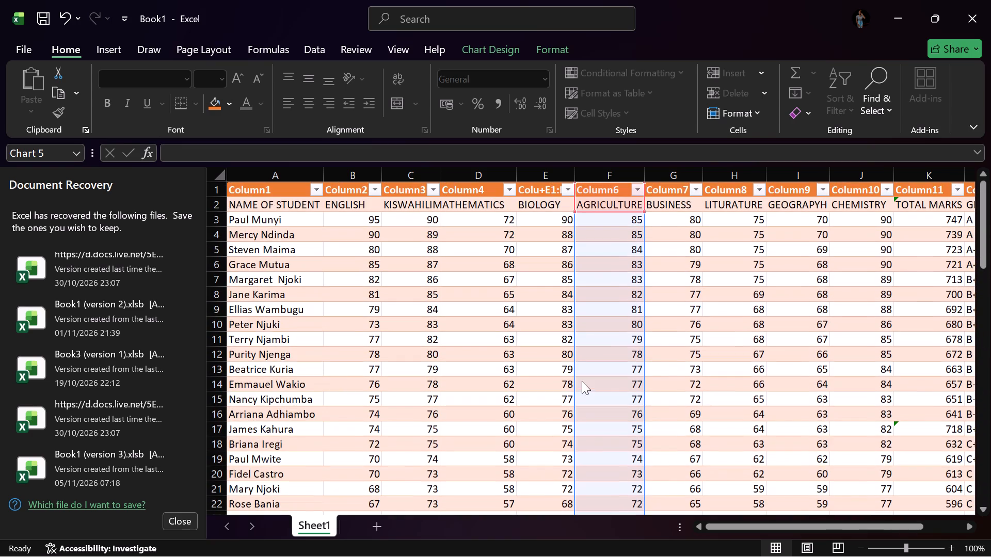
pyautogui.scroll(2, 582, 381)
pyautogui.click(674, 201)
pyautogui.click(675, 191)
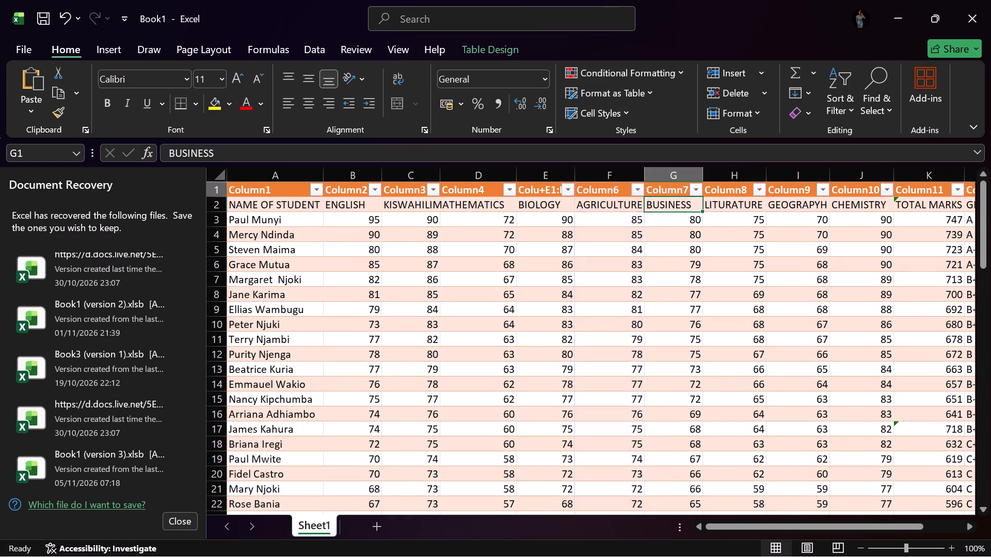
pyautogui.moveTo(675, 191); pyautogui.dragTo(704, 504)
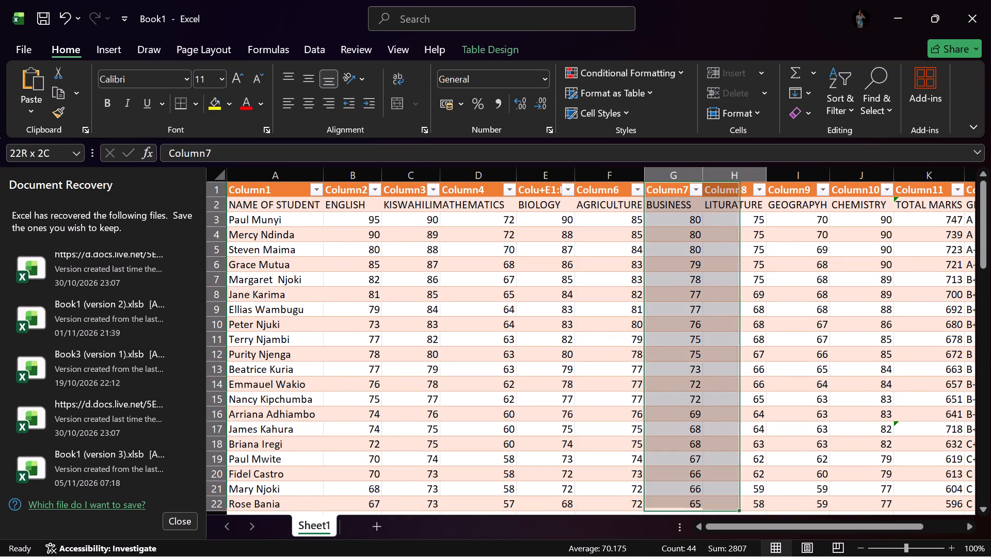
pyautogui.moveTo(704, 504); pyautogui.dragTo(694, 516)
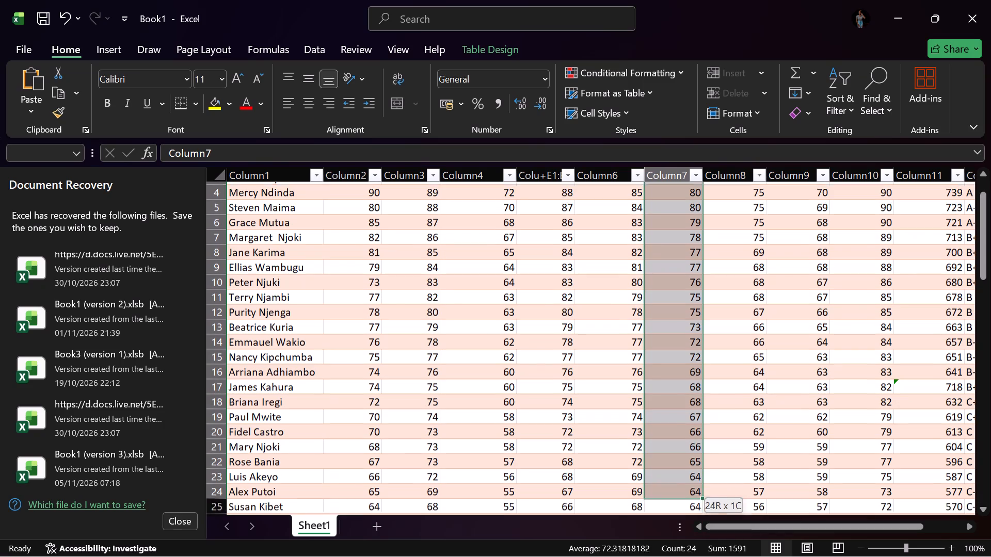
pyautogui.moveTo(694, 516); pyautogui.dragTo(692, 500)
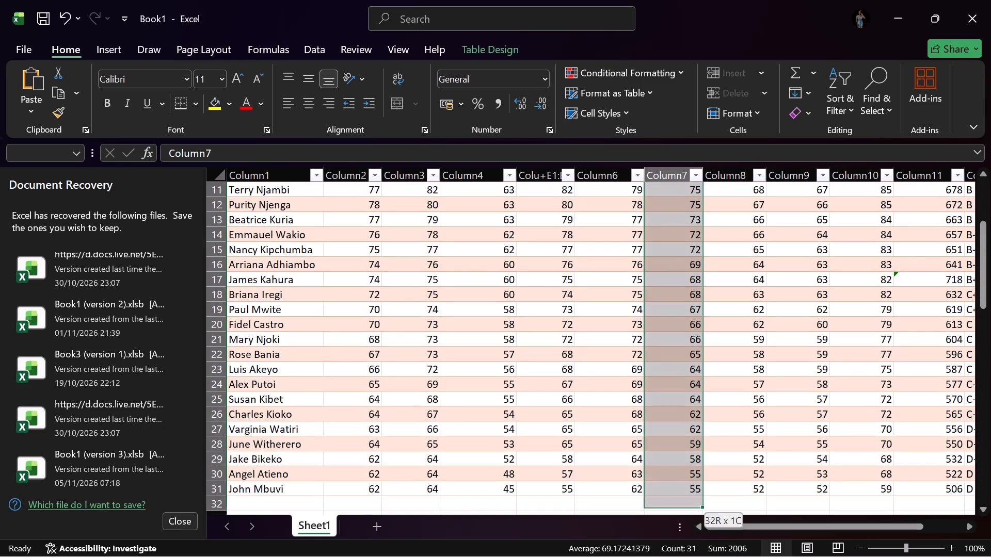
pyautogui.moveTo(692, 500); pyautogui.dragTo(691, 493)
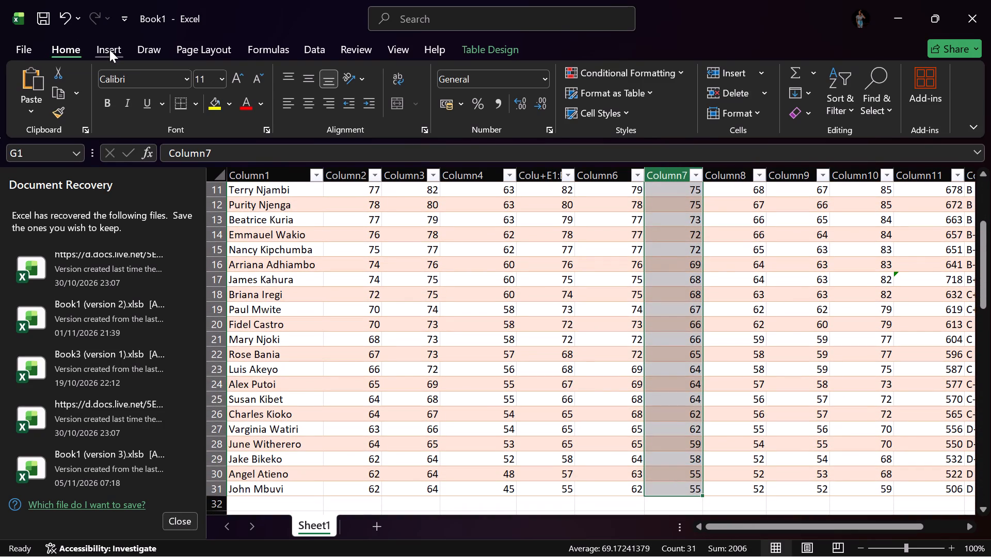
pyautogui.click(109, 50)
pyautogui.scroll(-5, 418, 194)
pyautogui.scroll(-2, 452, 309)
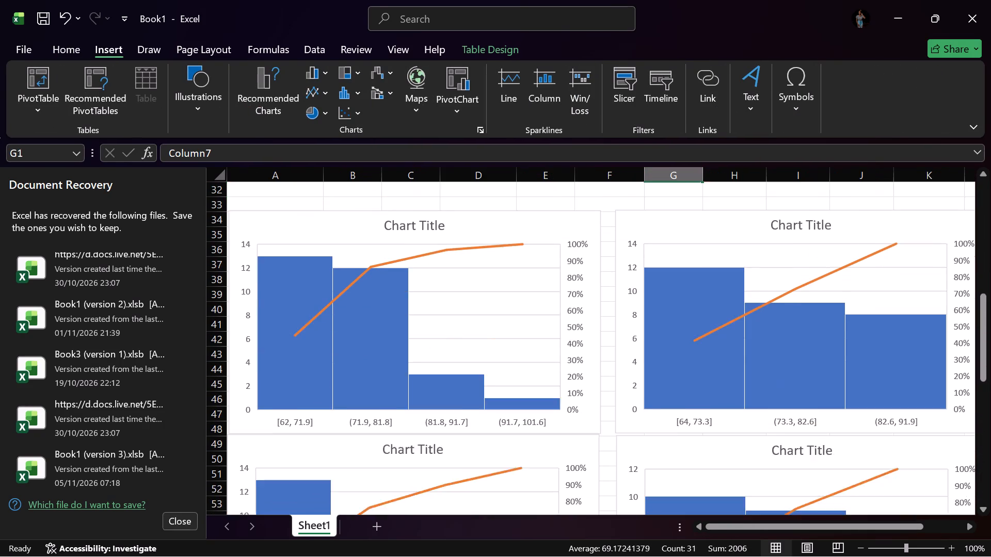
pyautogui.scroll(-9, 451, 310)
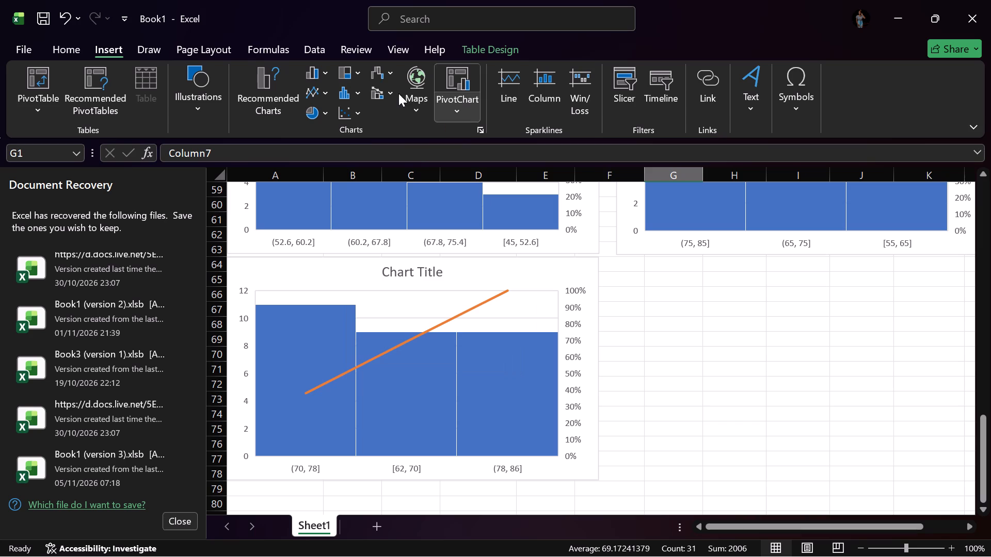
pyautogui.click(357, 94)
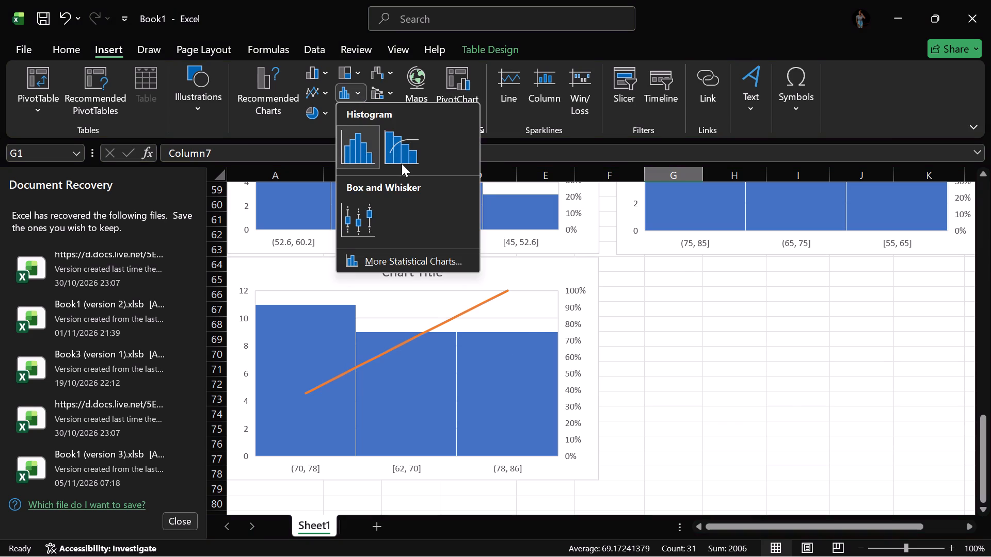
pyautogui.click(405, 159)
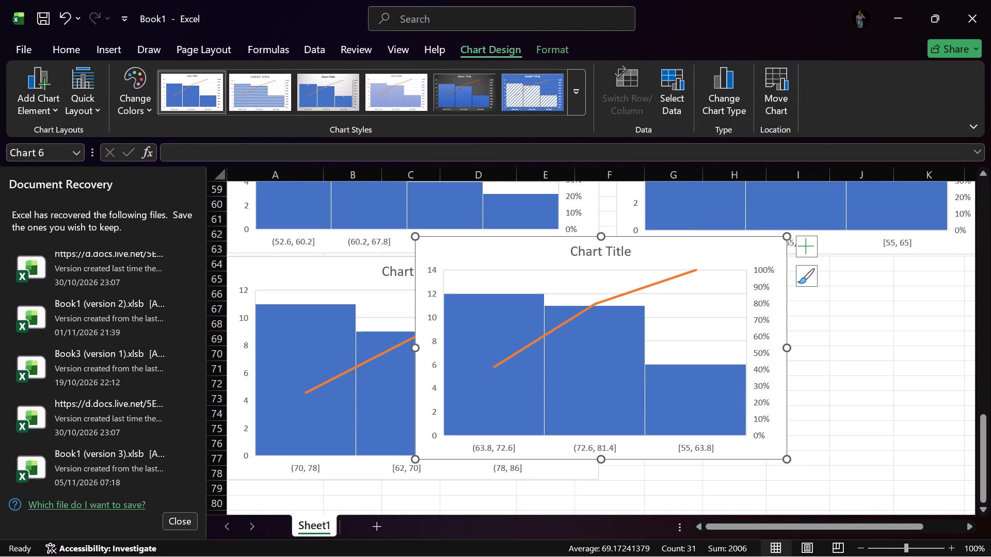
# Move the BUSINESS Pareto chart directly under the BIOLOGY one, beside the AGRICULTURE chart, with its top at about row 64.
pyautogui.moveTo(648, 245); pyautogui.dragTo(835, 267)
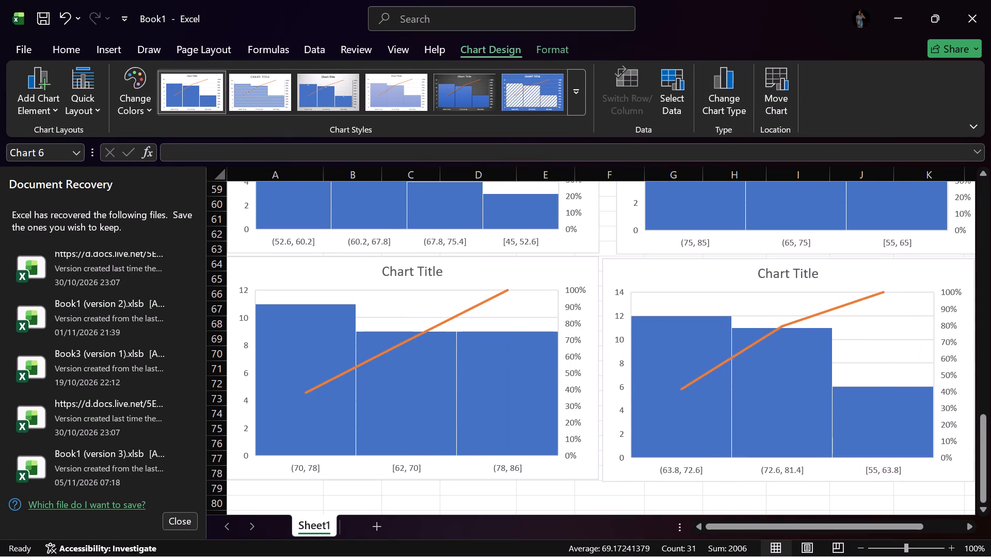
pyautogui.moveTo(835, 267); pyautogui.dragTo(832, 266)
pyautogui.scroll(-3, 516, 359)
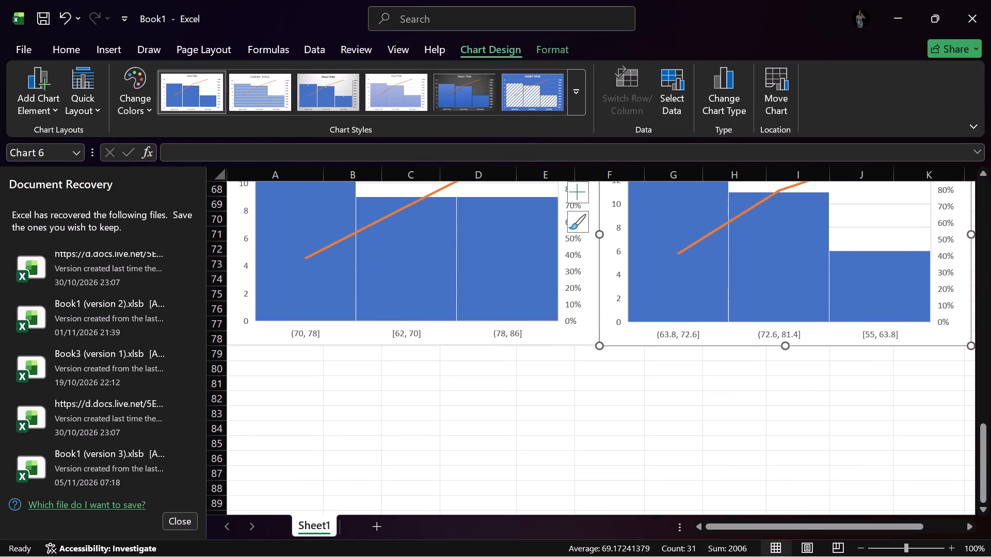
pyautogui.scroll(9, 498, 382)
pyautogui.scroll(-3, 460, 324)
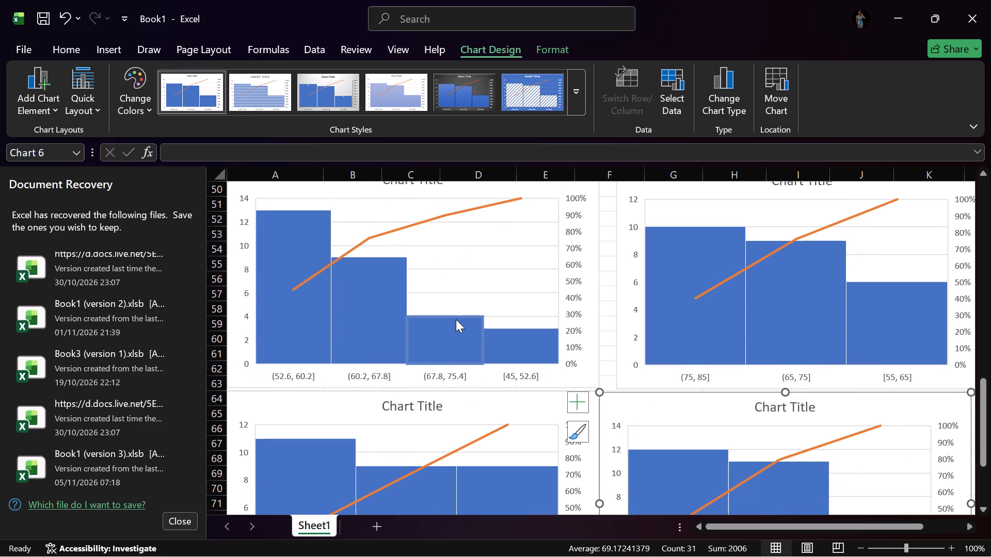
pyautogui.scroll(-2, 456, 319)
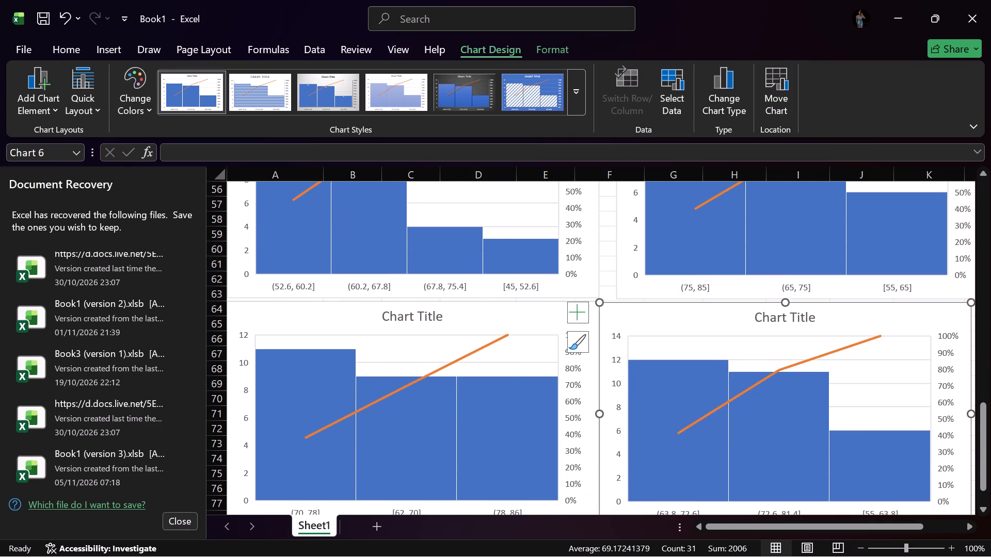
pyautogui.moveTo(726, 315); pyautogui.dragTo(742, 313)
pyautogui.scroll(-2, 612, 327)
pyautogui.scroll(-1, 581, 372)
pyautogui.scroll(2, 580, 370)
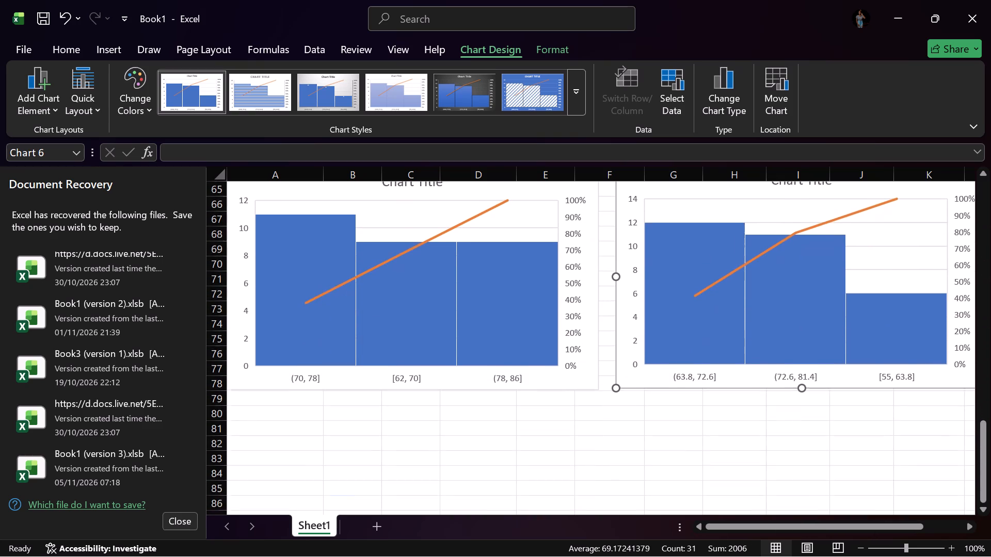
# Insert a Pareto histogram chart from the LITURATURE marks in H1:H31.
pyautogui.scroll(17, 580, 370)
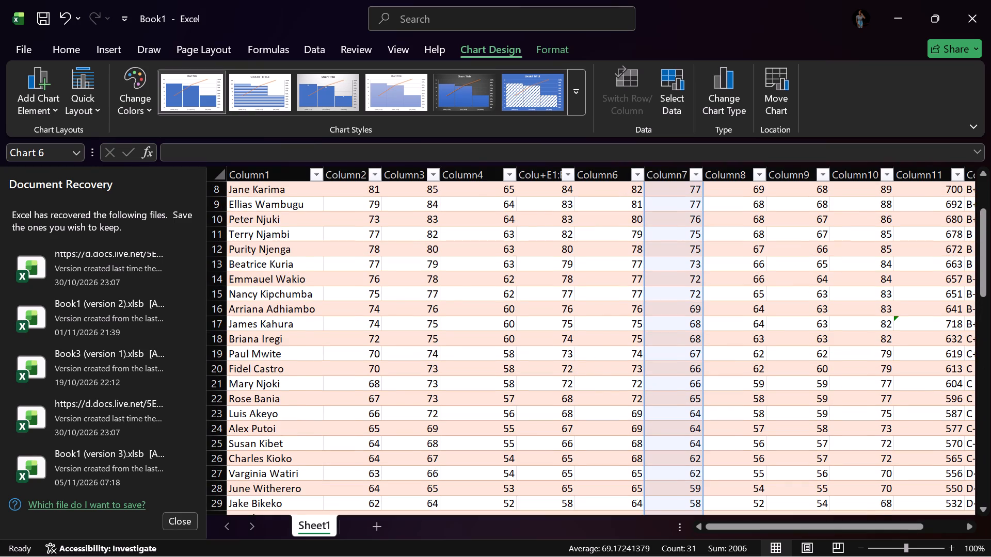
pyautogui.scroll(3, 518, 278)
pyautogui.click(730, 184)
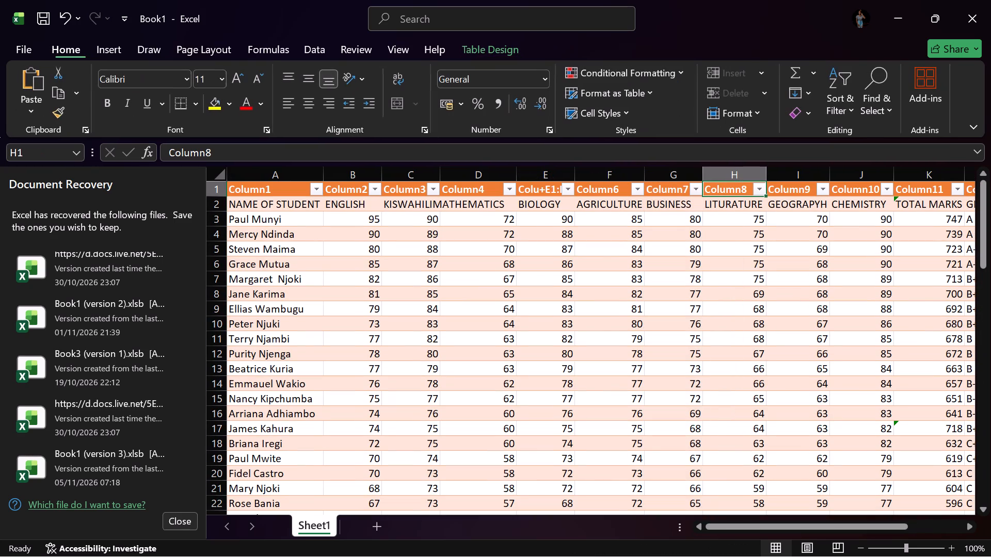
pyautogui.moveTo(732, 191); pyautogui.dragTo(760, 488)
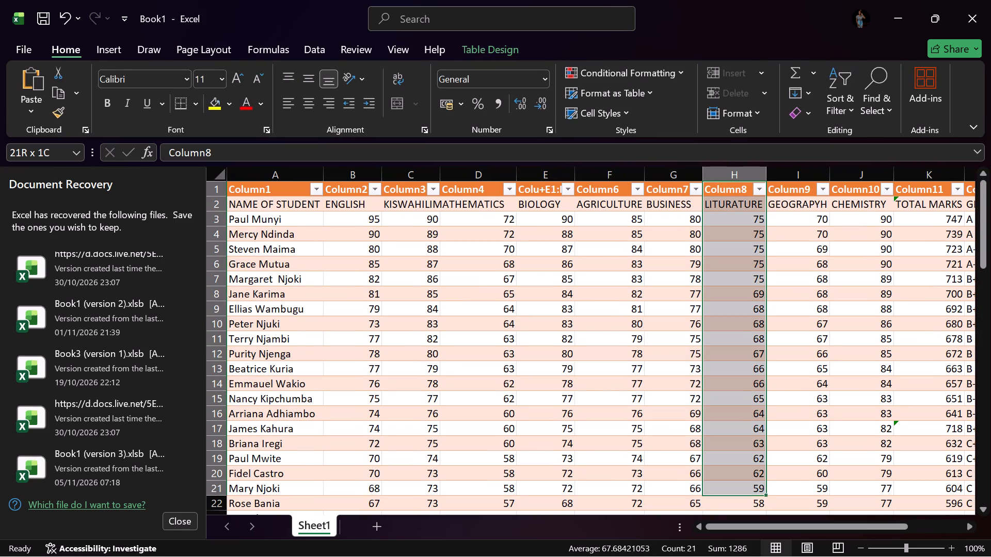
pyautogui.moveTo(760, 488); pyautogui.dragTo(764, 516)
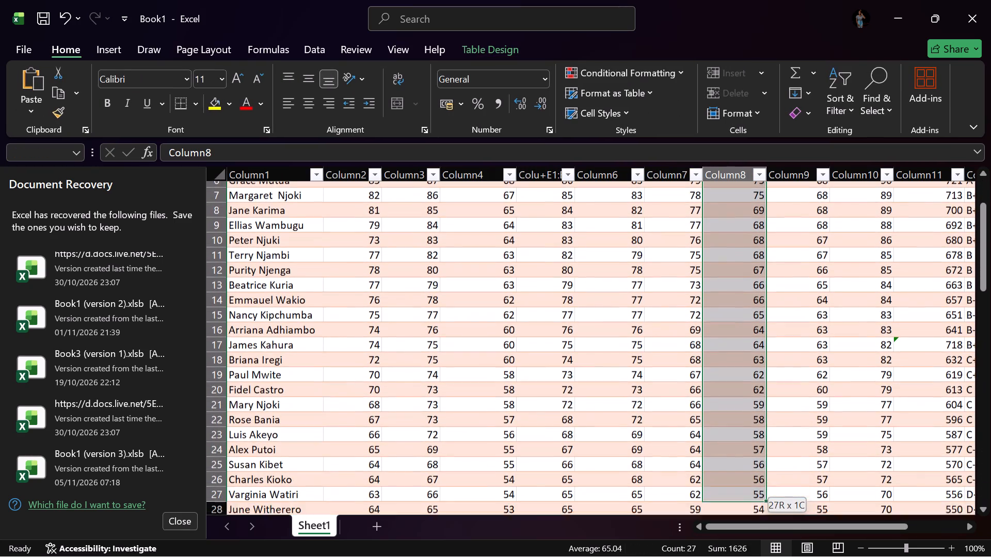
pyautogui.moveTo(764, 516); pyautogui.dragTo(760, 497)
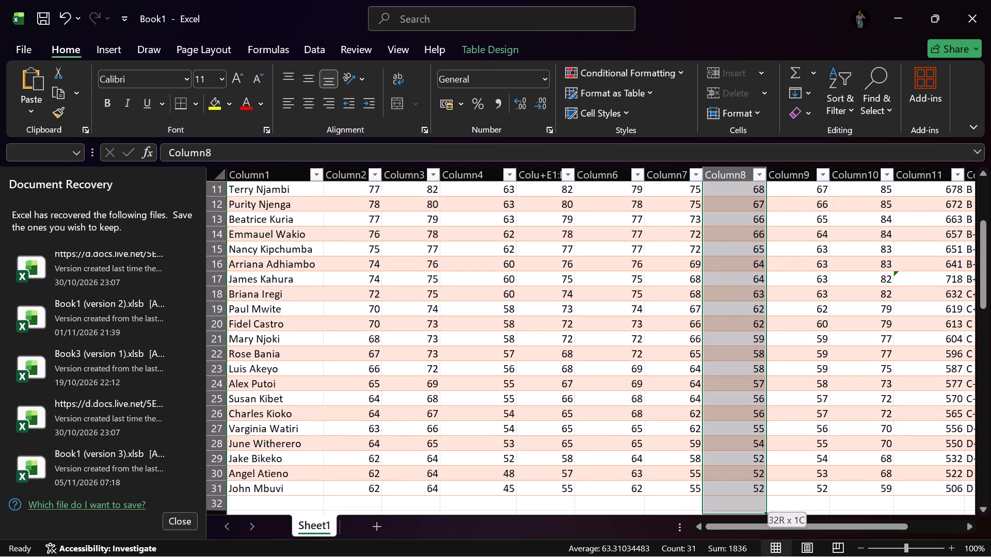
pyautogui.moveTo(760, 497); pyautogui.dragTo(760, 492)
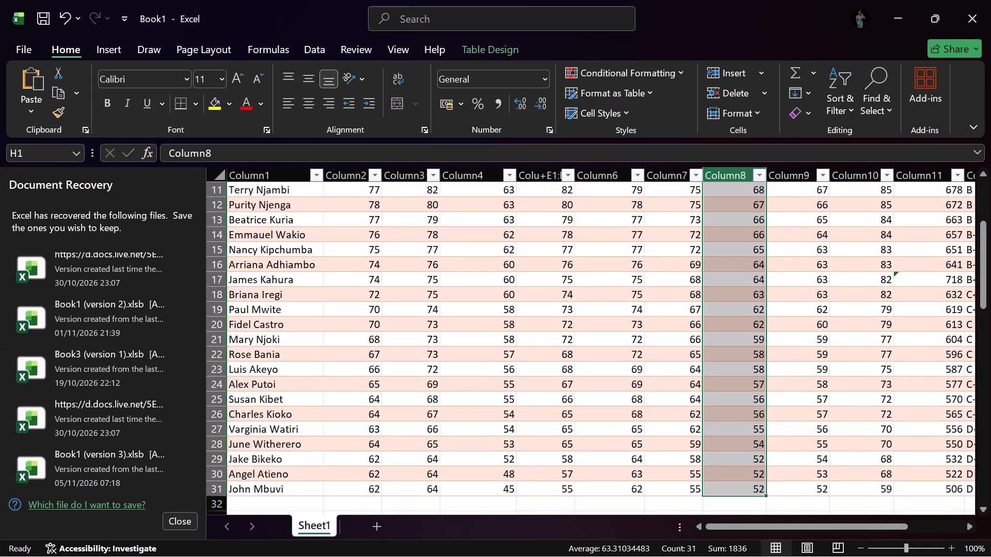
pyautogui.scroll(-19, 438, 457)
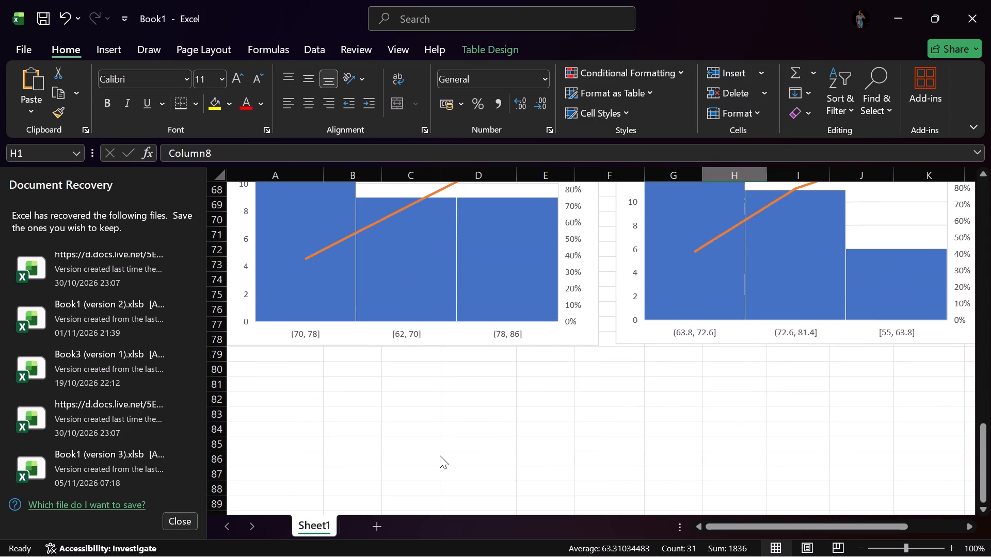
pyautogui.scroll(-1, 440, 455)
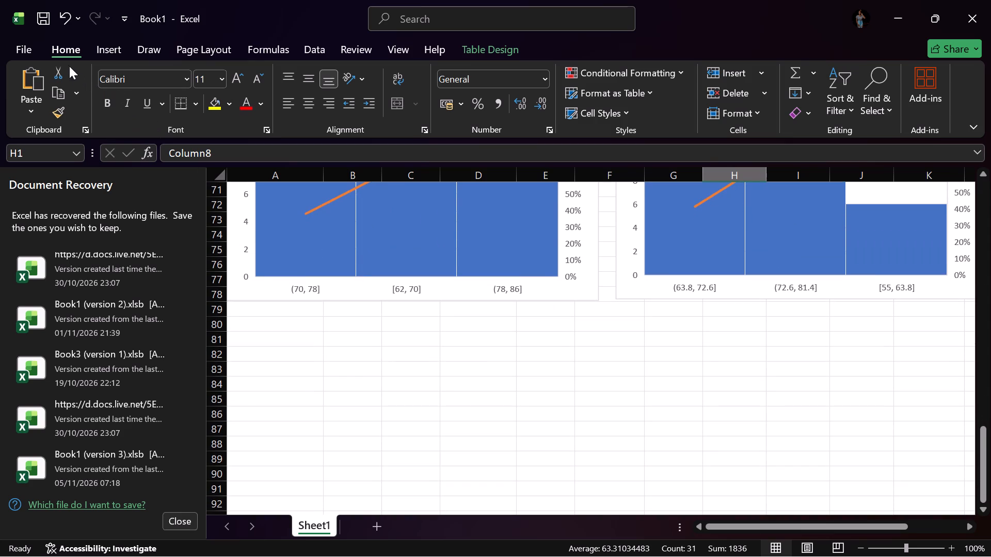
pyautogui.click(117, 49)
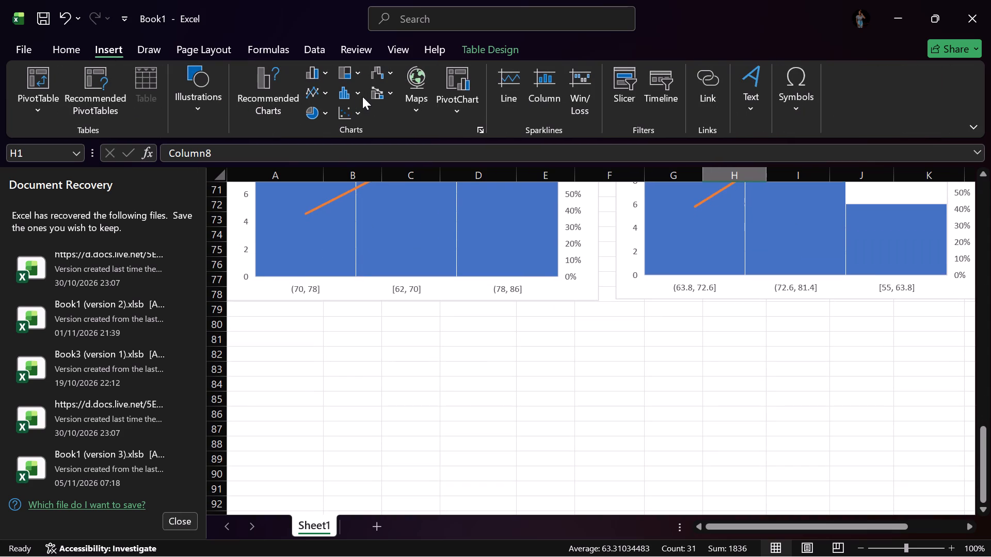
pyautogui.click(354, 92)
pyautogui.click(404, 154)
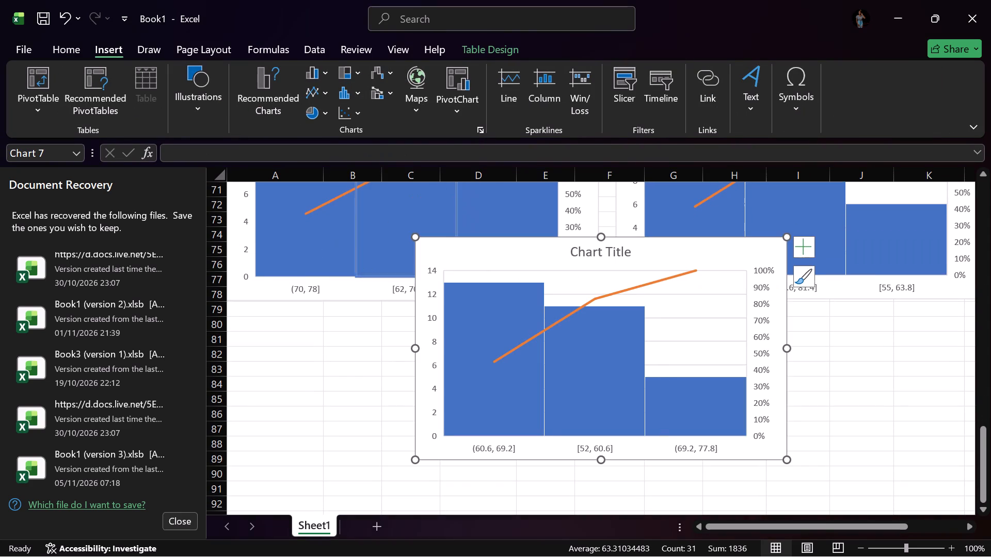
# Move the LITURATURE Pareto chart directly under the AGRICULTURE one, aligned with its edges, with its top at about row 79.
pyautogui.moveTo(526, 252); pyautogui.dragTo(386, 316)
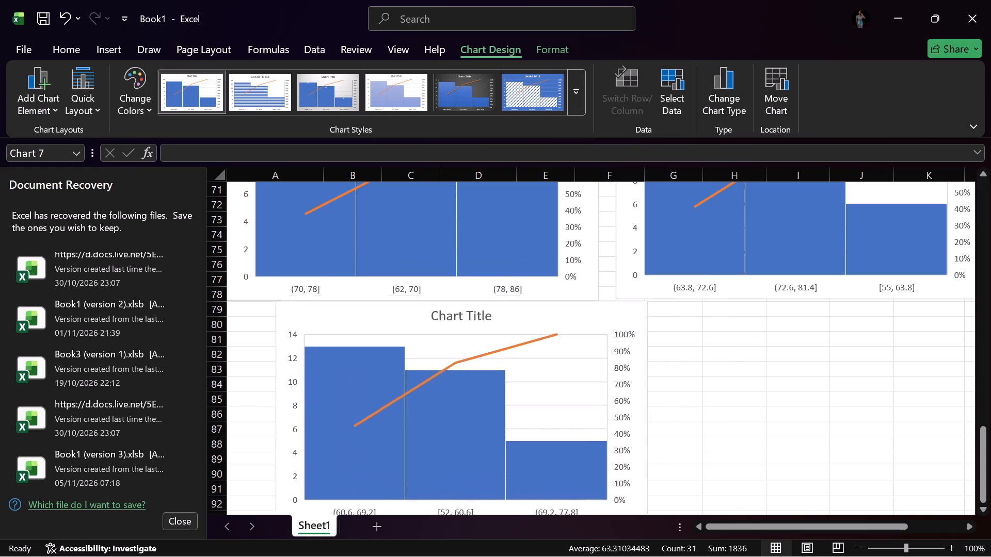
pyautogui.moveTo(386, 316); pyautogui.dragTo(334, 328)
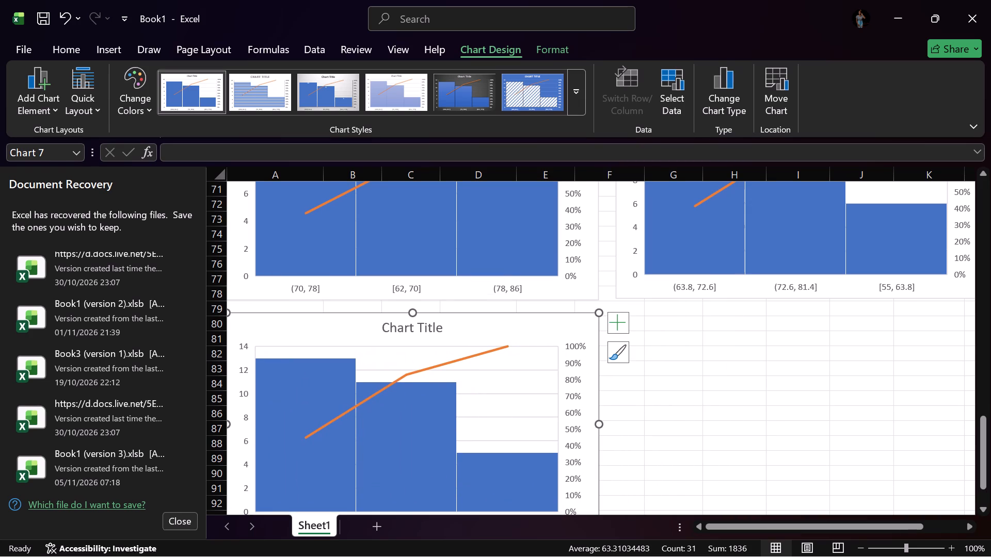
pyautogui.scroll(-1, 422, 344)
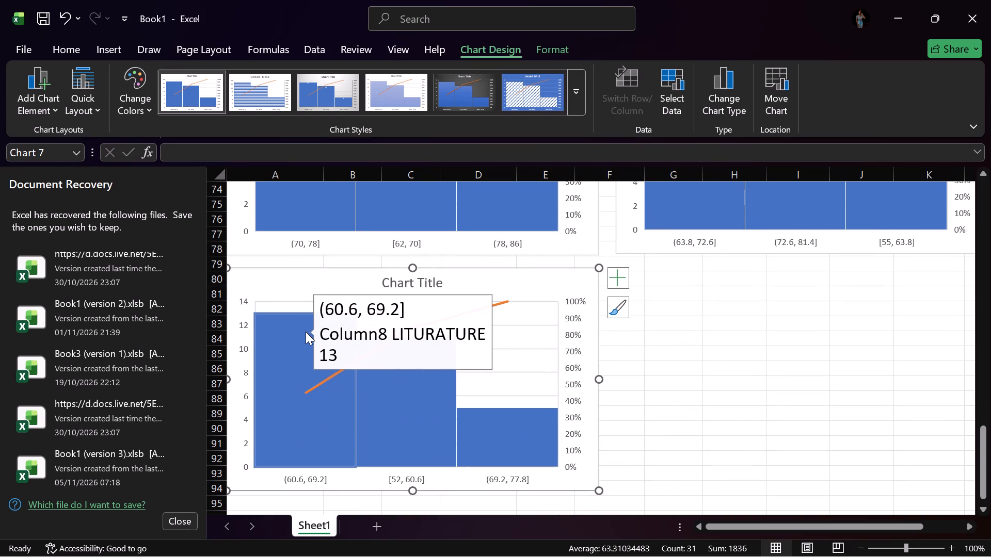
# Insert a Pareto histogram chart from the GEOGRAPYH marks in I1:I31.
pyautogui.scroll(4, 698, 369)
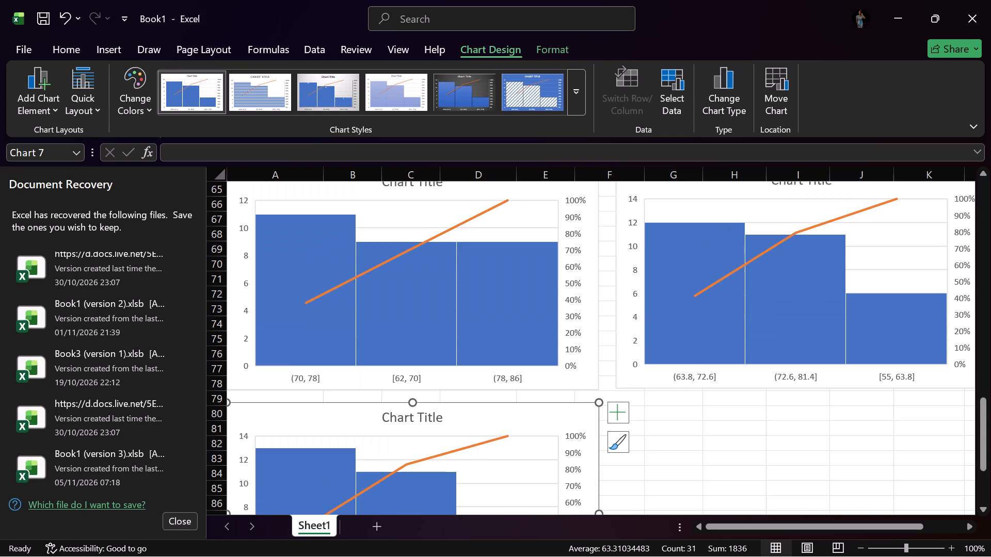
pyautogui.scroll(16, 699, 369)
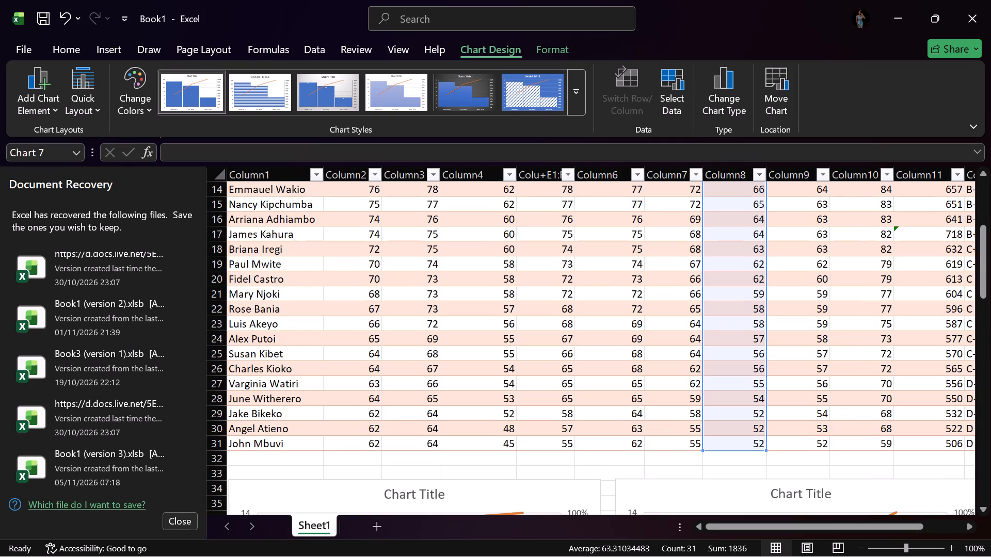
pyautogui.scroll(3, 644, 357)
pyautogui.scroll(2, 792, 257)
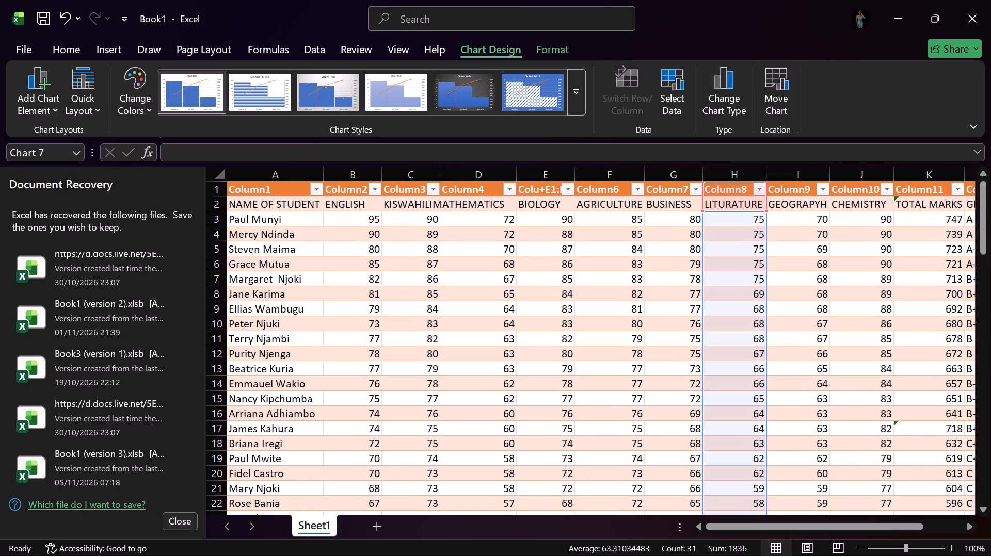
pyautogui.scroll(3, 792, 257)
pyautogui.click(794, 188)
pyautogui.moveTo(794, 189); pyautogui.dragTo(802, 236)
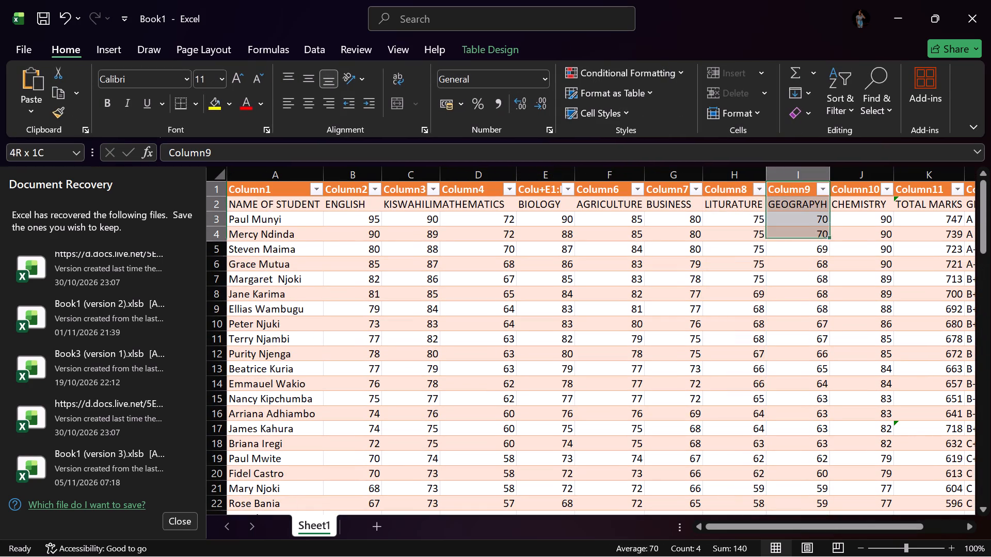
pyautogui.moveTo(802, 236); pyautogui.dragTo(824, 515)
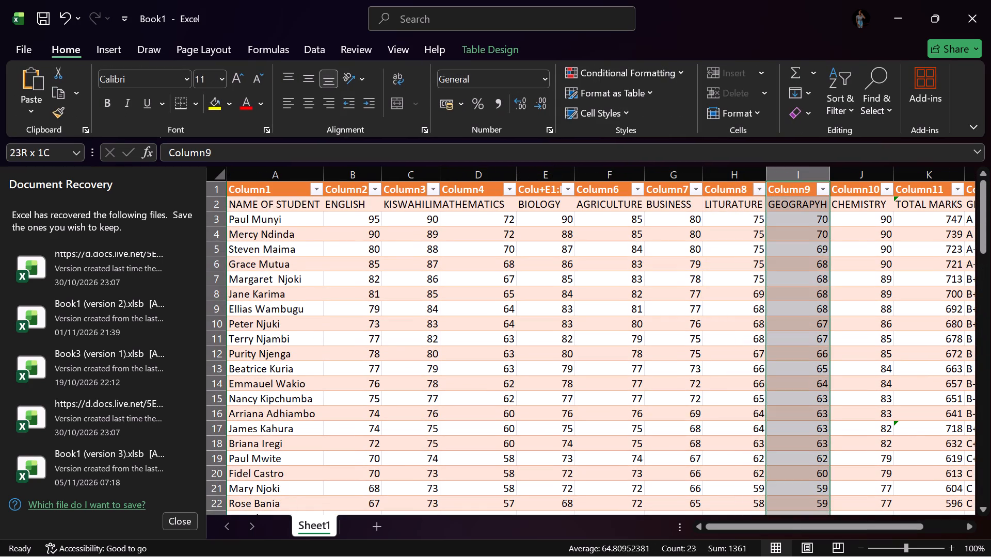
pyautogui.moveTo(824, 515); pyautogui.dragTo(825, 516)
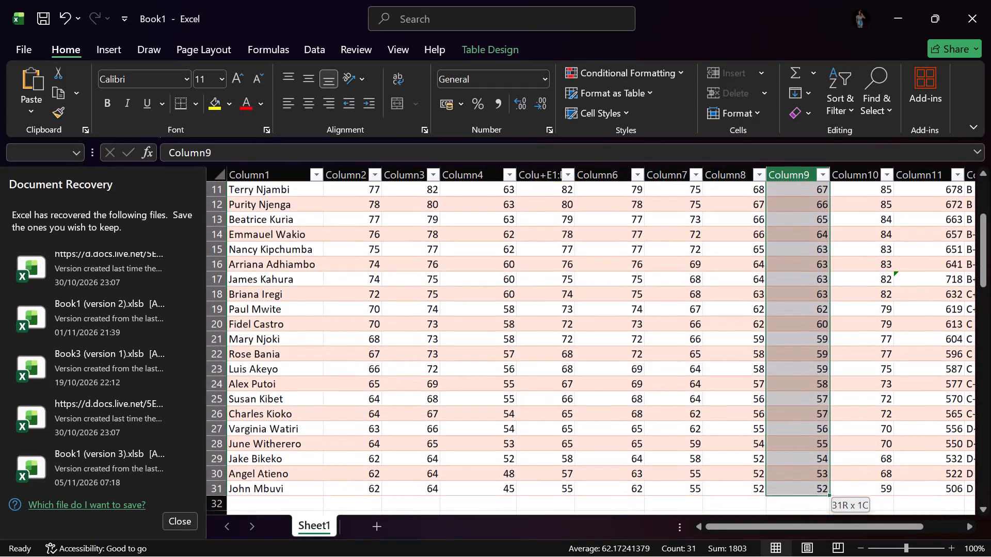
pyautogui.moveTo(825, 516); pyautogui.dragTo(818, 478)
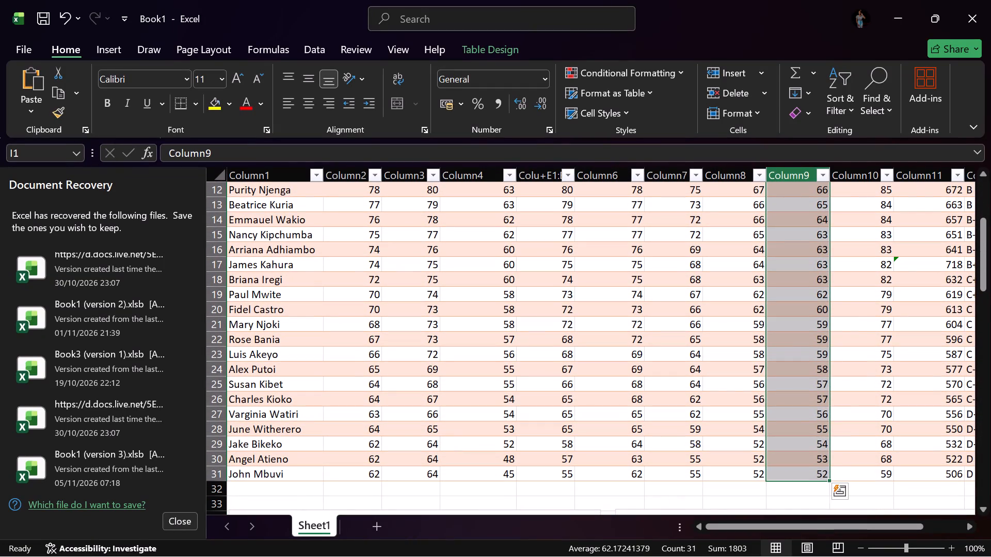
pyautogui.click(110, 45)
pyautogui.scroll(-6, 515, 442)
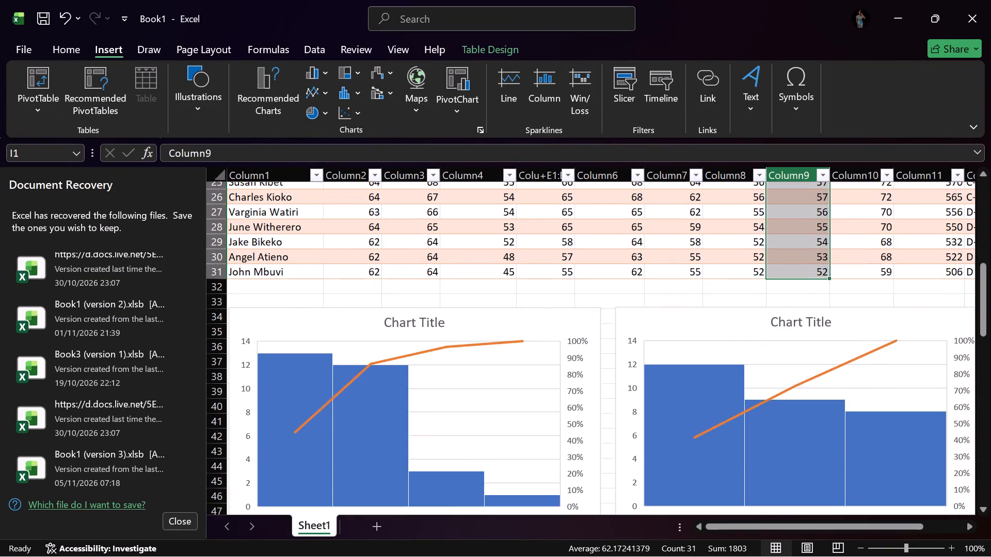
pyautogui.scroll(-16, 537, 425)
pyautogui.scroll(1, 525, 415)
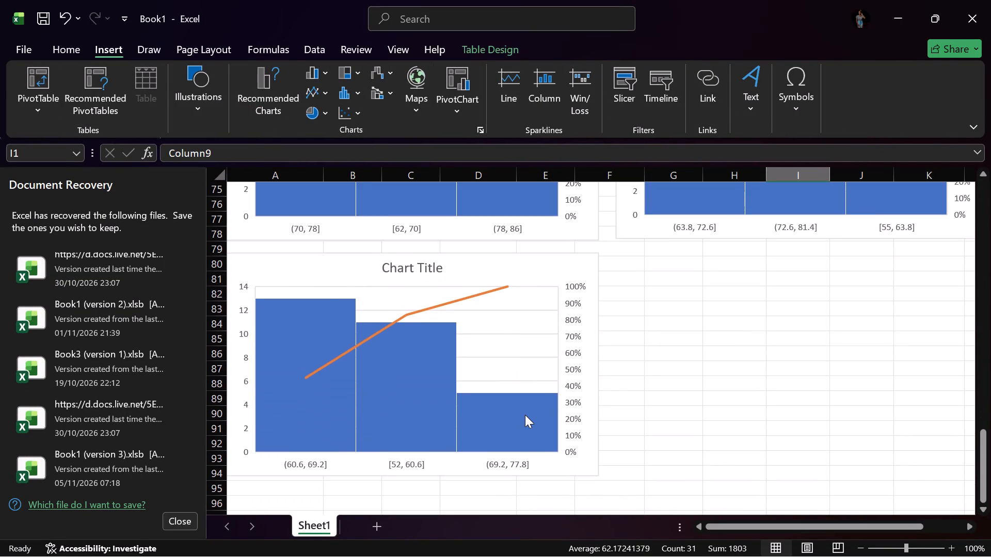
pyautogui.click(359, 94)
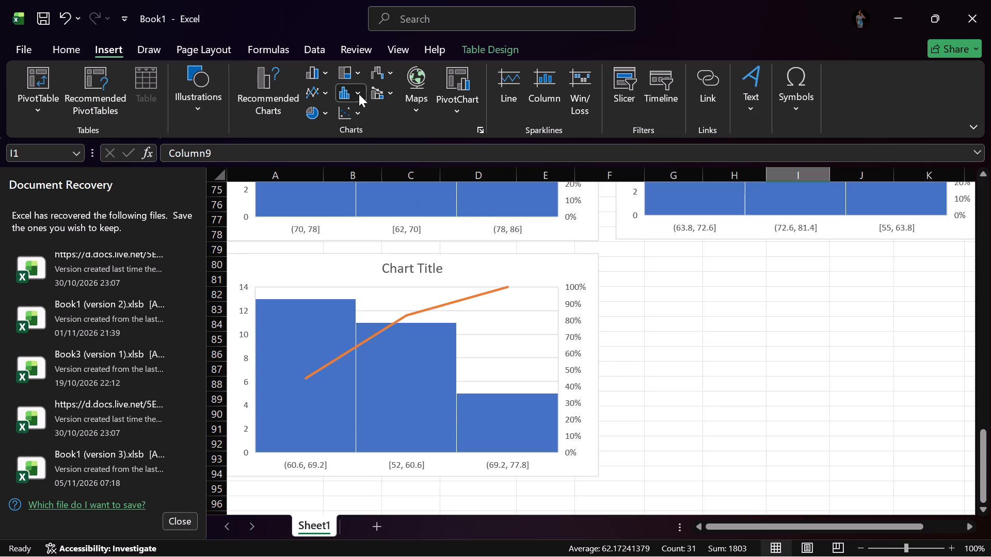
pyautogui.click(397, 150)
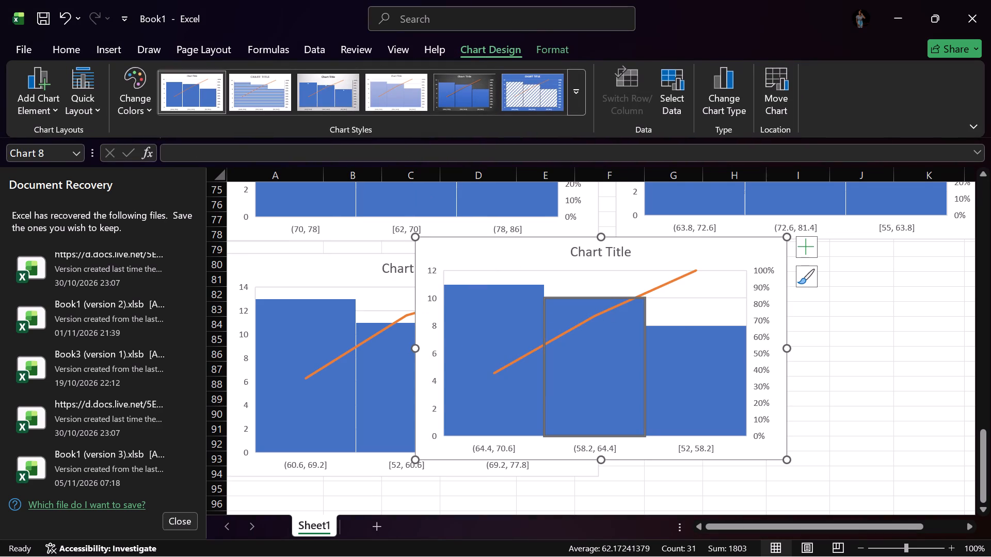
# Move the GEOGRAPYH Pareto chart under the BUSINESS one, beside the LITURATURE chart and roughly level with its top.
pyautogui.moveTo(648, 252); pyautogui.dragTo(845, 269)
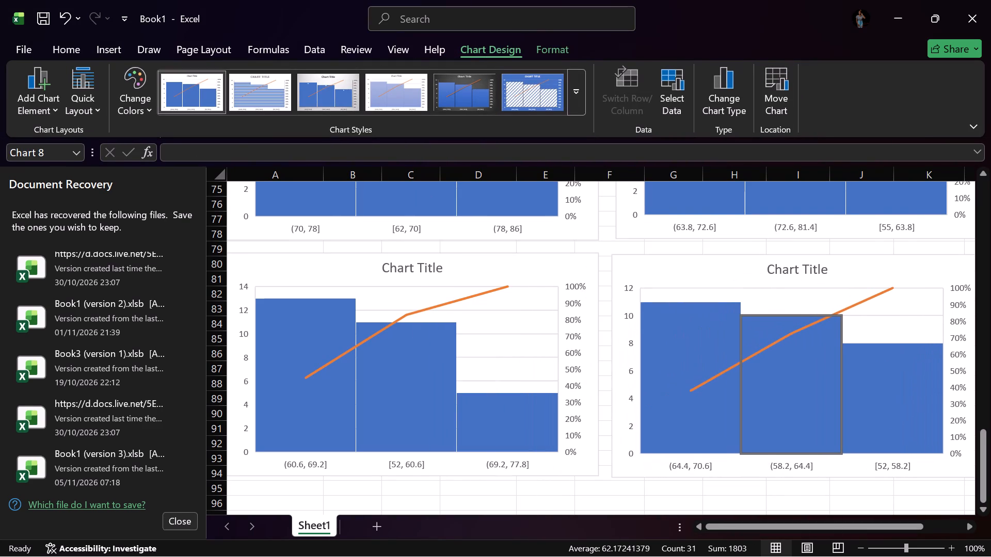
pyautogui.moveTo(845, 269); pyautogui.dragTo(853, 272)
# Insert a Pareto histogram chart from the CHEMISTRY marks in J1:J31.
pyautogui.scroll(9, 574, 403)
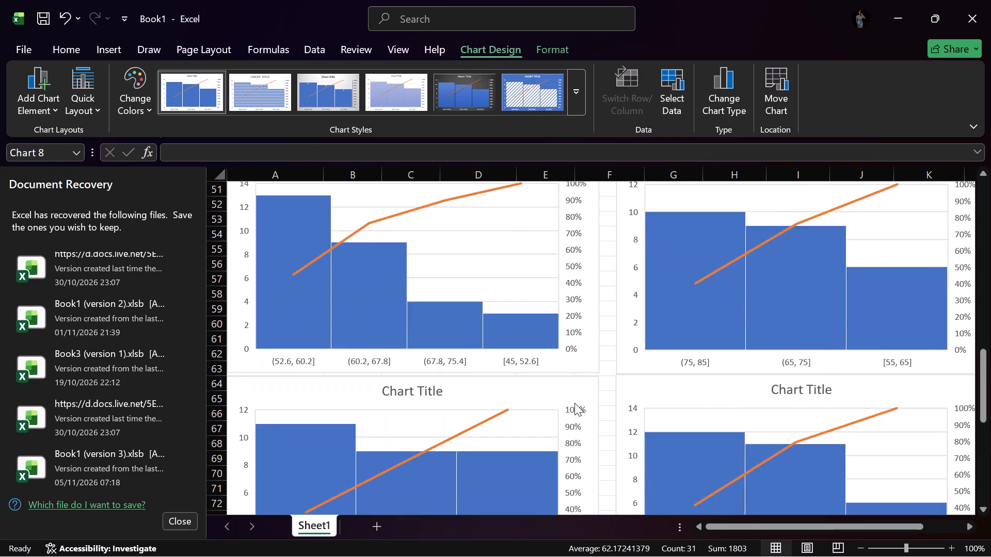
pyautogui.scroll(20, 574, 403)
pyautogui.scroll(1, 574, 403)
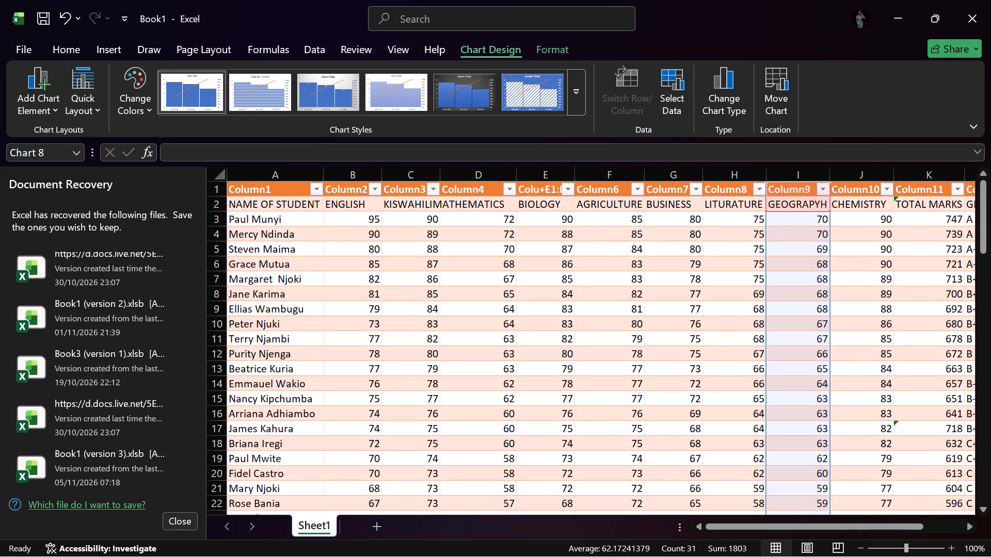
pyautogui.click(864, 188)
pyautogui.moveTo(865, 189); pyautogui.dragTo(884, 358)
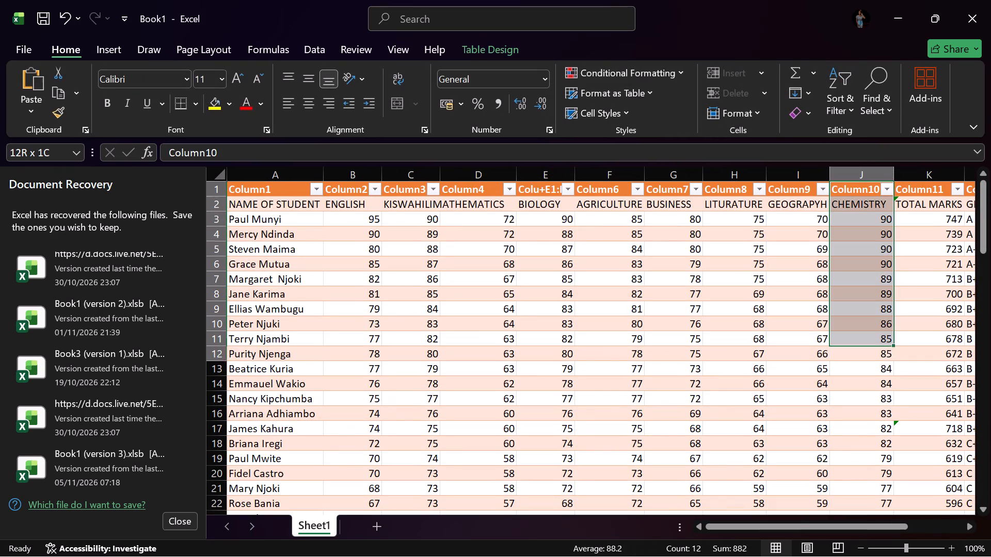
pyautogui.moveTo(884, 358); pyautogui.dragTo(895, 518)
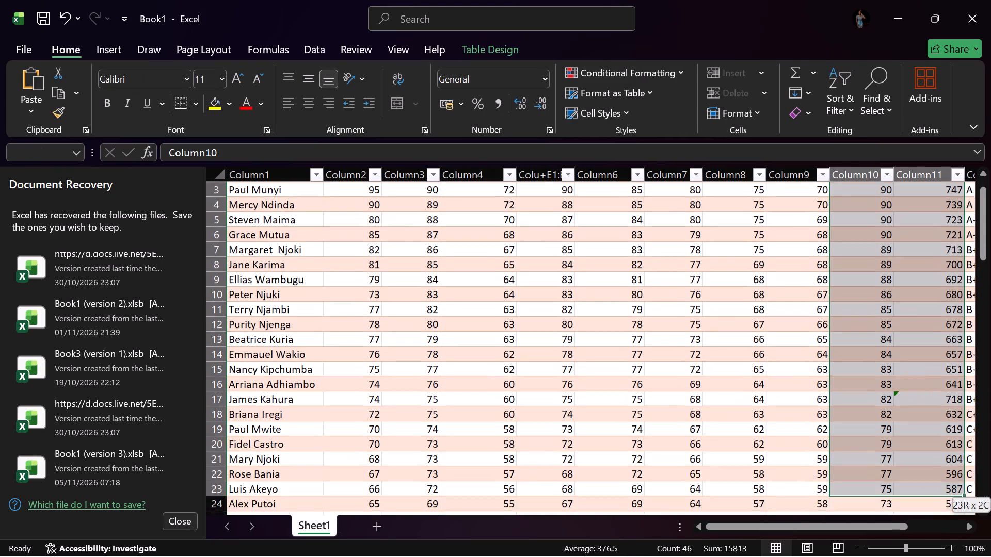
pyautogui.moveTo(895, 518); pyautogui.dragTo(882, 518)
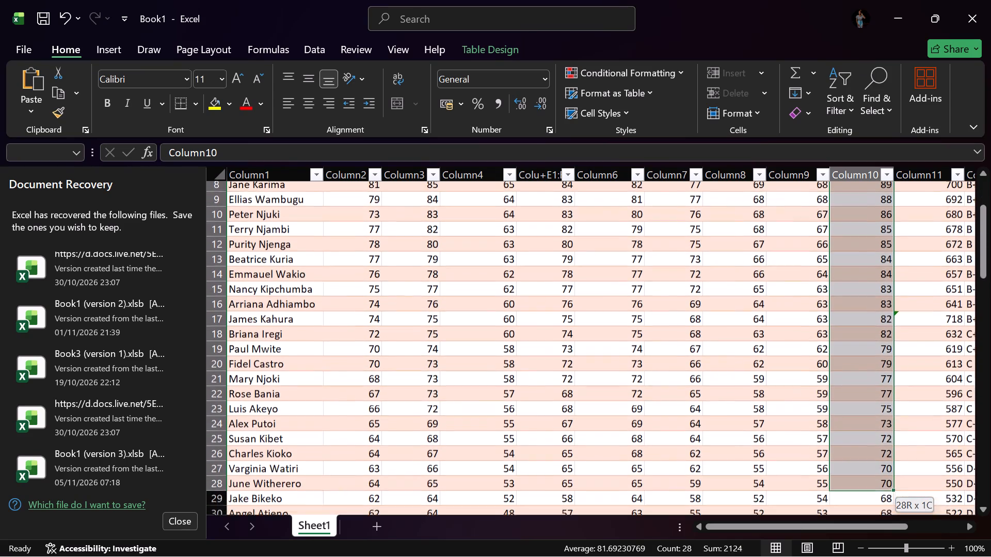
pyautogui.moveTo(882, 518); pyautogui.dragTo(874, 477)
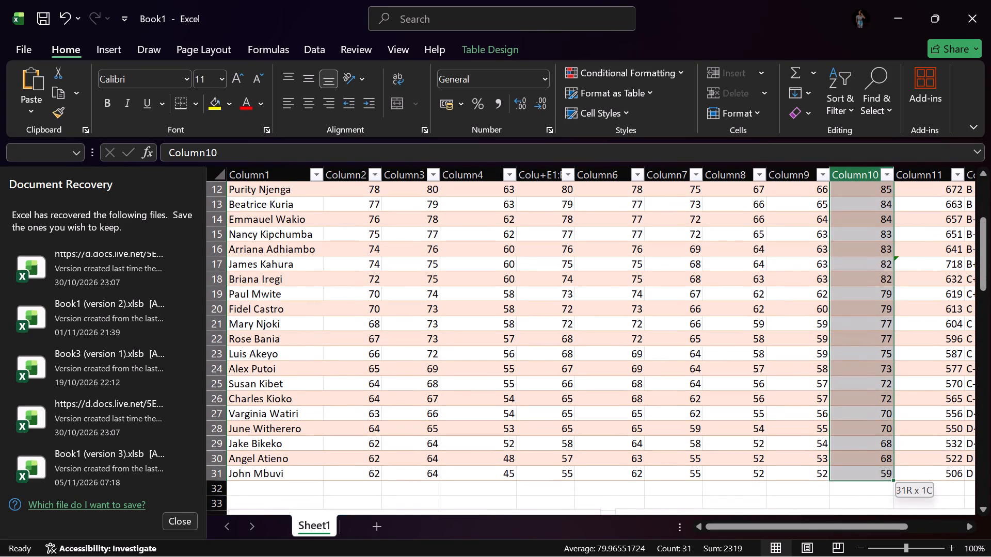
pyautogui.moveTo(874, 477); pyautogui.dragTo(874, 476)
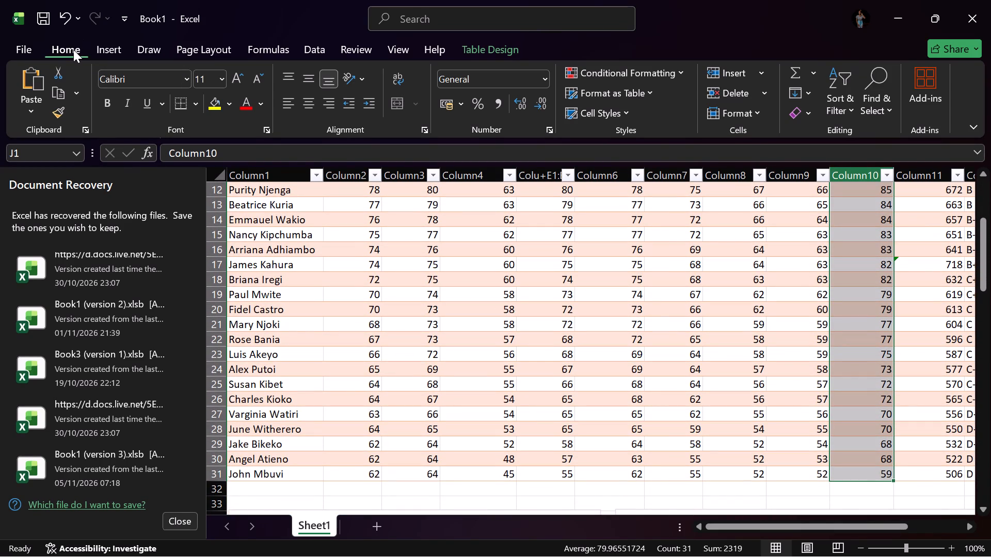
pyautogui.click(115, 49)
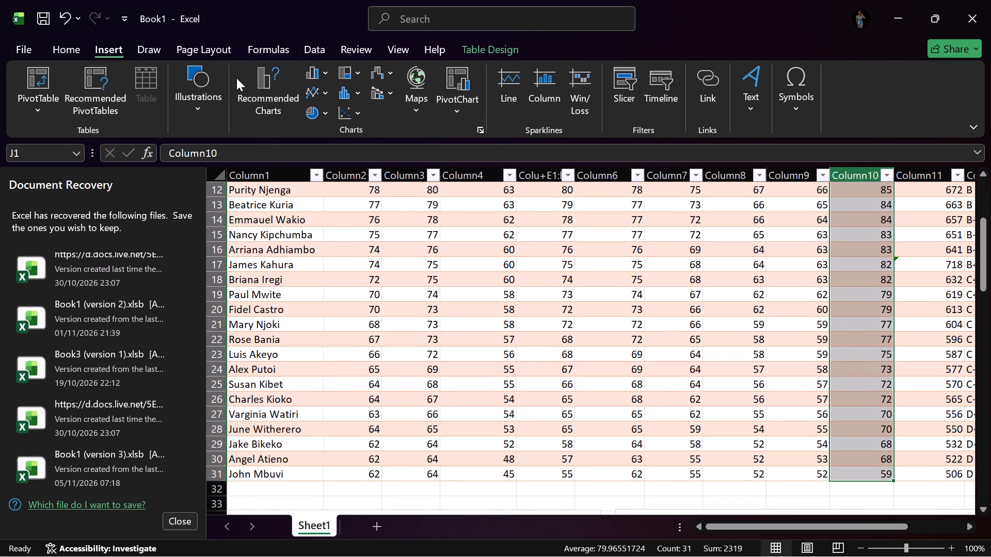
pyautogui.scroll(-20, 289, 179)
pyautogui.scroll(-2, 289, 179)
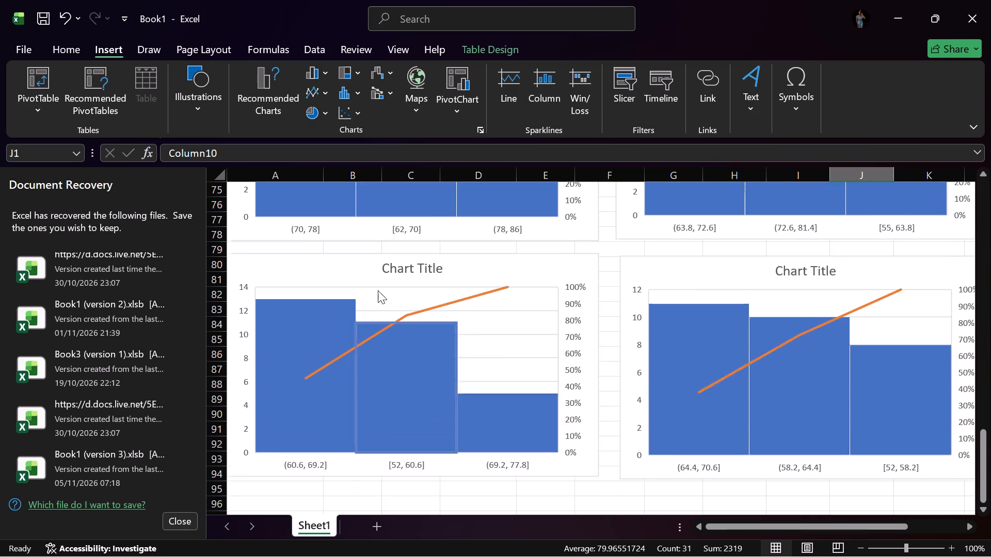
pyautogui.scroll(-6, 378, 290)
pyautogui.scroll(3, 385, 294)
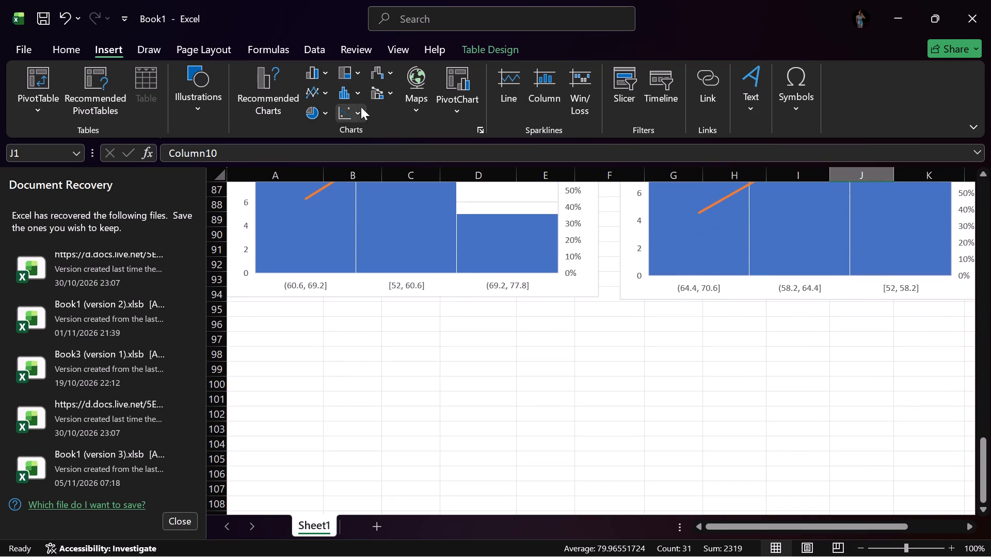
pyautogui.click(358, 95)
pyautogui.click(398, 153)
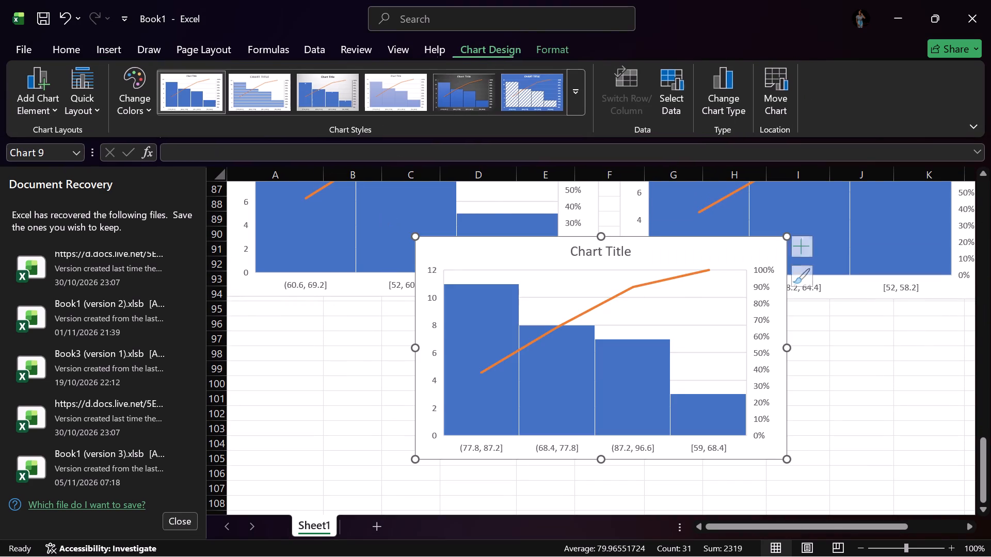
# Move the CHEMISTRY Pareto chart under the LITURATURE one, aligned with its edges, with its top at about row 96.
pyautogui.moveTo(550, 255); pyautogui.dragTo(365, 319)
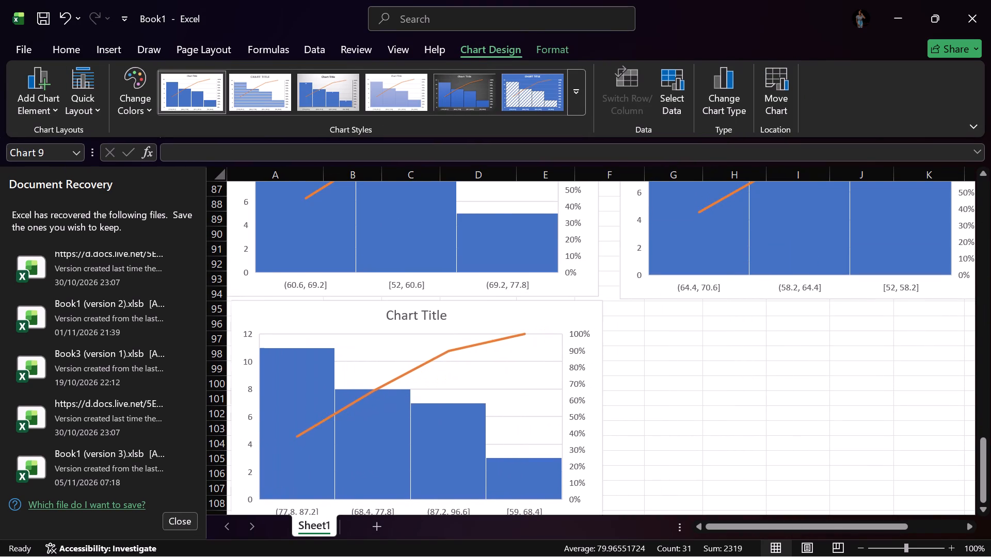
pyautogui.moveTo(365, 319); pyautogui.dragTo(355, 330)
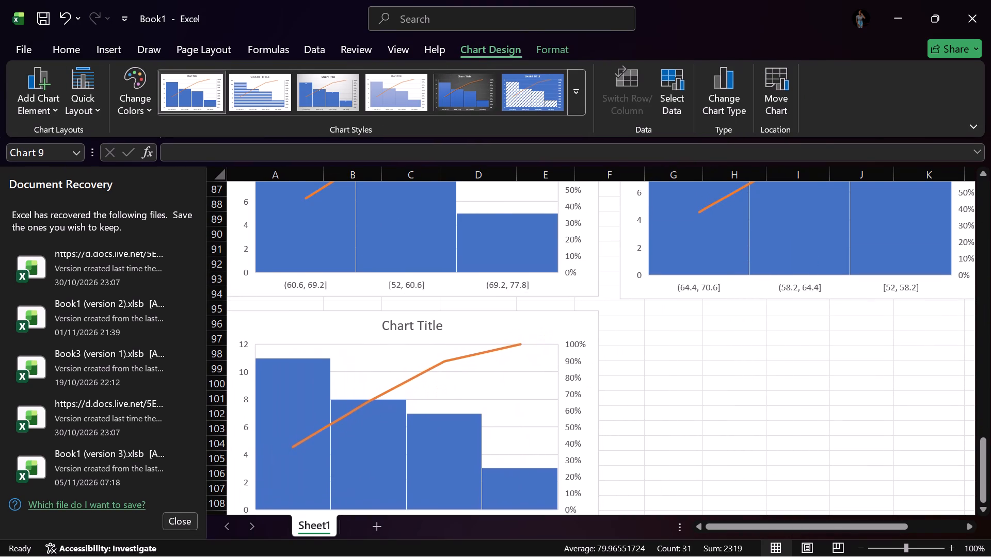
pyautogui.moveTo(355, 330); pyautogui.dragTo(355, 335)
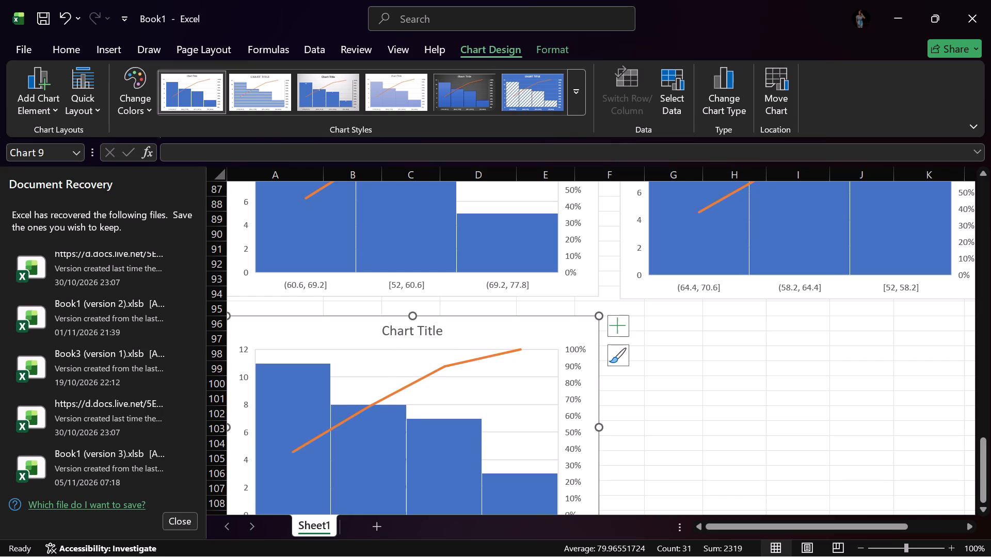
pyautogui.scroll(-3, 685, 374)
pyautogui.scroll(6, 686, 374)
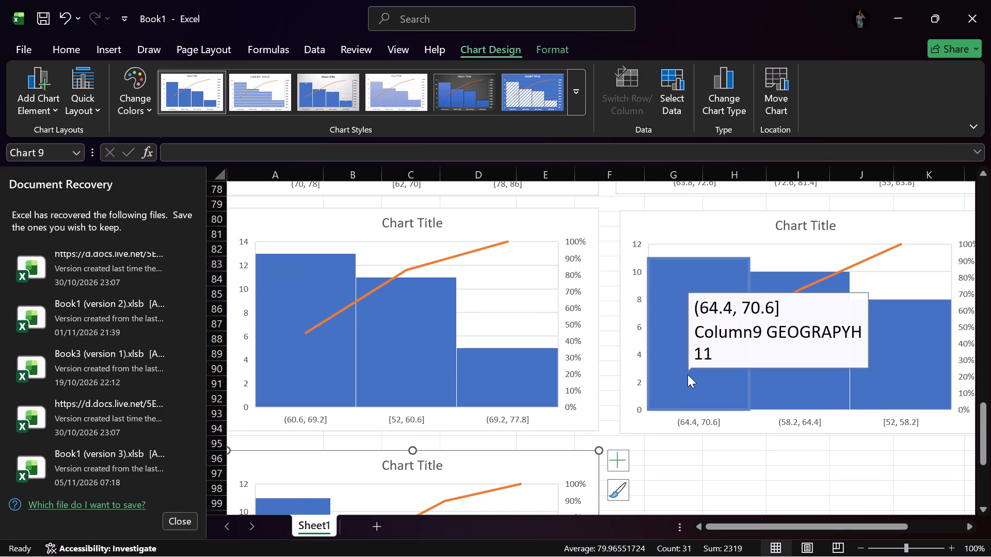
pyautogui.scroll(-2, 683, 359)
pyautogui.scroll(2, 741, 391)
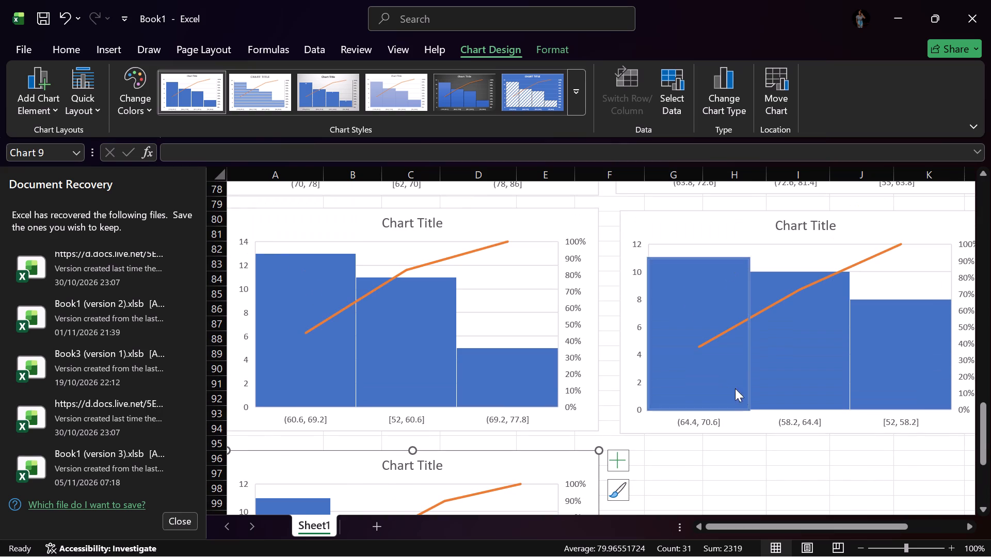
# Deselect the CHEMISTRY chart and review the marks table together with all the subject Pareto charts below it.
pyautogui.click(67, 53)
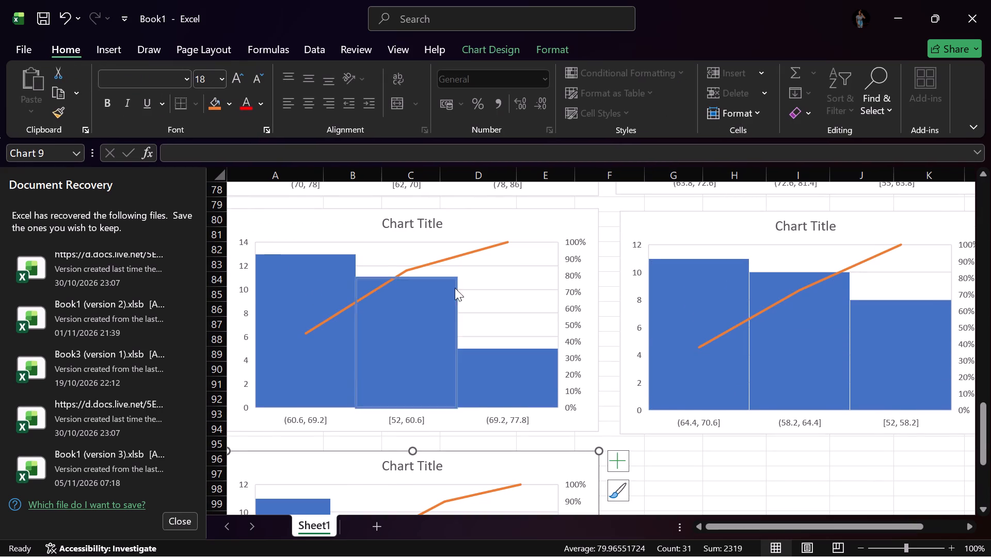
pyautogui.scroll(20, 492, 322)
pyautogui.scroll(1, 492, 322)
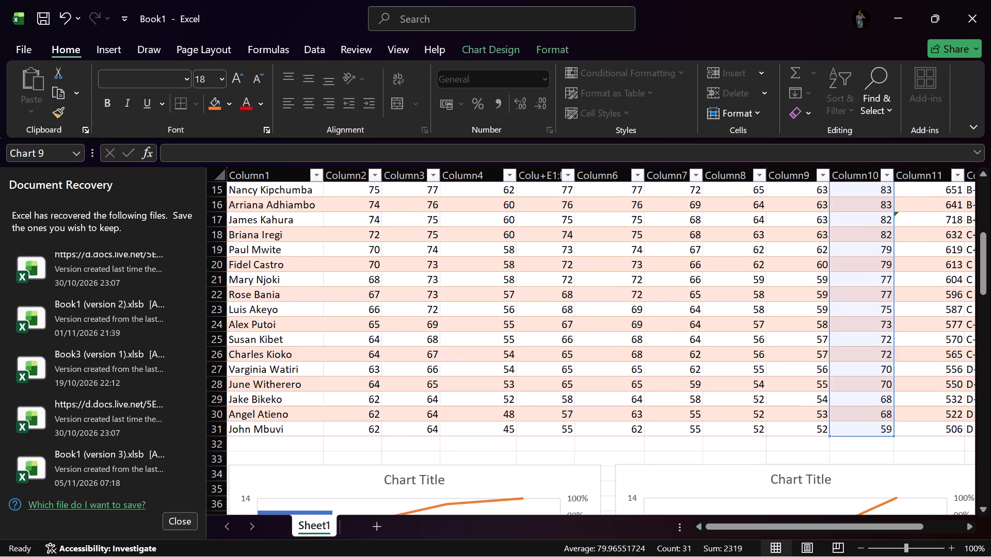
pyautogui.scroll(2, 437, 324)
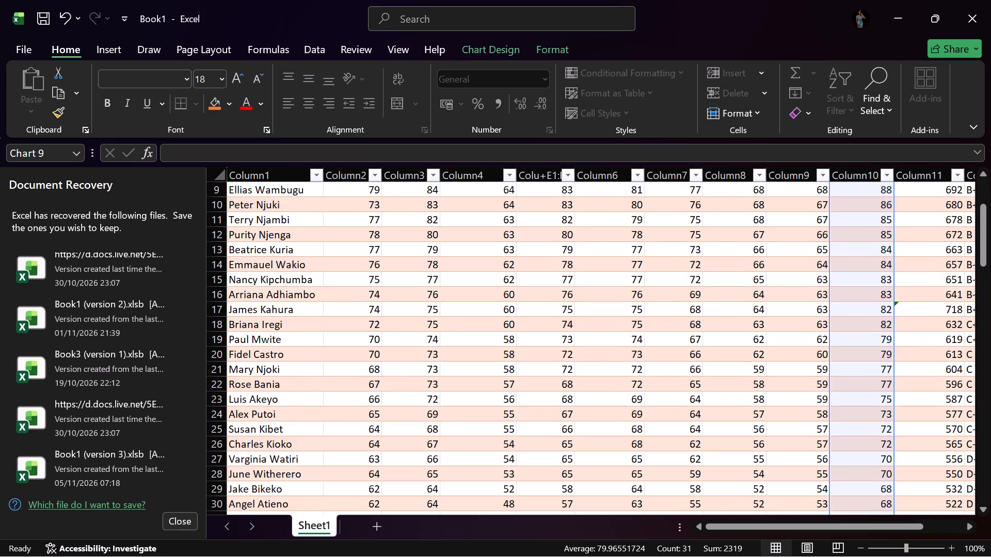
pyautogui.scroll(-13, 471, 330)
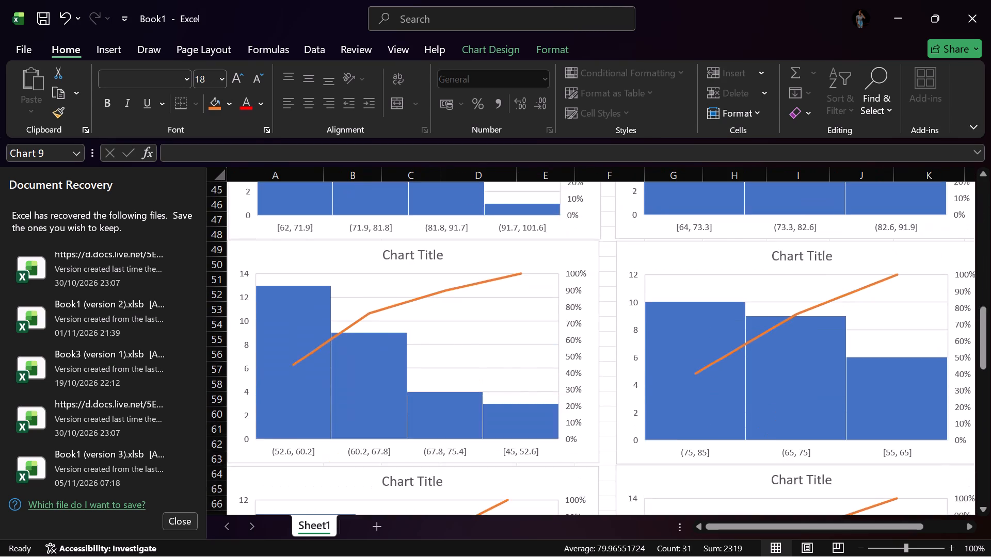
pyautogui.scroll(-14, 464, 360)
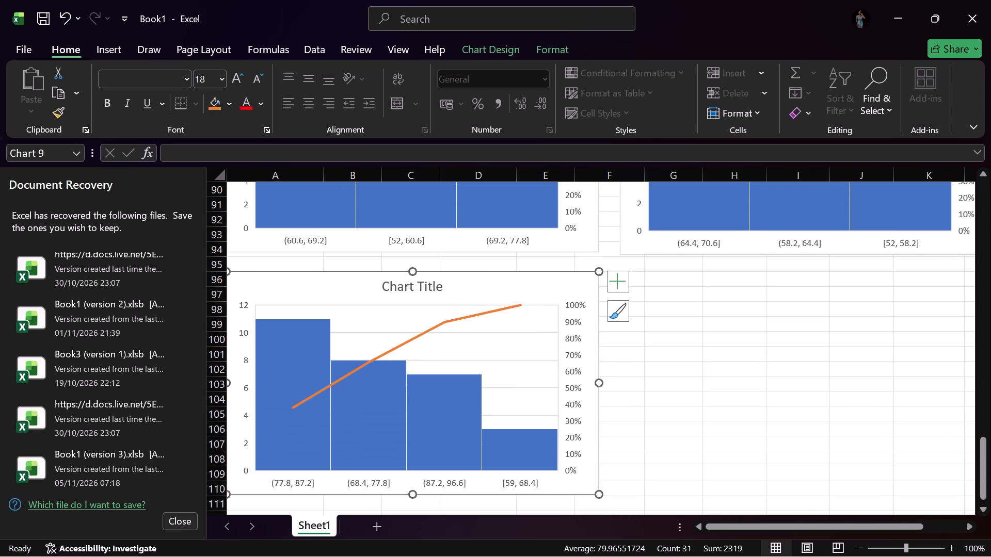
pyautogui.click(594, 158)
pyautogui.scroll(13, 657, 272)
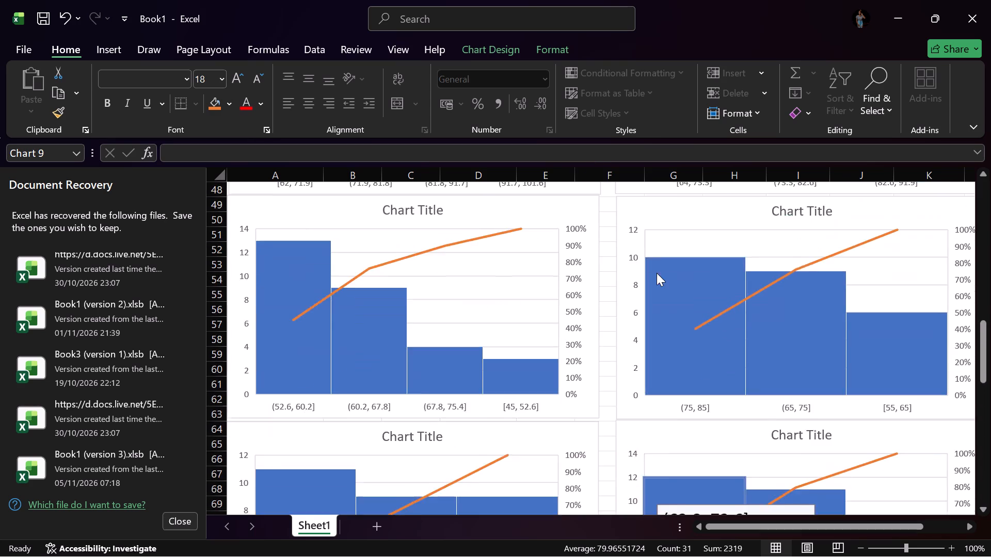
pyautogui.scroll(10, 657, 273)
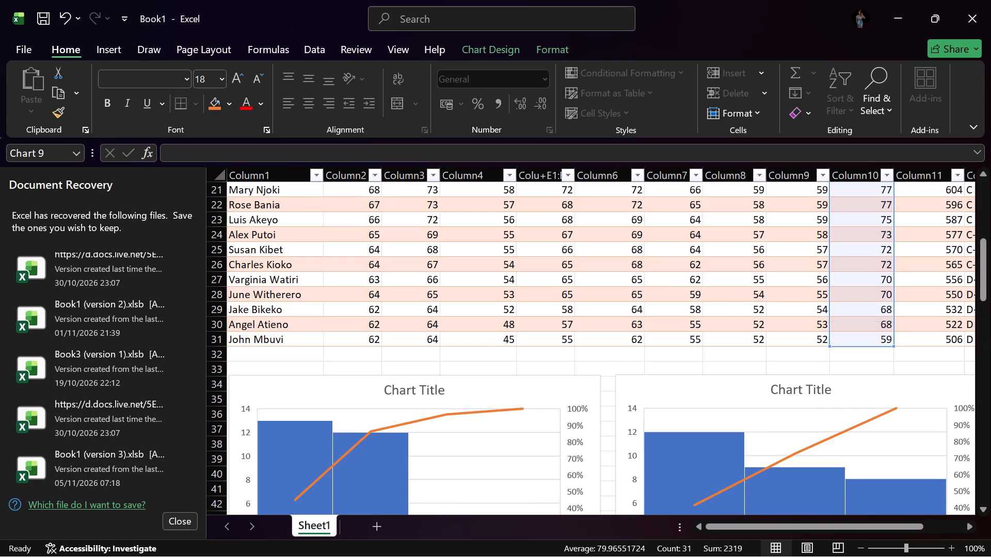
pyautogui.click(862, 370)
pyautogui.scroll(11, 862, 370)
pyautogui.scroll(-3, 201, 308)
pyautogui.scroll(-11, 409, 346)
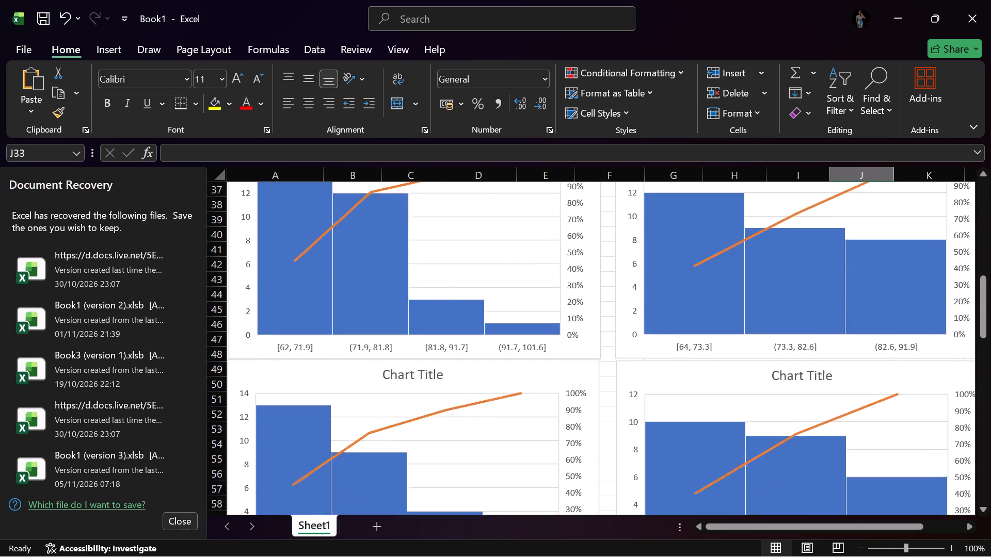
pyautogui.scroll(-19, 380, 361)
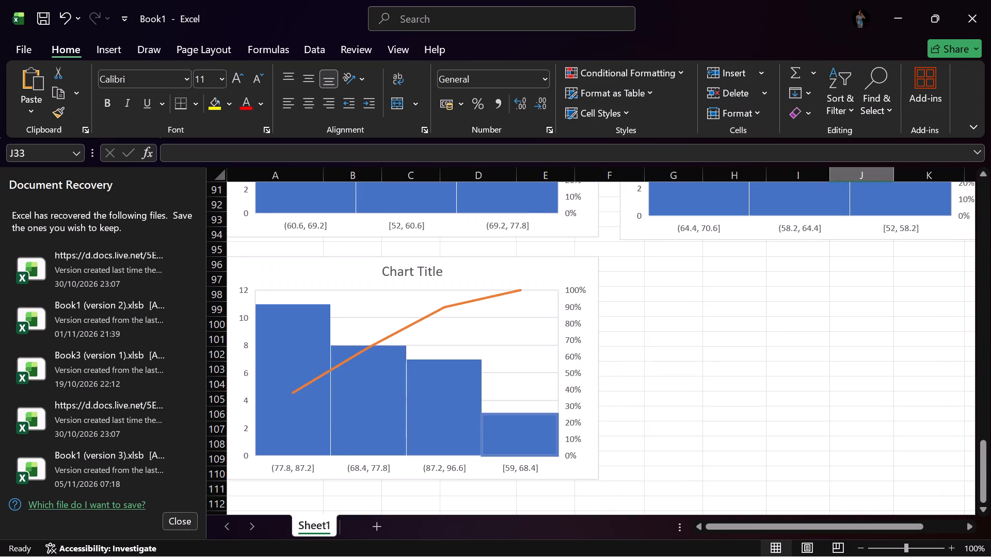
pyautogui.scroll(18, 631, 422)
pyautogui.scroll(5, 632, 413)
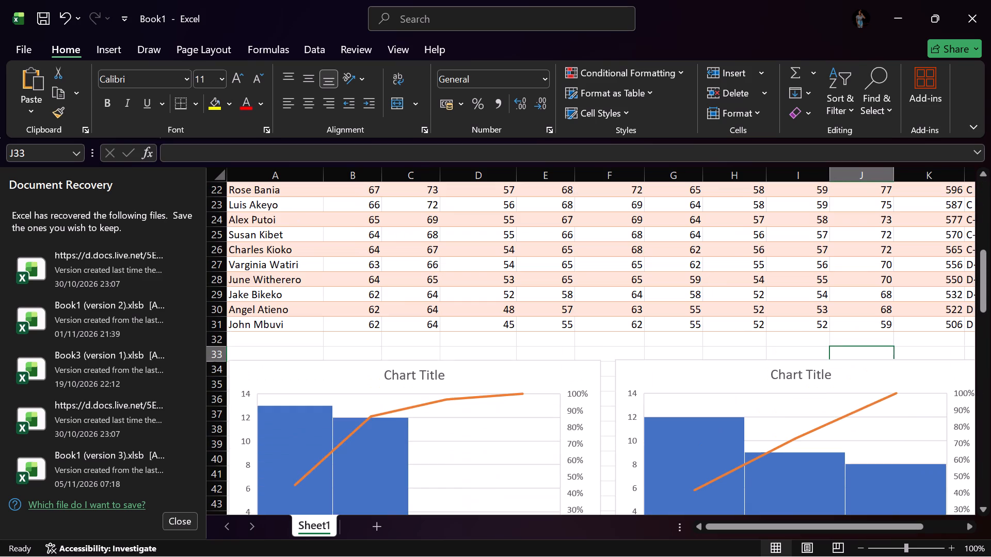
pyautogui.press('Return')
pyautogui.press('Return')
pyautogui.press('Return')
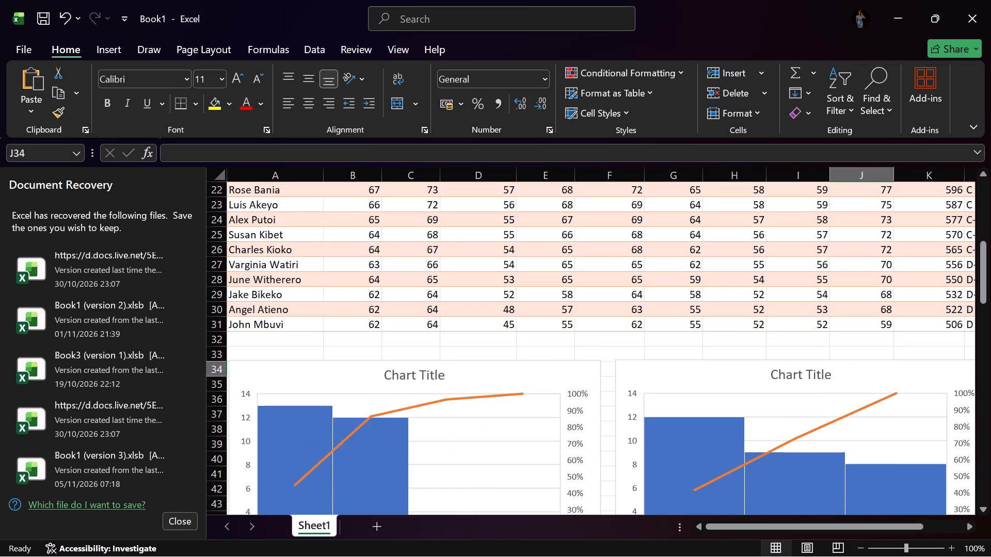
pyautogui.scroll(-20, 436, 312)
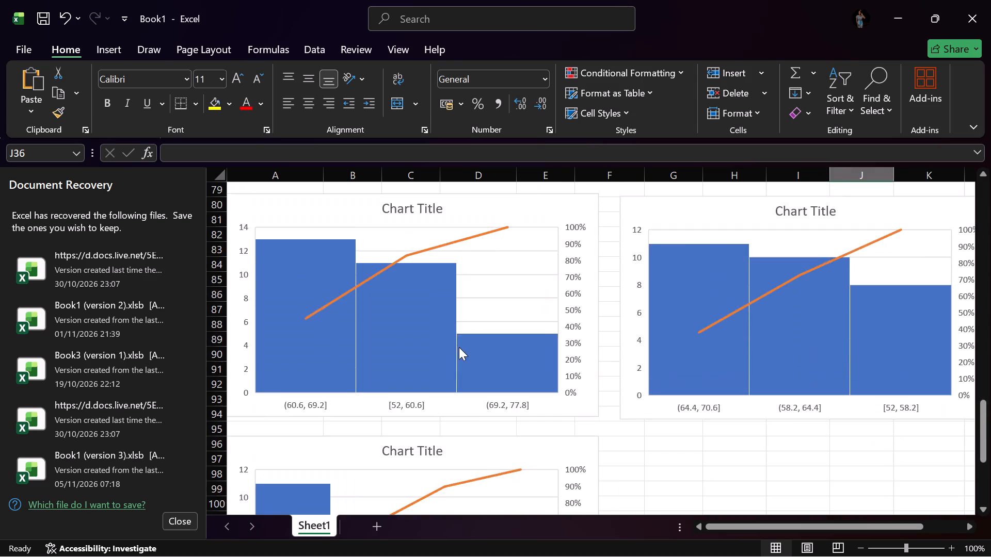
pyautogui.scroll(-14, 459, 347)
pyautogui.scroll(19, 465, 309)
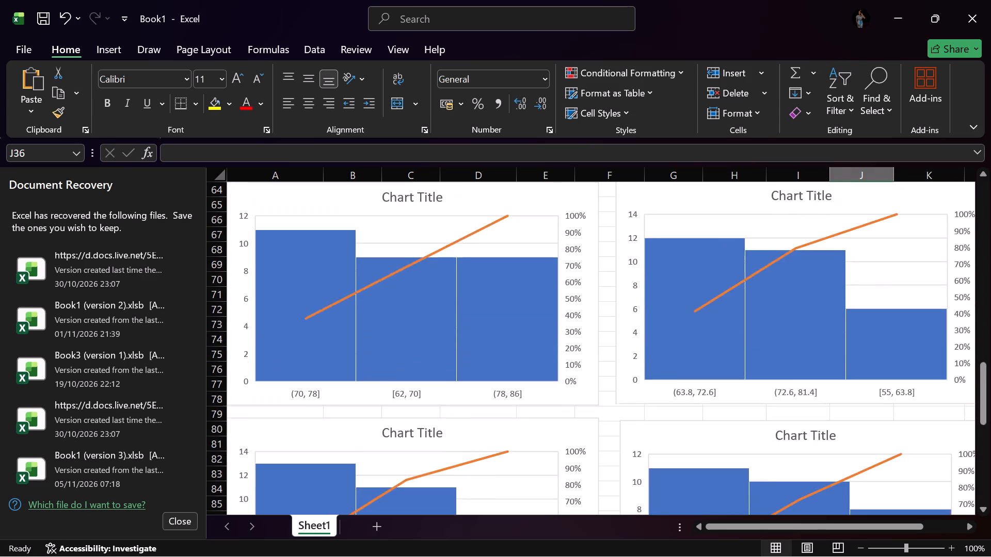
pyautogui.scroll(20, 468, 279)
pyautogui.scroll(7, 468, 279)
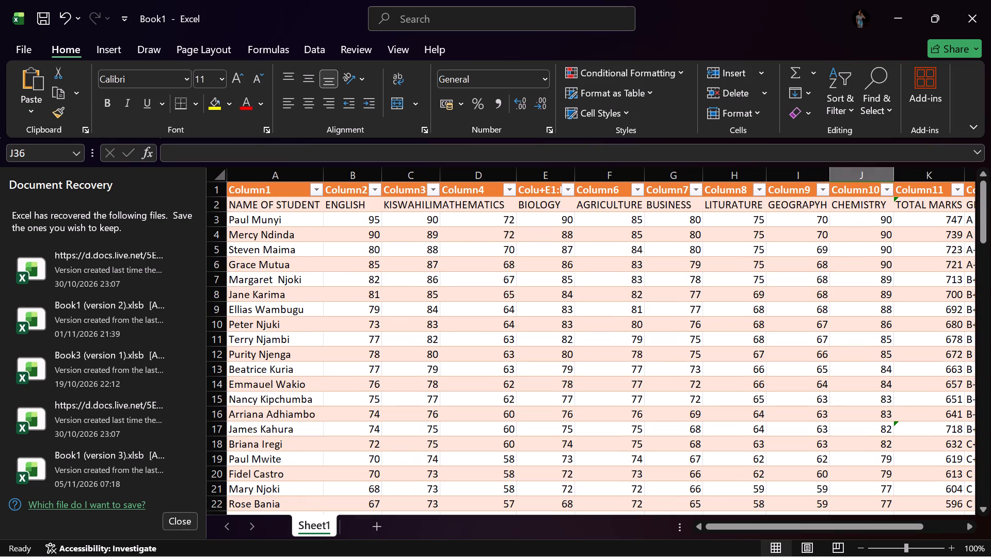